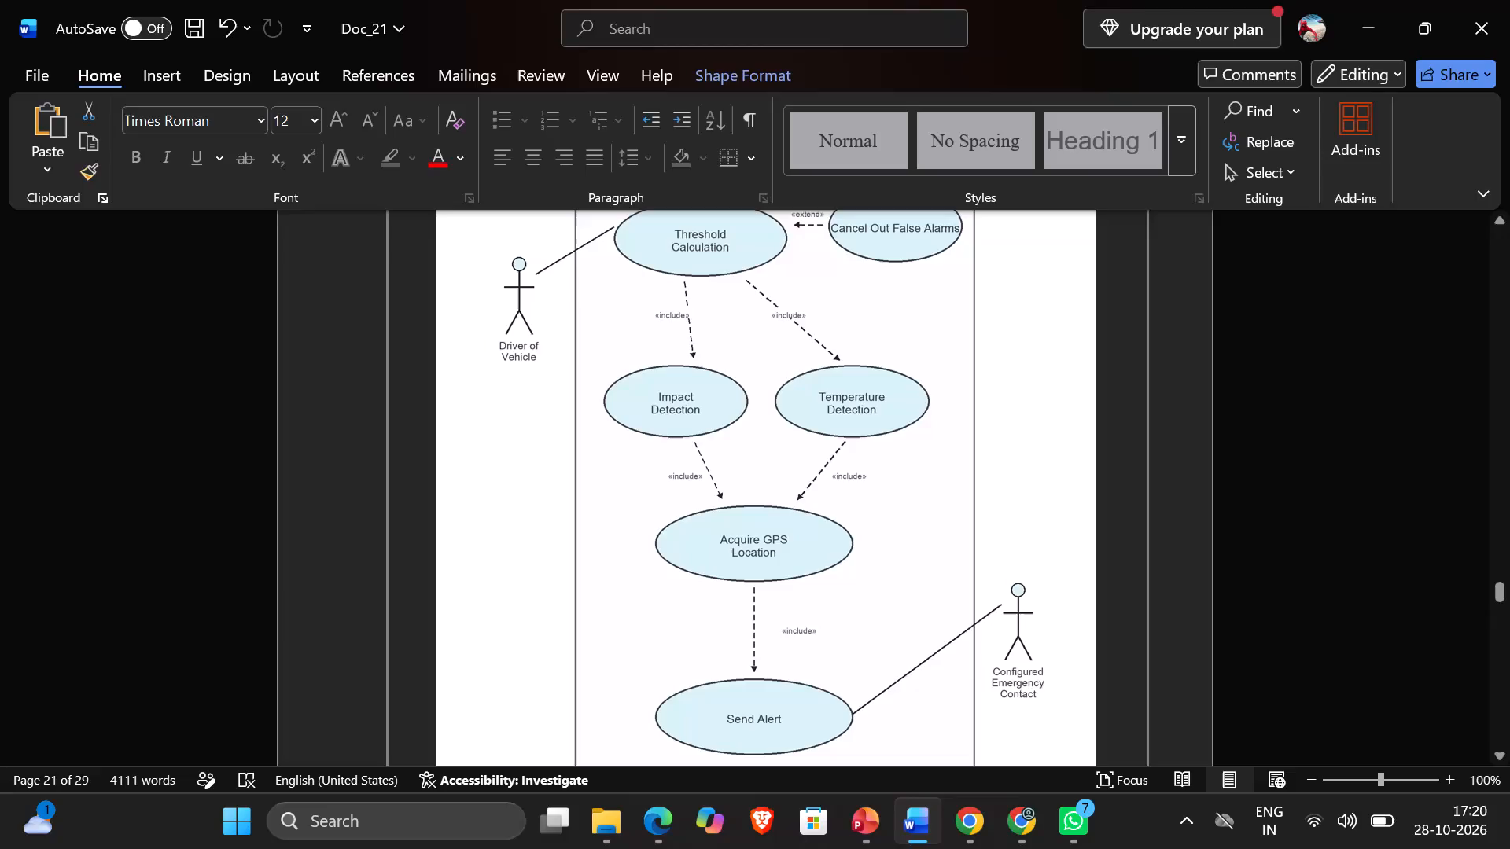
Copy the Level 0 data flow diagram picture above the Figure 6.2 caption.
{"action": "scroll", "coordinate": [830, 458], "scroll_direction": "up", "scroll_amount": 3}
{"action": "scroll", "coordinate": [876, 590], "scroll_direction": "up", "scroll_amount": 3}
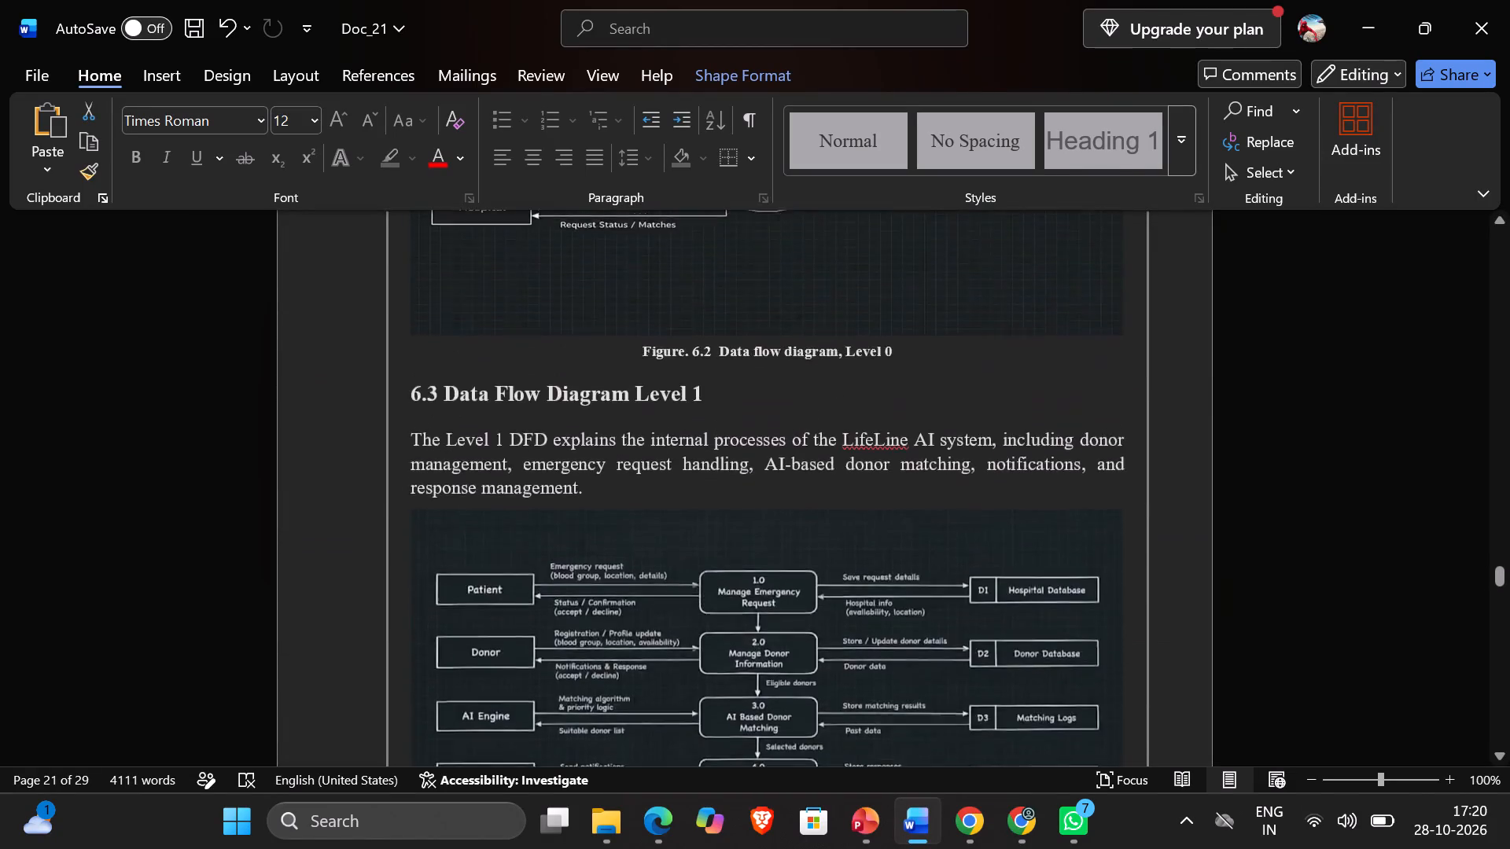
{"action": "scroll", "coordinate": [876, 590], "scroll_direction": "up", "scroll_amount": 1}
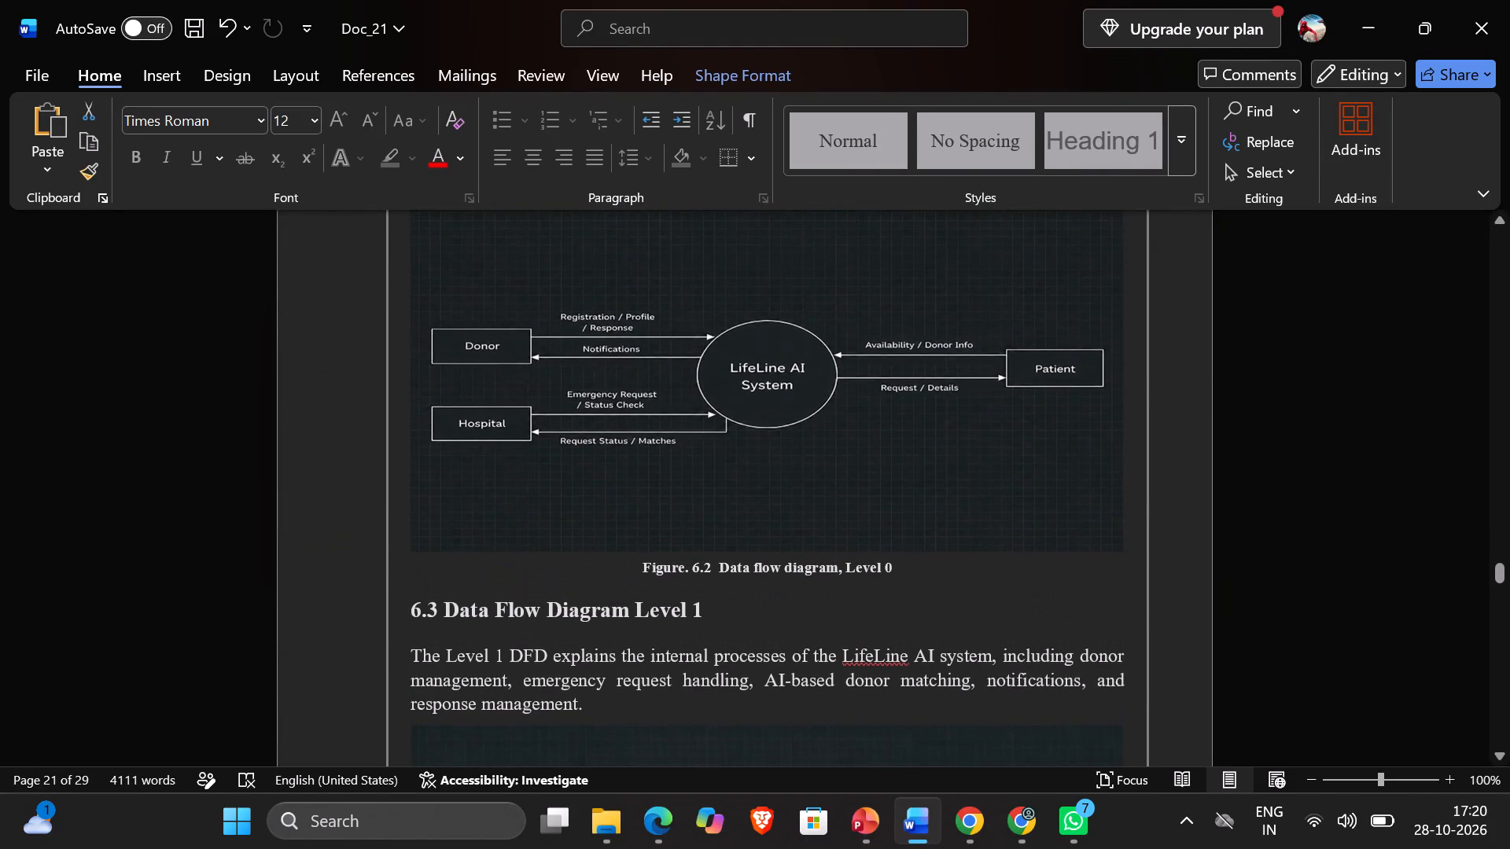
{"action": "right_click", "coordinate": [823, 438]}
{"action": "left_click", "coordinate": [892, 199]}
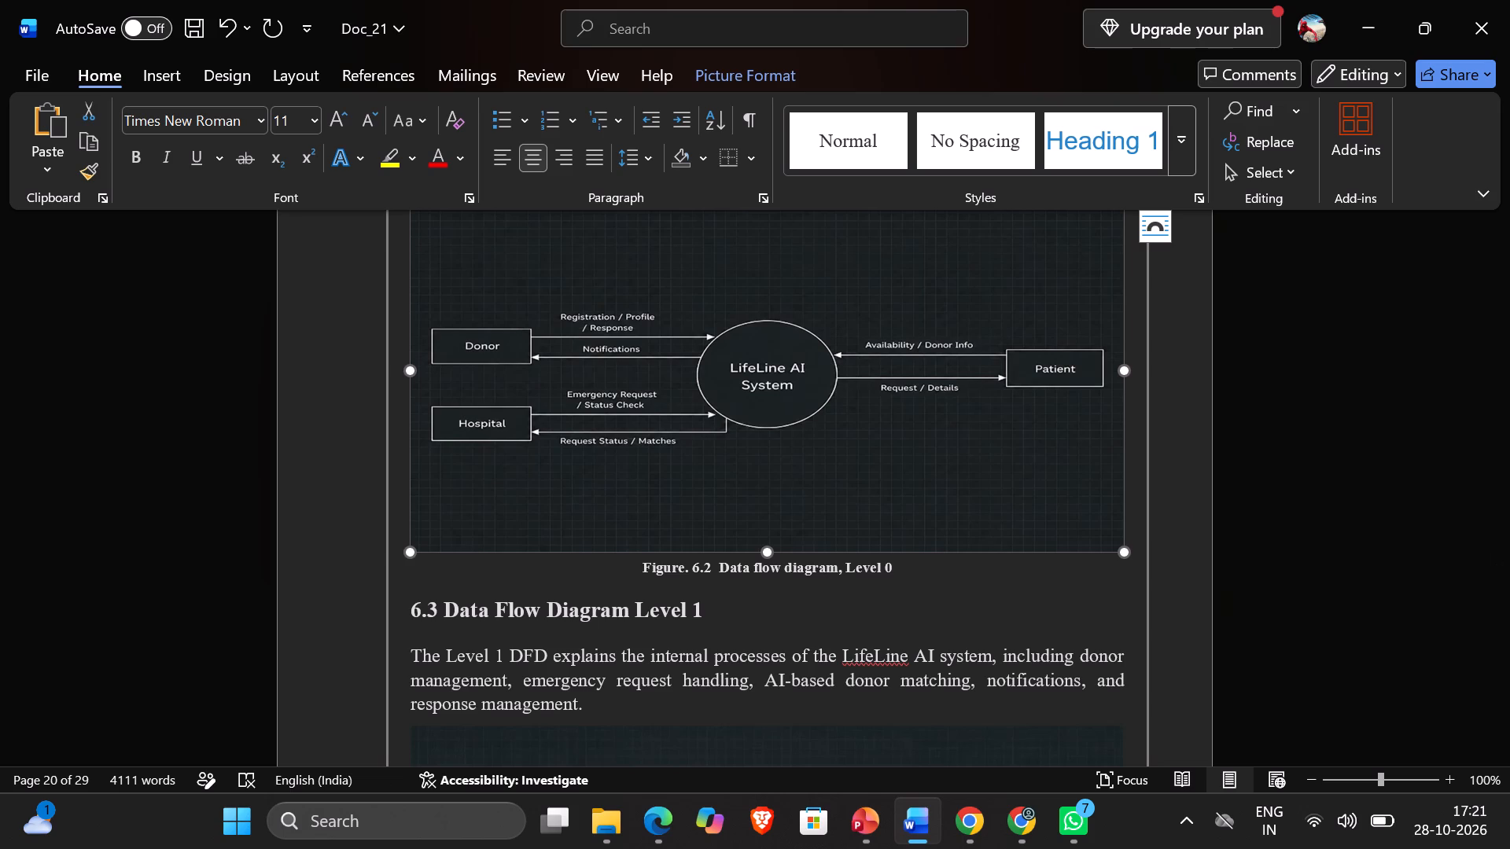
{"action": "right_click", "coordinate": [946, 473]}
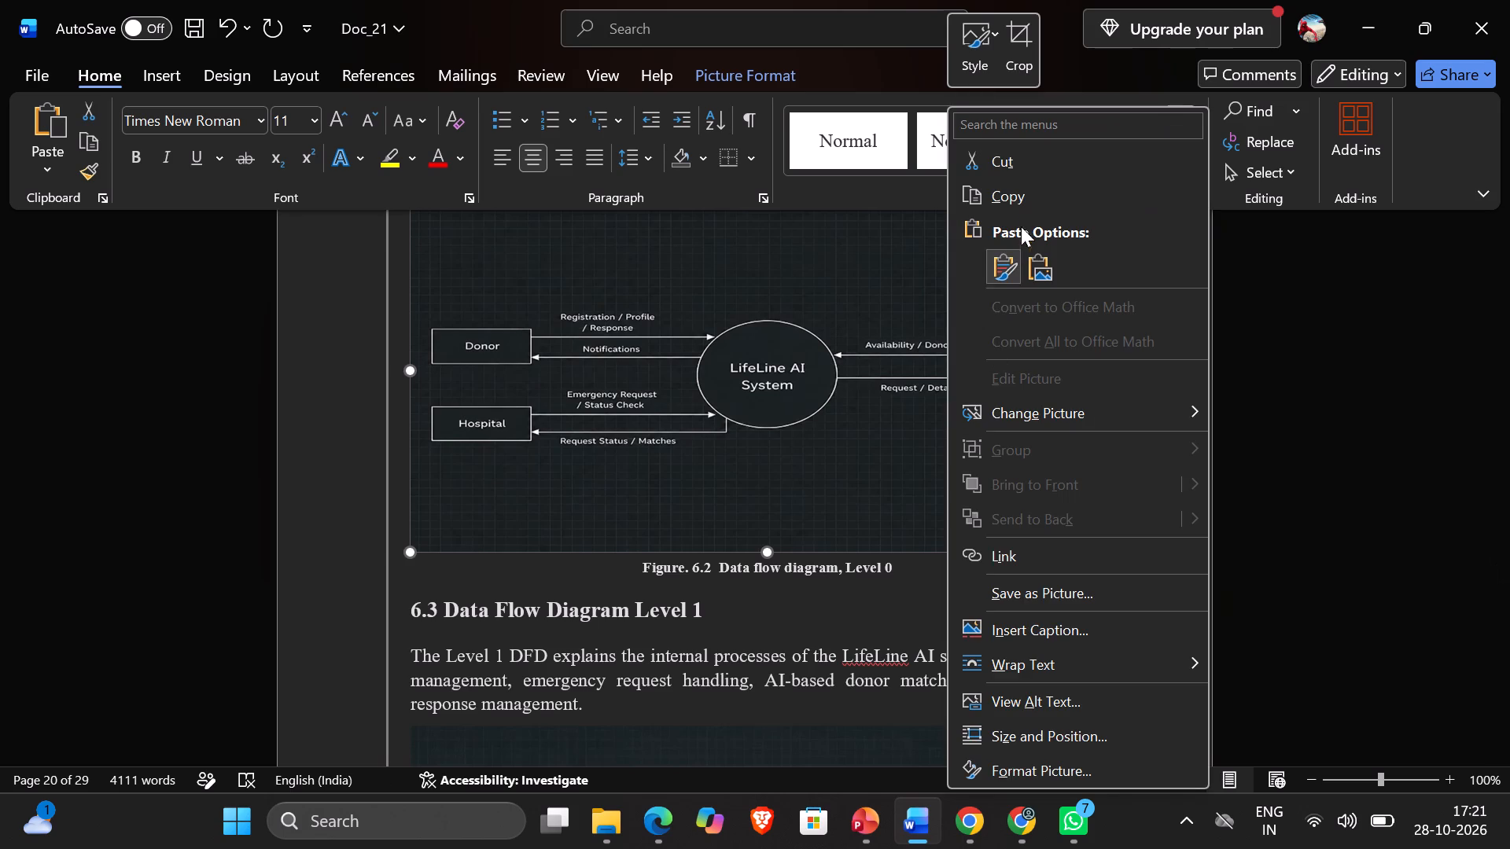
{"action": "left_click", "coordinate": [1017, 203]}
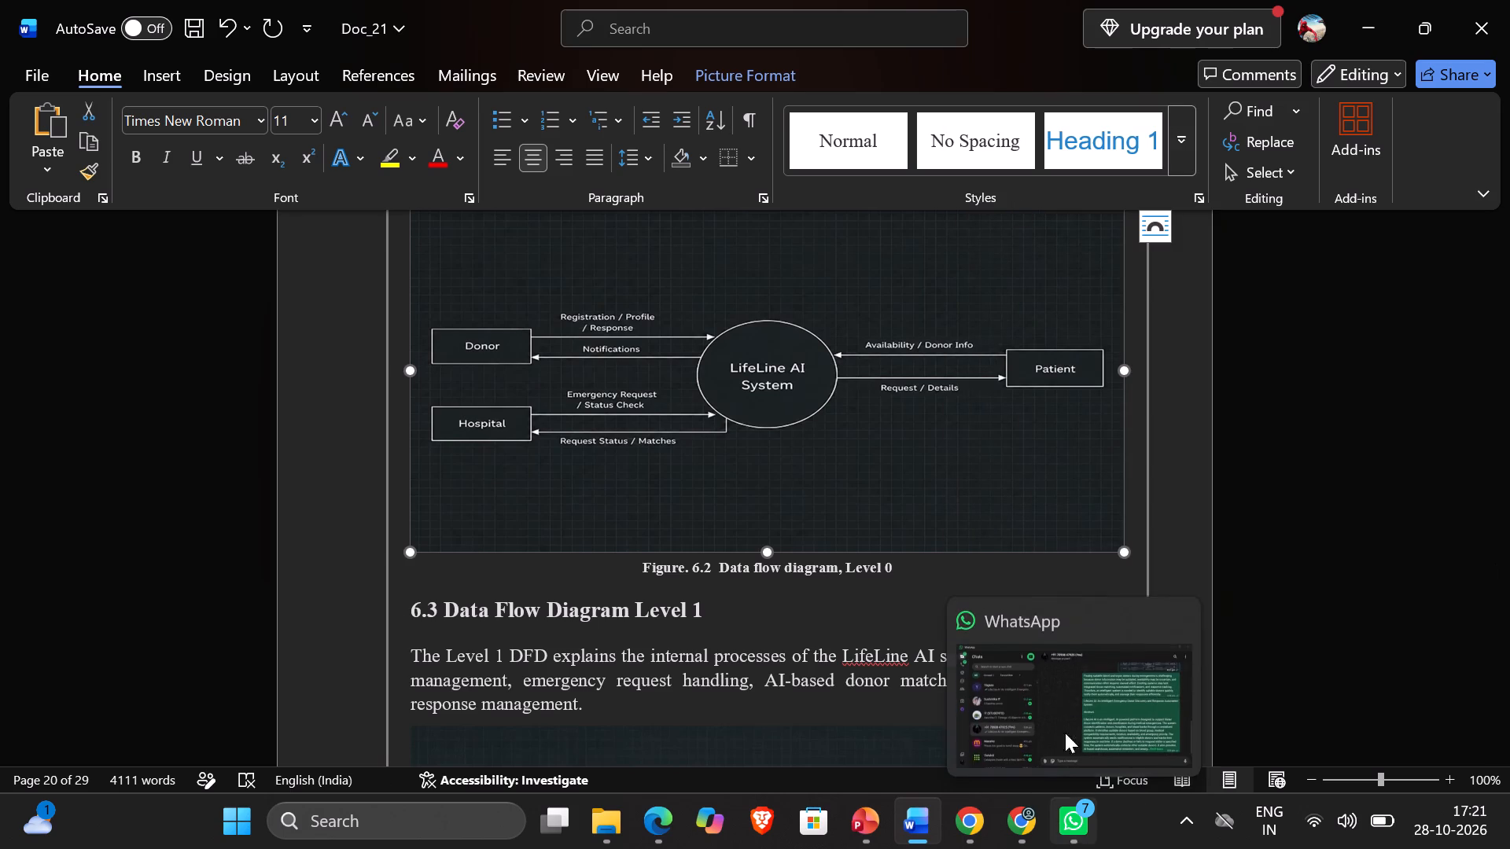
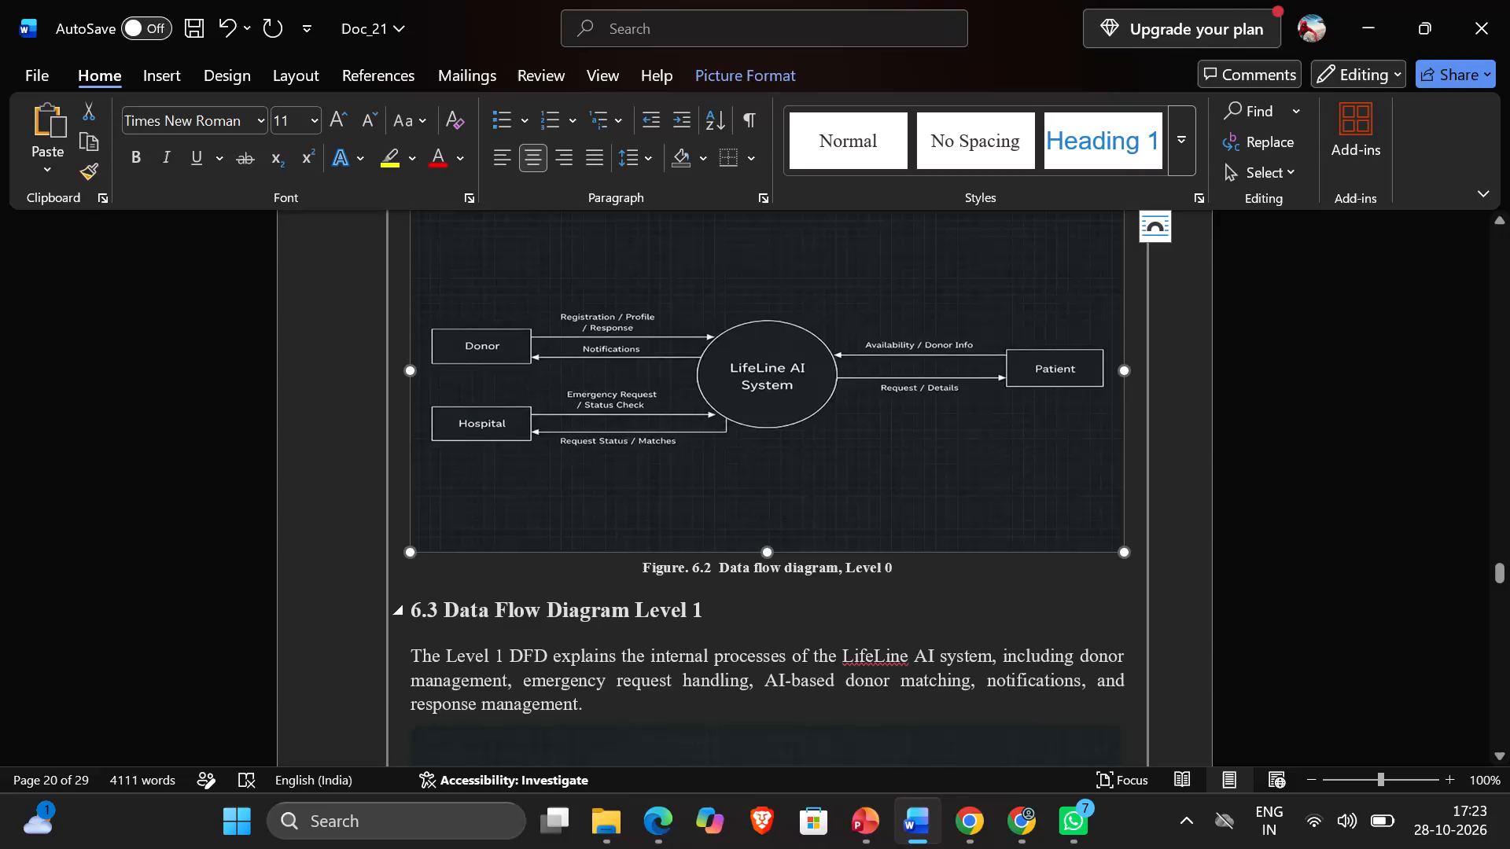
Examine the report's diagrams from the Level 0 data flow diagram in section 6.2 through the use case diagram in section 6.4.1.
{"action": "scroll", "coordinate": [872, 620], "scroll_direction": "up", "scroll_amount": 2}
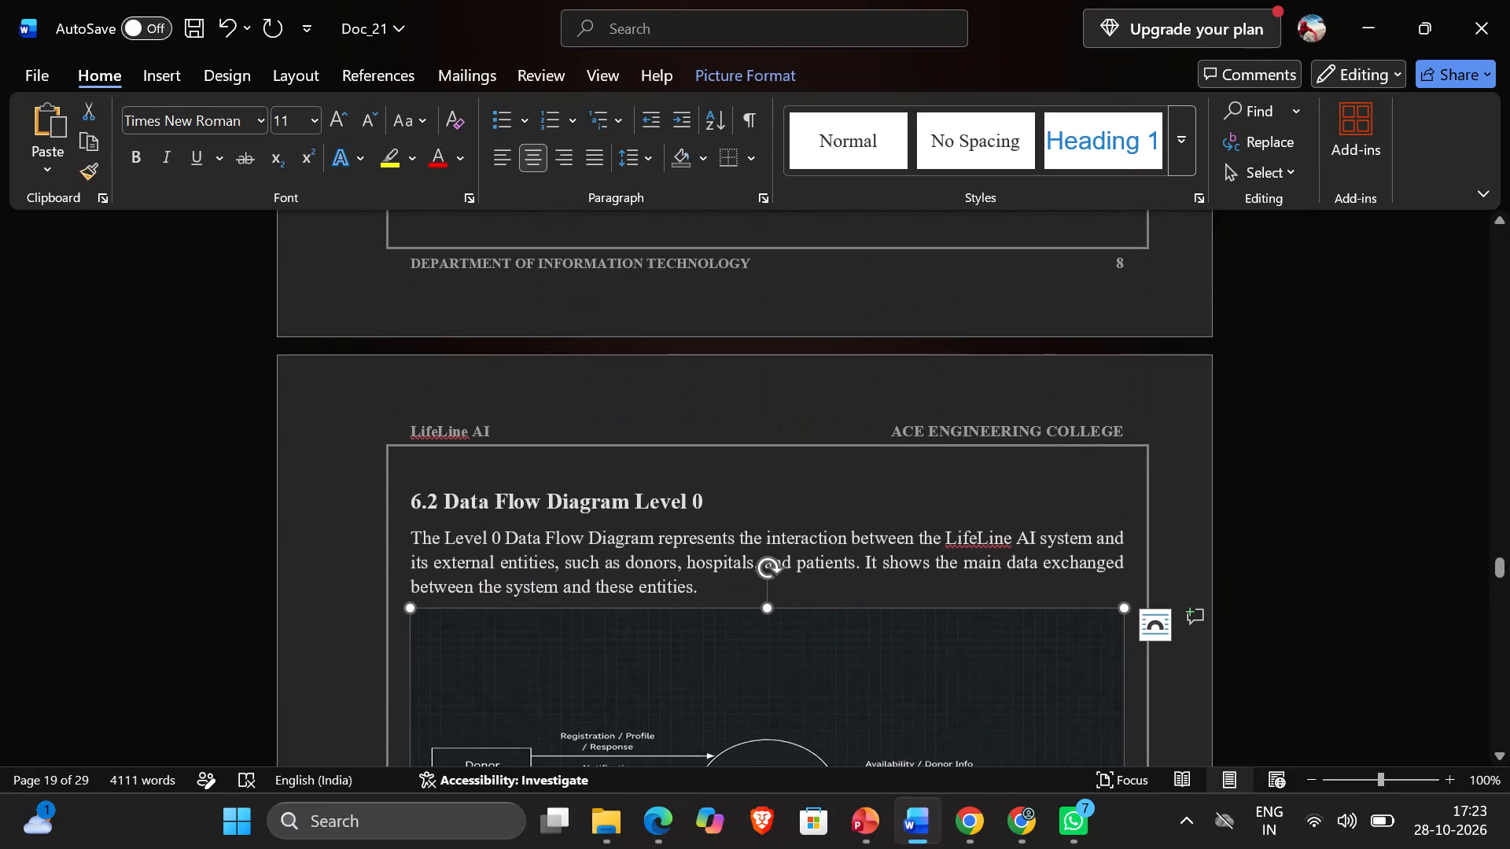
{"action": "scroll", "coordinate": [872, 620], "scroll_direction": "down", "scroll_amount": 4}
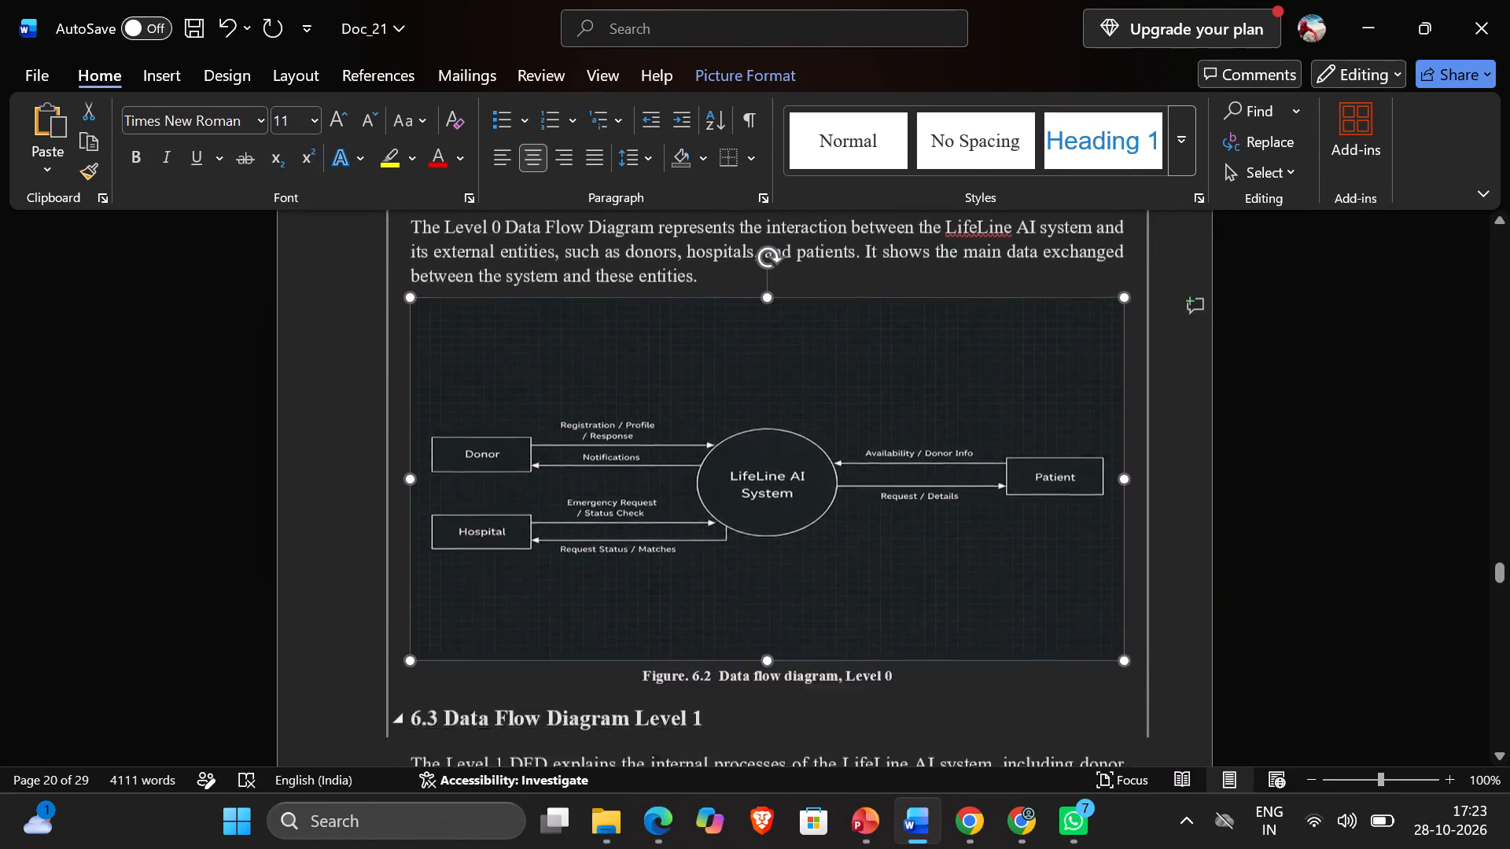
{"action": "scroll", "coordinate": [872, 620], "scroll_direction": "down", "scroll_amount": 4}
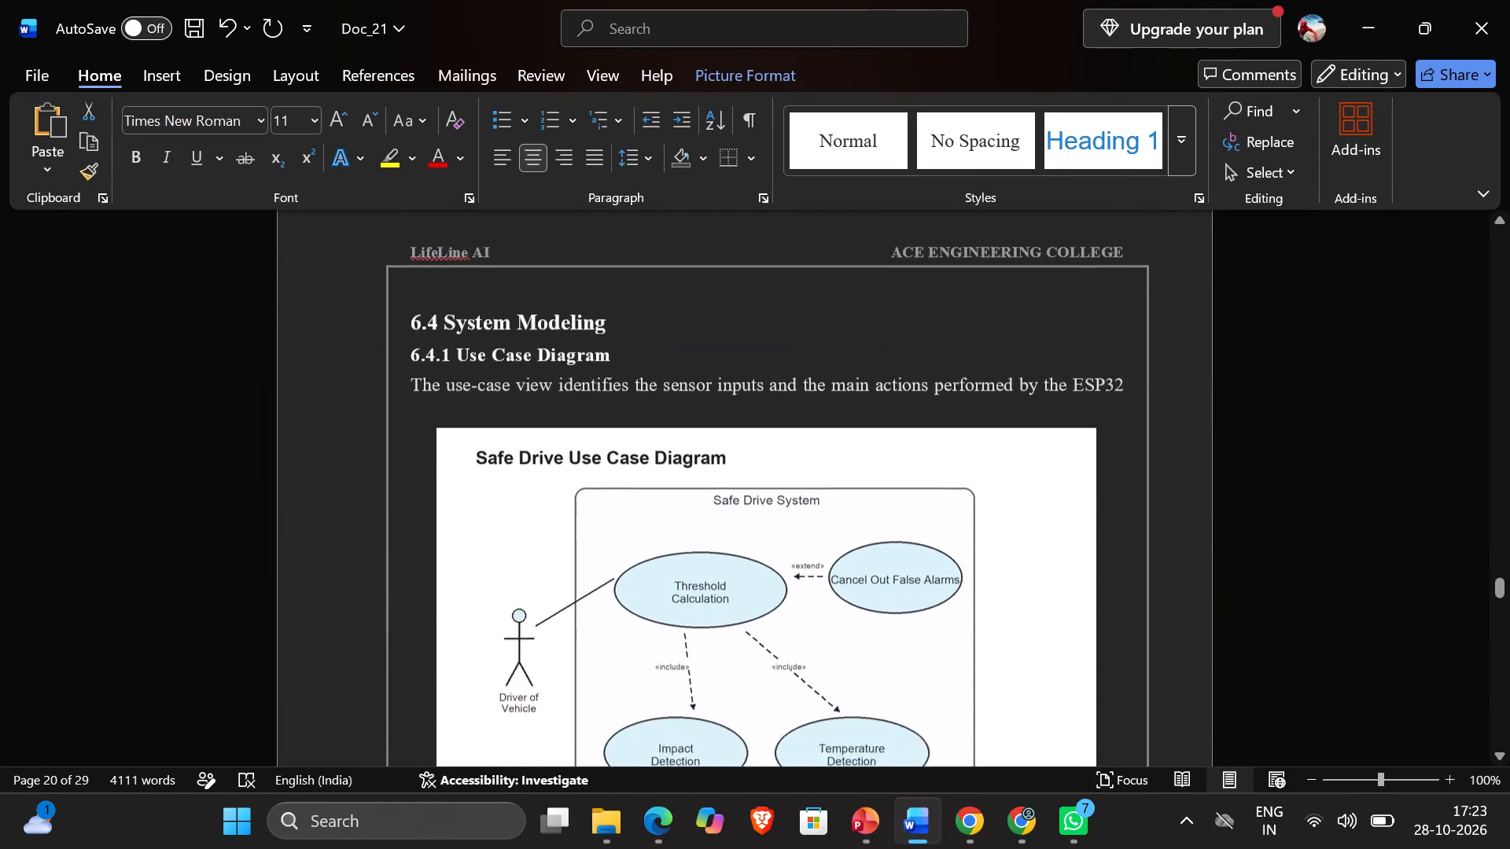
{"action": "scroll", "coordinate": [872, 620], "scroll_direction": "down", "scroll_amount": 1}
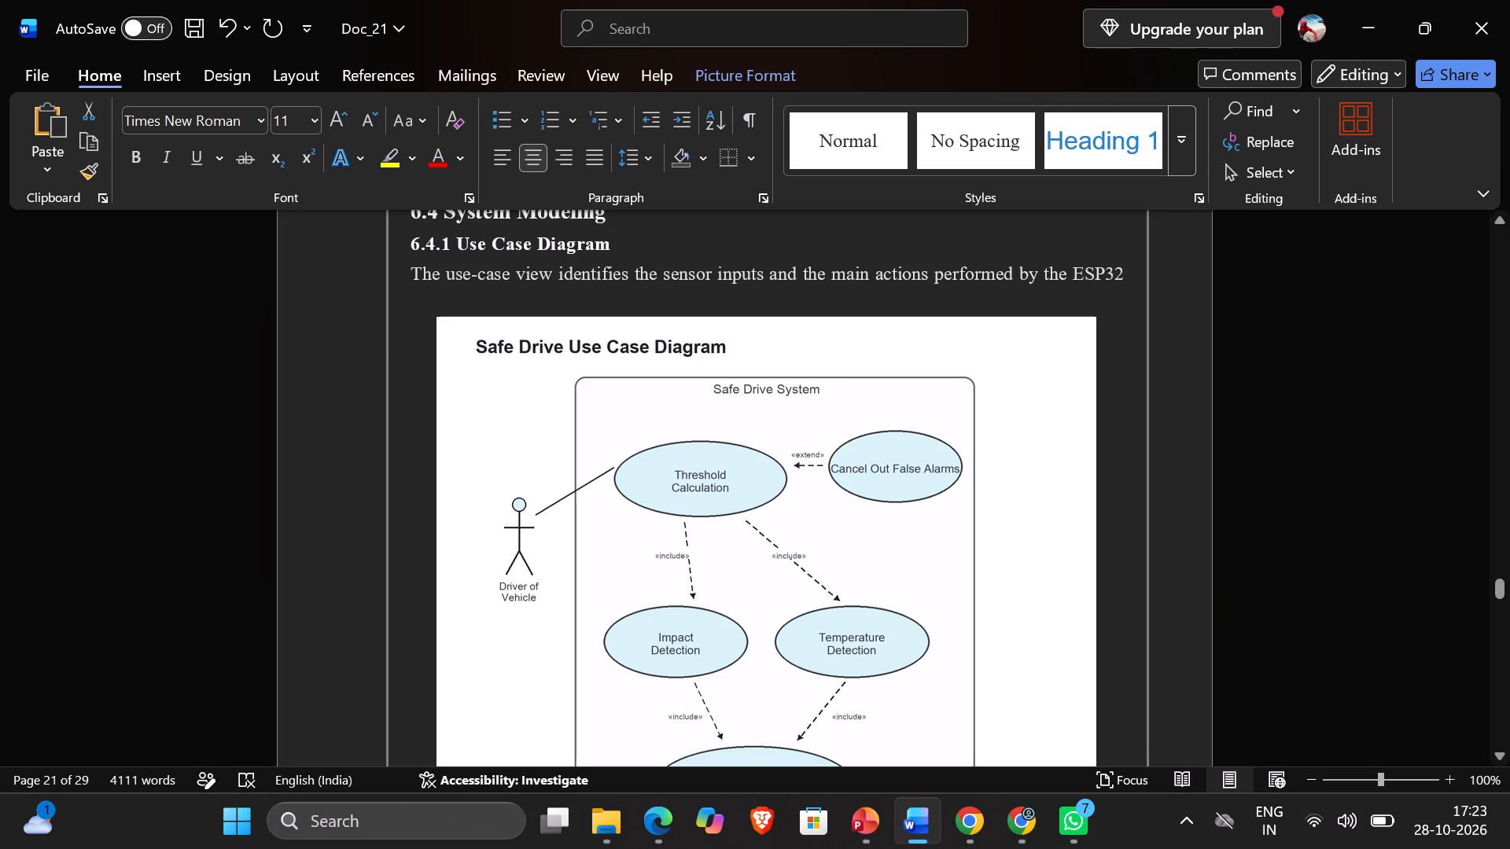
{"action": "scroll", "coordinate": [906, 531], "scroll_direction": "down", "scroll_amount": 1}
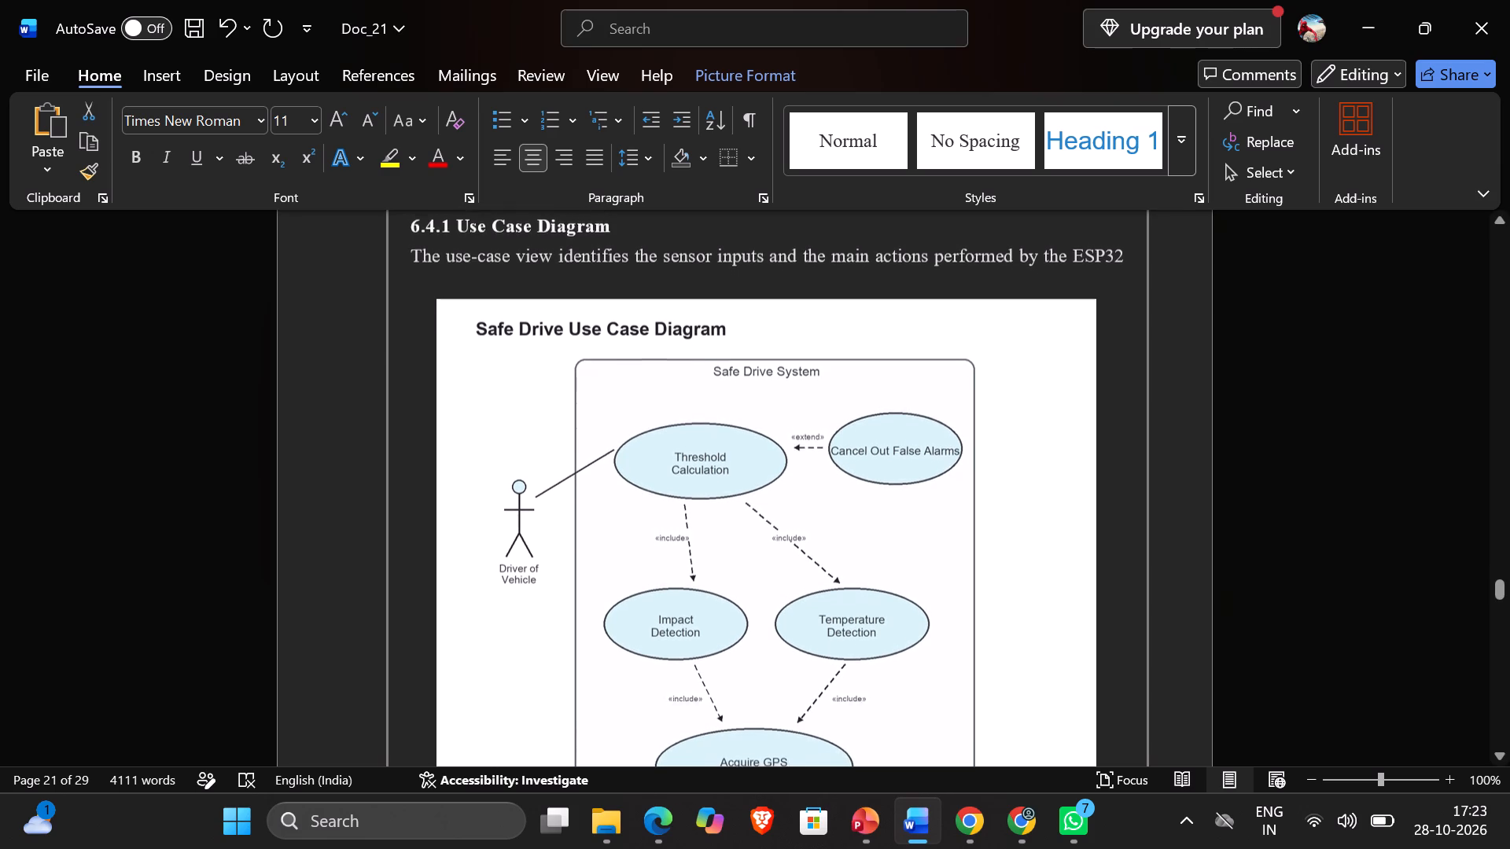
{"action": "scroll", "coordinate": [906, 531], "scroll_direction": "down", "scroll_amount": 2}
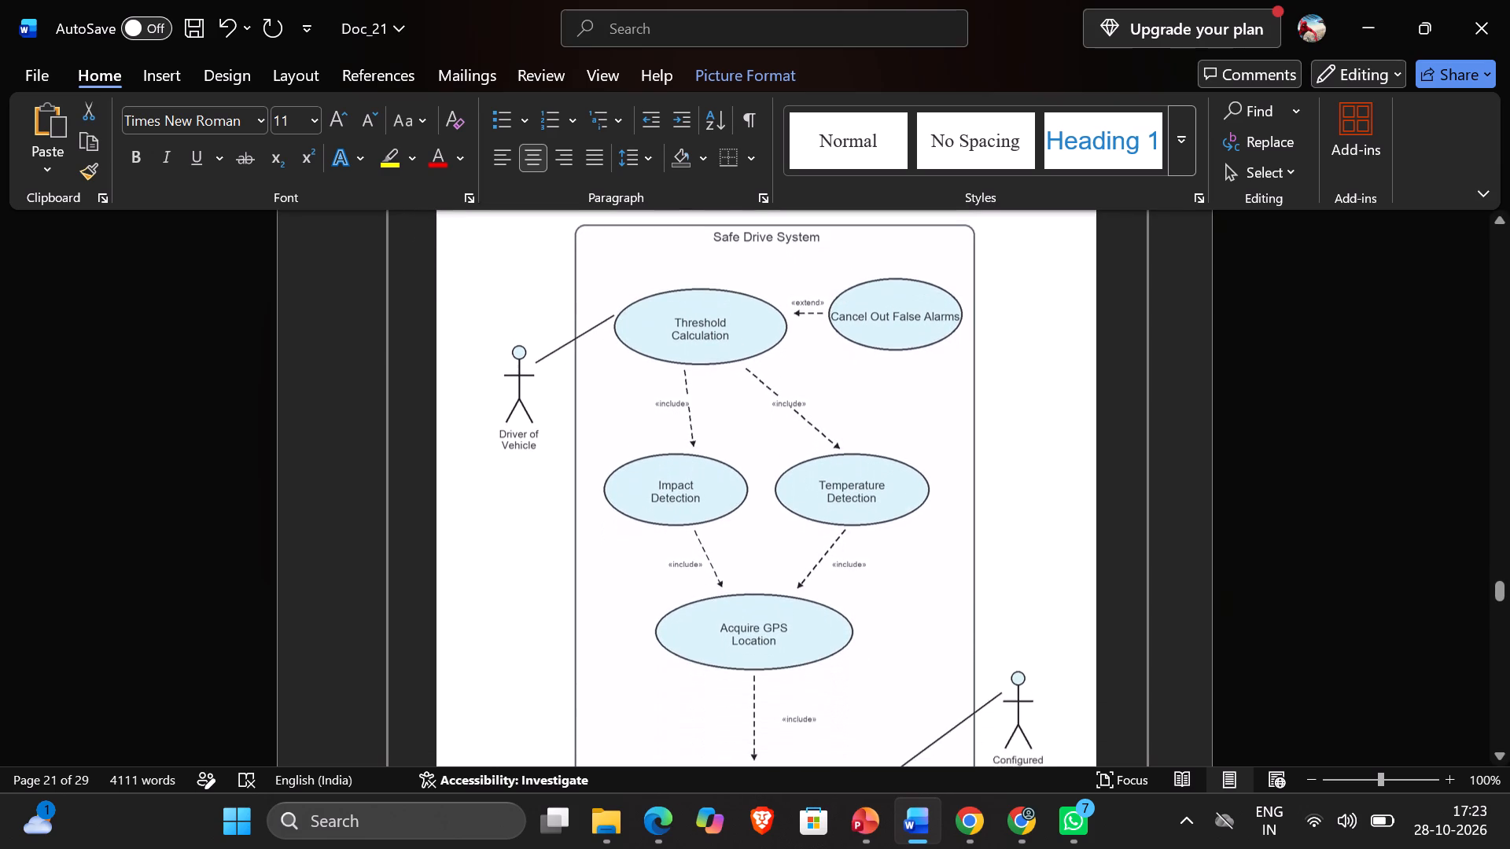
{"action": "scroll", "coordinate": [906, 531], "scroll_direction": "down", "scroll_amount": 1}
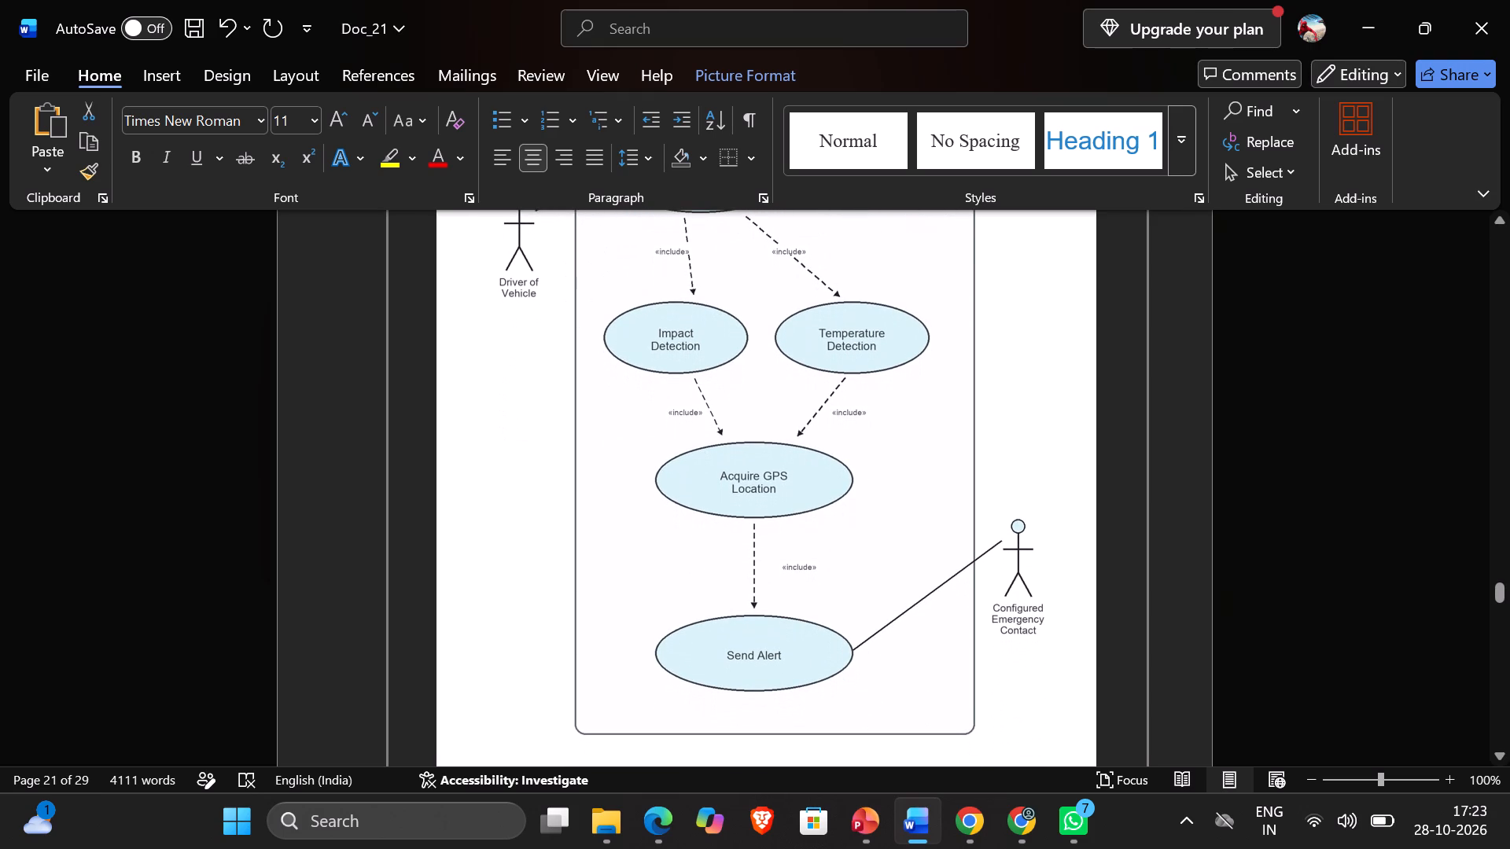
{"action": "scroll", "coordinate": [906, 531], "scroll_direction": "down", "scroll_amount": 2}
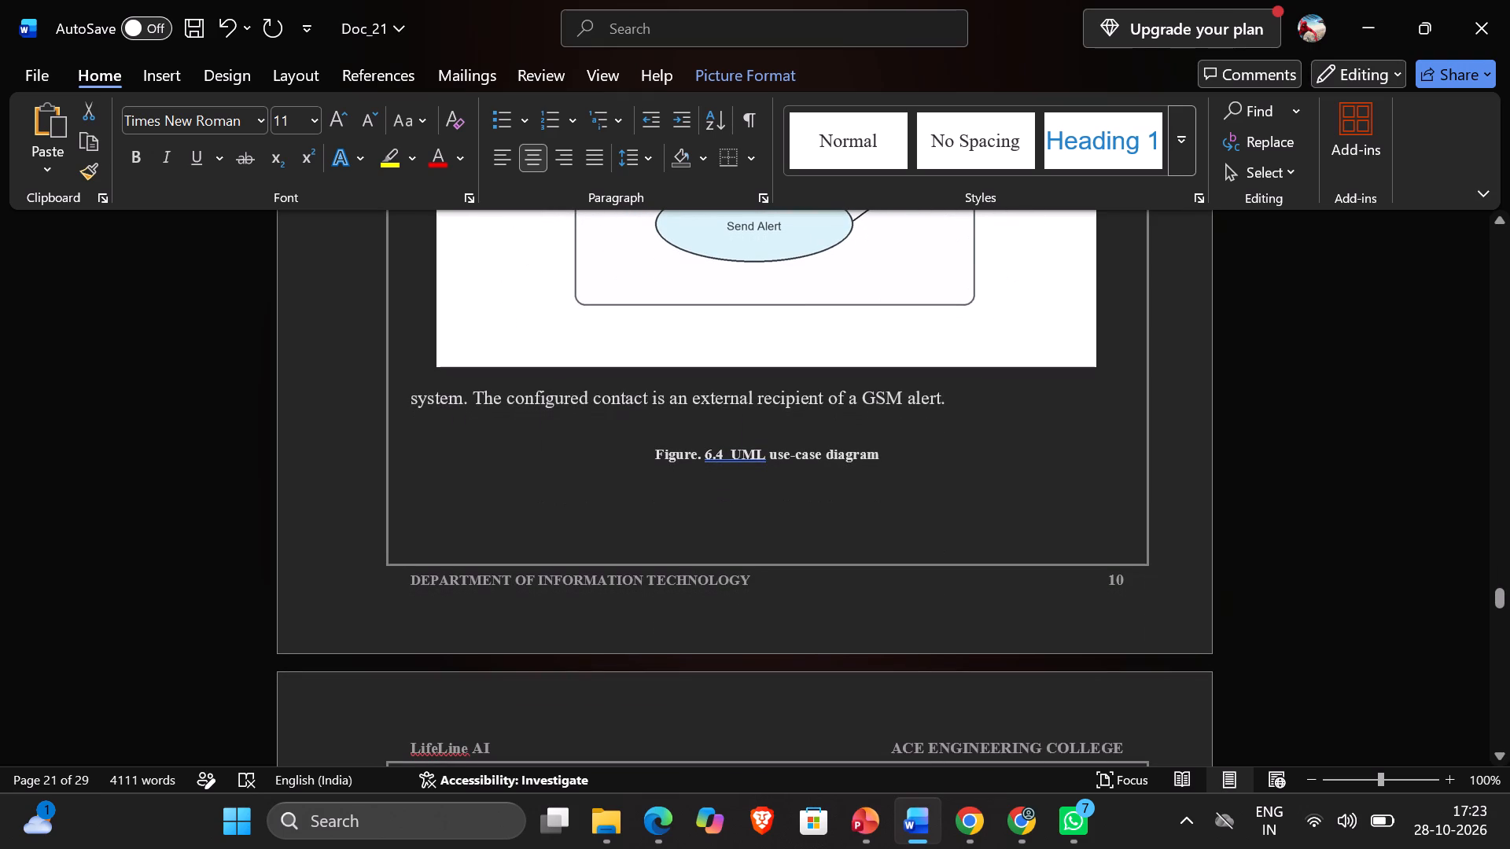
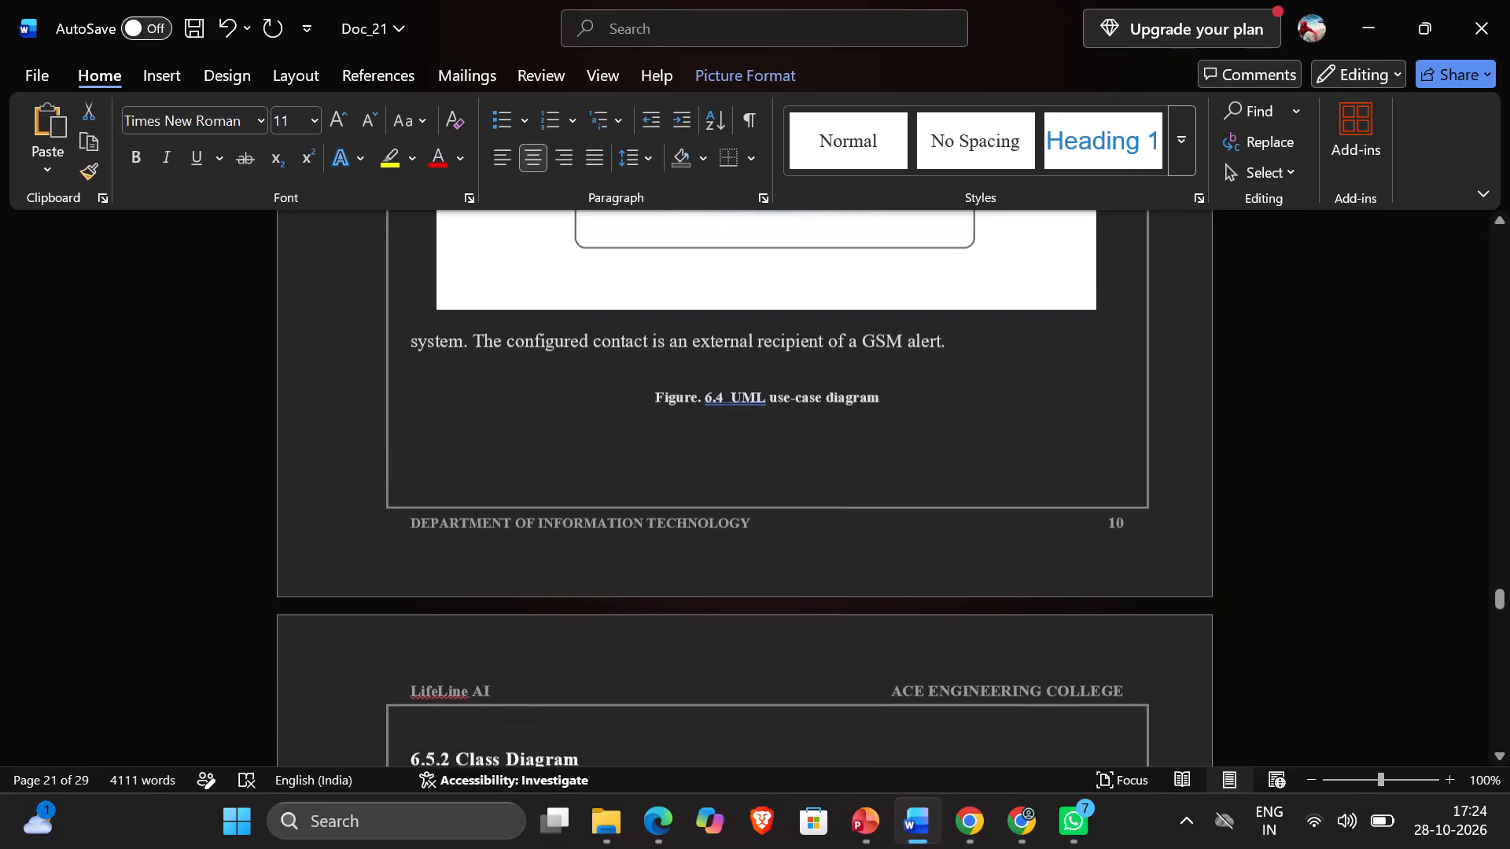
Examine the class diagram in section 6.5.2 of the report.
{"action": "scroll", "coordinate": [932, 454], "scroll_direction": "down", "scroll_amount": 1}
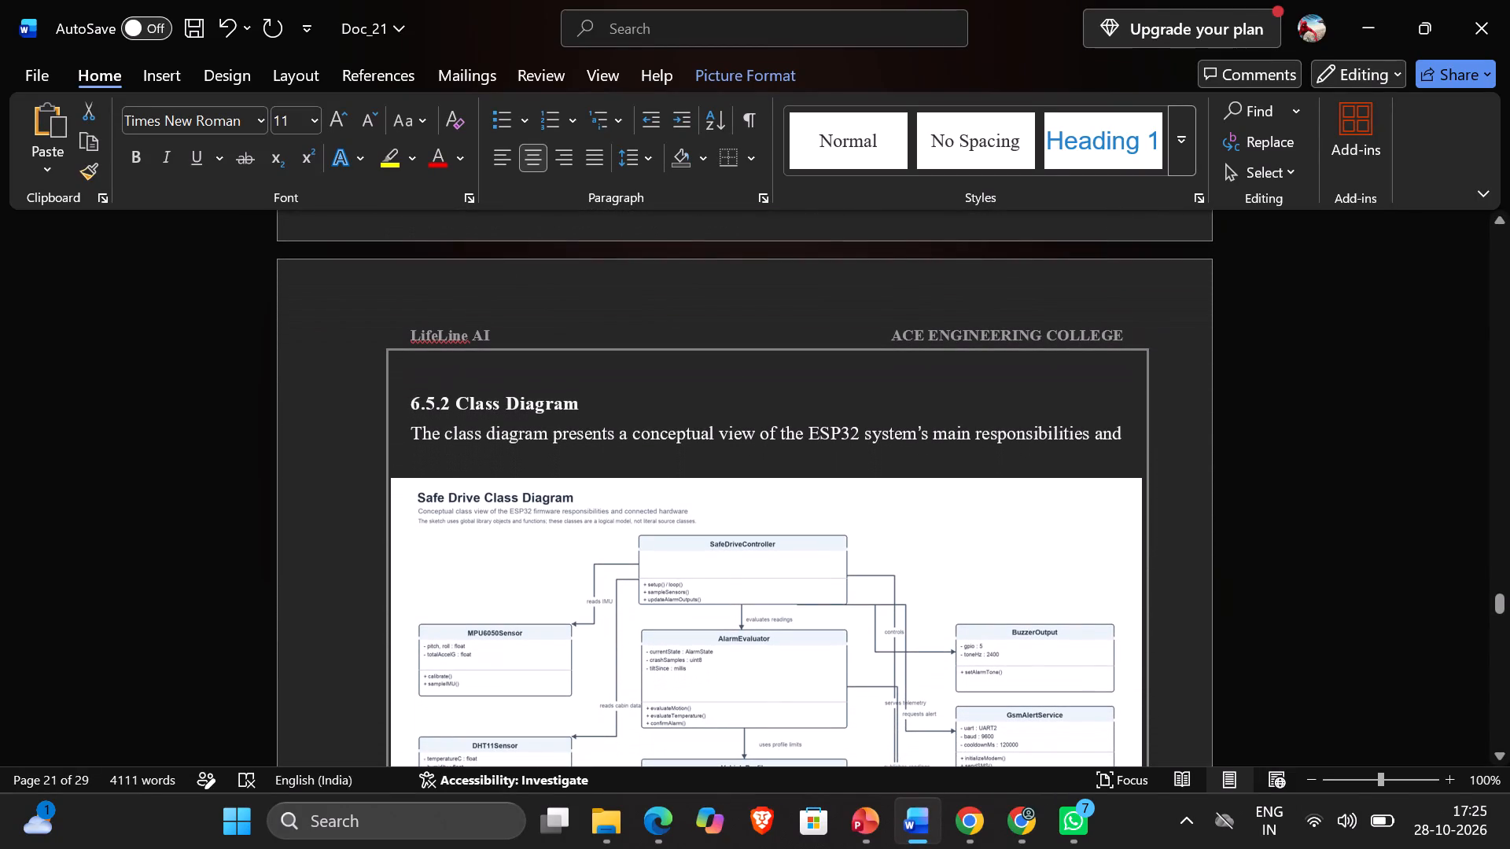
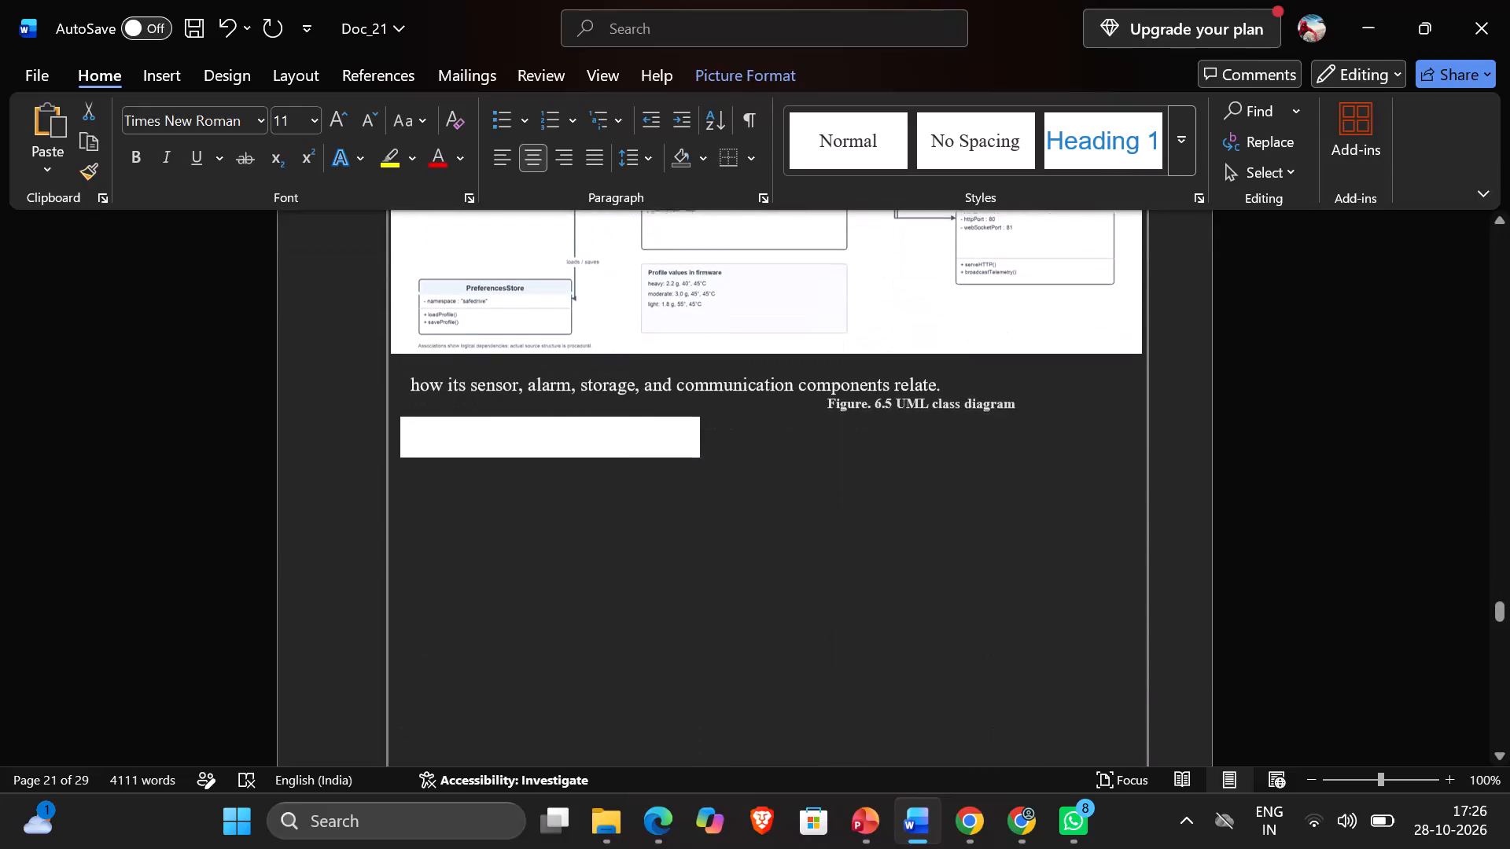
Review the Safe Drive System use case diagram that precedes the class diagram in the report.
{"action": "scroll", "coordinate": [785, 537], "scroll_direction": "up", "scroll_amount": 3}
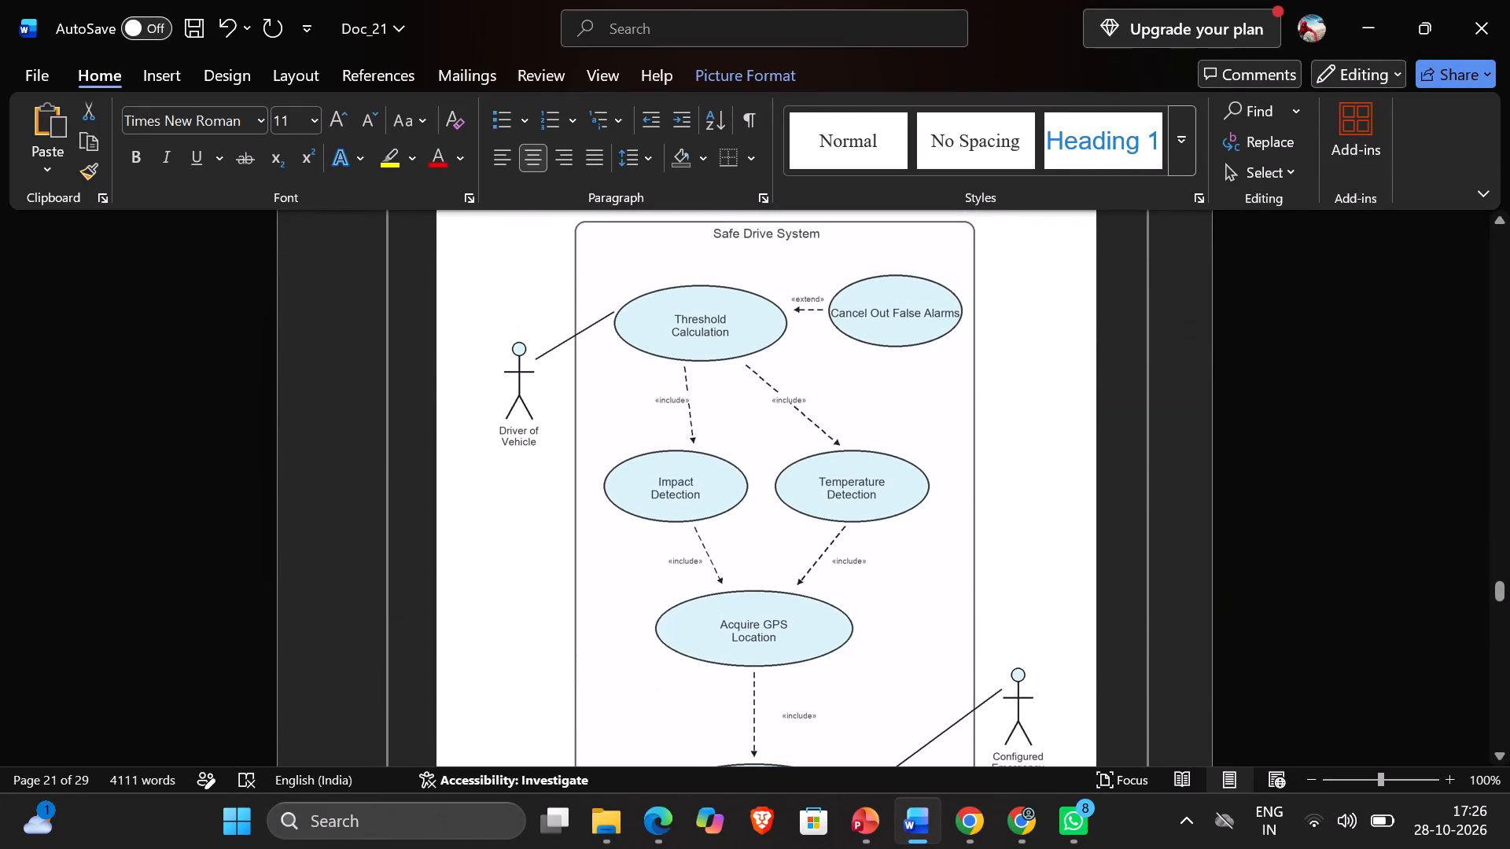
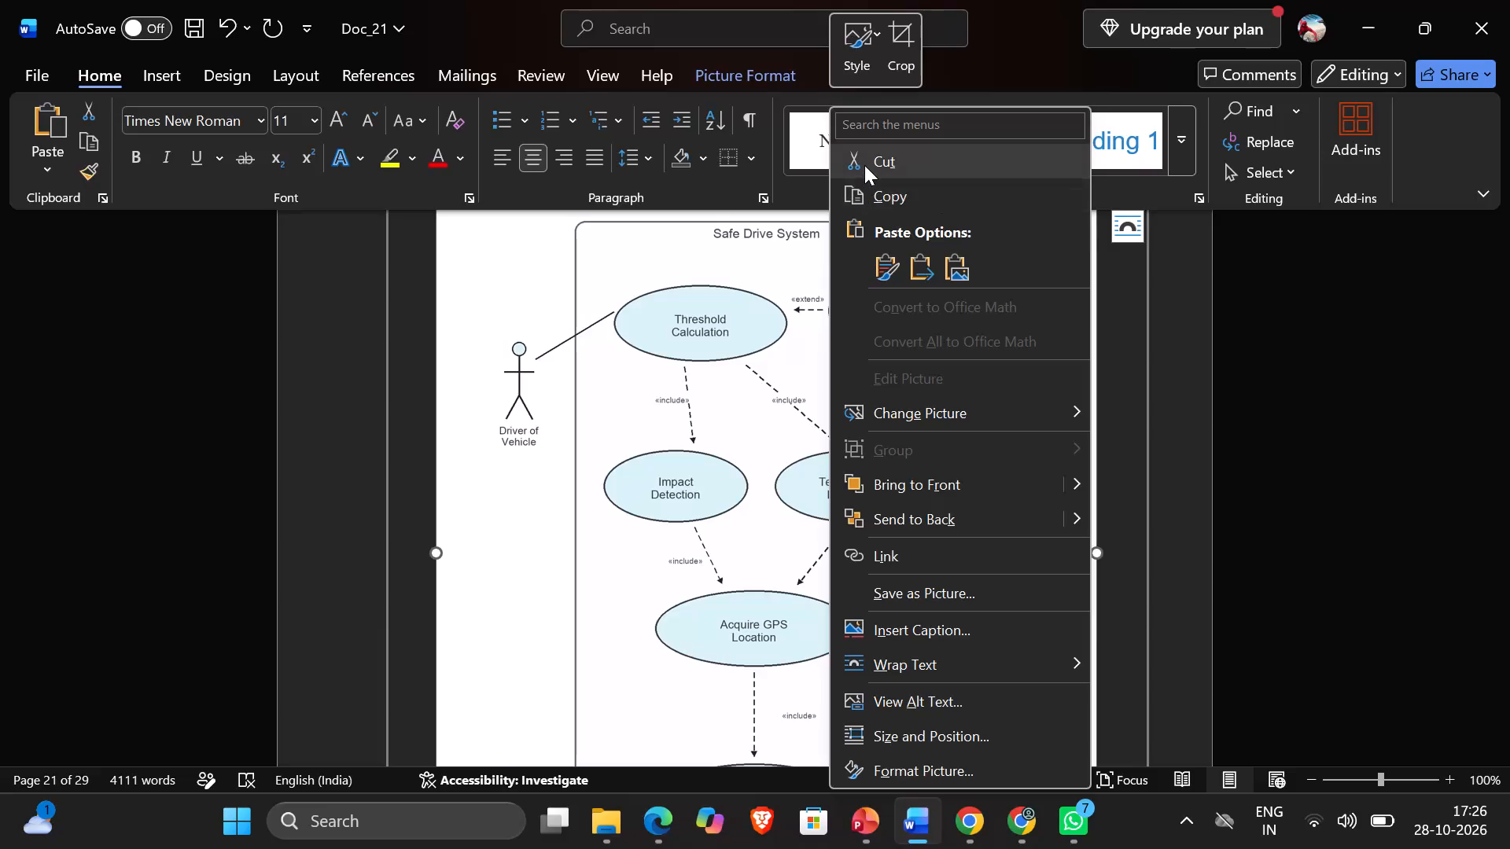
Cut the Safe Drive use case diagram picture and paste it back below the use-case view paragraph.
{"action": "left_click", "coordinate": [864, 165]}
{"action": "key", "text": "ctrl+v"}
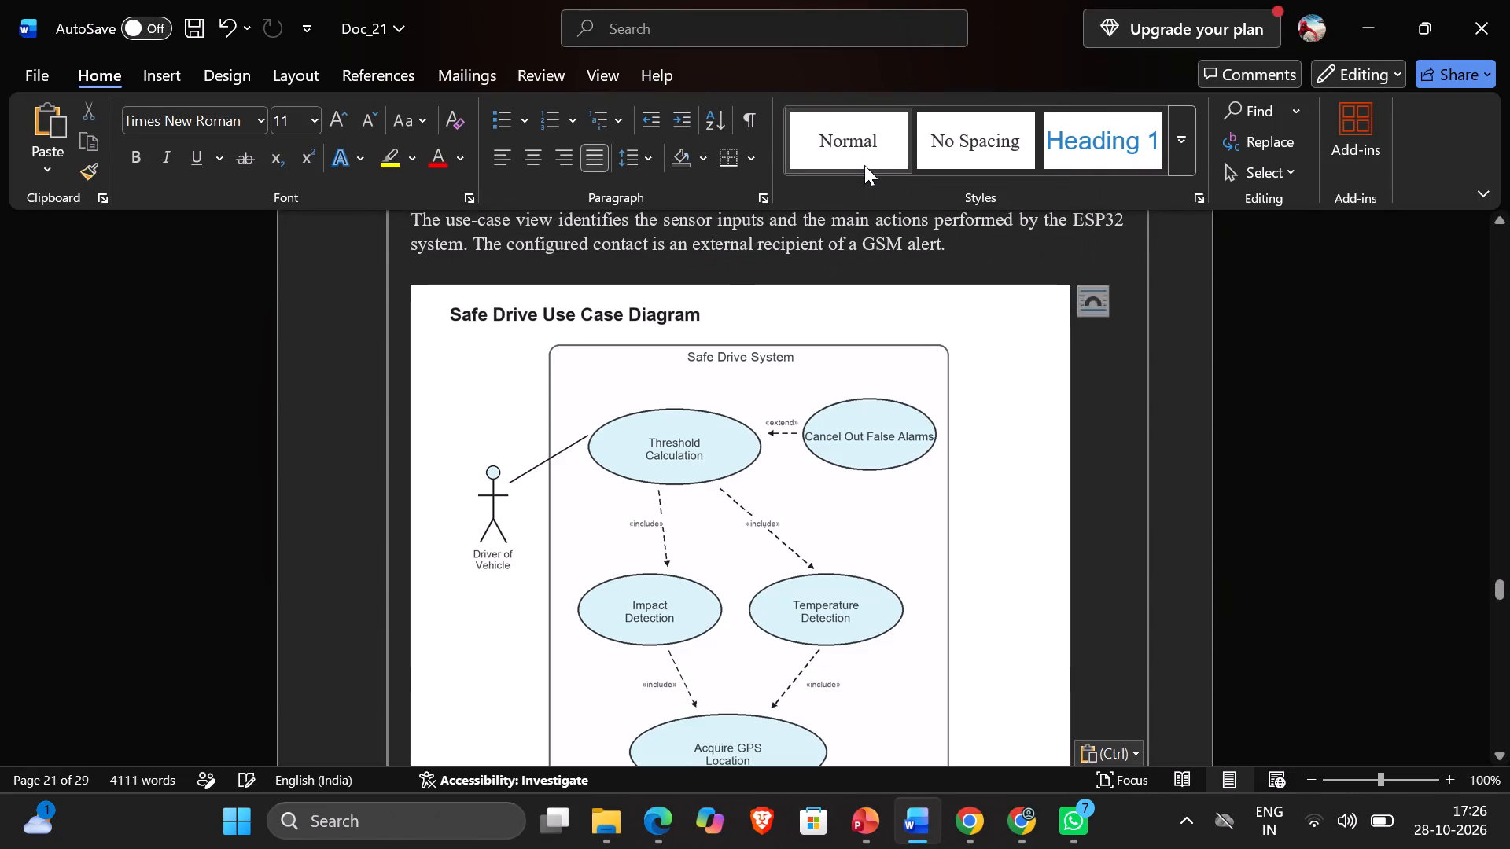
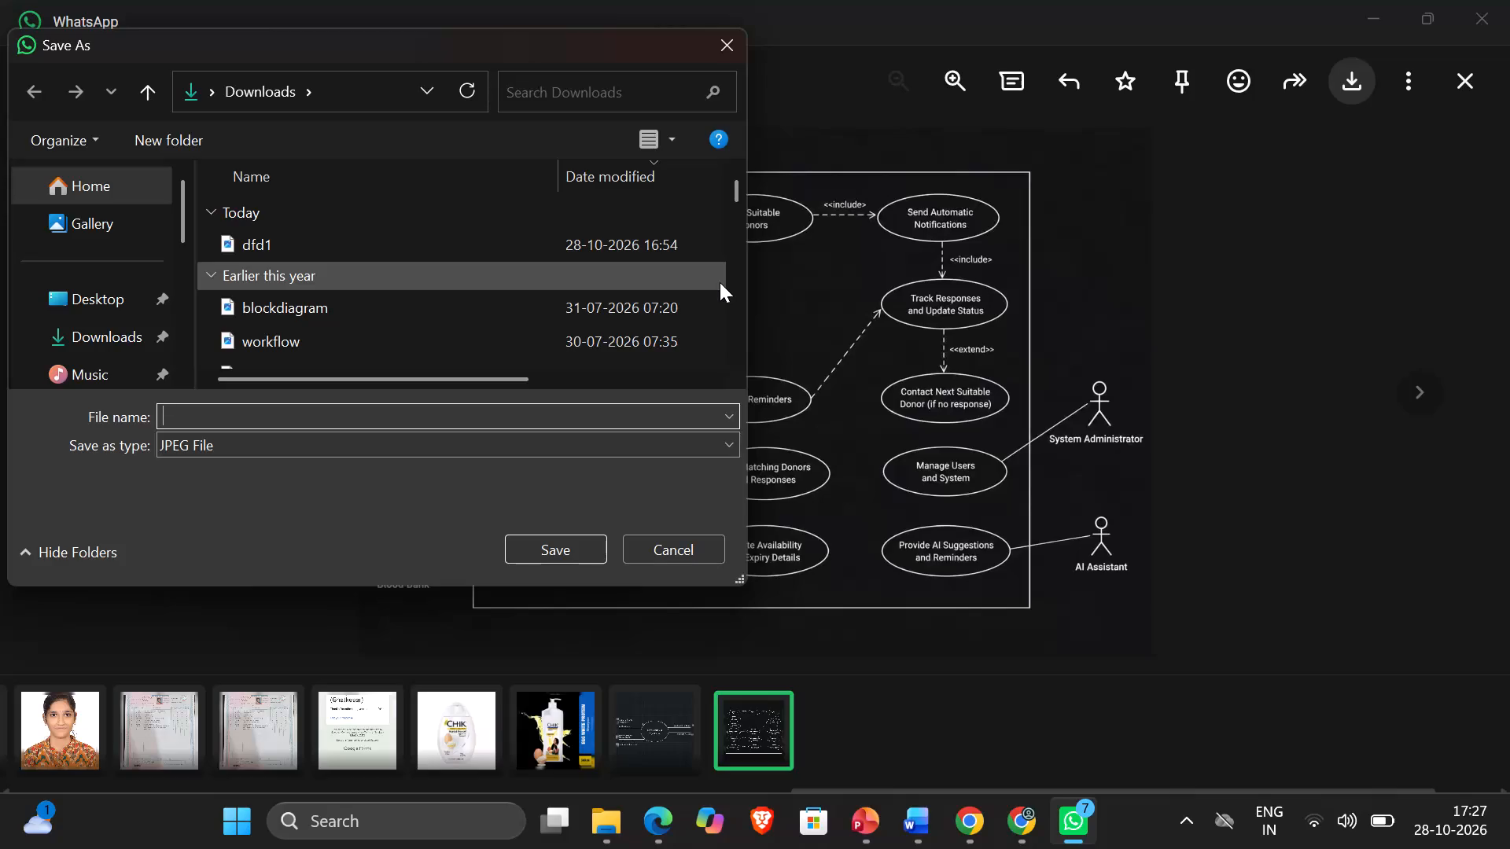
Enter "use case" as the file name for saving the use case diagram image as a JPEG in Downloads.
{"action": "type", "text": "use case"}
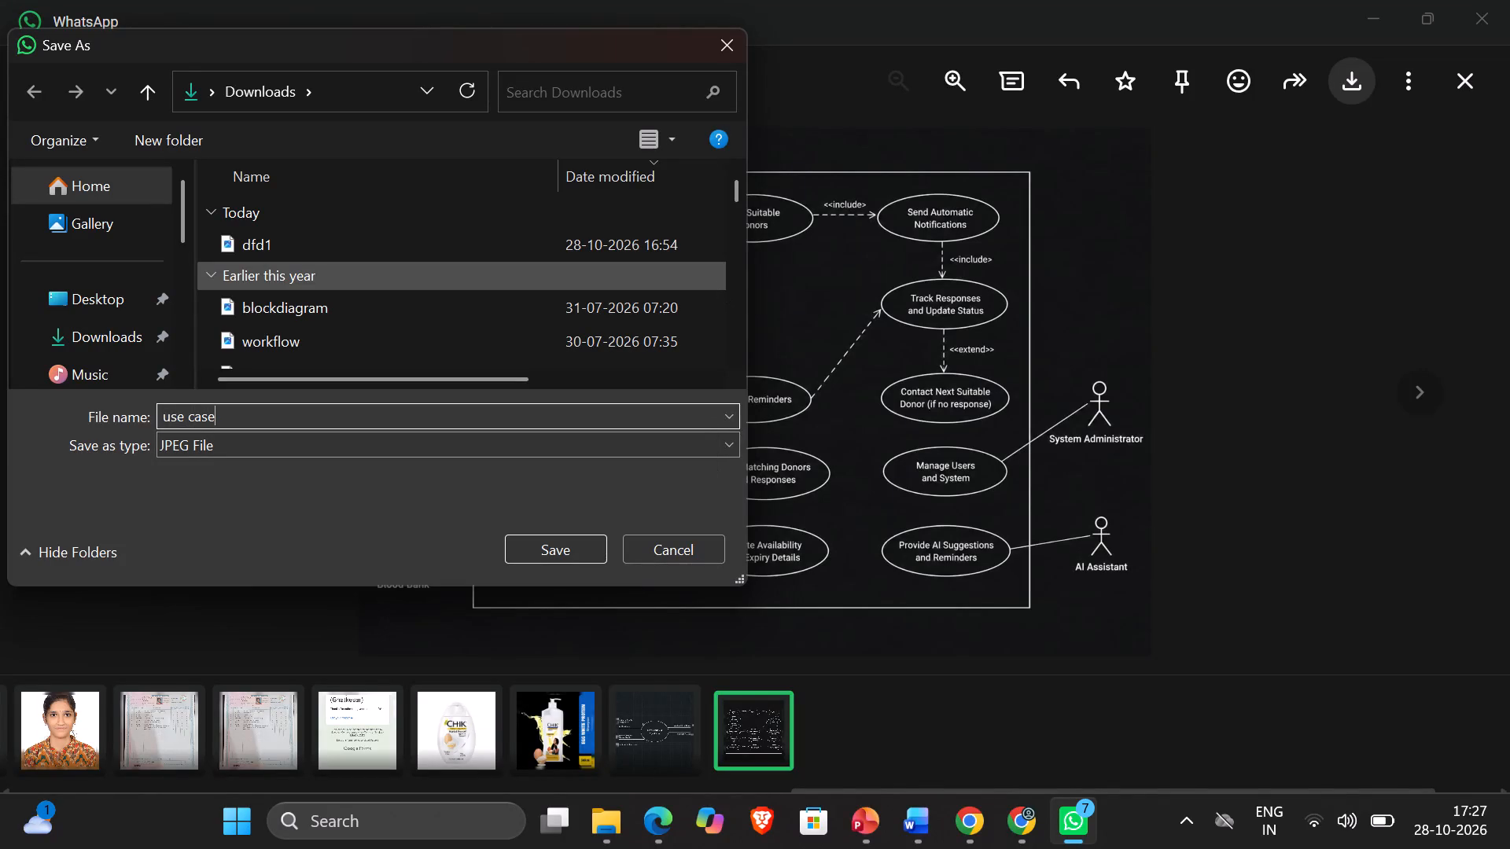
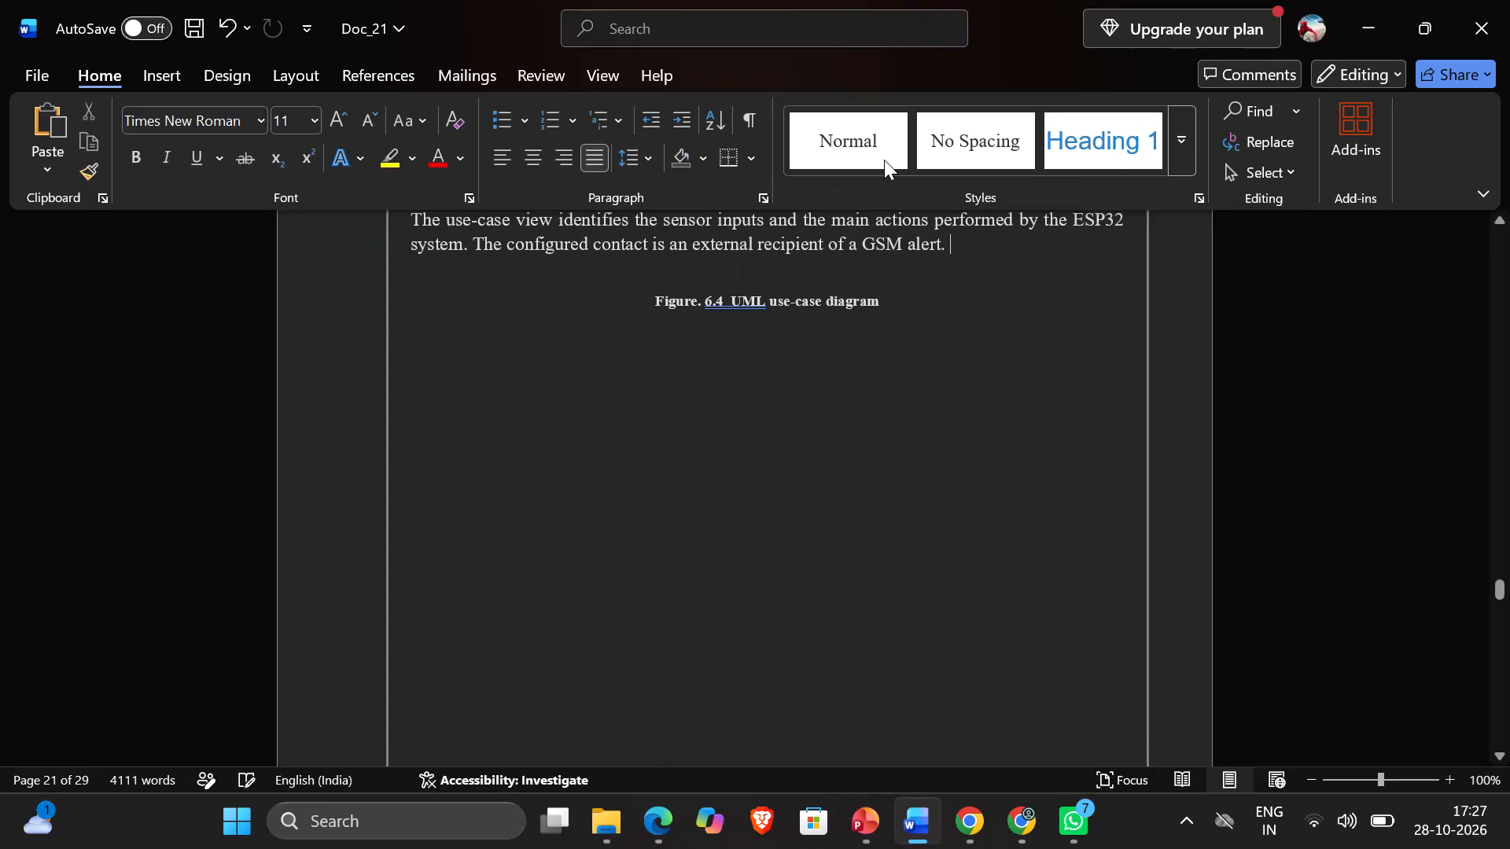
Insert a picture from this device after the use-case description, above the Figure 6.4 UML use-case diagram caption.
{"action": "left_click", "coordinate": [162, 79]}
{"action": "left_click", "coordinate": [274, 141]}
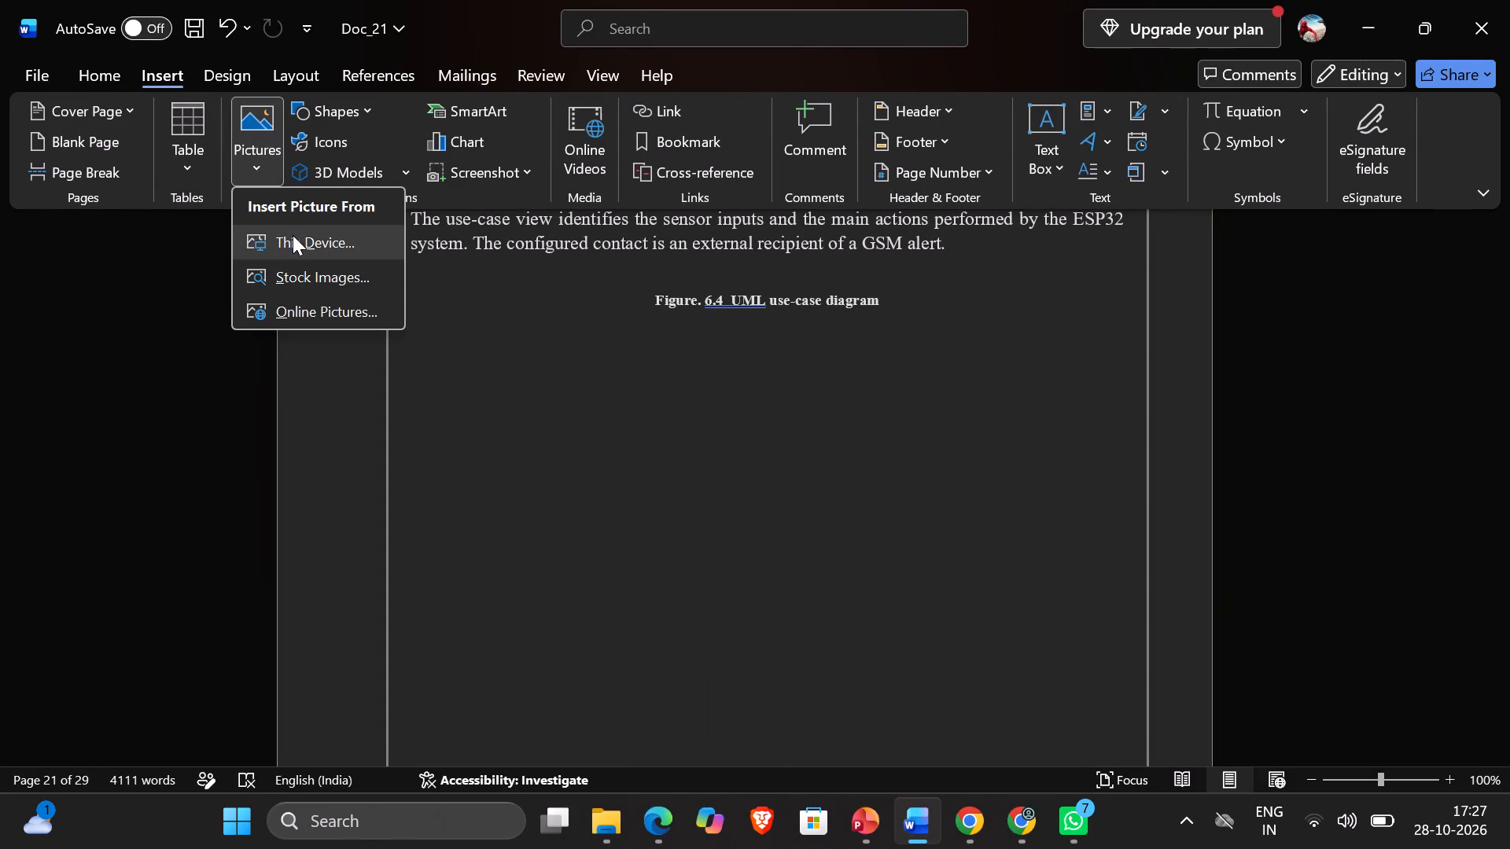
{"action": "left_click", "coordinate": [293, 241]}
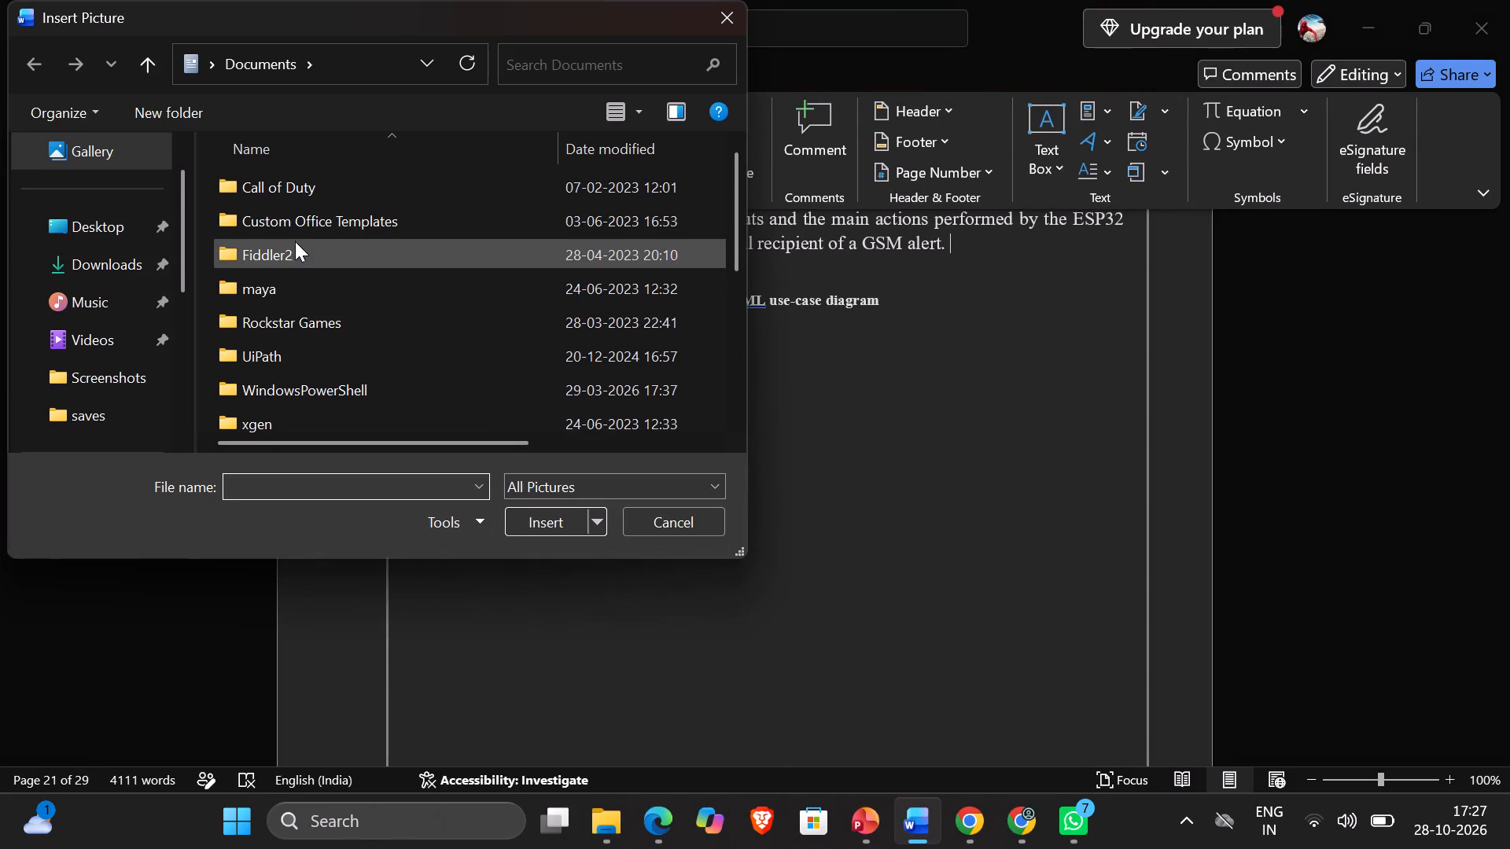
Insert the recent picture "use case" after the introductory paragraph of section 6.4.1 Use Case Diagram.
{"action": "scroll", "coordinate": [124, 365], "scroll_direction": "down", "scroll_amount": 1}
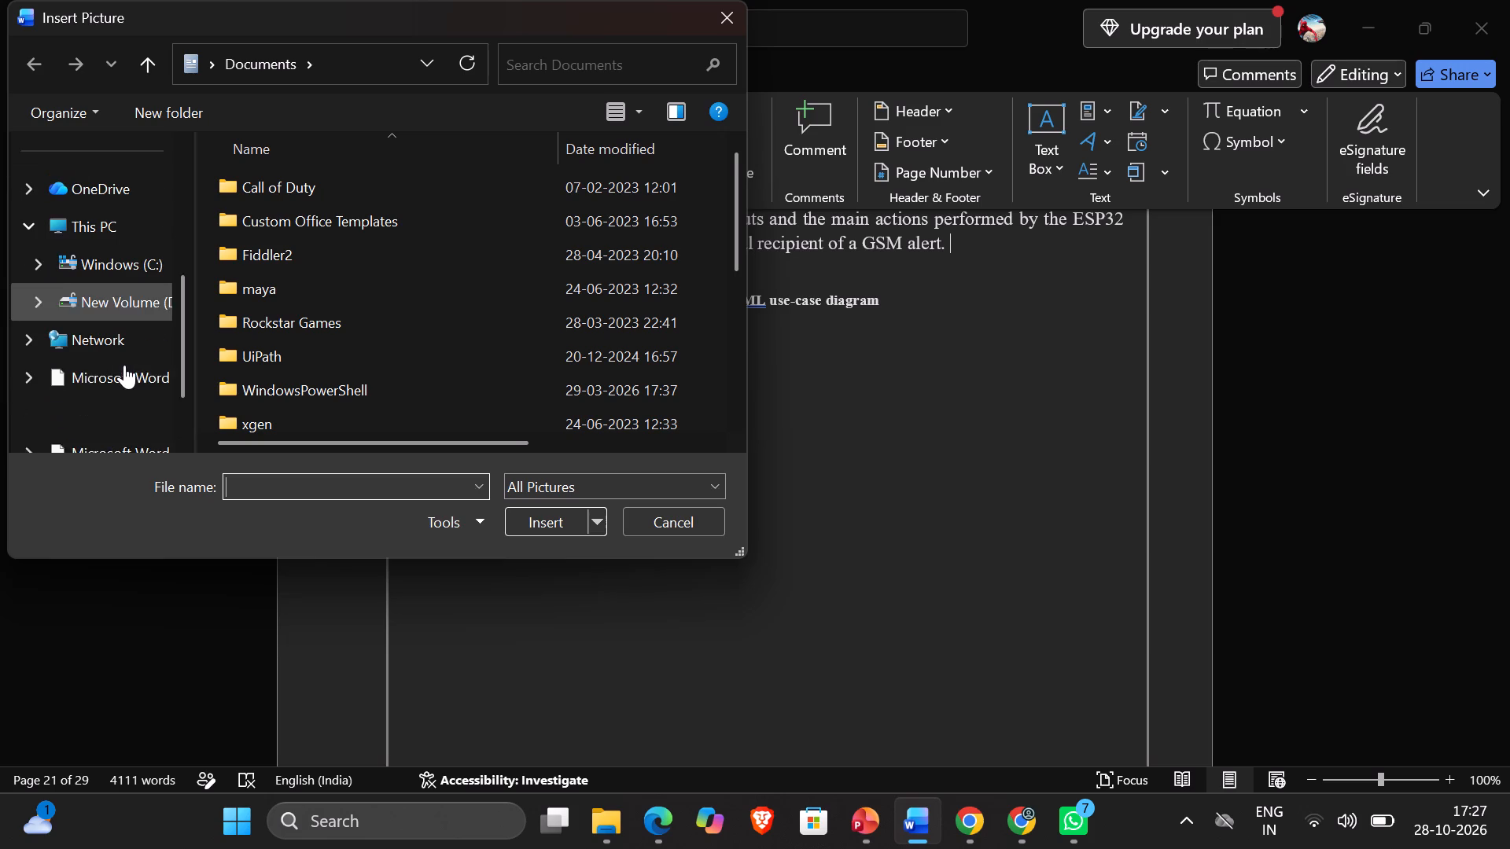
{"action": "scroll", "coordinate": [124, 365], "scroll_direction": "down", "scroll_amount": 1}
{"action": "scroll", "coordinate": [124, 365], "scroll_direction": "up", "scroll_amount": 2}
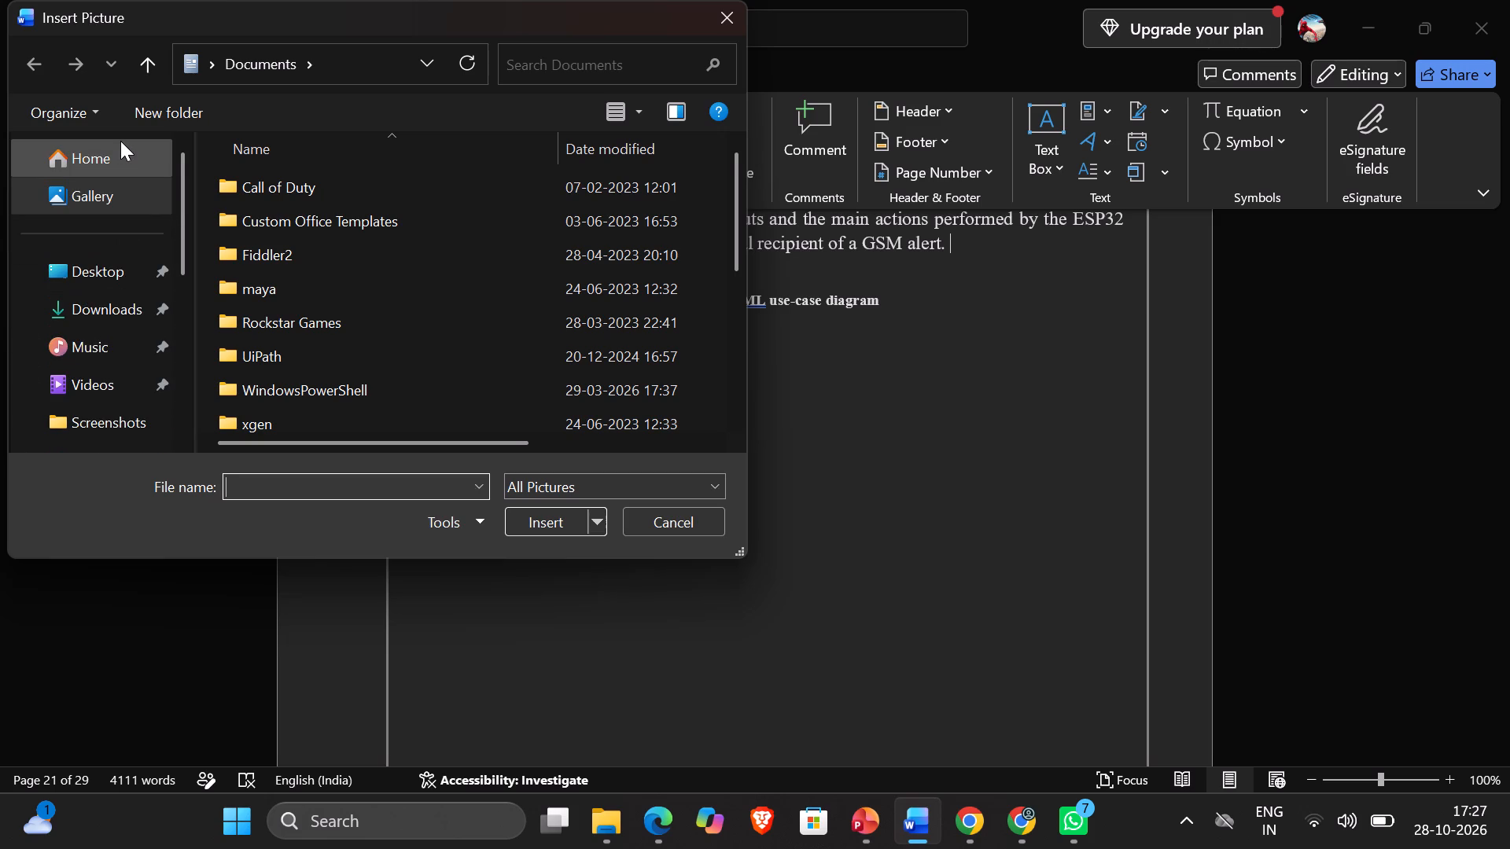
{"action": "left_click", "coordinate": [120, 141]}
{"action": "scroll", "coordinate": [291, 245], "scroll_direction": "down", "scroll_amount": 4}
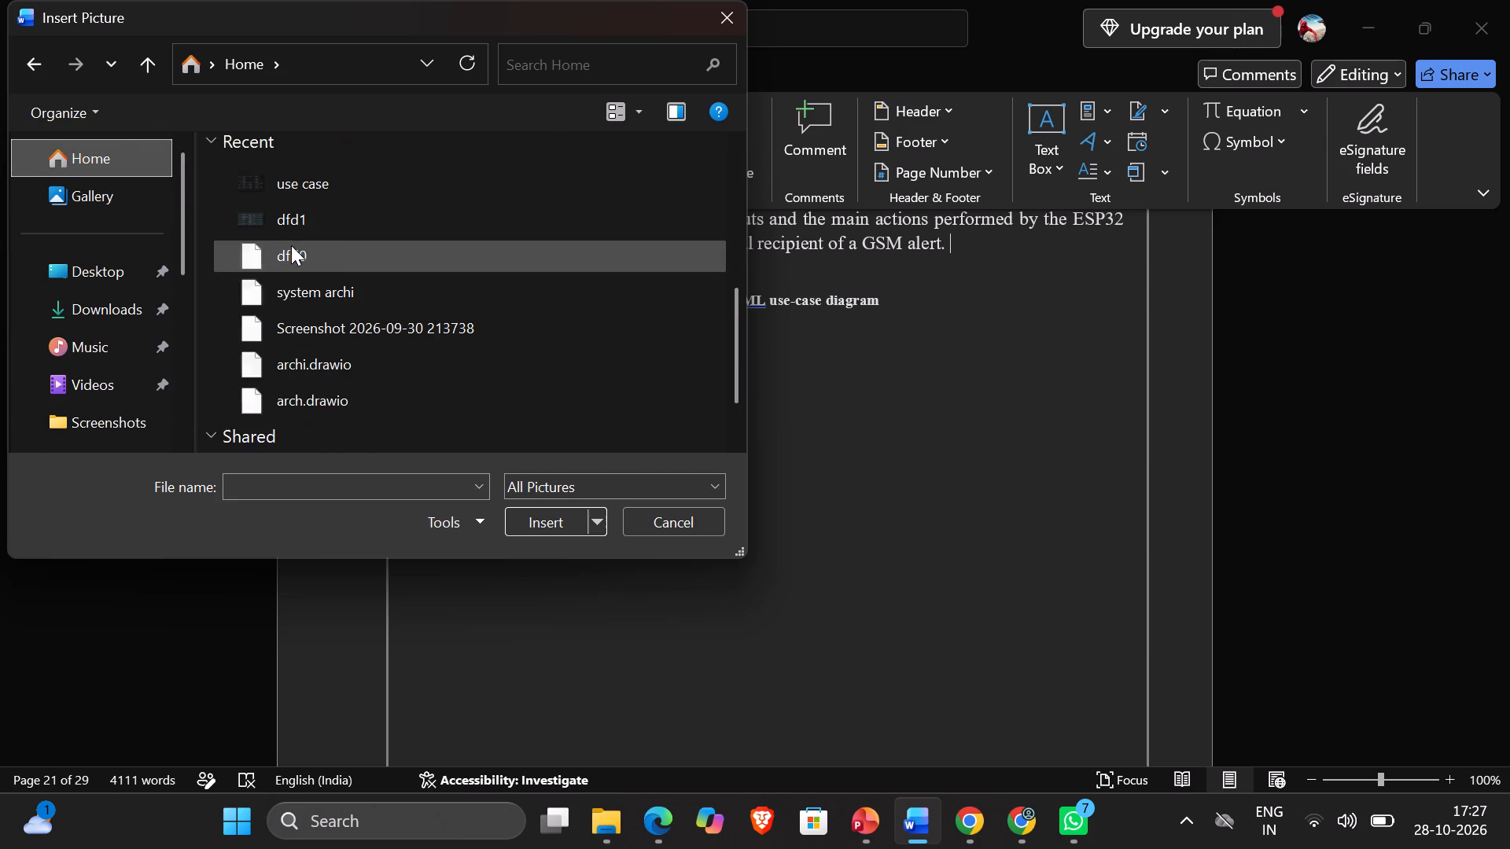
{"action": "scroll", "coordinate": [291, 245], "scroll_direction": "down", "scroll_amount": 4}
{"action": "scroll", "coordinate": [293, 153], "scroll_direction": "up", "scroll_amount": 1}
{"action": "left_click", "coordinate": [295, 175]}
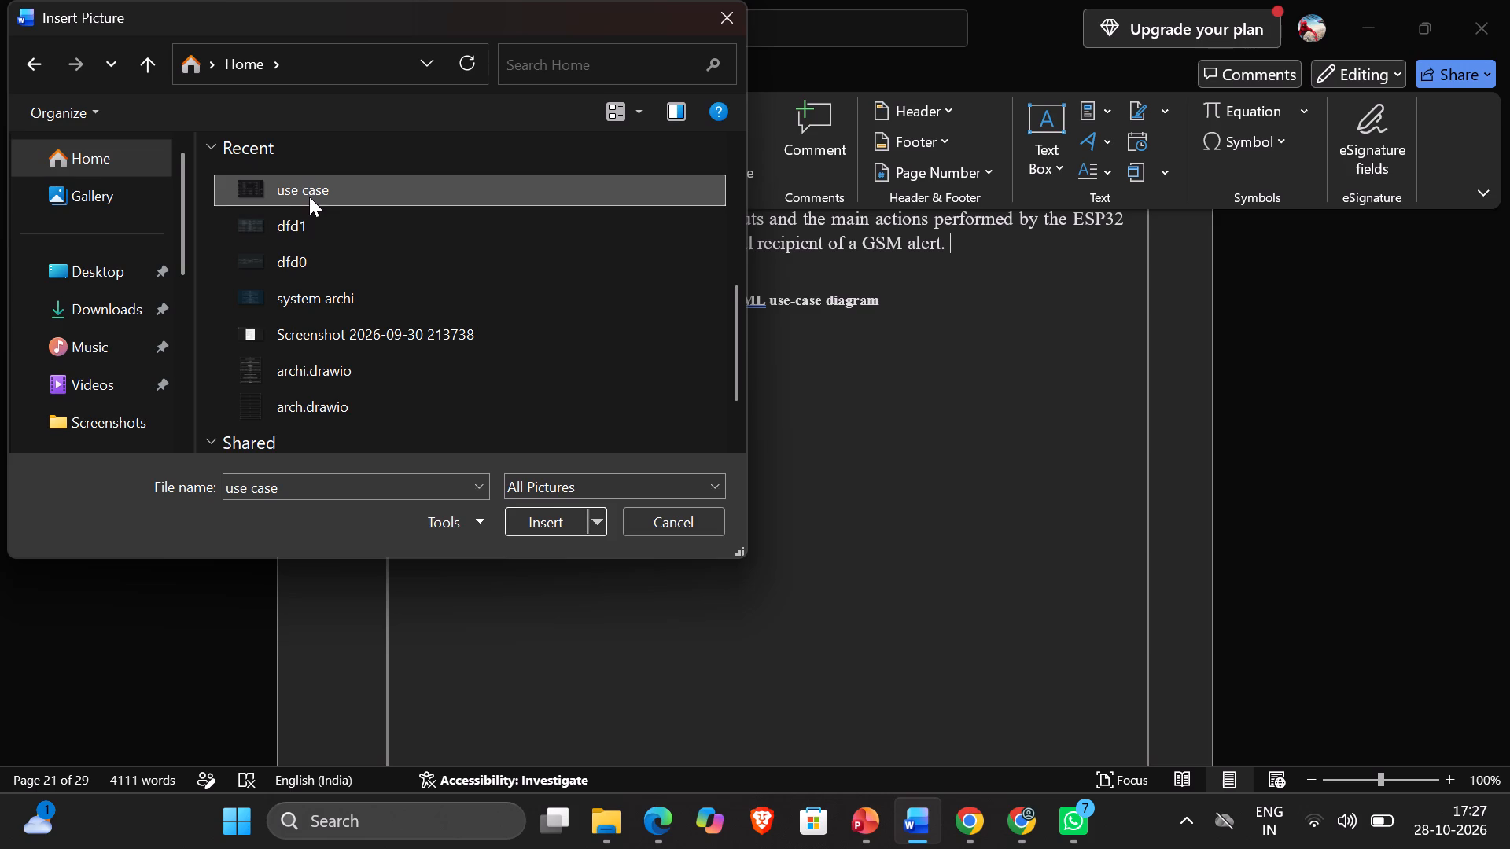
{"action": "left_click", "coordinate": [574, 519]}
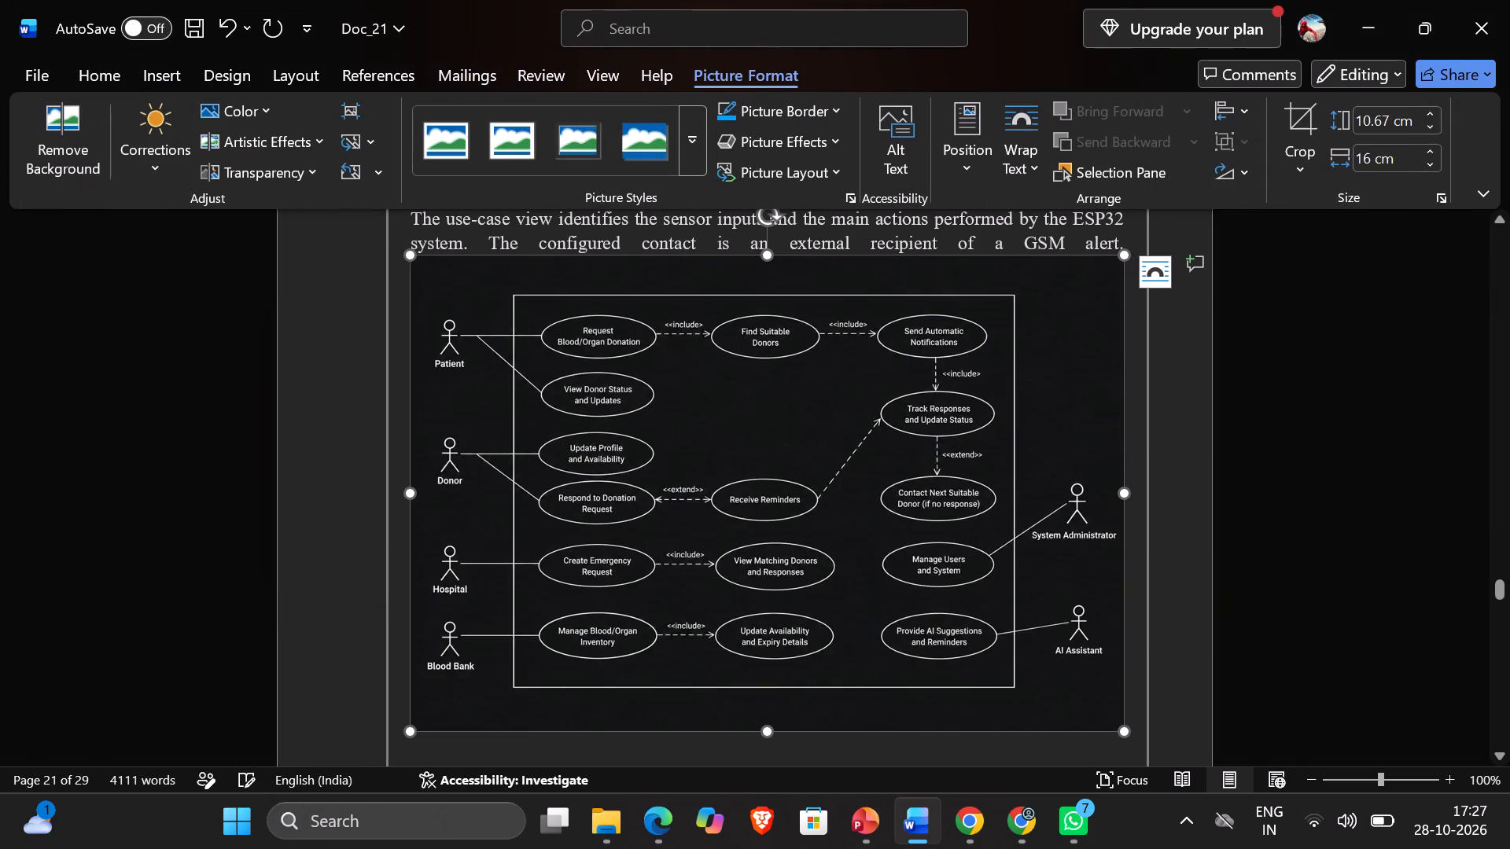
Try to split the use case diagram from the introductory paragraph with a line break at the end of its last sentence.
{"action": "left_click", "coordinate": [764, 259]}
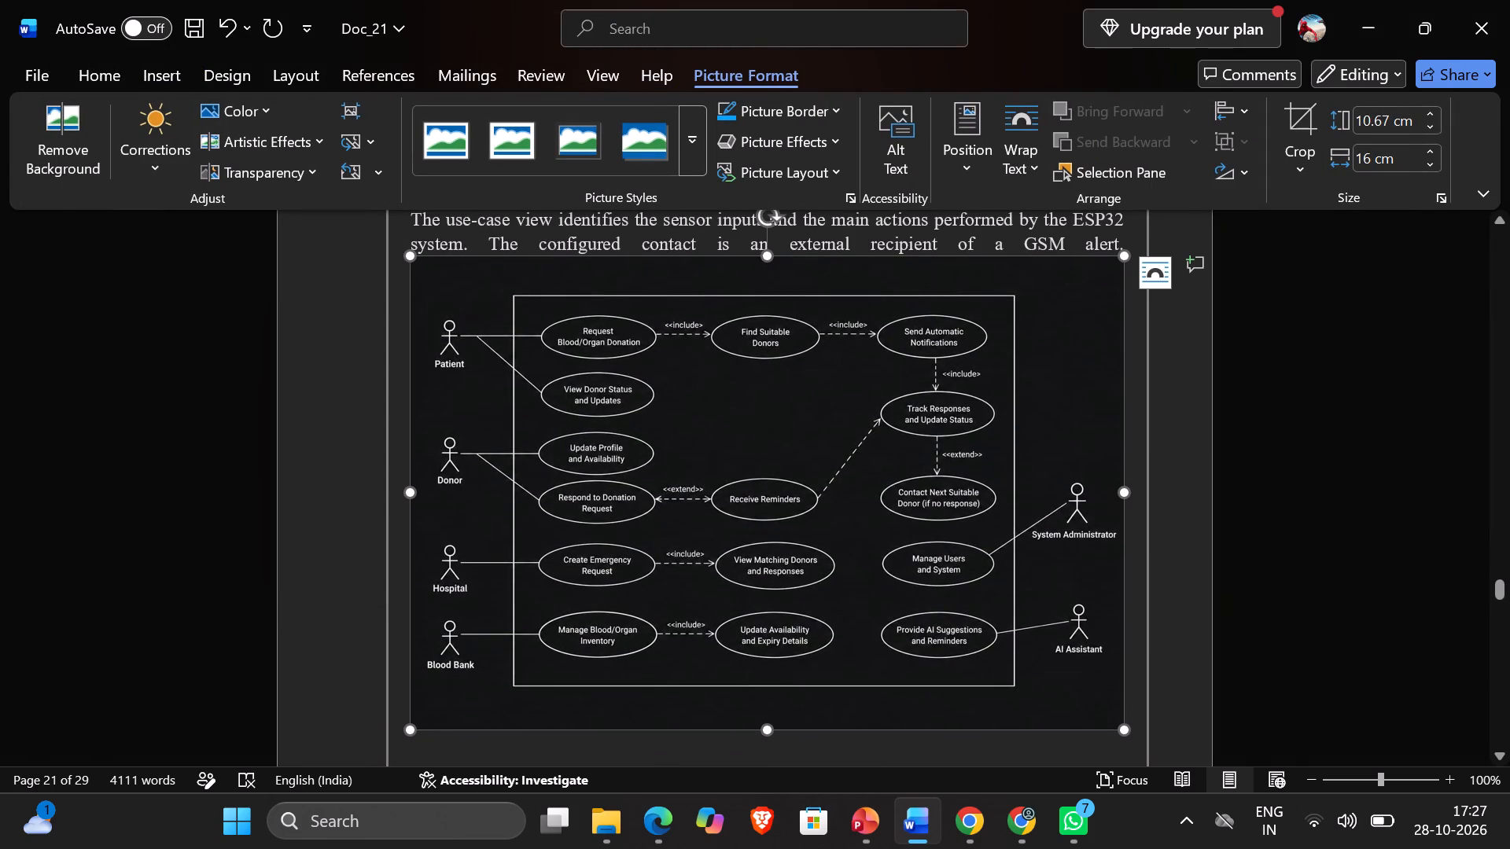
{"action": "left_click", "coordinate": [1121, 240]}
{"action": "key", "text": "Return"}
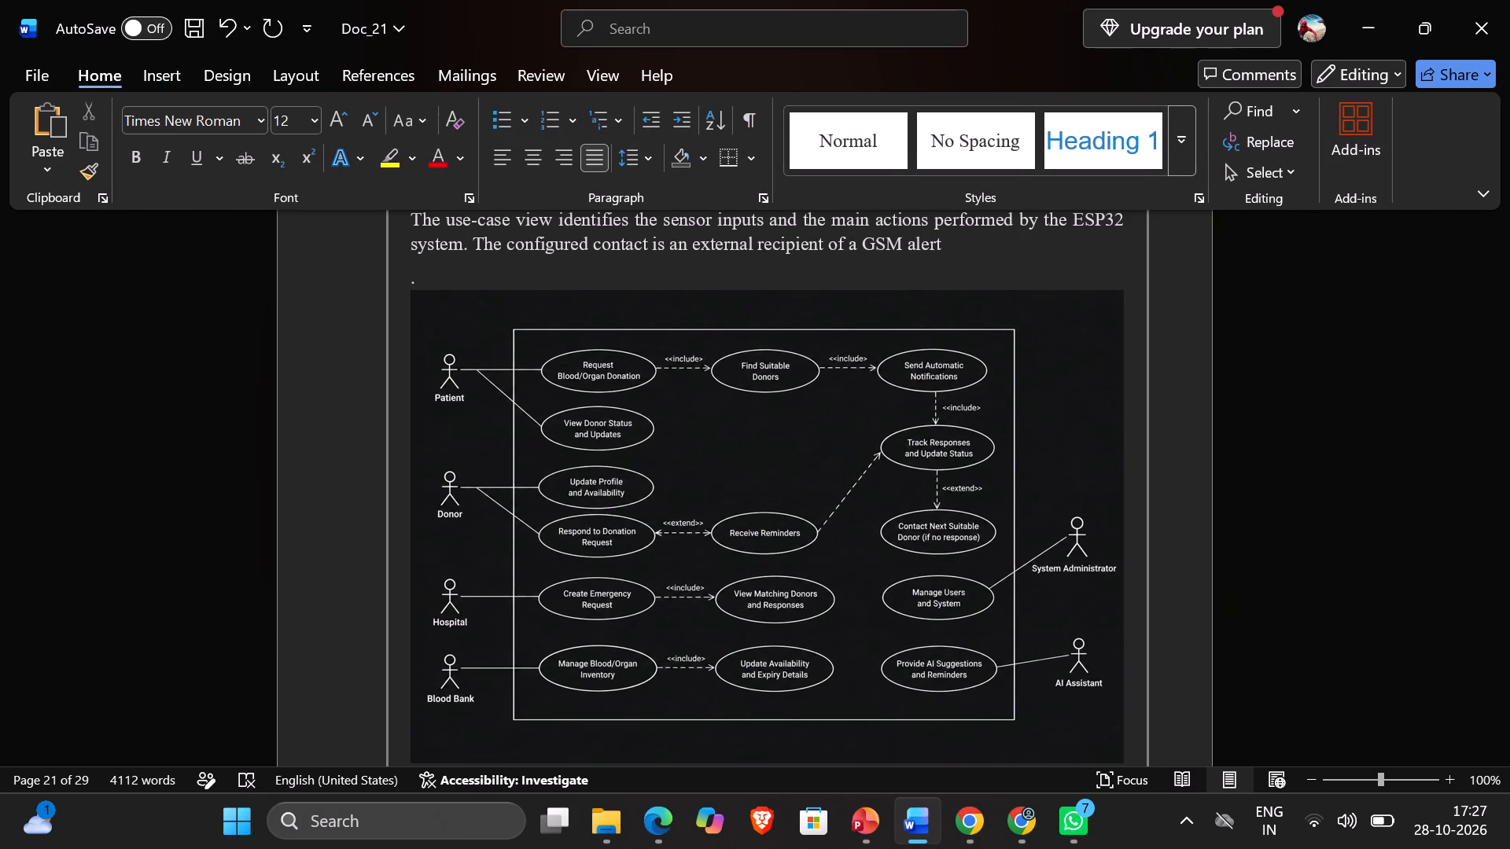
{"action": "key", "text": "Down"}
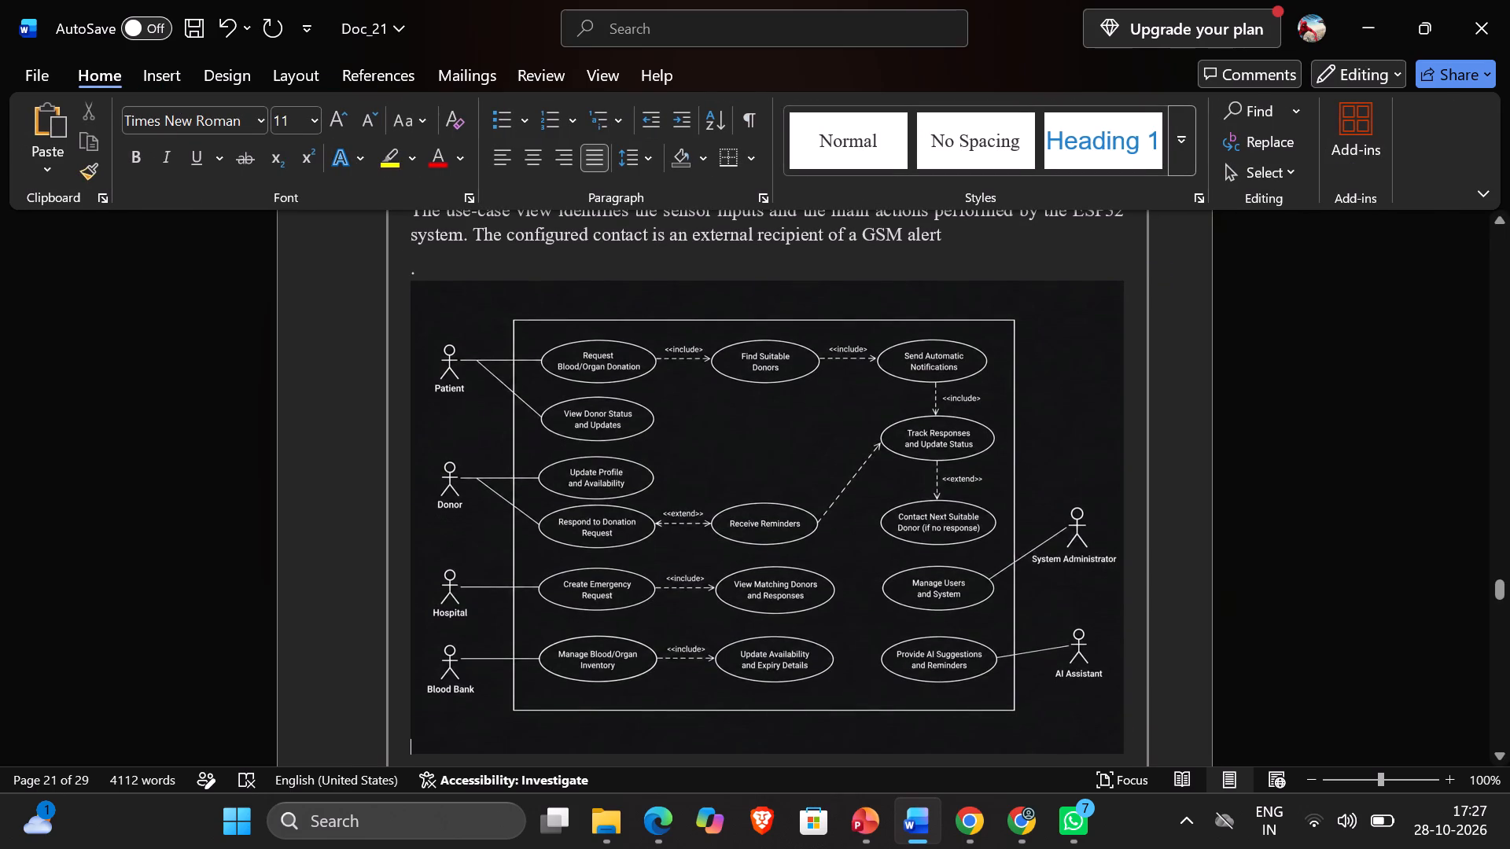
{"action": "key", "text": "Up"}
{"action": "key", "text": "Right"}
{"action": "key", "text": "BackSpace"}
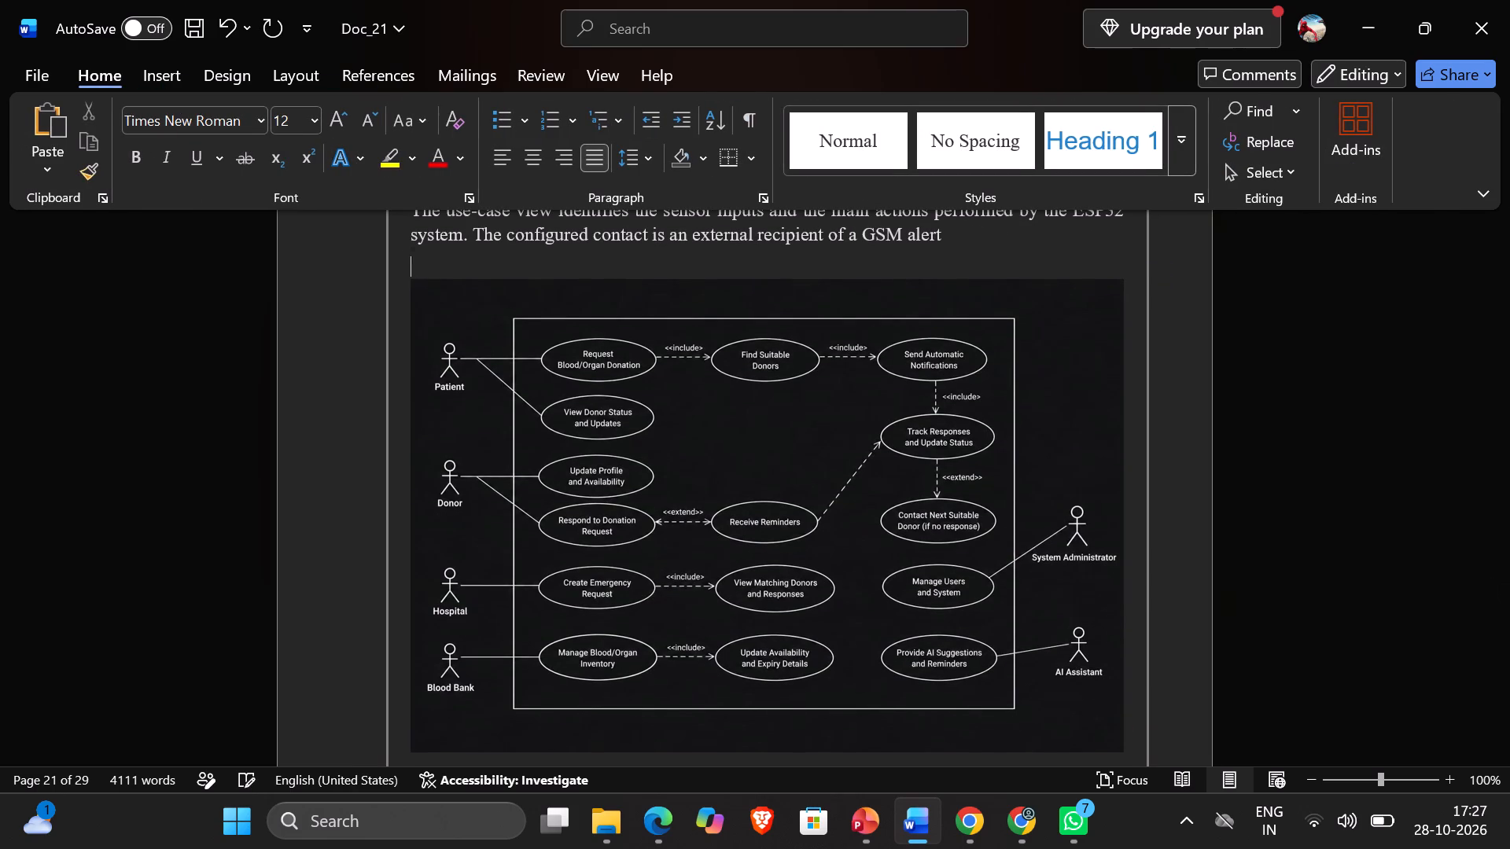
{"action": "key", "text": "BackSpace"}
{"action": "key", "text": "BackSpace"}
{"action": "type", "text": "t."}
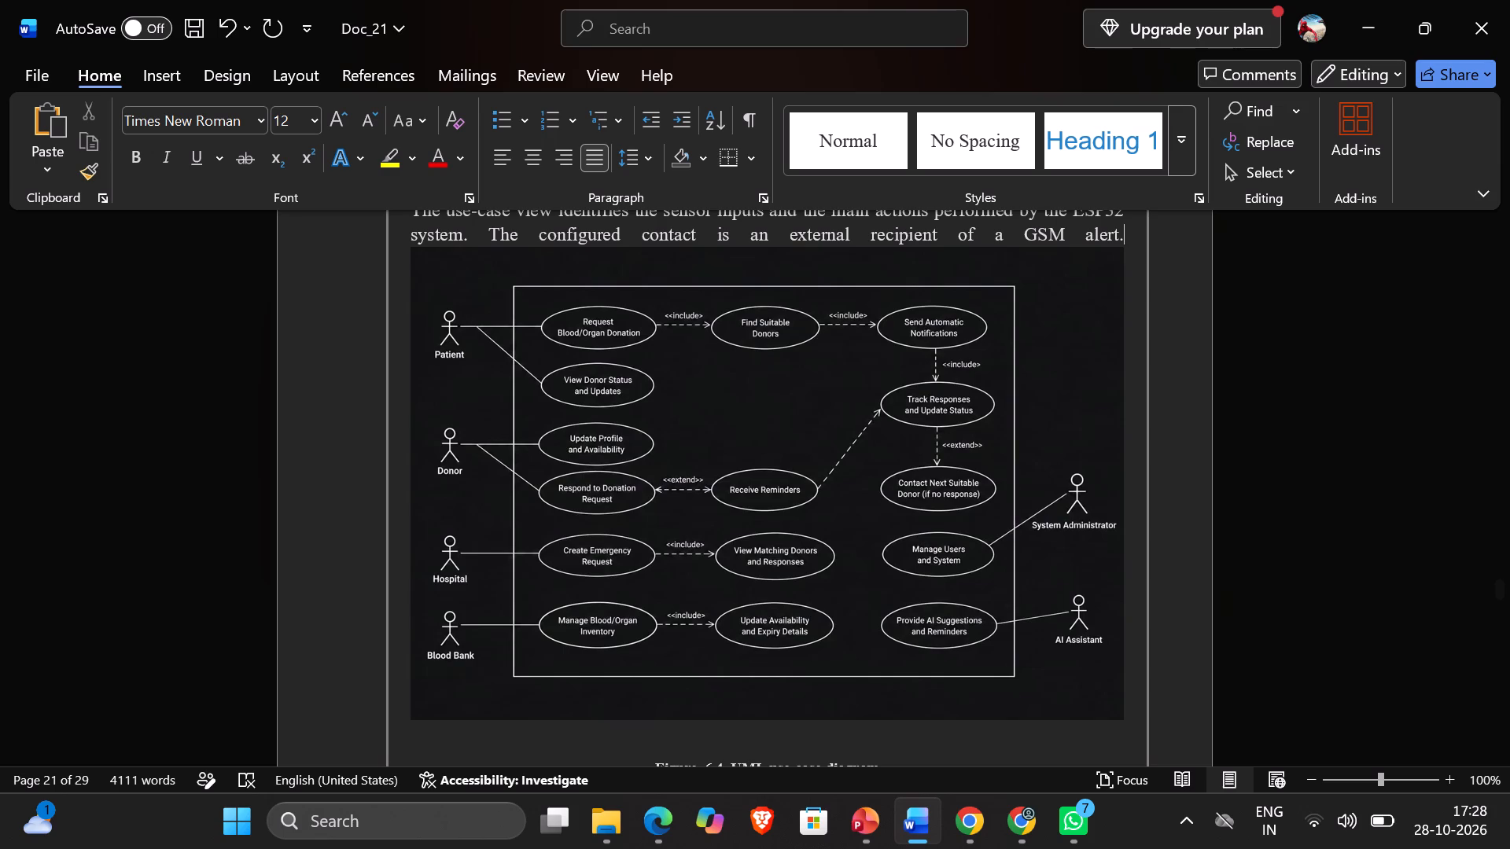
Review the Level 0 and Level 1 data flow diagram sections that precede System Modeling to compare their picture layout.
{"action": "scroll", "coordinate": [1108, 445], "scroll_direction": "up", "scroll_amount": 3}
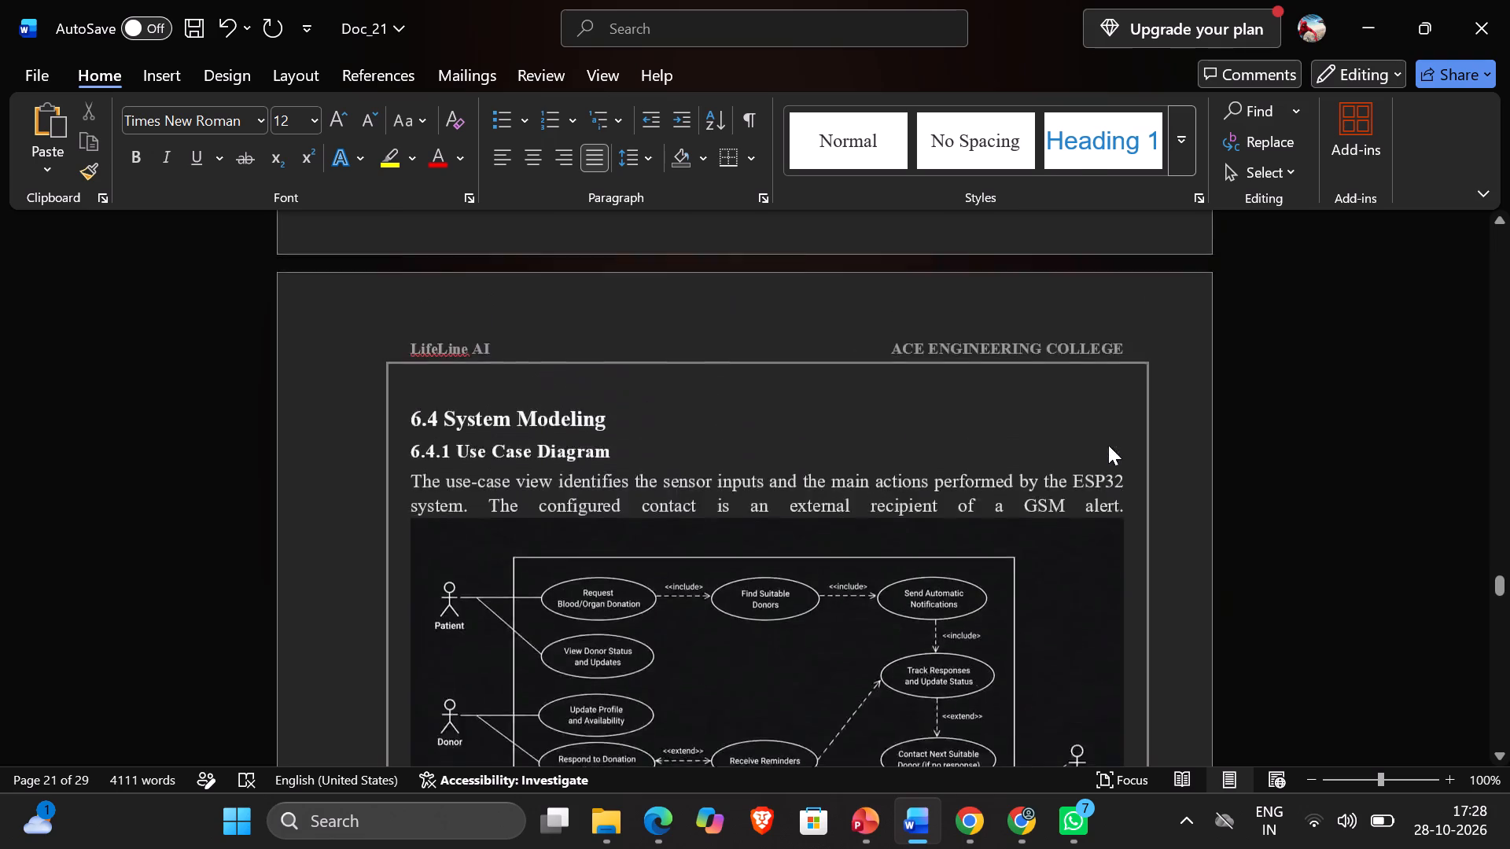
{"action": "scroll", "coordinate": [1108, 445], "scroll_direction": "up", "scroll_amount": 3}
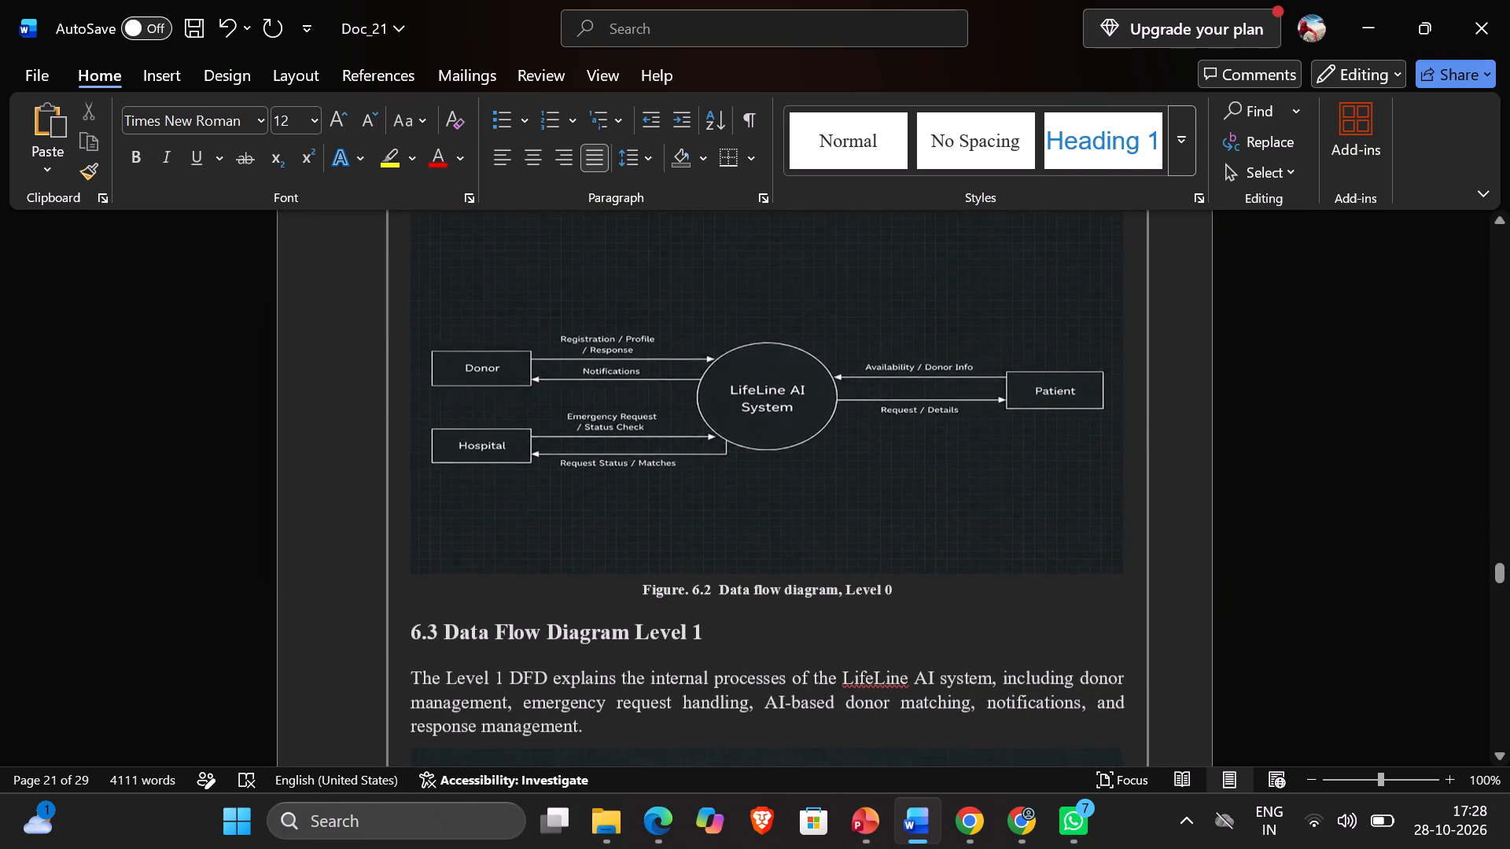
{"action": "scroll", "coordinate": [1108, 445], "scroll_direction": "up", "scroll_amount": 1}
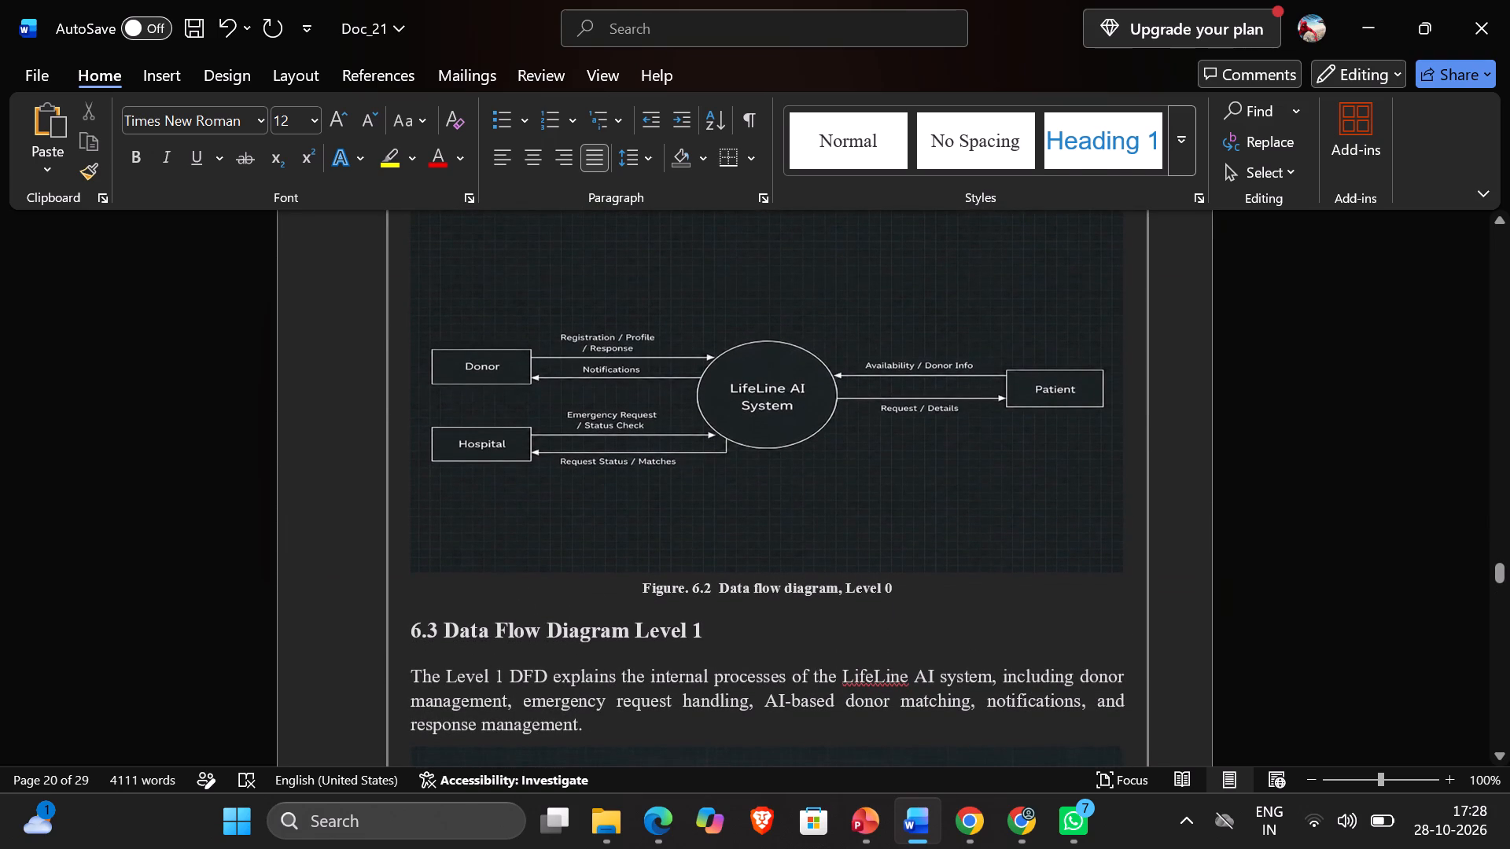
{"action": "scroll", "coordinate": [1108, 445], "scroll_direction": "up", "scroll_amount": 1}
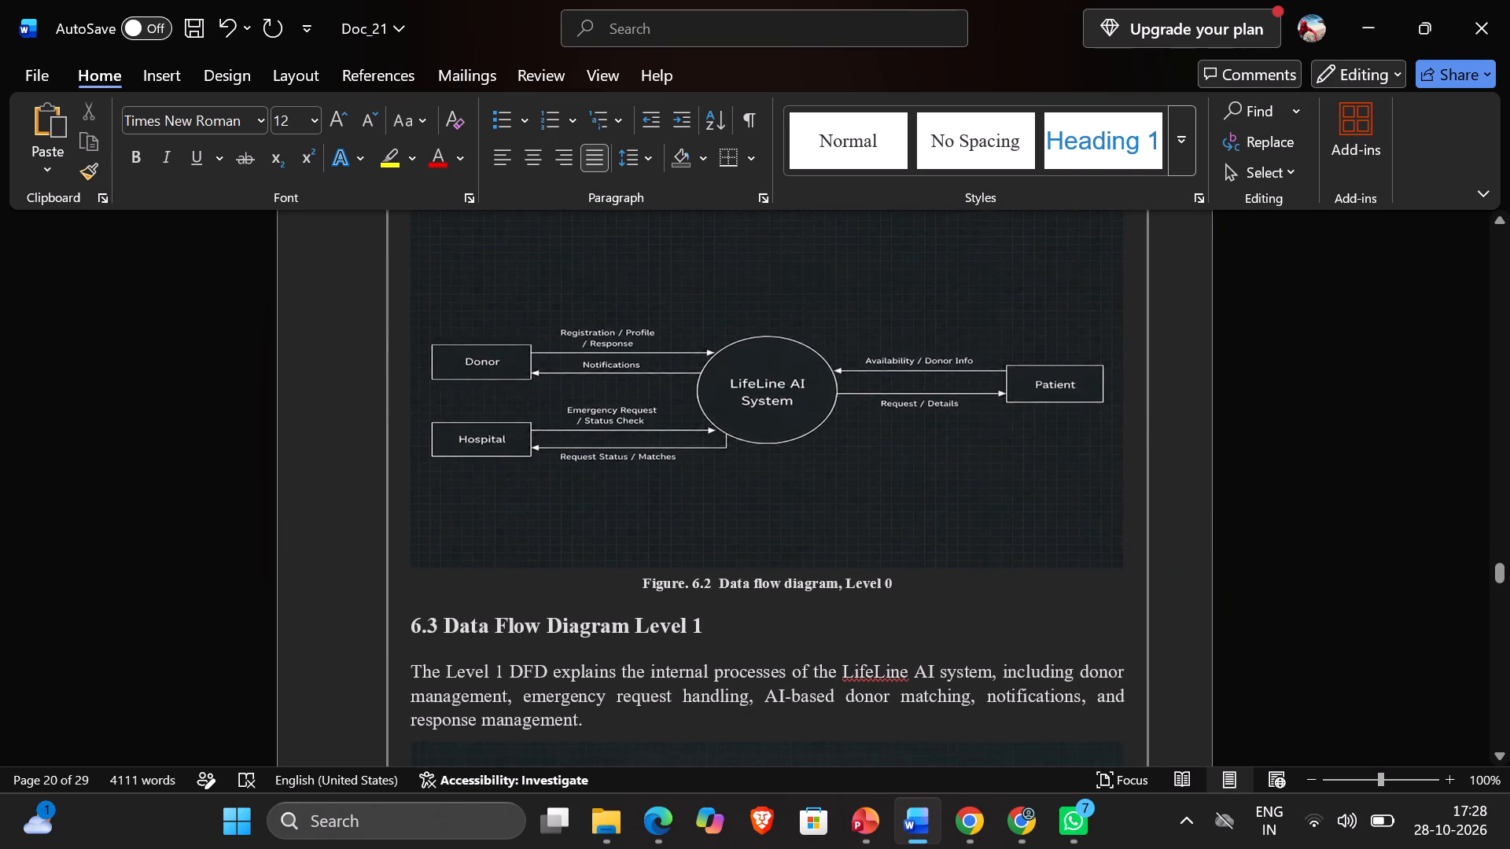
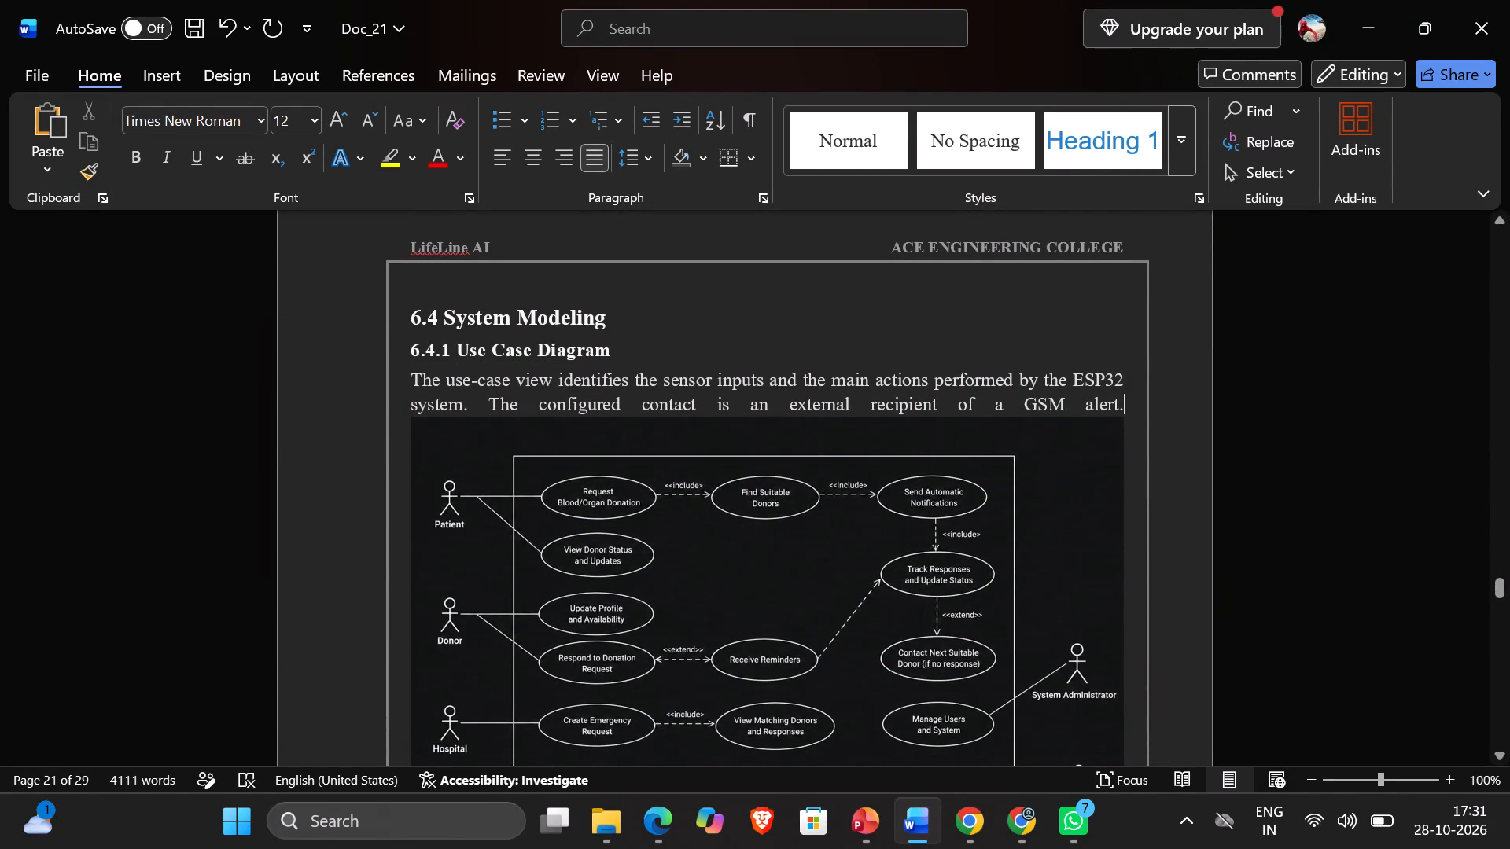
Review the Class, Object and Sequence Diagram sections after the use case diagram to check their old-project pictures and layout.
{"action": "scroll", "coordinate": [990, 513], "scroll_direction": "down", "scroll_amount": 5}
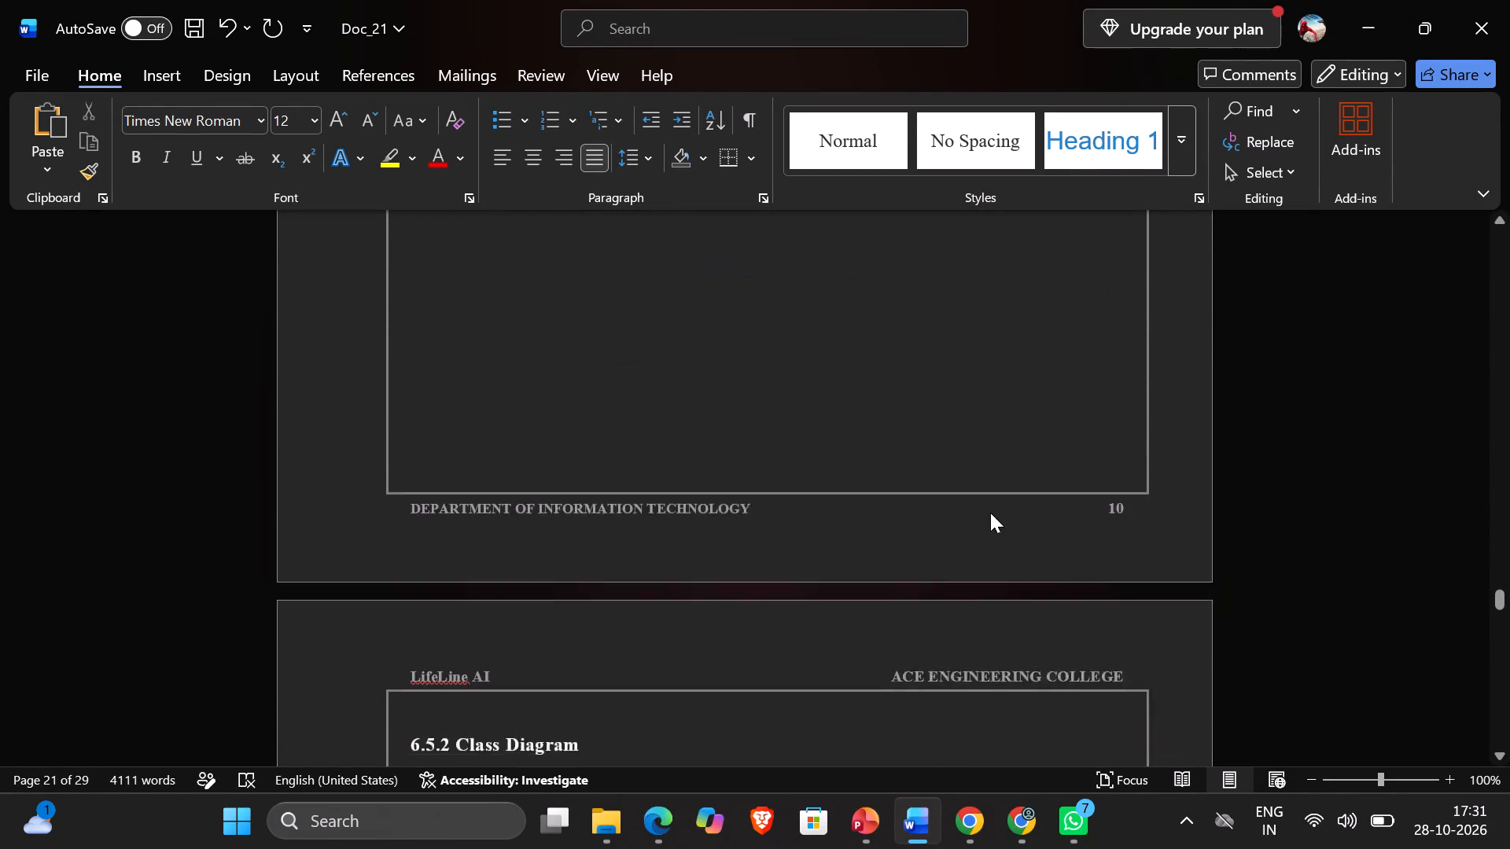
{"action": "scroll", "coordinate": [990, 513], "scroll_direction": "down", "scroll_amount": 3}
{"action": "scroll", "coordinate": [990, 513], "scroll_direction": "up", "scroll_amount": 5}
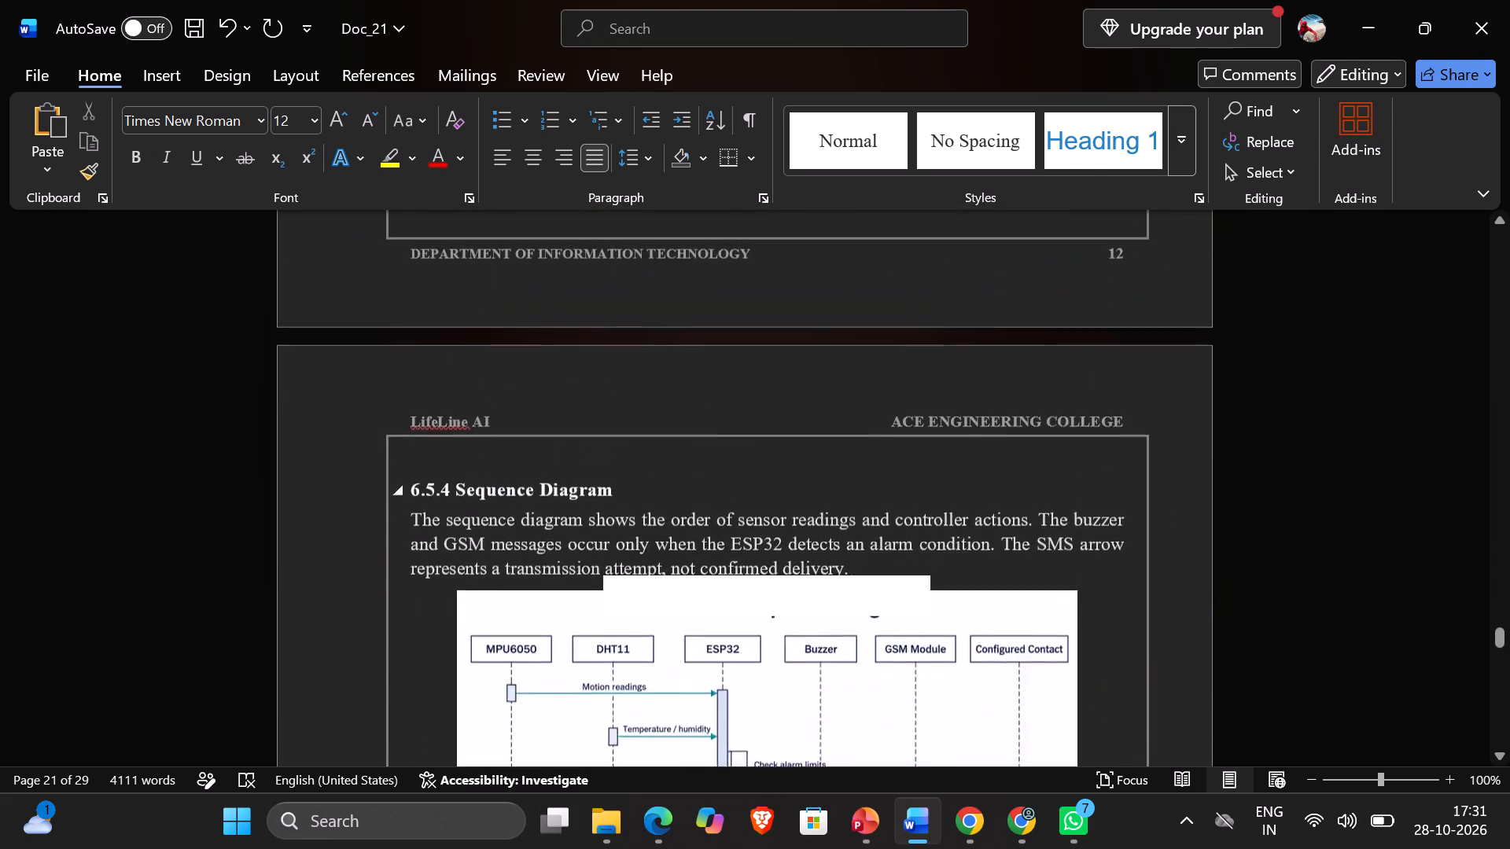
{"action": "scroll", "coordinate": [990, 513], "scroll_direction": "up", "scroll_amount": 6}
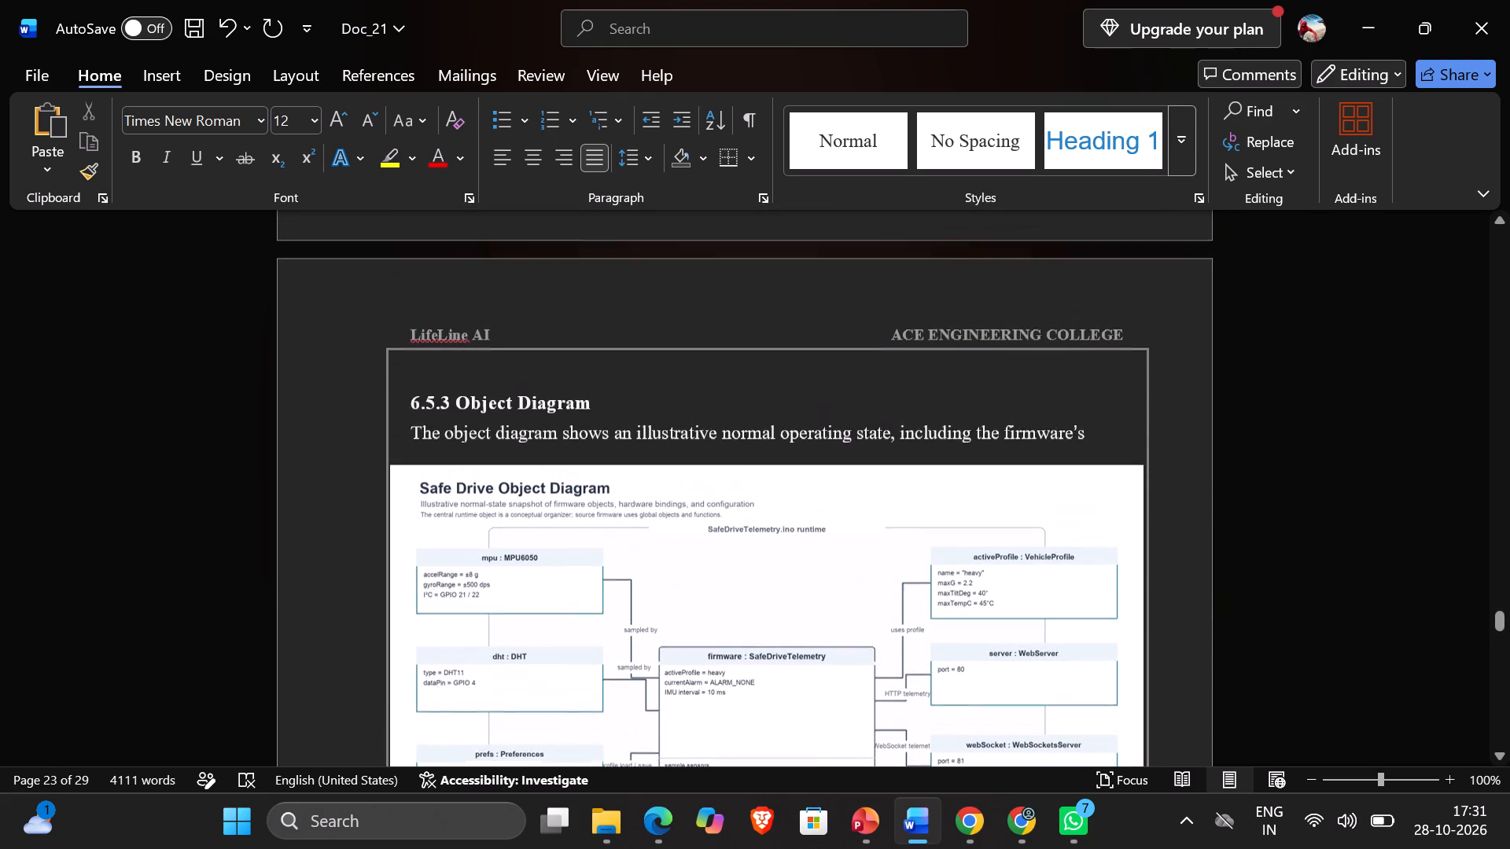
{"action": "scroll", "coordinate": [990, 513], "scroll_direction": "up", "scroll_amount": 5}
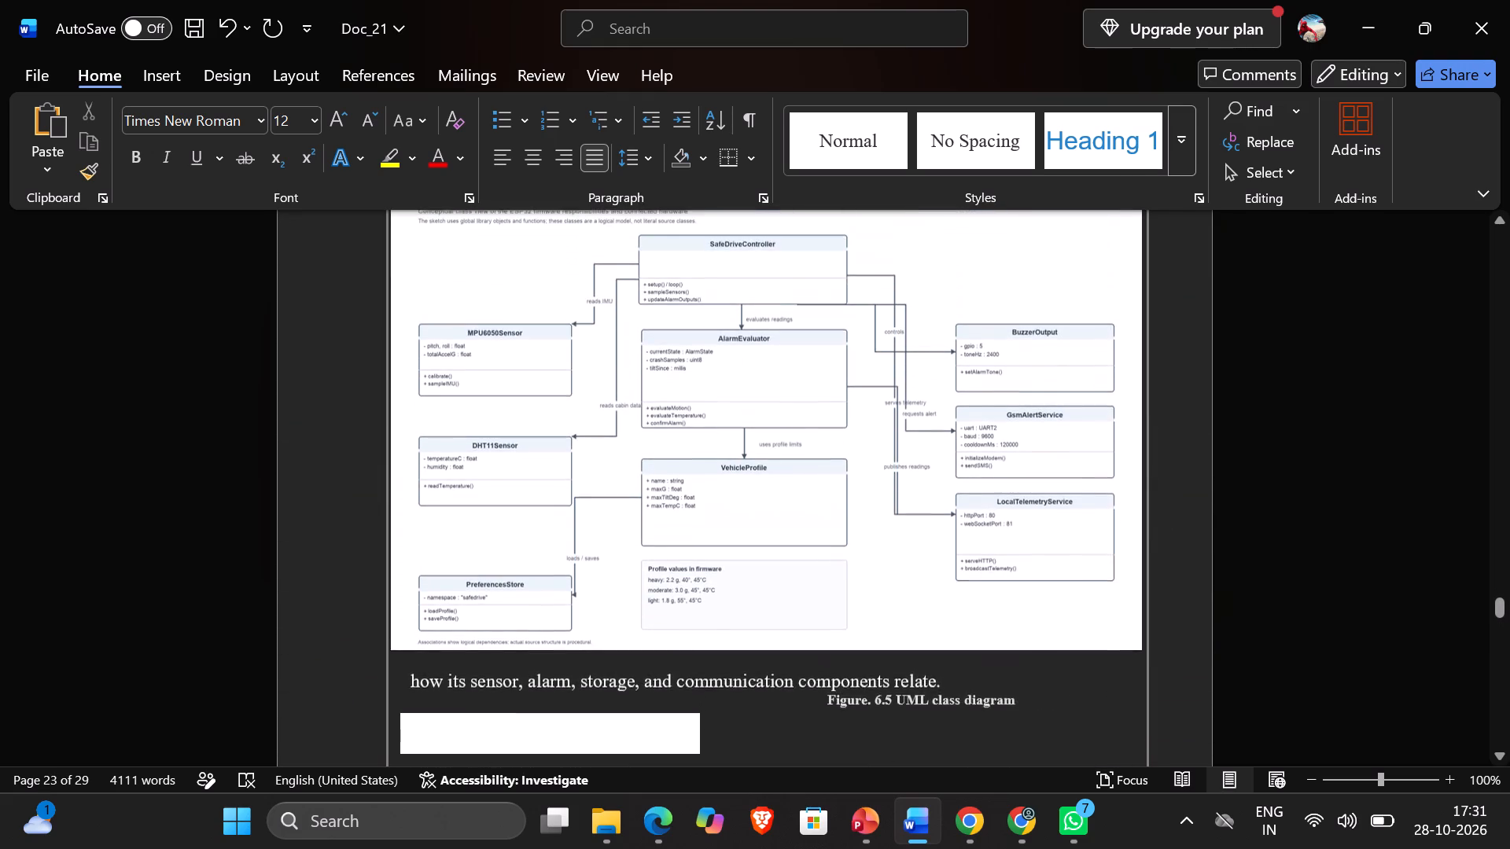
{"action": "scroll", "coordinate": [990, 513], "scroll_direction": "up", "scroll_amount": 1}
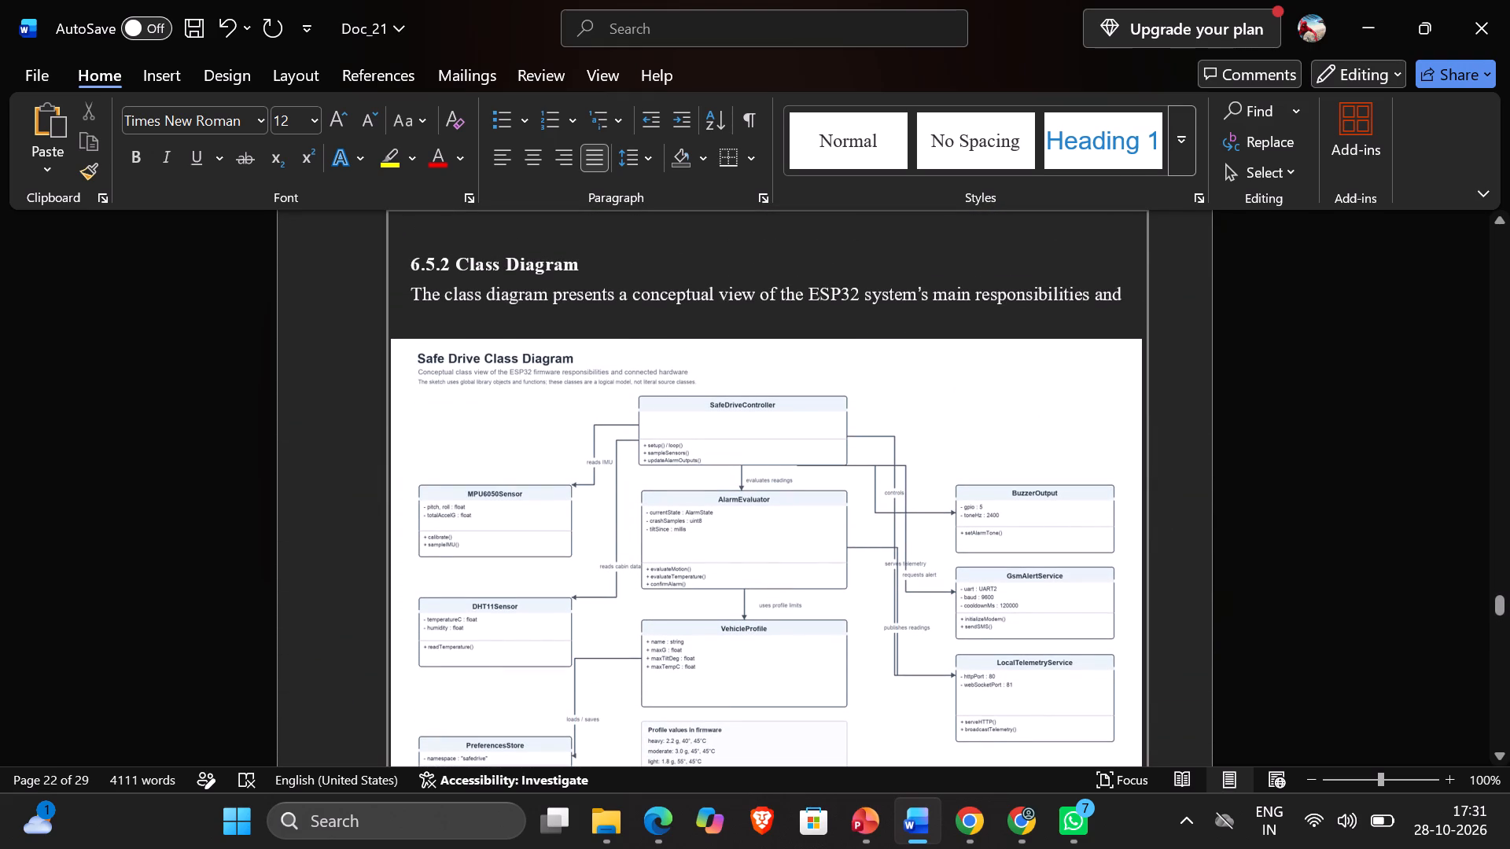
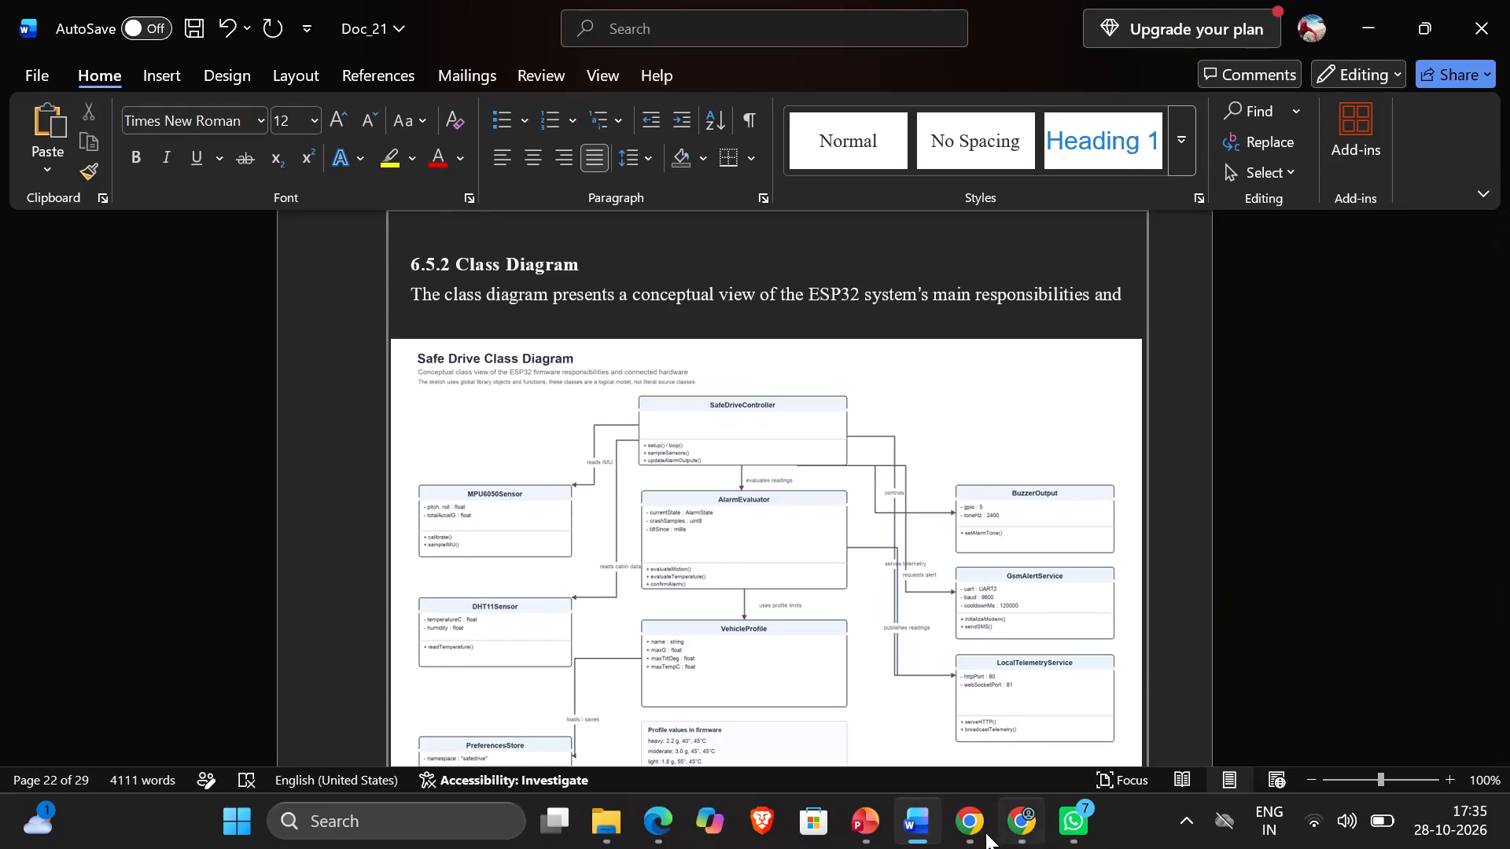
Switch to Chrome and search the web for "star UML background" in a new tab.
{"action": "left_click", "coordinate": [959, 744]}
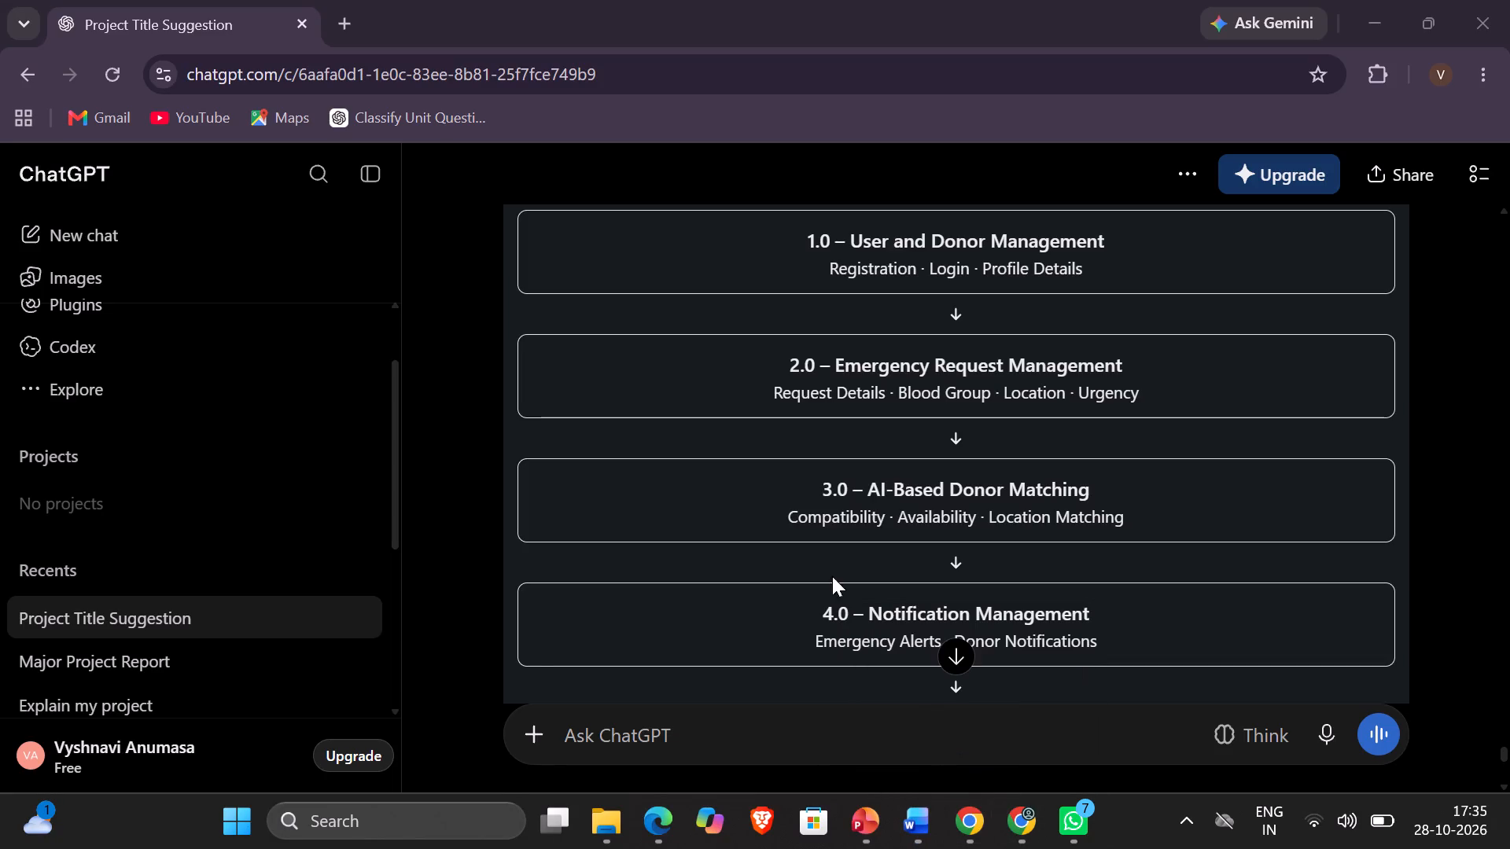
{"action": "left_click", "coordinate": [348, 13]}
{"action": "type", "text": "star"}
{"action": "key", "text": "space"}
{"action": "type", "text": "UML"}
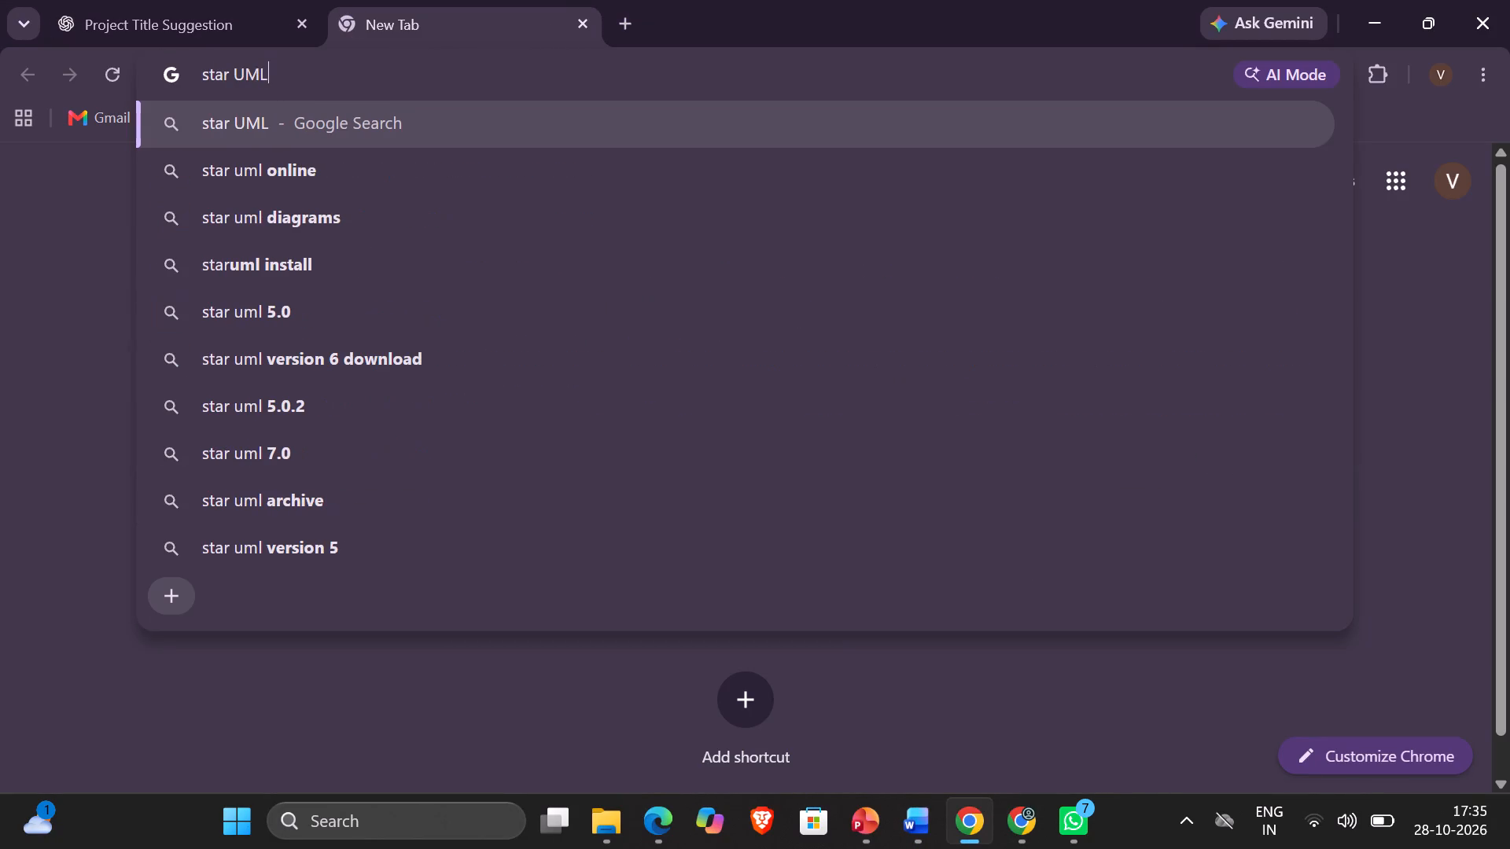
{"action": "key", "text": "space"}
{"action": "type", "text": "background"}
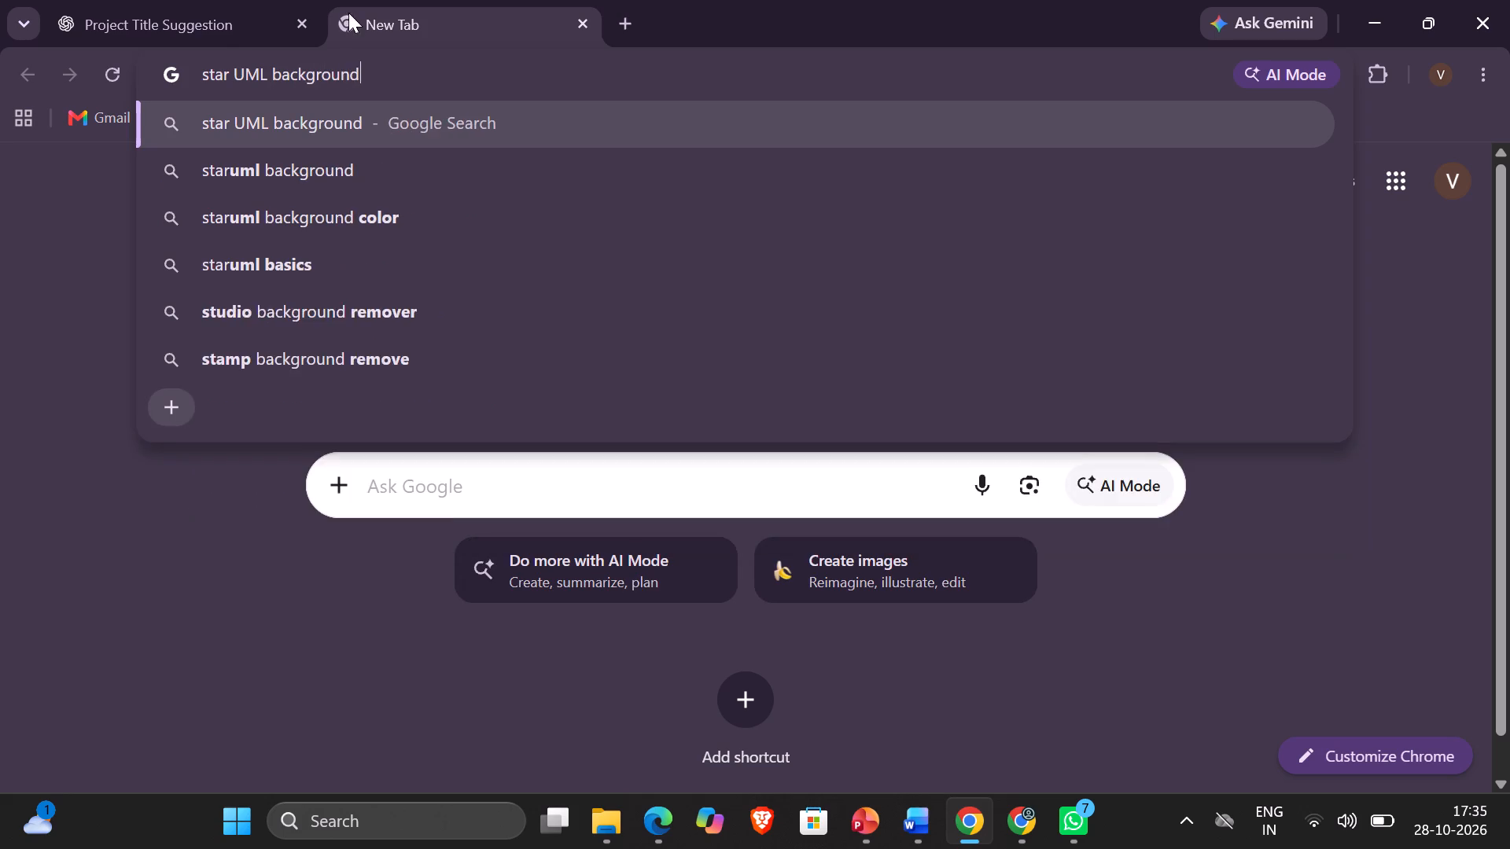
{"action": "key", "text": "Return"}
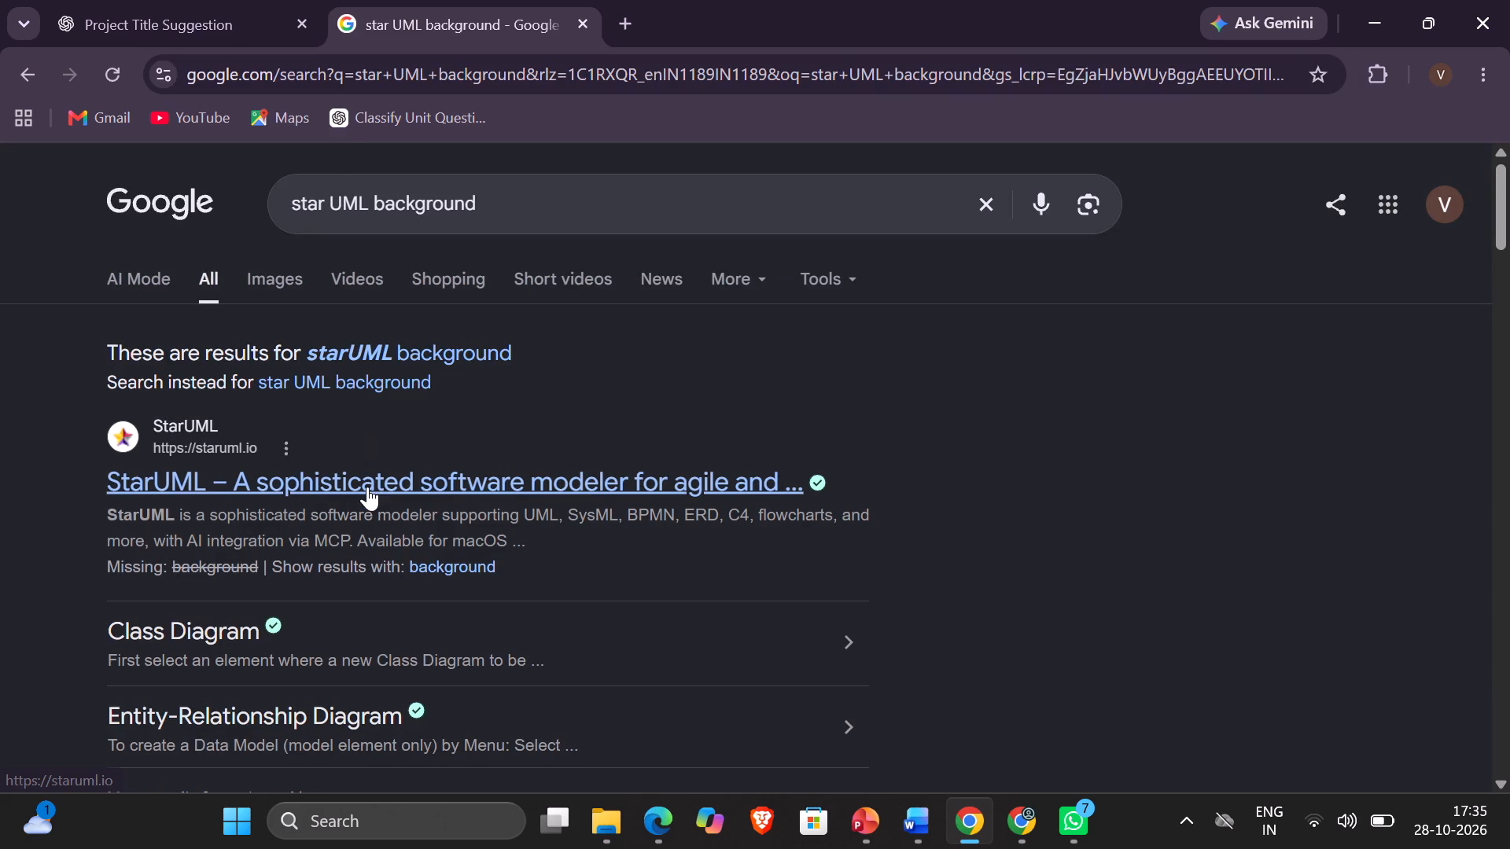
{"action": "left_click", "coordinate": [230, 627]}
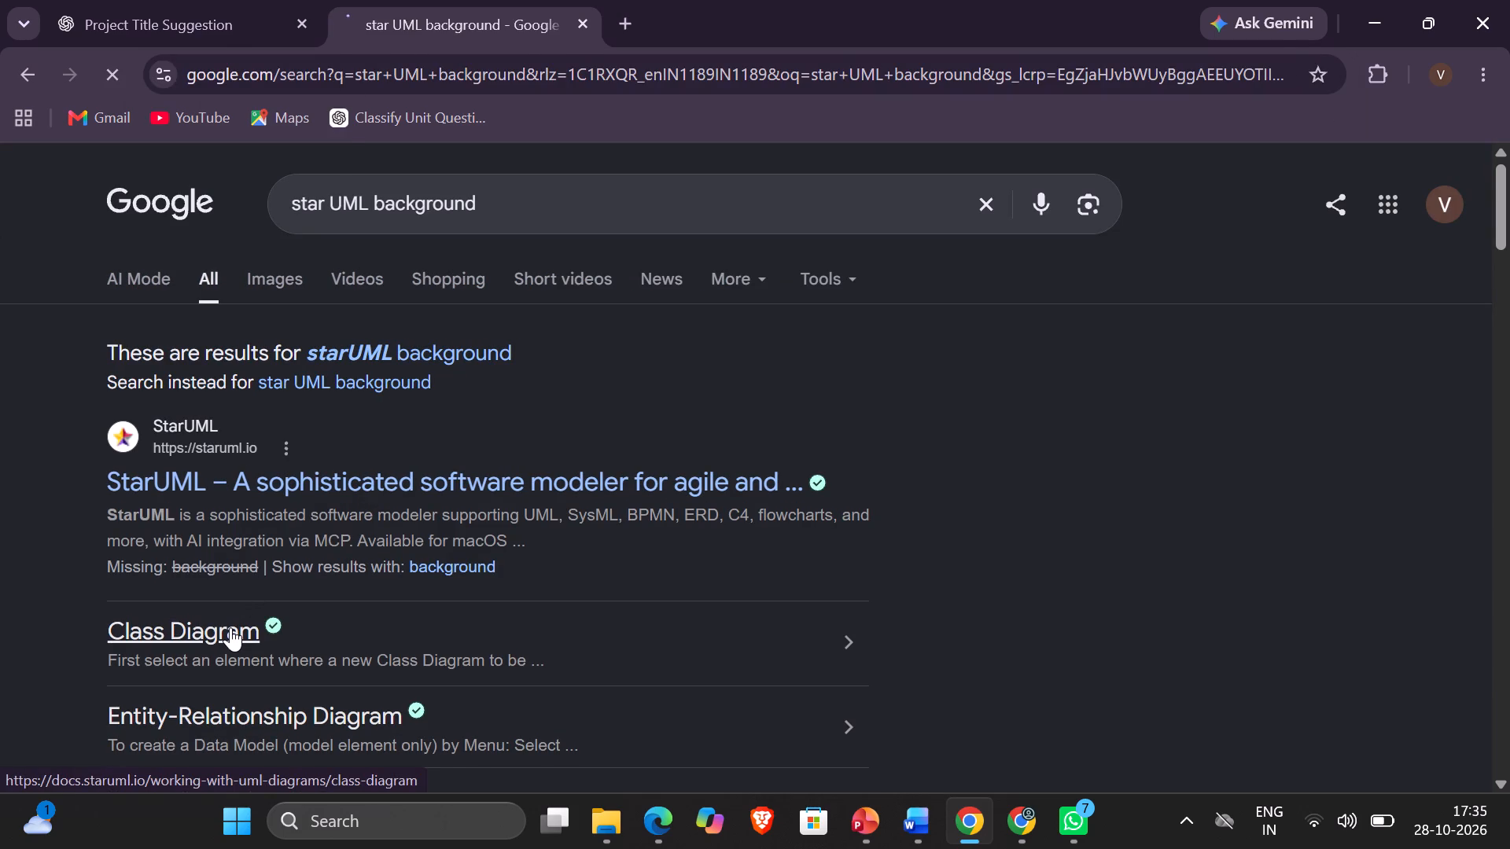
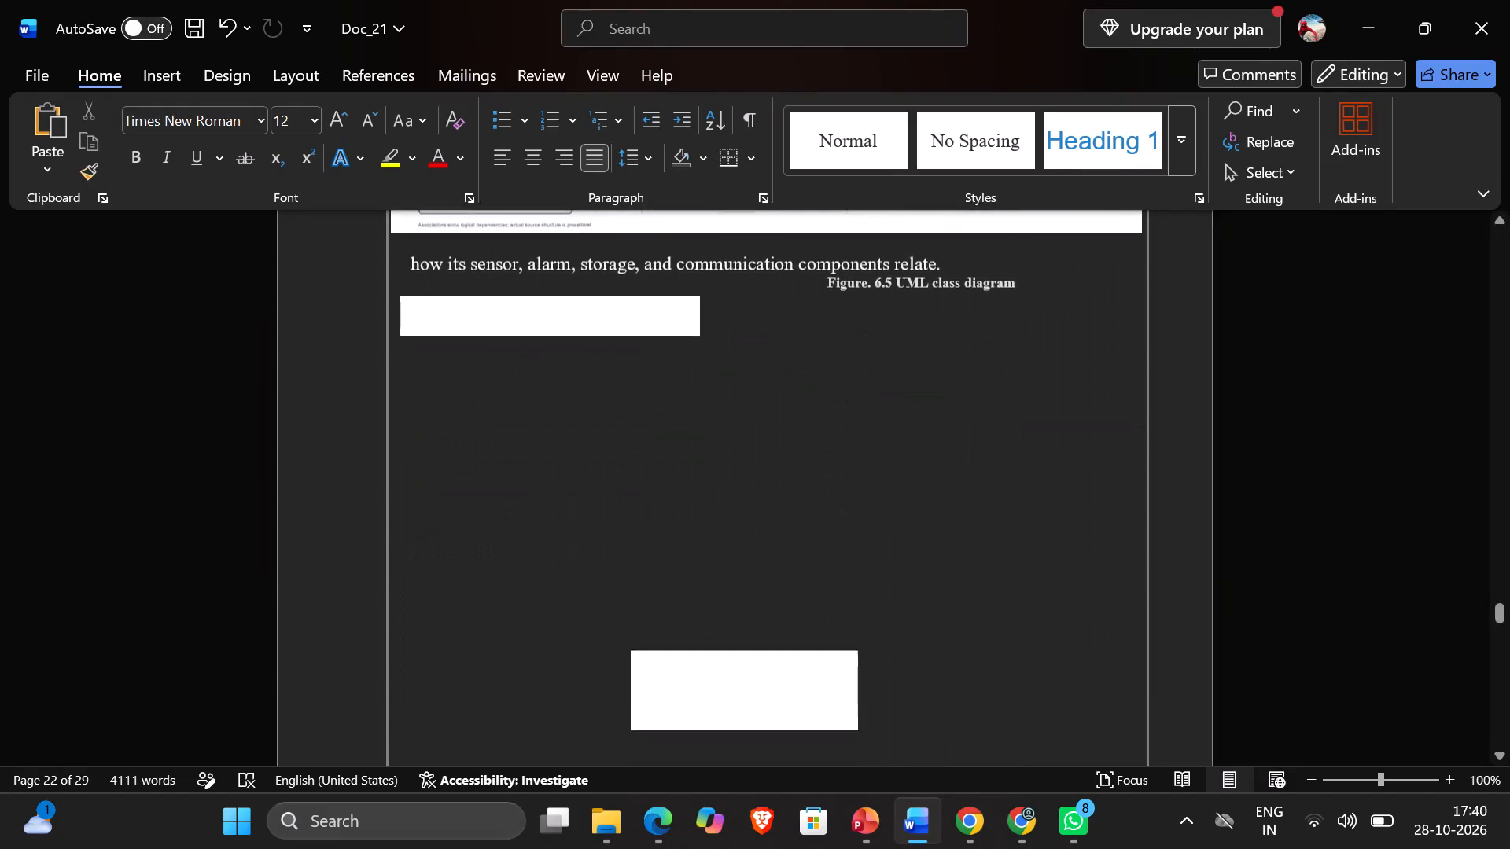
Review the report past the class diagram figure, down to the 6.5.3 Object Diagram section.
{"action": "scroll", "coordinate": [922, 654], "scroll_direction": "down", "scroll_amount": 1}
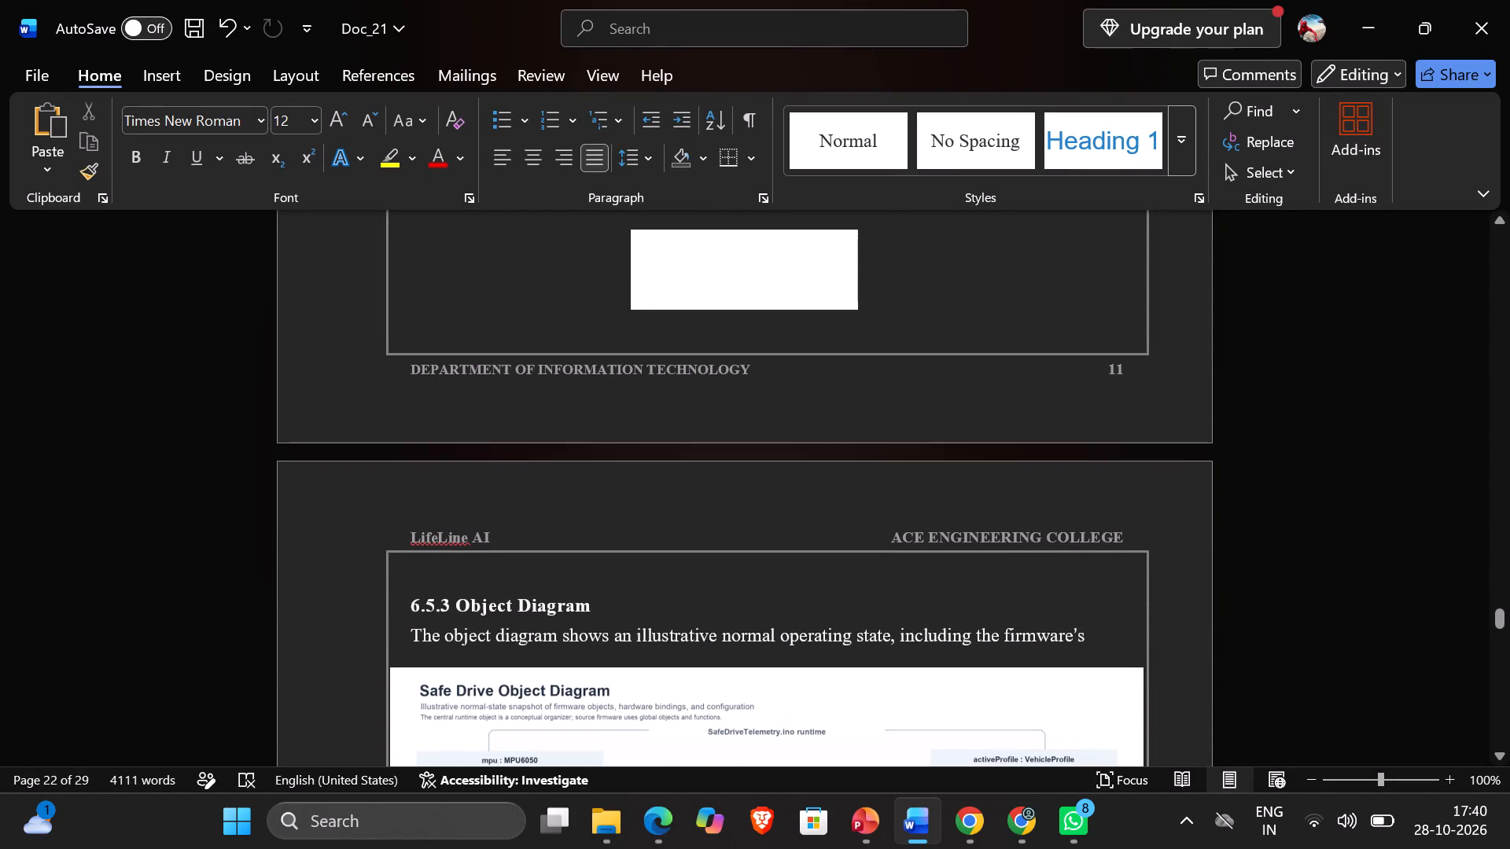
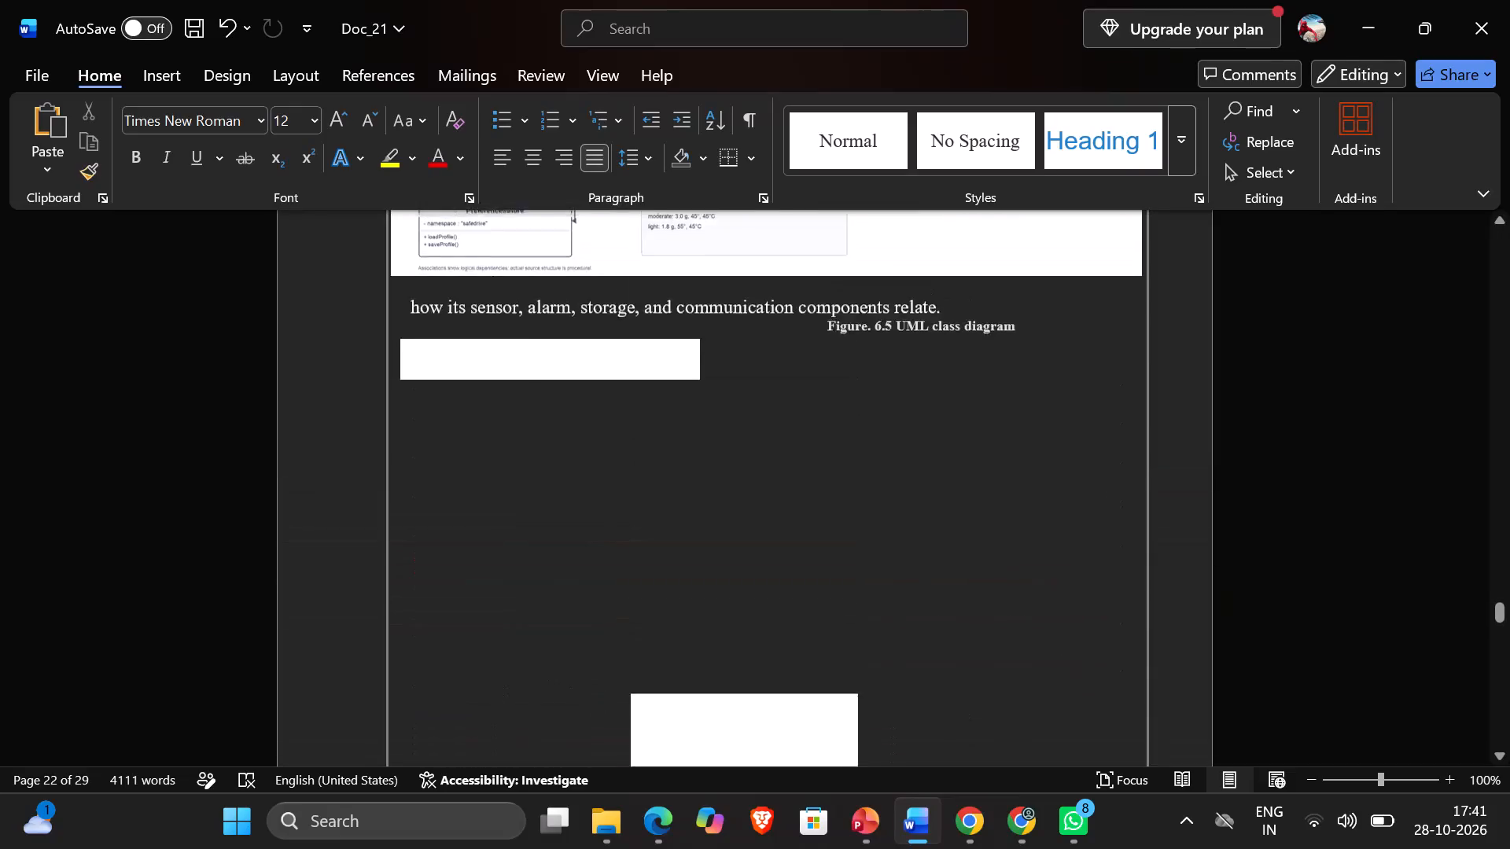
Compare the 6.5.2 Class Diagram and 6.5.3 Object Diagram sections of the report, including their figures and captions.
{"action": "scroll", "coordinate": [922, 654], "scroll_direction": "up", "scroll_amount": 1}
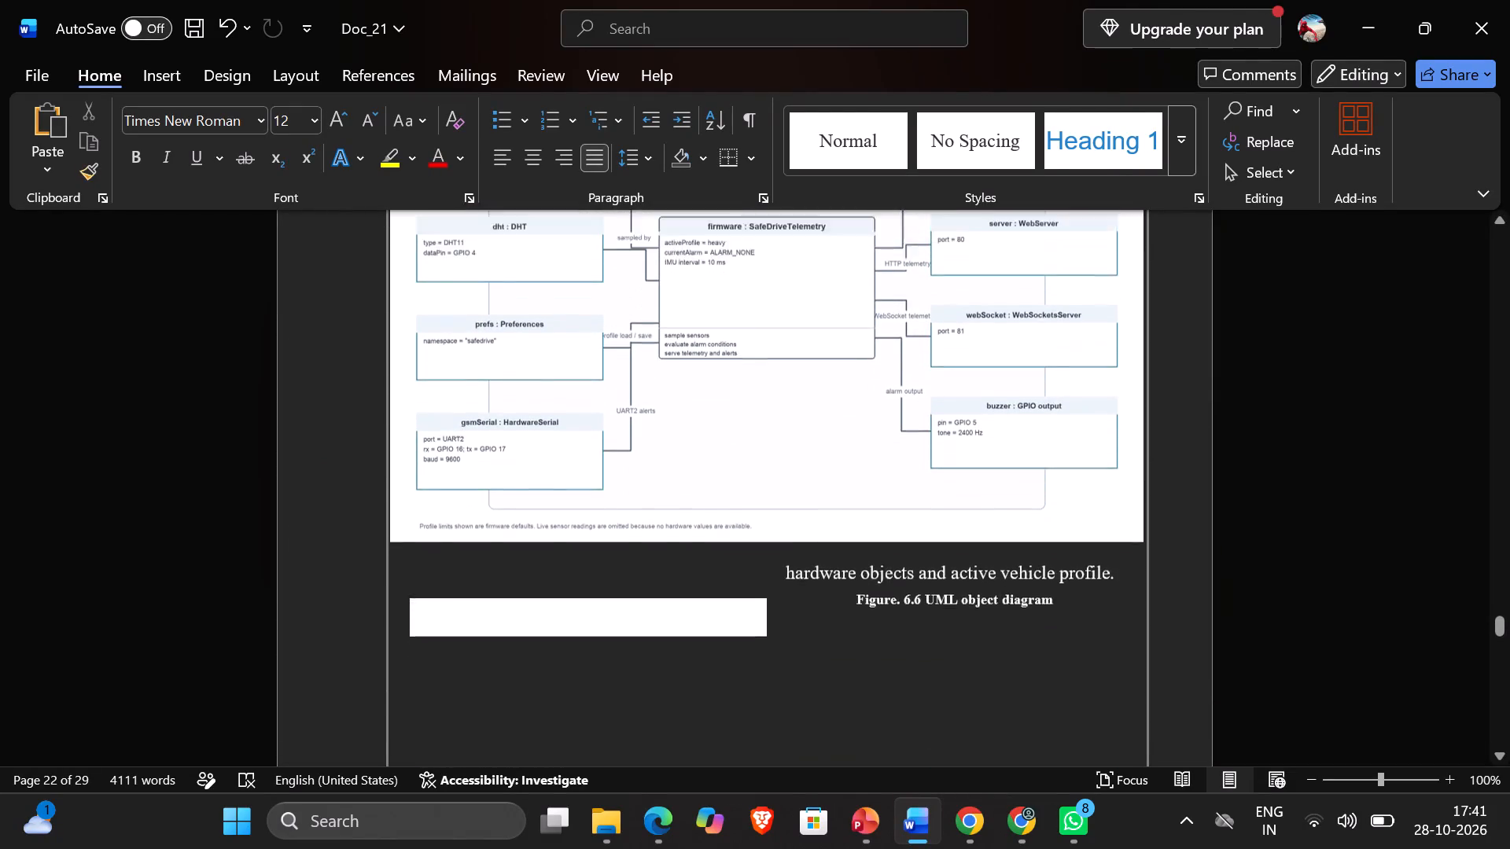
{"action": "scroll", "coordinate": [922, 654], "scroll_direction": "up", "scroll_amount": 1}
{"action": "scroll", "coordinate": [922, 654], "scroll_direction": "down", "scroll_amount": 4}
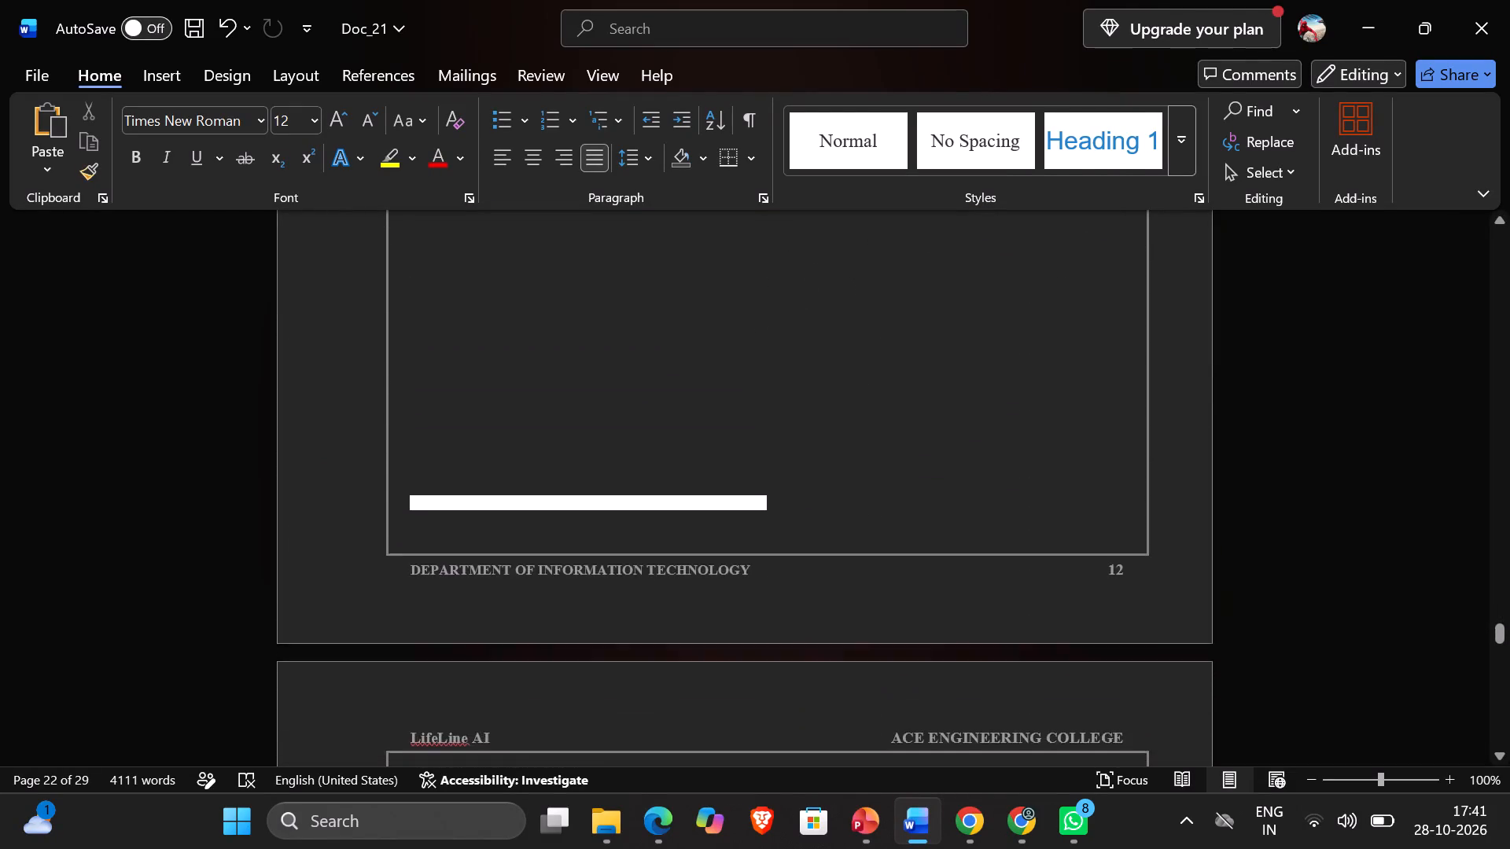
{"action": "scroll", "coordinate": [922, 654], "scroll_direction": "up", "scroll_amount": 3}
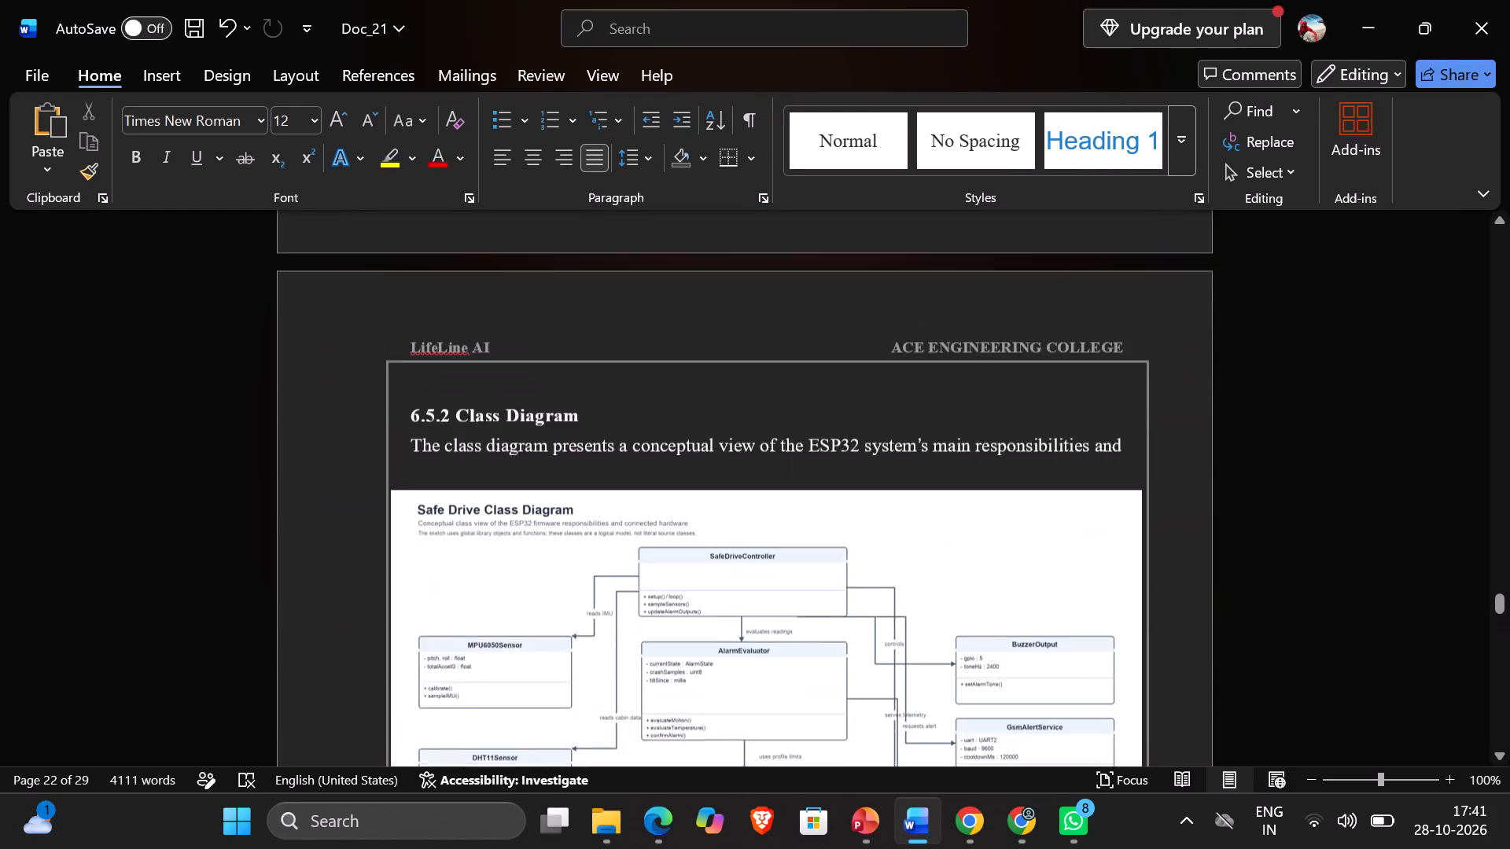
{"action": "scroll", "coordinate": [922, 654], "scroll_direction": "up", "scroll_amount": 1}
{"action": "scroll", "coordinate": [922, 654], "scroll_direction": "down", "scroll_amount": 2}
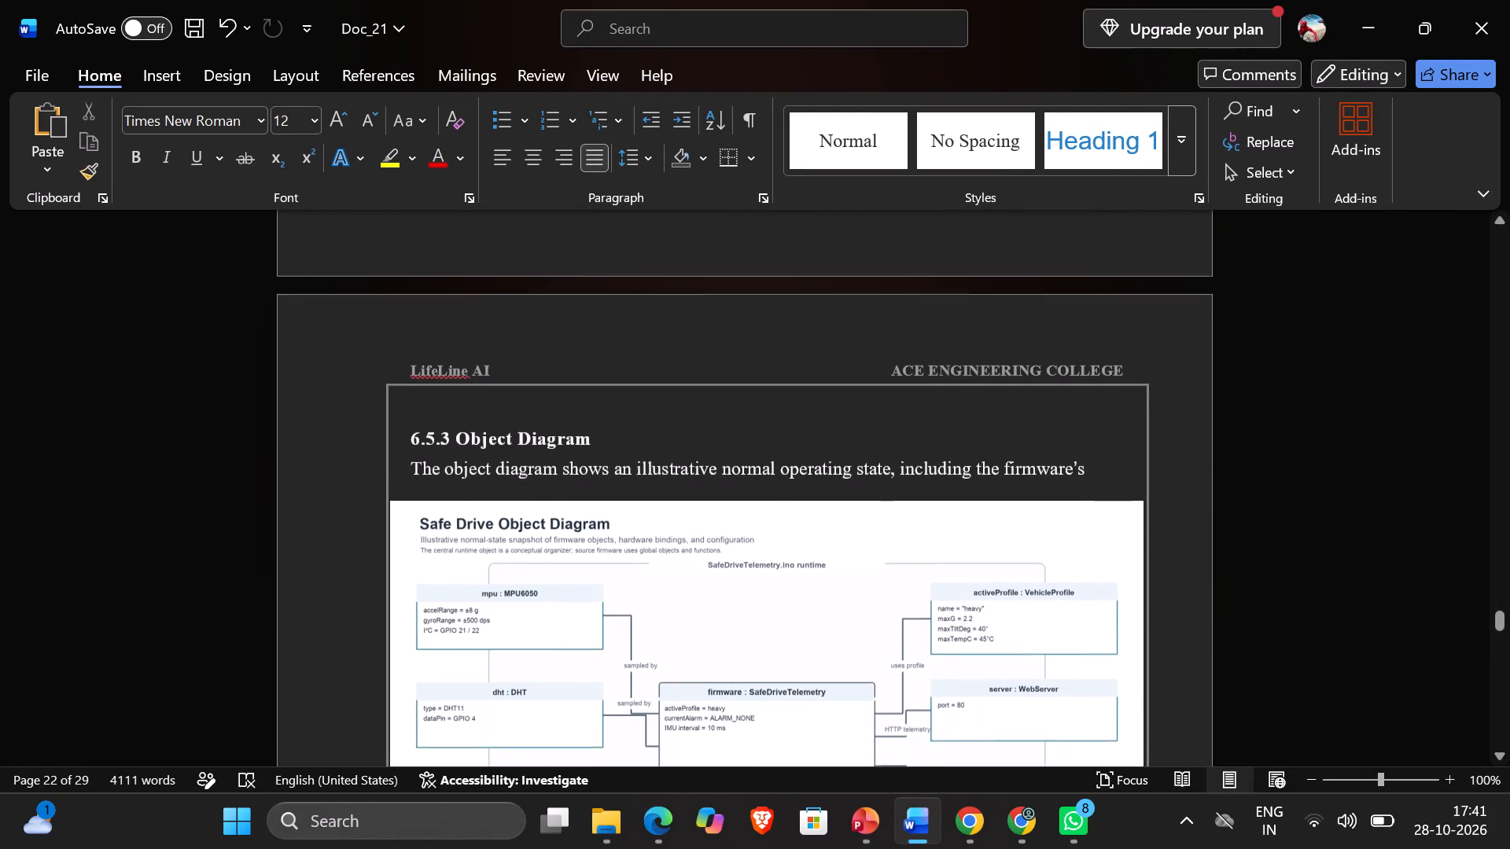
{"action": "scroll", "coordinate": [922, 654], "scroll_direction": "down", "scroll_amount": 1}
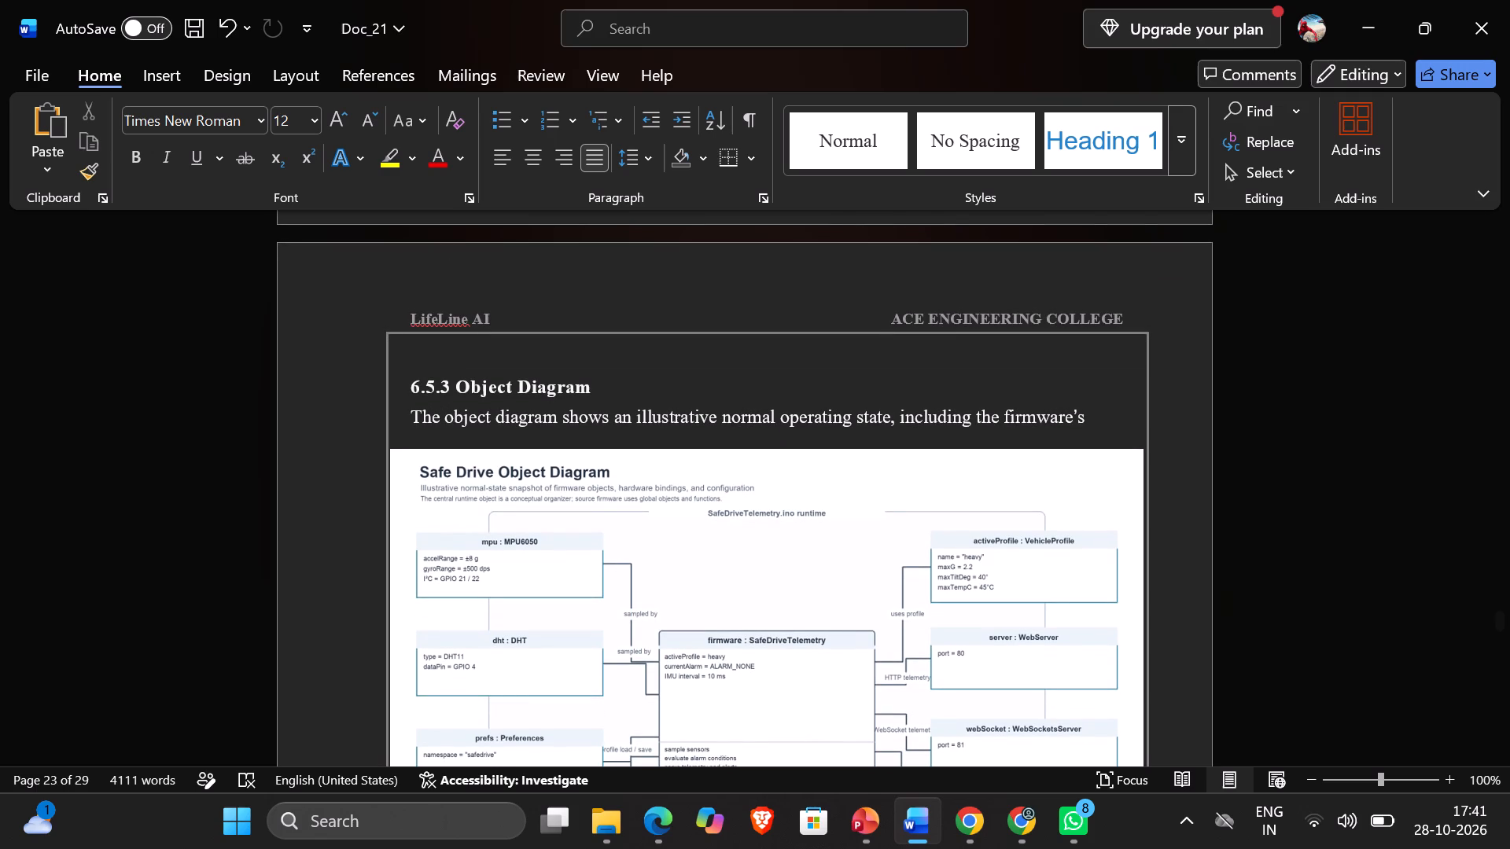
{"action": "scroll", "coordinate": [926, 549], "scroll_direction": "down", "scroll_amount": 2}
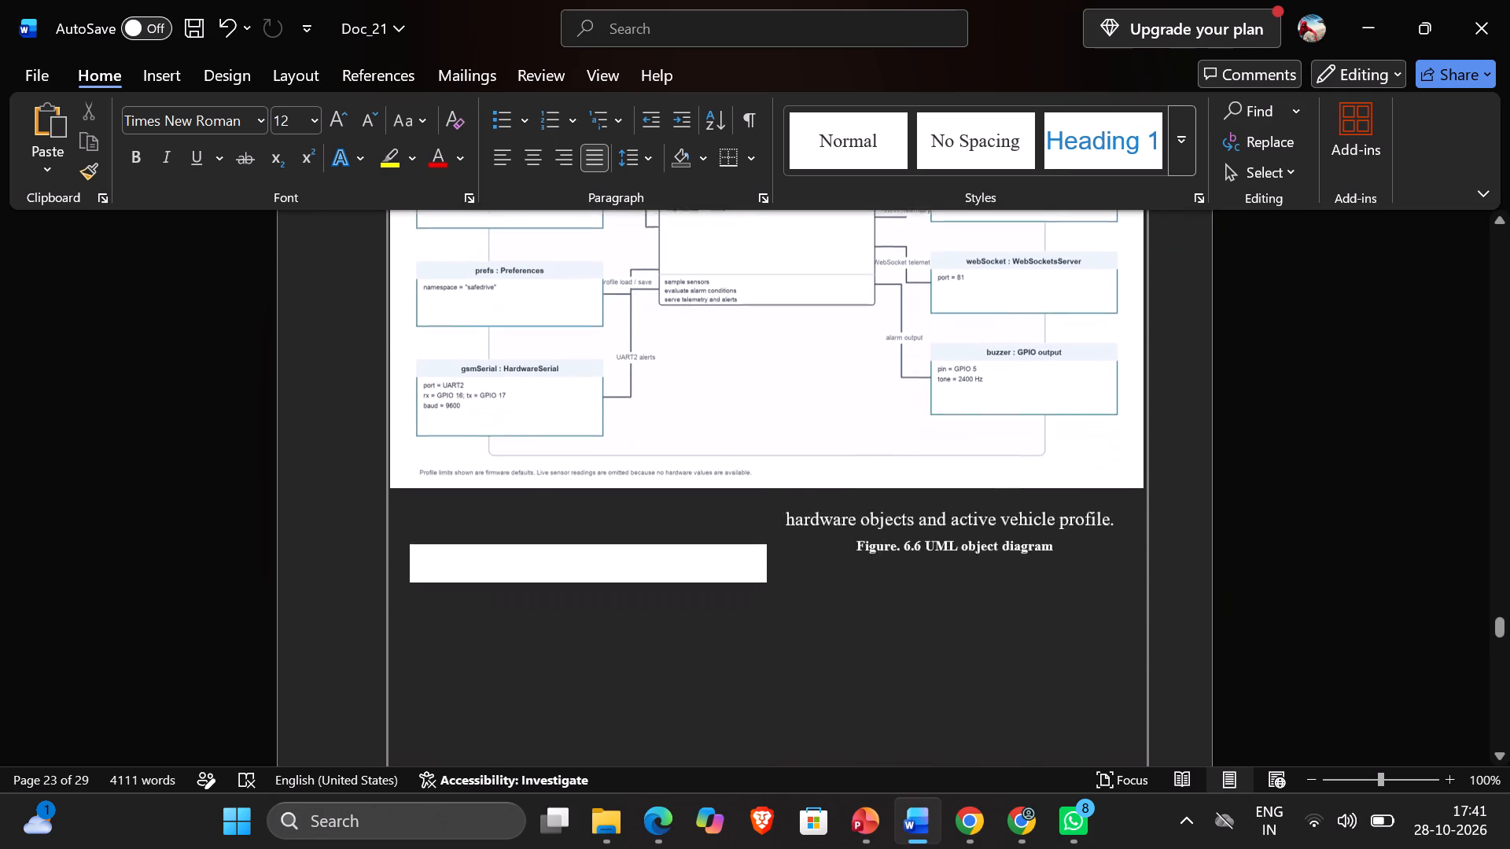
{"action": "scroll", "coordinate": [926, 549], "scroll_direction": "down", "scroll_amount": 4}
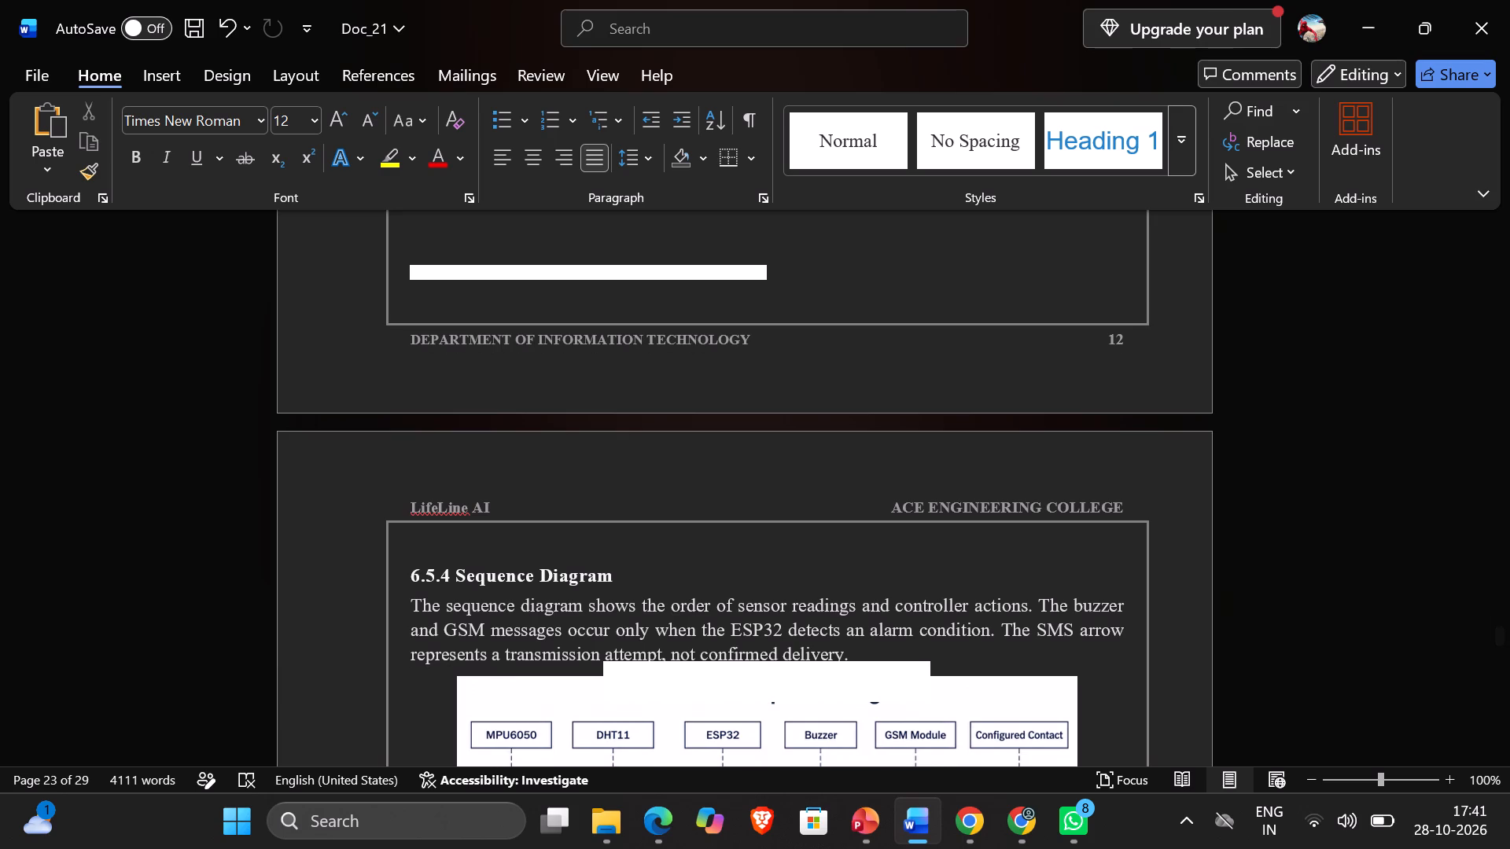
{"action": "scroll", "coordinate": [925, 529], "scroll_direction": "up", "scroll_amount": 3}
{"action": "scroll", "coordinate": [925, 529], "scroll_direction": "down", "scroll_amount": 2}
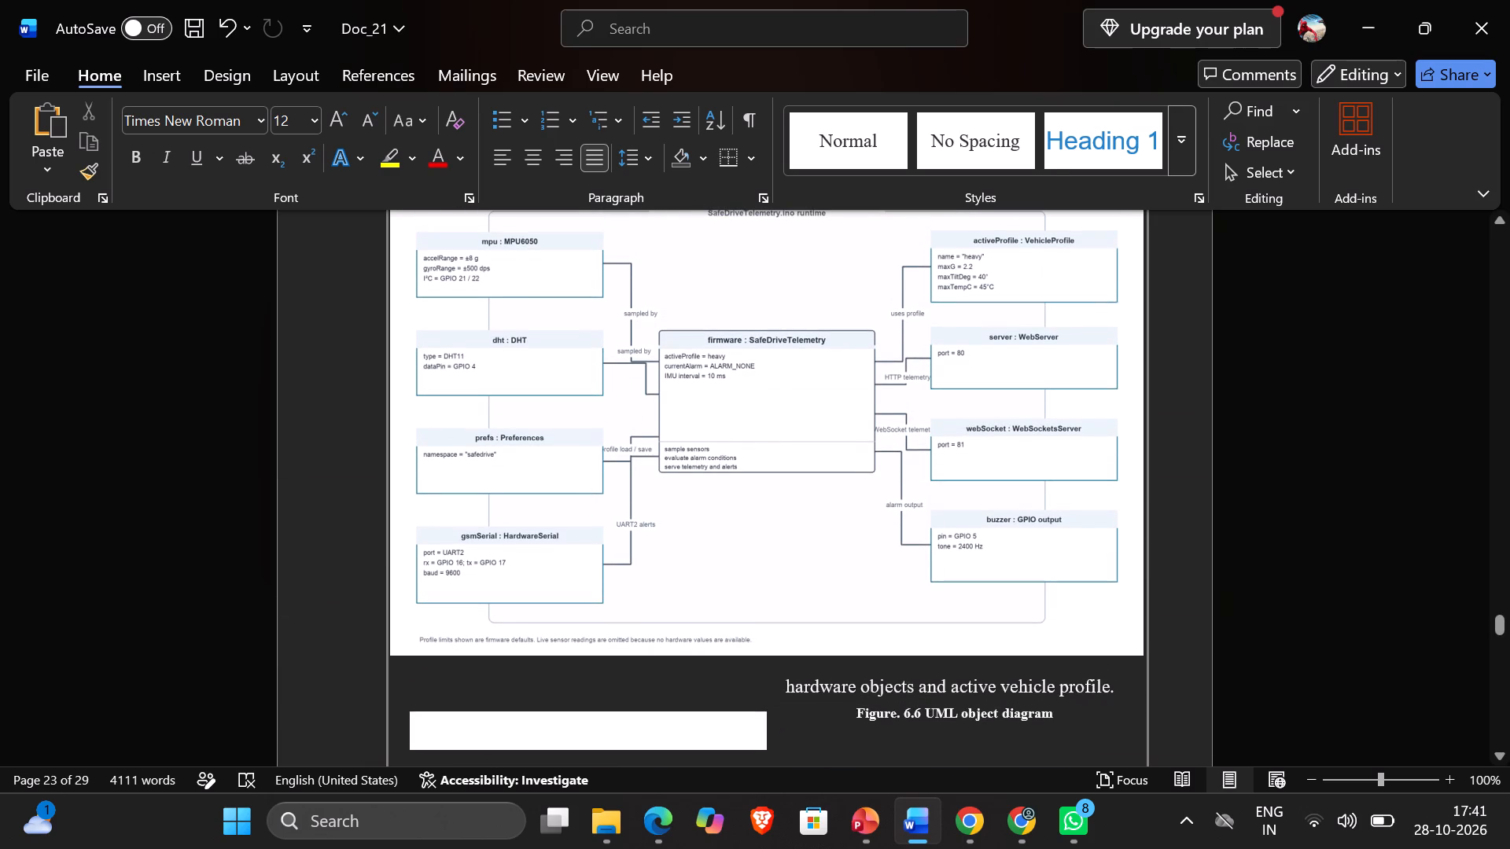
Review the Sequence, Activity and State Chart Diagram sections (6.5.4 to 6.5.6), including their figures and the alarm state transitions table.
{"action": "scroll", "coordinate": [925, 529], "scroll_direction": "down", "scroll_amount": 1}
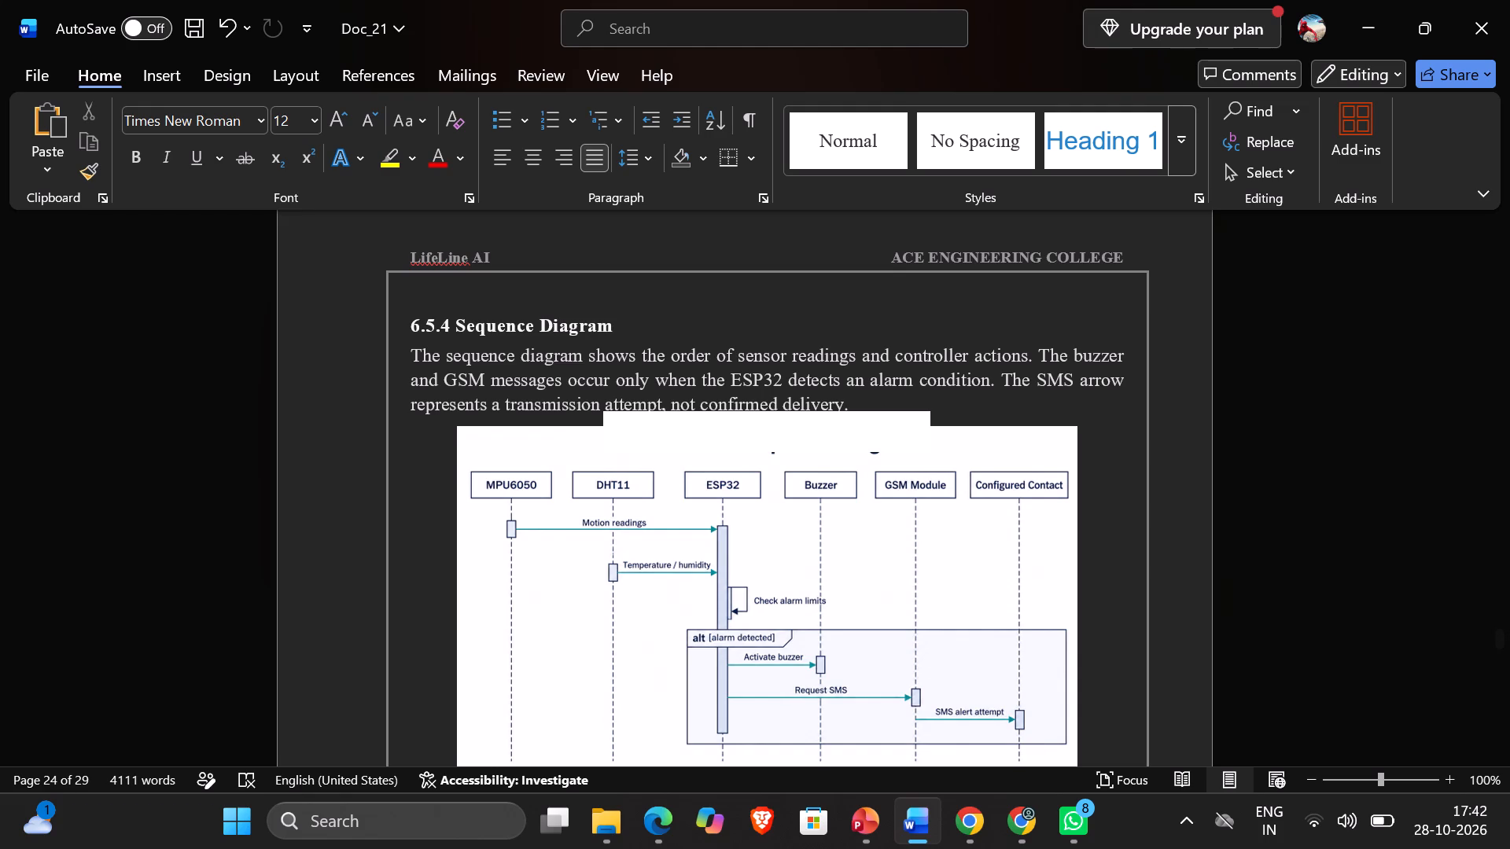
{"action": "scroll", "coordinate": [935, 520], "scroll_direction": "down", "scroll_amount": 2}
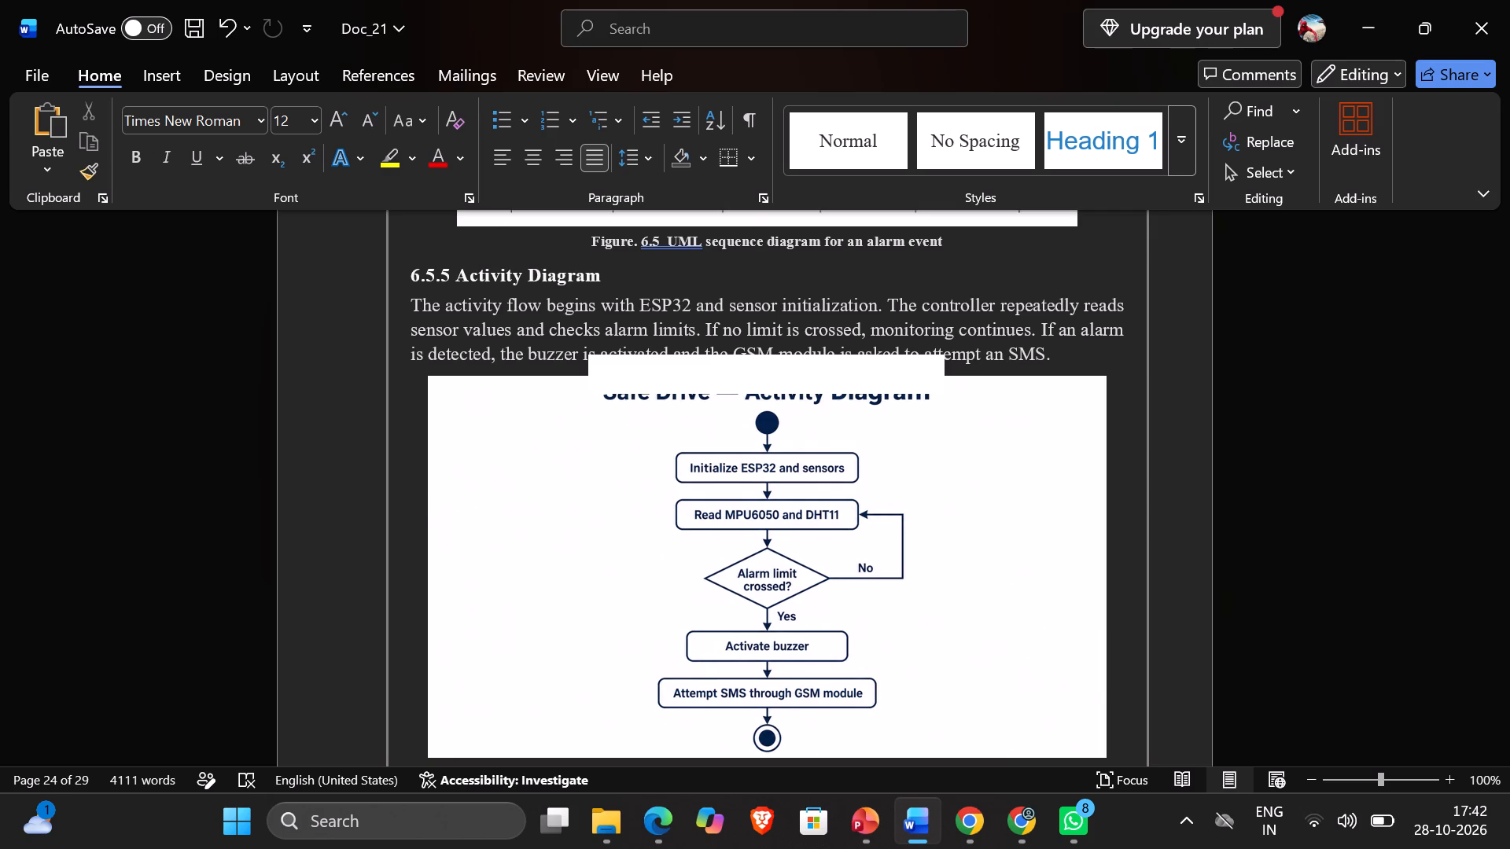
{"action": "scroll", "coordinate": [887, 514], "scroll_direction": "down", "scroll_amount": 4}
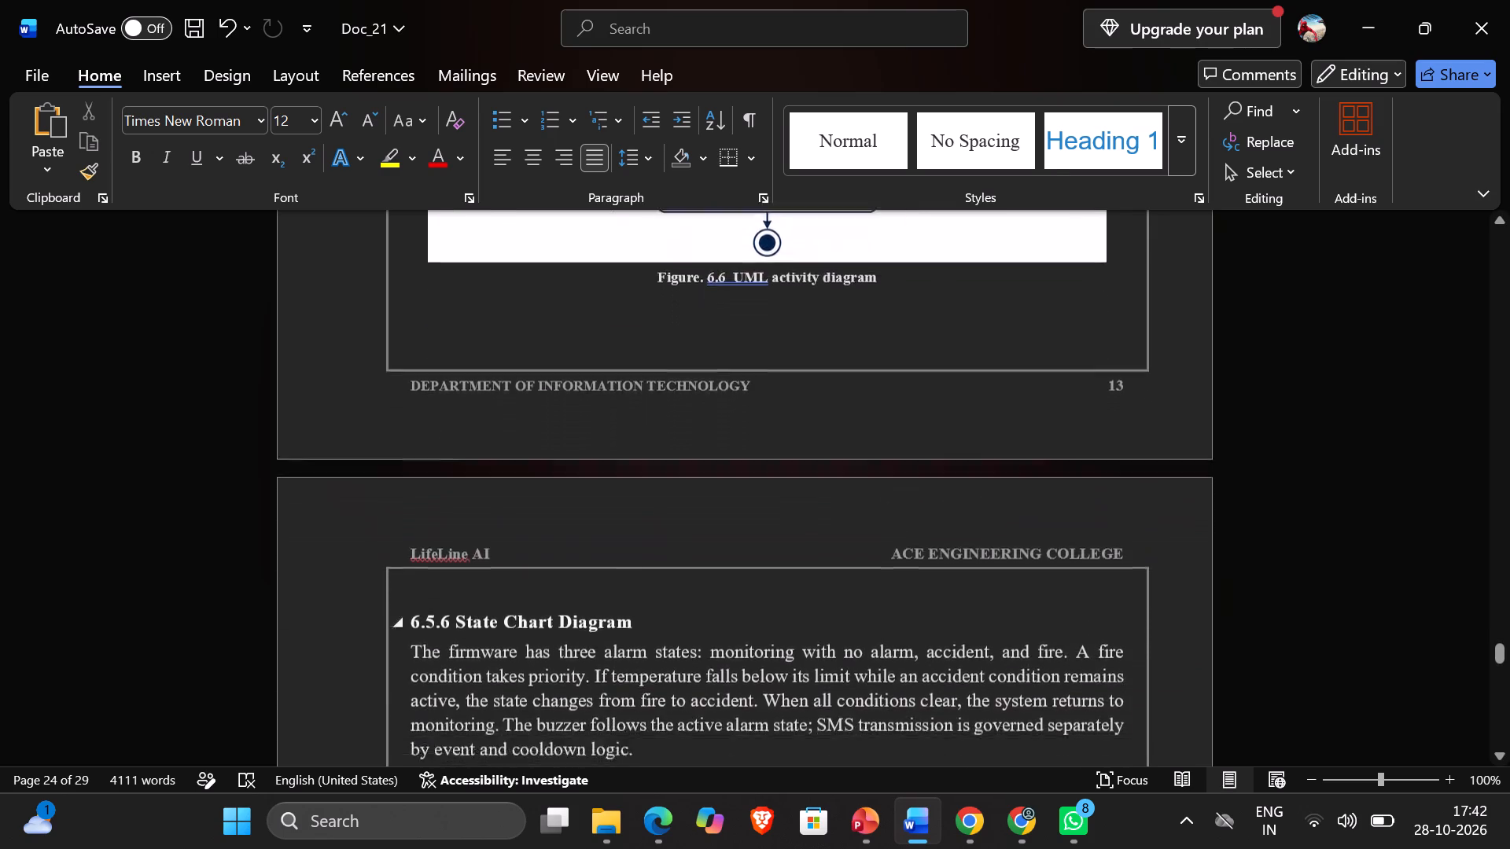
{"action": "scroll", "coordinate": [887, 514], "scroll_direction": "down", "scroll_amount": 6}
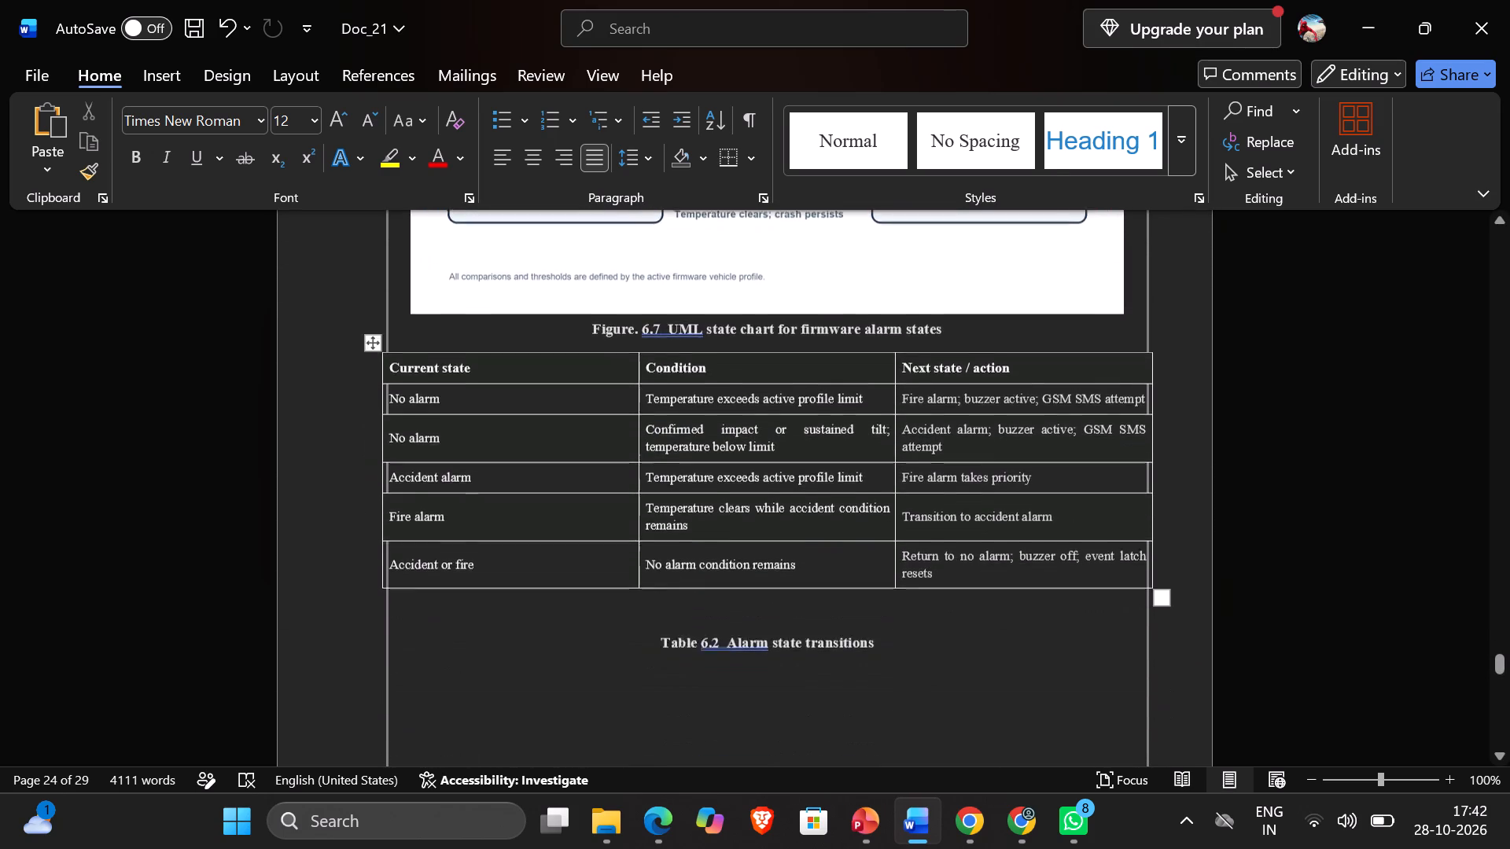
{"action": "scroll", "coordinate": [887, 514], "scroll_direction": "down", "scroll_amount": 1}
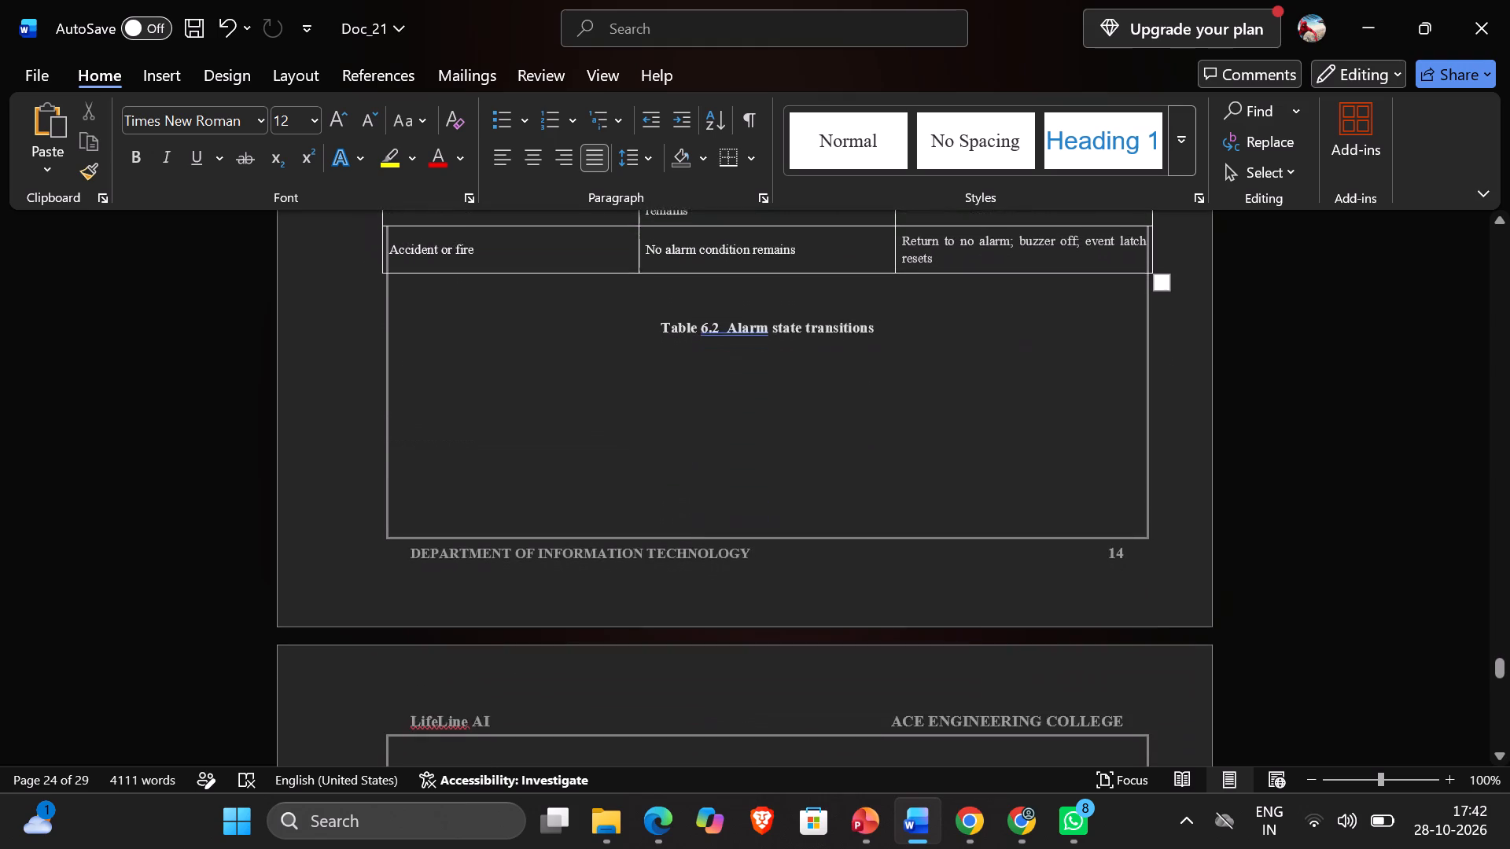
{"action": "scroll", "coordinate": [887, 514], "scroll_direction": "up", "scroll_amount": 1}
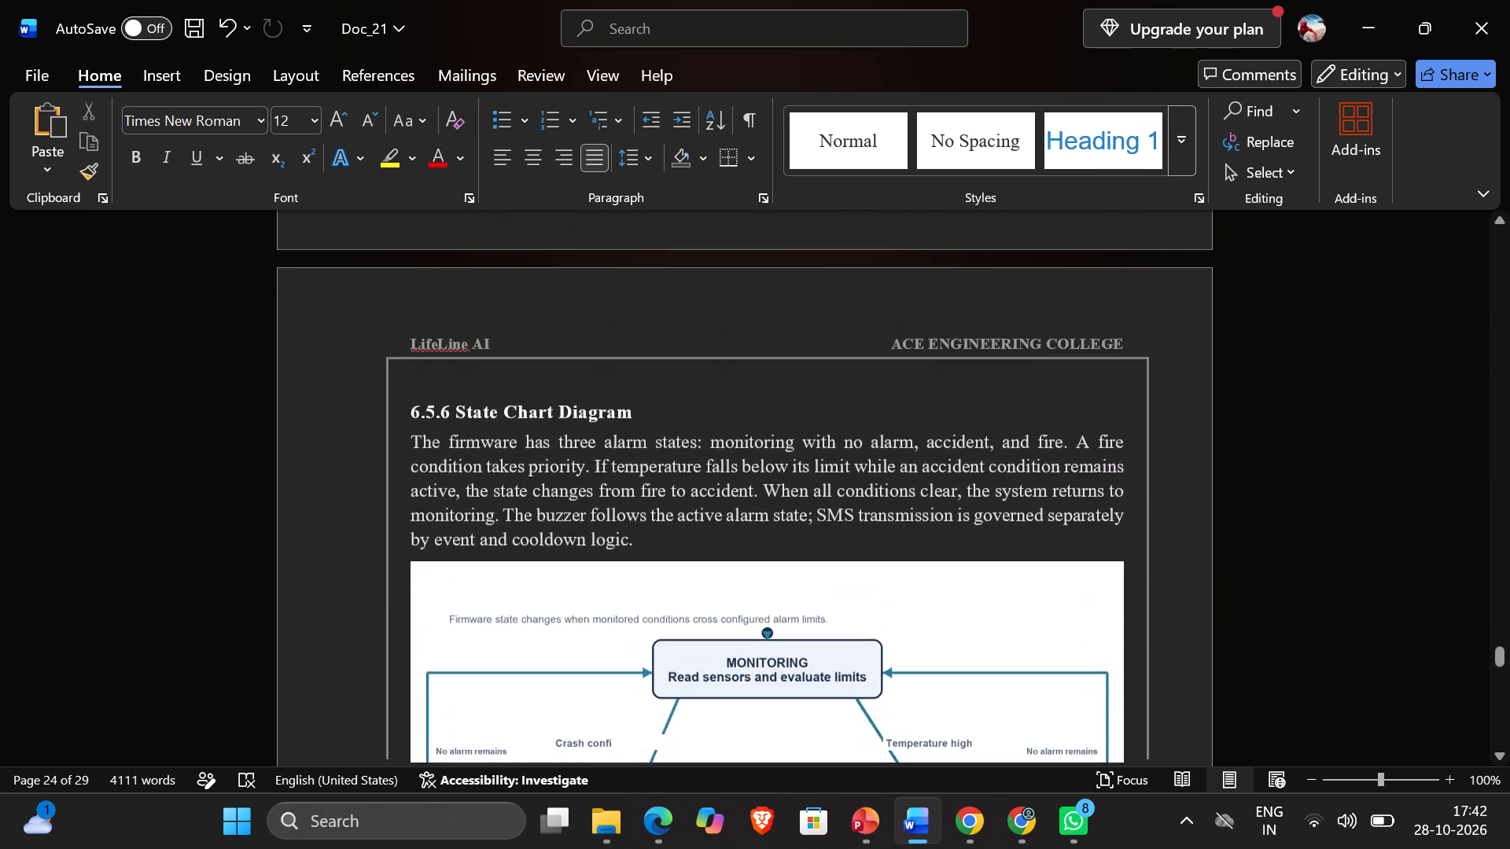
{"action": "scroll", "coordinate": [887, 514], "scroll_direction": "down", "scroll_amount": 2}
{"action": "scroll", "coordinate": [887, 514], "scroll_direction": "up", "scroll_amount": 1}
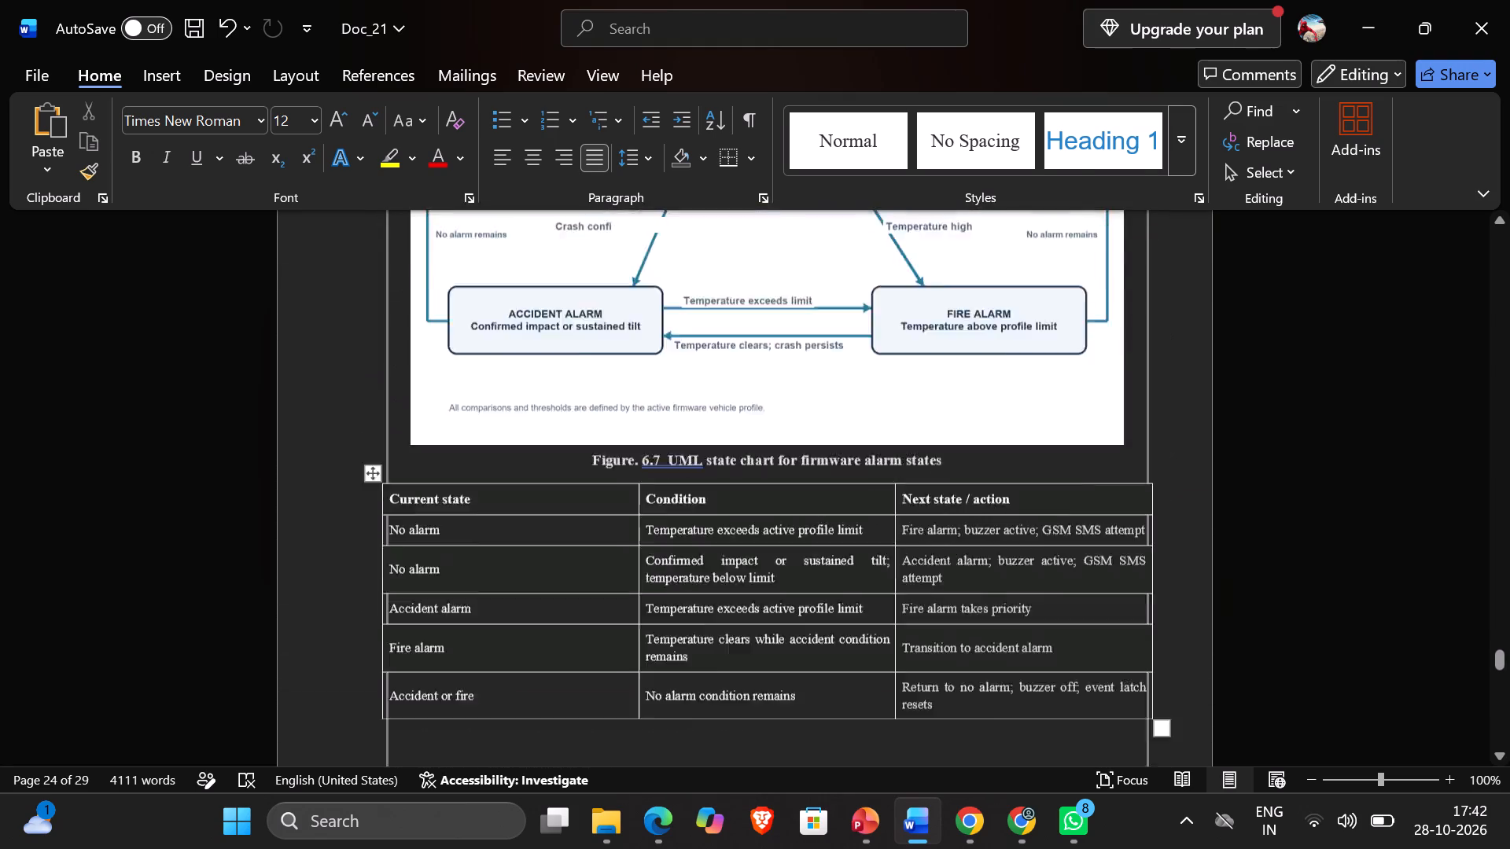
{"action": "scroll", "coordinate": [887, 514], "scroll_direction": "up", "scroll_amount": 1}
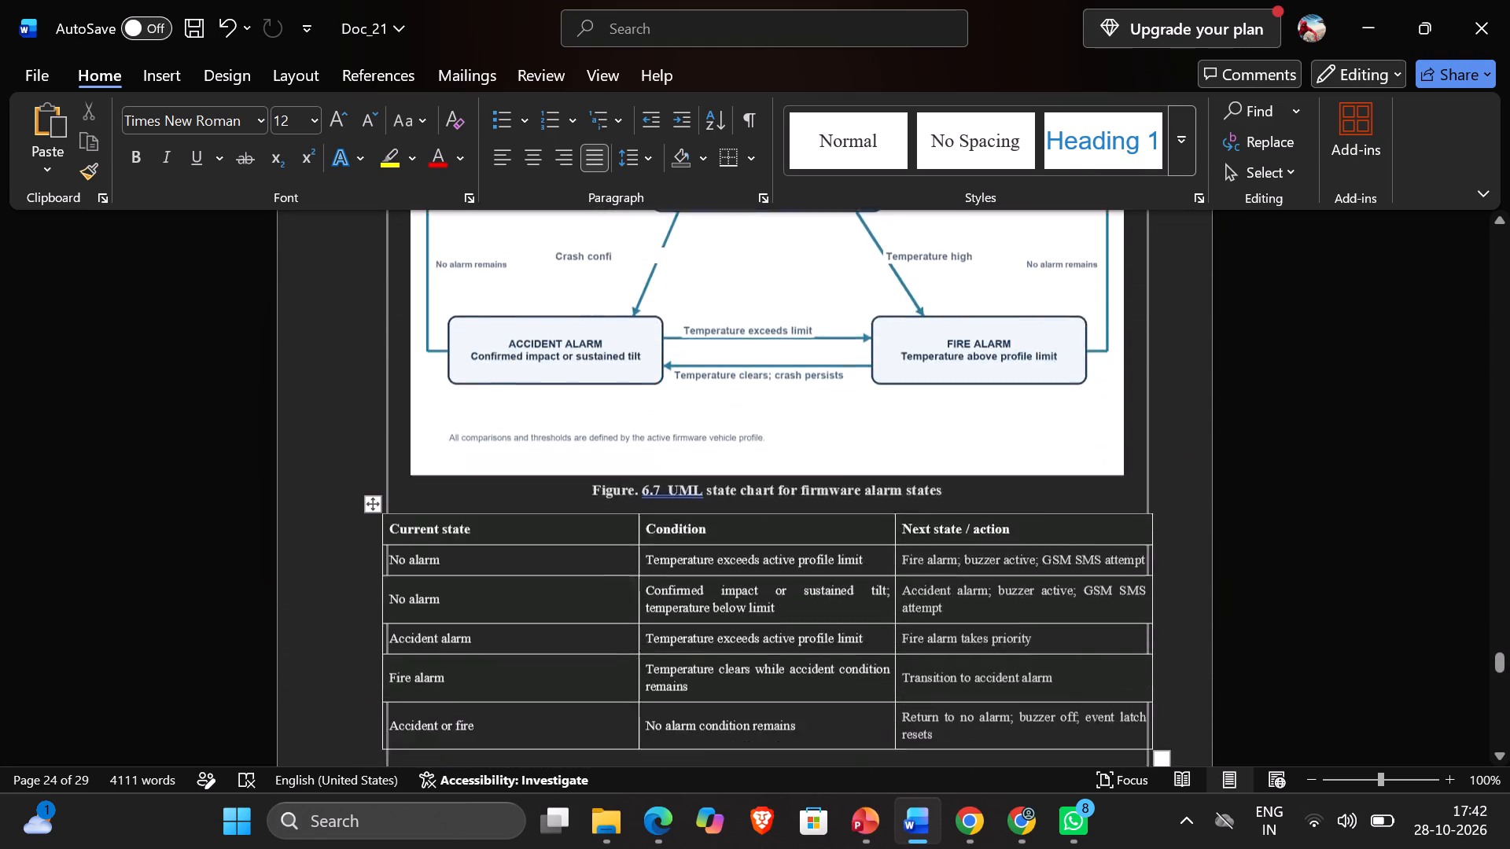
Examine the 6.5.7 Component Diagram section, its description and its hardware and firmware modules figure.
{"action": "scroll", "coordinate": [887, 514], "scroll_direction": "down", "scroll_amount": 4}
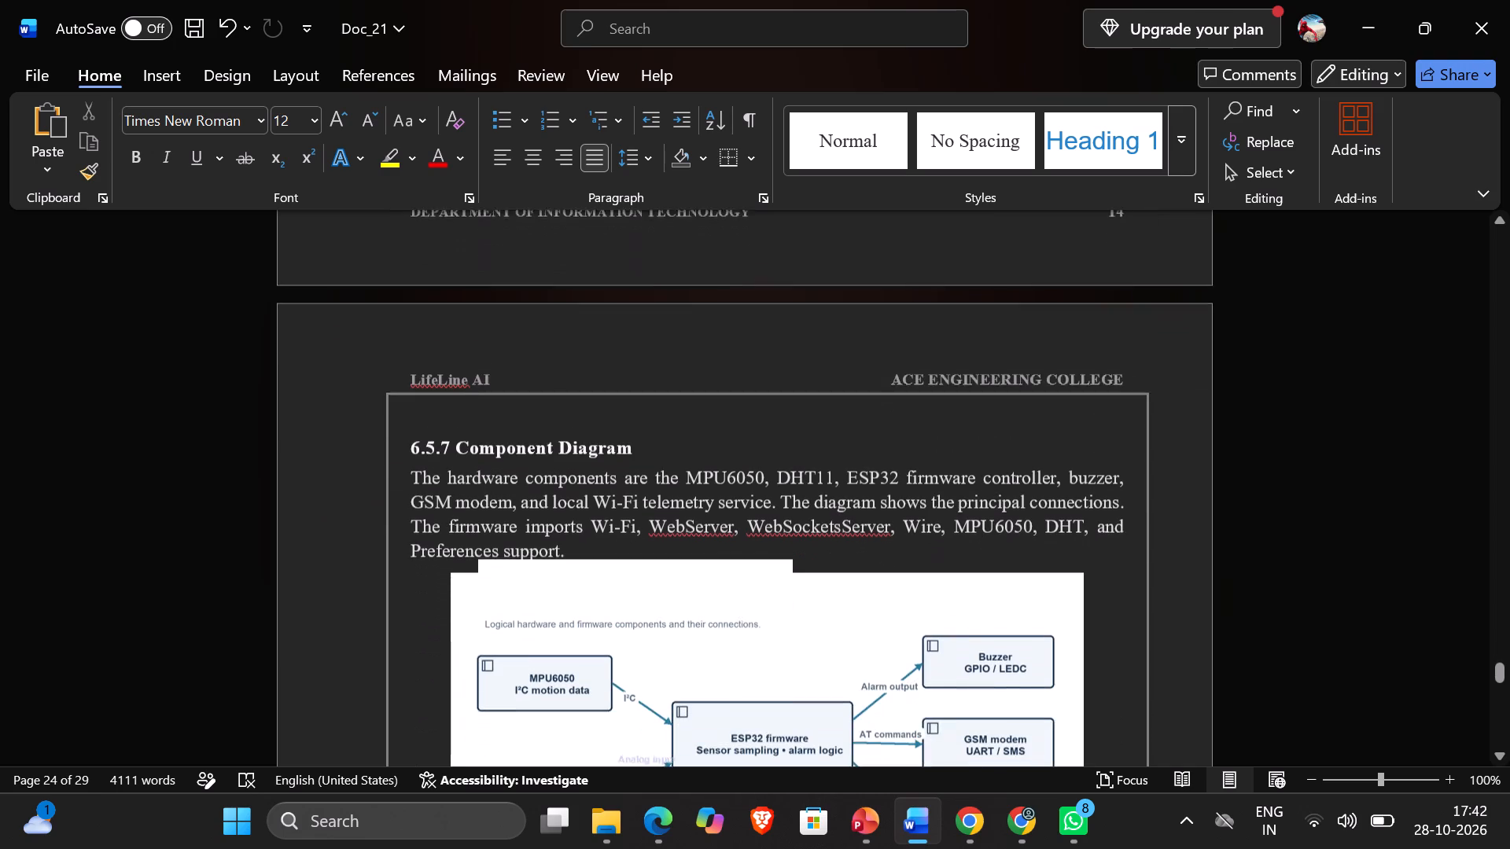
{"action": "scroll", "coordinate": [887, 514], "scroll_direction": "down", "scroll_amount": 1}
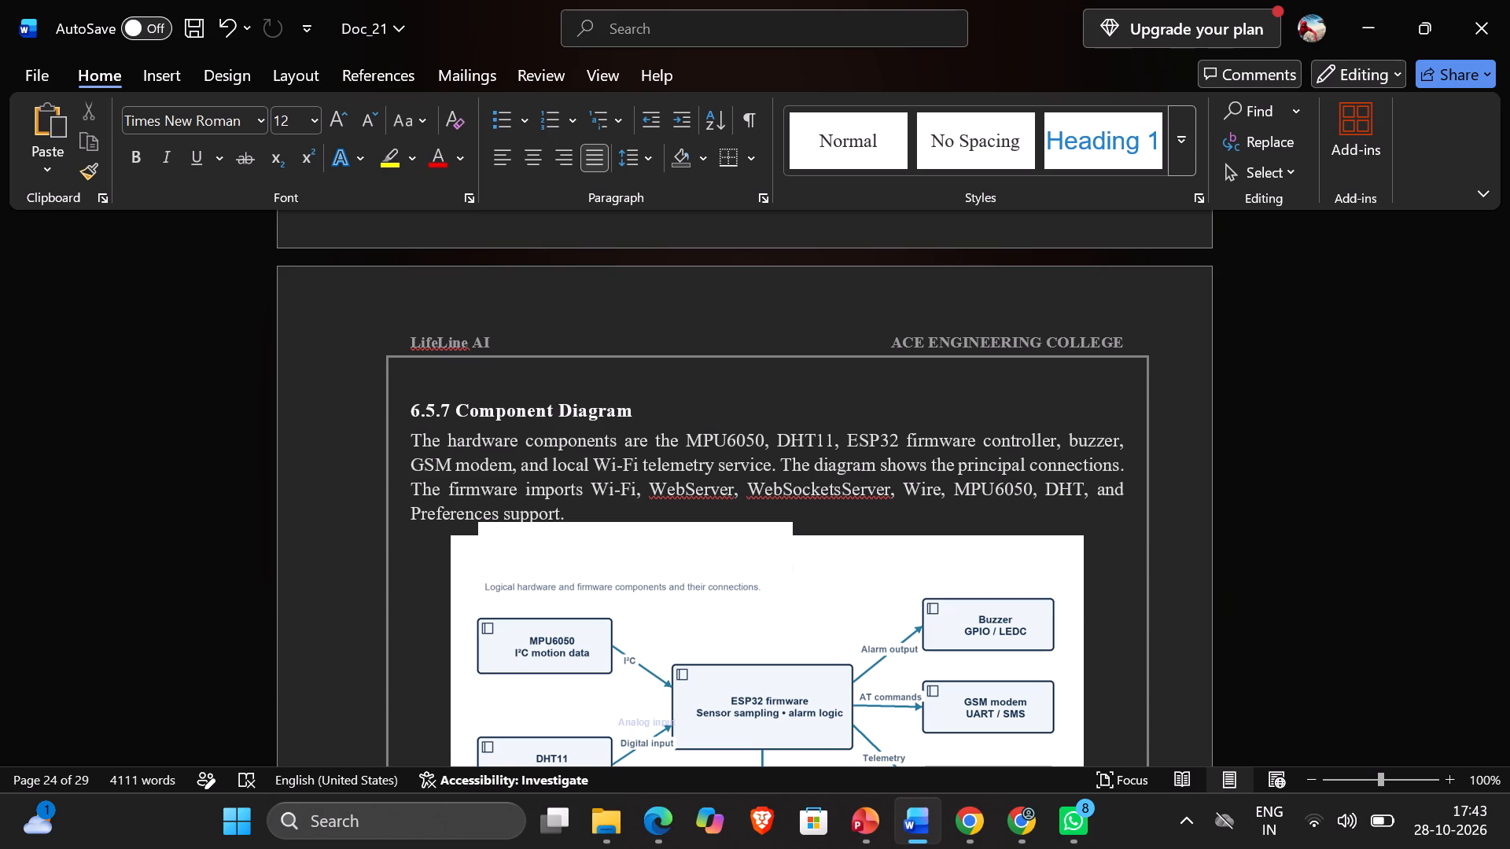
{"action": "scroll", "coordinate": [871, 464], "scroll_direction": "down", "scroll_amount": 2}
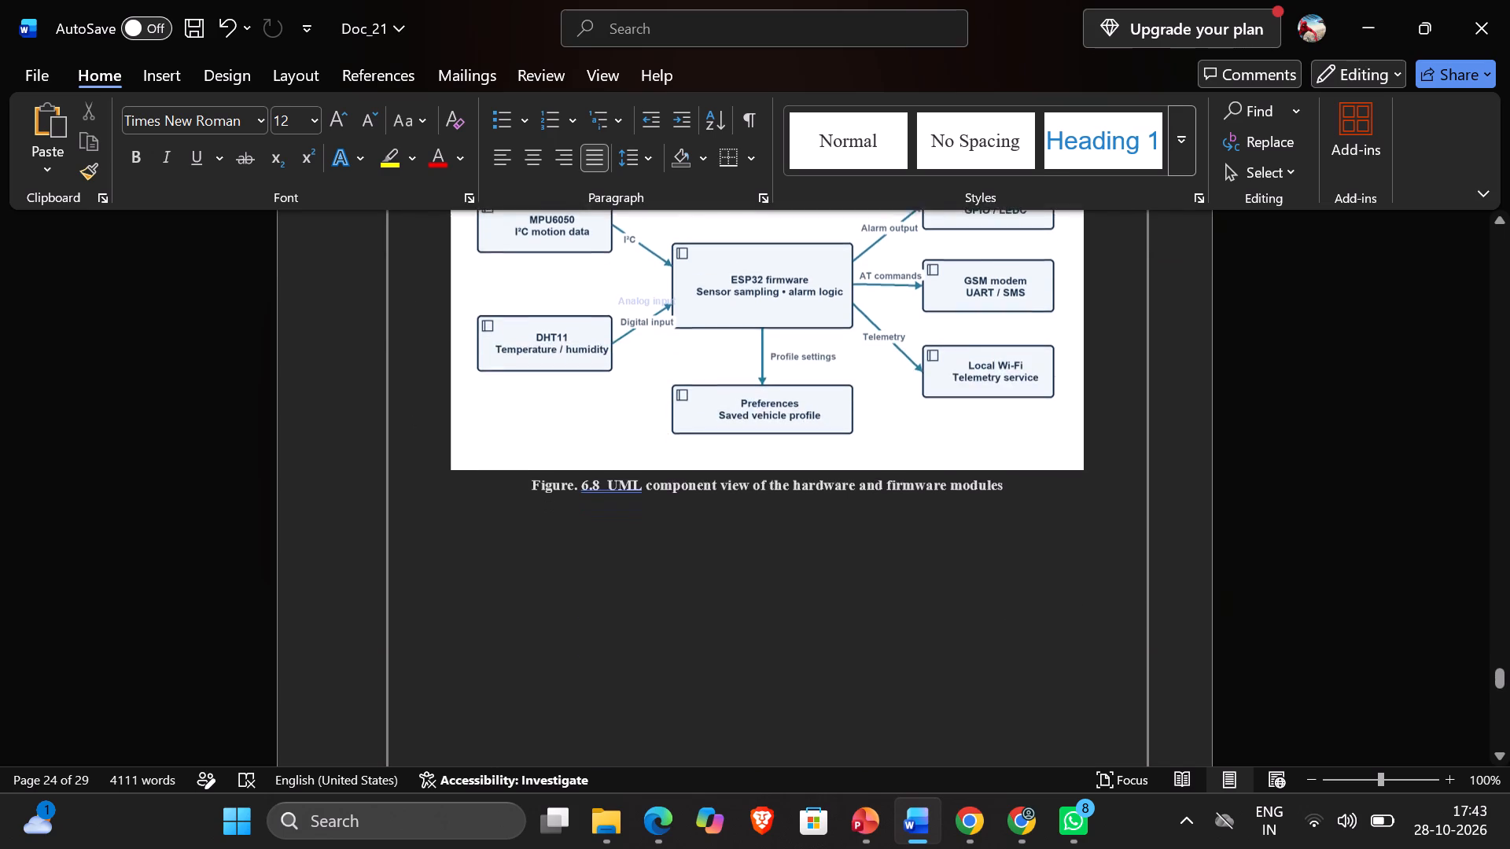
{"action": "scroll", "coordinate": [871, 464], "scroll_direction": "down", "scroll_amount": 3}
{"action": "scroll", "coordinate": [871, 464], "scroll_direction": "up", "scroll_amount": 2}
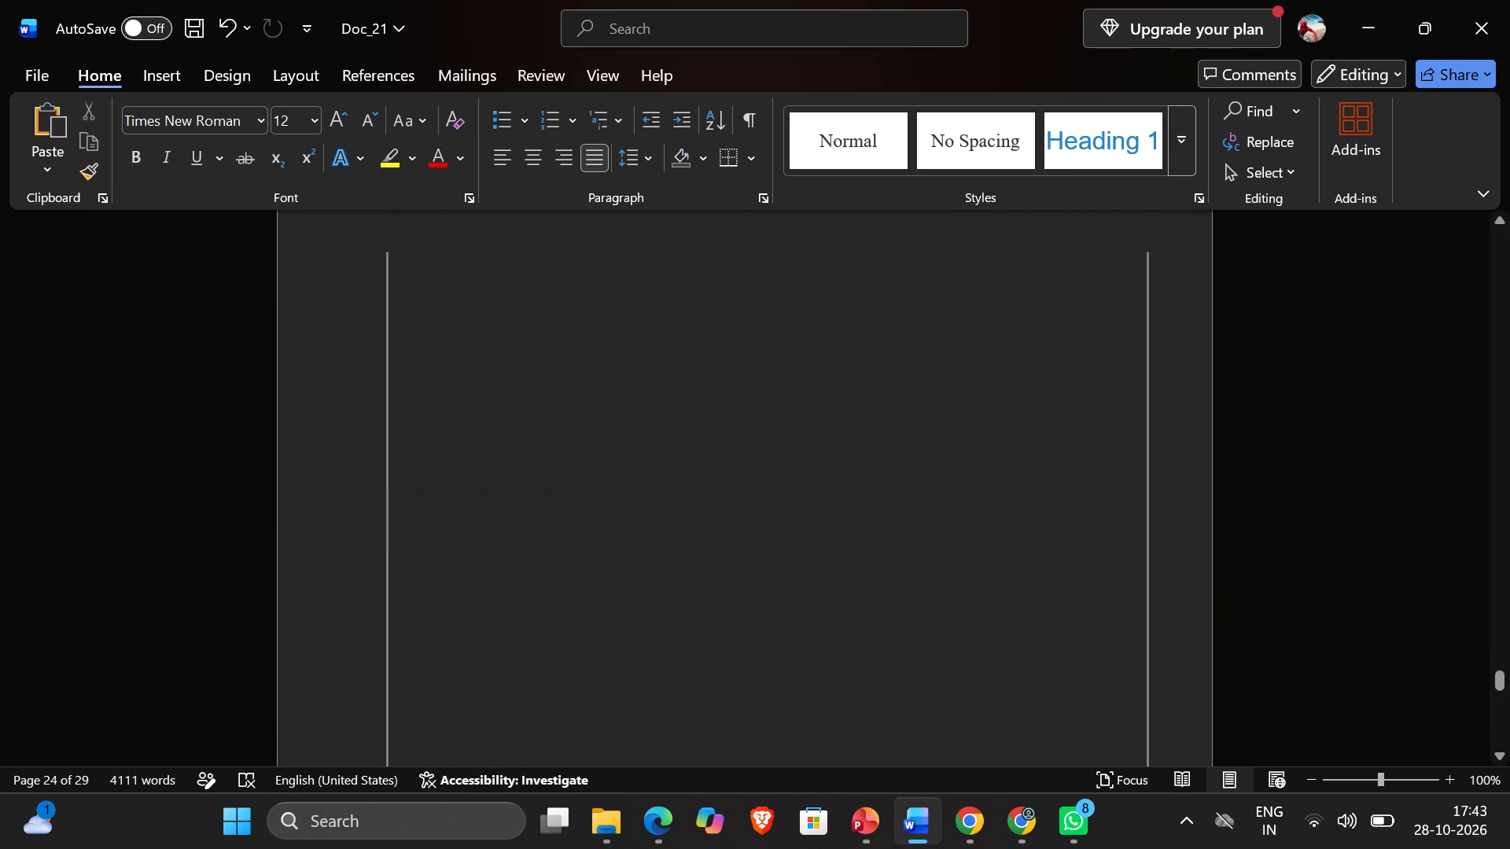
{"action": "scroll", "coordinate": [871, 464], "scroll_direction": "up", "scroll_amount": 1}
{"action": "scroll", "coordinate": [871, 464], "scroll_direction": "down", "scroll_amount": 1}
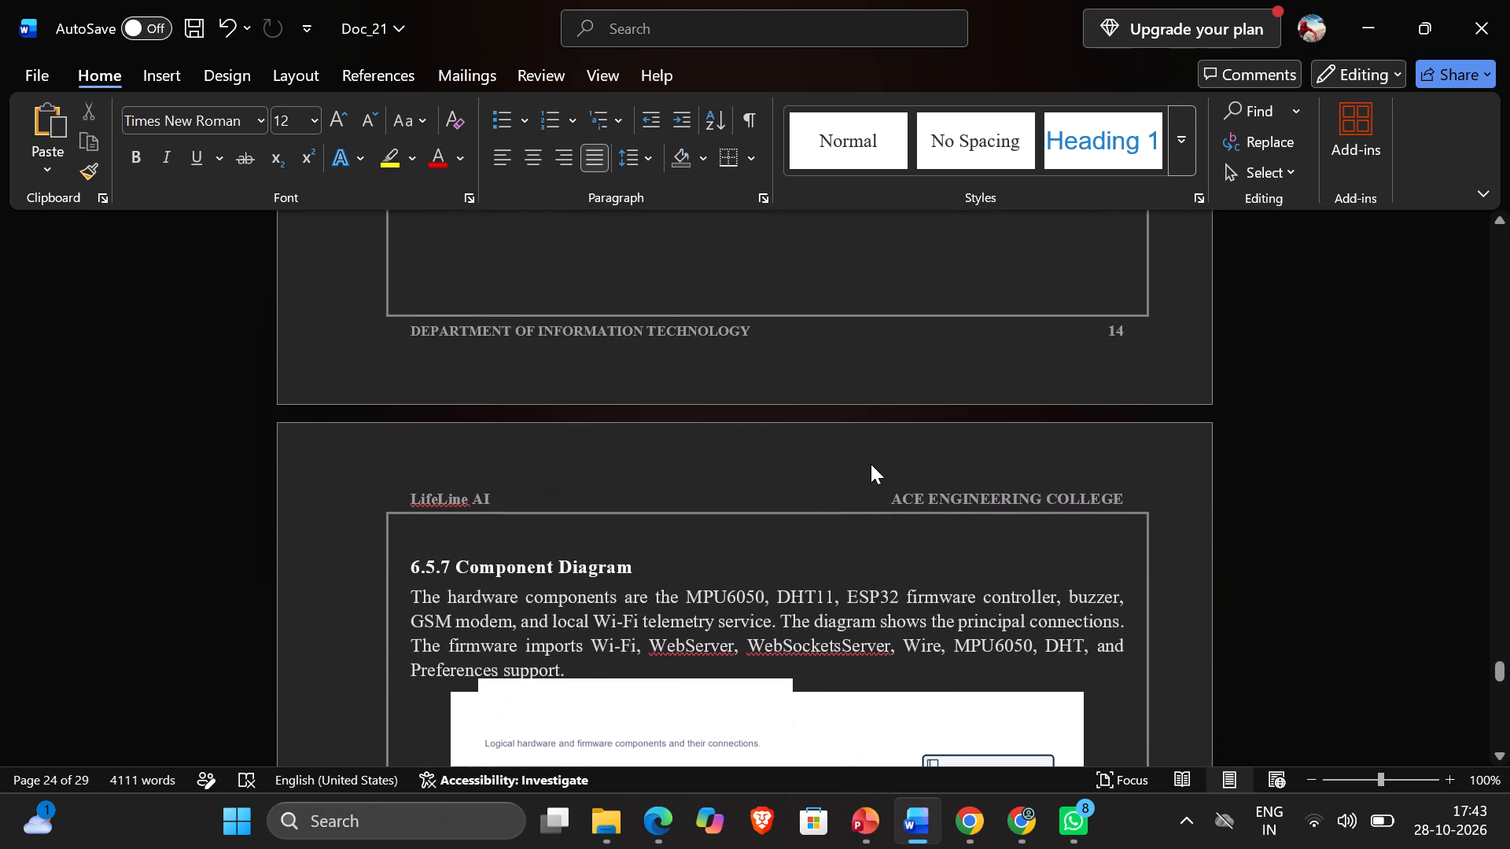
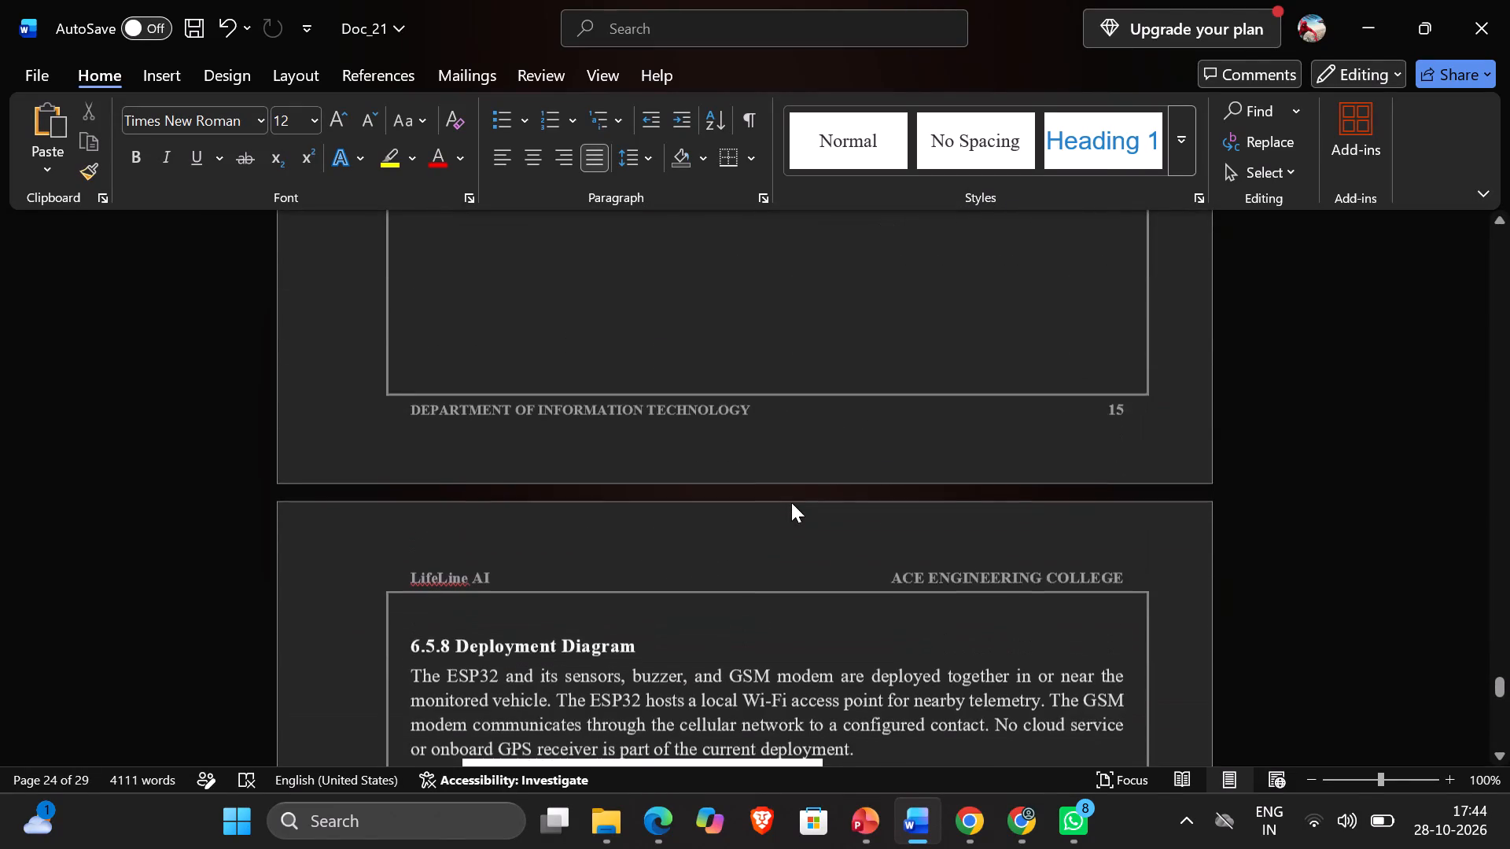
Compare the 6.5.7 Component Diagram and 6.5.8 Deployment Diagram sections of the report, including their descriptions and figures.
{"action": "scroll", "coordinate": [791, 502], "scroll_direction": "down", "scroll_amount": 1}
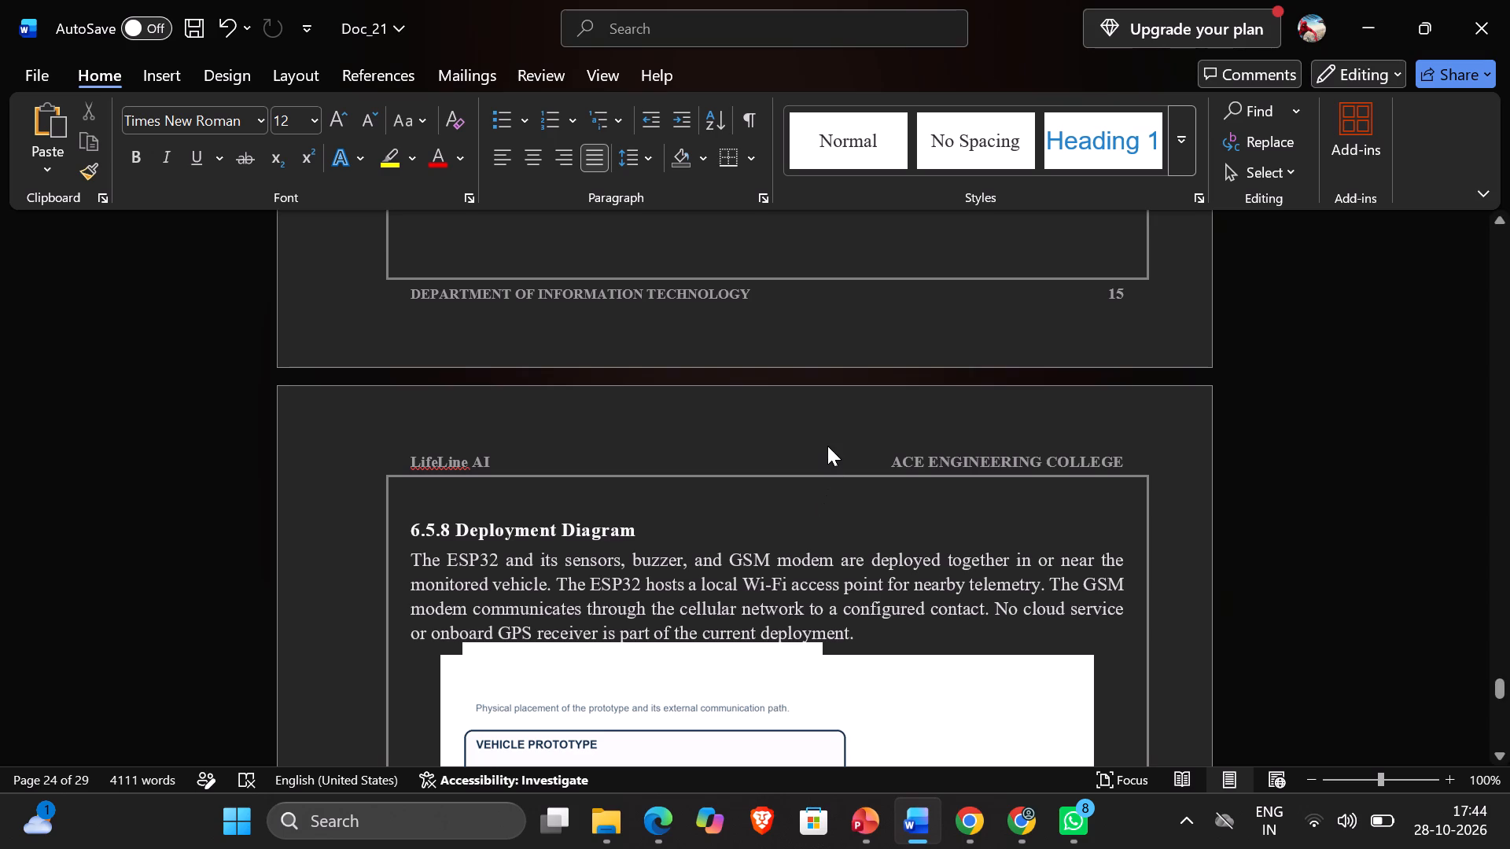
{"action": "scroll", "coordinate": [827, 446], "scroll_direction": "up", "scroll_amount": 4}
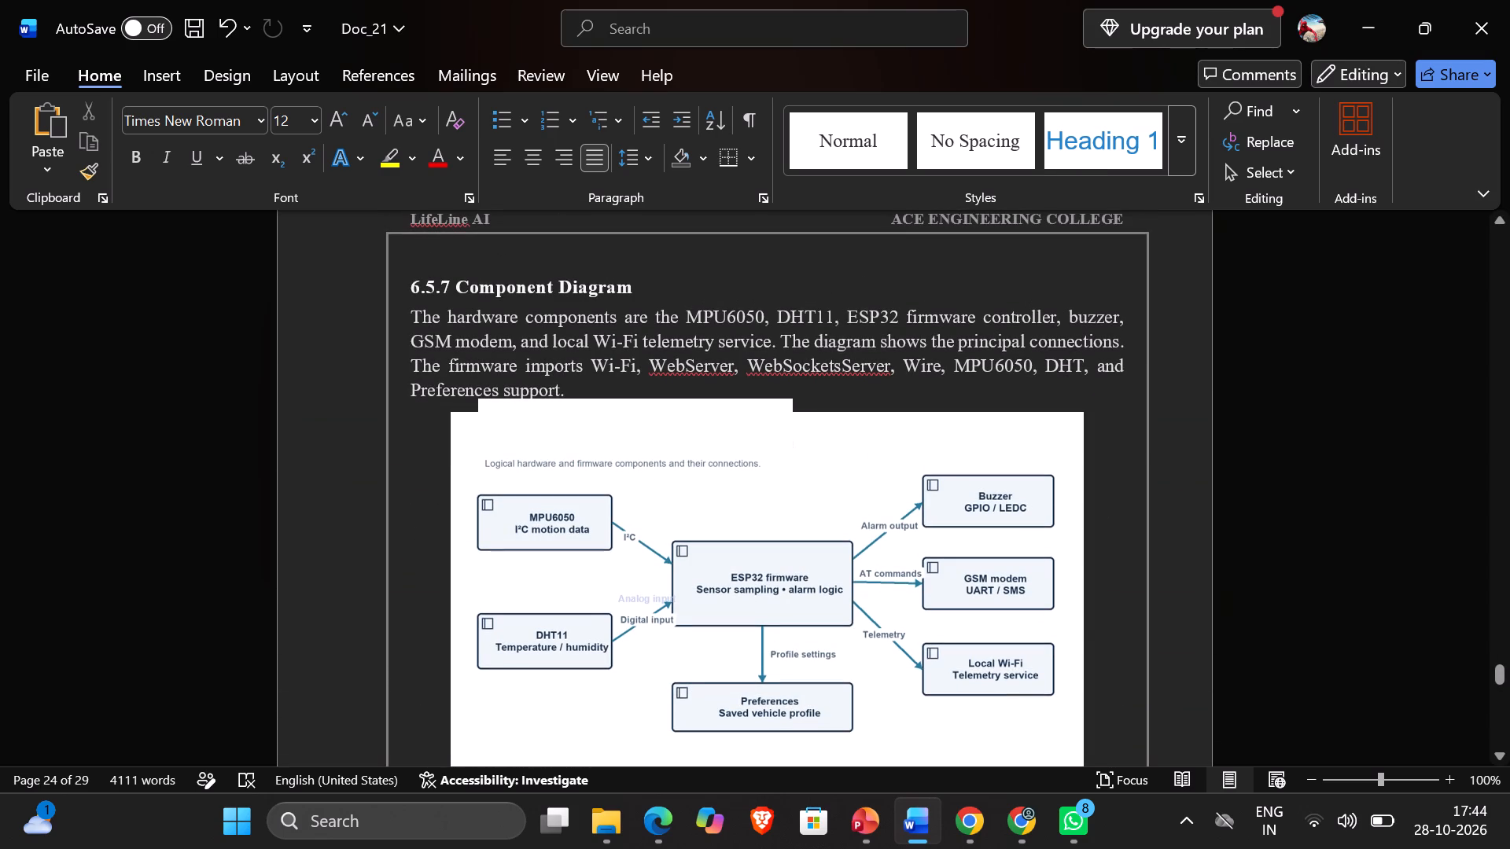
{"action": "scroll", "coordinate": [827, 446], "scroll_direction": "down", "scroll_amount": 2}
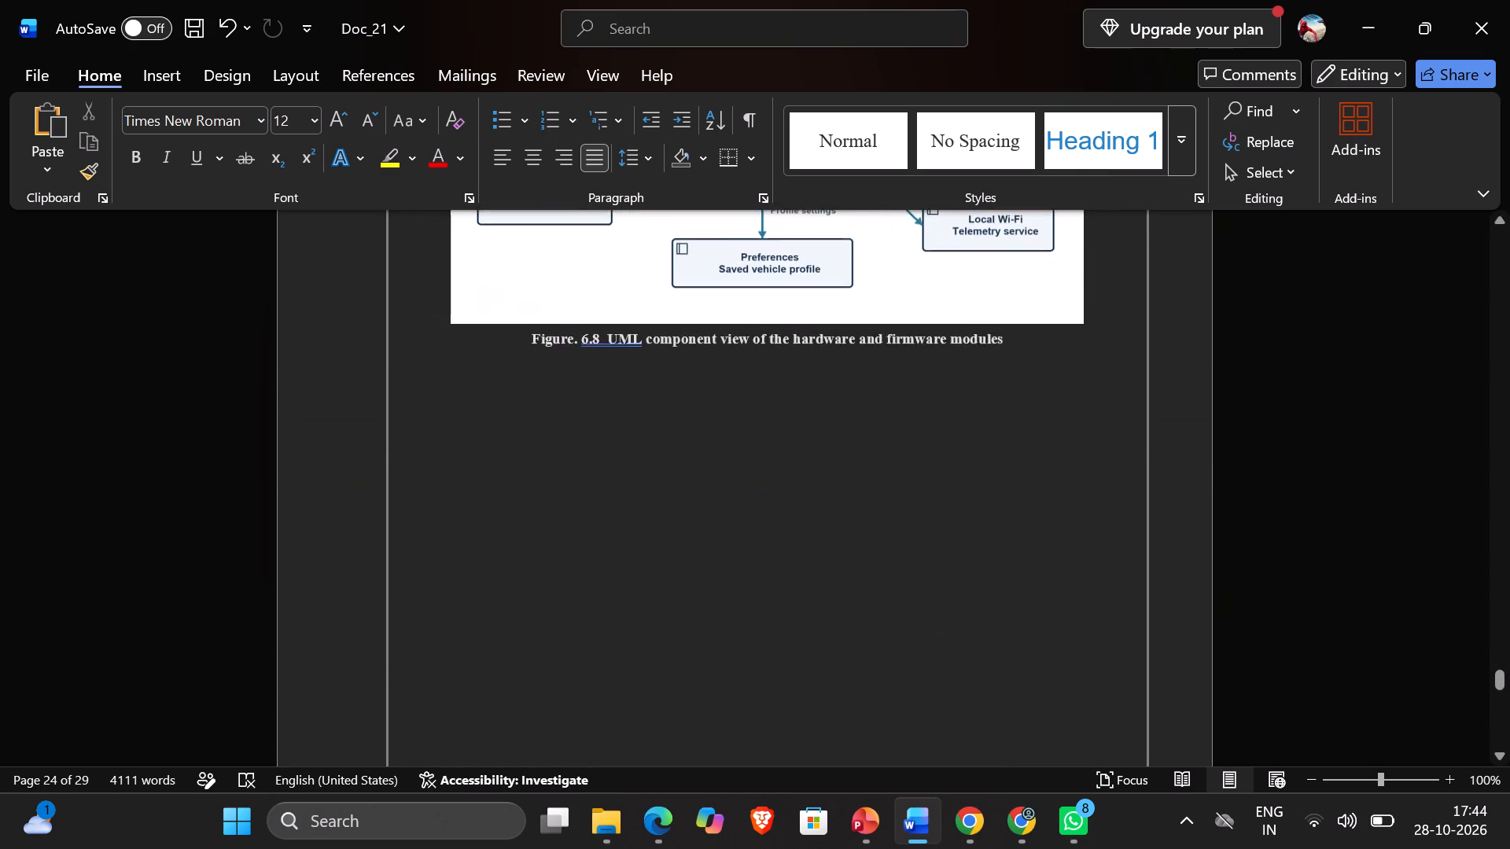
{"action": "scroll", "coordinate": [827, 446], "scroll_direction": "down", "scroll_amount": 3}
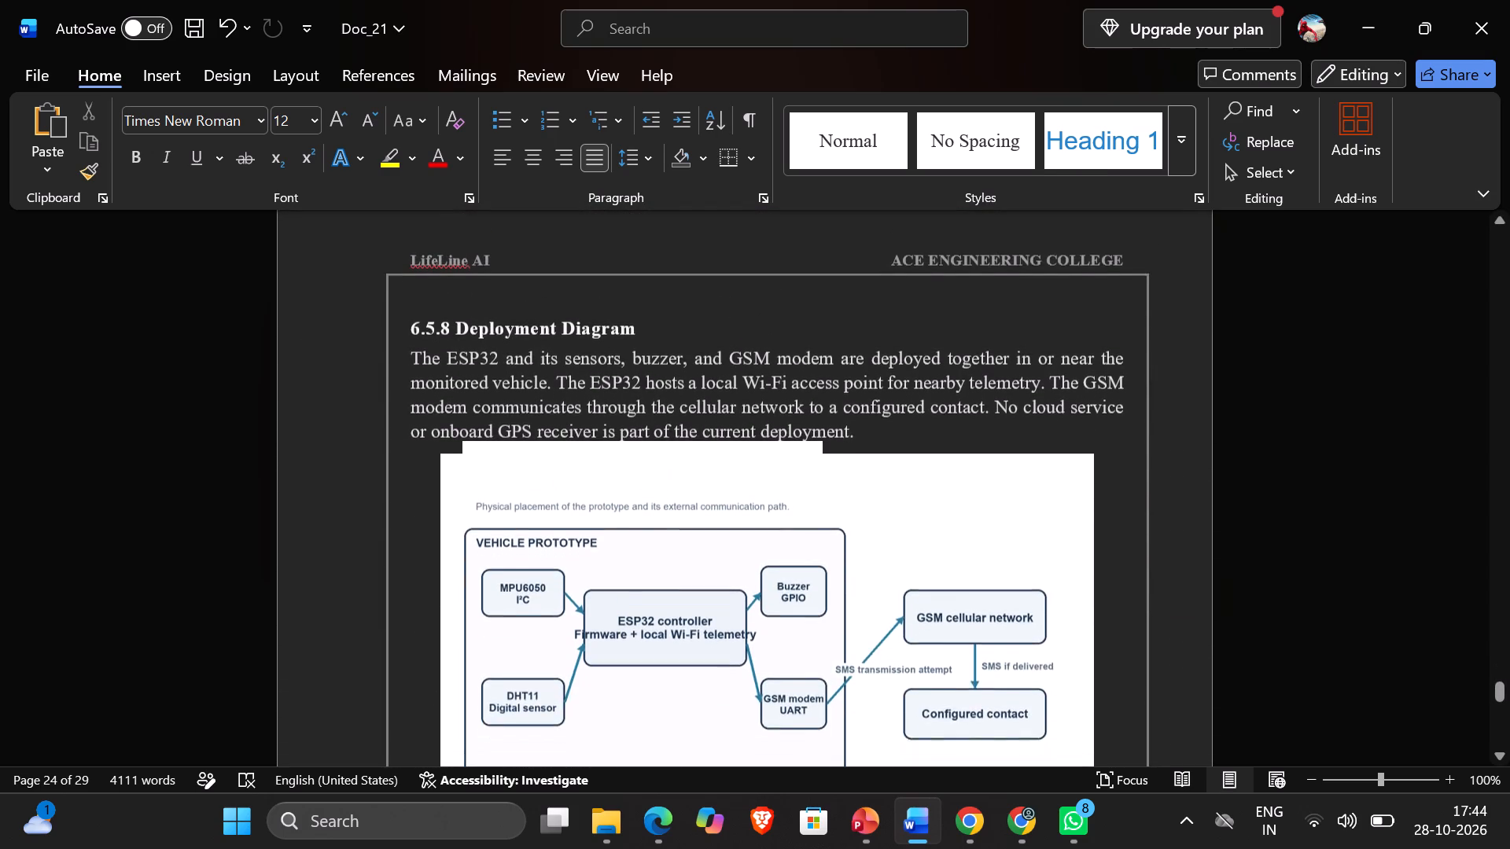
Review the end of the 6.5.8 Deployment Diagram section, including the deployment nodes and links table, and the Conclusion that follows.
{"action": "scroll", "coordinate": [827, 446], "scroll_direction": "down", "scroll_amount": 1}
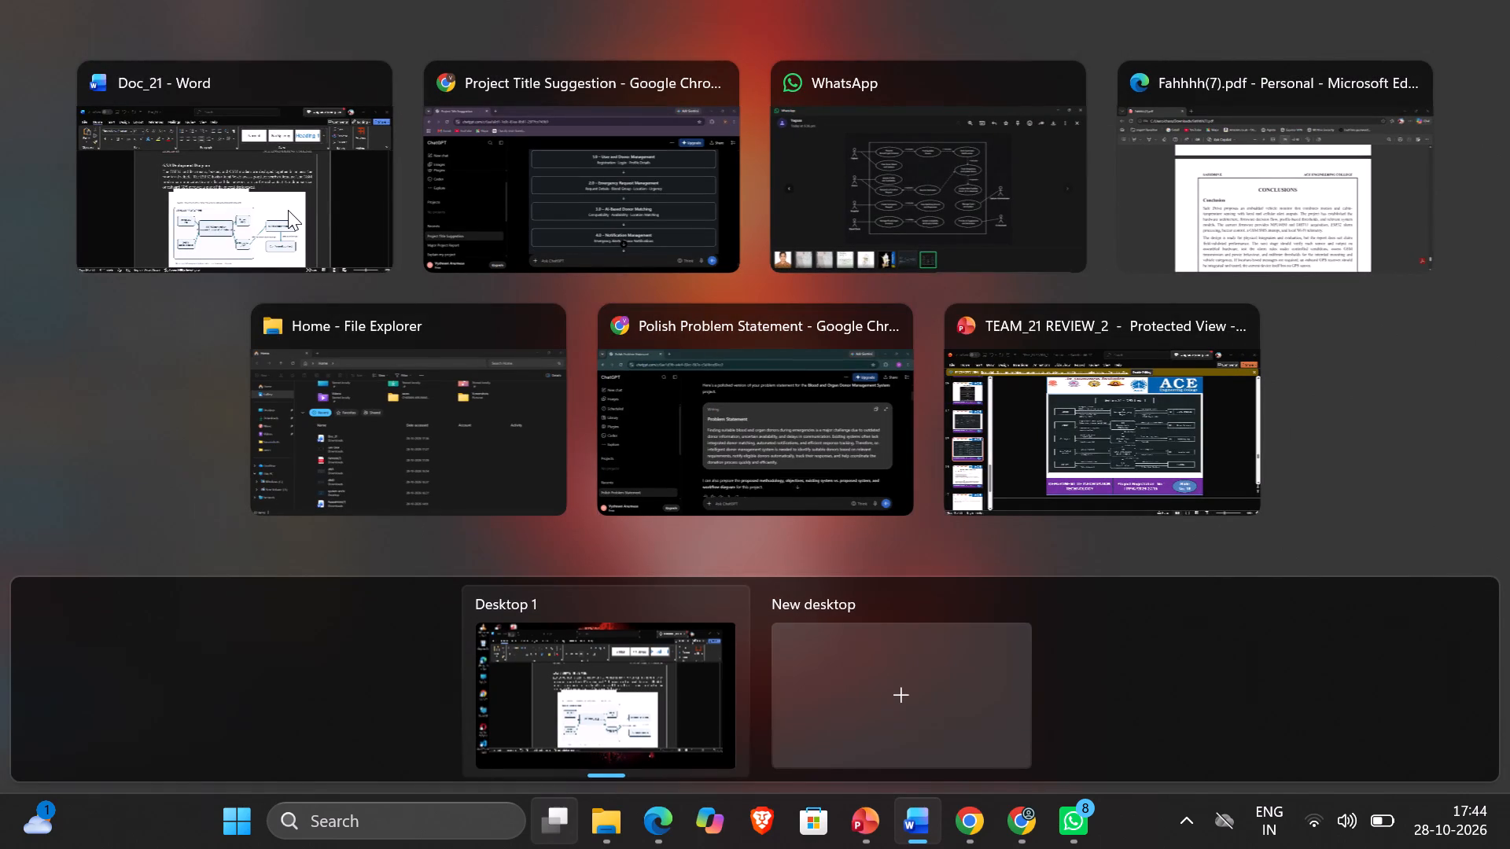
{"action": "left_click", "coordinate": [288, 210]}
{"action": "scroll", "coordinate": [628, 504], "scroll_direction": "down", "scroll_amount": 4}
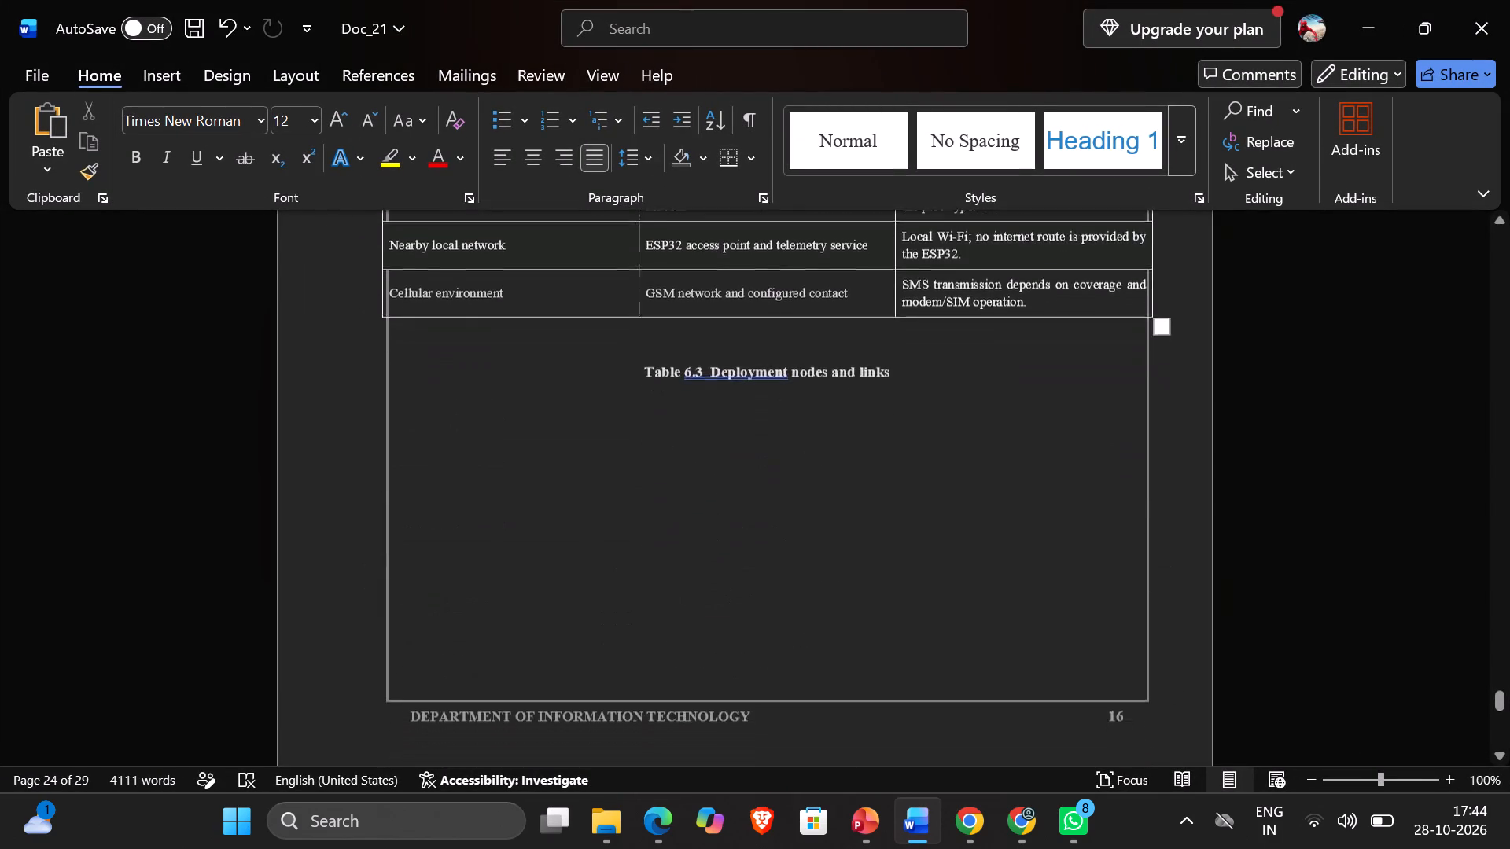
{"action": "scroll", "coordinate": [628, 504], "scroll_direction": "down", "scroll_amount": 1}
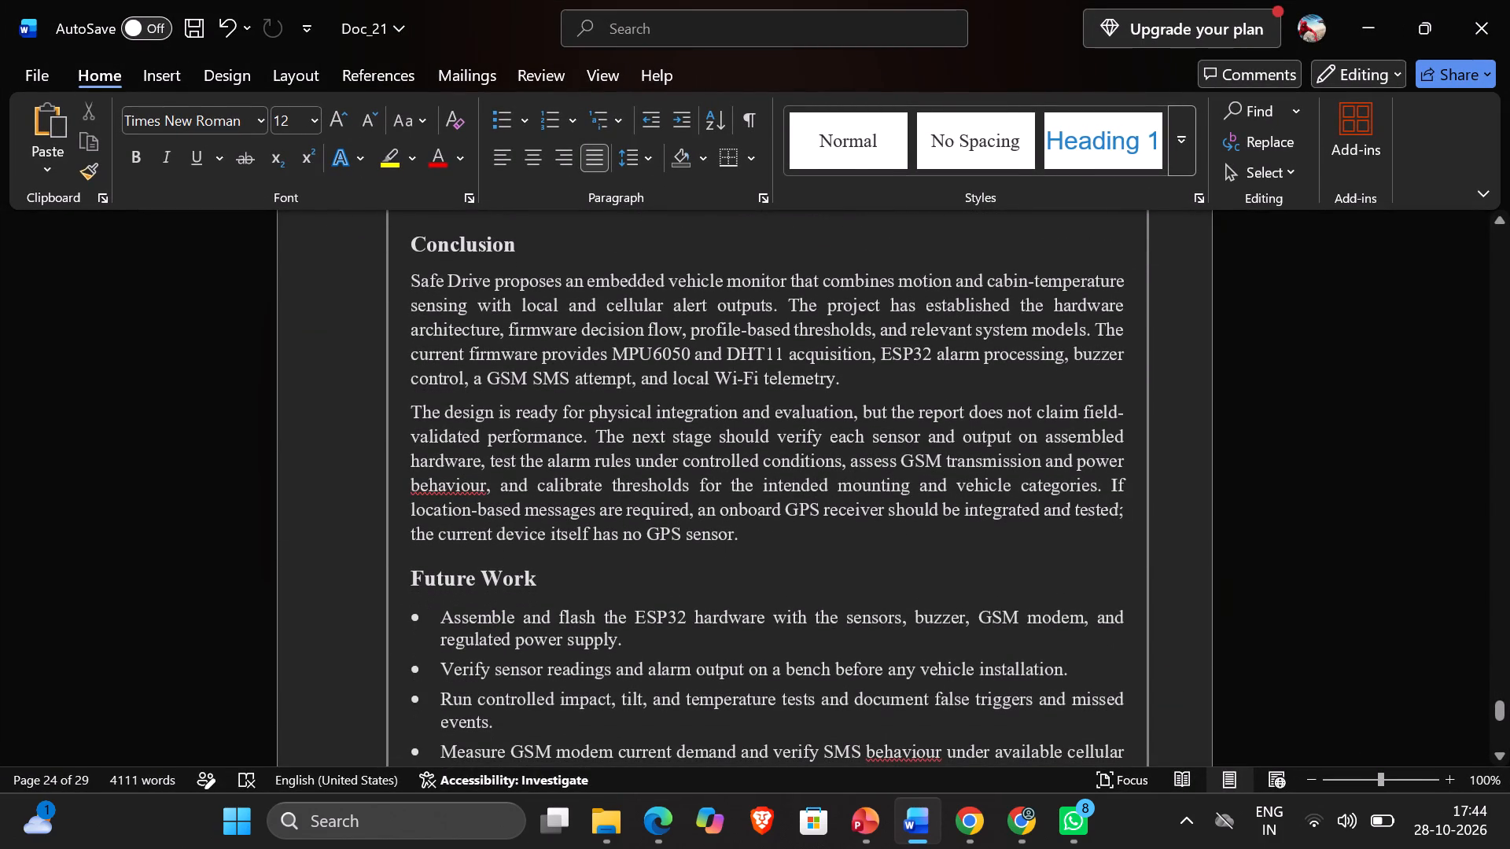
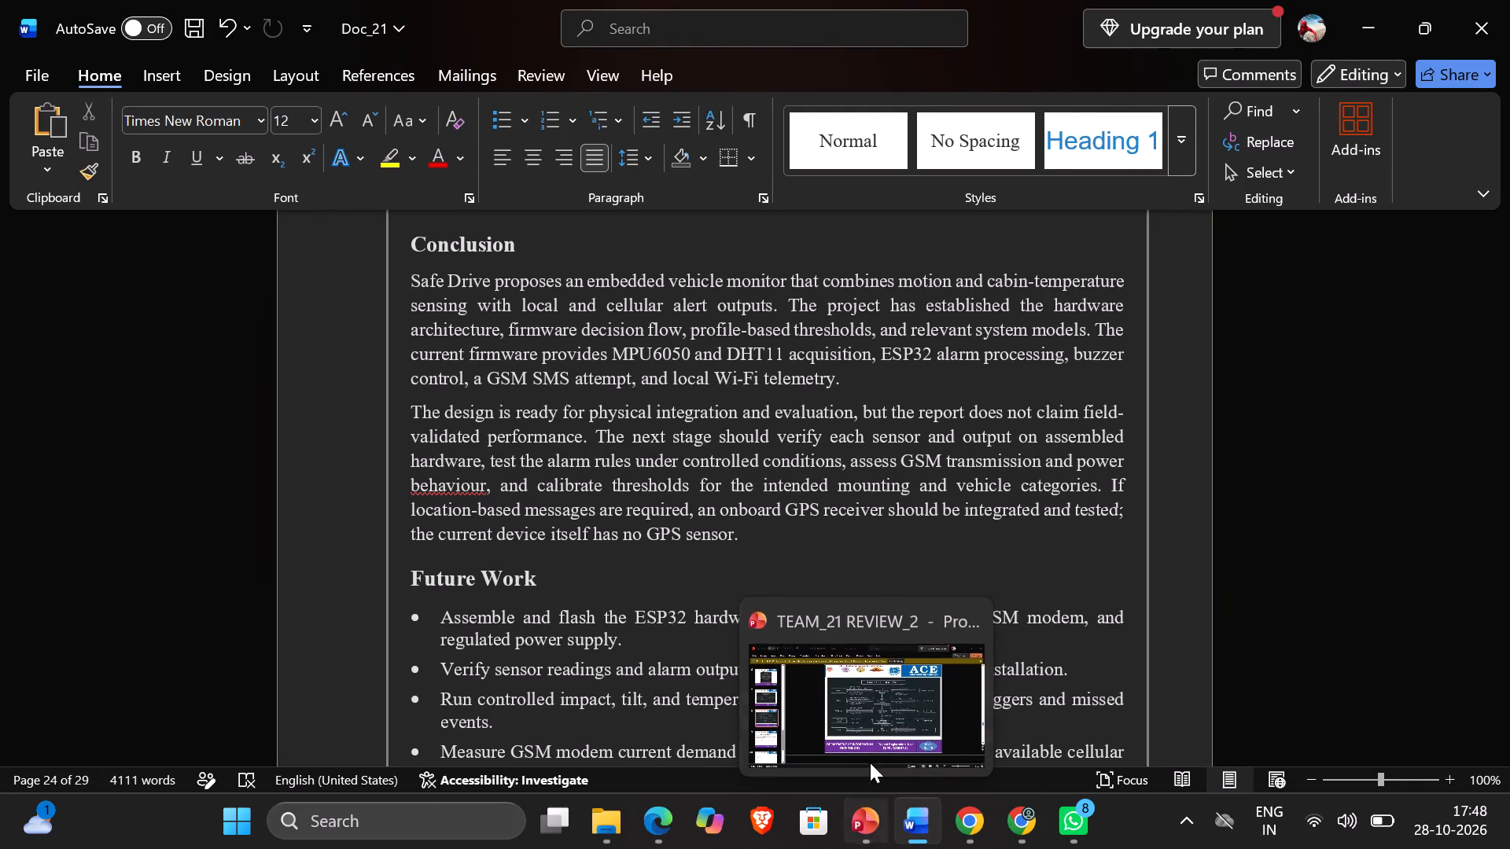
Switch to the TEAM_21 REVIEW_2 presentation in PowerPoint to view the LifeLine AI DFD Level 1 slide.
{"action": "left_click", "coordinate": [875, 730]}
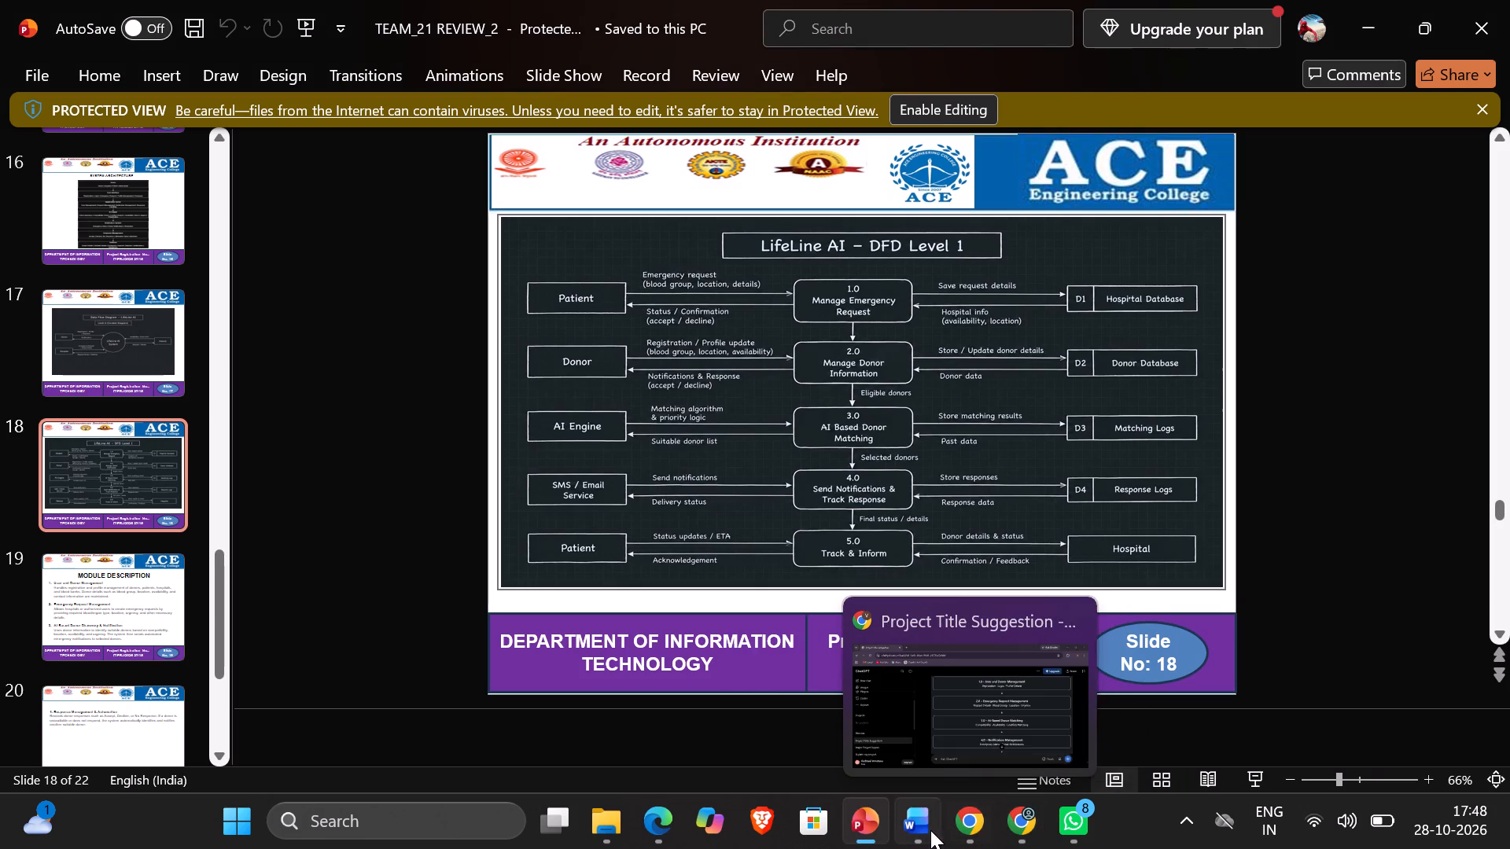
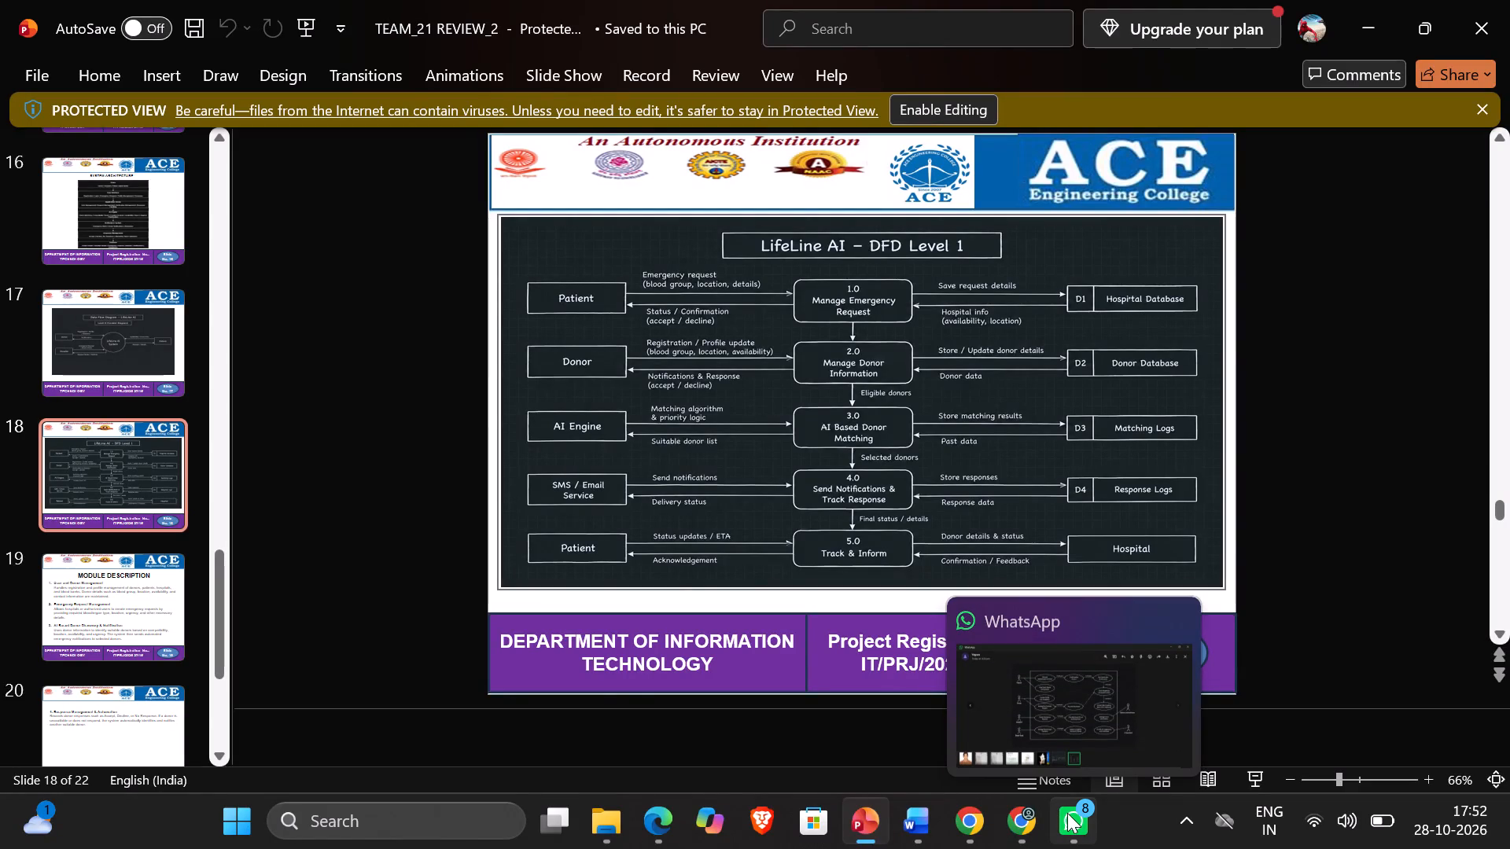
Switch to the Doc_21 report in Word and look back through the section 6.5 diagrams, from the Component Diagram to the sequence diagram.
{"action": "left_click", "coordinate": [897, 729]}
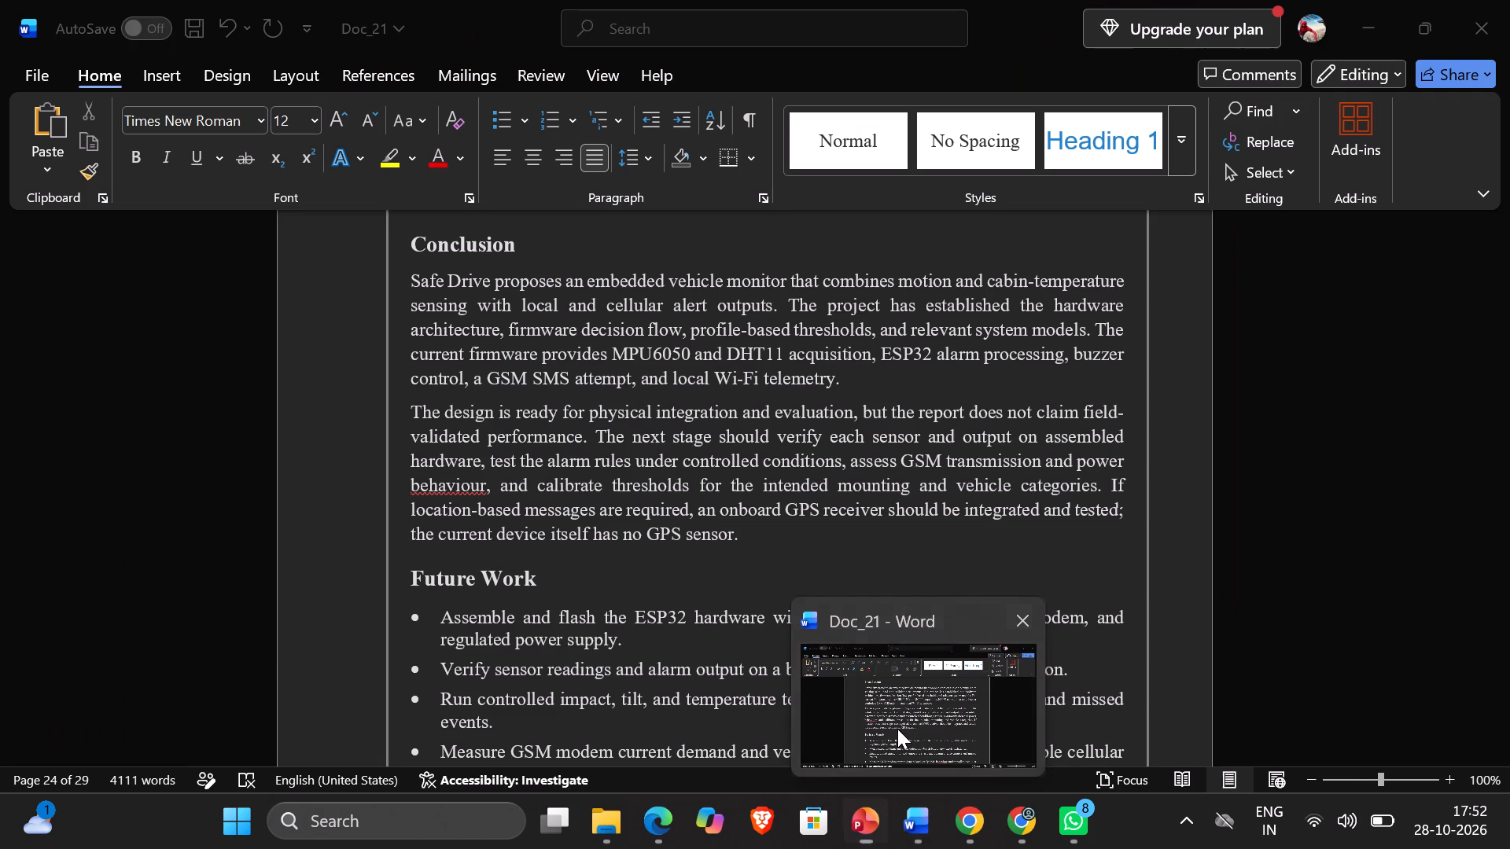
{"action": "scroll", "coordinate": [823, 567], "scroll_direction": "up", "scroll_amount": 8}
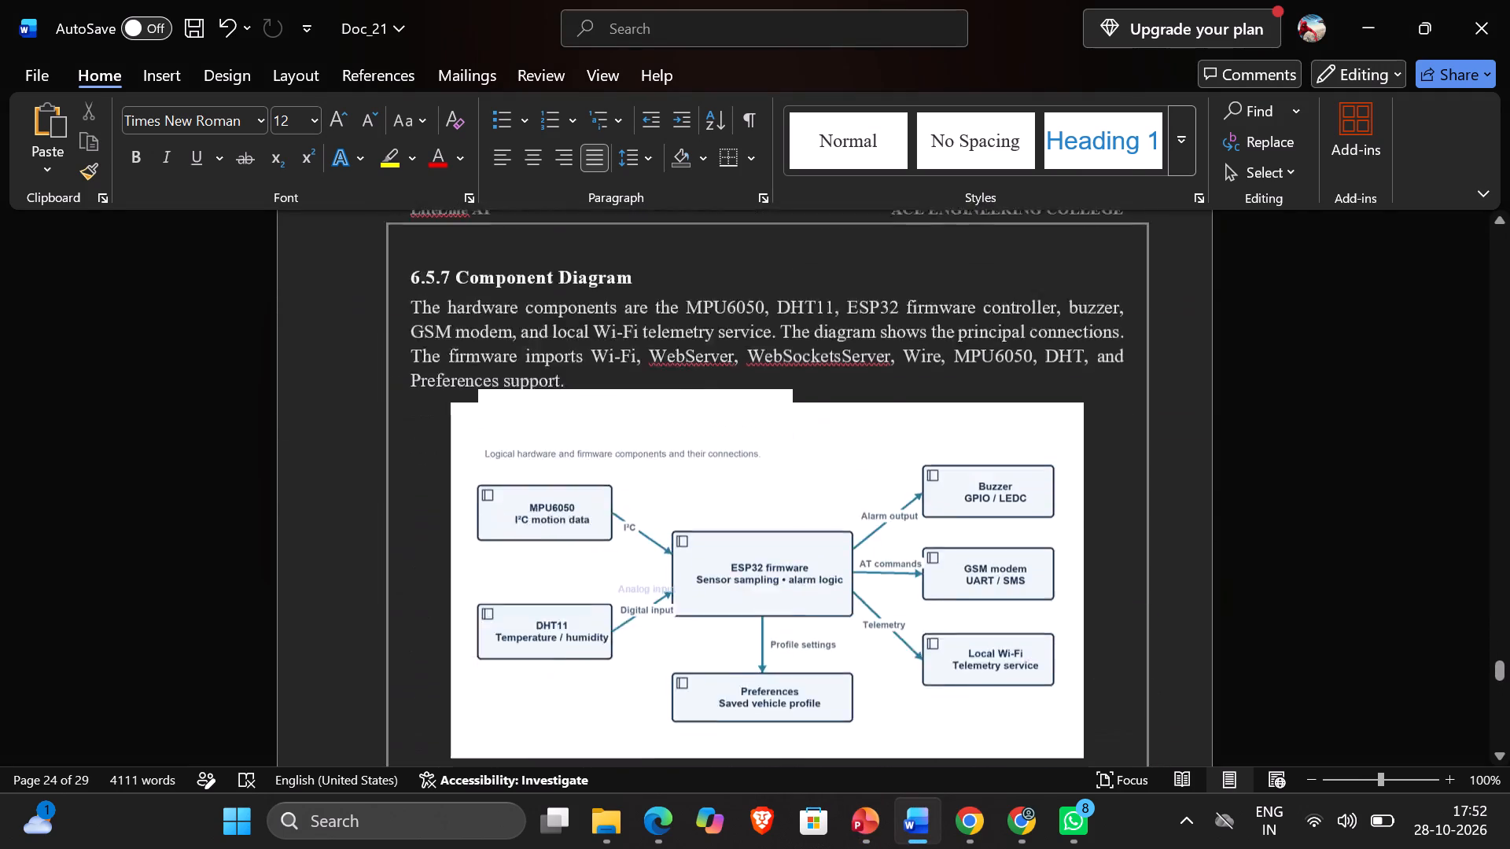
{"action": "scroll", "coordinate": [823, 567], "scroll_direction": "up", "scroll_amount": 3}
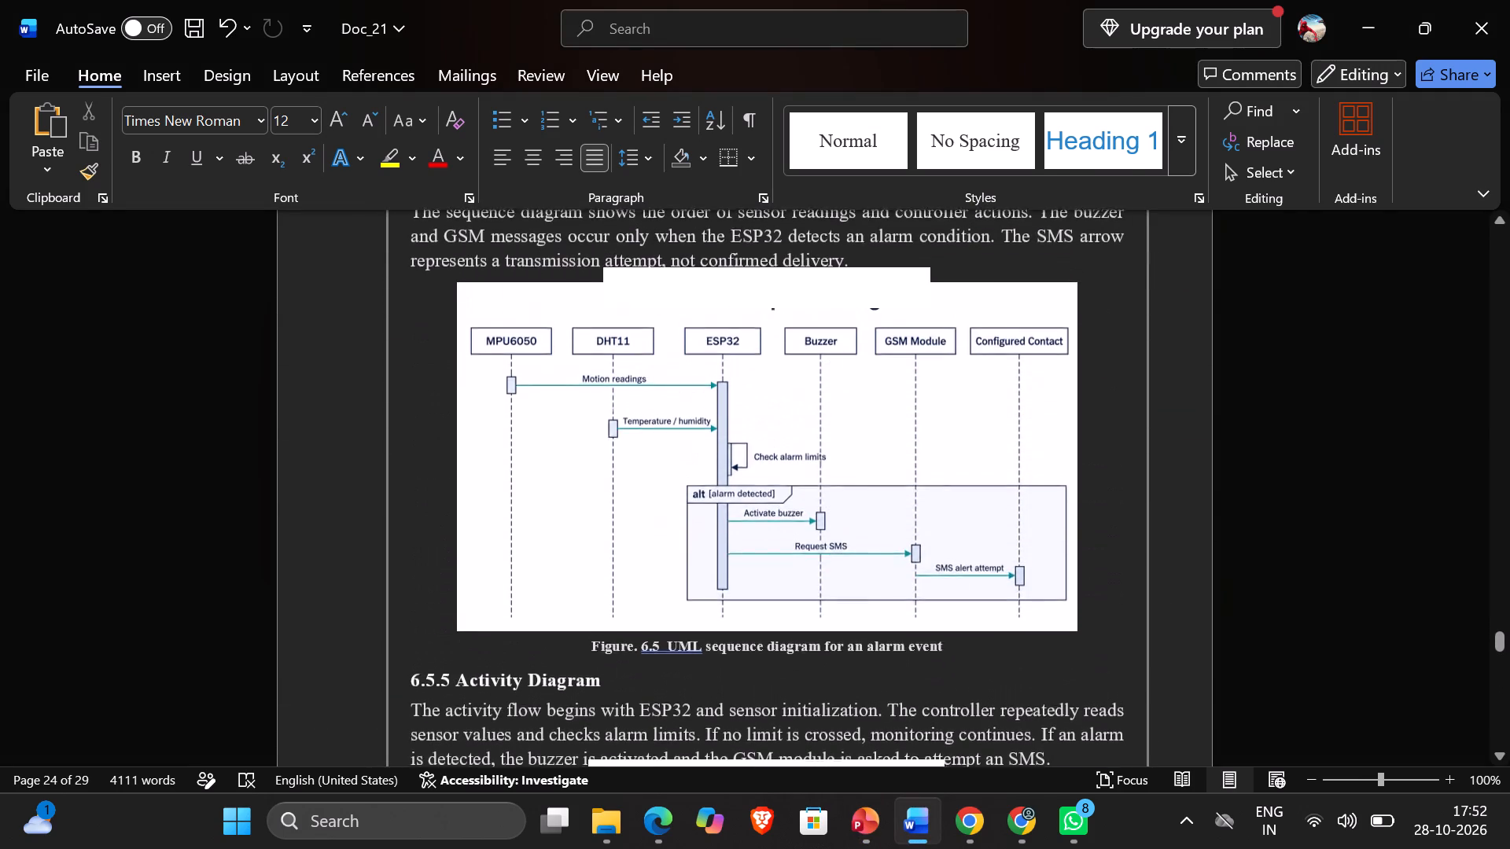
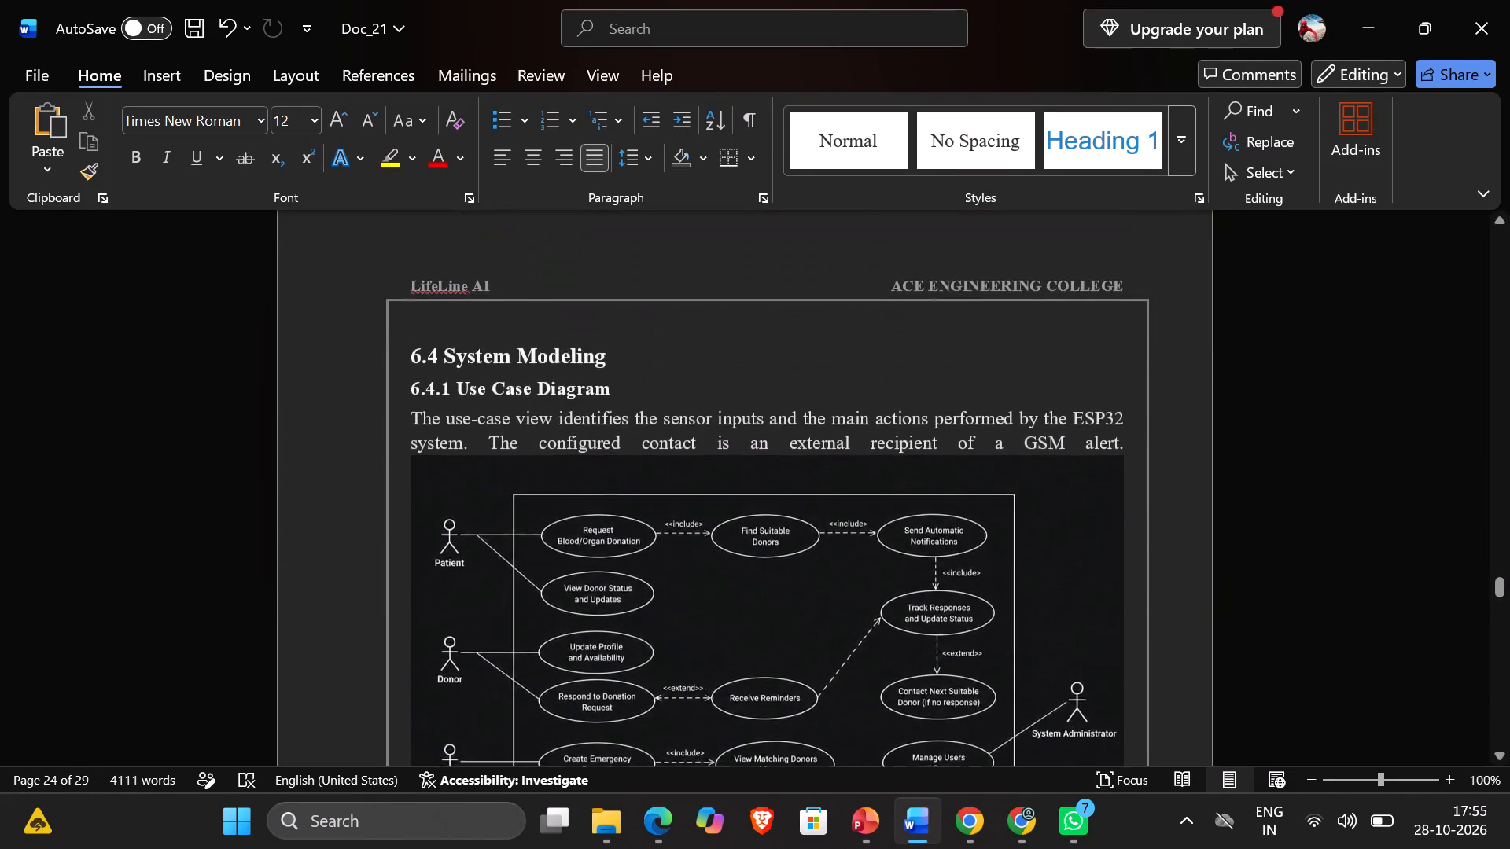
Bring up the available picture actions for the use case diagram in section 6.4.1.
{"action": "scroll", "coordinate": [845, 519], "scroll_direction": "up", "scroll_amount": 4}
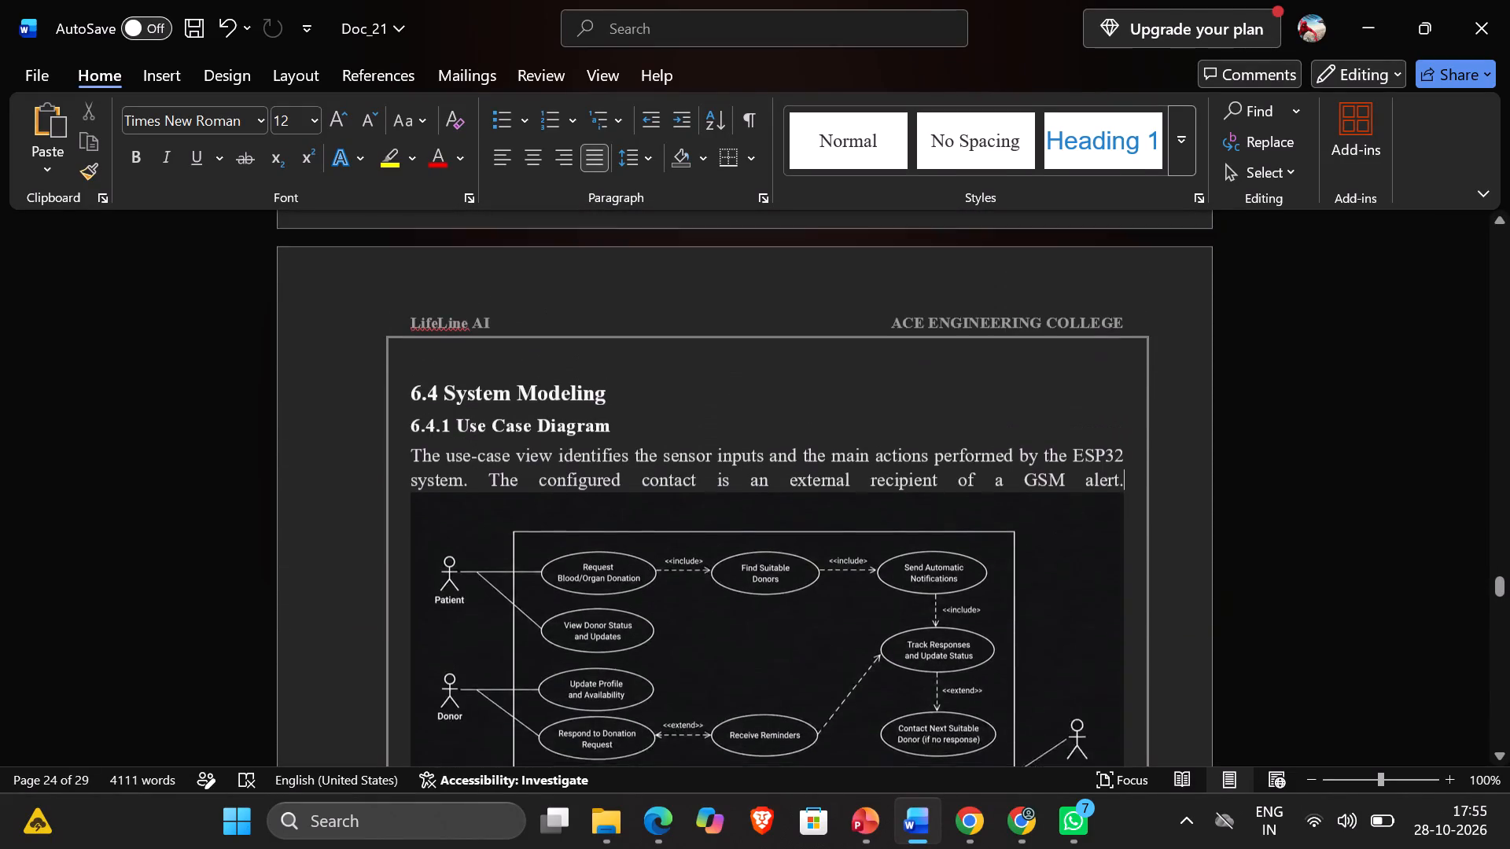
{"action": "right_click", "coordinate": [793, 649]}
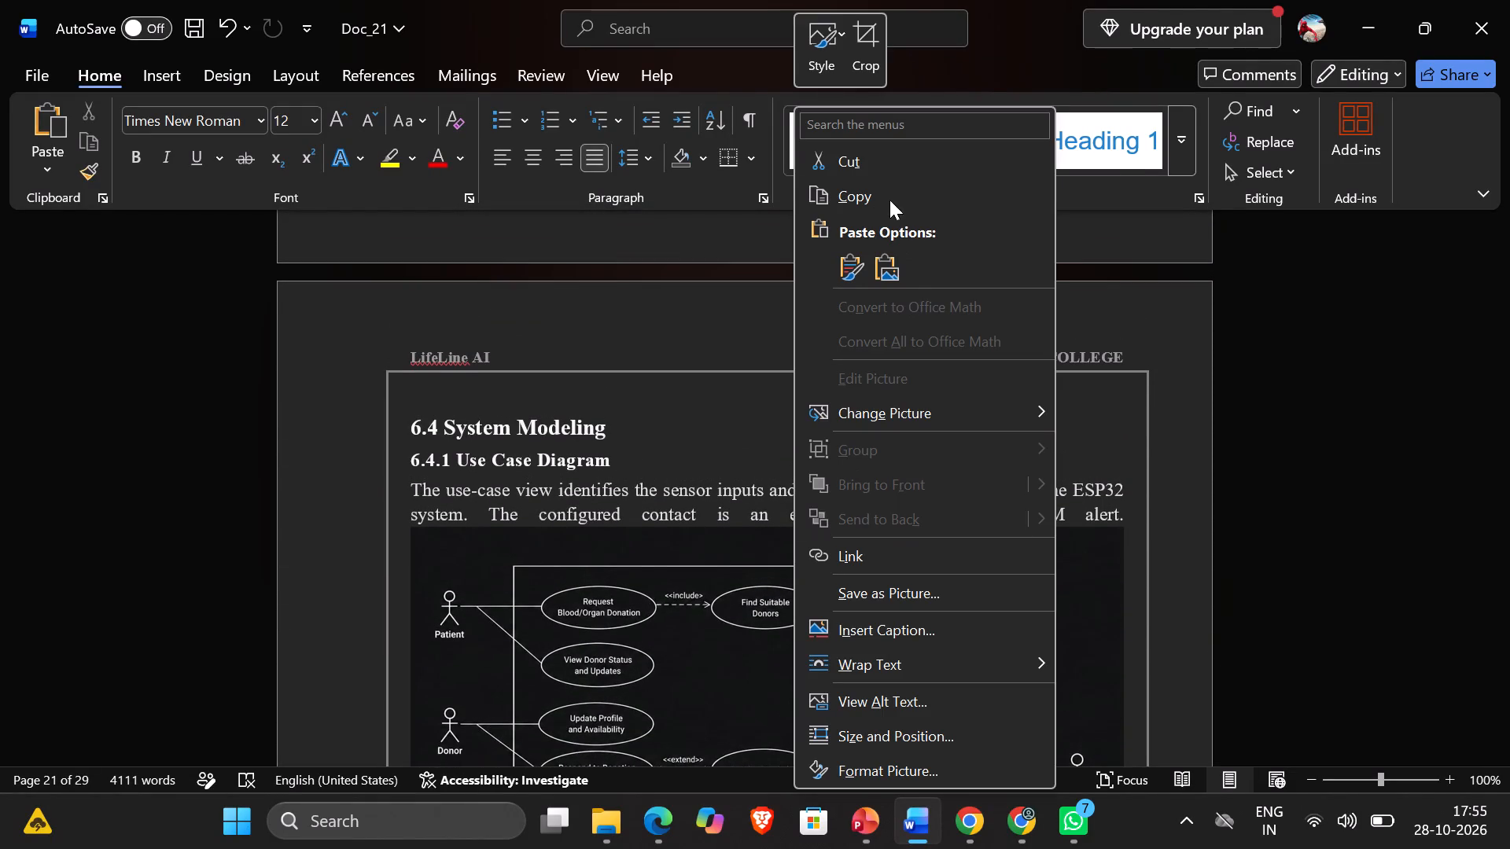
Replace the use-case picture under 6.4.1 Use Case Diagram by cutting it and inserting the recent image classd from this device.
{"action": "left_click", "coordinate": [878, 164]}
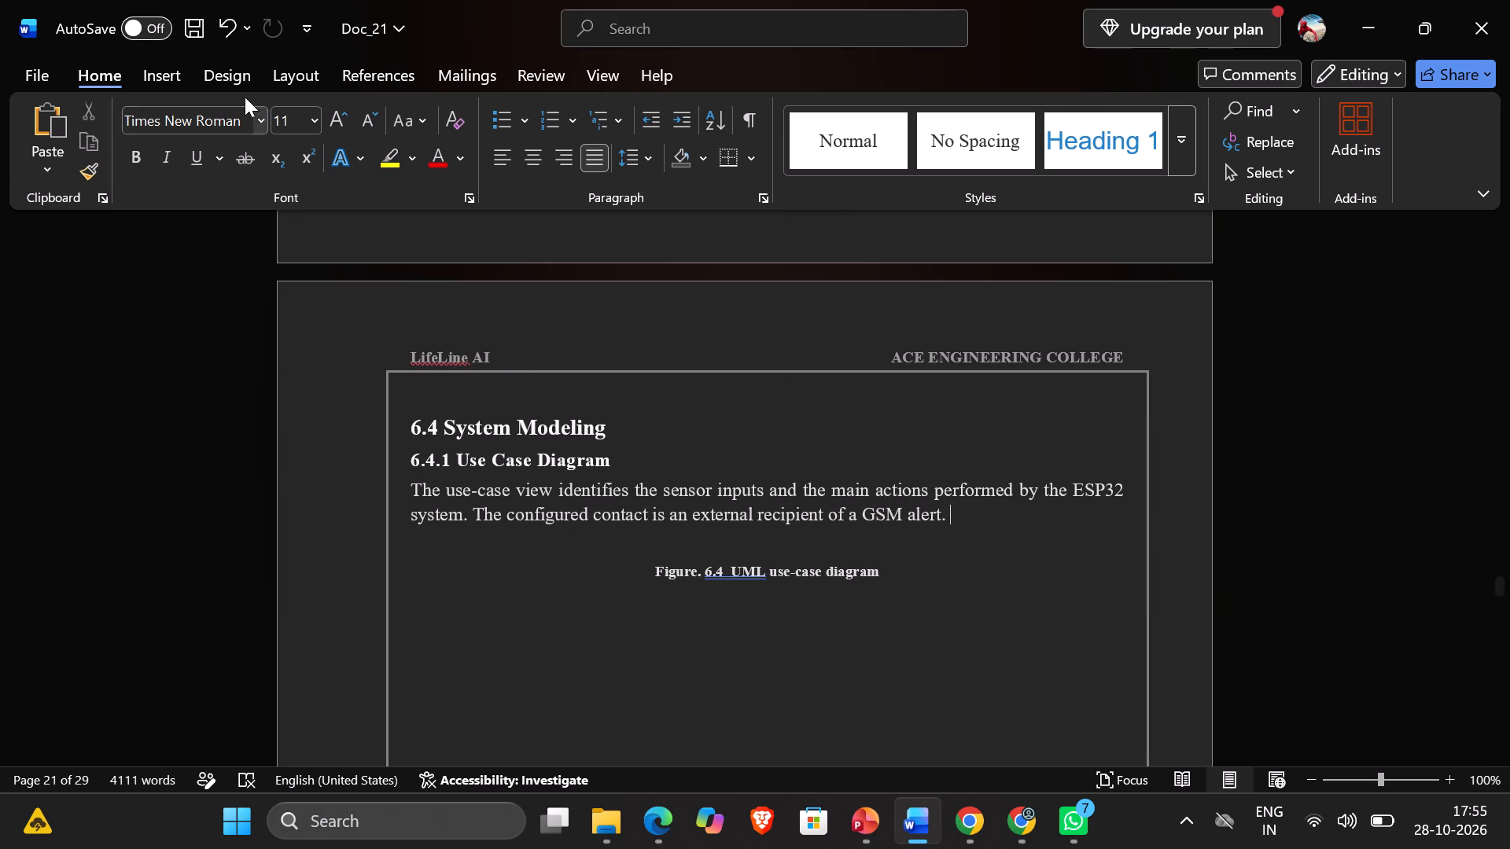
{"action": "left_click", "coordinate": [168, 68]}
{"action": "left_click", "coordinate": [246, 138]}
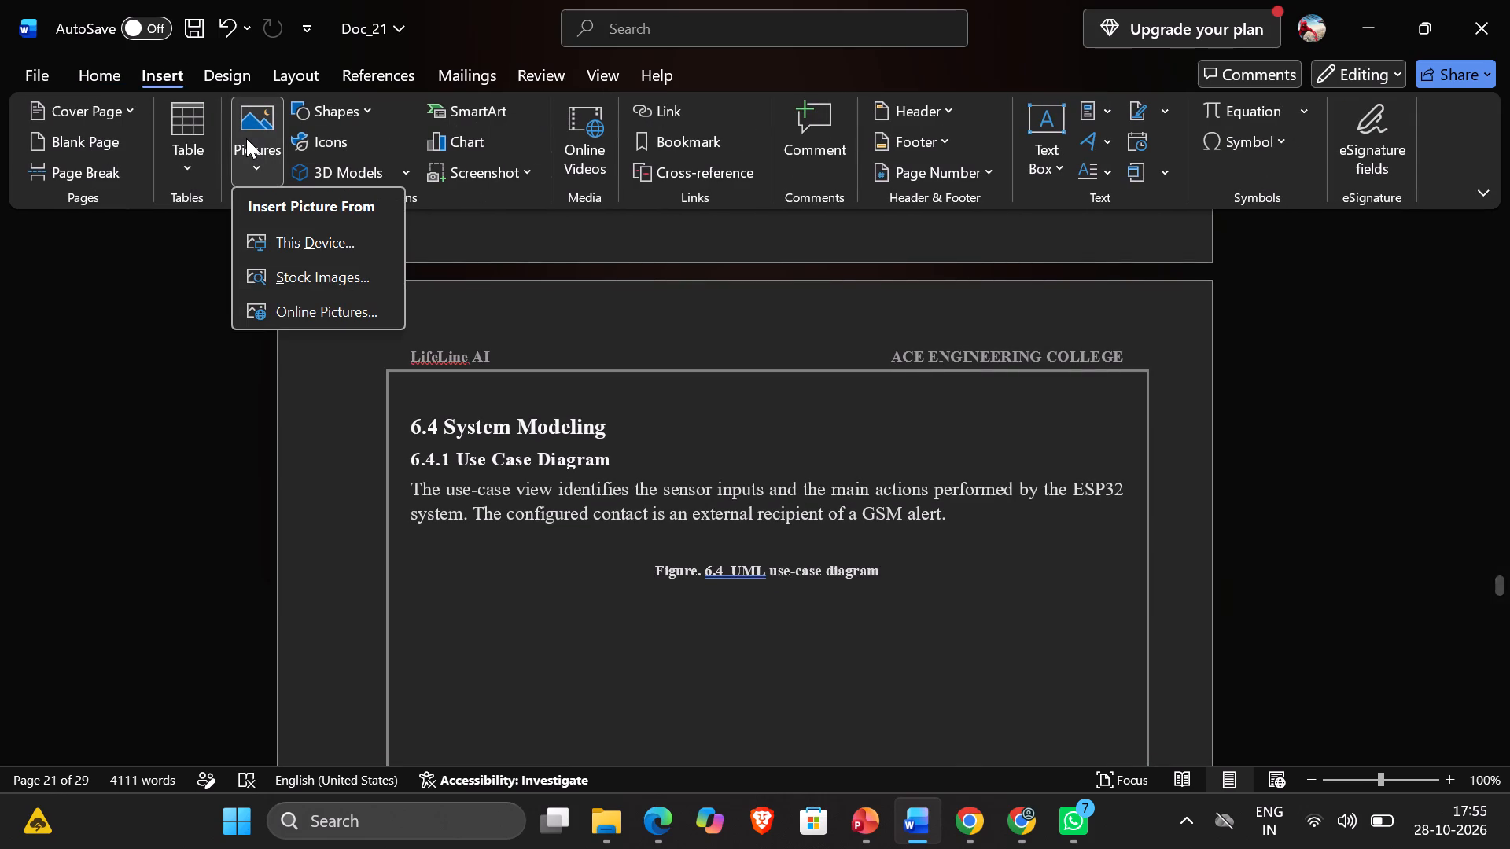
{"action": "left_click", "coordinate": [286, 244]}
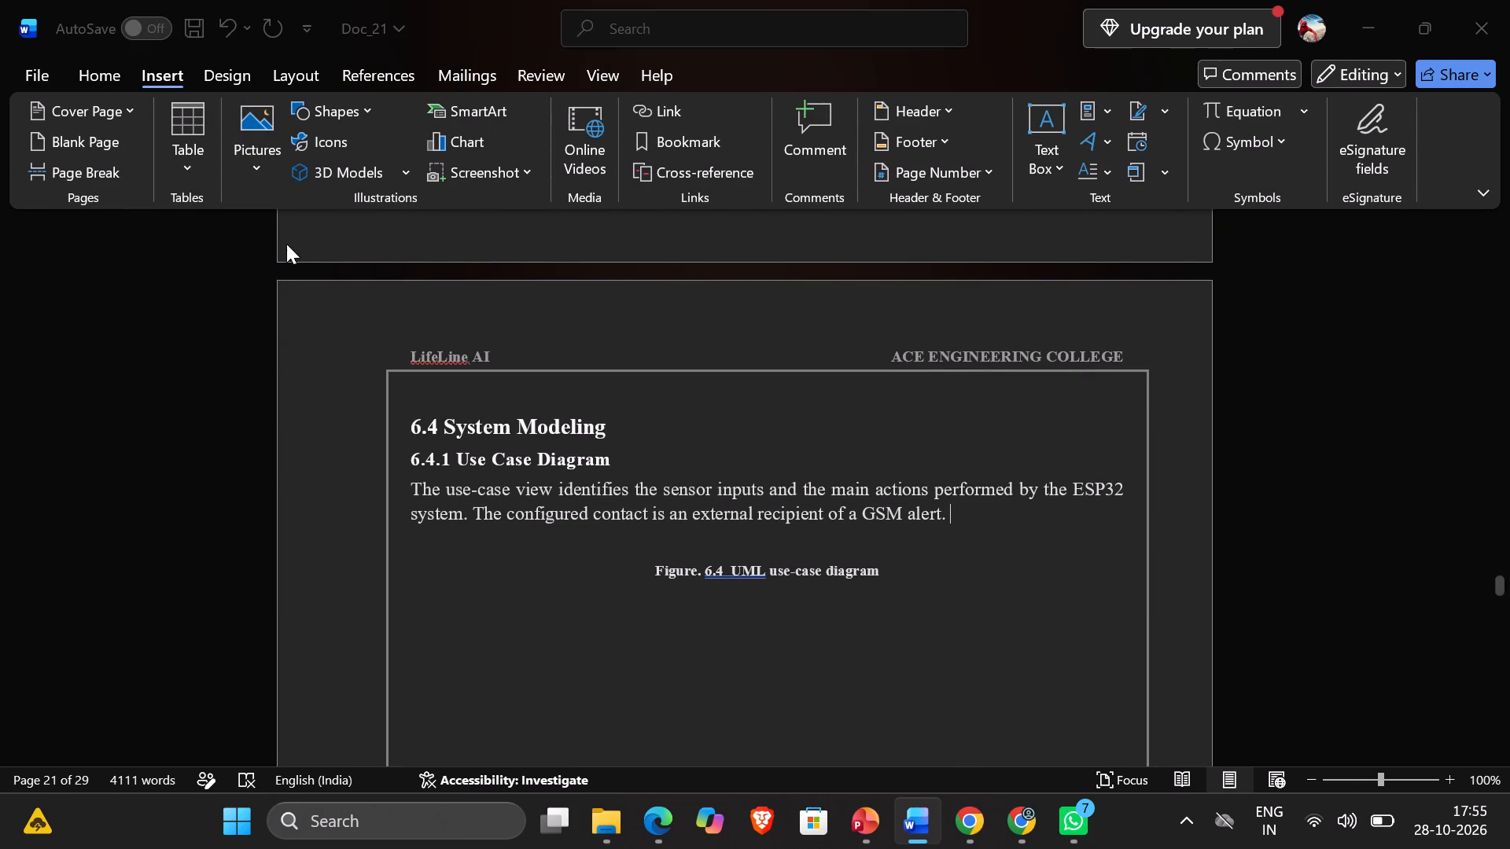
{"action": "type", "text": "classd"}
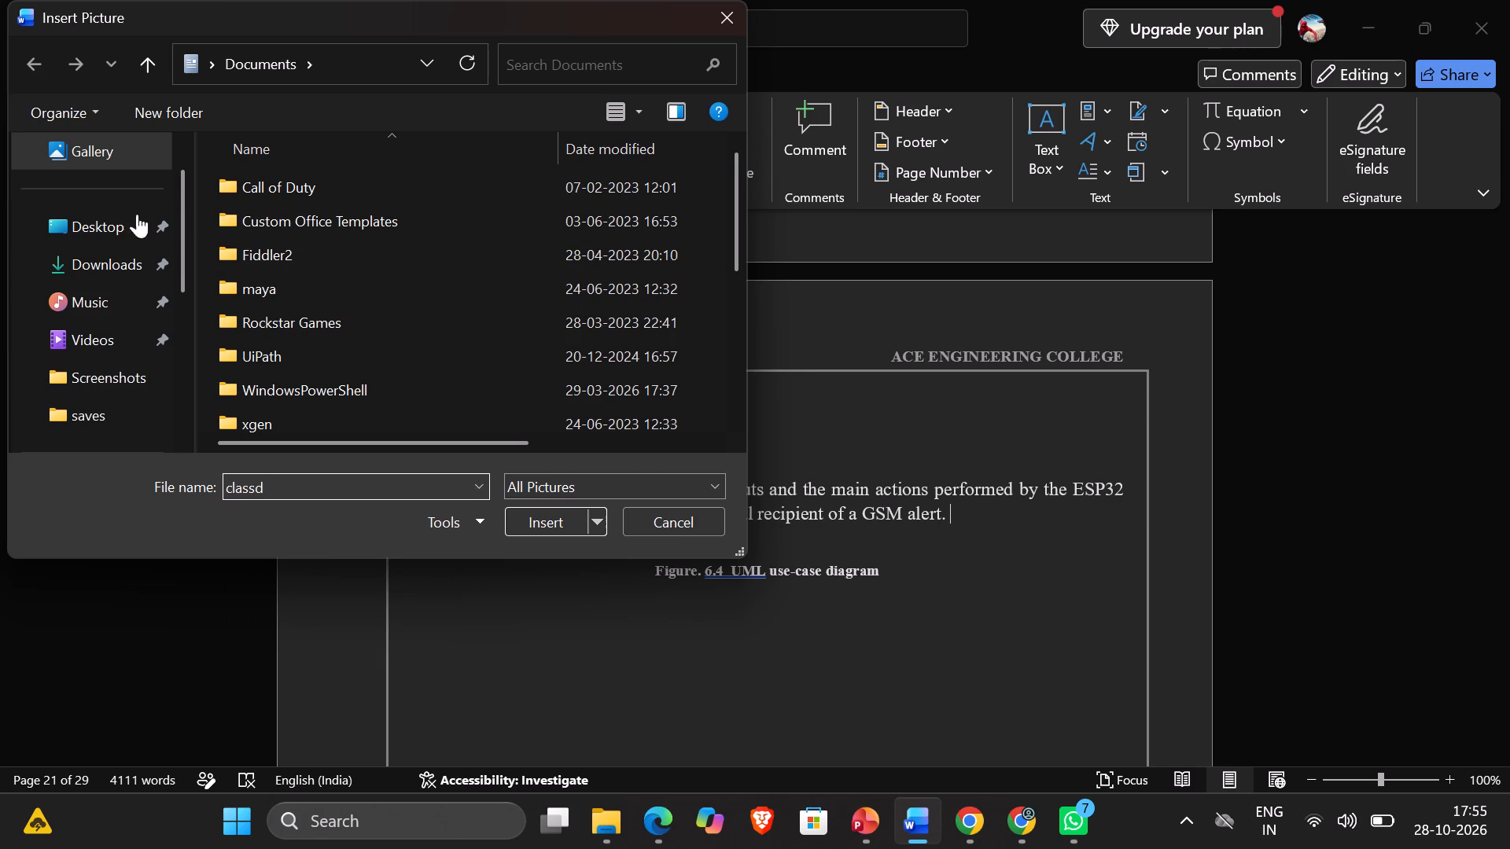
{"action": "scroll", "coordinate": [100, 149], "scroll_direction": "up", "scroll_amount": 2}
{"action": "left_click", "coordinate": [96, 158]}
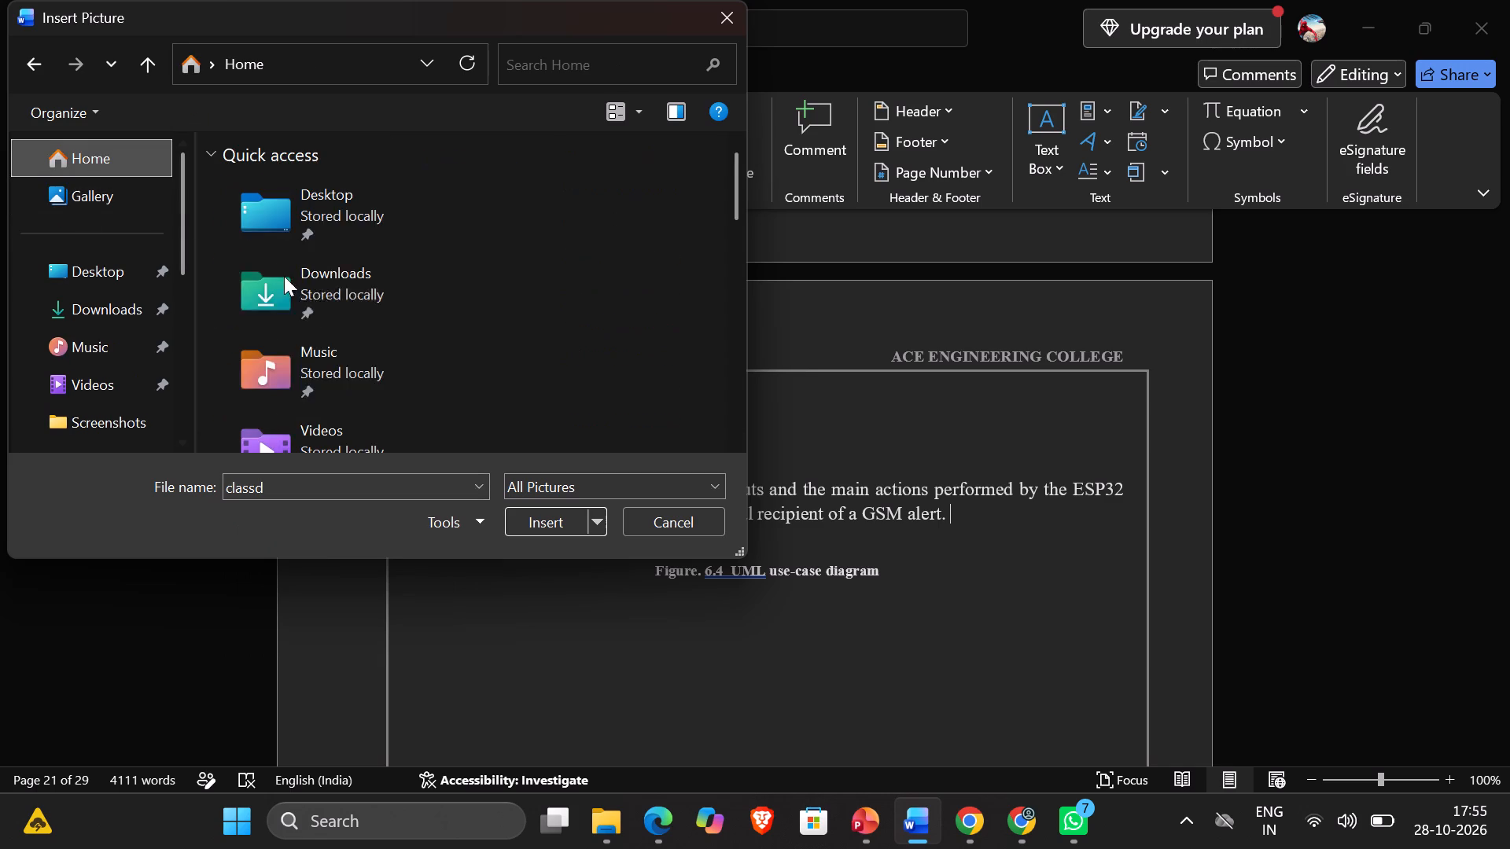
{"action": "scroll", "coordinate": [357, 345], "scroll_direction": "down", "scroll_amount": 2}
{"action": "left_click", "coordinate": [320, 180]}
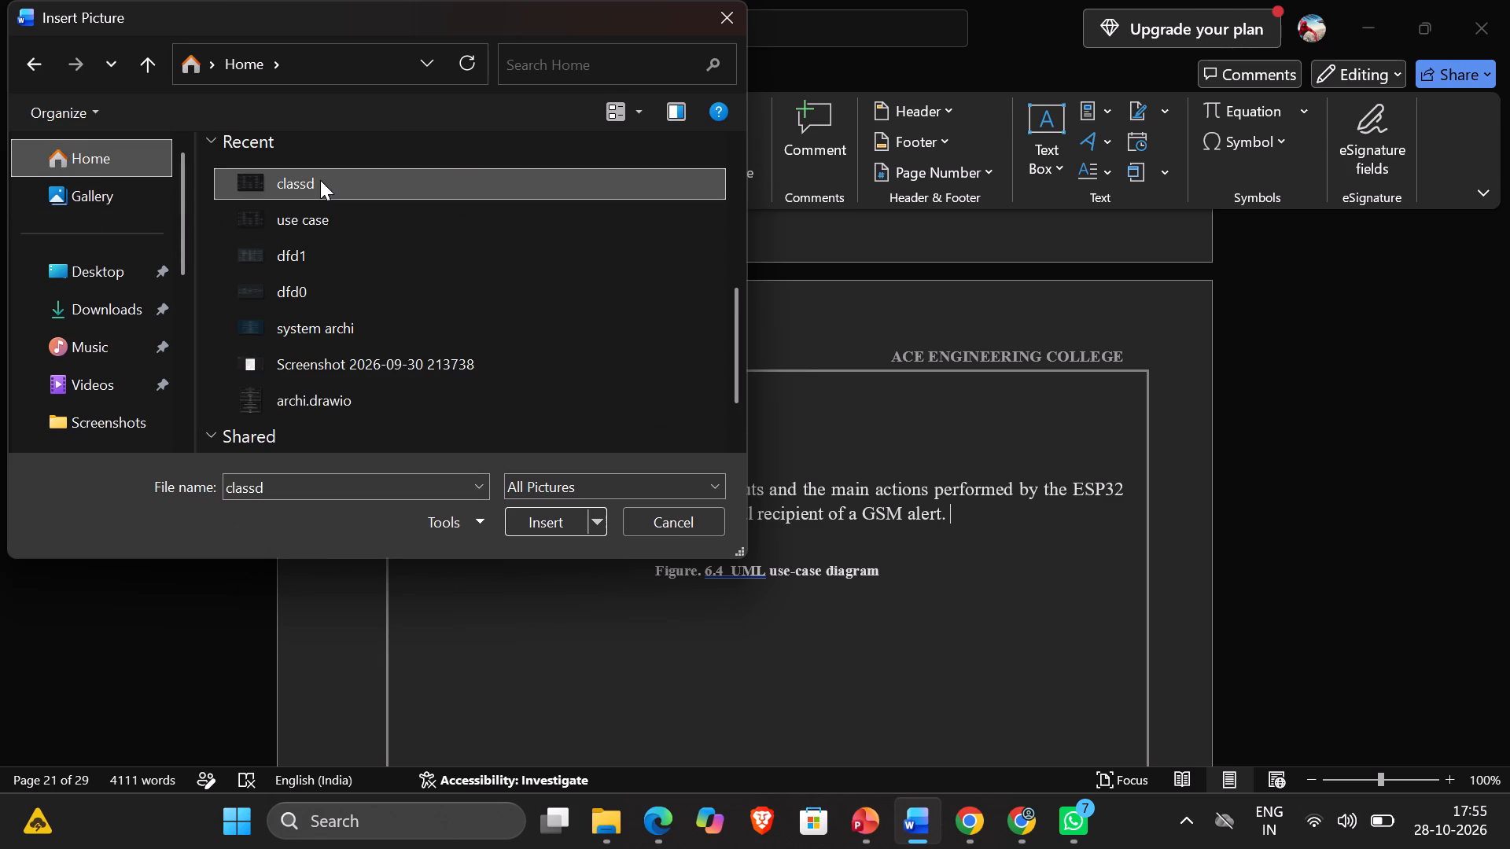
{"action": "left_click", "coordinate": [540, 520]}
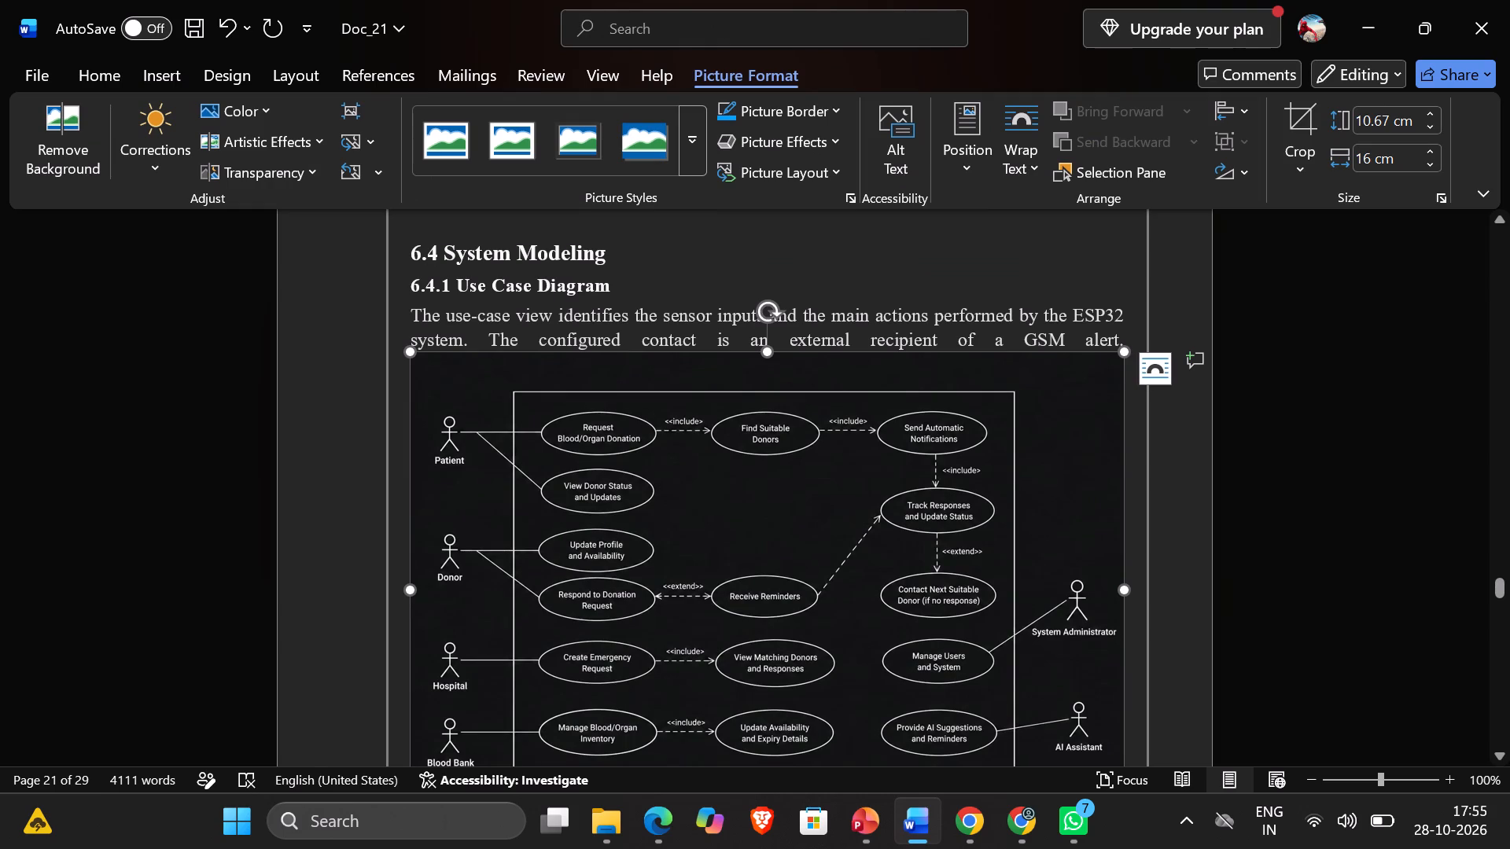
Review the inserted picture in section 6.4.1 against the pages down to the 6.5.2 Class Diagram.
{"action": "left_click", "coordinate": [768, 355]}
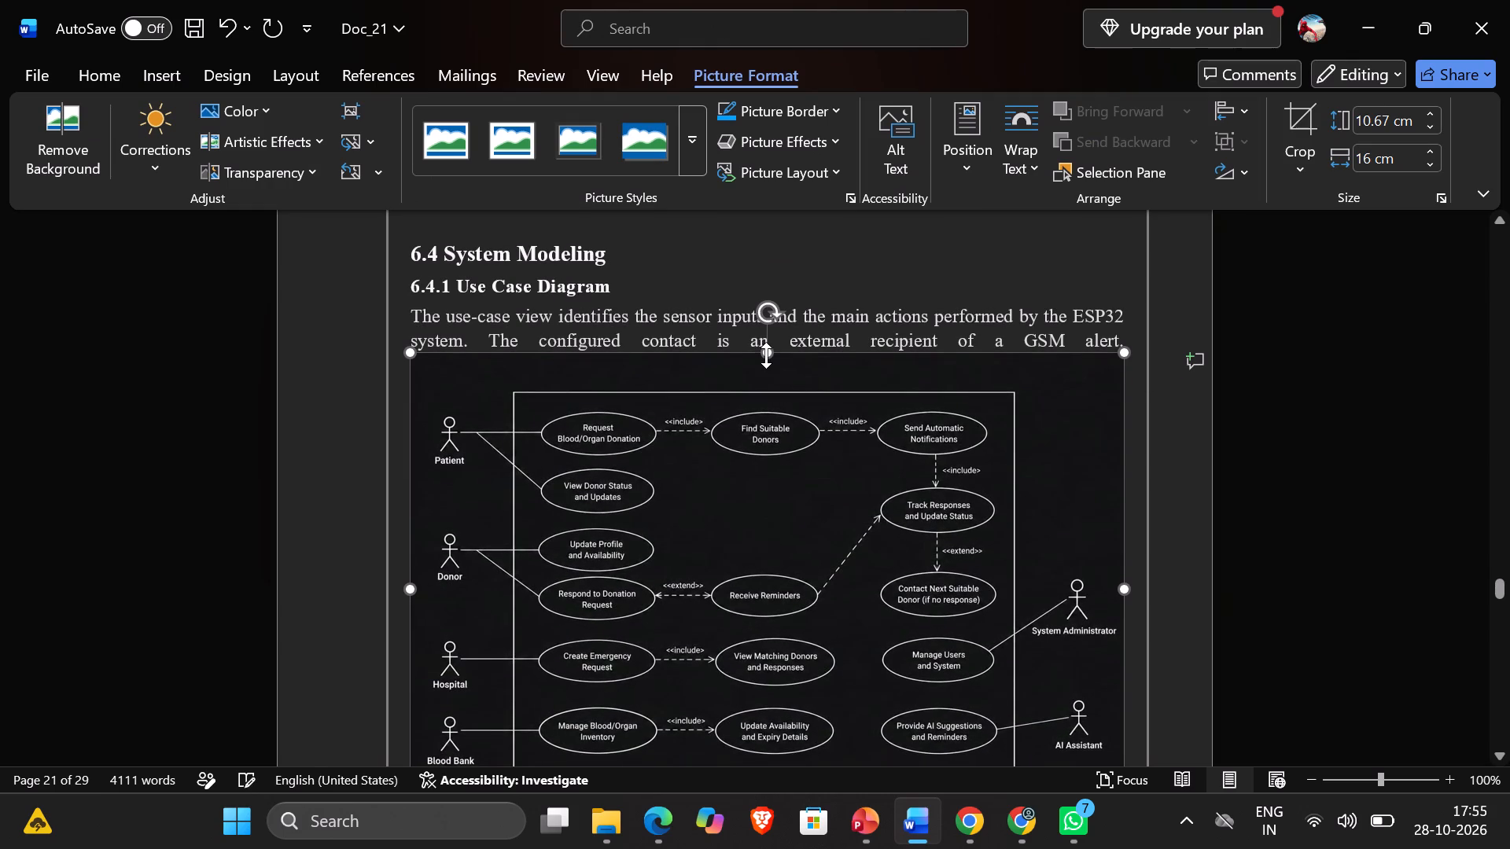
{"action": "scroll", "coordinate": [870, 509], "scroll_direction": "down", "scroll_amount": 1}
{"action": "scroll", "coordinate": [870, 509], "scroll_direction": "up", "scroll_amount": 2}
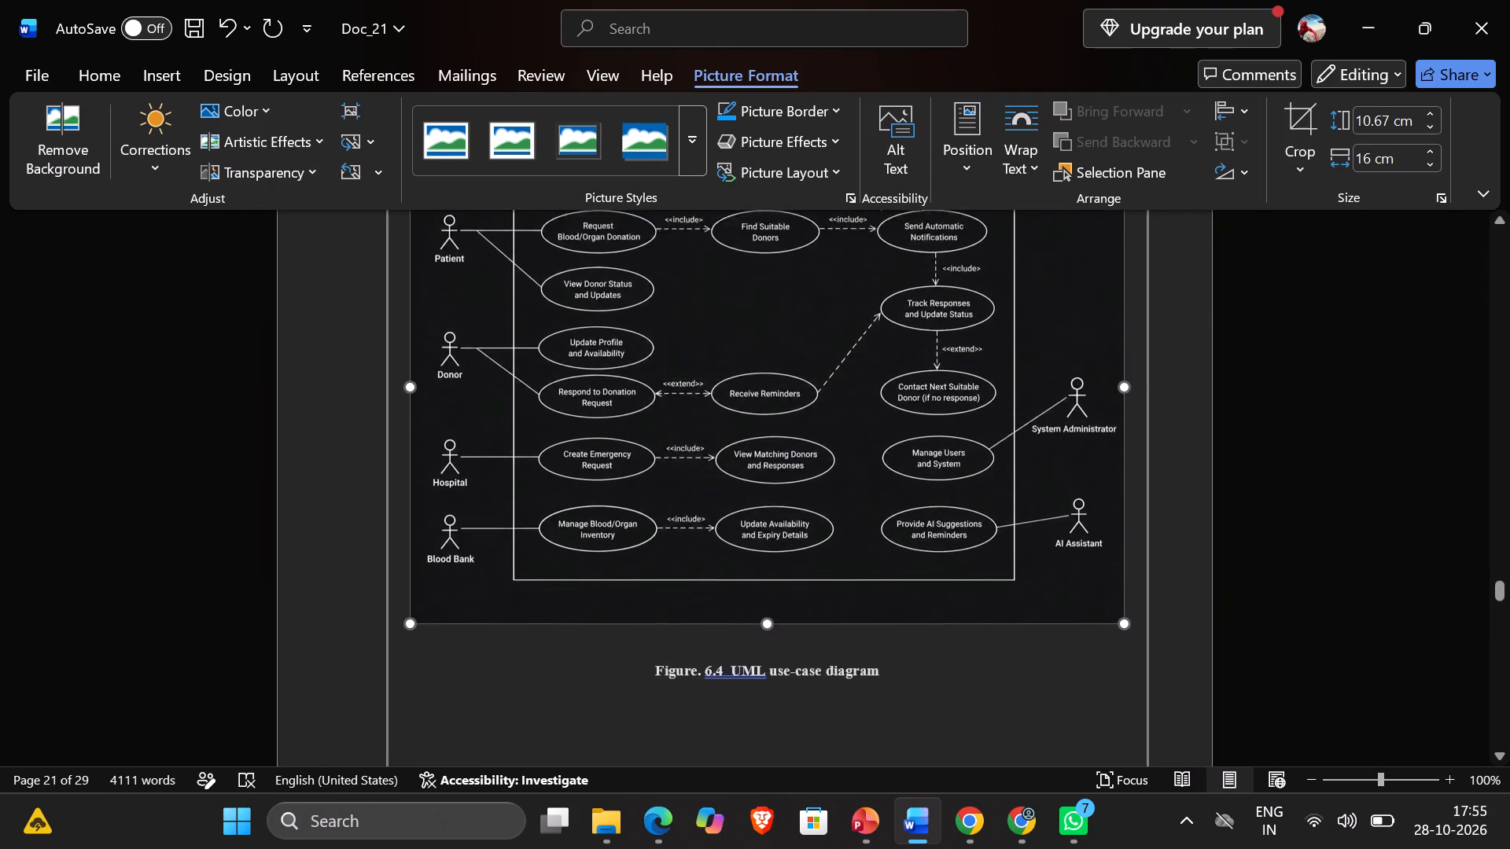
{"action": "scroll", "coordinate": [870, 509], "scroll_direction": "up", "scroll_amount": 1}
{"action": "scroll", "coordinate": [870, 509], "scroll_direction": "down", "scroll_amount": 4}
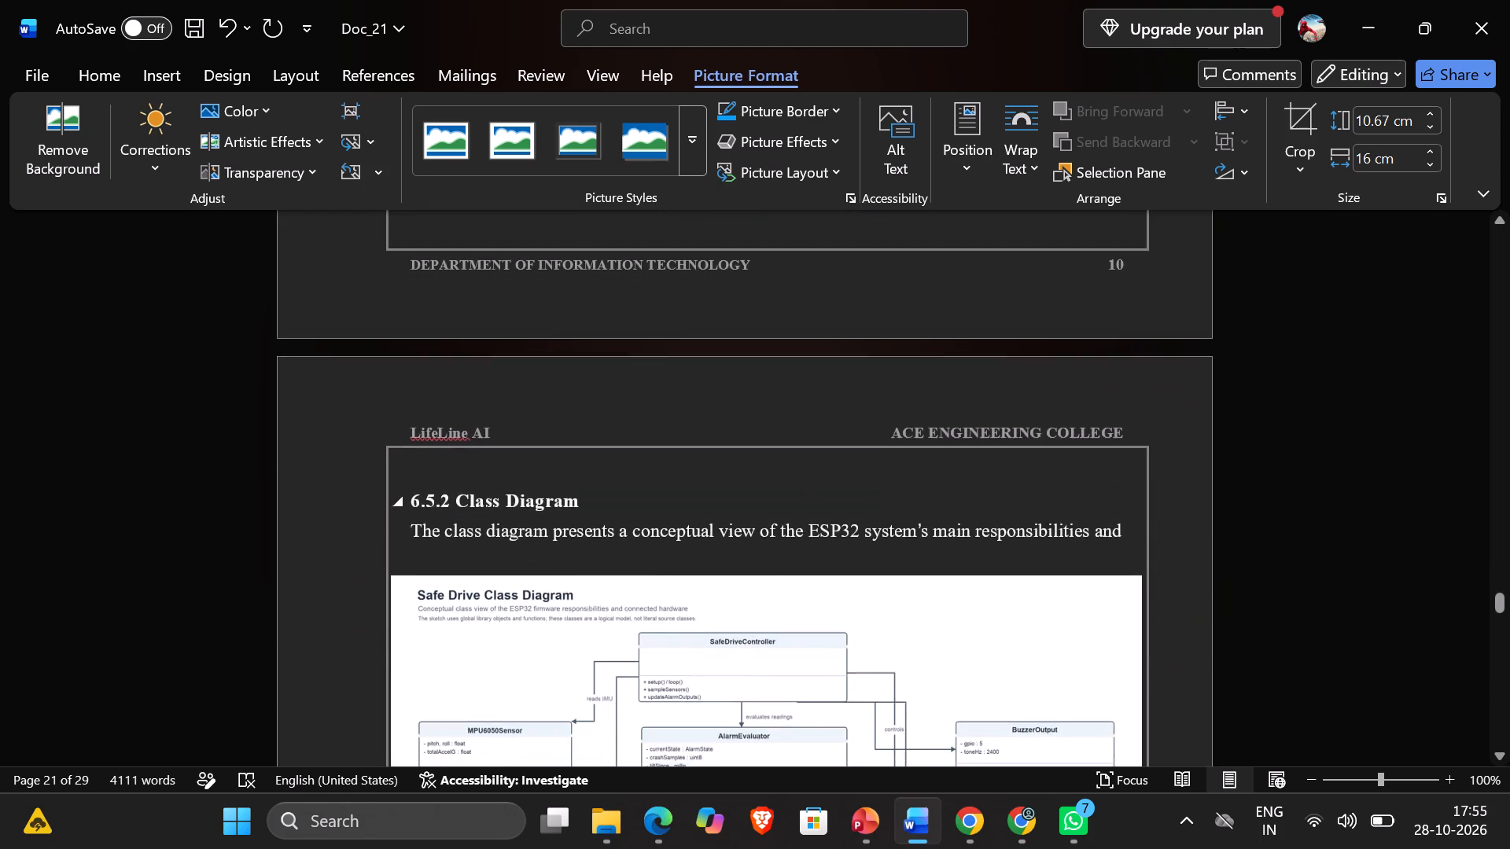
{"action": "scroll", "coordinate": [870, 509], "scroll_direction": "down", "scroll_amount": 1}
{"action": "scroll", "coordinate": [870, 509], "scroll_direction": "up", "scroll_amount": 6}
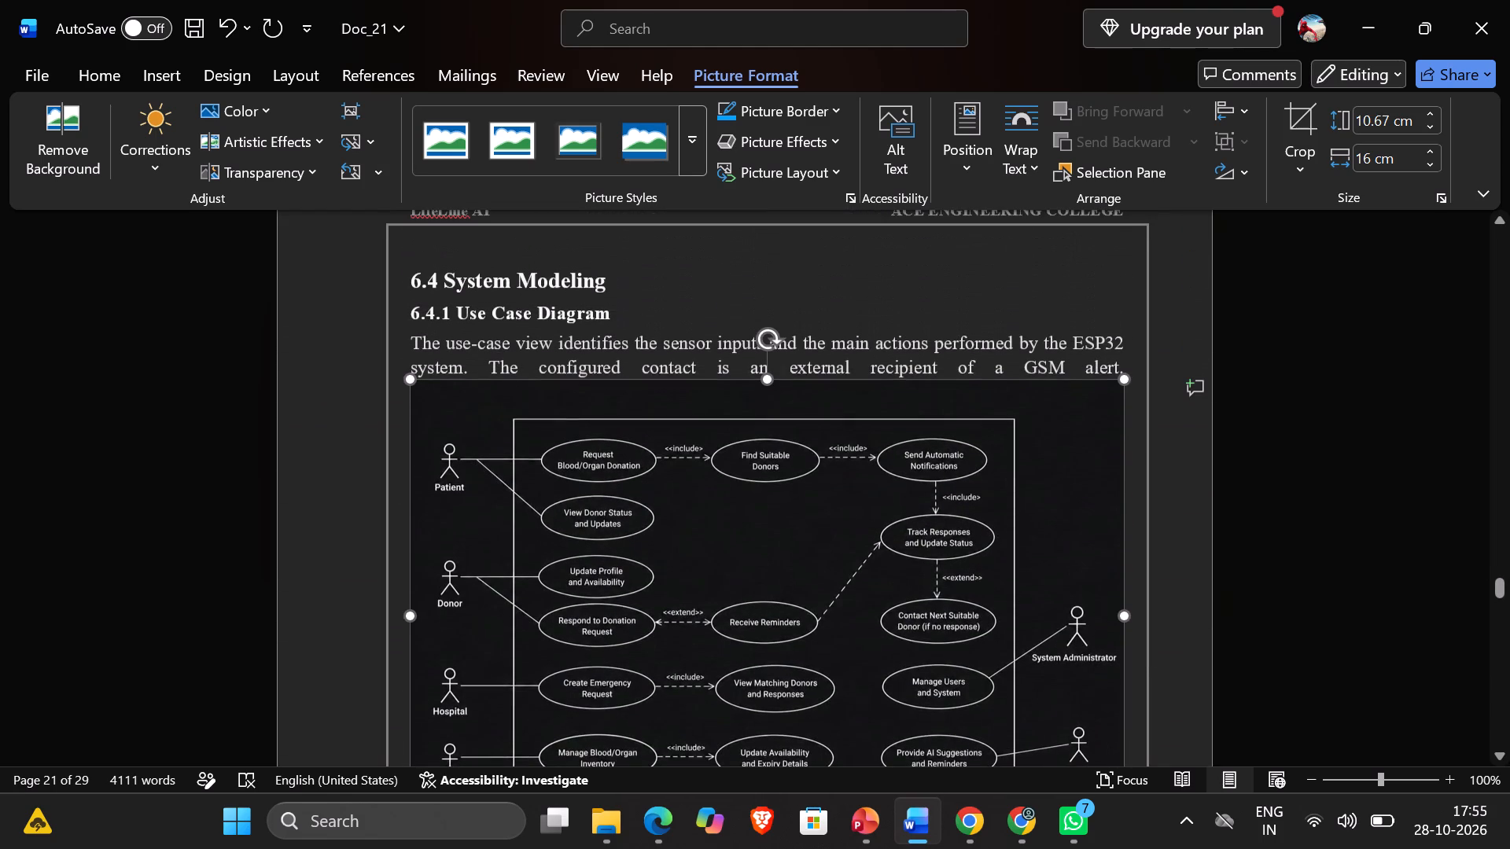
Stretch the use case diagram picture in section 6.4.1 vertically to a height of about 10.92 cm.
{"action": "scroll", "coordinate": [798, 674], "scroll_direction": "down", "scroll_amount": 1}
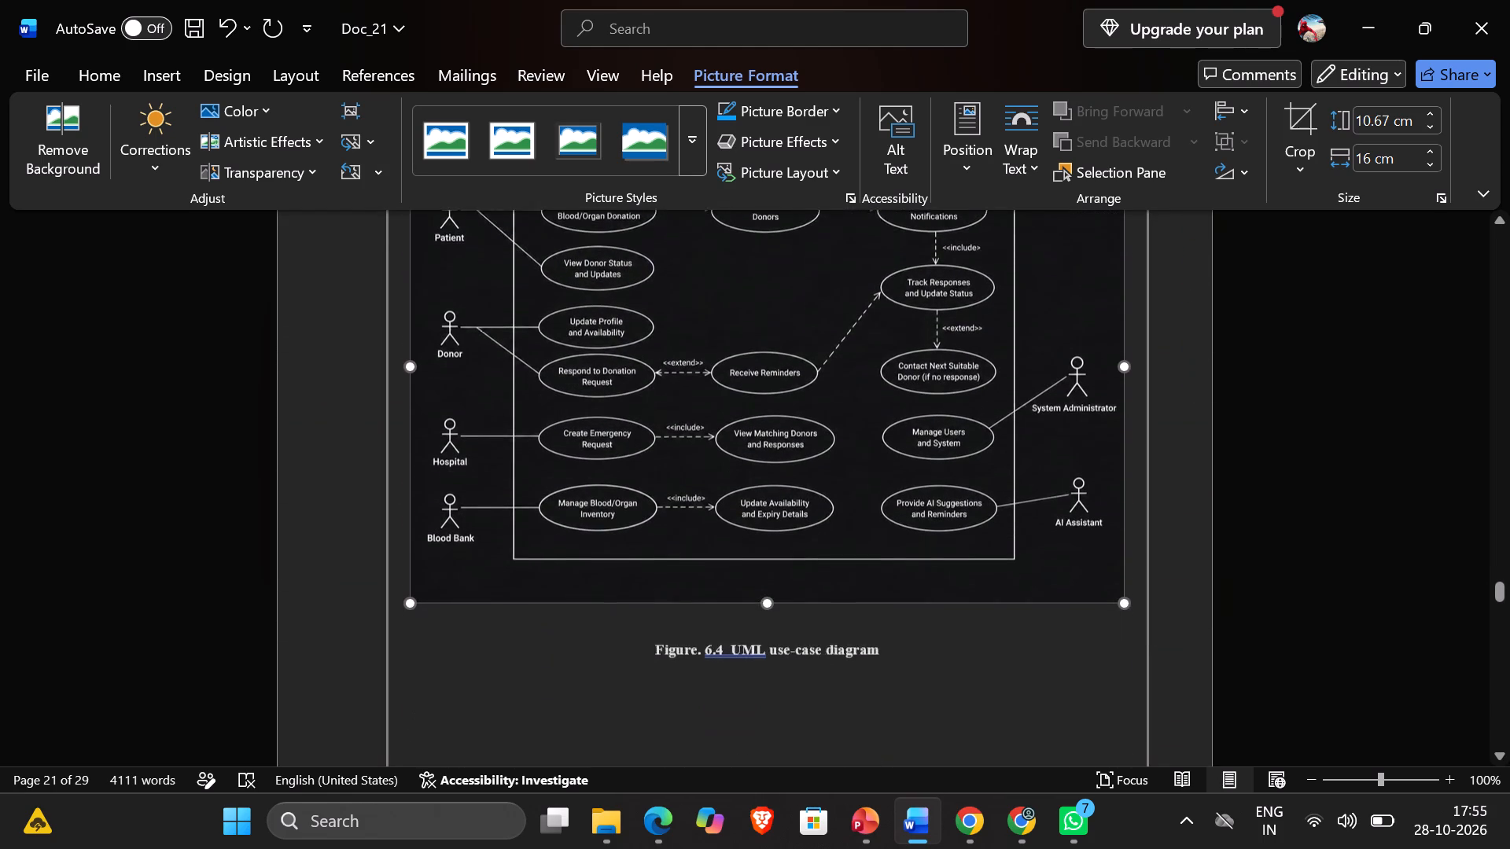
{"action": "scroll", "coordinate": [798, 674], "scroll_direction": "down", "scroll_amount": 1}
{"action": "left_click_drag", "start_coordinate": [768, 573], "coordinate": [768, 583]}
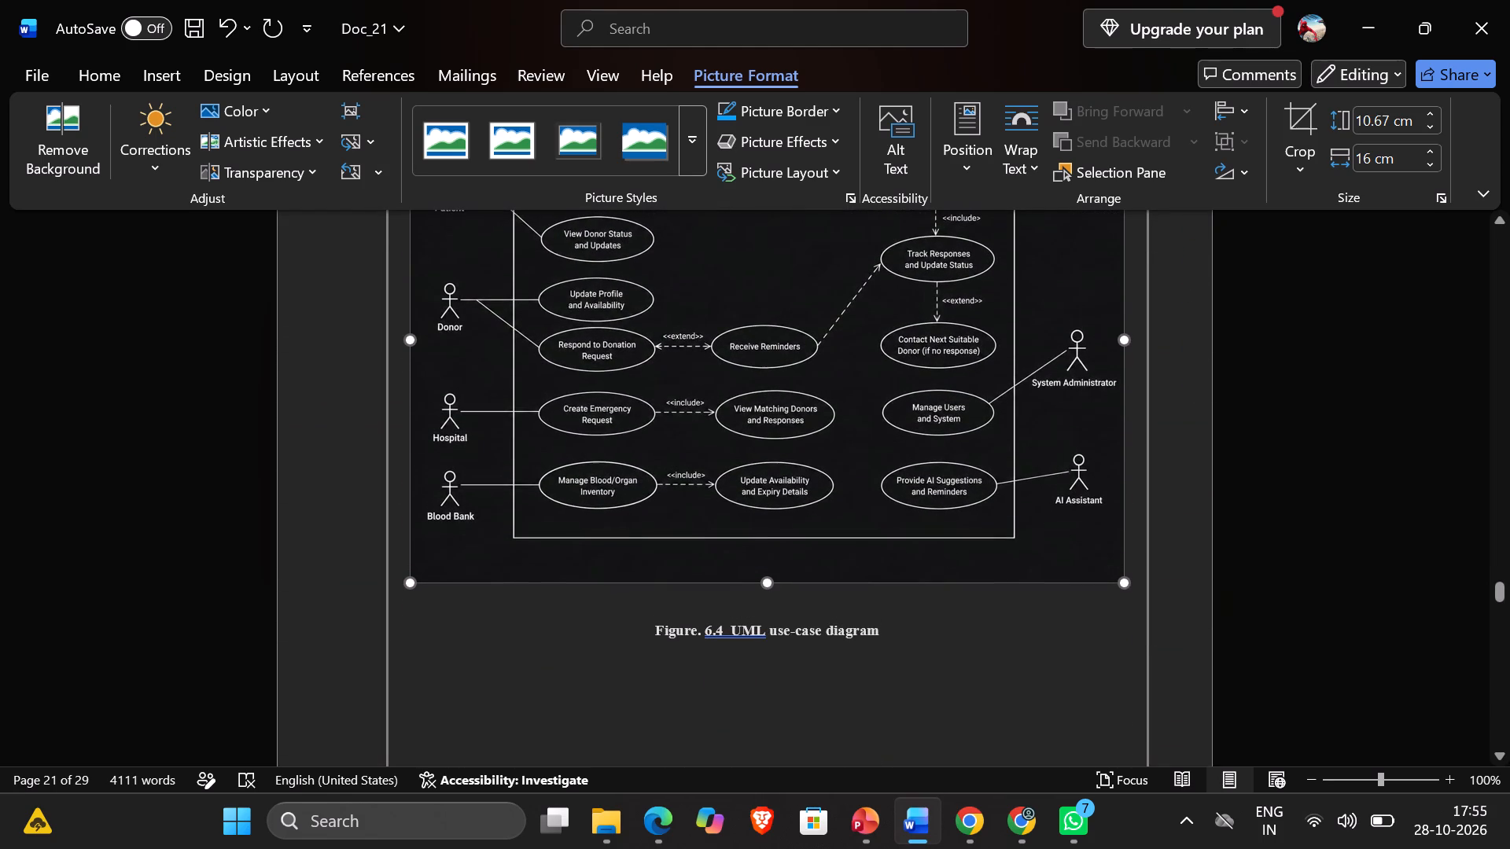
{"action": "left_click_drag", "start_coordinate": [768, 583], "coordinate": [768, 584]}
Insert a paragraph break after "GSM alert." in section 6.4.1, between the introductory text and the use case picture.
{"action": "scroll", "coordinate": [767, 567], "scroll_direction": "up", "scroll_amount": 2}
{"action": "scroll", "coordinate": [767, 567], "scroll_direction": "down", "scroll_amount": 1}
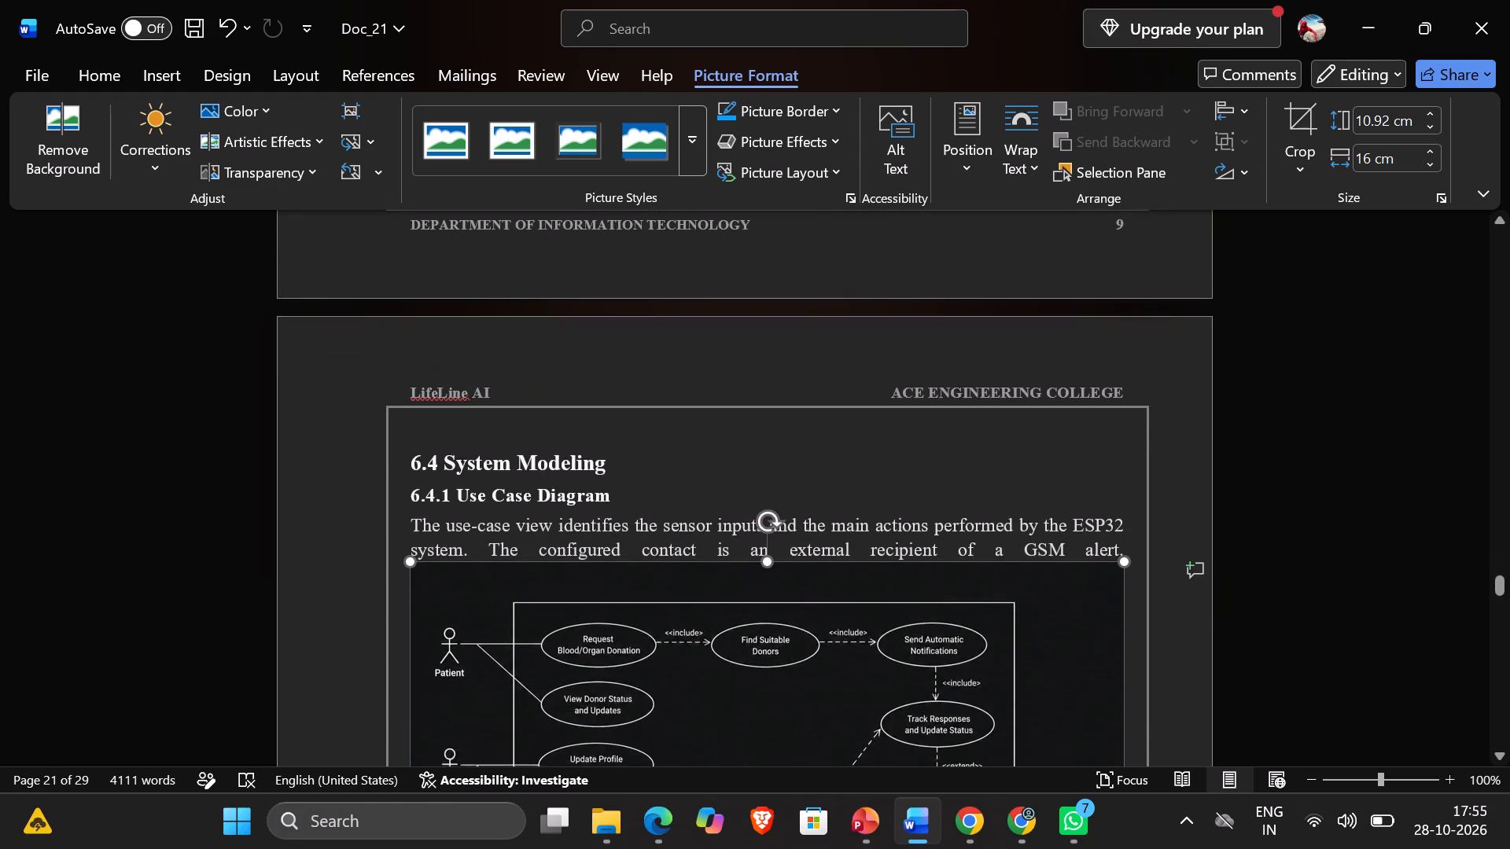
{"action": "scroll", "coordinate": [767, 567], "scroll_direction": "down", "scroll_amount": 1}
{"action": "left_click", "coordinate": [1121, 541]}
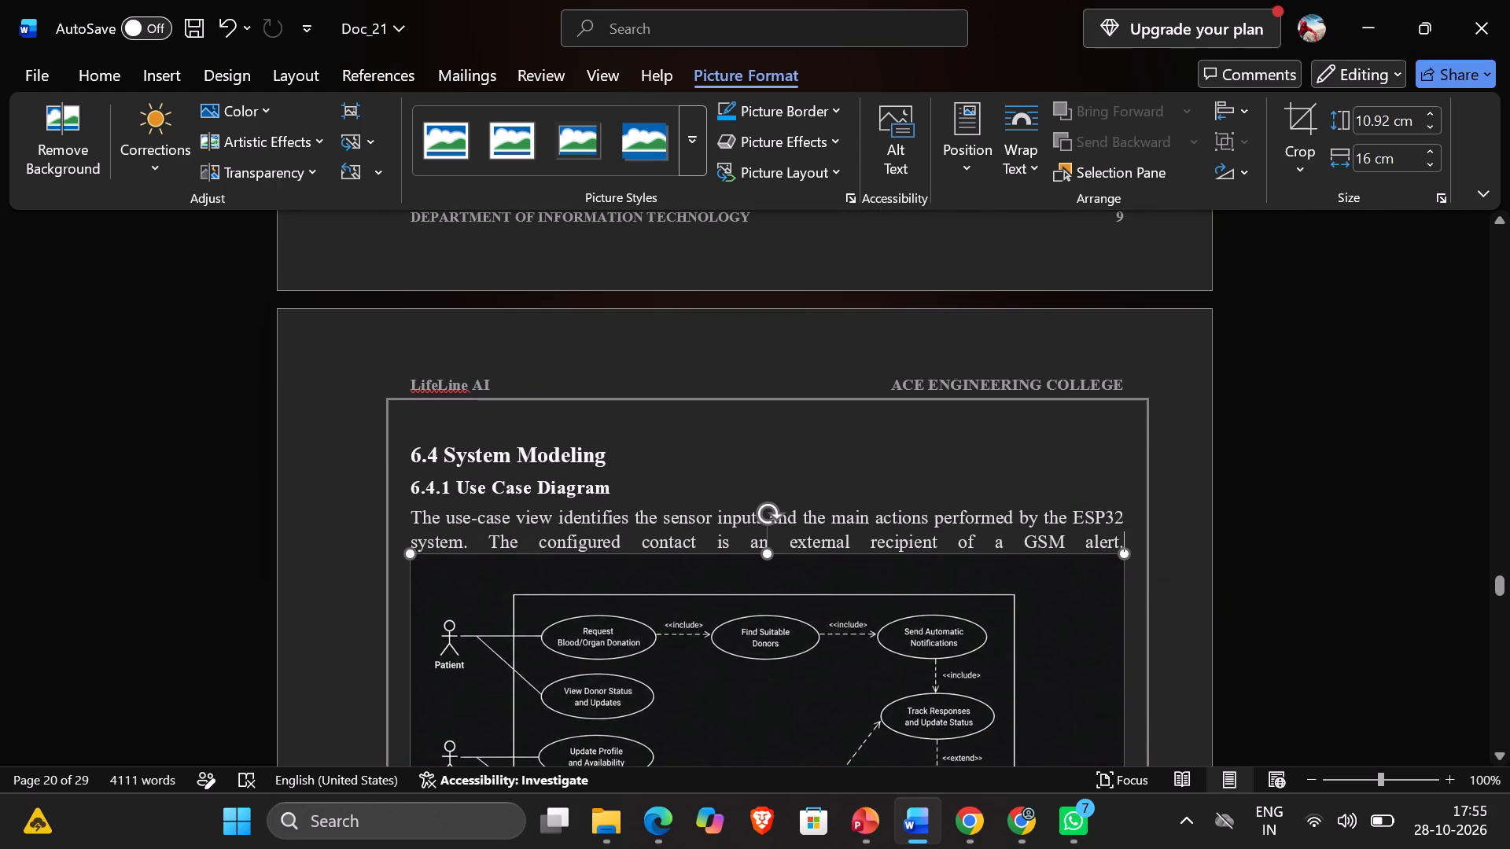
{"action": "key", "text": "Return"}
Check the layout of section 6.4.1, from its introductory text through the use case picture to the Figure 6.4 caption.
{"action": "scroll", "coordinate": [1121, 541], "scroll_direction": "down", "scroll_amount": 3}
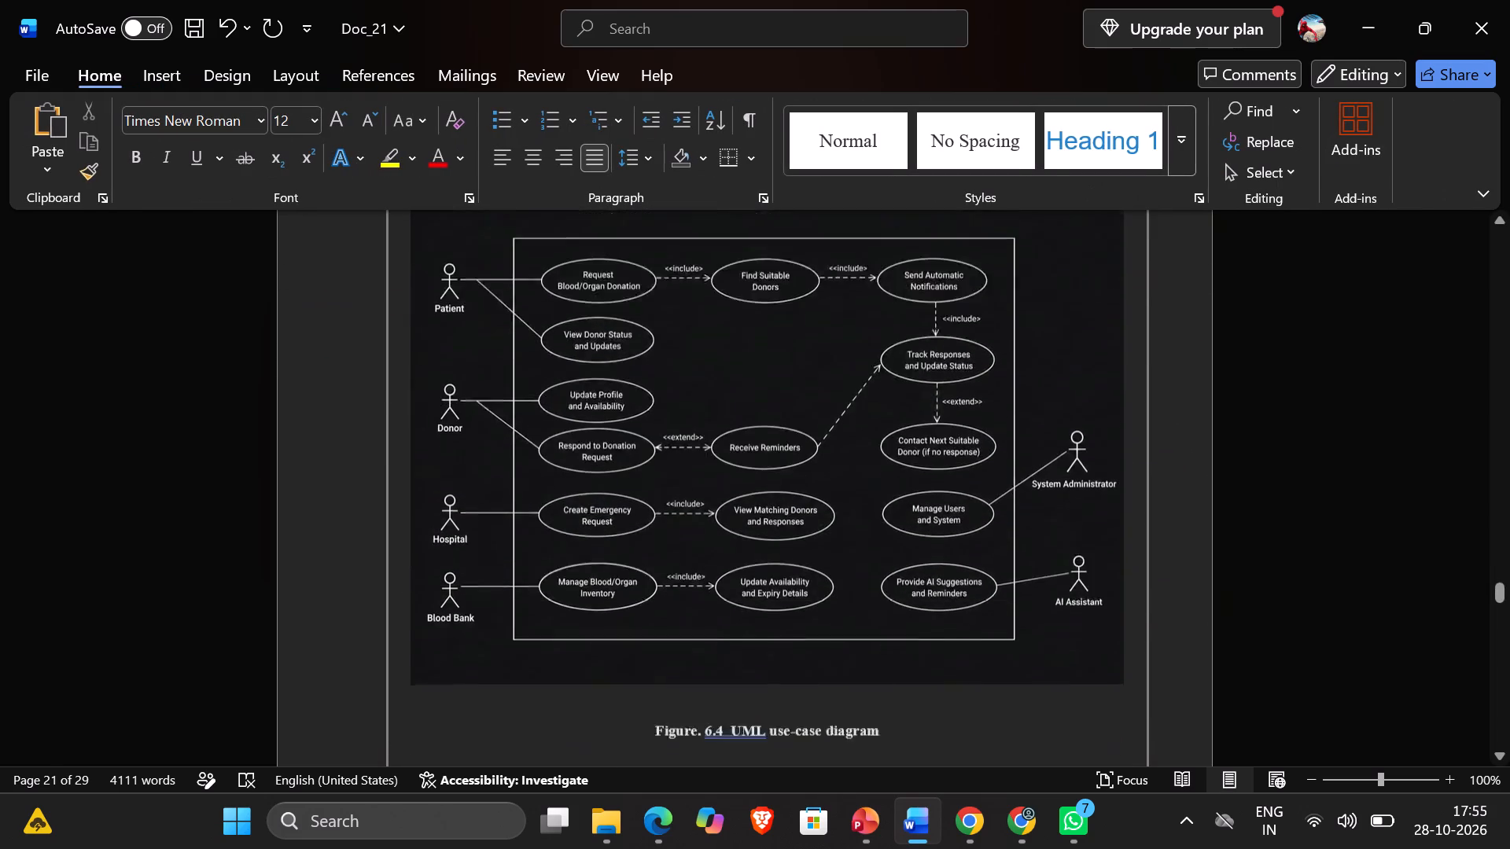
{"action": "scroll", "coordinate": [1121, 541], "scroll_direction": "up", "scroll_amount": 1}
{"action": "scroll", "coordinate": [1121, 541], "scroll_direction": "down", "scroll_amount": 1}
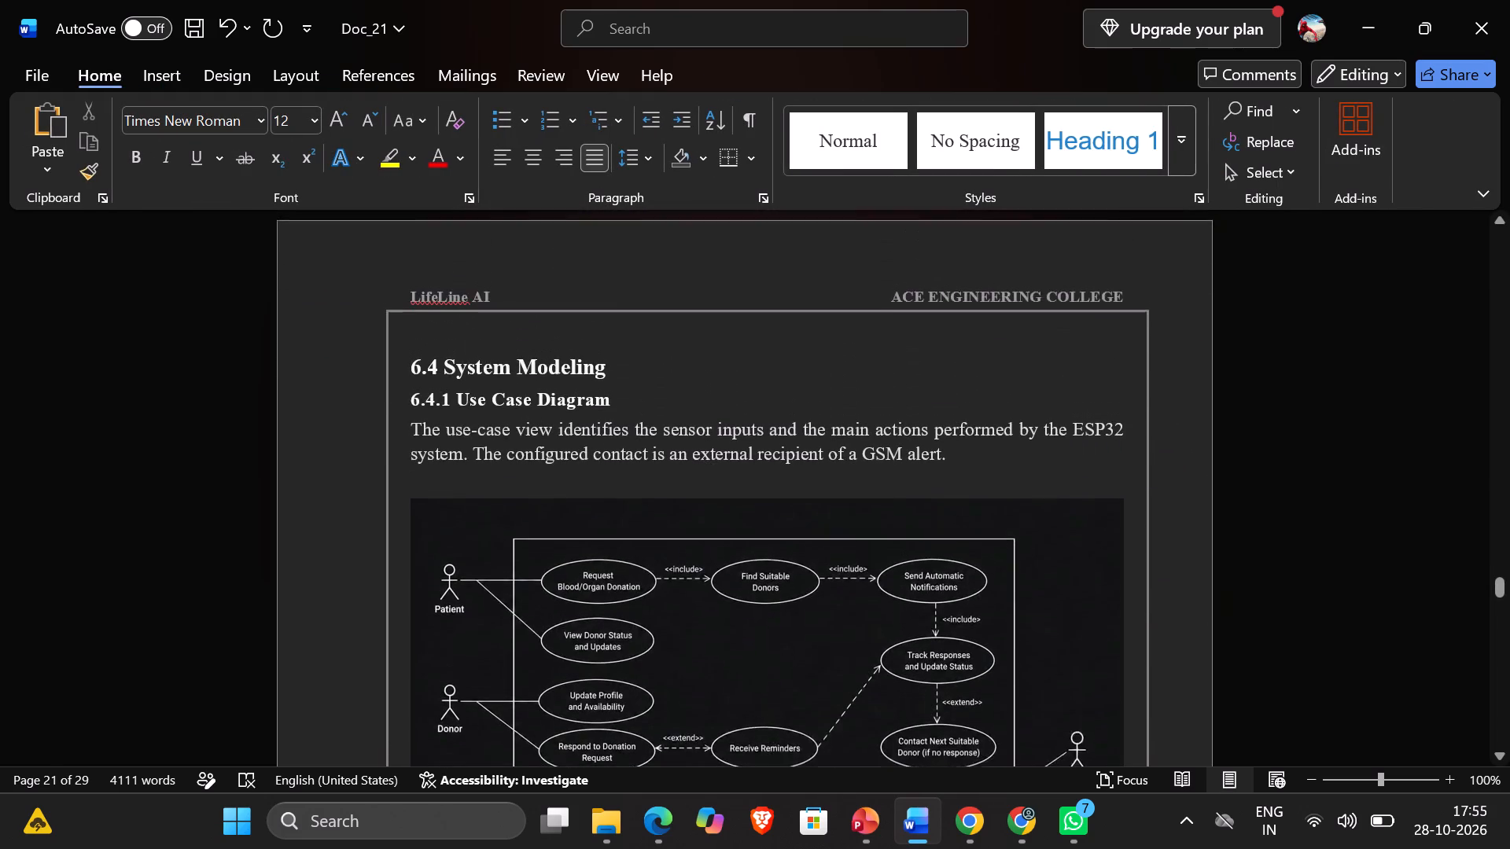
{"action": "scroll", "coordinate": [1121, 541], "scroll_direction": "down", "scroll_amount": 3}
{"action": "scroll", "coordinate": [1121, 541], "scroll_direction": "up", "scroll_amount": 1}
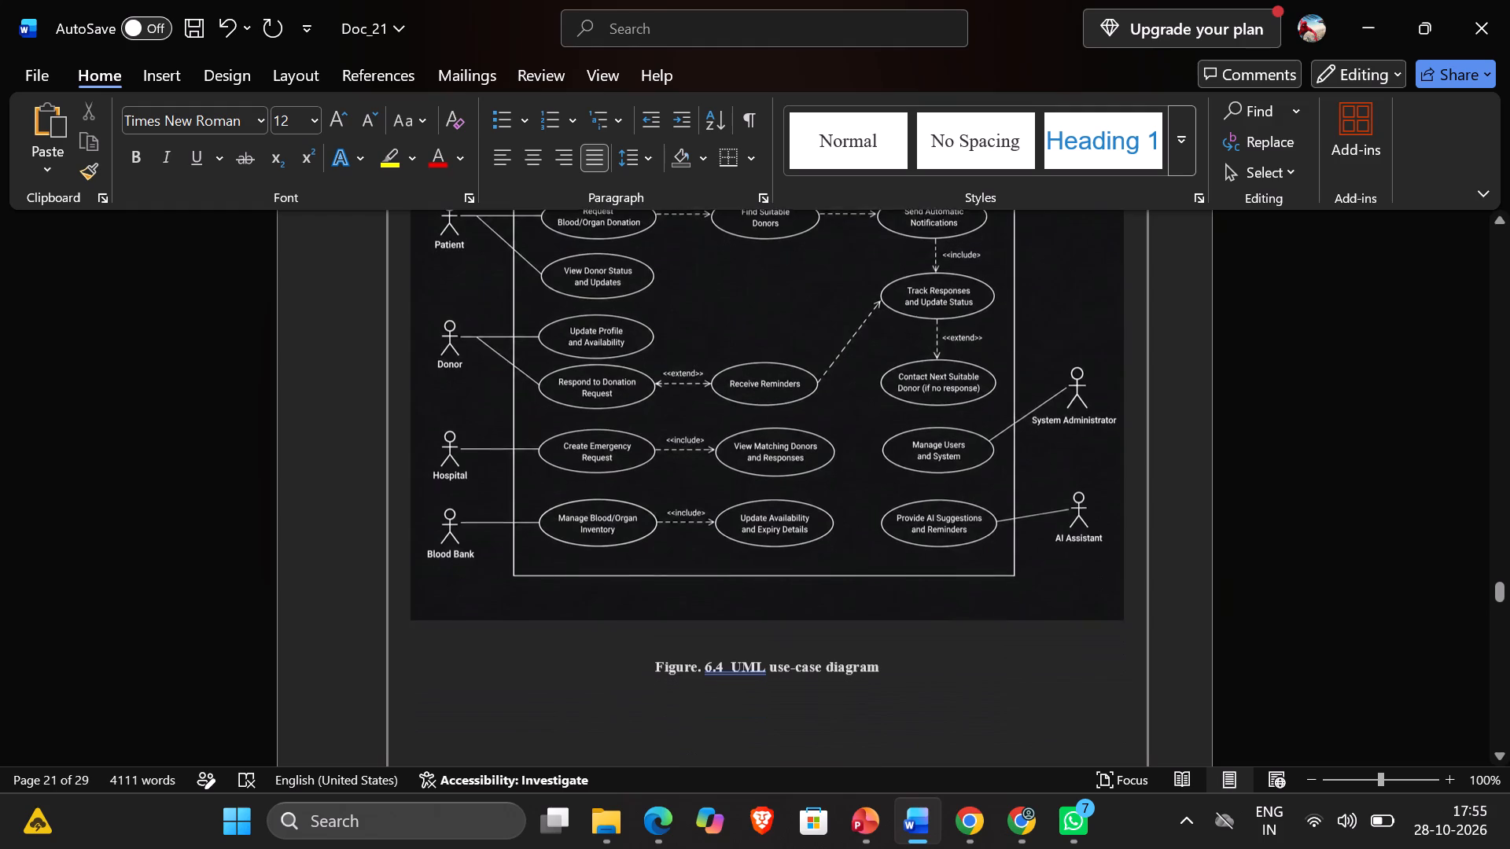
{"action": "scroll", "coordinate": [1121, 541], "scroll_direction": "up", "scroll_amount": 1}
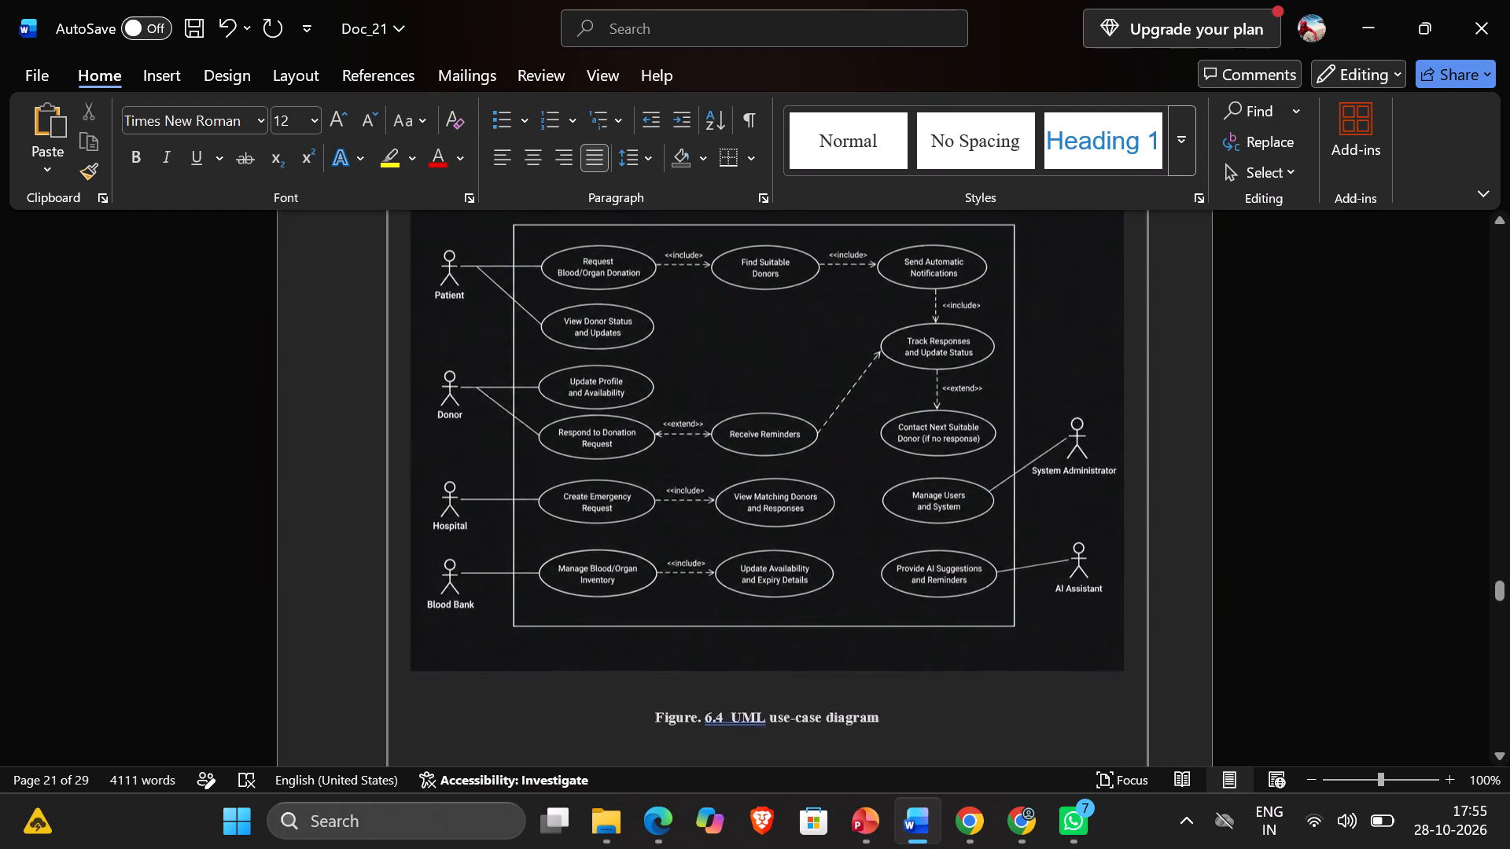
{"action": "scroll", "coordinate": [1121, 541], "scroll_direction": "up", "scroll_amount": 1}
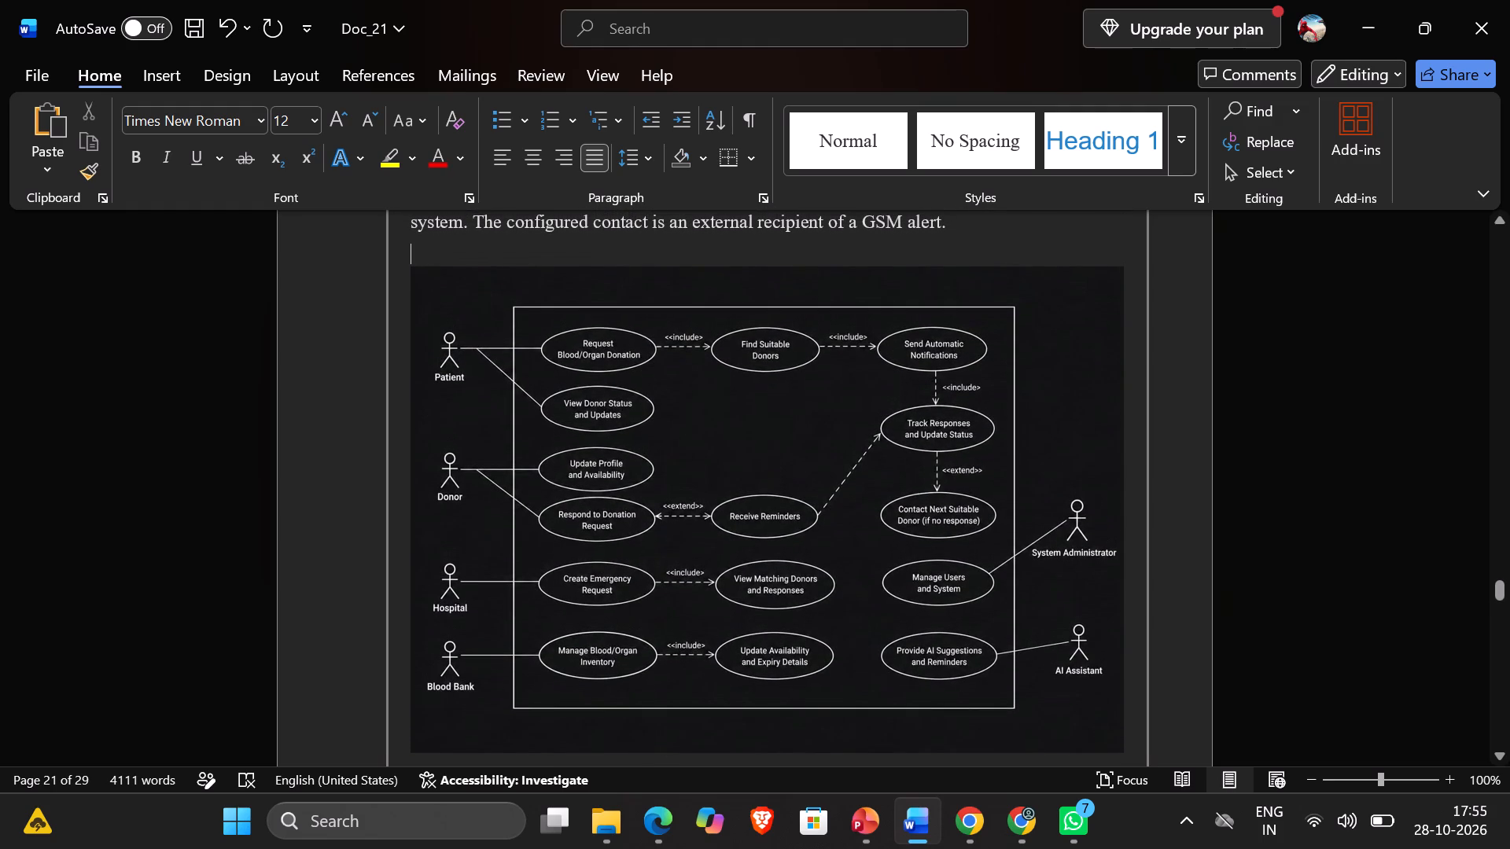
{"action": "scroll", "coordinate": [1004, 543], "scroll_direction": "down", "scroll_amount": 1}
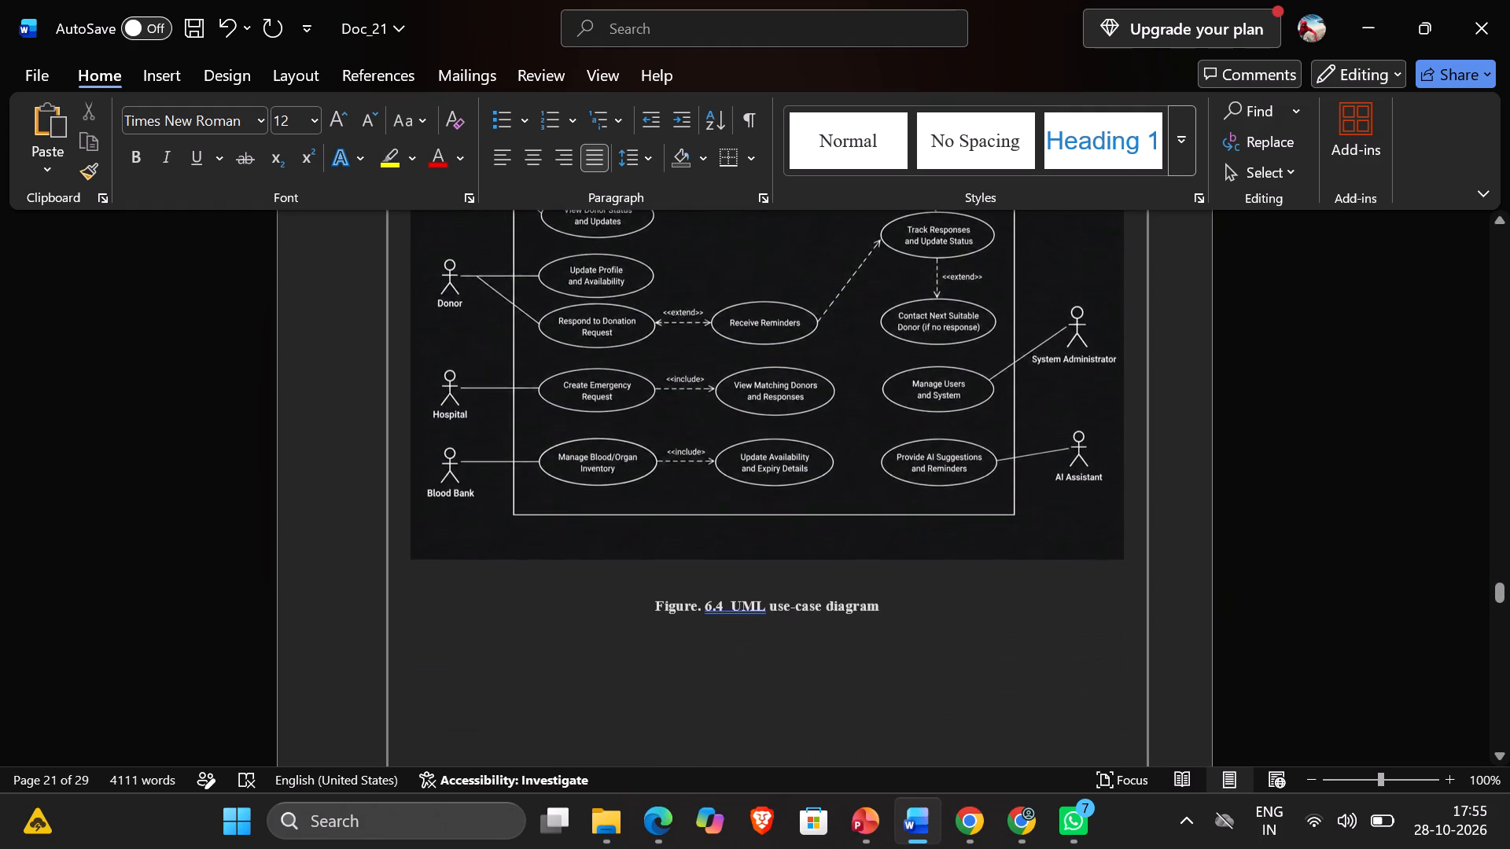
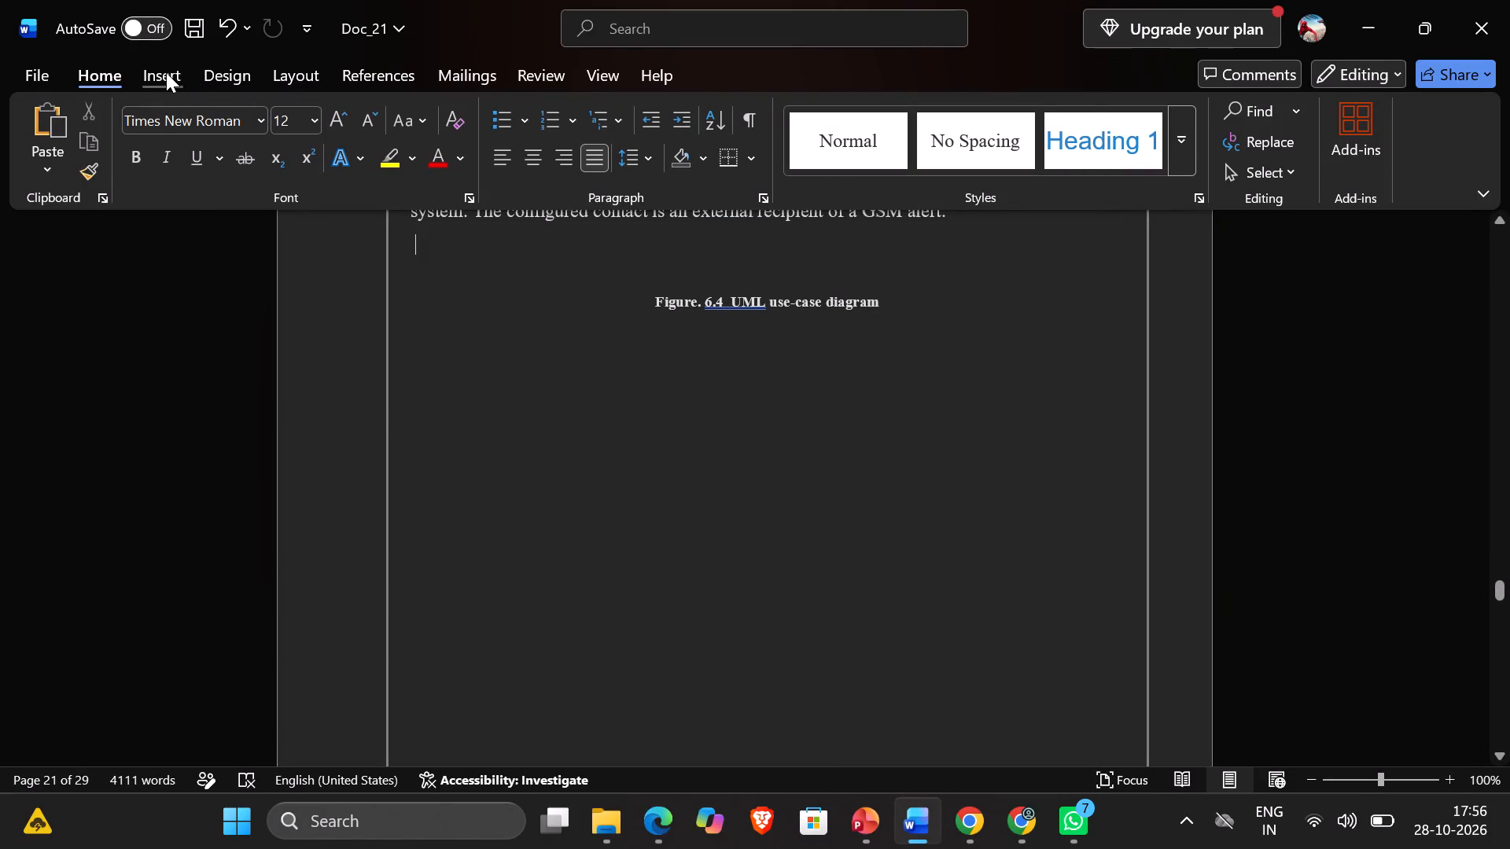
{"action": "left_click", "coordinate": [166, 72]}
{"action": "left_click", "coordinate": [238, 130]}
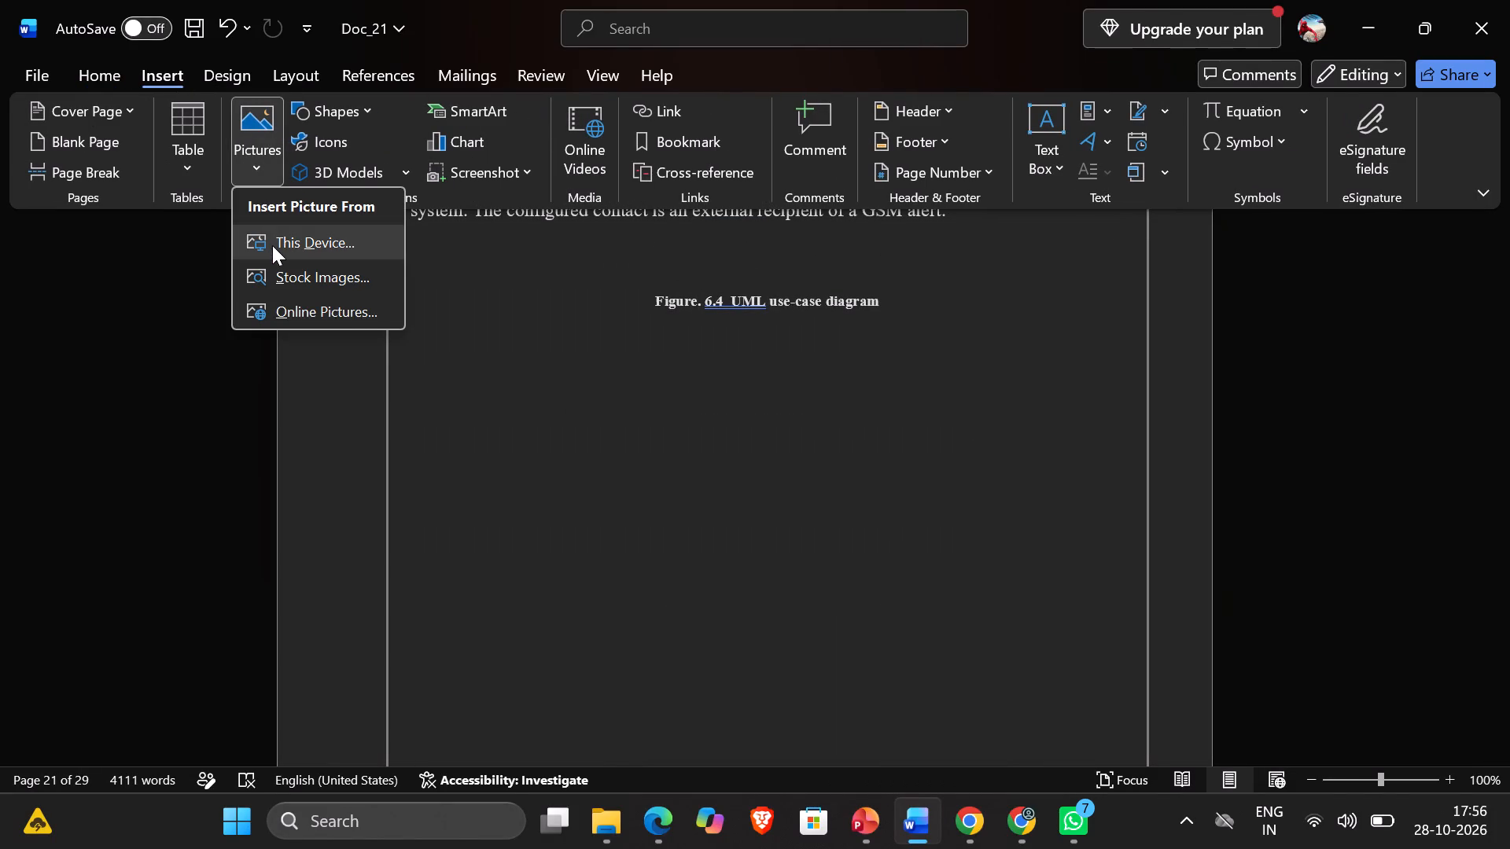
{"action": "left_click", "coordinate": [272, 245]}
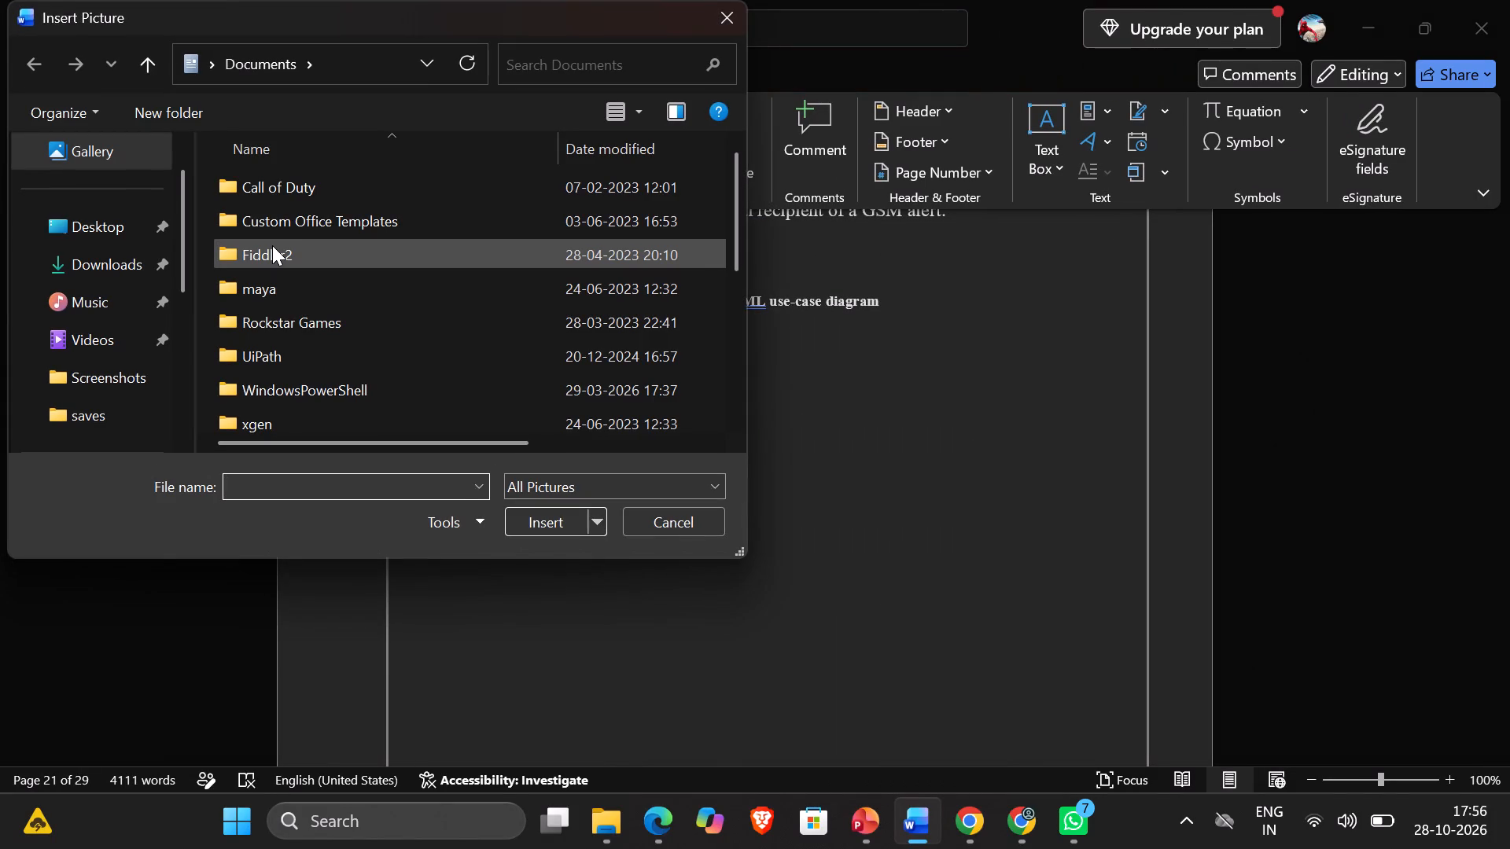
Insert the recent image used from this device above the Figure 6.4 UML use-case diagram caption.
{"action": "key", "text": "u"}
{"action": "scroll", "coordinate": [89, 161], "scroll_direction": "up", "scroll_amount": 2}
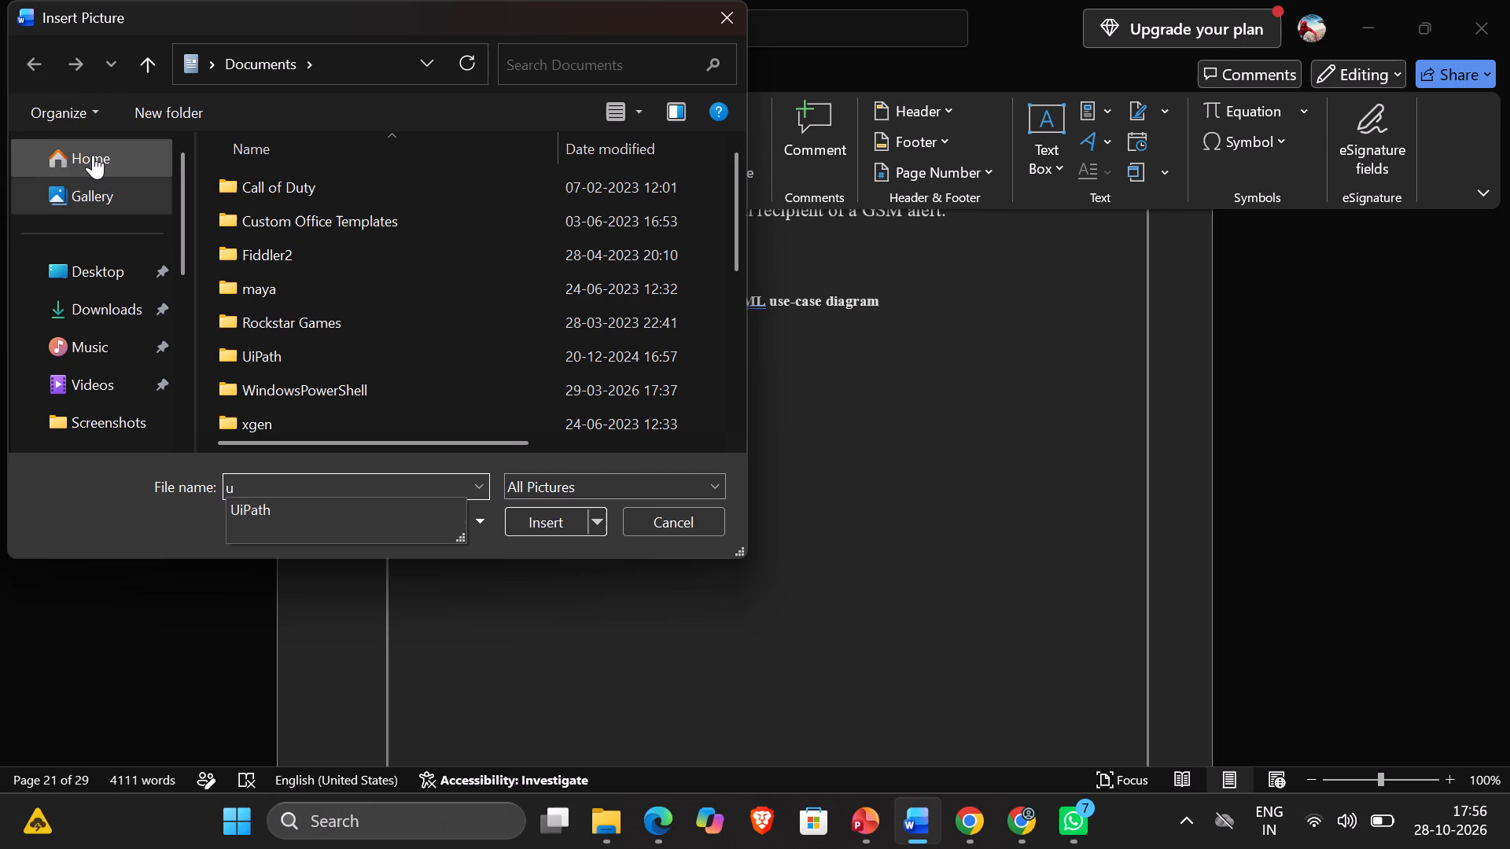
{"action": "left_click", "coordinate": [94, 153]}
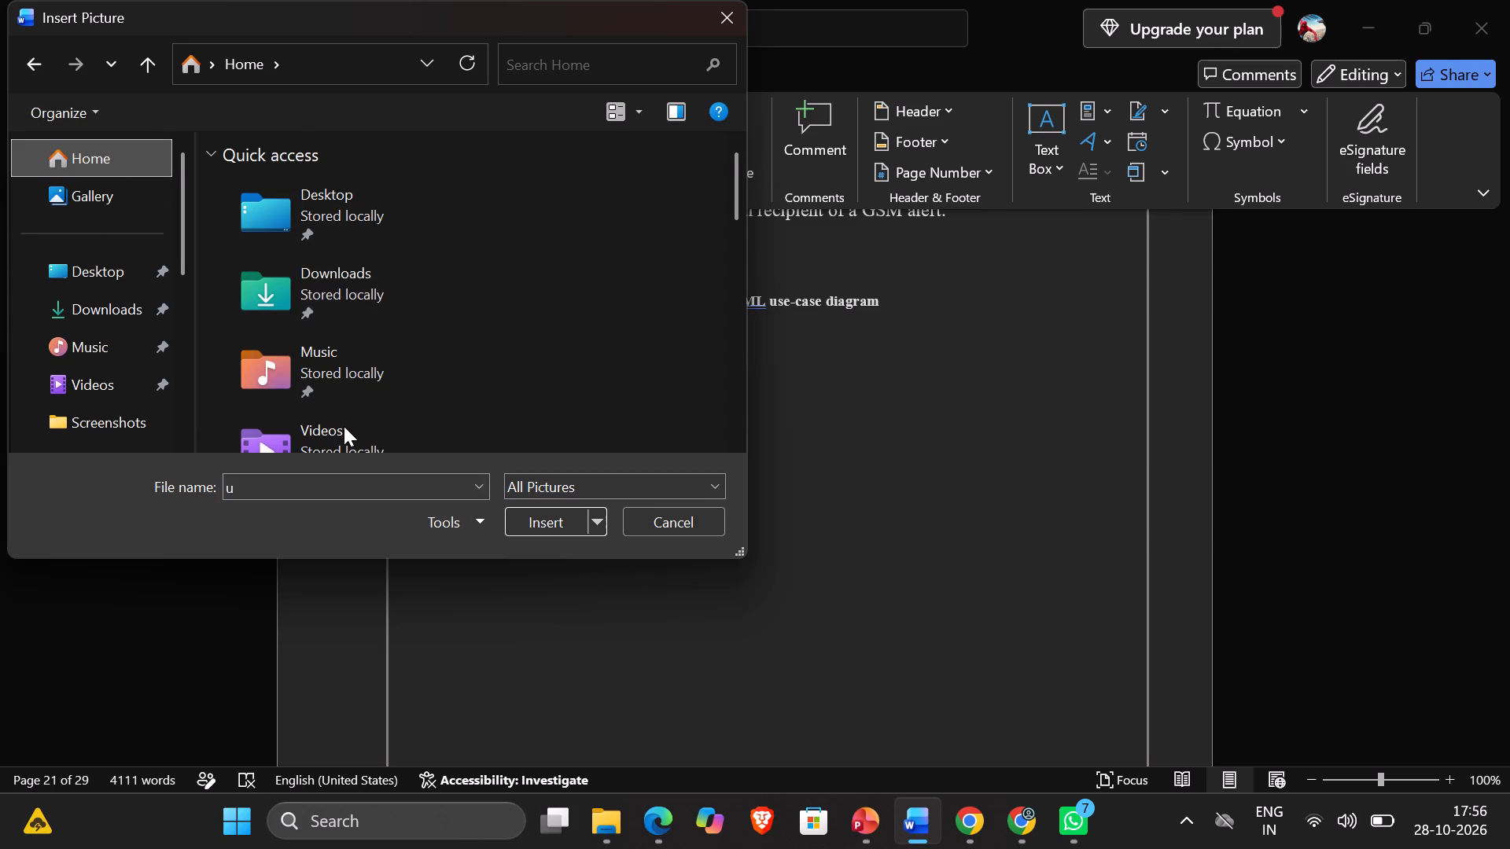
{"action": "scroll", "coordinate": [344, 426], "scroll_direction": "down", "scroll_amount": 1}
{"action": "left_click", "coordinate": [341, 404]}
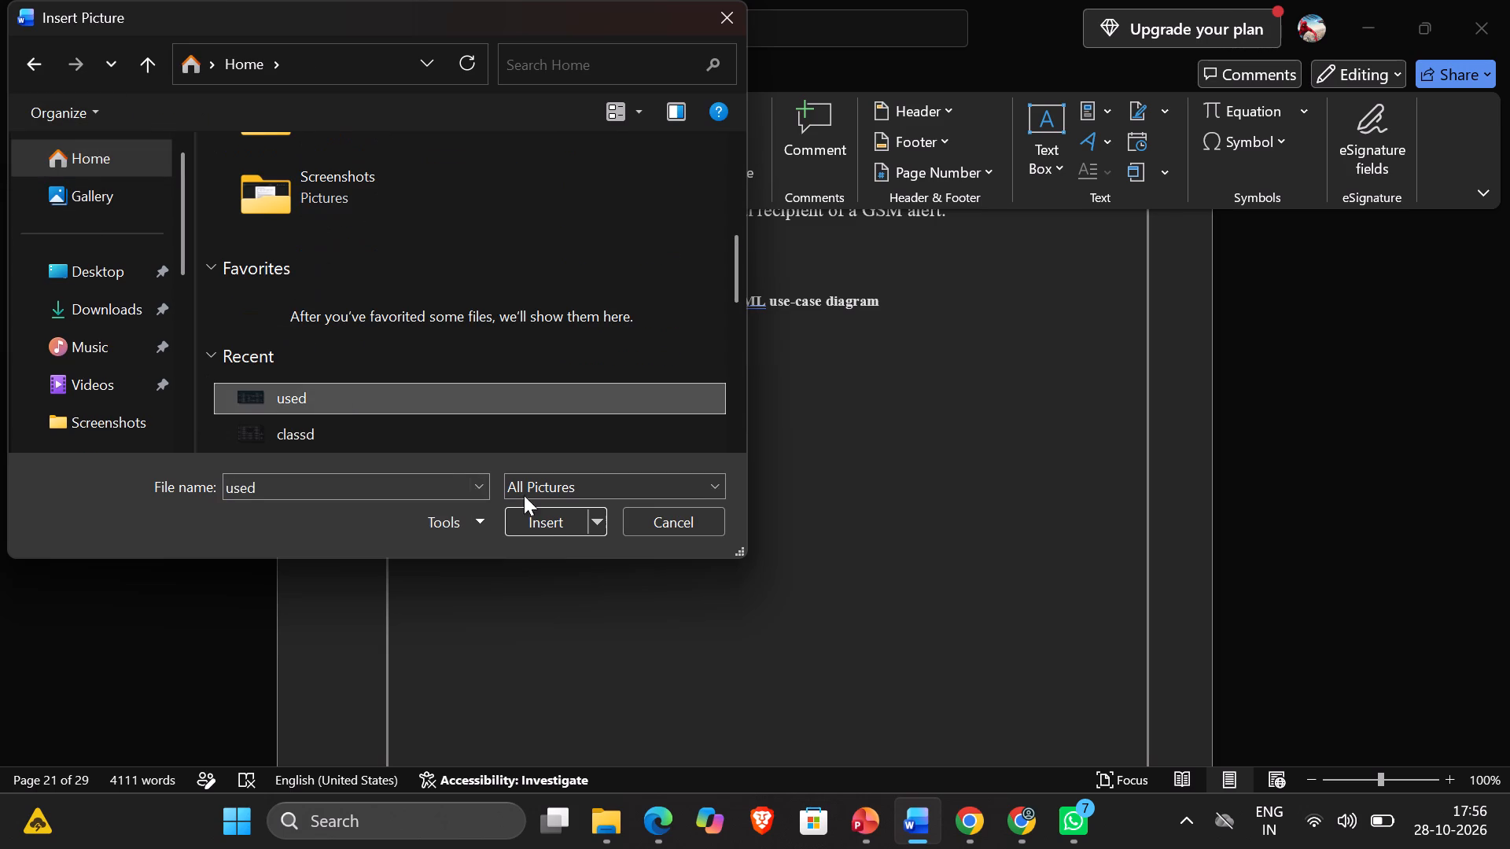
{"action": "left_click", "coordinate": [545, 520]}
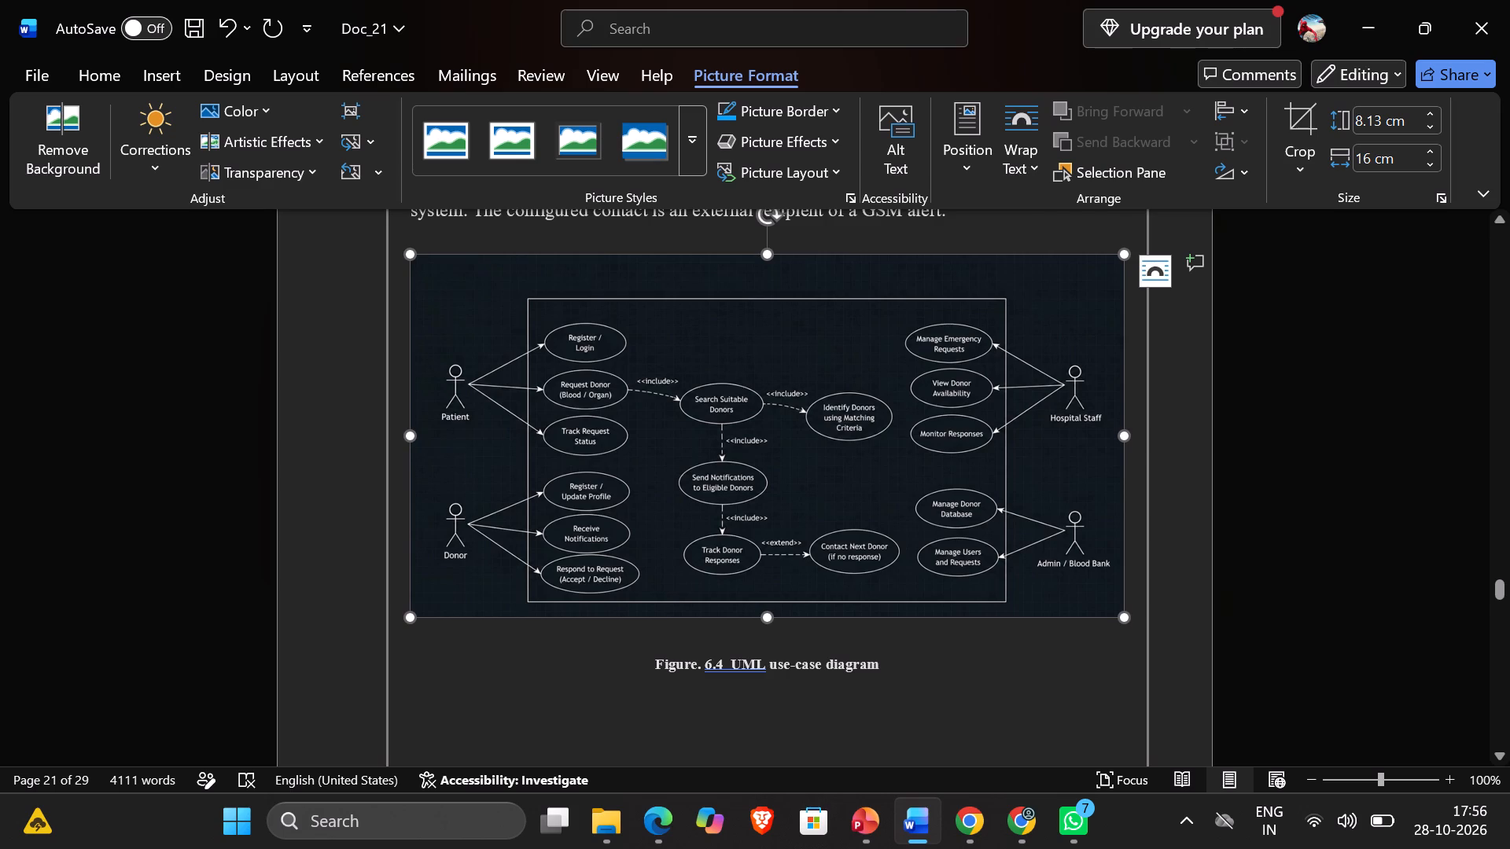
Stretch the use-case diagram picture in section 6.4.1 slightly taller by its bottom edge, keeping its 16 cm width, and deselect it.
{"action": "scroll", "coordinate": [711, 538], "scroll_direction": "down", "scroll_amount": 2}
{"action": "scroll", "coordinate": [711, 538], "scroll_direction": "up", "scroll_amount": 2}
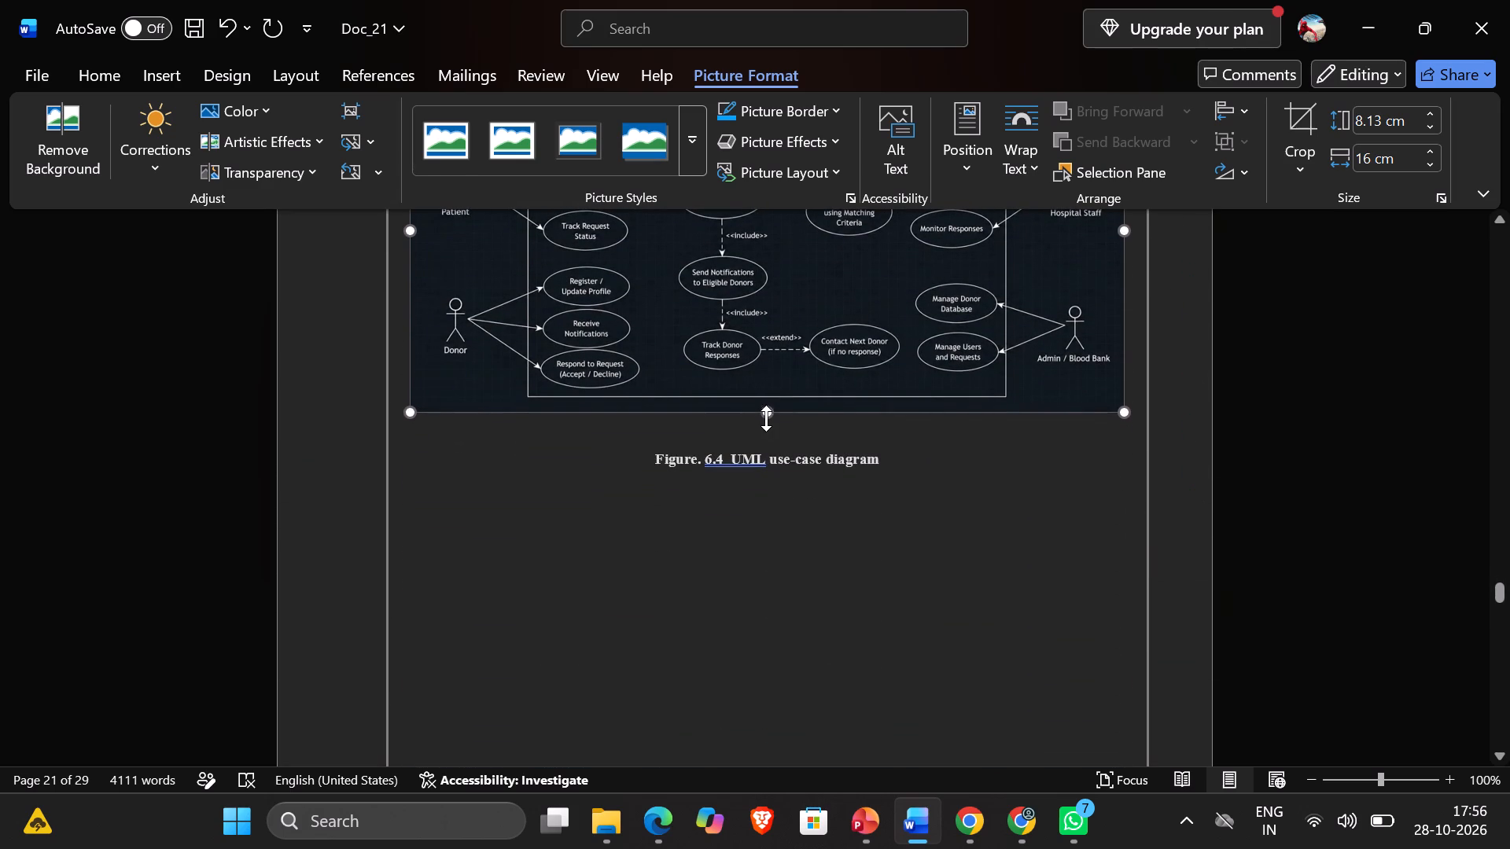
{"action": "left_click_drag", "start_coordinate": [766, 417], "coordinate": [768, 445]}
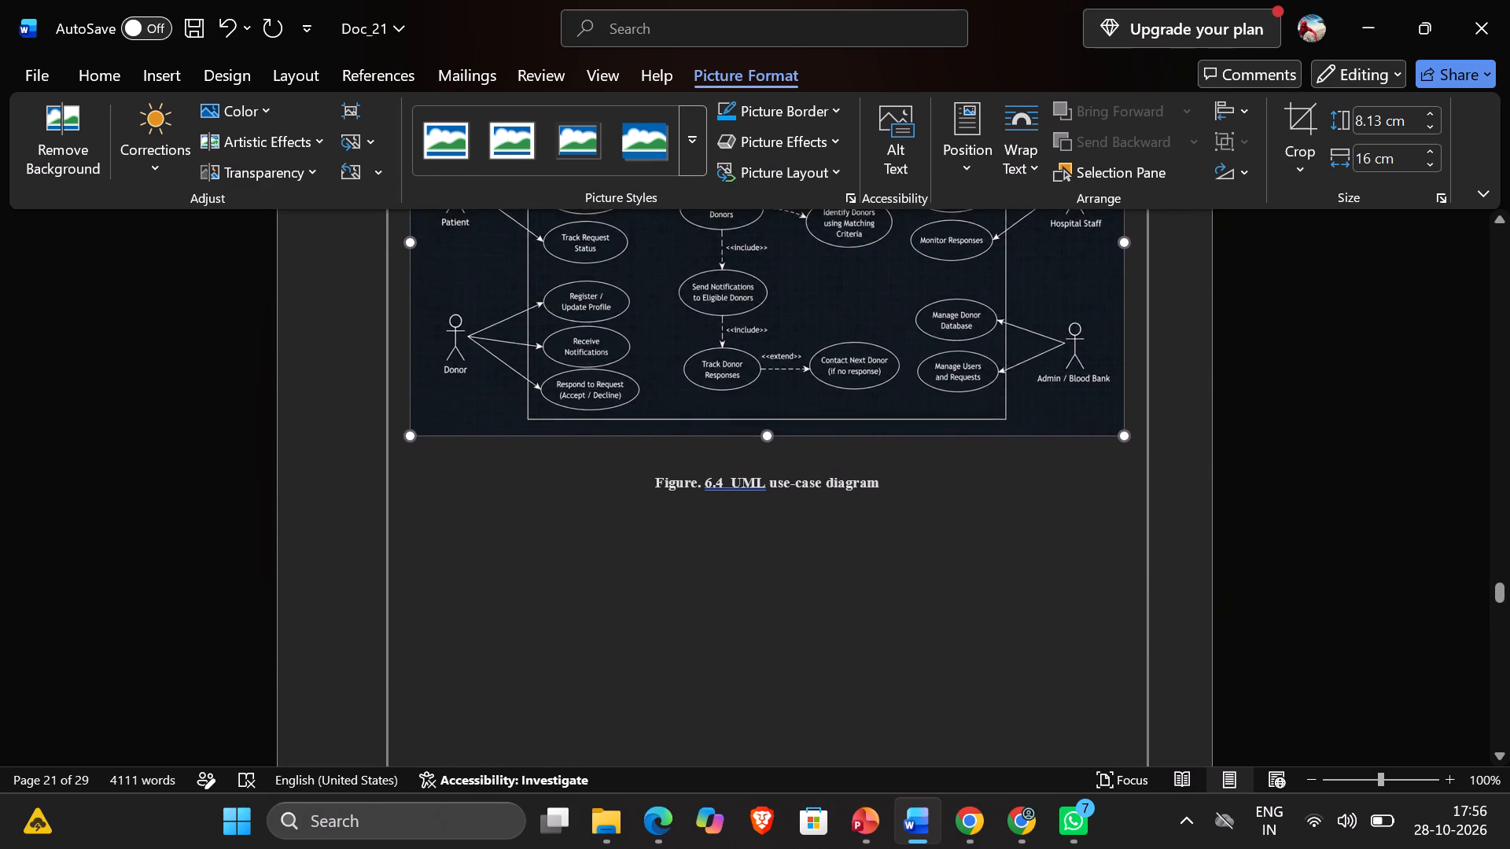
{"action": "left_click_drag", "start_coordinate": [768, 445], "coordinate": [769, 458]}
{"action": "scroll", "coordinate": [821, 615], "scroll_direction": "up", "scroll_amount": 1}
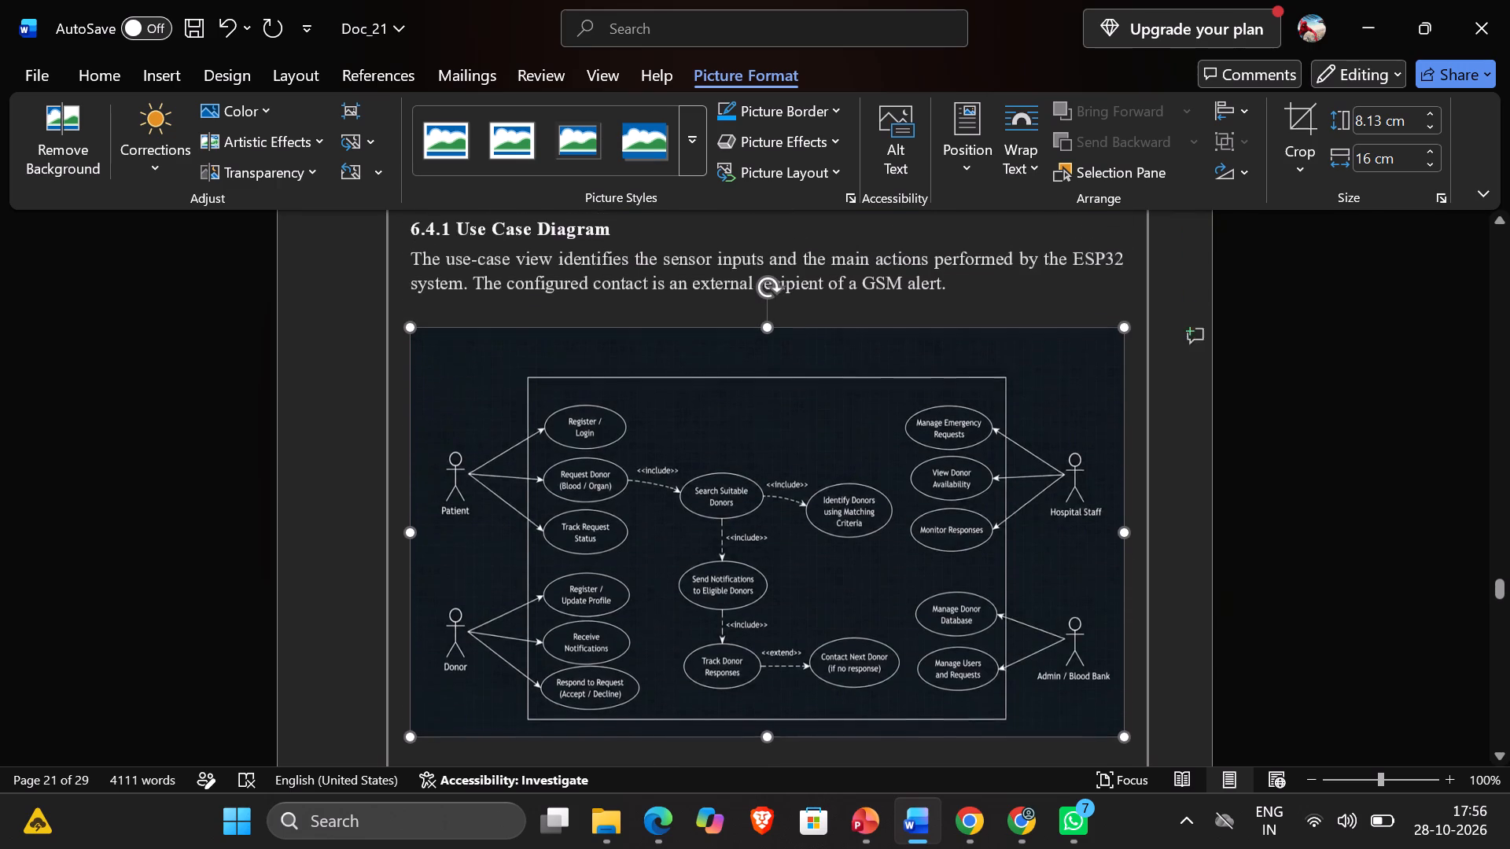
{"action": "scroll", "coordinate": [821, 615], "scroll_direction": "up", "scroll_amount": 2}
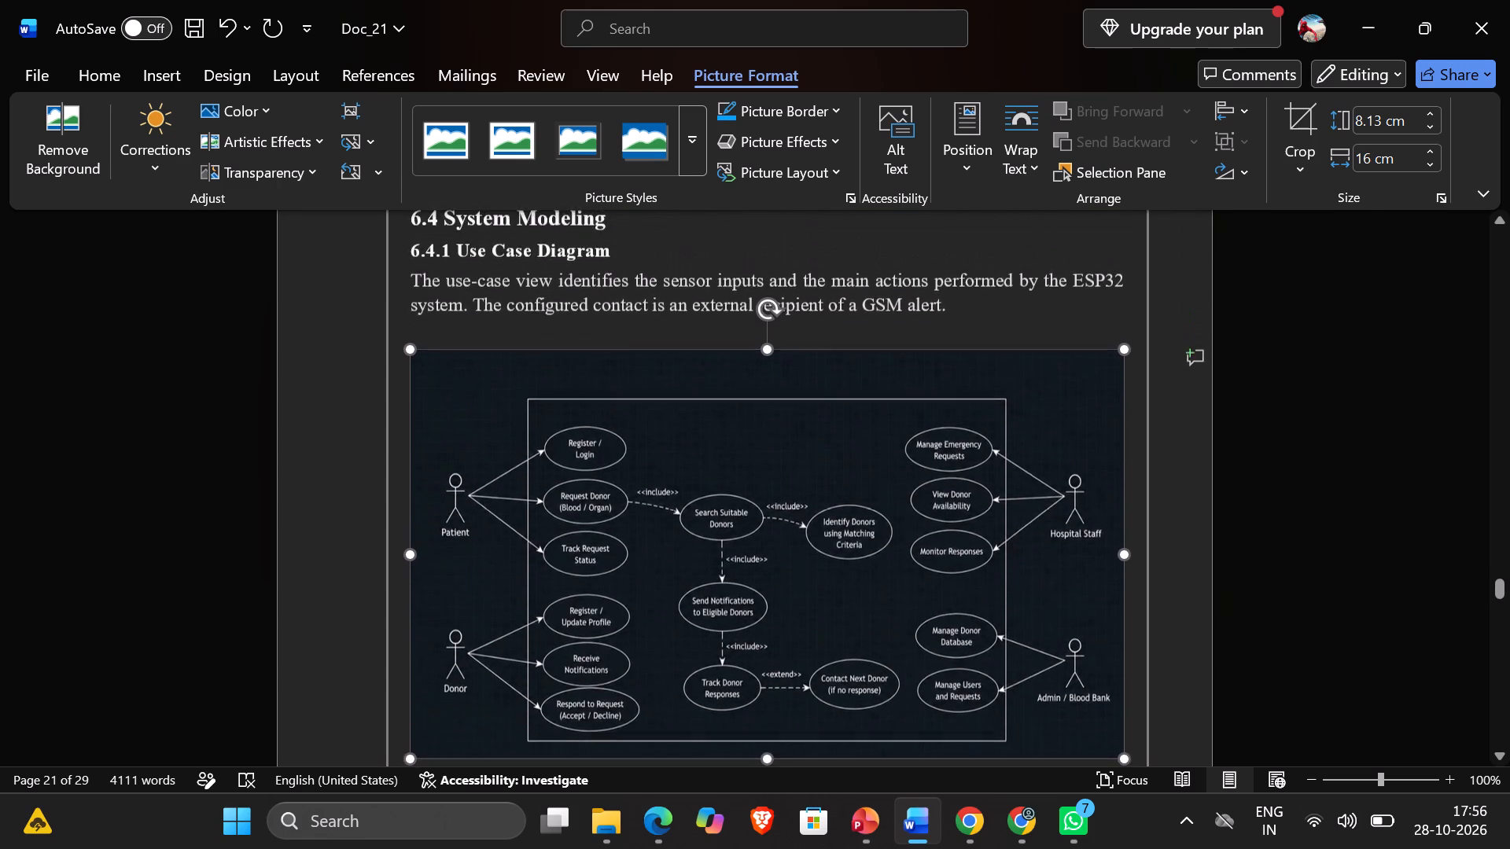
{"action": "scroll", "coordinate": [821, 615], "scroll_direction": "down", "scroll_amount": 2}
{"action": "left_click", "coordinate": [867, 570]}
Find the old Safe Drive Class Diagram picture in the class diagram section.
{"action": "scroll", "coordinate": [867, 570], "scroll_direction": "down", "scroll_amount": 2}
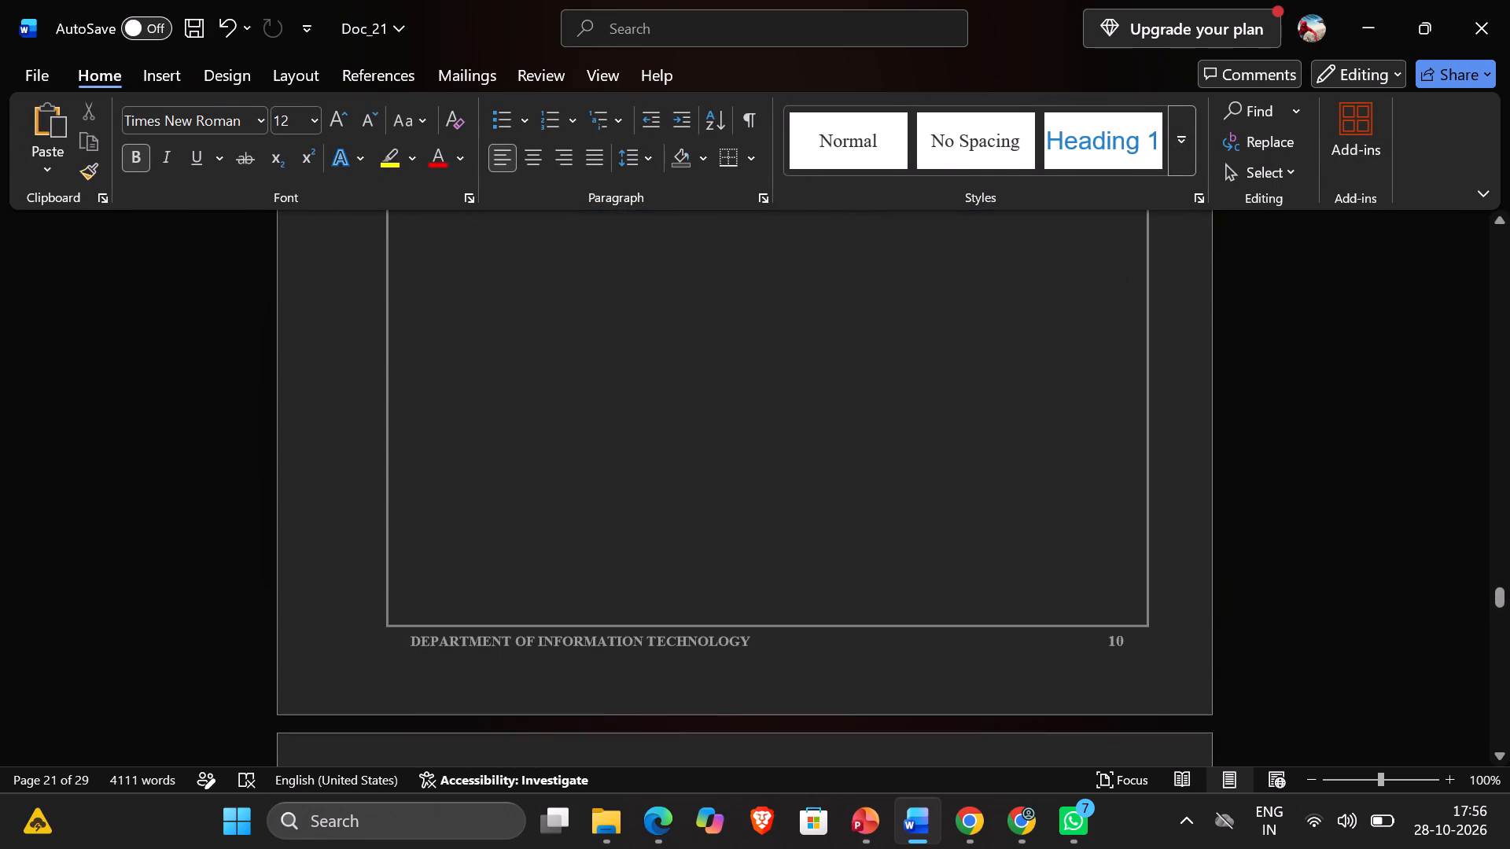
{"action": "scroll", "coordinate": [867, 570], "scroll_direction": "down", "scroll_amount": 2}
{"action": "scroll", "coordinate": [867, 570], "scroll_direction": "up", "scroll_amount": 1}
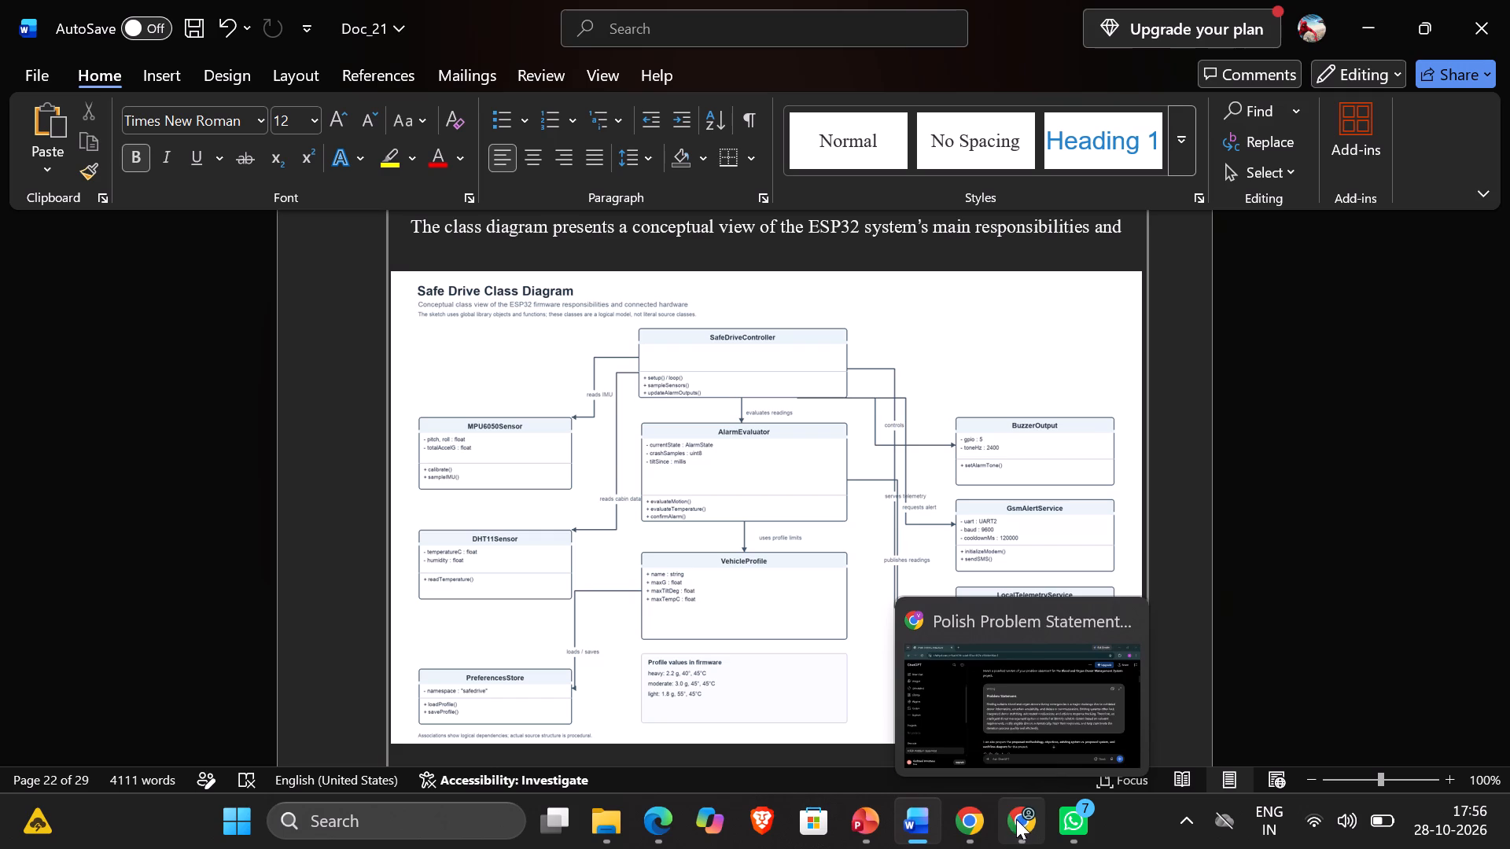
Cut the old Safe Drive Class Diagram picture from above the Figure 6.5 UML class diagram caption.
{"action": "right_click", "coordinate": [760, 524]}
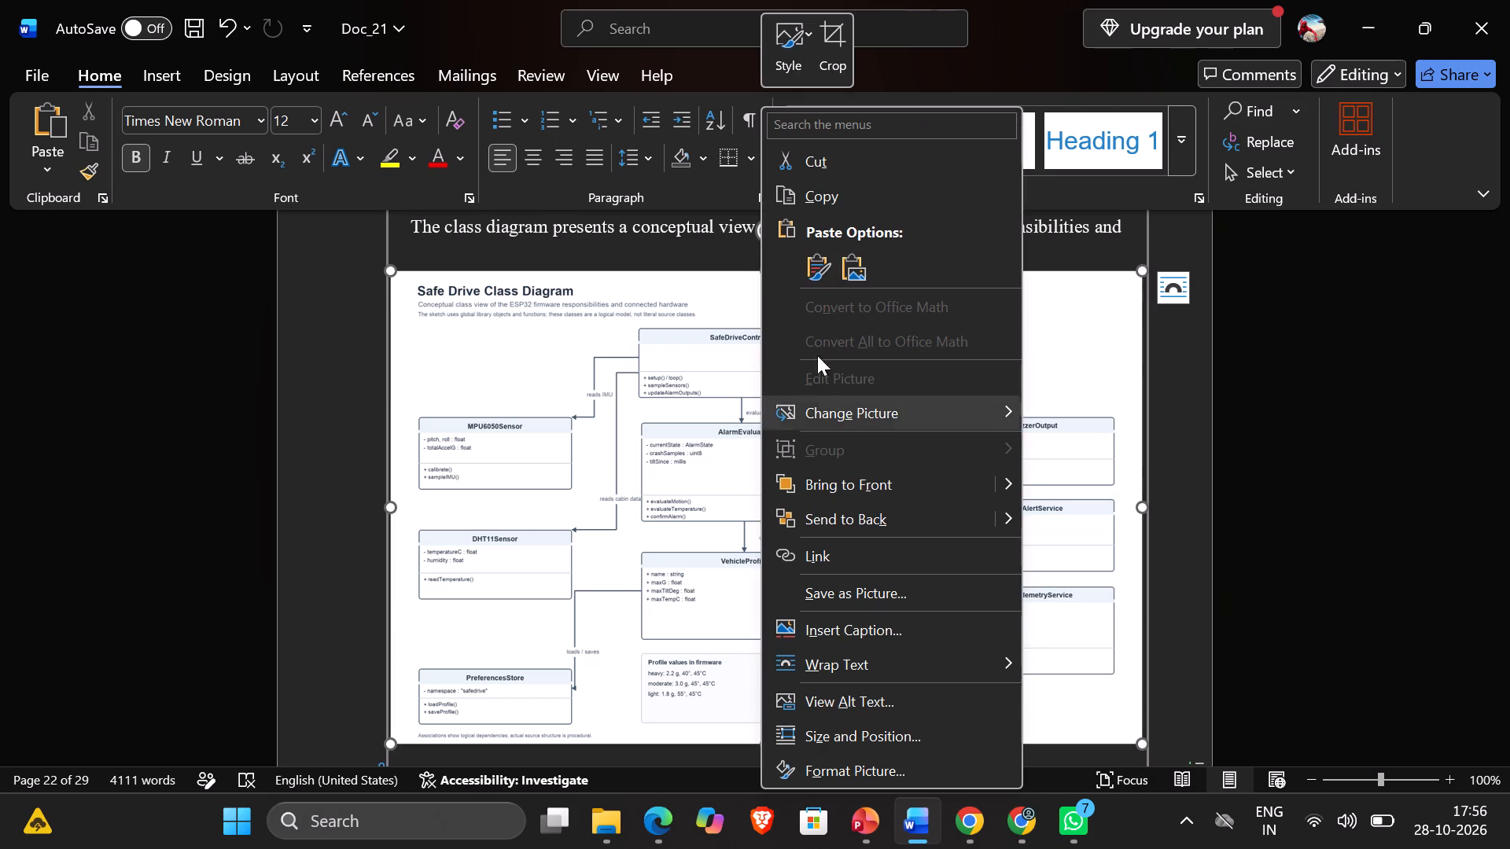
{"action": "left_click", "coordinate": [812, 150]}
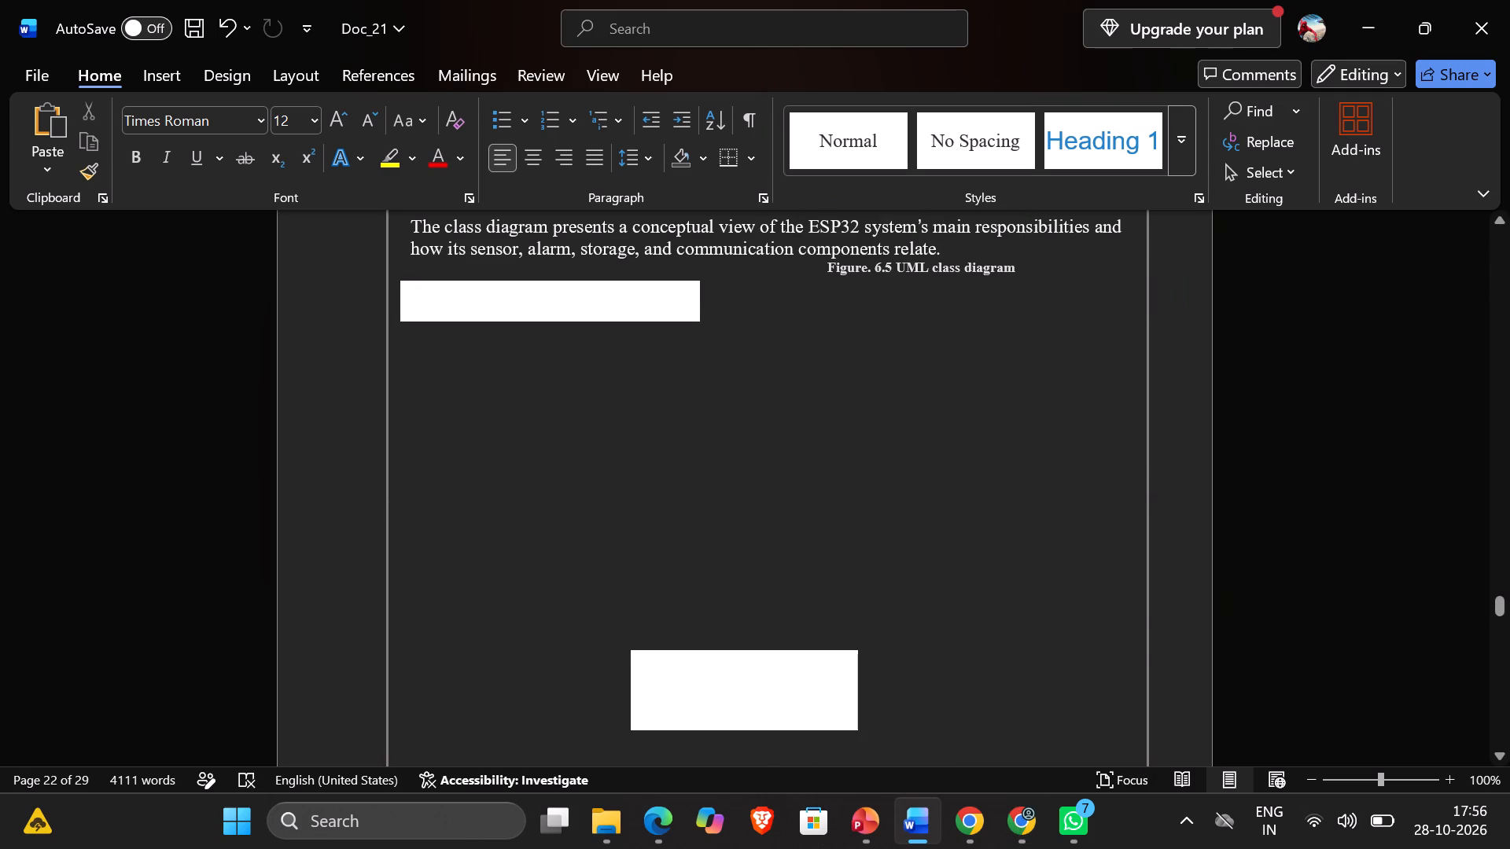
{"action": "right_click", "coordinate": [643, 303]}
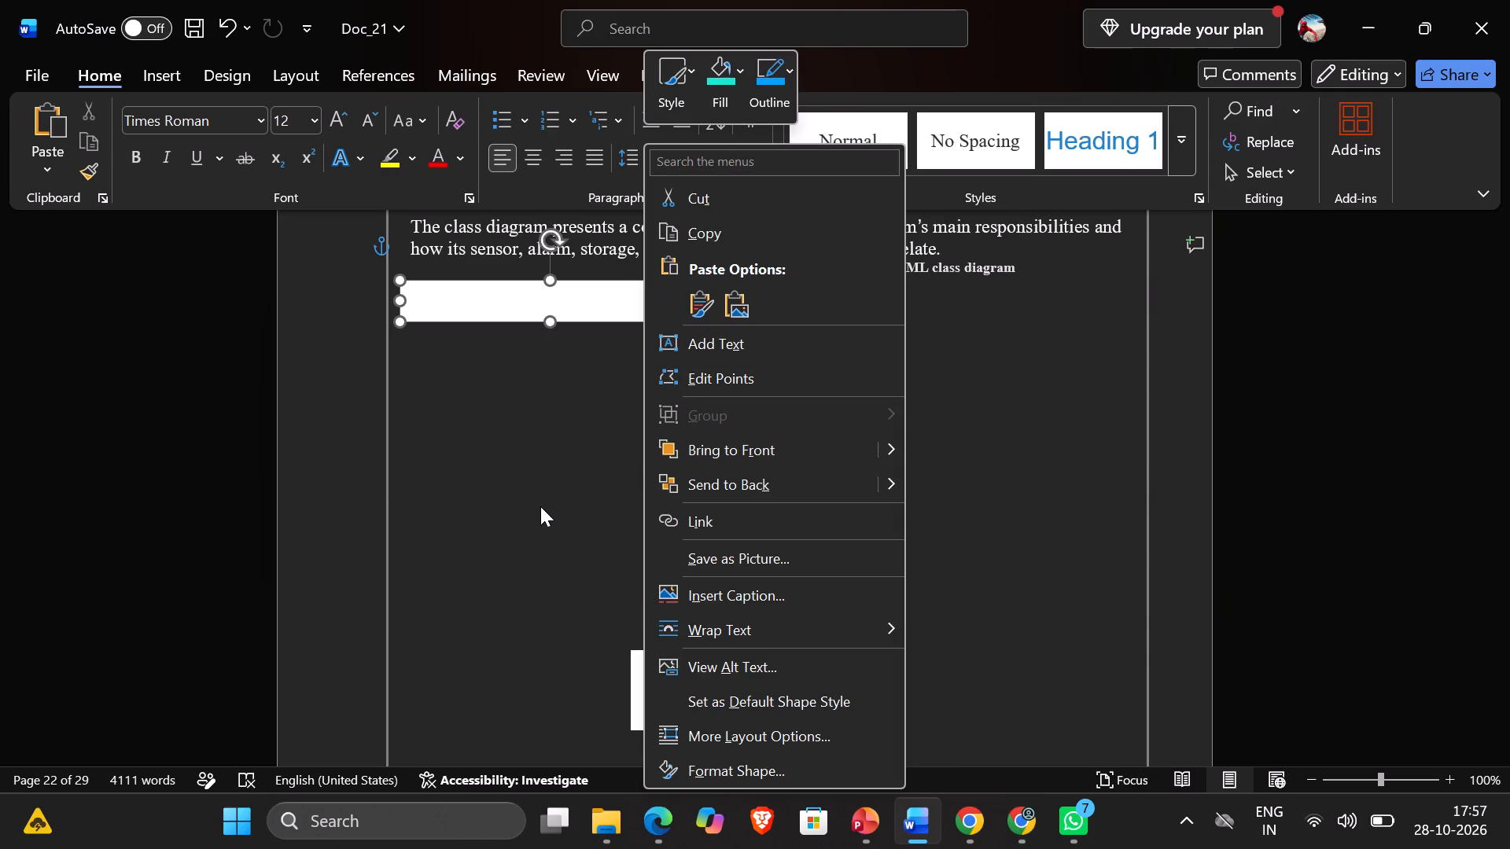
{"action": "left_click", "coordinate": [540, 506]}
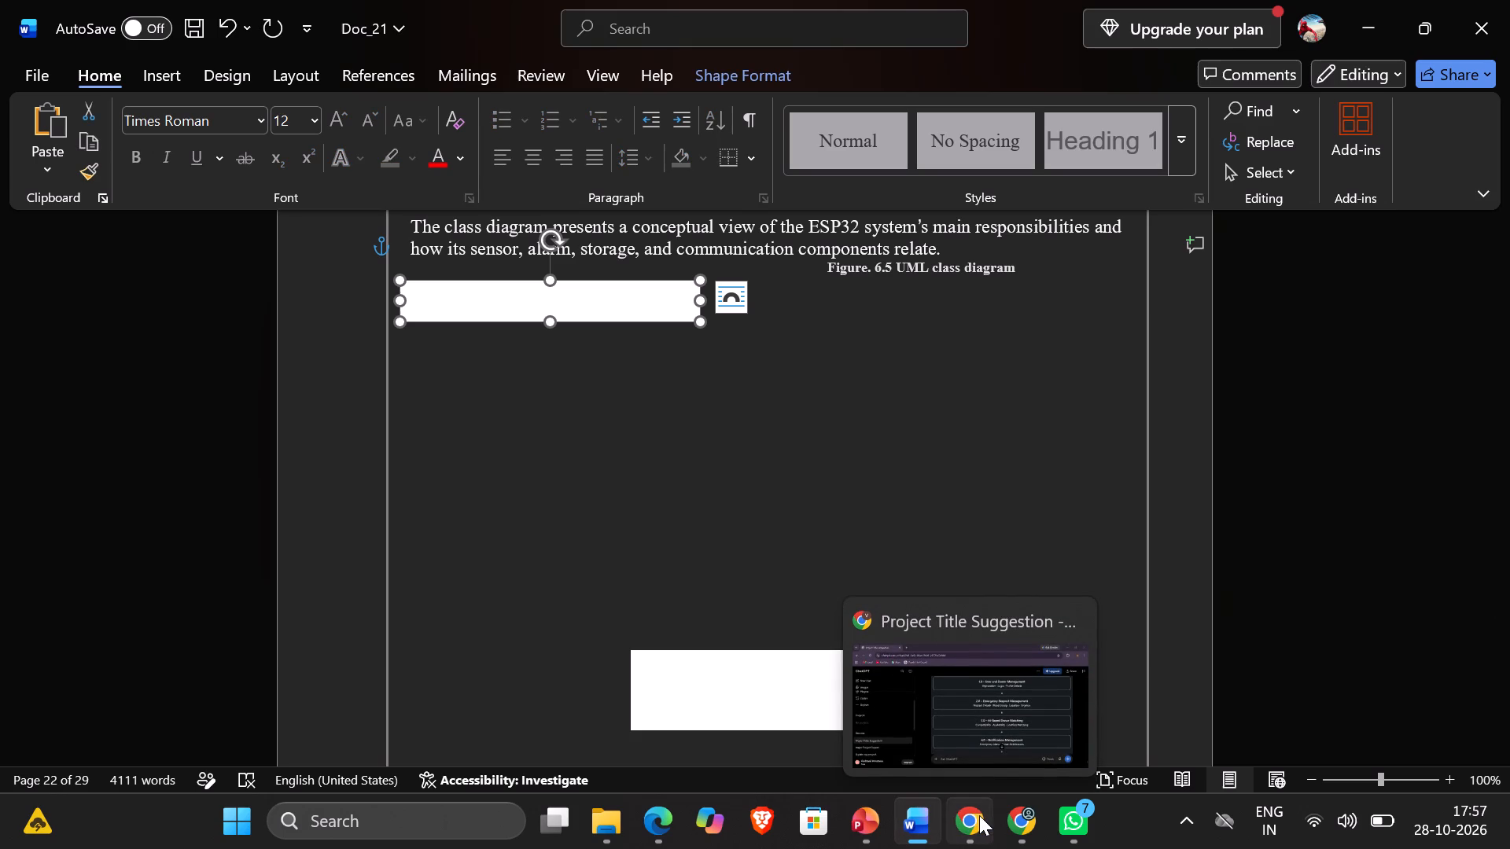
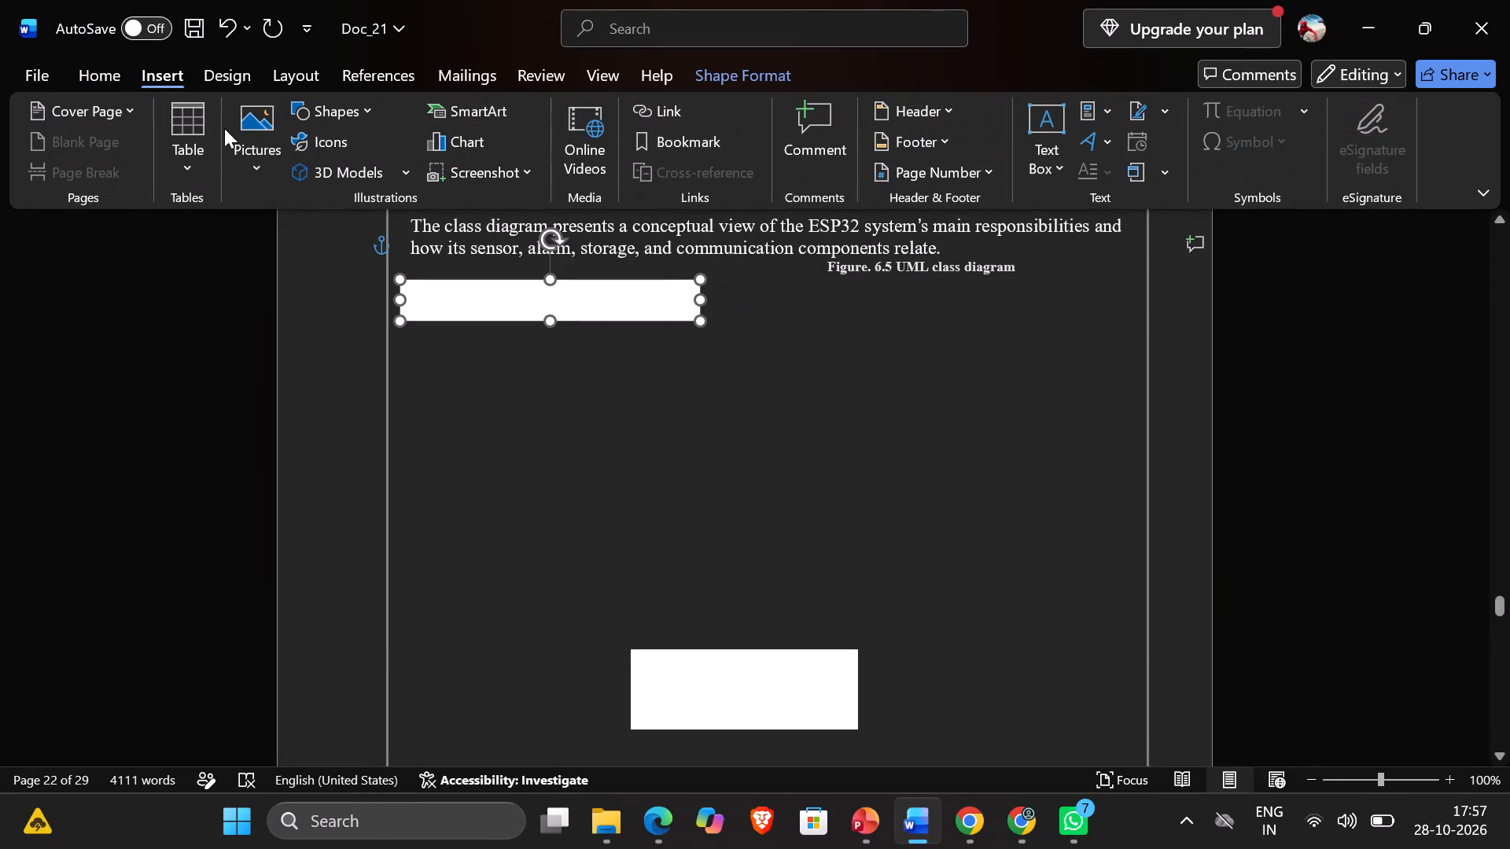
Insert the recent picture named class from this device into the class diagram section, at the Figure 6.5 UML class diagram caption.
{"action": "left_click", "coordinate": [257, 137]}
{"action": "left_click", "coordinate": [294, 235]}
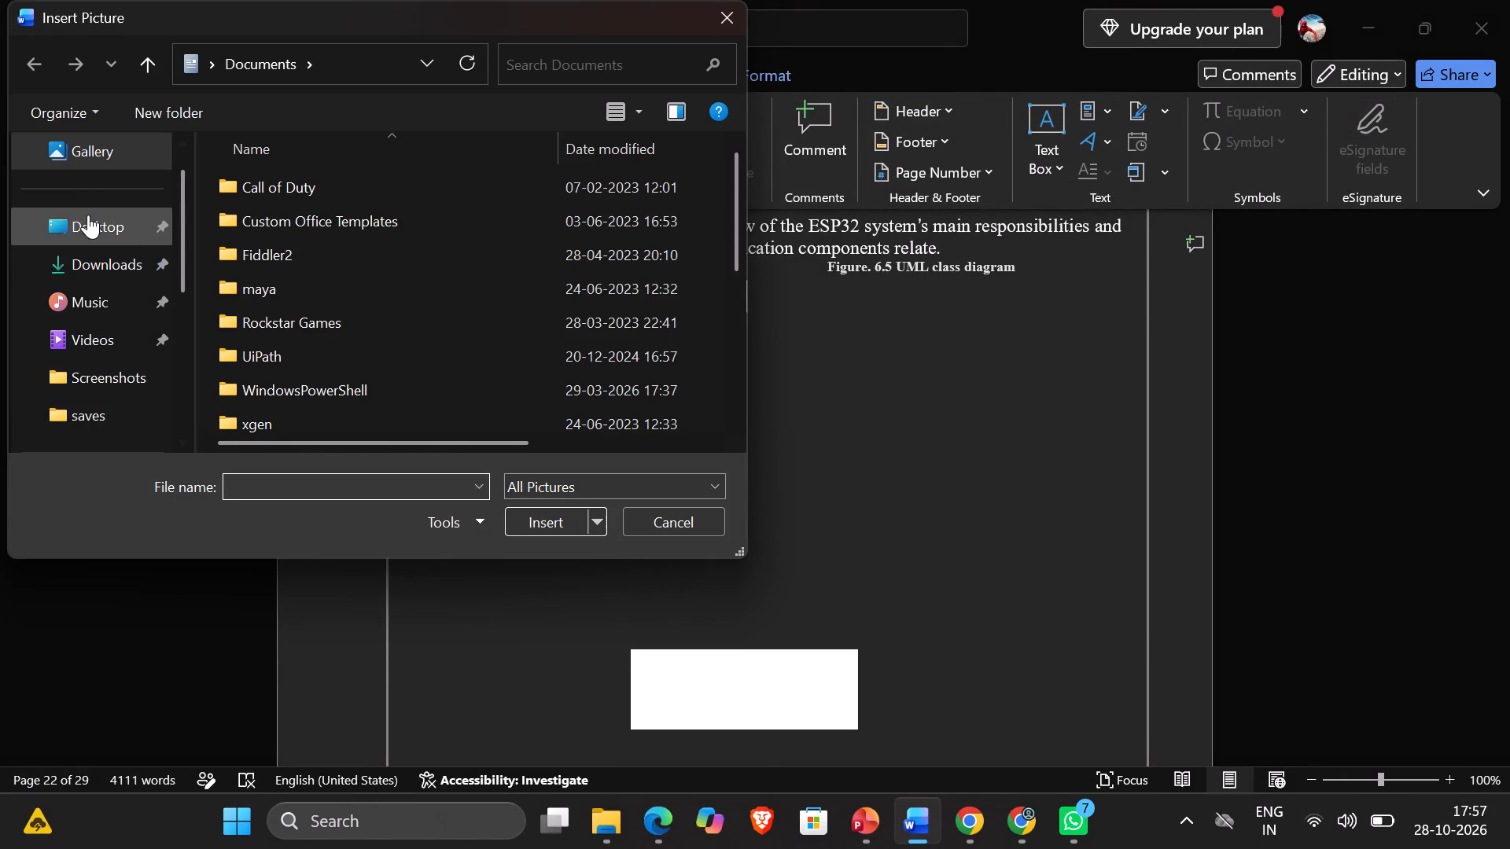
{"action": "scroll", "coordinate": [94, 210], "scroll_direction": "up", "scroll_amount": 4}
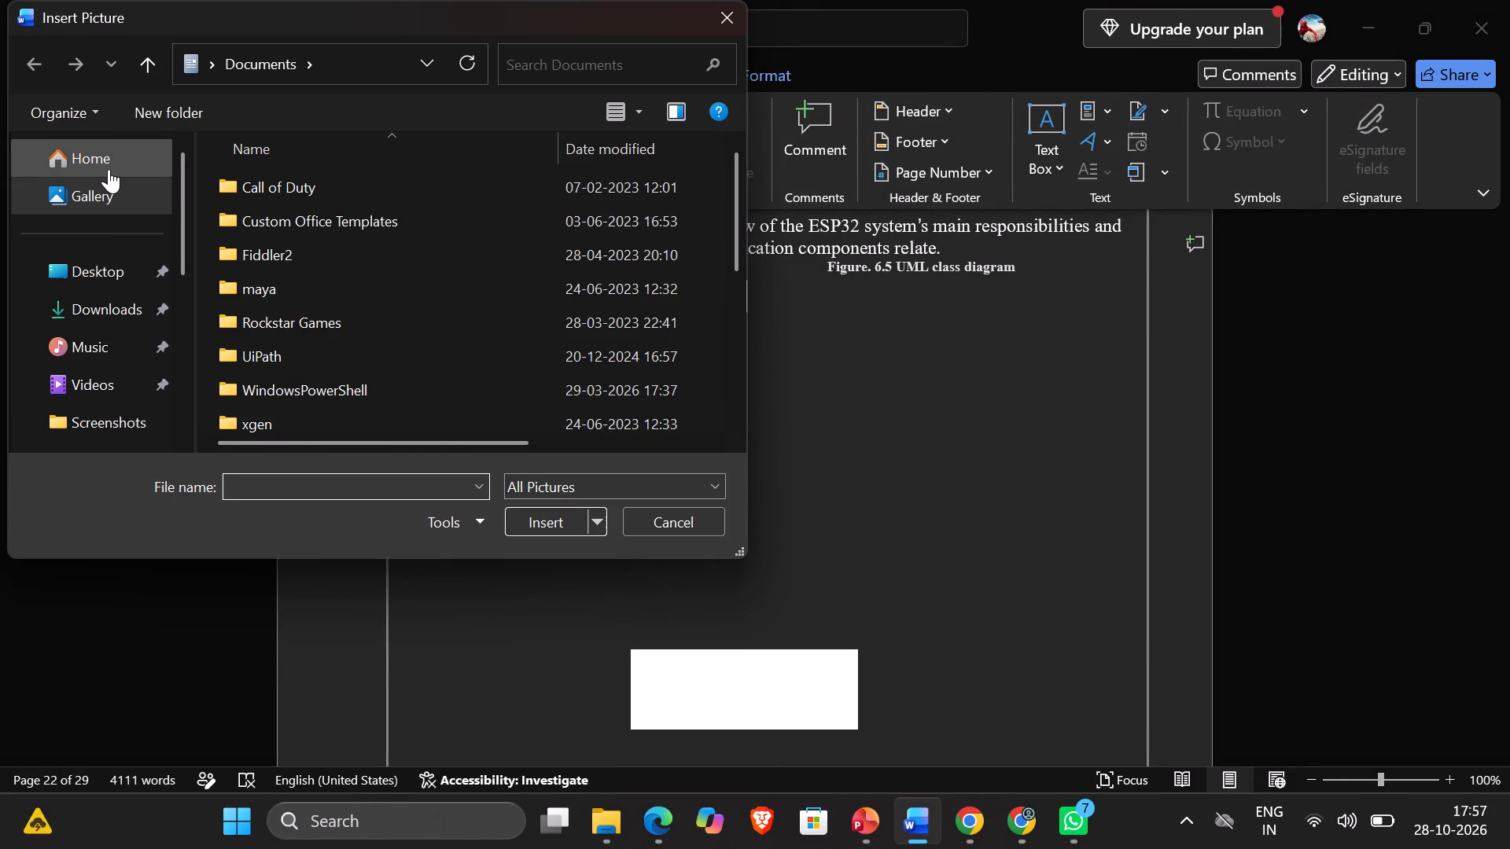
{"action": "left_click", "coordinate": [109, 169]}
{"action": "scroll", "coordinate": [326, 229], "scroll_direction": "down", "scroll_amount": 2}
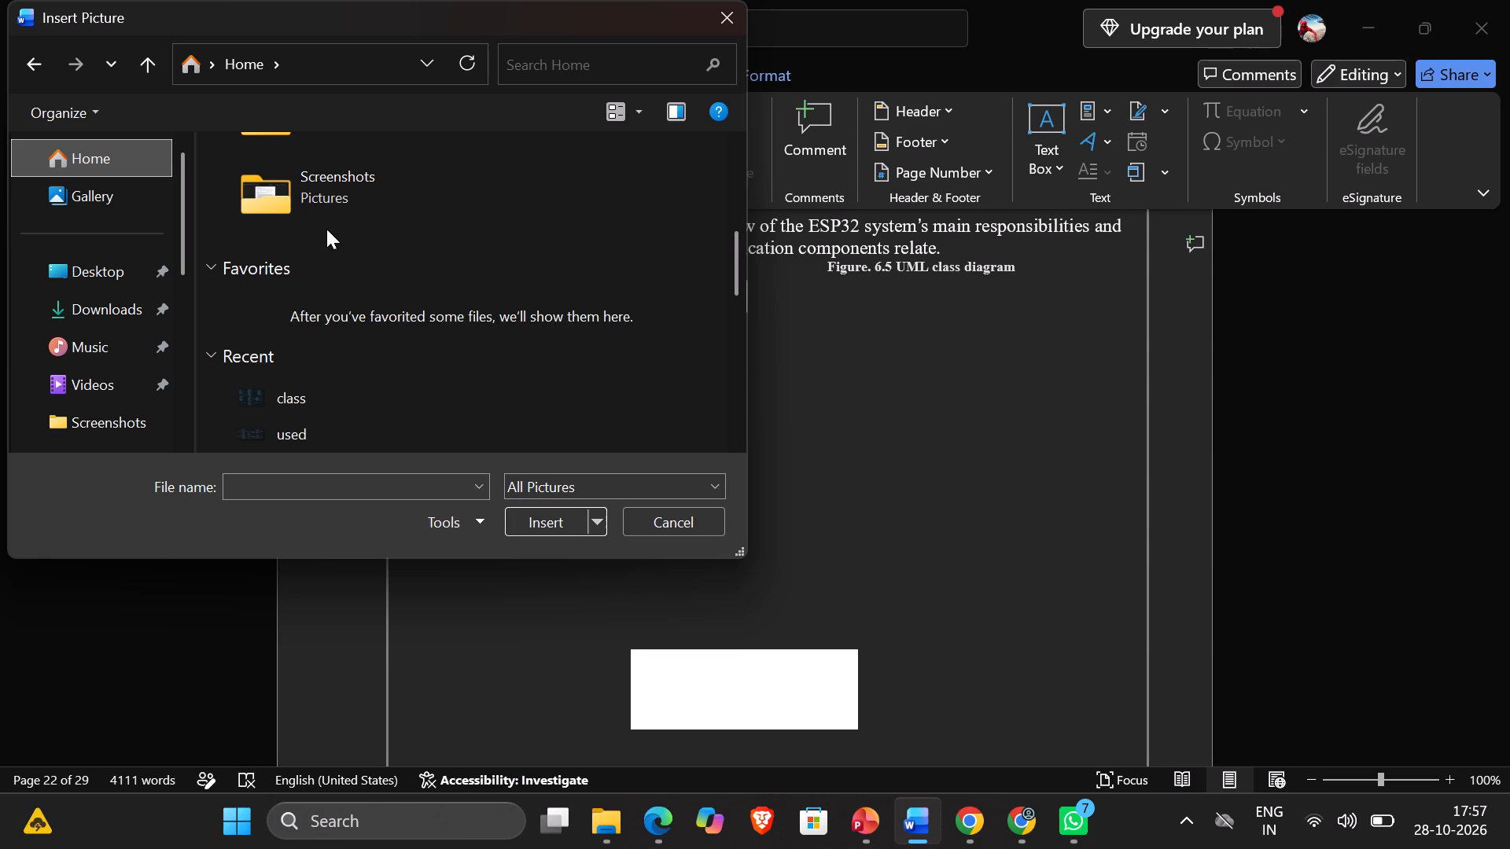
{"action": "scroll", "coordinate": [326, 229], "scroll_direction": "down", "scroll_amount": 1}
{"action": "left_click", "coordinate": [315, 289]}
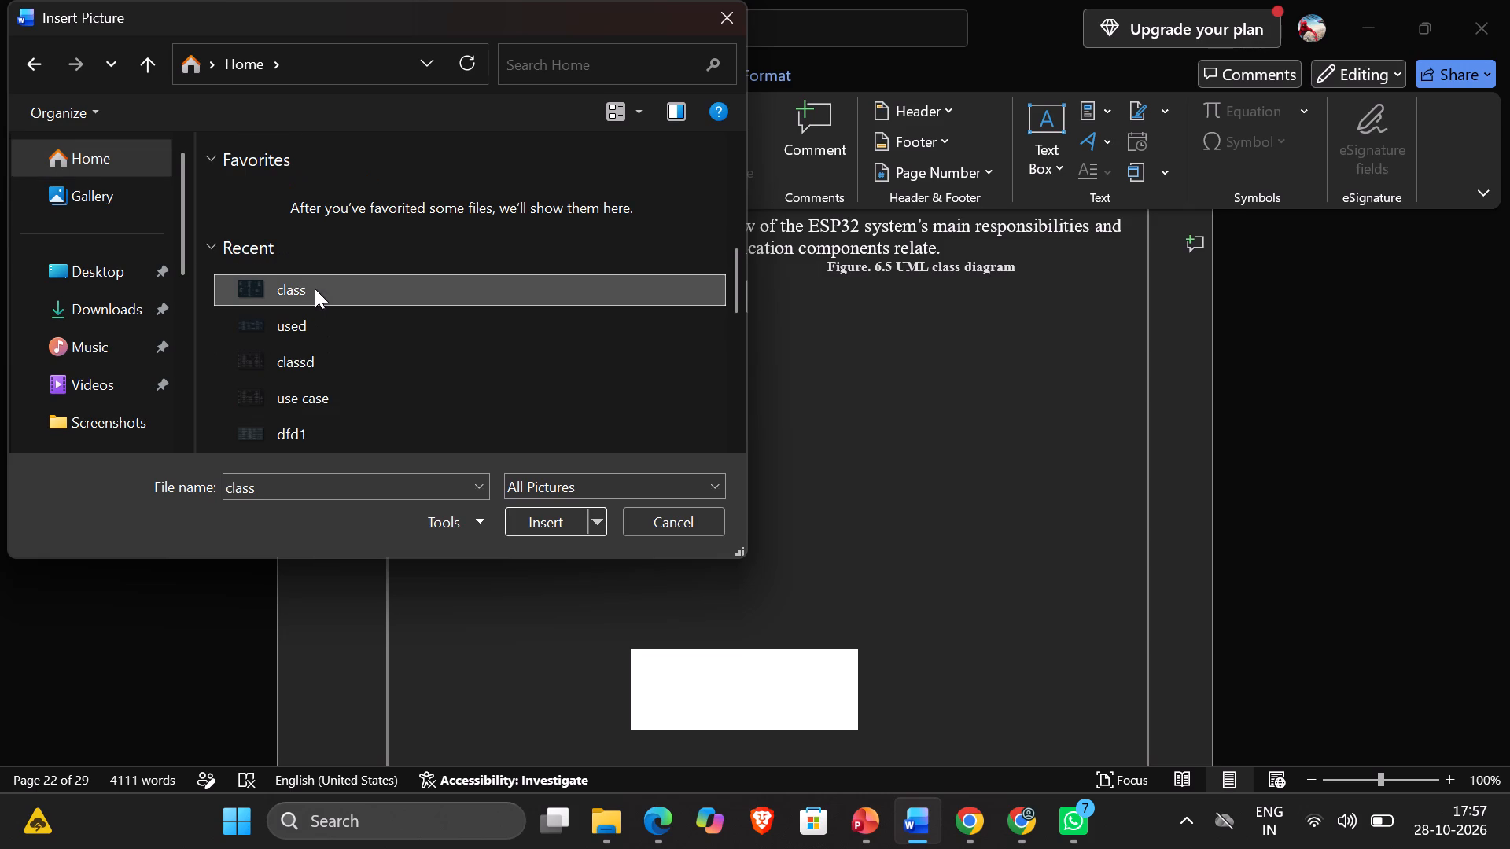
{"action": "left_click", "coordinate": [542, 519]}
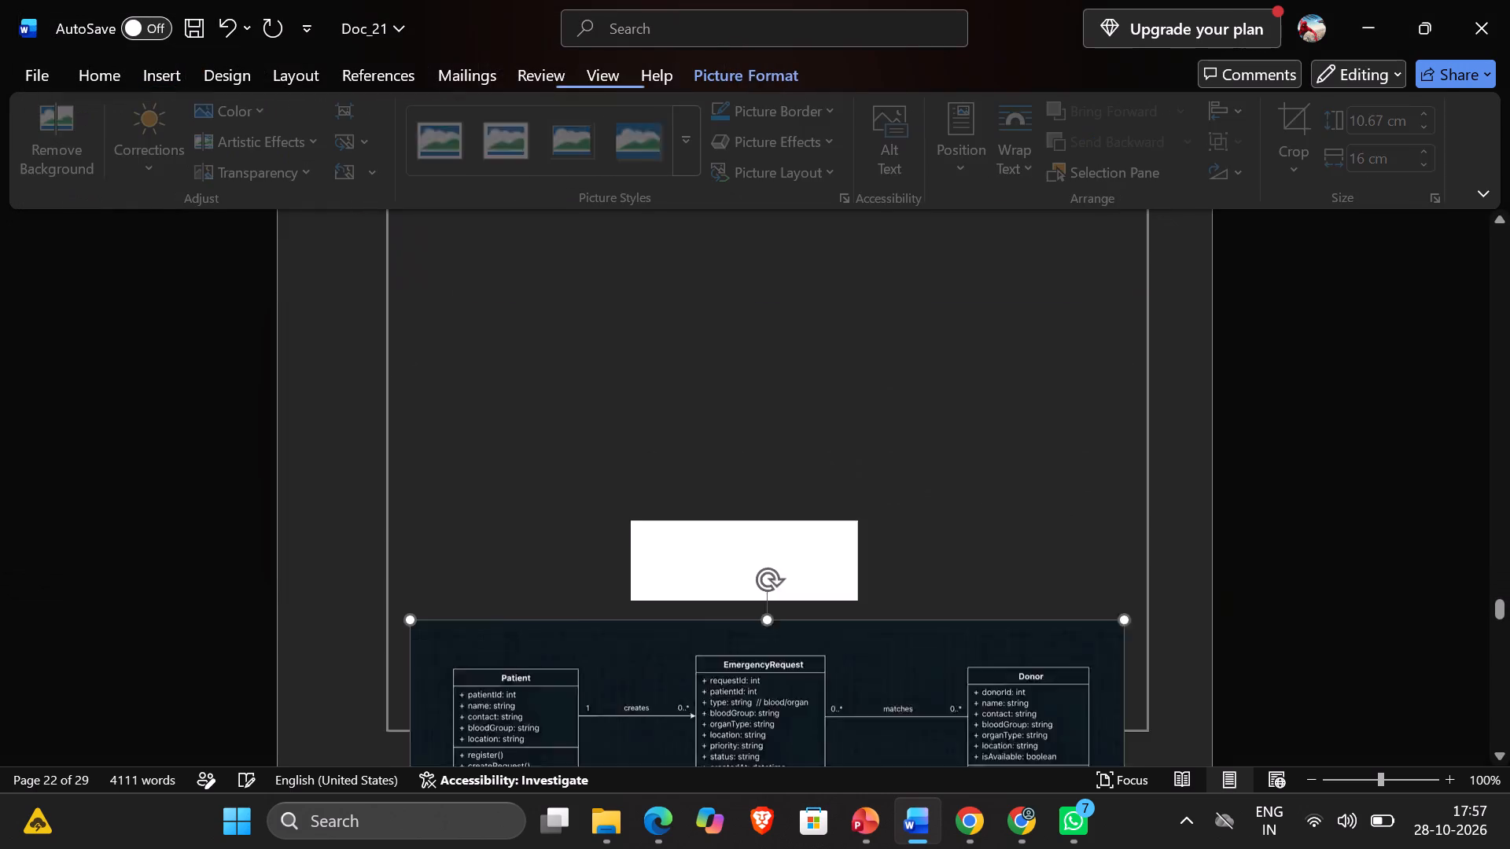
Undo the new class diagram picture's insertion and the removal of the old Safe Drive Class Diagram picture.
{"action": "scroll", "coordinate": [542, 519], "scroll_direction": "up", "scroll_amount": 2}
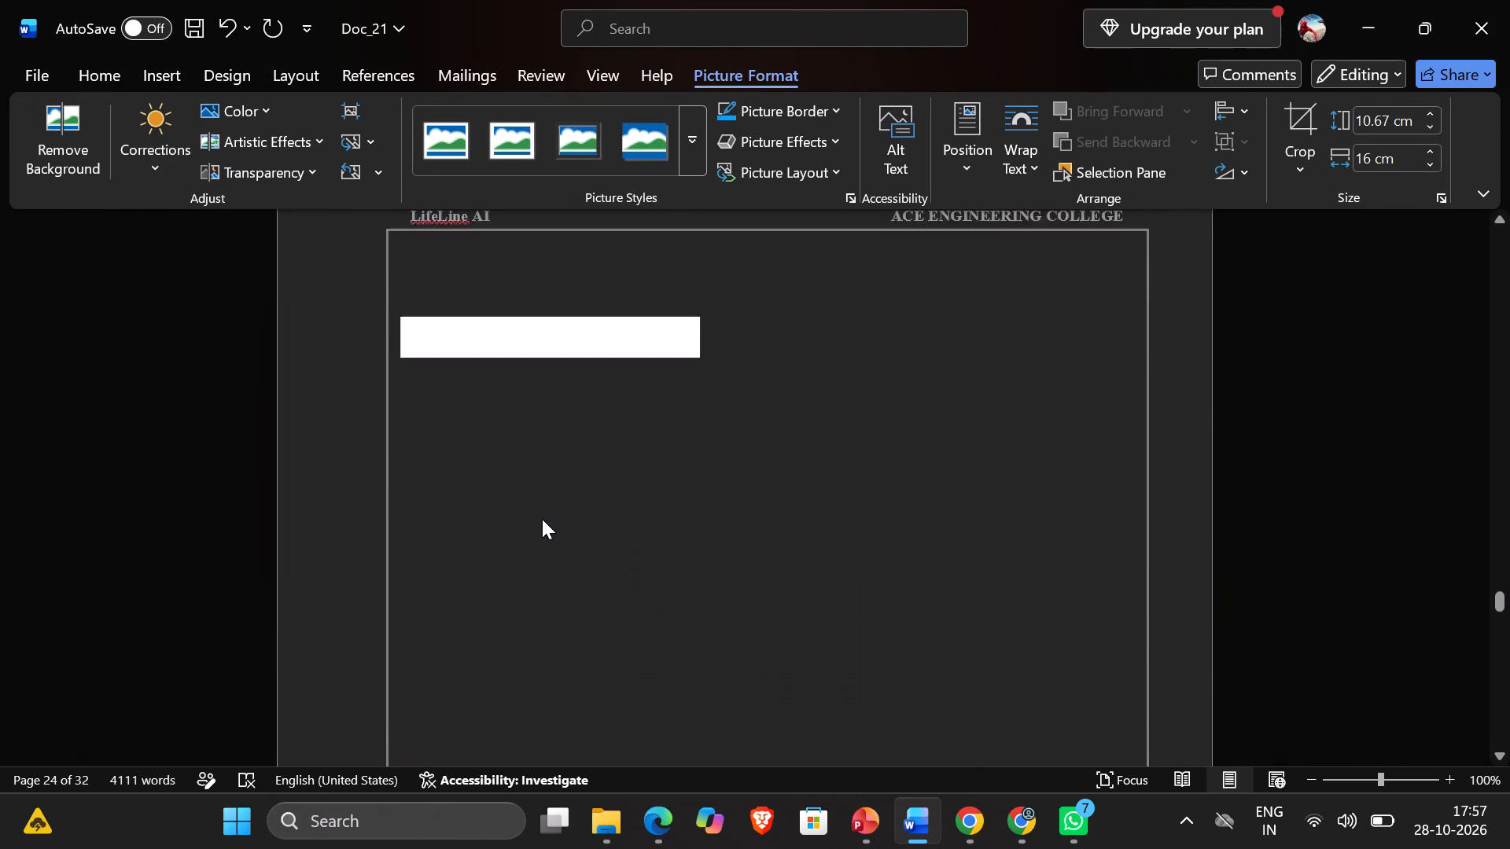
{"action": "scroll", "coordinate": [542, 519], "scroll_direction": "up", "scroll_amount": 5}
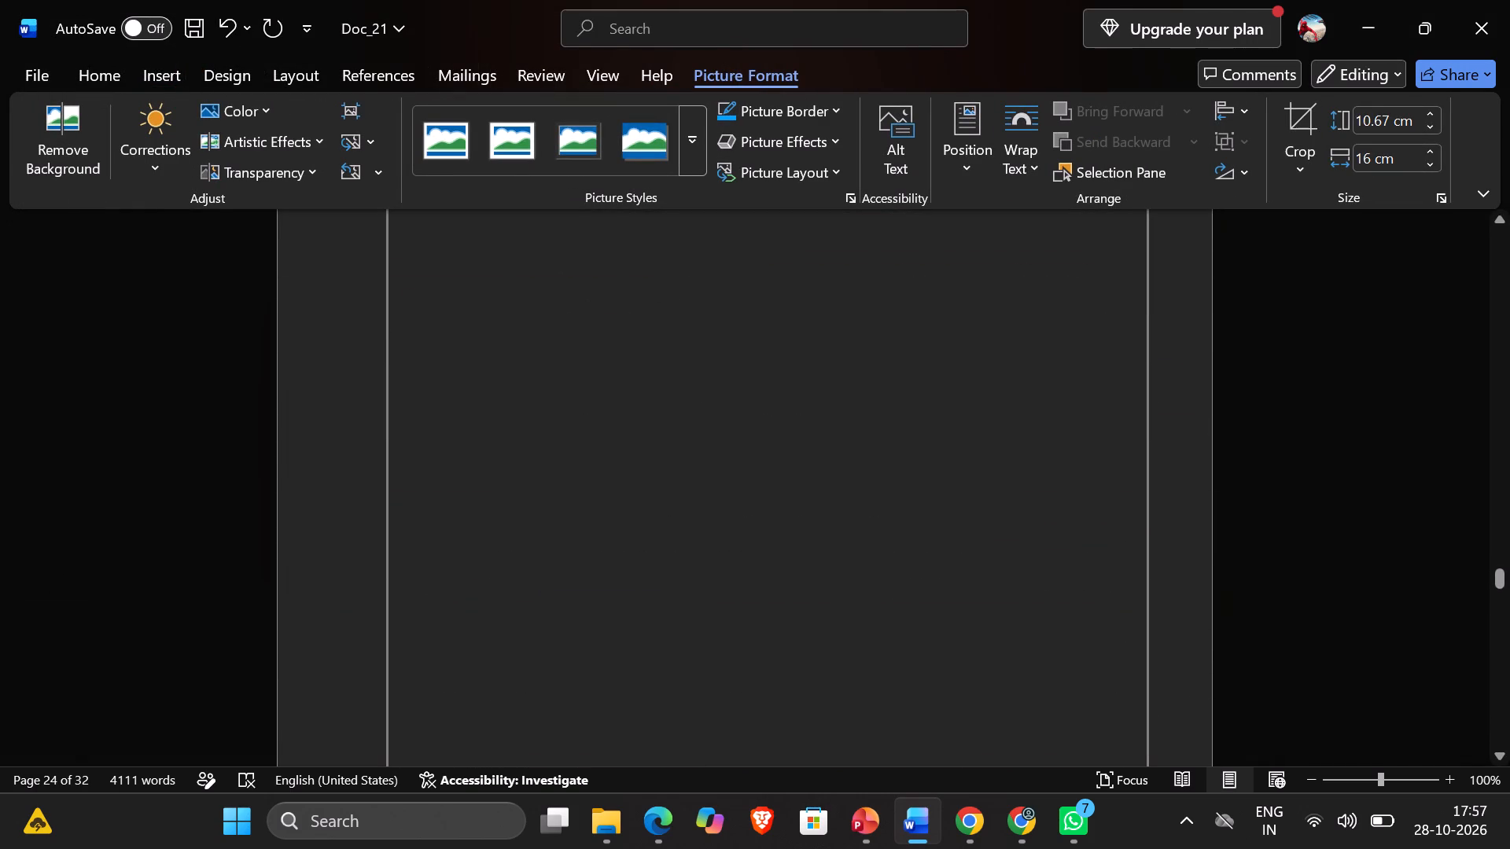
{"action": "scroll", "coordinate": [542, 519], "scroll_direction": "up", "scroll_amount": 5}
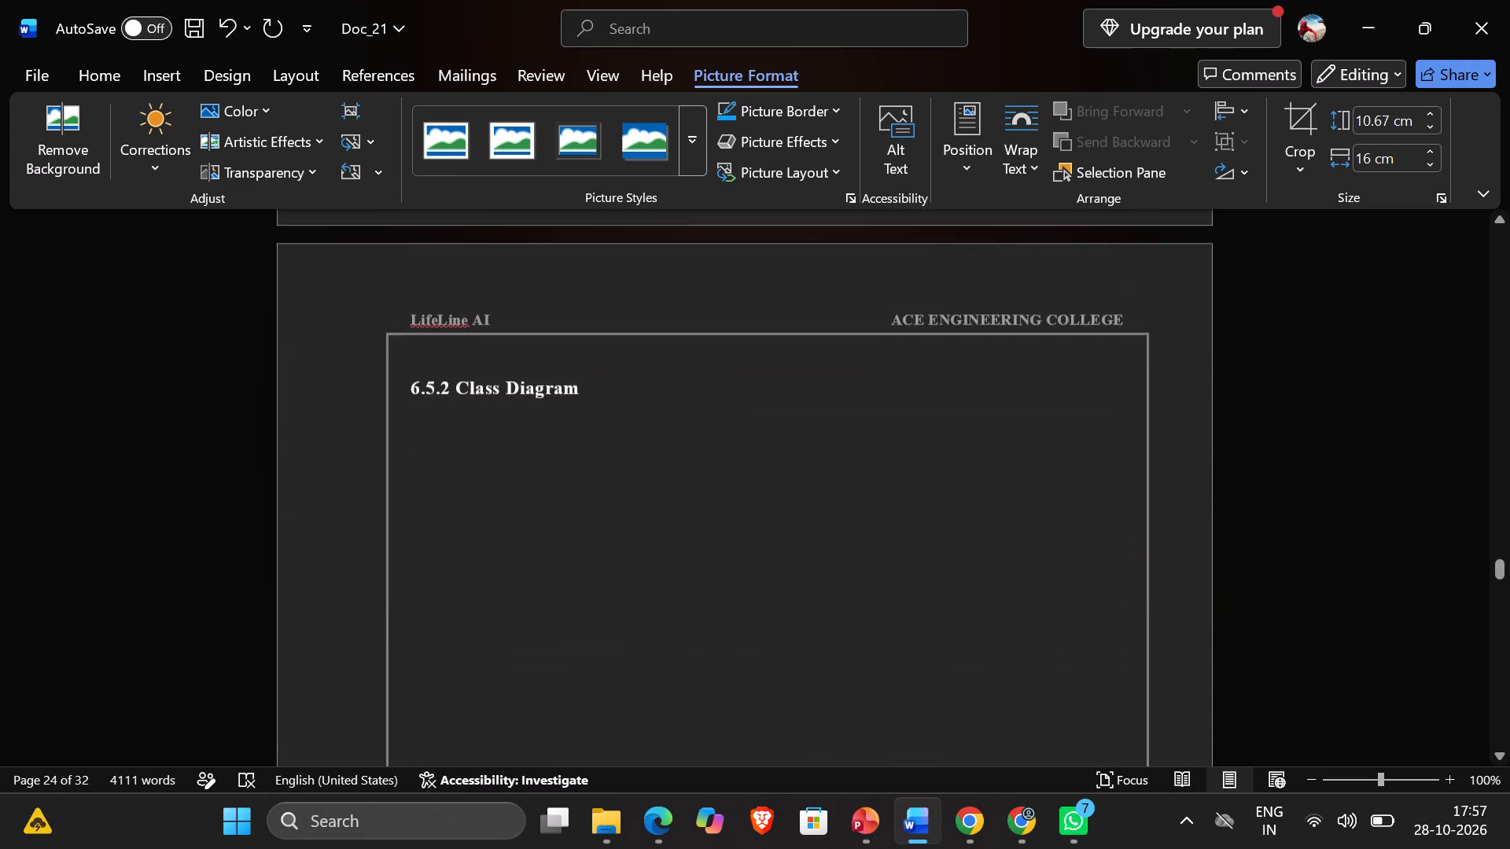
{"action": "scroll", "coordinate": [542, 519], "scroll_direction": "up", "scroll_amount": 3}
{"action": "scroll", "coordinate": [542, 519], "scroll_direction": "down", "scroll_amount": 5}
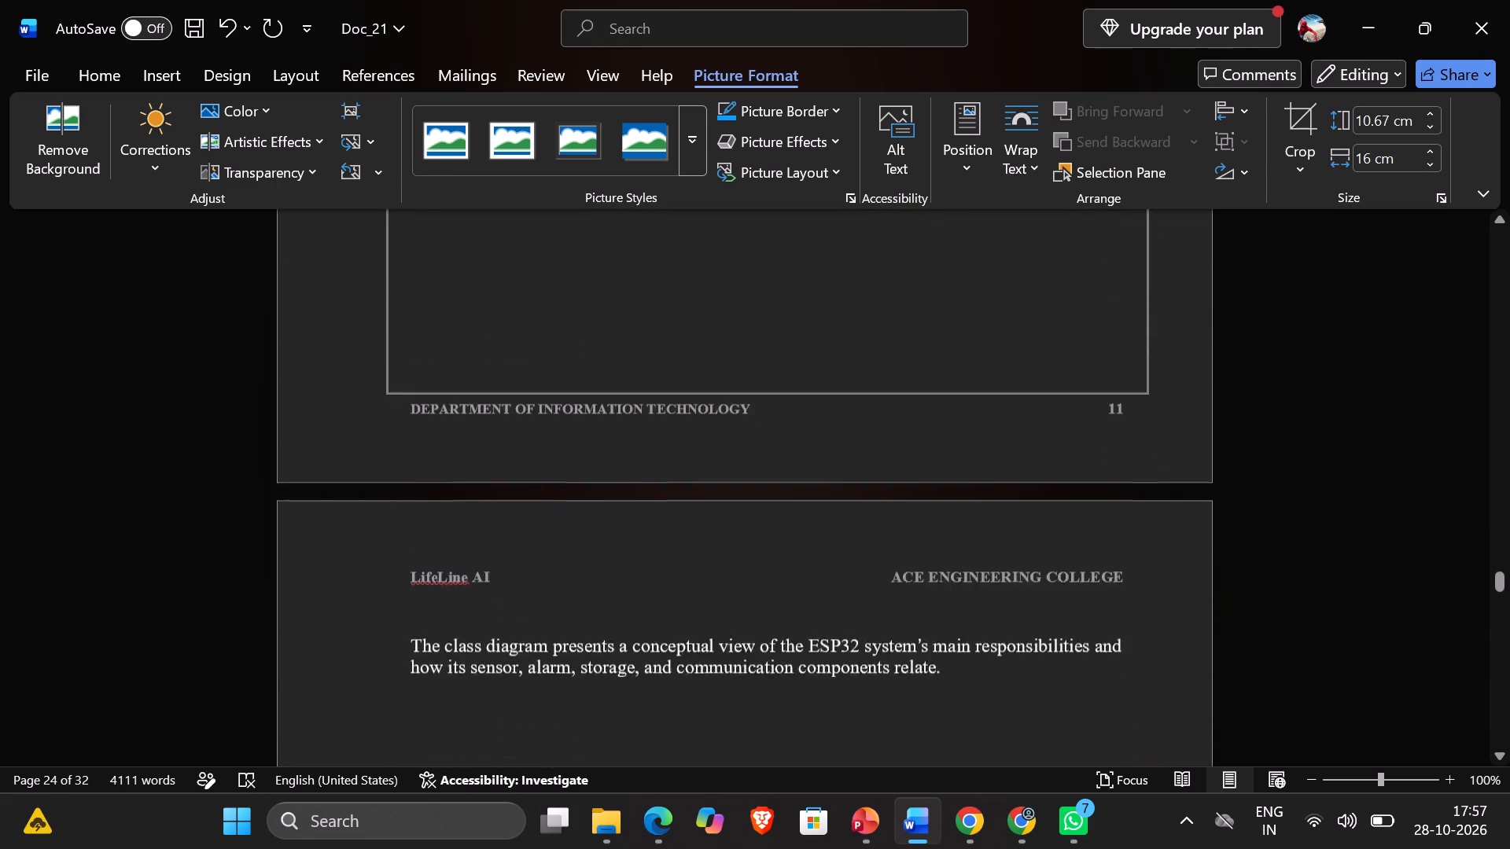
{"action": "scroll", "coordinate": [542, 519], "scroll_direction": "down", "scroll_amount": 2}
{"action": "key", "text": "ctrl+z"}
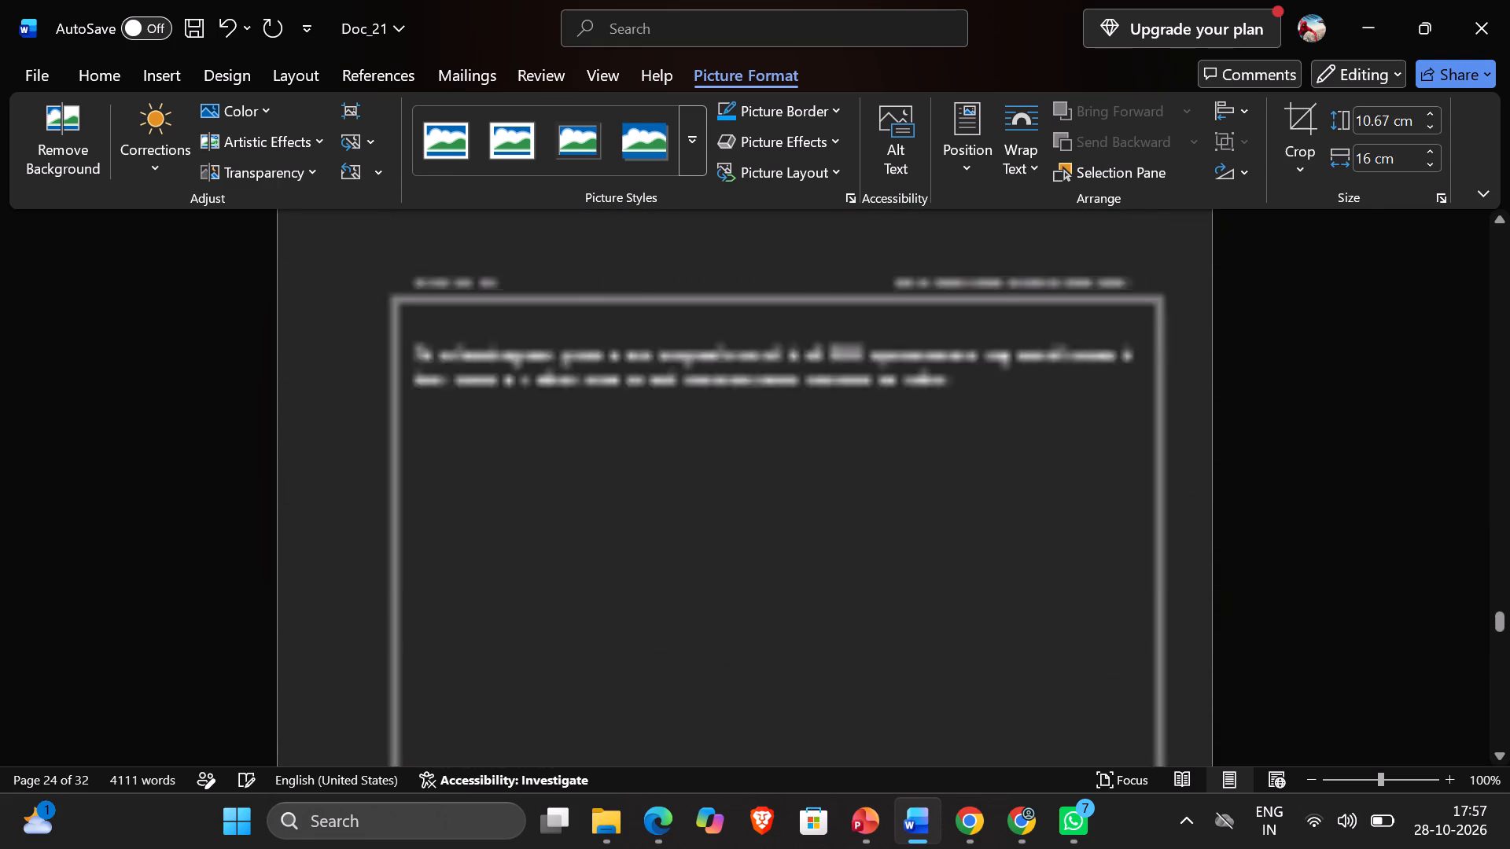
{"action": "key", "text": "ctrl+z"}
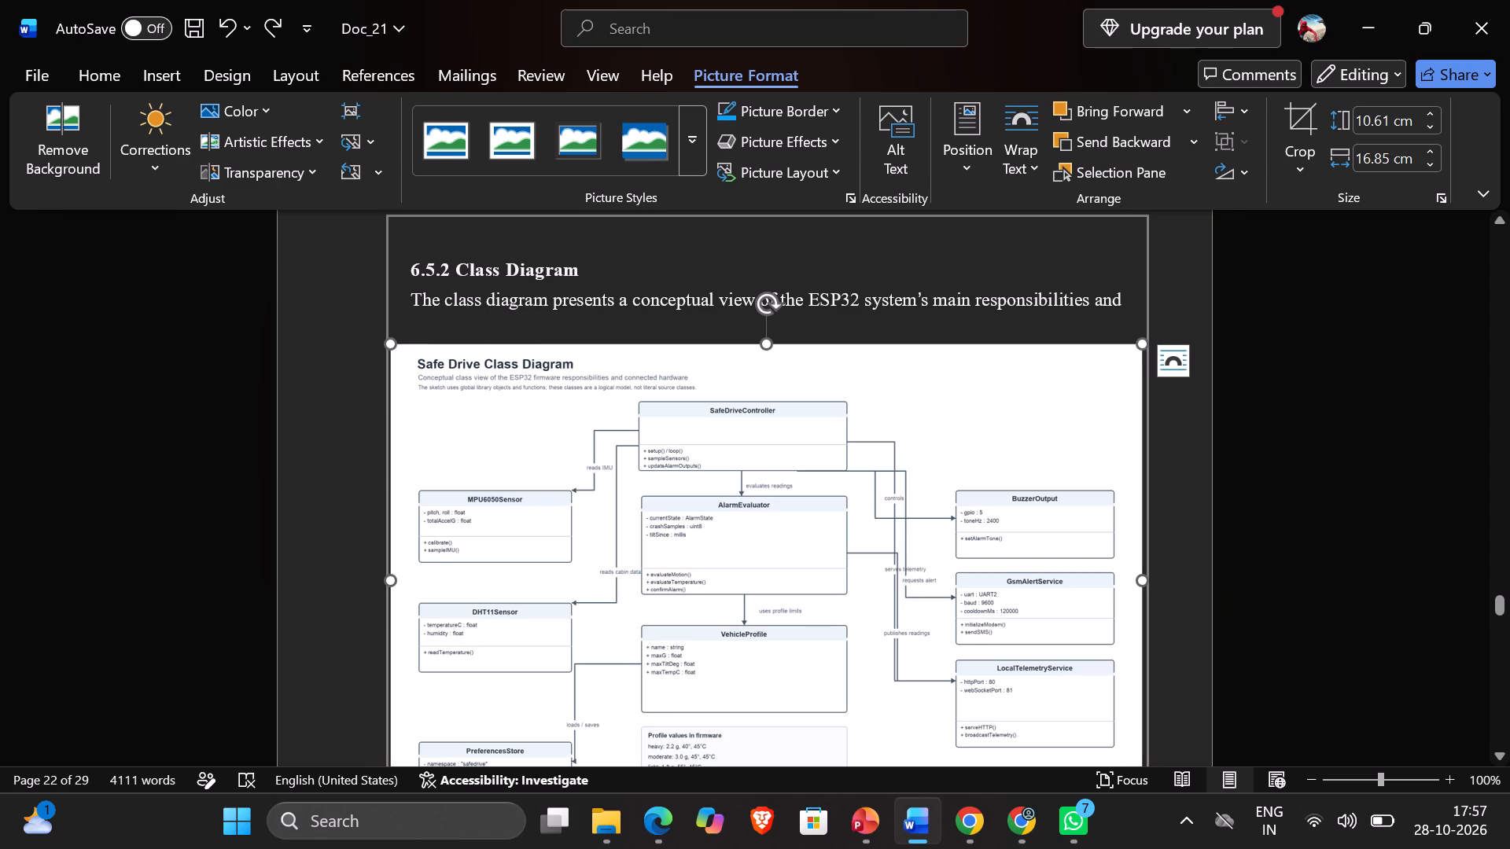
Cut the two blank white boxes below the old class diagram picture in section 6.5.2.
{"action": "scroll", "coordinate": [758, 586], "scroll_direction": "down", "scroll_amount": 3}
{"action": "right_click", "coordinate": [763, 552]}
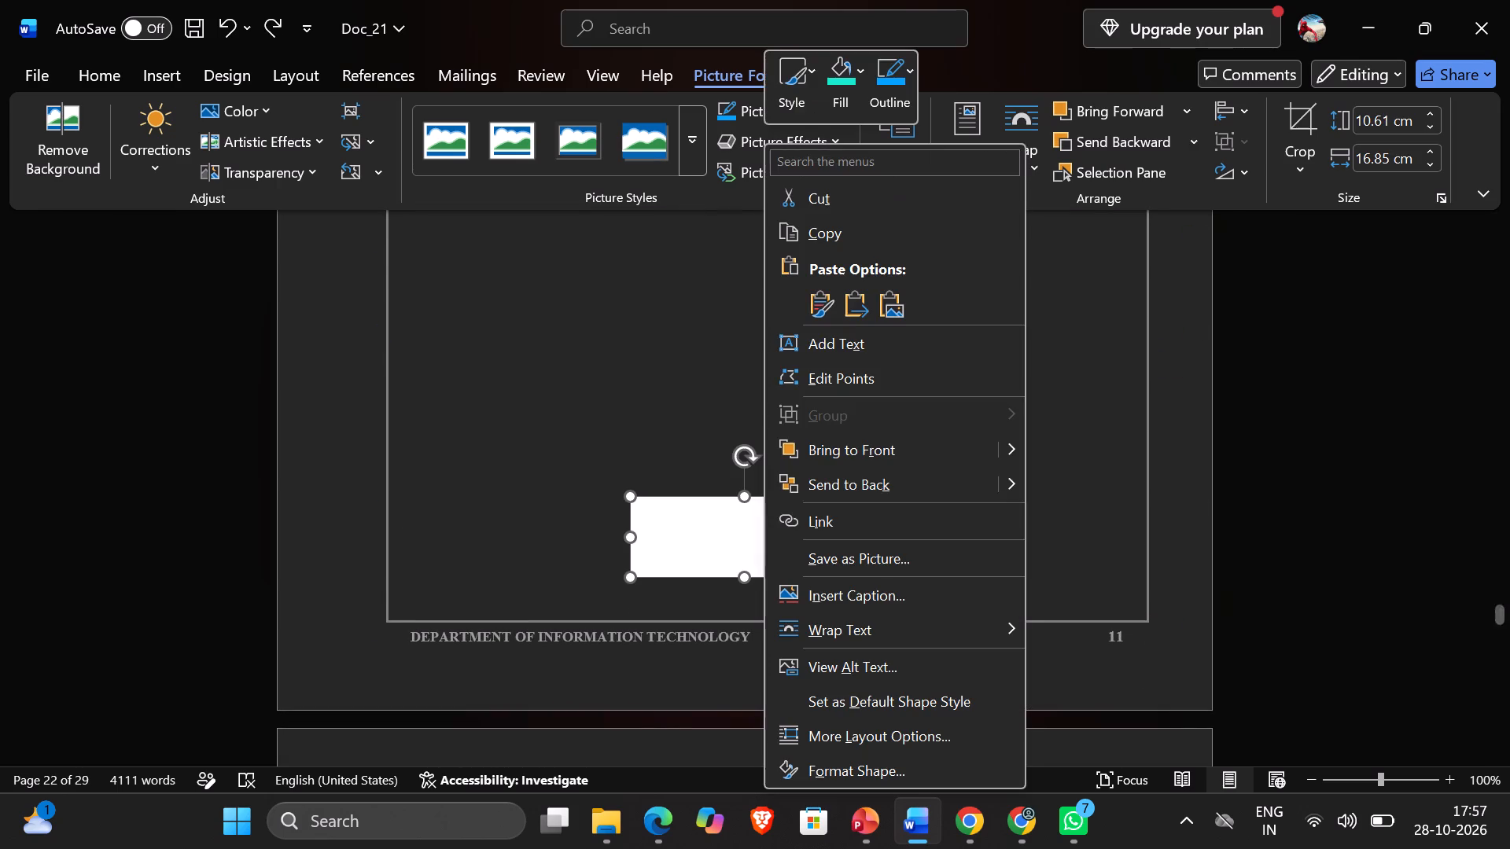
{"action": "left_click", "coordinate": [833, 202]}
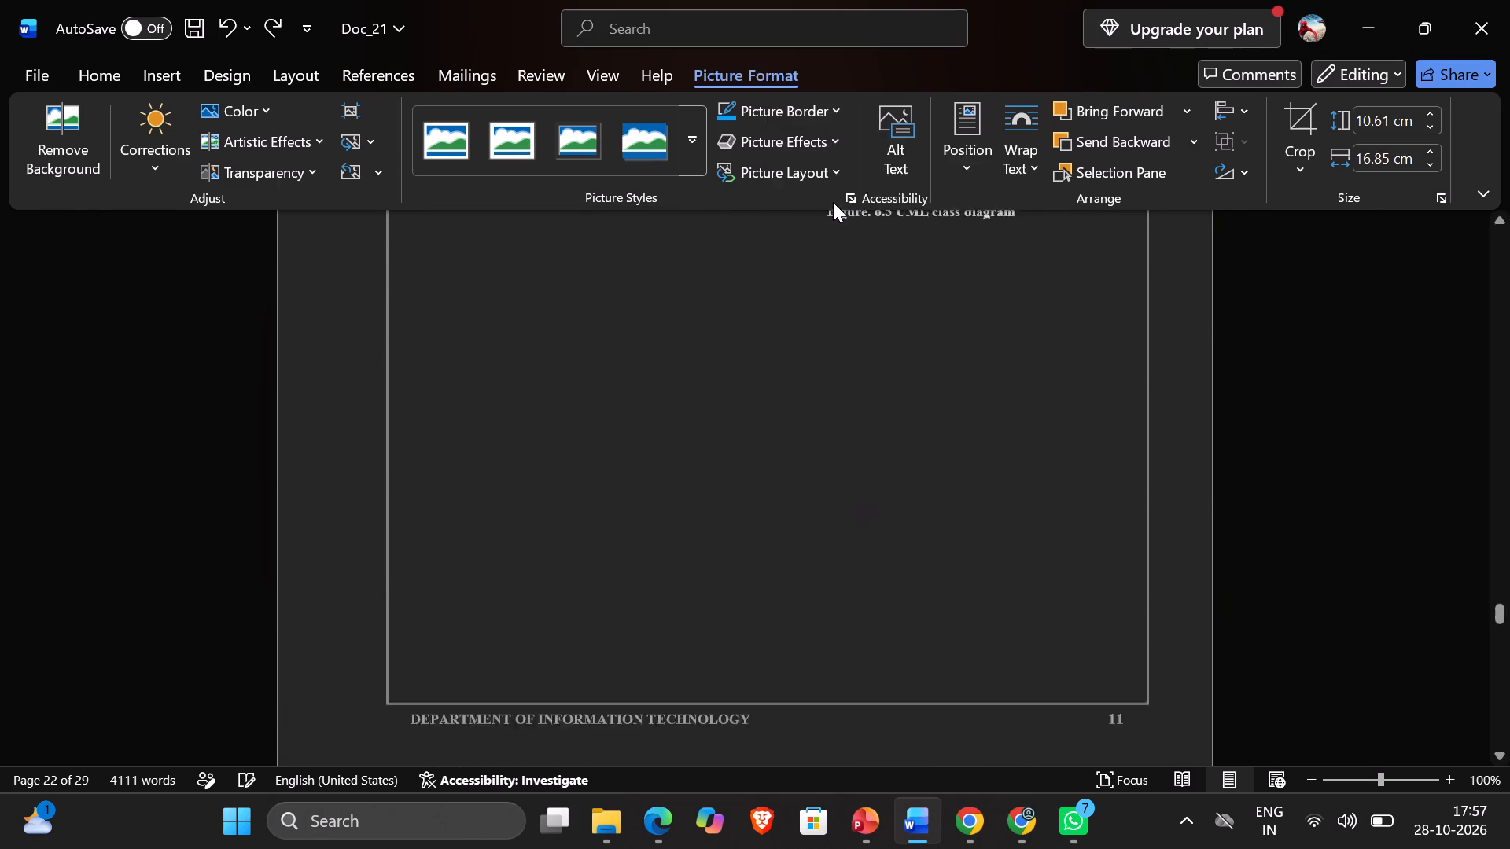
{"action": "scroll", "coordinate": [790, 347], "scroll_direction": "up", "scroll_amount": 1}
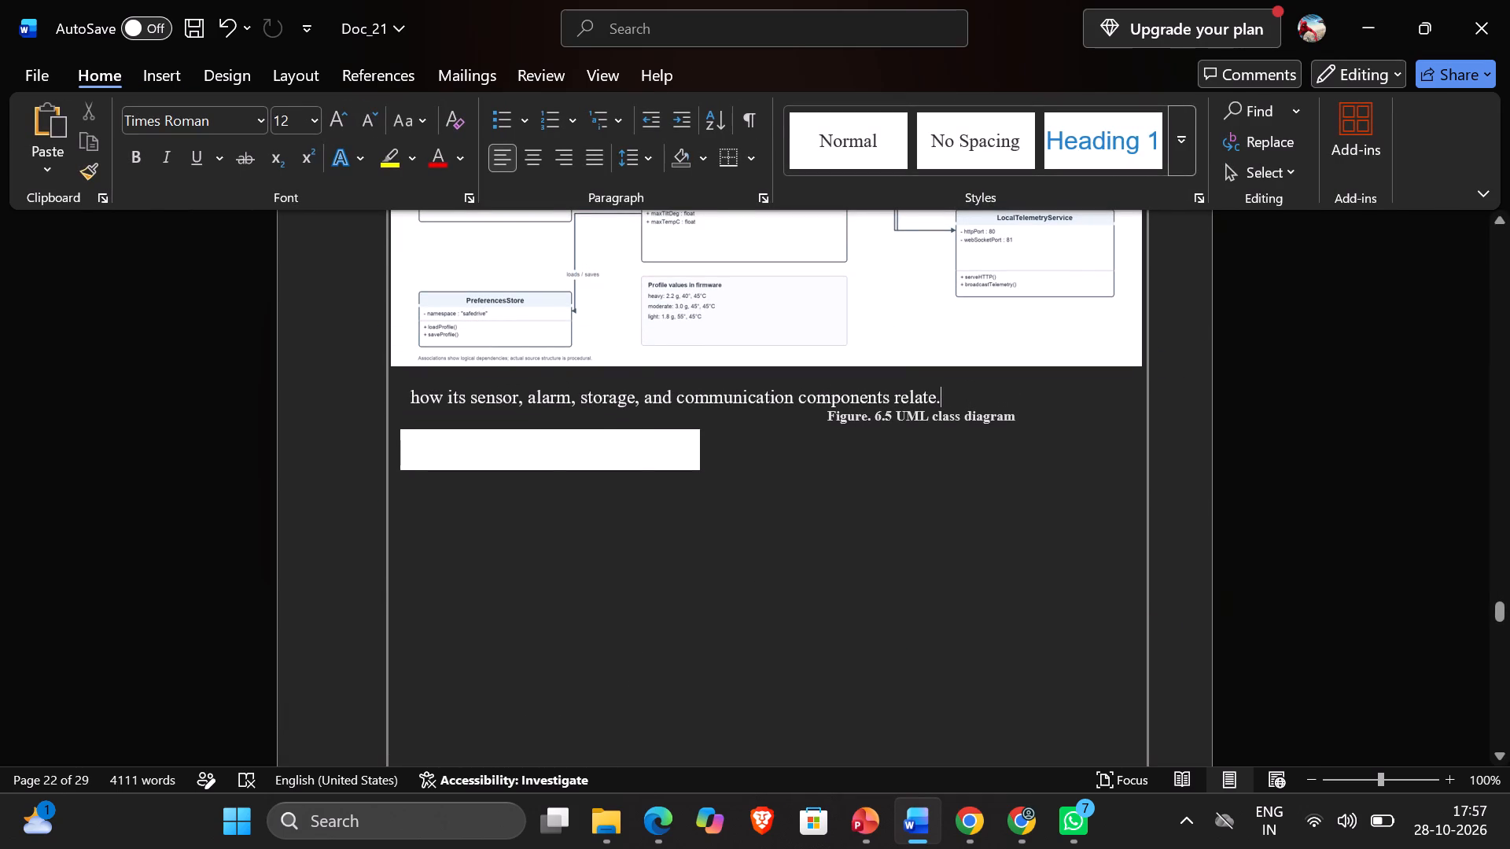
{"action": "right_click", "coordinate": [640, 446]}
{"action": "left_click", "coordinate": [746, 207]}
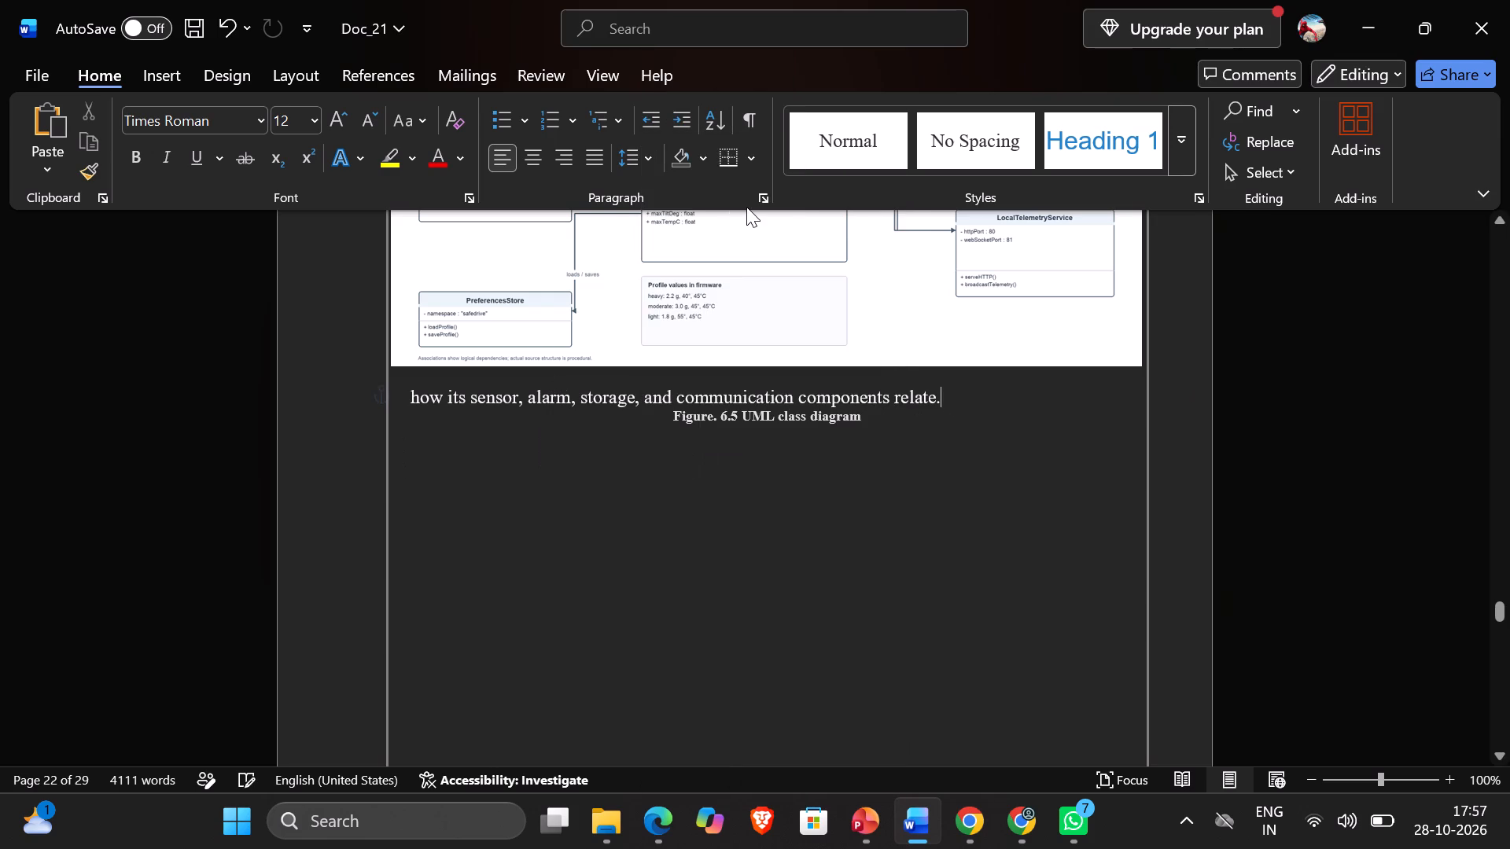
Delete the whole ESP32 description paragraph of the class diagram section, keeping the heading and the Figure 6.5 caption.
{"action": "key", "text": "BackSpace"}
{"action": "key", "text": "BackSpace"}
{"action": "key", "text": "BackSpace"}
{"action": "key", "text": "BackSpace"}
{"action": "key", "text": "BackSpace"}
{"action": "key", "text": "BackSpace"}
{"action": "key", "text": "BackSpace"}
{"action": "key", "text": "BackSpace"}
{"action": "key", "text": "BackSpace"}
{"action": "key", "text": "BackSpace"}
{"action": "key", "text": "BackSpace"}
{"action": "key", "text": "BackSpace"}
{"action": "key", "text": "BackSpace"}
{"action": "key", "text": "BackSpace"}
{"action": "key", "text": "BackSpace"}
{"action": "key", "text": "BackSpace"}
{"action": "key", "text": "BackSpace"}
{"action": "key", "text": "BackSpace"}
{"action": "key", "text": "BackSpace"}
{"action": "key", "text": "BackSpace"}
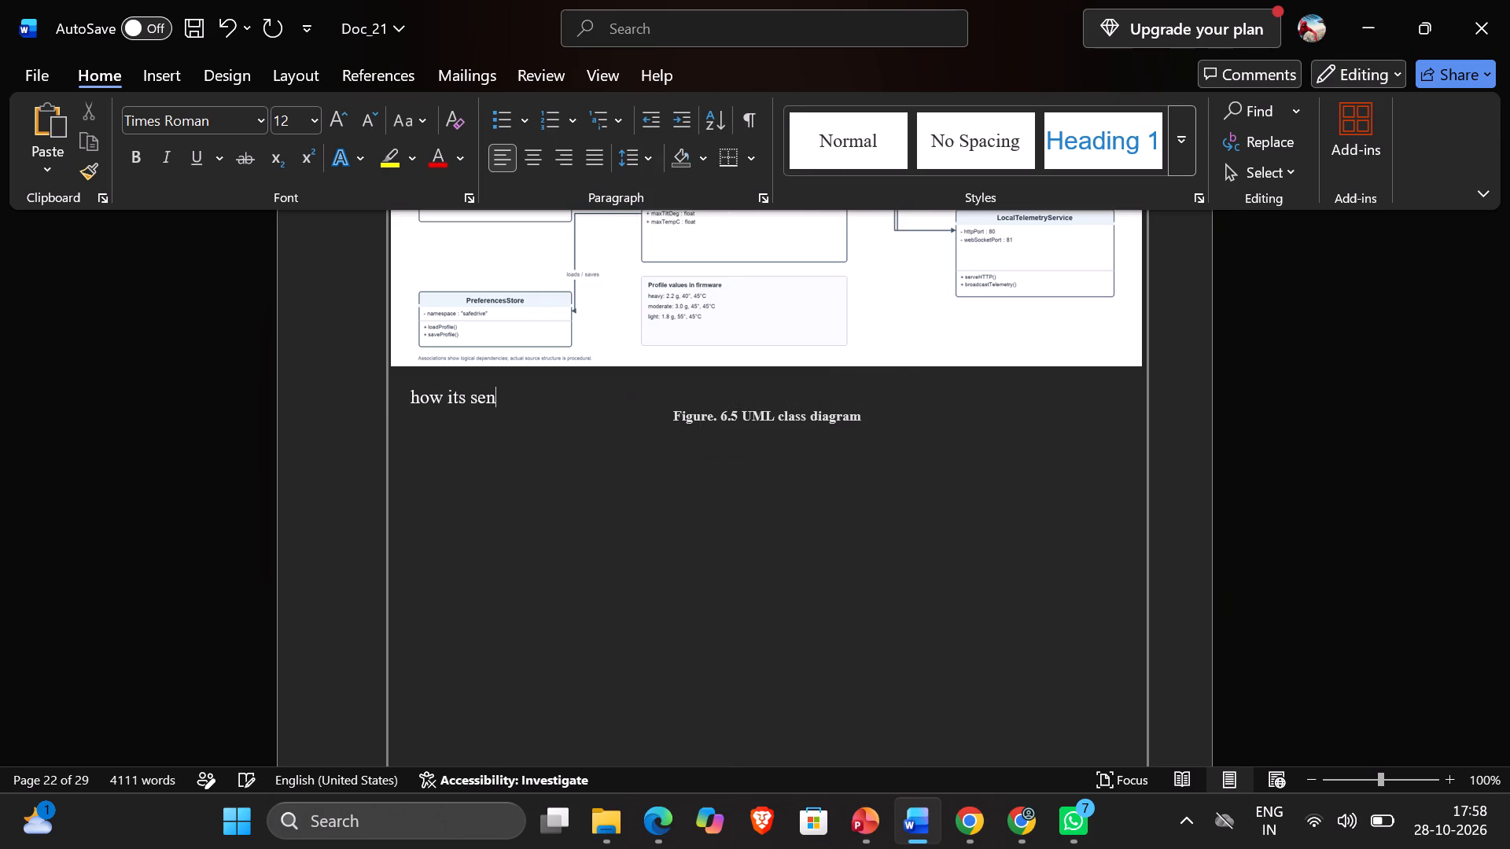
{"action": "key", "text": "BackSpace"}
{"action": "key", "text": "BackSpace"}
{"action": "key", "text": "BackSpace"}
{"action": "key", "text": "BackSpace"}
{"action": "key", "text": "BackSpace"}
{"action": "key", "text": "BackSpace"}
{"action": "key", "text": "BackSpace"}
{"action": "key", "text": "BackSpace"}
{"action": "key", "text": "BackSpace"}
{"action": "key", "text": "BackSpace"}
{"action": "key", "text": "BackSpace"}
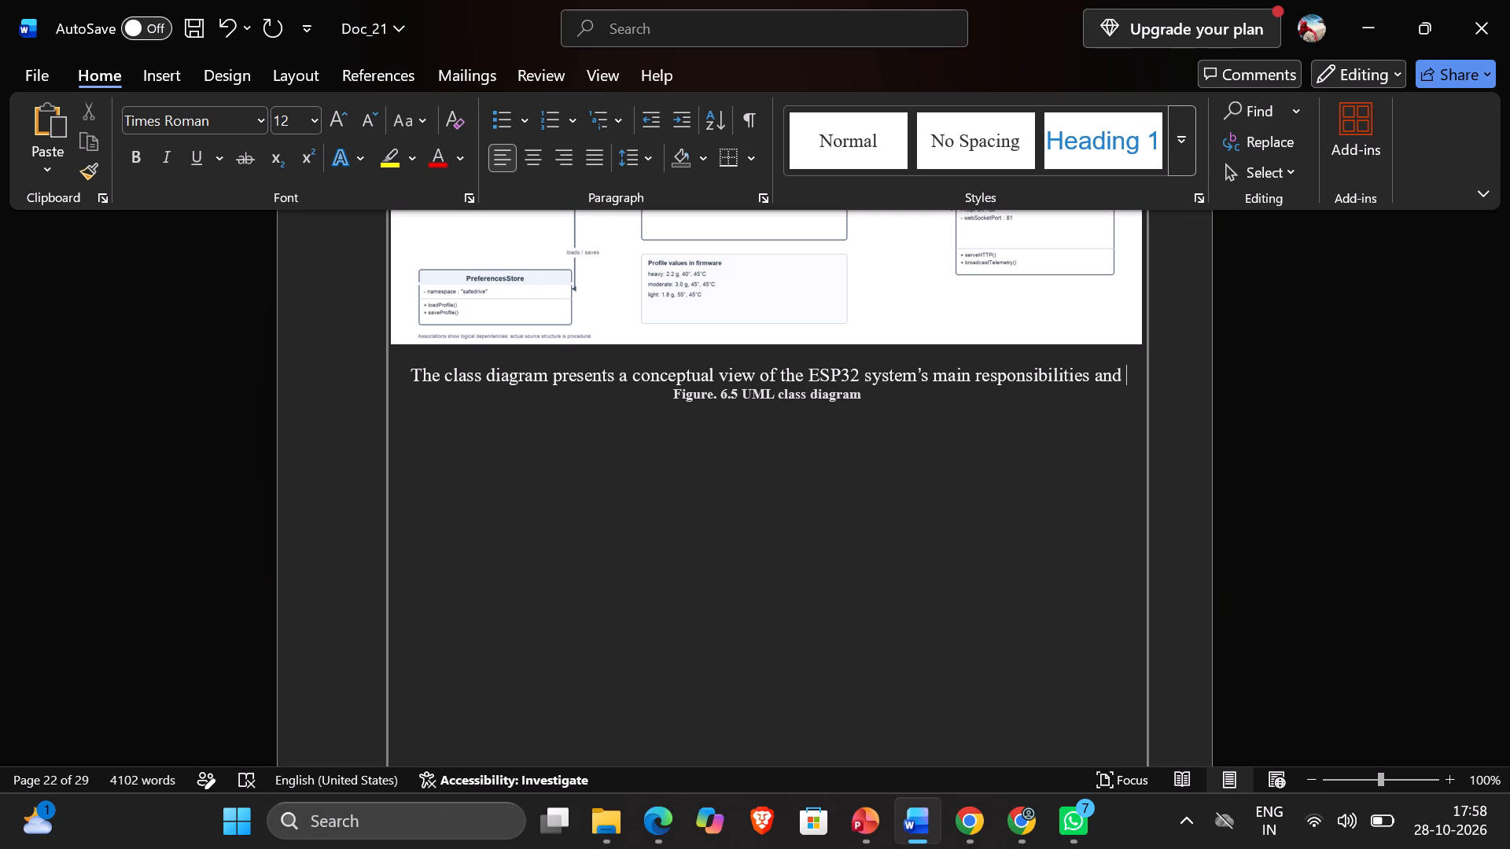
{"action": "key", "text": "BackSpace"}
{"action": "key", "text": "BackSpace"}
{"action": "key", "text": "BackSpace"}
{"action": "key", "text": "BackSpace"}
{"action": "key", "text": "BackSpace"}
{"action": "key", "text": "BackSpace"}
{"action": "key", "text": "BackSpace"}
{"action": "key", "text": "BackSpace"}
{"action": "key", "text": "BackSpace"}
{"action": "key", "text": "BackSpace"}
{"action": "key", "text": "BackSpace"}
{"action": "key", "text": "BackSpace"}
{"action": "key", "text": "BackSpace"}
{"action": "key", "text": "BackSpace"}
{"action": "key", "text": "BackSpace"}
{"action": "key", "text": "BackSpace"}
{"action": "key", "text": "BackSpace"}
{"action": "key", "text": "BackSpace"}
{"action": "key", "text": "BackSpace"}
{"action": "key", "text": "BackSpace"}
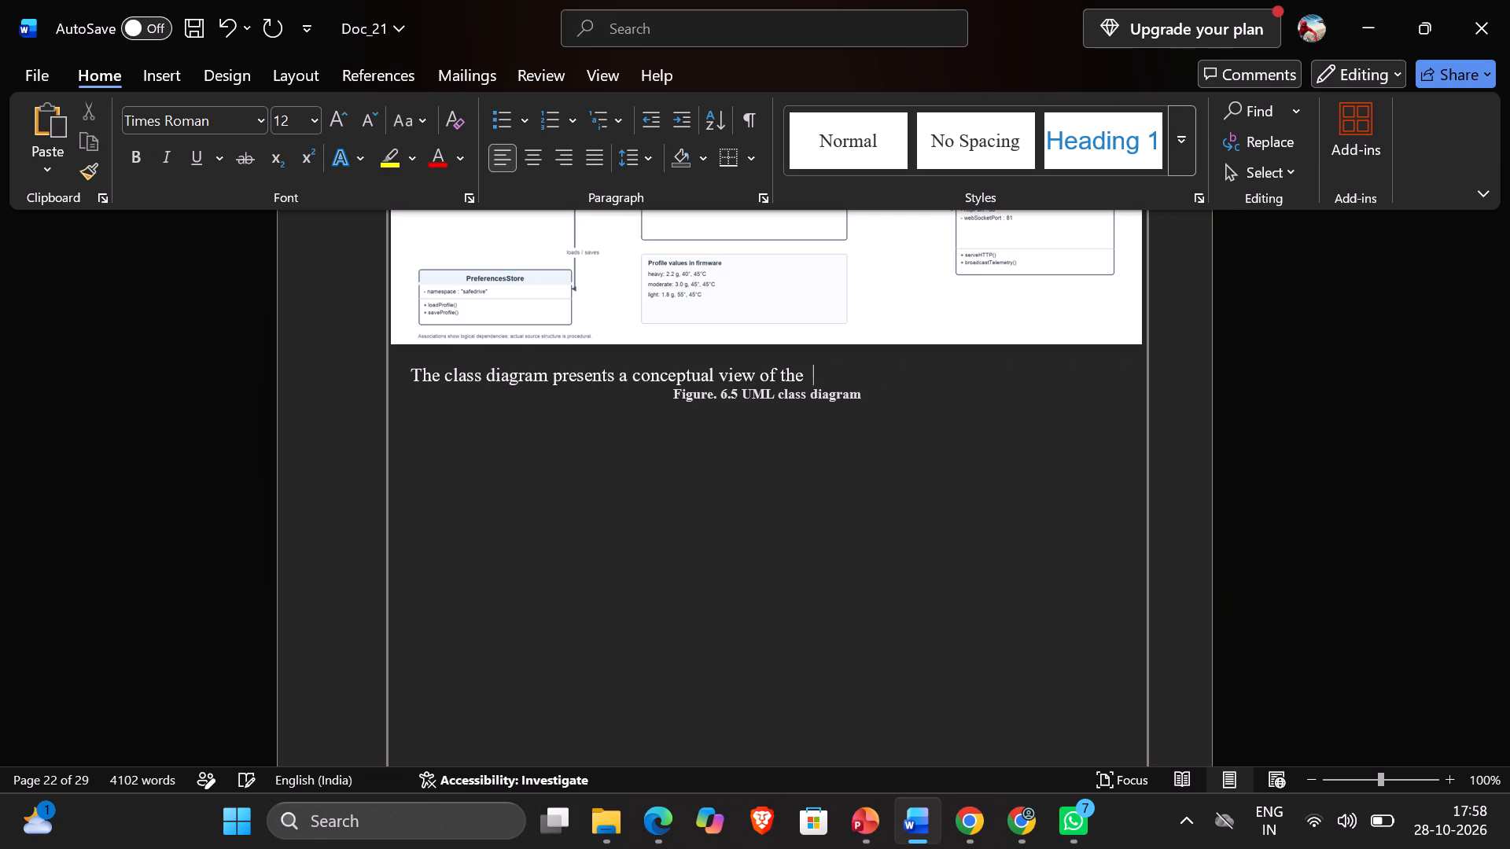
{"action": "key", "text": "BackSpace"}
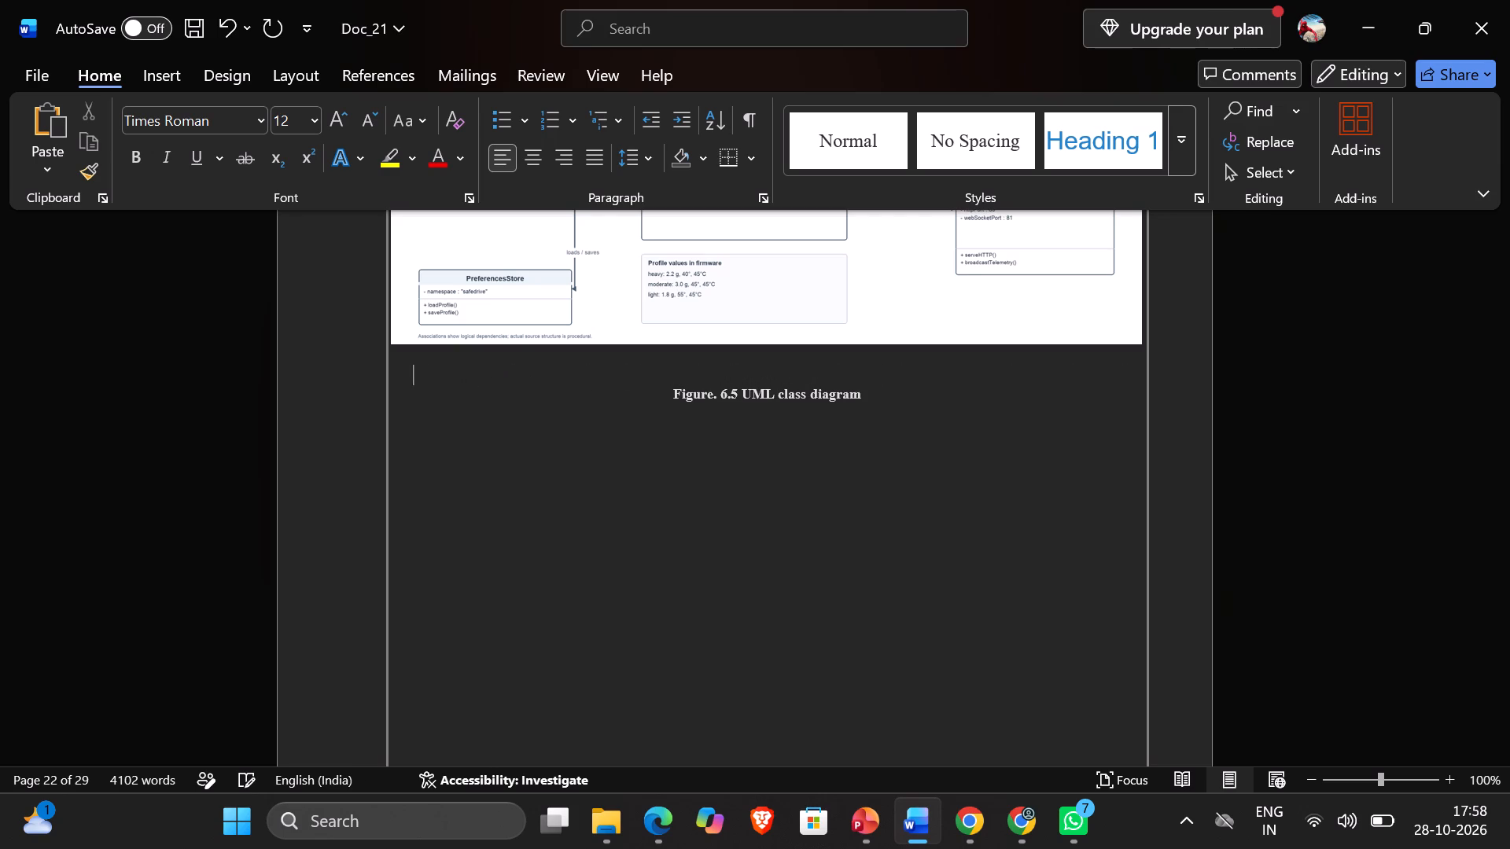
Add a blank line under the 6.5.2 Class Diagram heading and remove the old Safe Drive Class Diagram picture.
{"action": "scroll", "coordinate": [1025, 335], "scroll_direction": "up", "scroll_amount": 3}
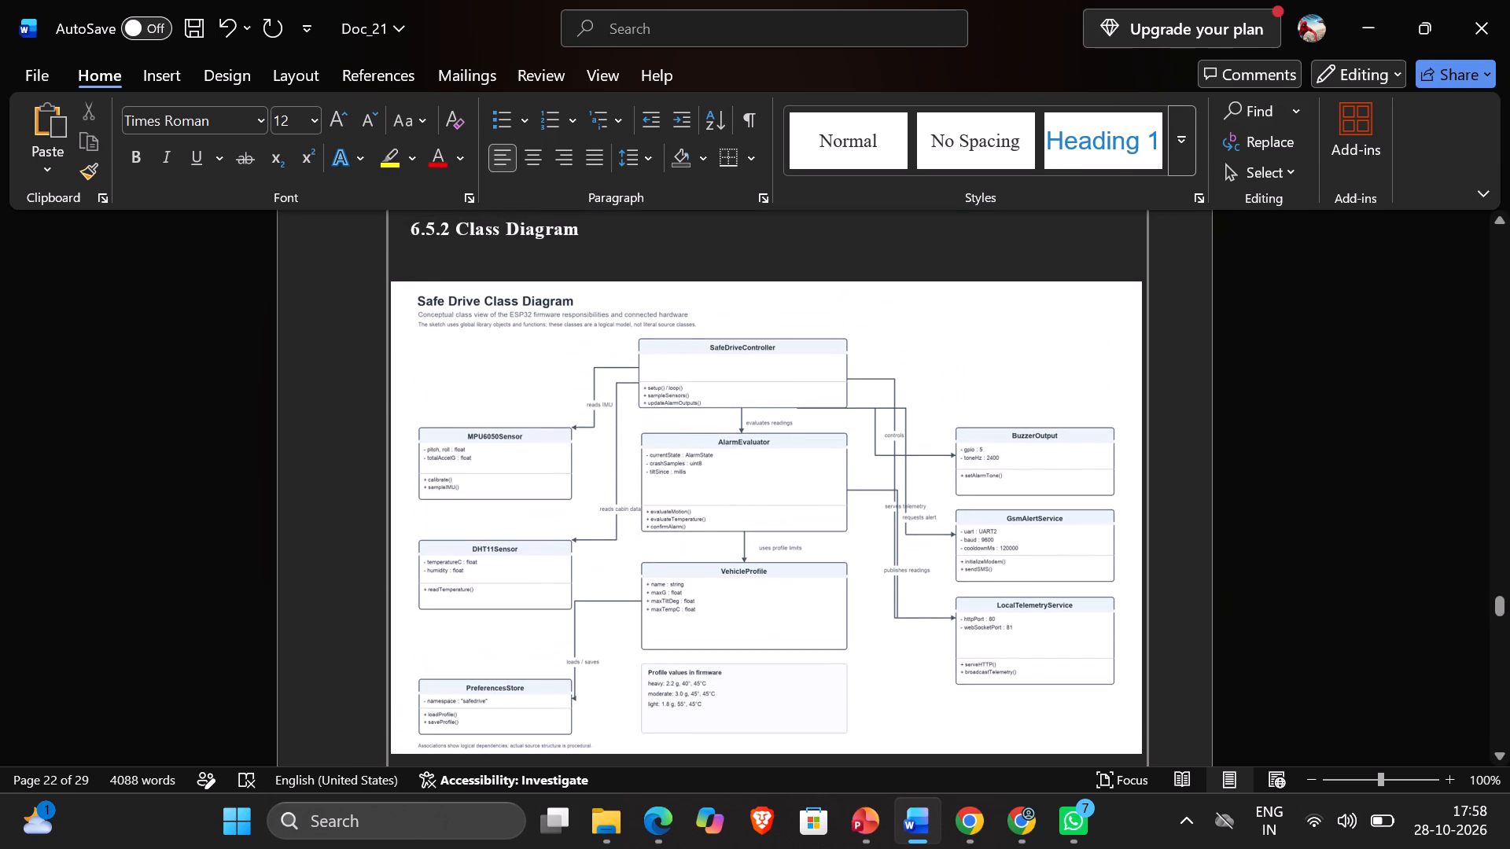
{"action": "left_click", "coordinate": [646, 233]}
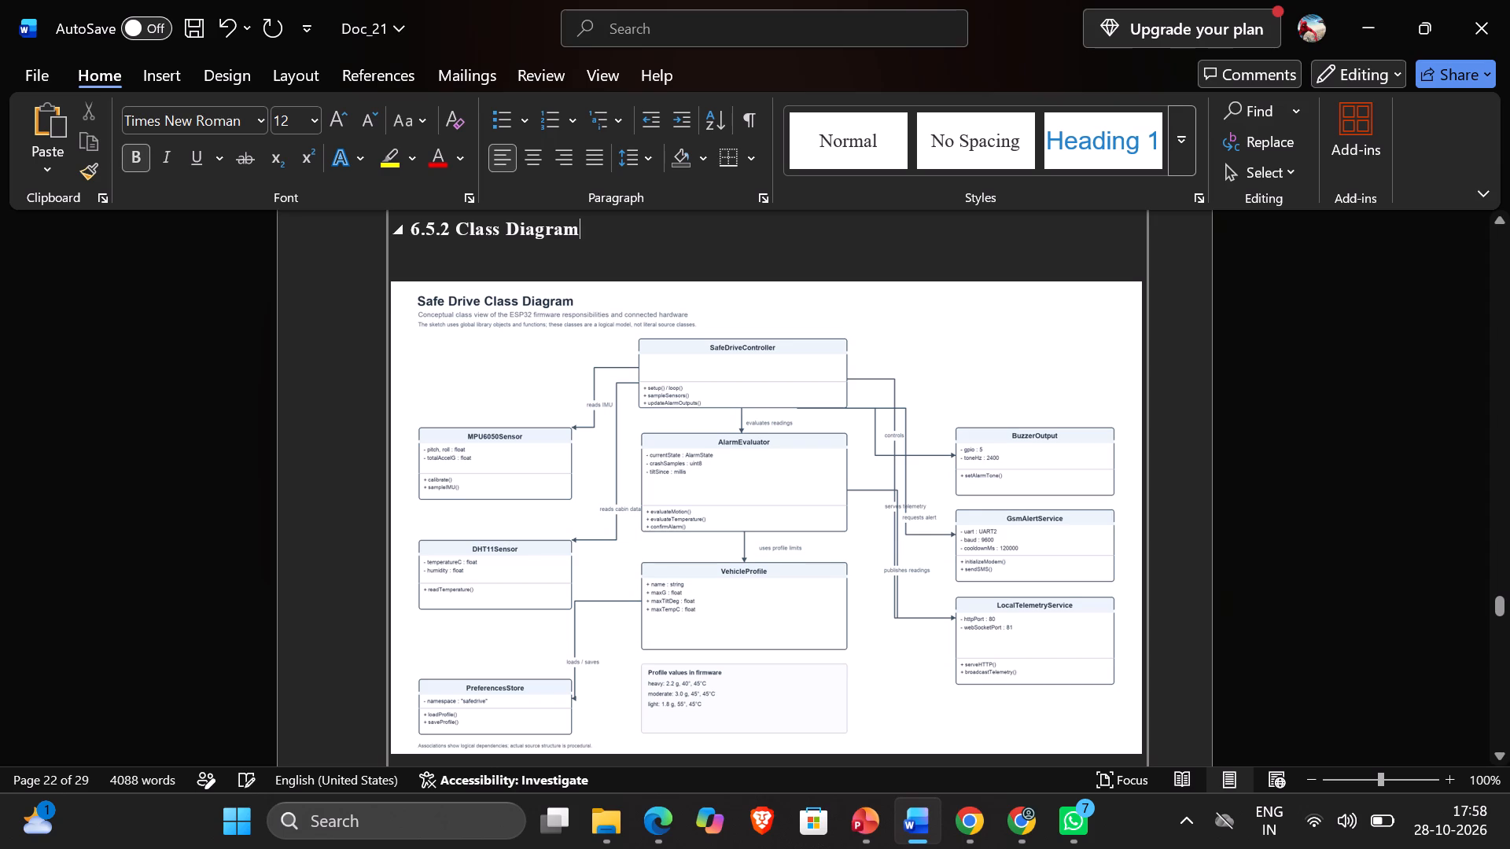
{"action": "key", "text": "Return"}
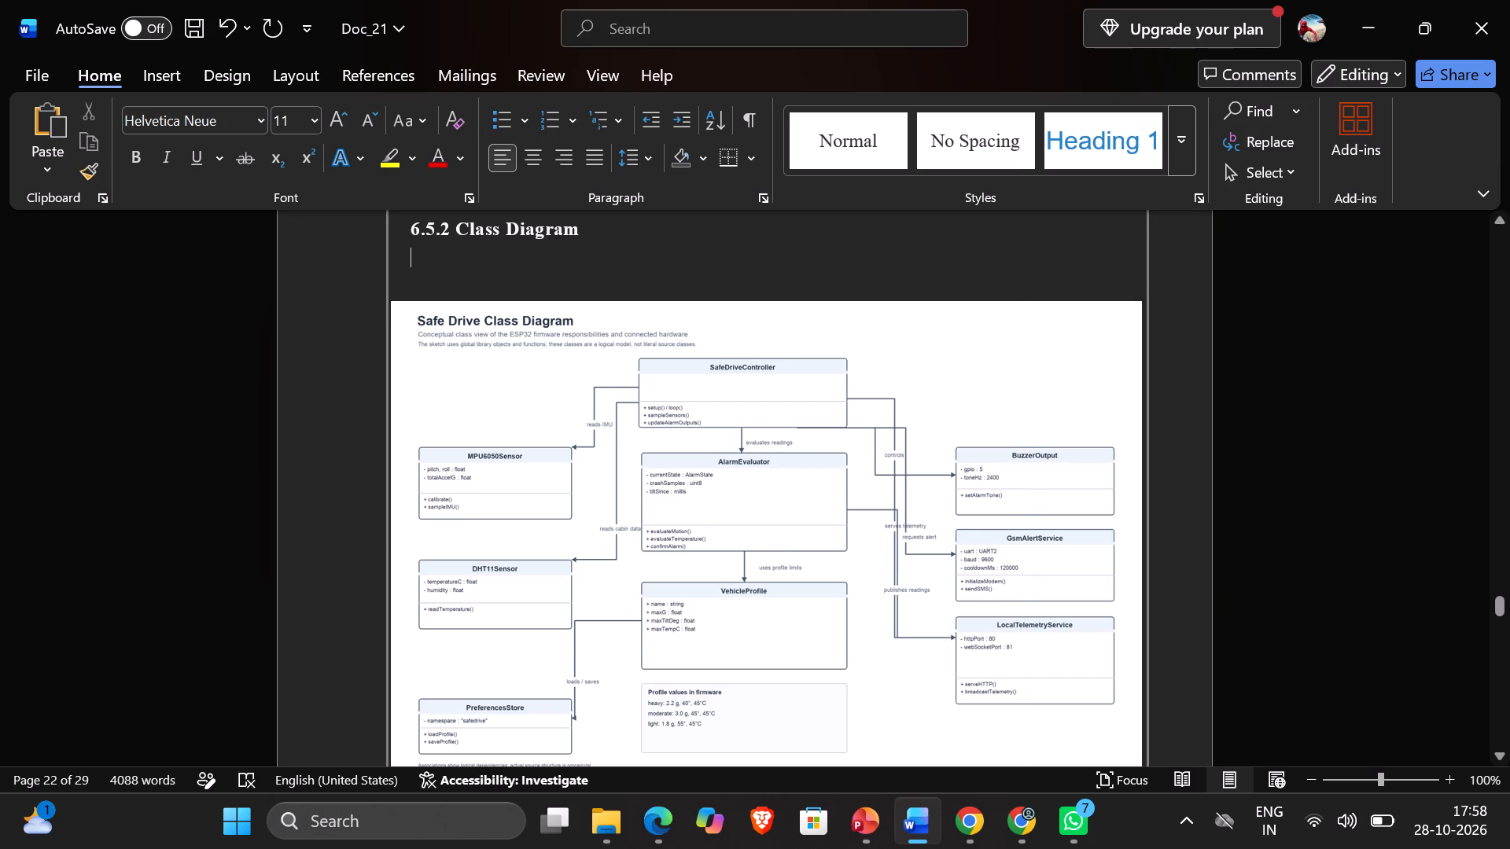
{"action": "right_click", "coordinate": [757, 506]}
{"action": "left_click", "coordinate": [856, 162]}
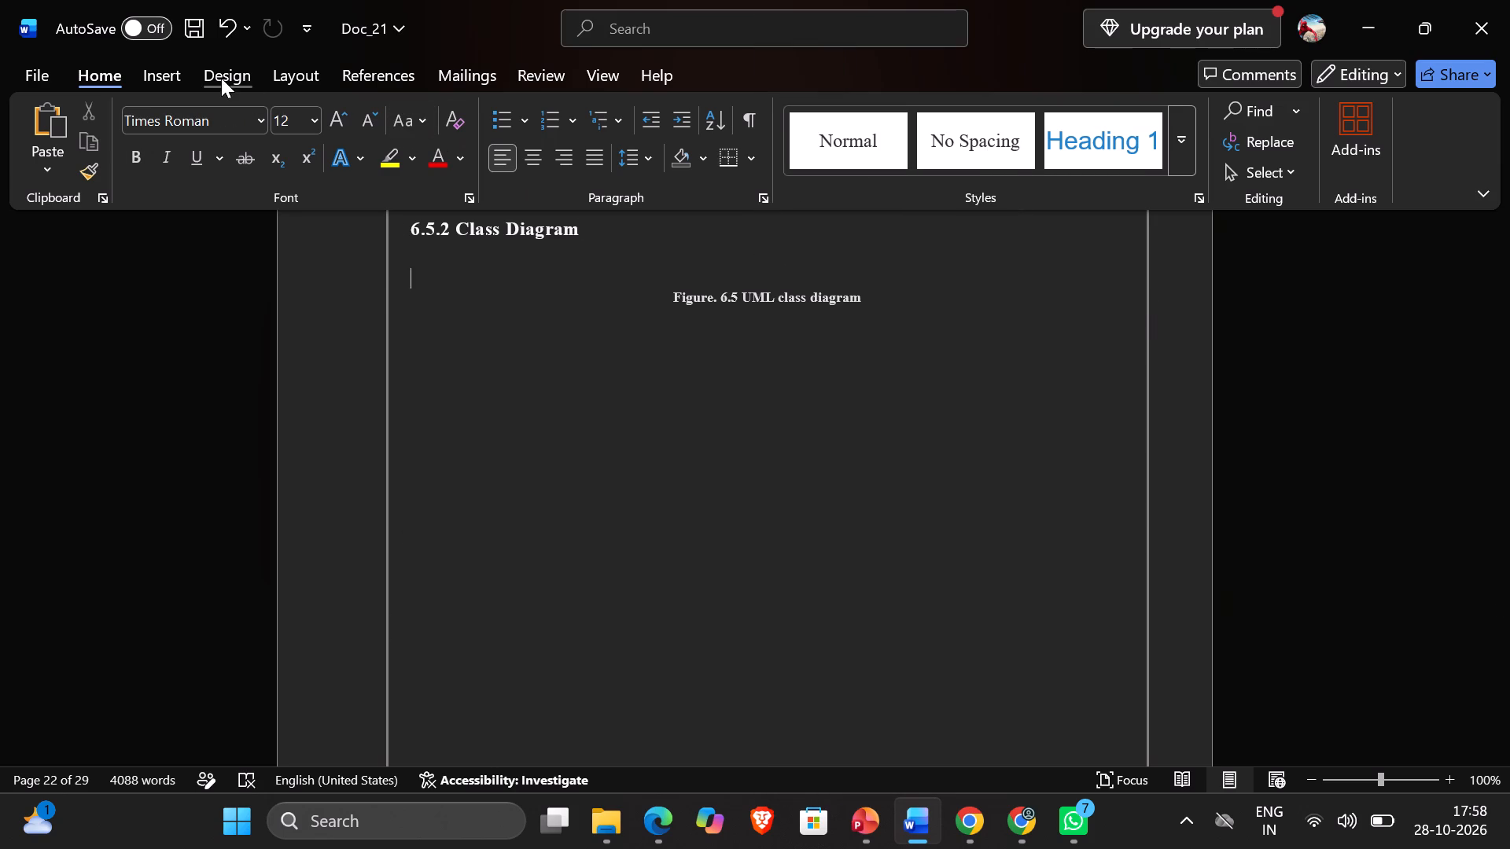
Insert the recent image named class from this device above the Figure 6.5 UML class diagram caption.
{"action": "left_click", "coordinate": [176, 75]}
{"action": "left_click", "coordinate": [249, 155]}
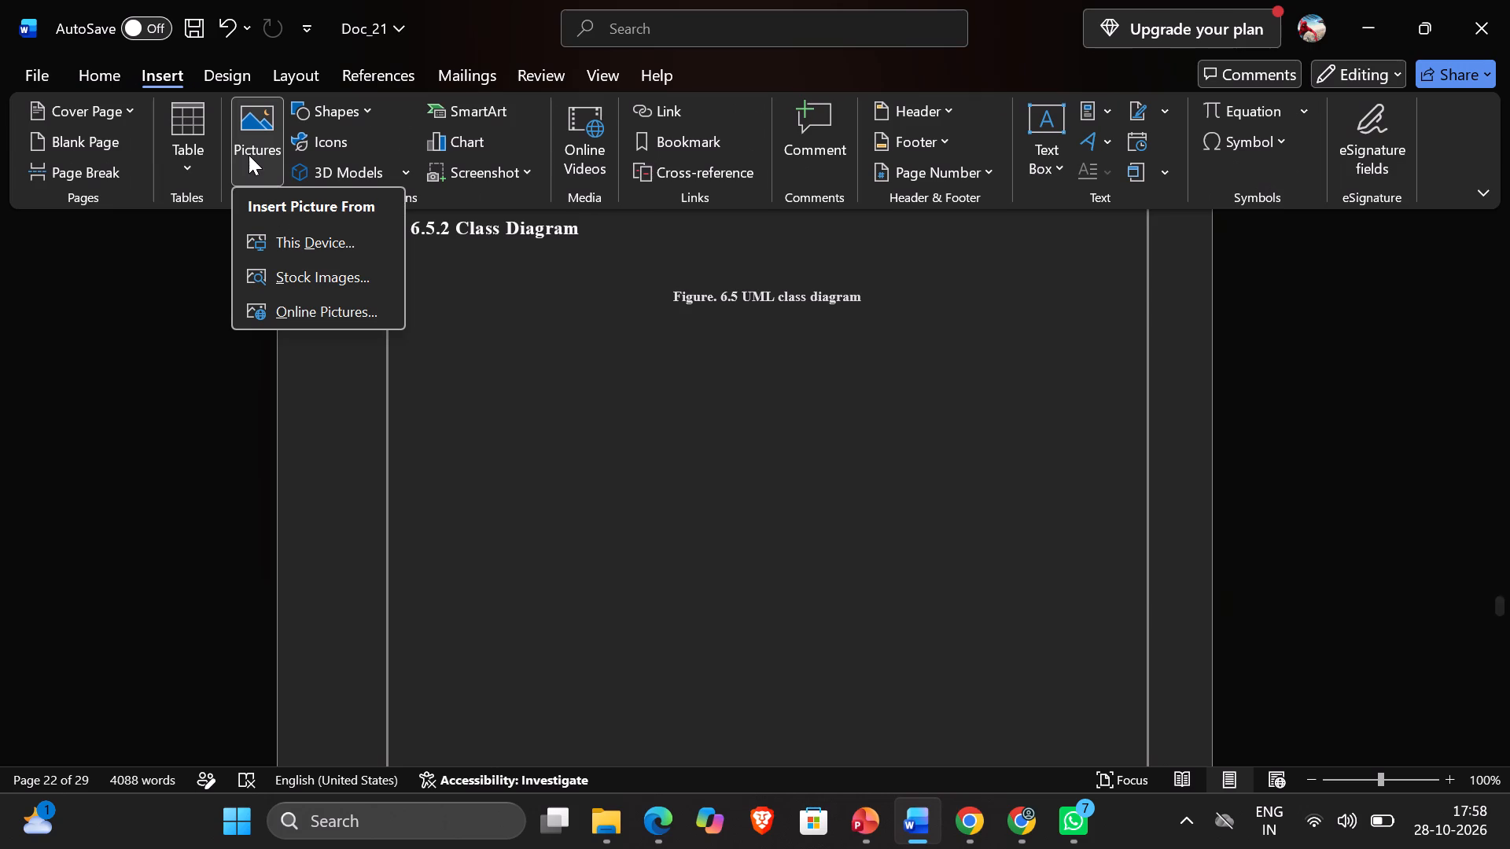
{"action": "left_click", "coordinate": [293, 242]}
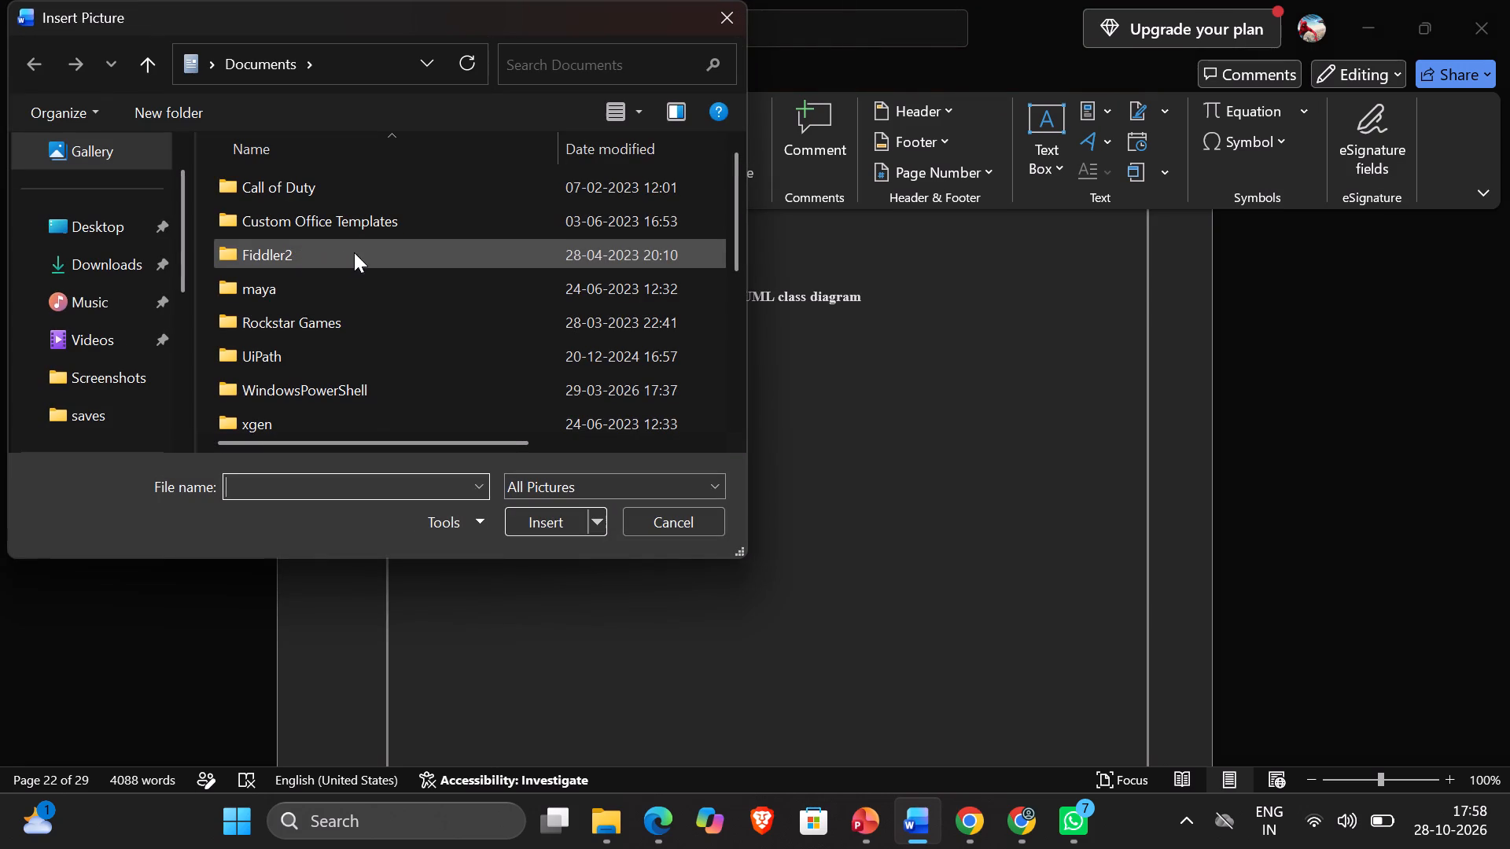
{"action": "scroll", "coordinate": [112, 191], "scroll_direction": "up", "scroll_amount": 2}
{"action": "left_click", "coordinate": [114, 175]}
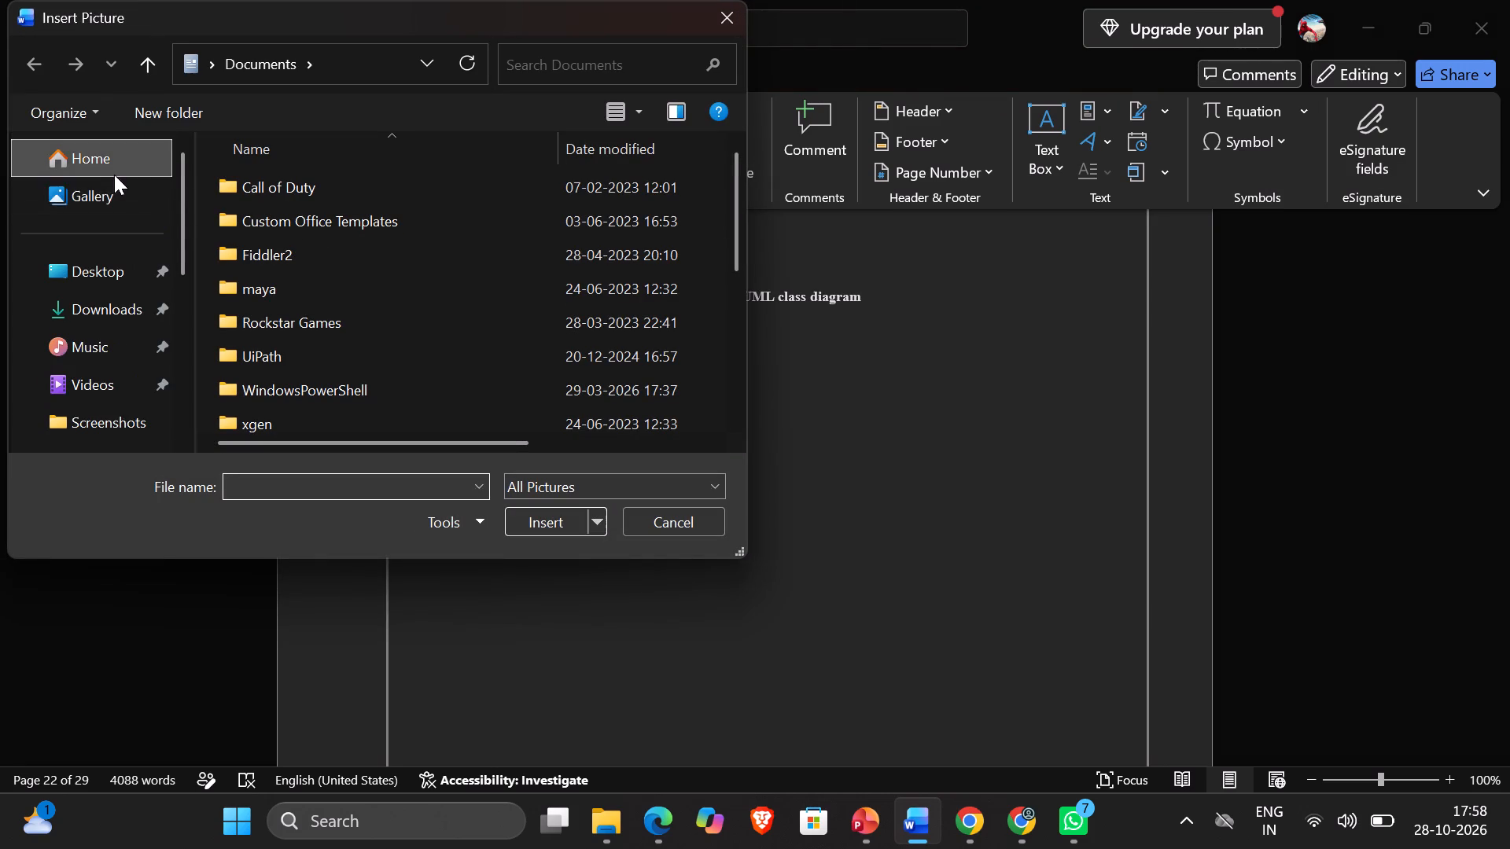
{"action": "scroll", "coordinate": [340, 252], "scroll_direction": "down", "scroll_amount": 1}
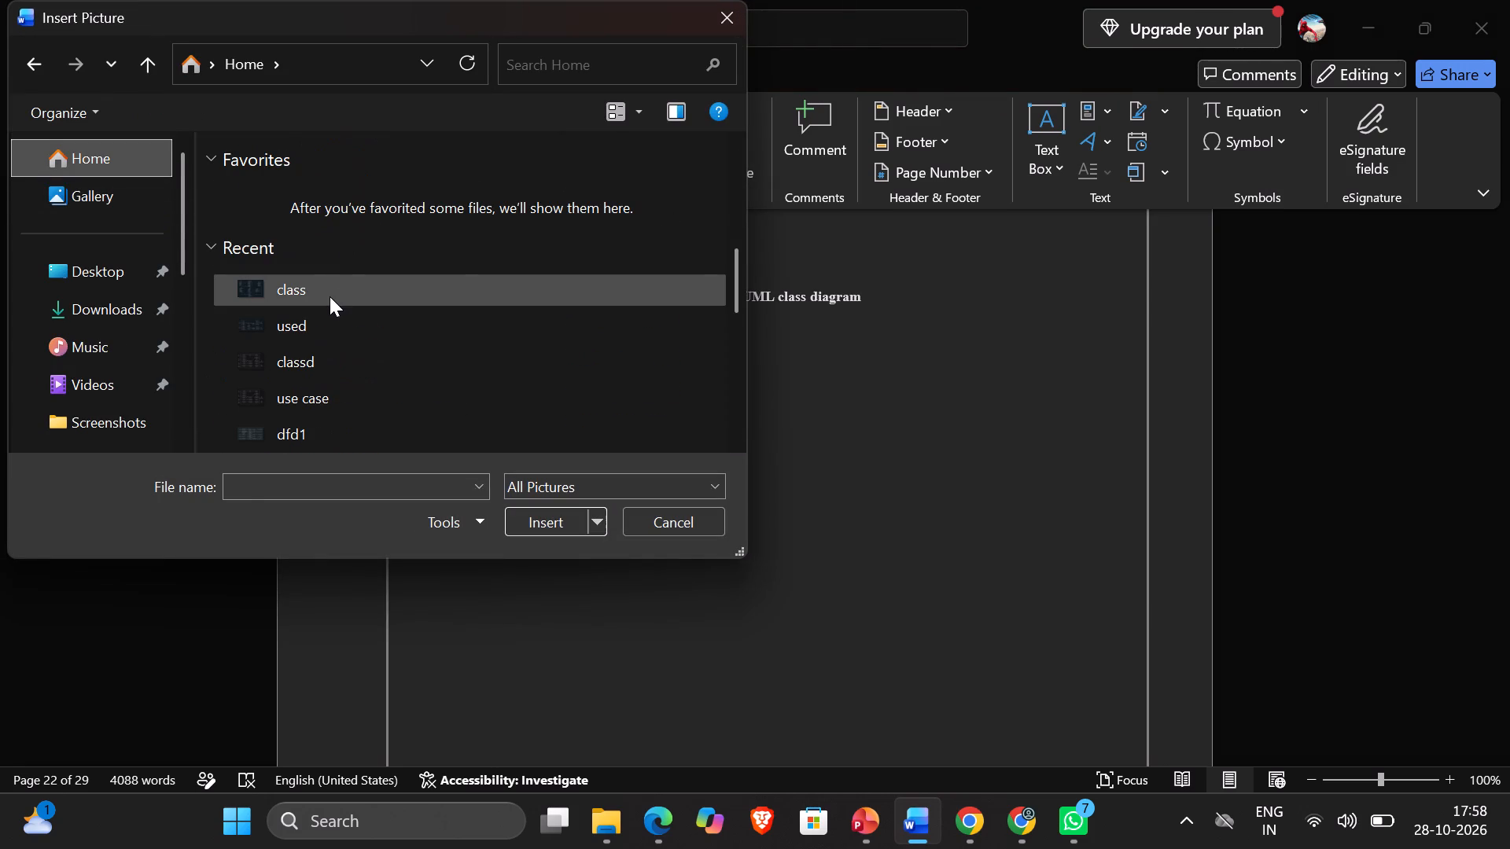
{"action": "left_click", "coordinate": [330, 296]}
{"action": "left_click", "coordinate": [547, 513]}
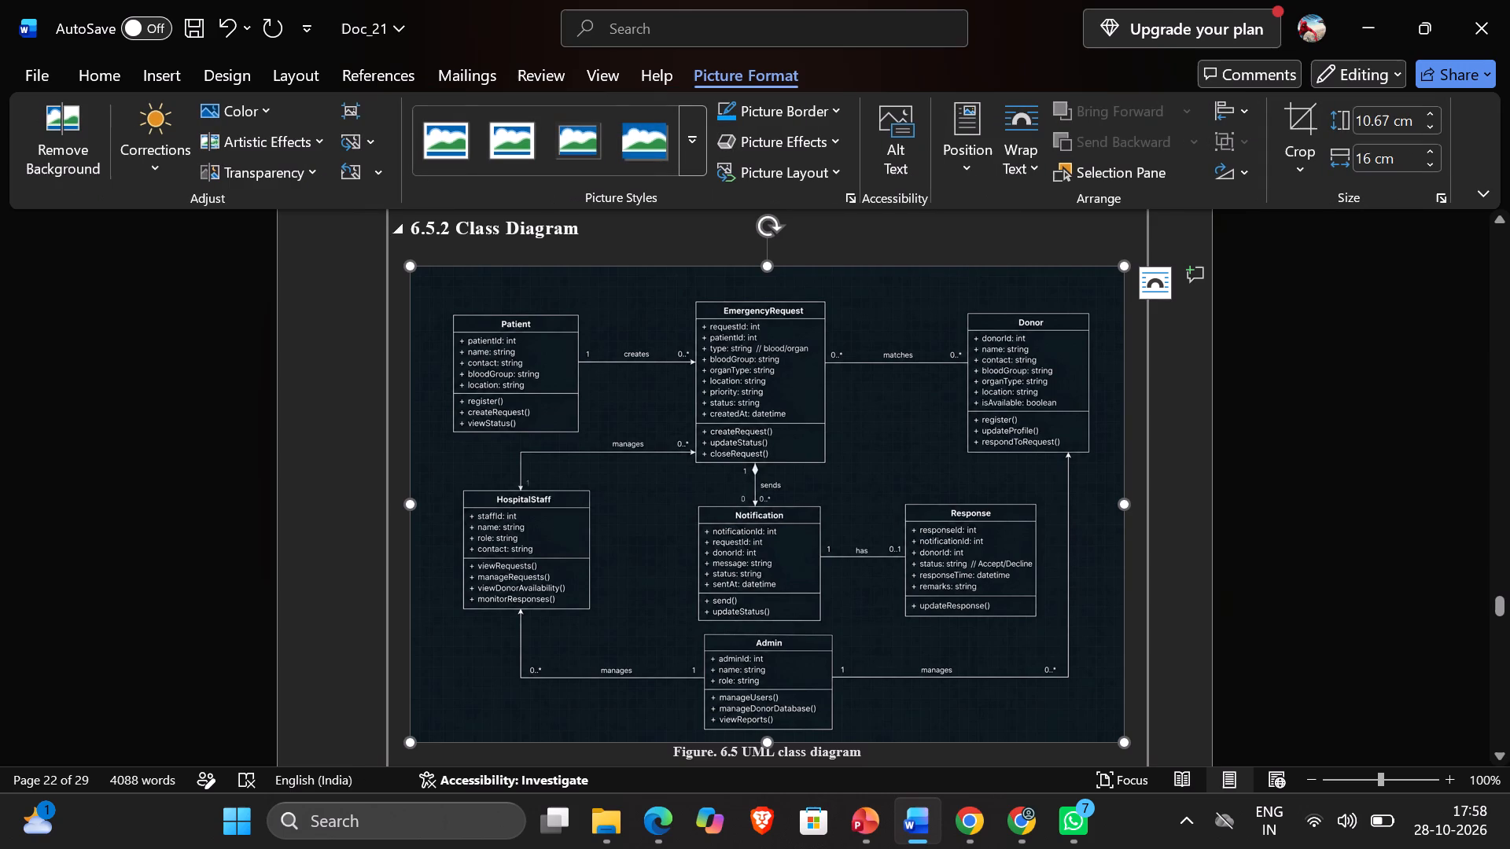
Add two blank lines between the 6.5.2 heading and the class diagram picture, and one between the picture and its caption.
{"action": "left_click", "coordinate": [632, 240]}
{"action": "key", "text": "Return"}
{"action": "key", "text": "Return"}
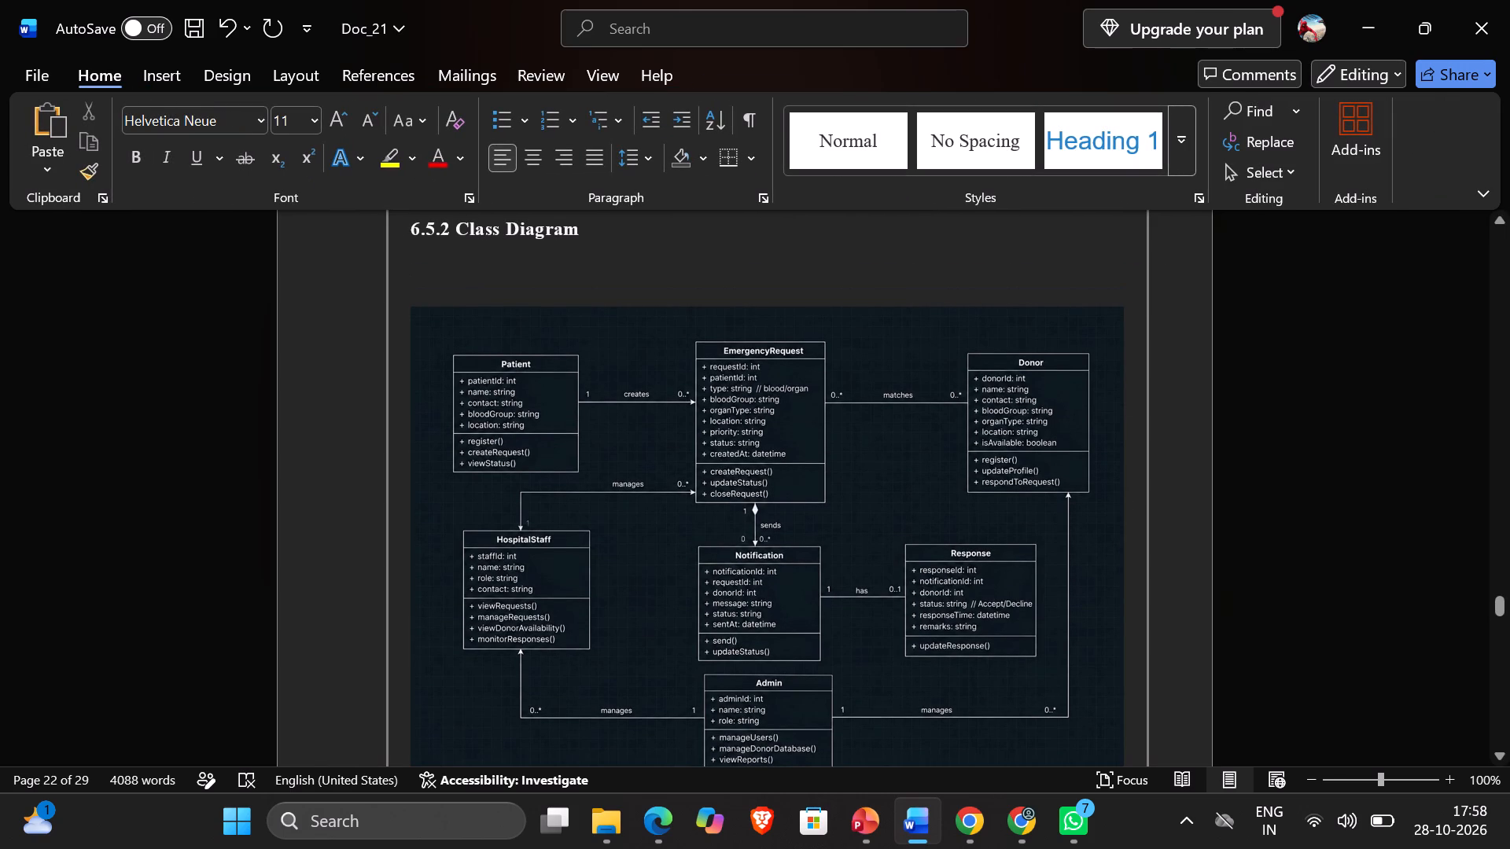
{"action": "scroll", "coordinate": [768, 262], "scroll_direction": "down", "scroll_amount": 2}
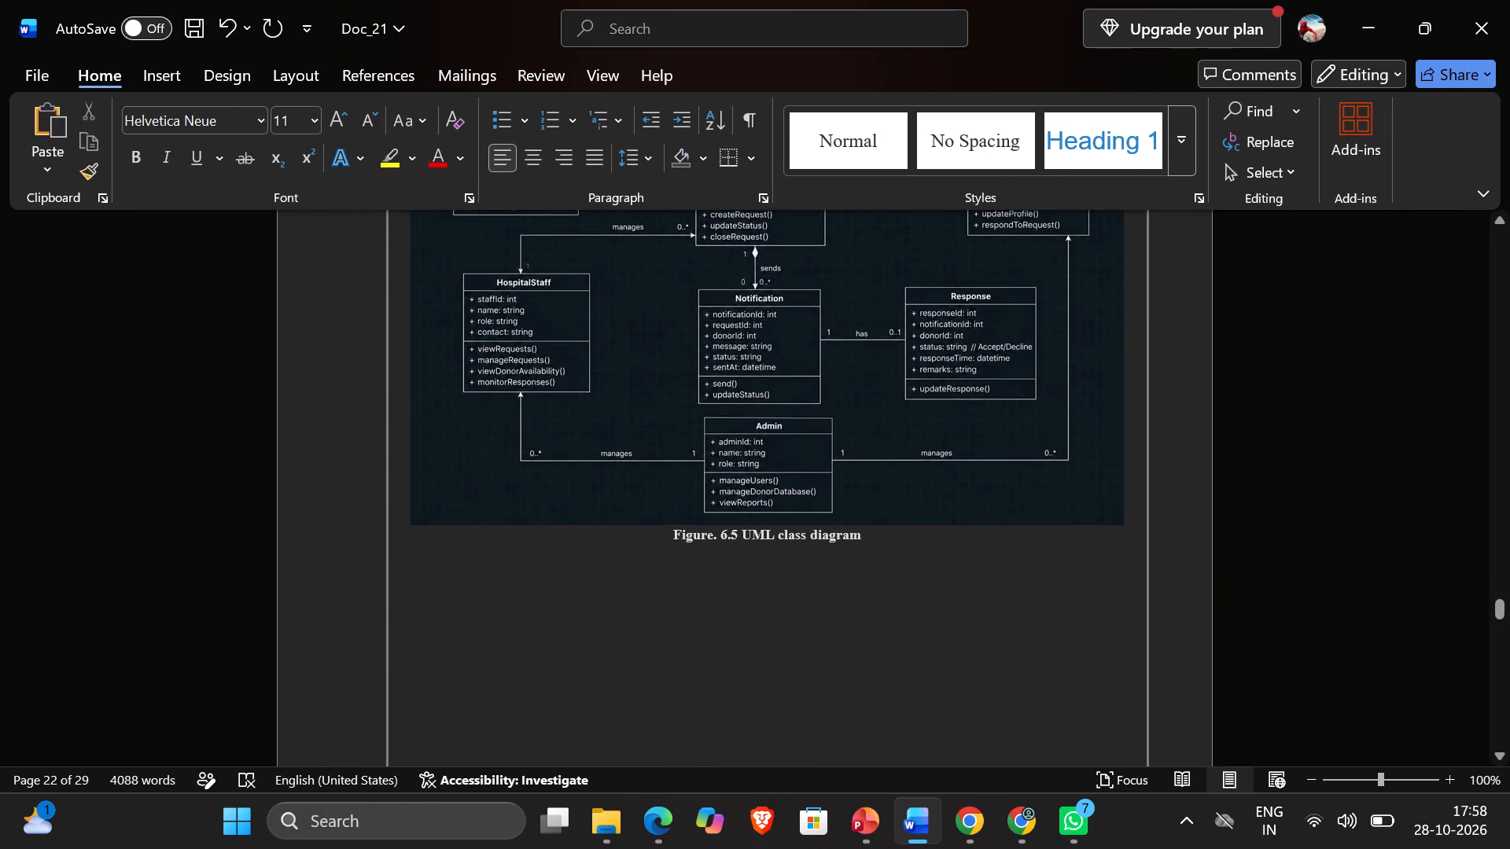
{"action": "left_click", "coordinate": [1132, 521]}
{"action": "key", "text": "Return"}
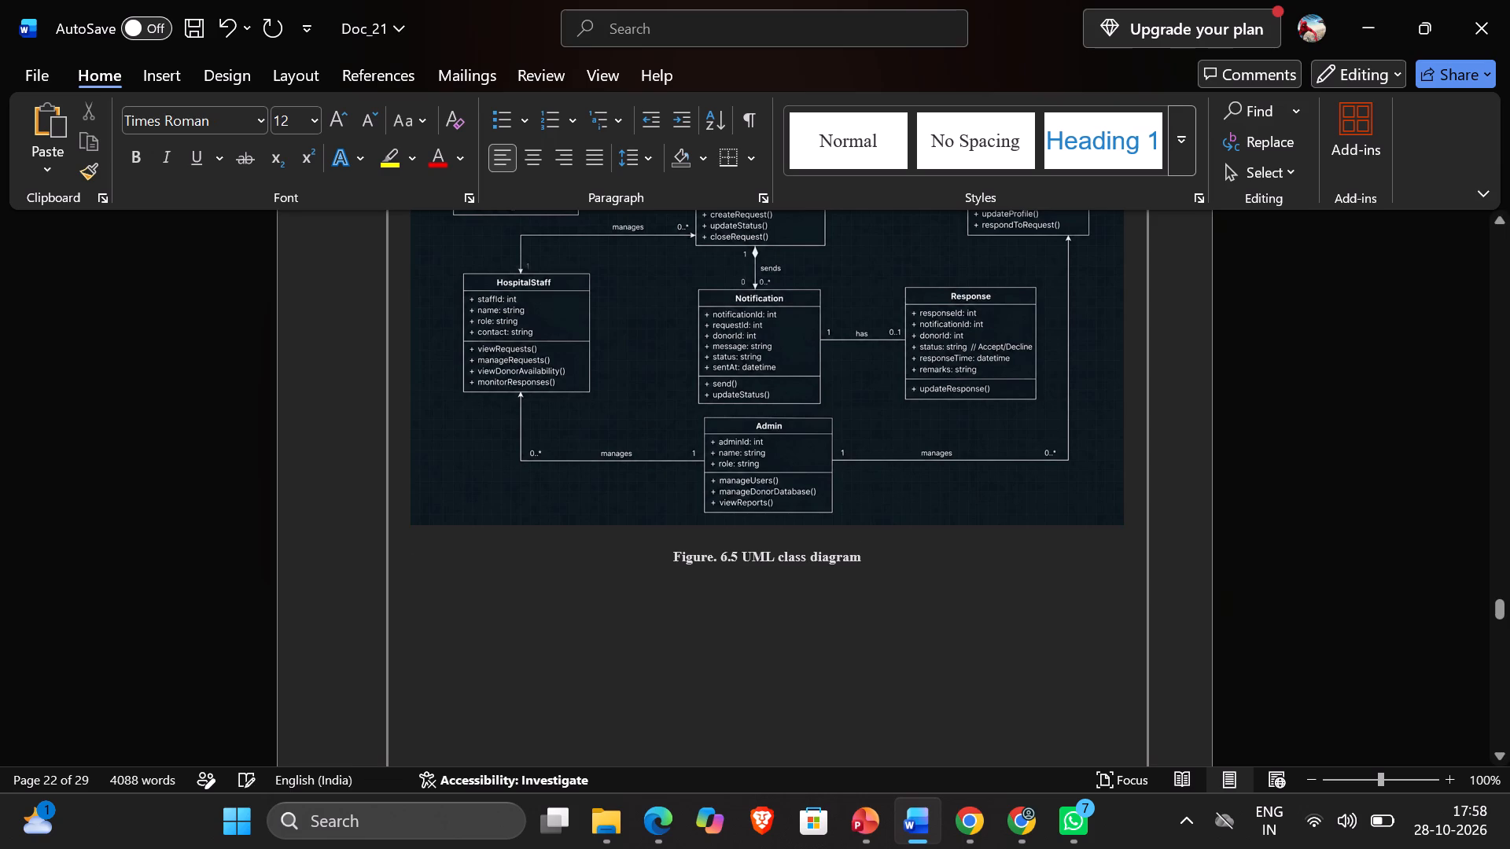
Check the class diagram page's layout and find the old Safe Drive Object Diagram picture in the object diagram section.
{"action": "scroll", "coordinate": [1015, 652], "scroll_direction": "down", "scroll_amount": 2}
{"action": "scroll", "coordinate": [1015, 652], "scroll_direction": "up", "scroll_amount": 2}
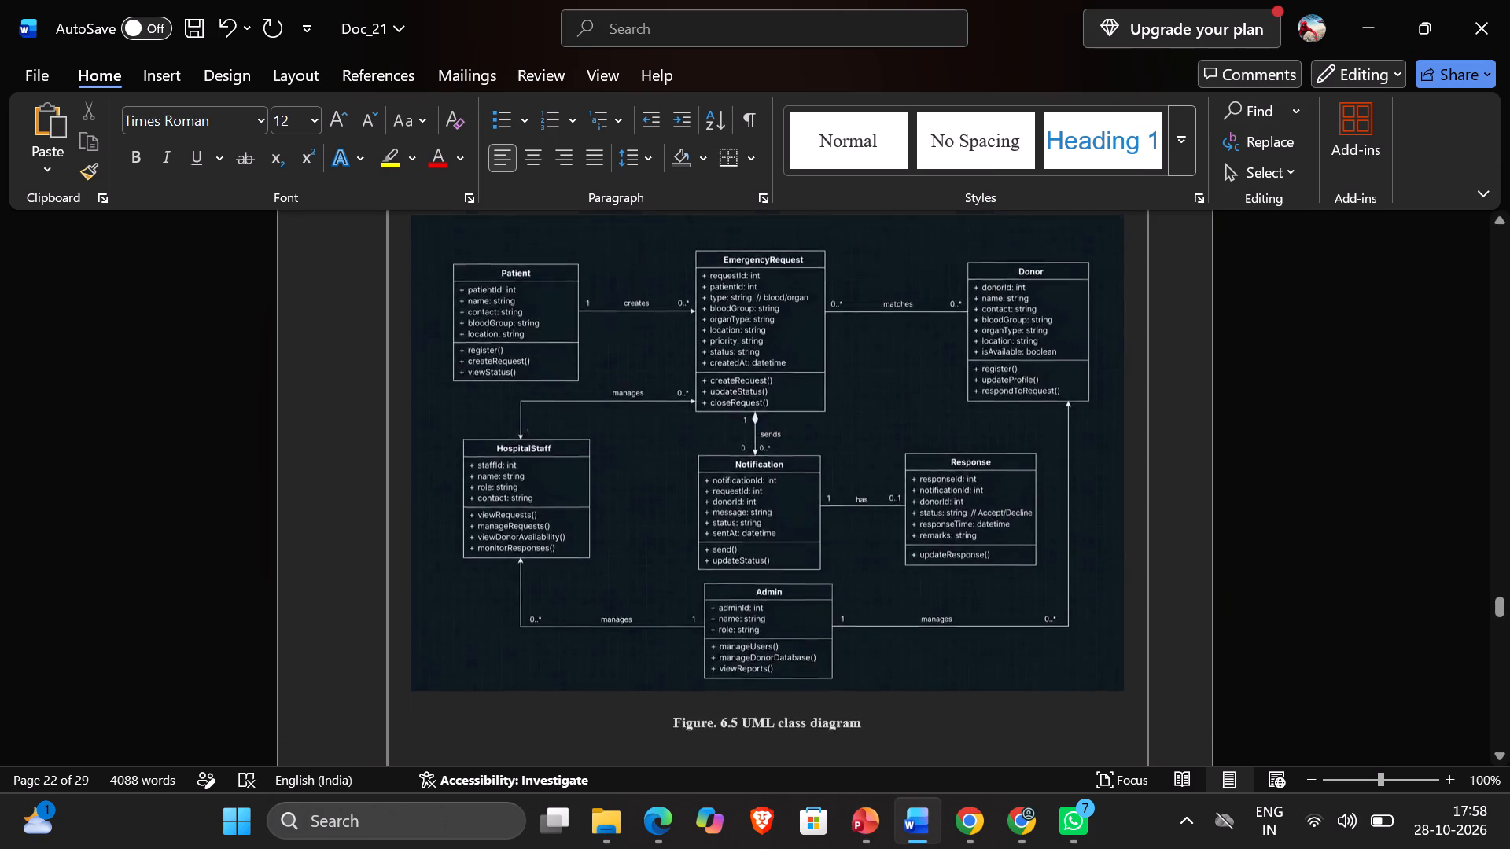
{"action": "scroll", "coordinate": [1015, 652], "scroll_direction": "up", "scroll_amount": 2}
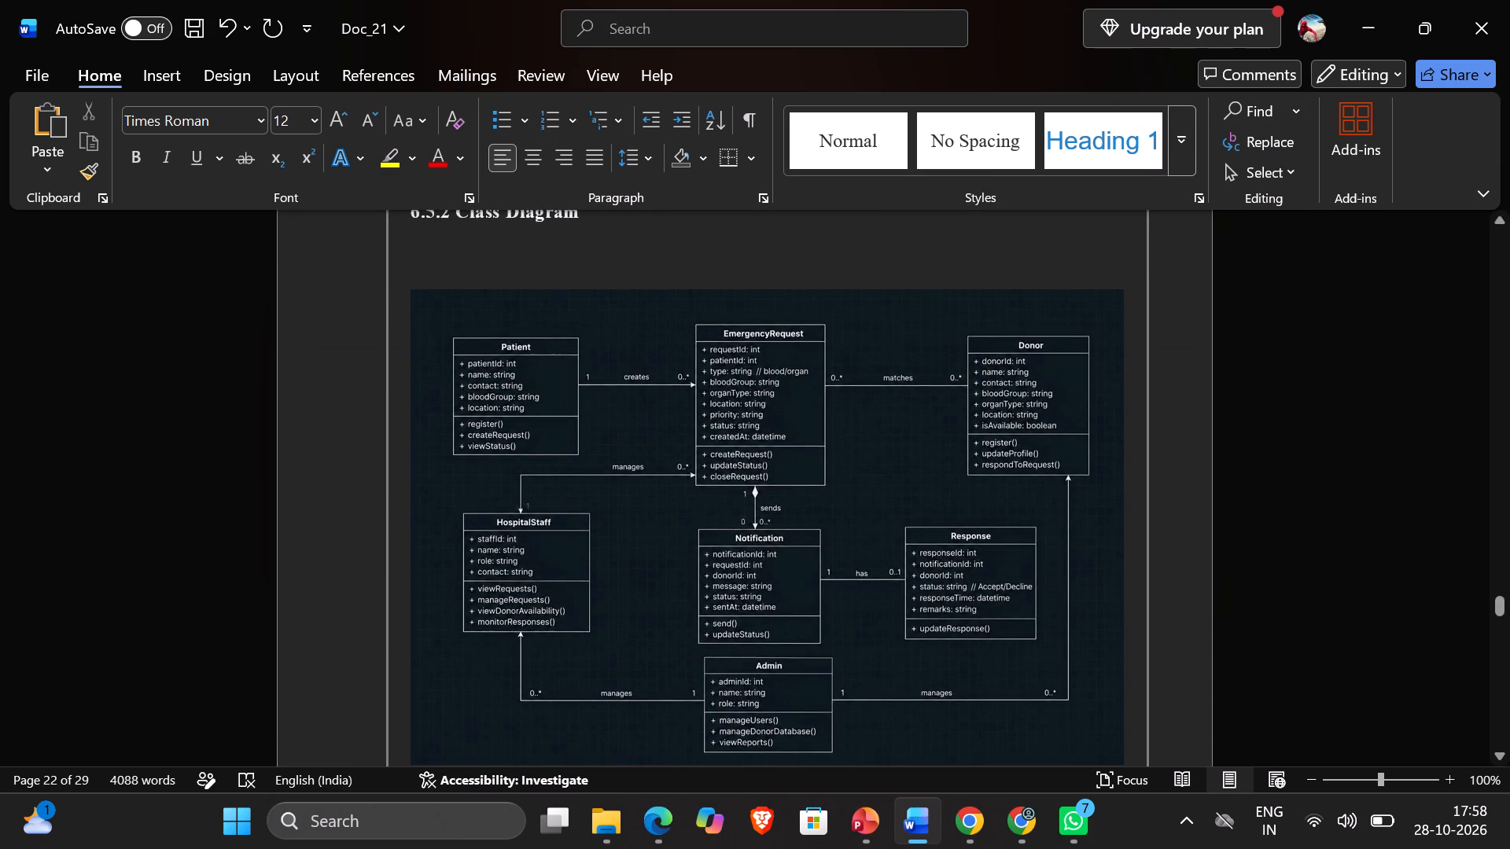
{"action": "scroll", "coordinate": [1015, 652], "scroll_direction": "up", "scroll_amount": 1}
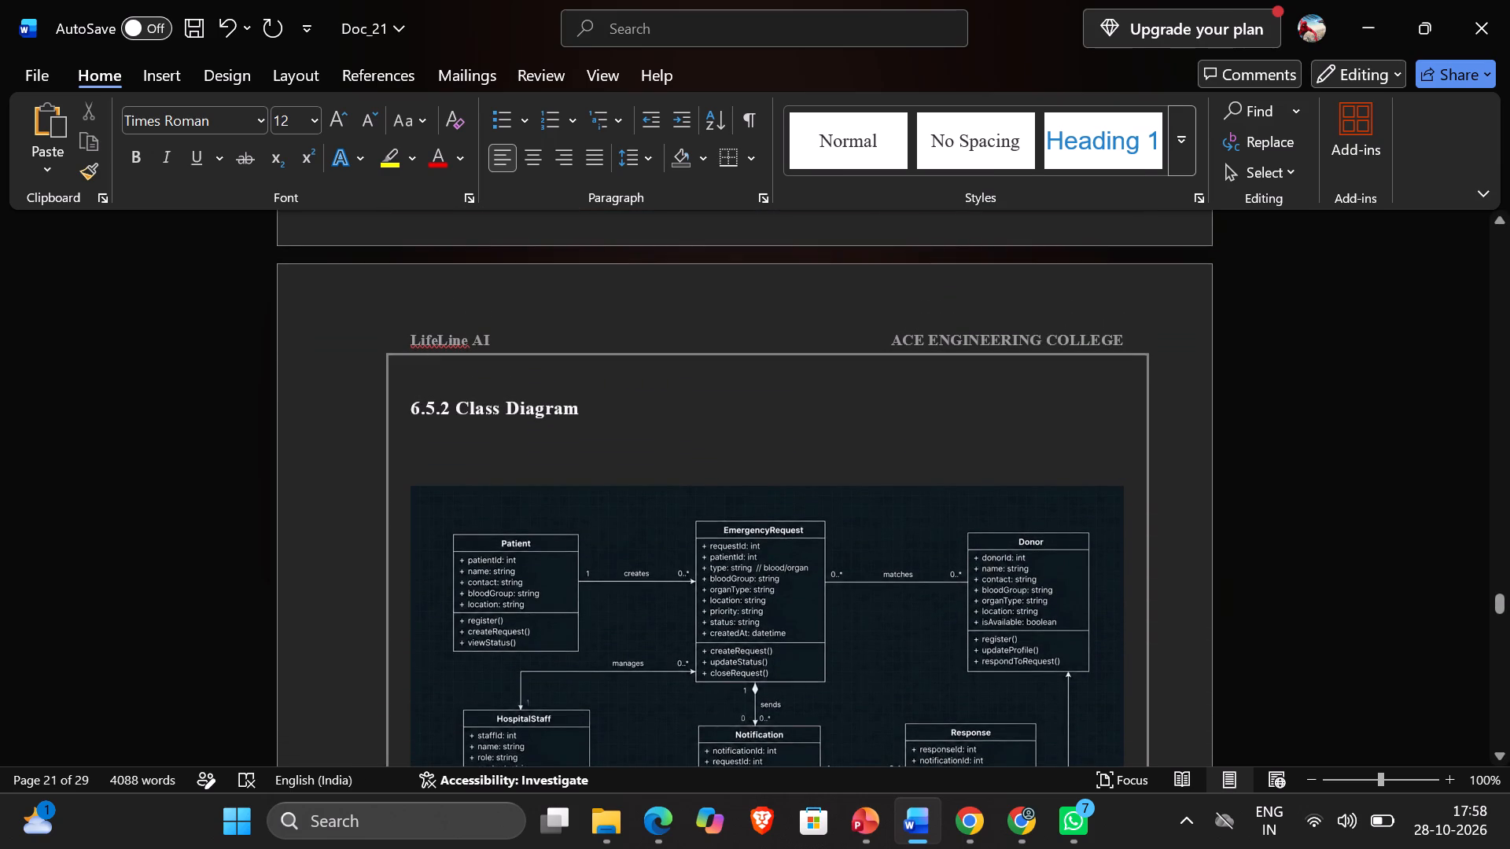
{"action": "scroll", "coordinate": [1015, 652], "scroll_direction": "down", "scroll_amount": 4}
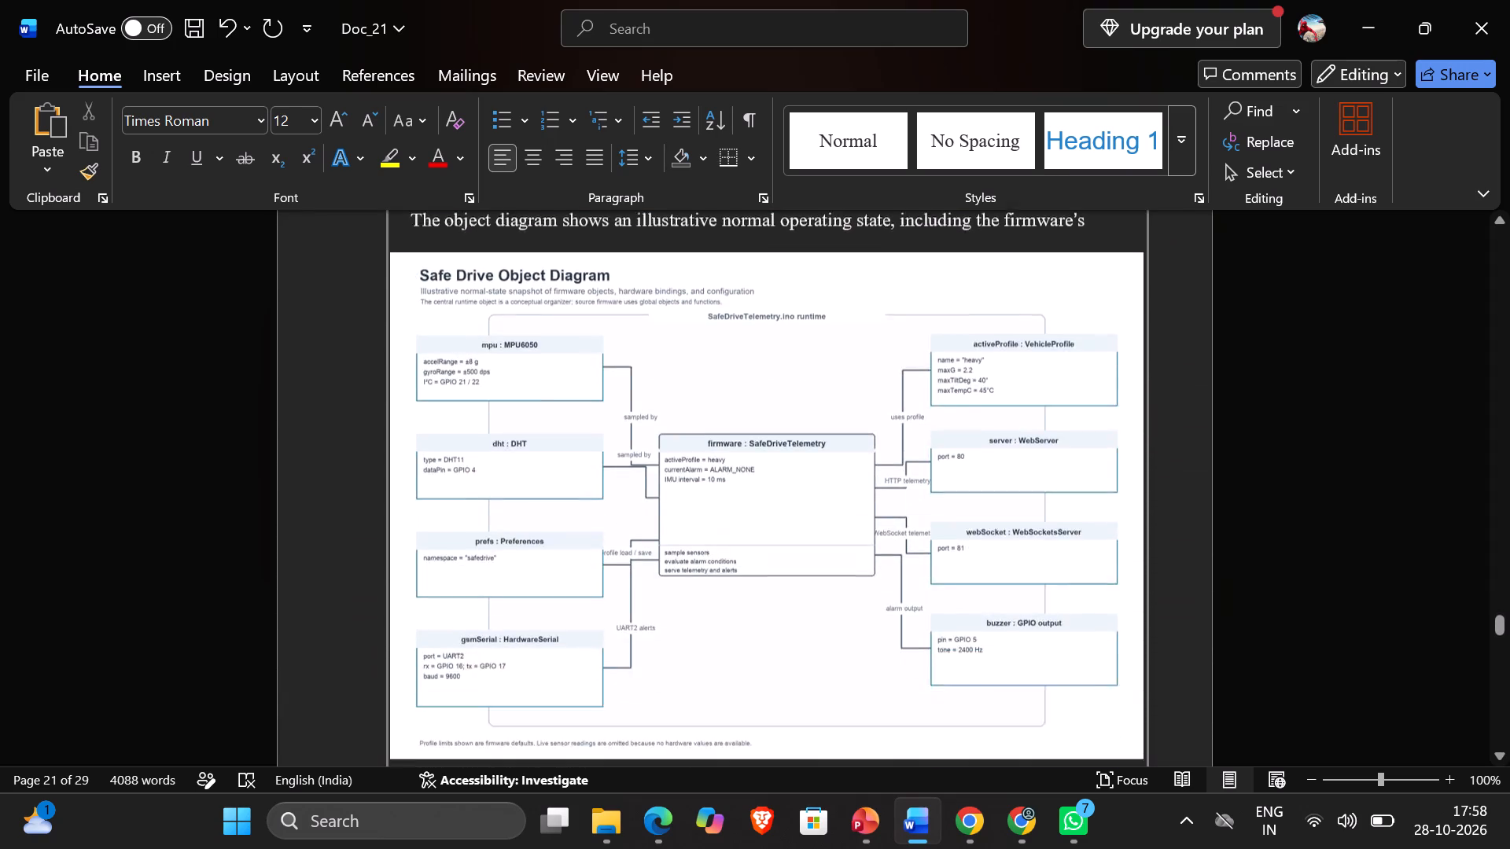
{"action": "scroll", "coordinate": [1015, 652], "scroll_direction": "down", "scroll_amount": 2}
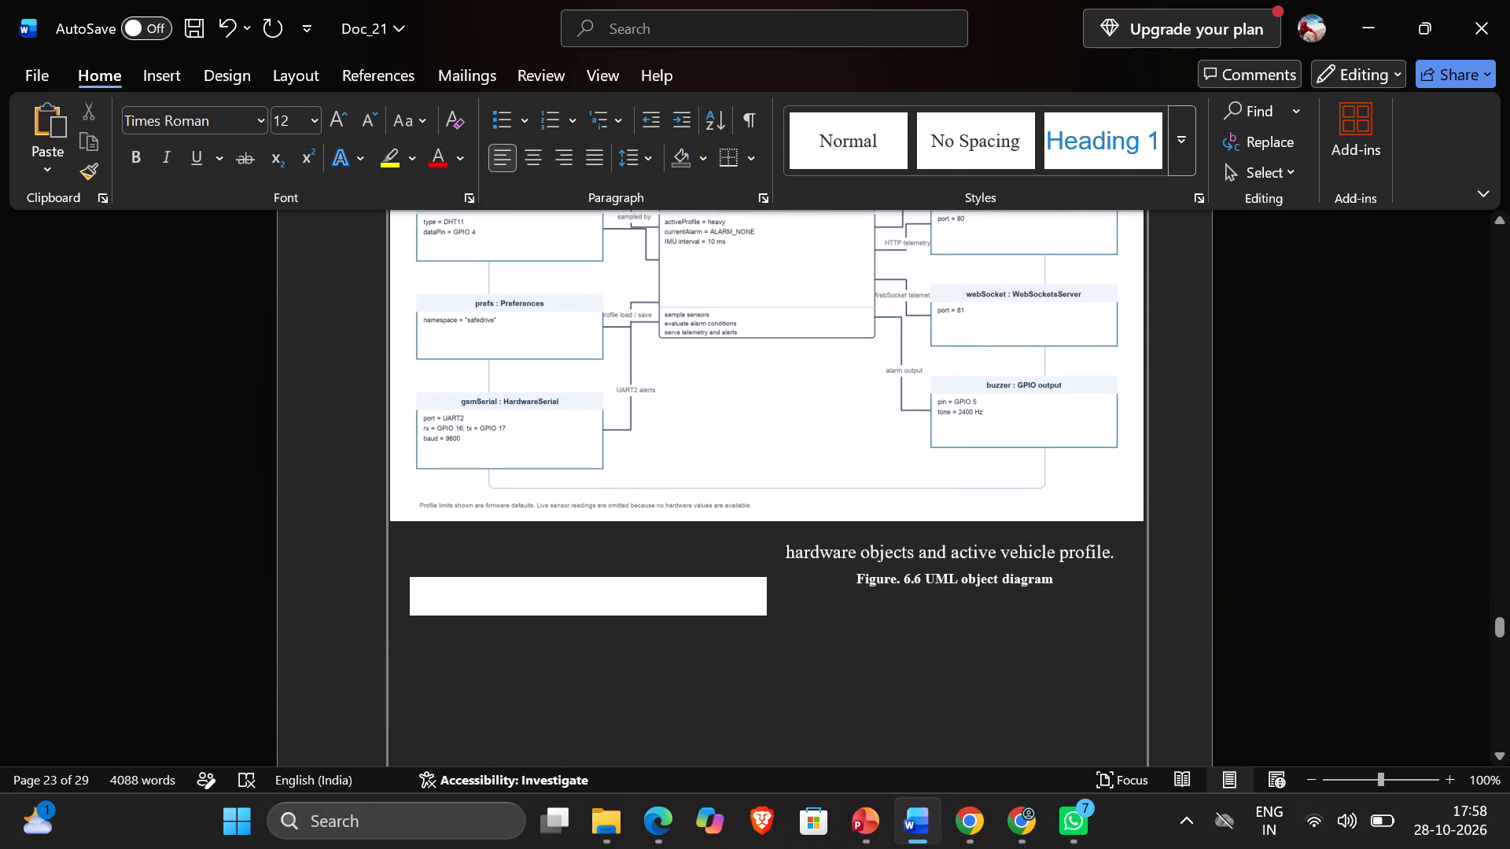
Remove the blank white box below the Safe Drive Object Diagram picture, beside the Figure 6.6 caption.
{"action": "right_click", "coordinate": [693, 592]}
{"action": "left_click", "coordinate": [789, 205]}
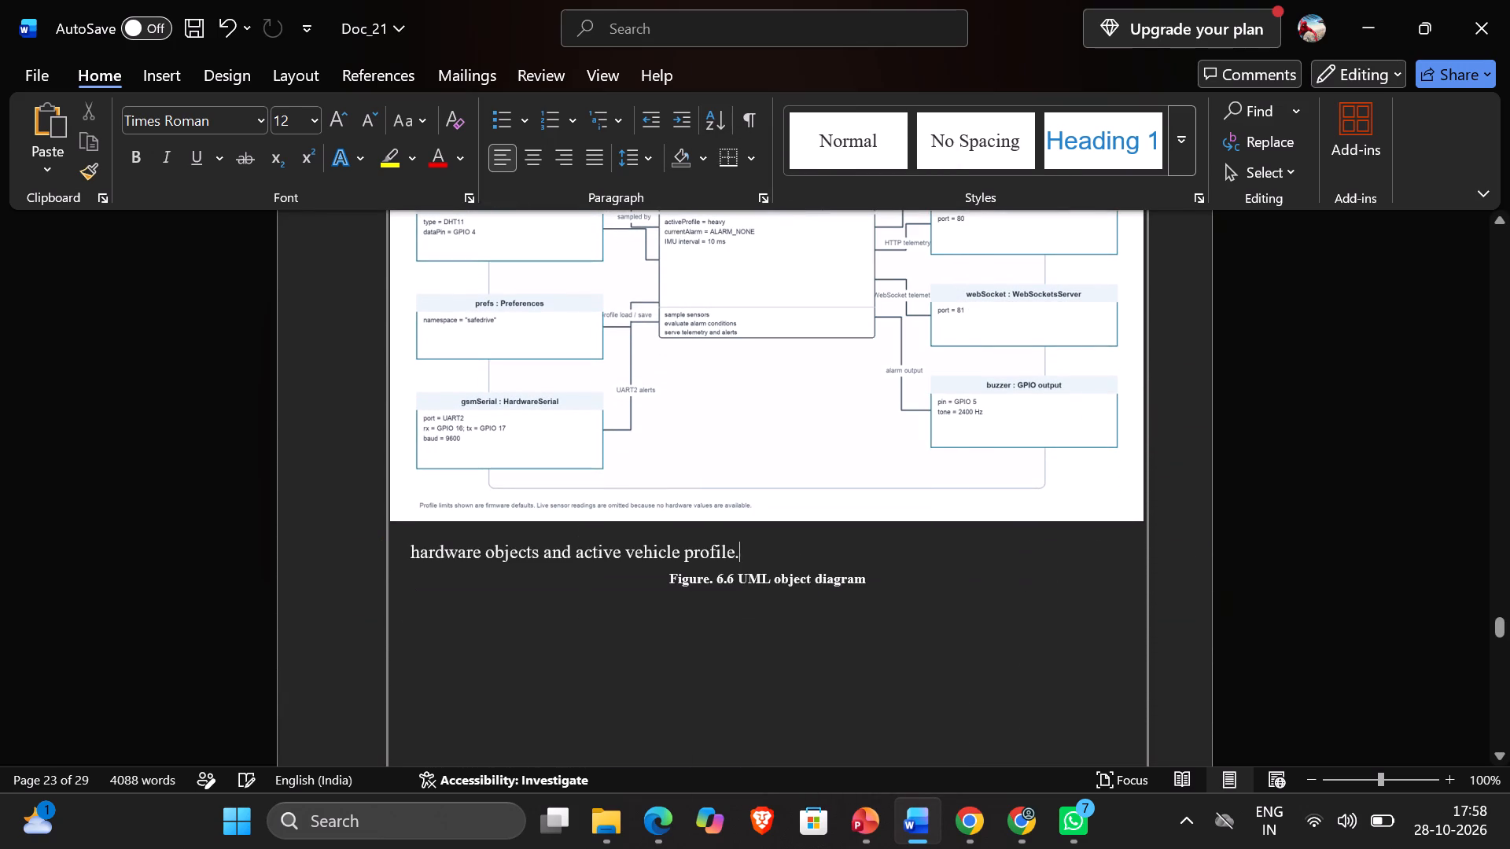
Delete the description paragraph starting "The object diagram shows an" between the object diagram picture and the Figure 6.6 caption.
{"action": "key", "text": "BackSpace"}
{"action": "key", "text": "BackSpace"}
{"action": "key", "text": "BackSpace"}
{"action": "key", "text": "BackSpace"}
{"action": "key", "text": "BackSpace"}
{"action": "key", "text": "BackSpace"}
{"action": "key", "text": "BackSpace"}
{"action": "key", "text": "BackSpace"}
{"action": "key", "text": "BackSpace"}
{"action": "key", "text": "BackSpace"}
{"action": "key", "text": "BackSpace"}
{"action": "key", "text": "BackSpace"}
{"action": "key", "text": "BackSpace"}
{"action": "key", "text": "BackSpace"}
{"action": "key", "text": "BackSpace"}
{"action": "key", "text": "BackSpace"}
{"action": "key", "text": "BackSpace"}
{"action": "key", "text": "BackSpace"}
{"action": "key", "text": "BackSpace"}
{"action": "key", "text": "BackSpace"}
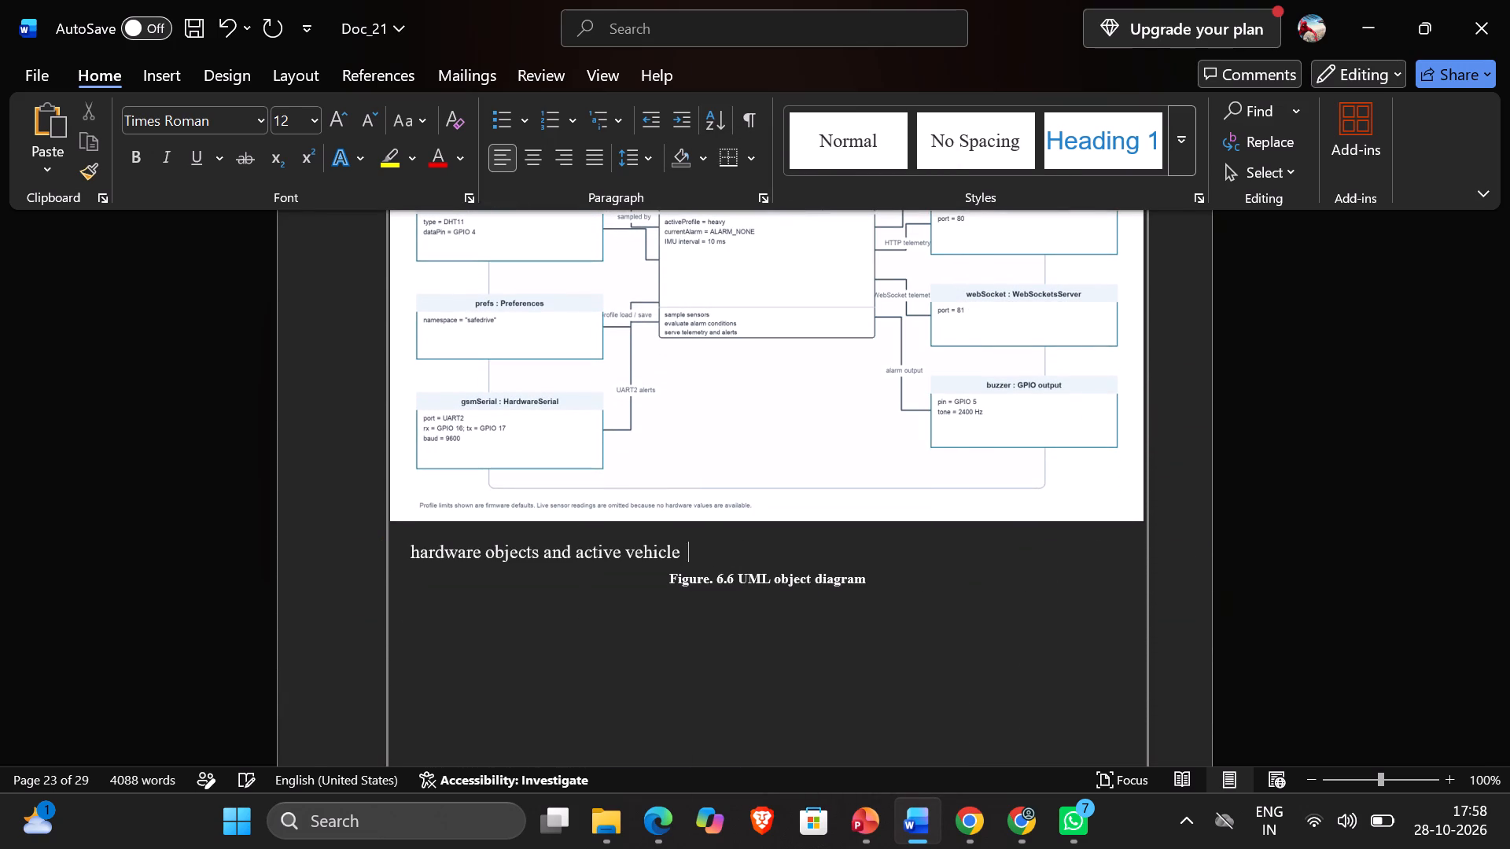
{"action": "key", "text": "BackSpace"}
{"action": "key", "text": "BackSpace"}
{"action": "key", "text": "BackSpace"}
{"action": "key", "text": "BackSpace"}
{"action": "key", "text": "BackSpace"}
{"action": "key", "text": "BackSpace"}
{"action": "key", "text": "BackSpace"}
{"action": "key", "text": "BackSpace"}
{"action": "key", "text": "BackSpace"}
{"action": "key", "text": "BackSpace"}
{"action": "key", "text": "BackSpace"}
{"action": "key", "text": "BackSpace"}
{"action": "key", "text": "BackSpace"}
{"action": "key", "text": "BackSpace"}
{"action": "key", "text": "BackSpace"}
{"action": "key", "text": "BackSpace"}
{"action": "key", "text": "BackSpace"}
{"action": "key", "text": "BackSpace"}
{"action": "key", "text": "BackSpace"}
{"action": "key", "text": "BackSpace"}
{"action": "key", "text": "BackSpace"}
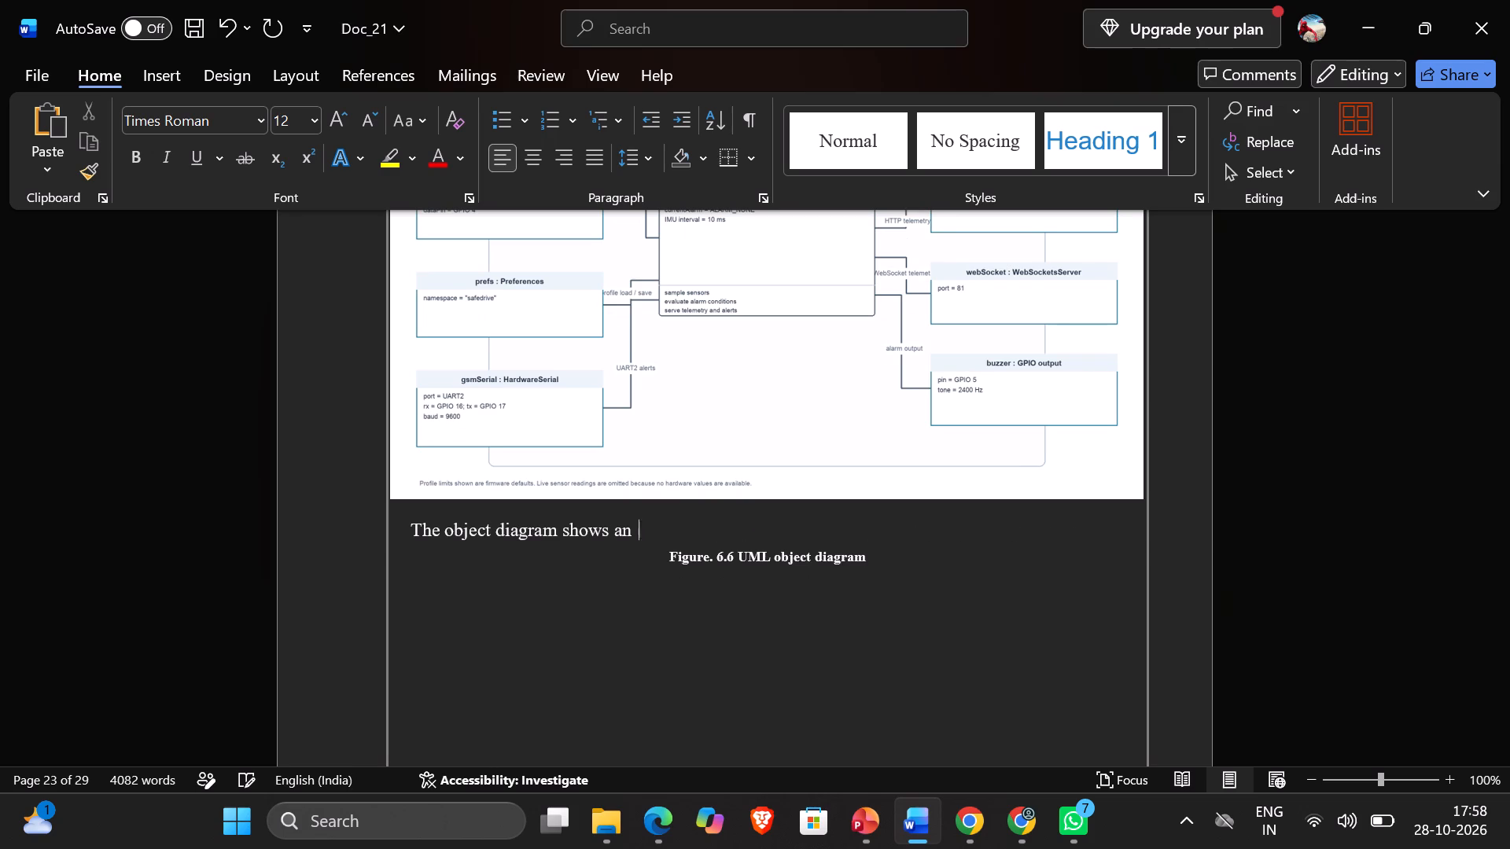
{"action": "key", "text": "BackSpace"}
{"action": "key", "text": "BackSpace"}
{"action": "key", "text": "BackSpace"}
{"action": "key", "text": "BackSpace"}
{"action": "key", "text": "BackSpace"}
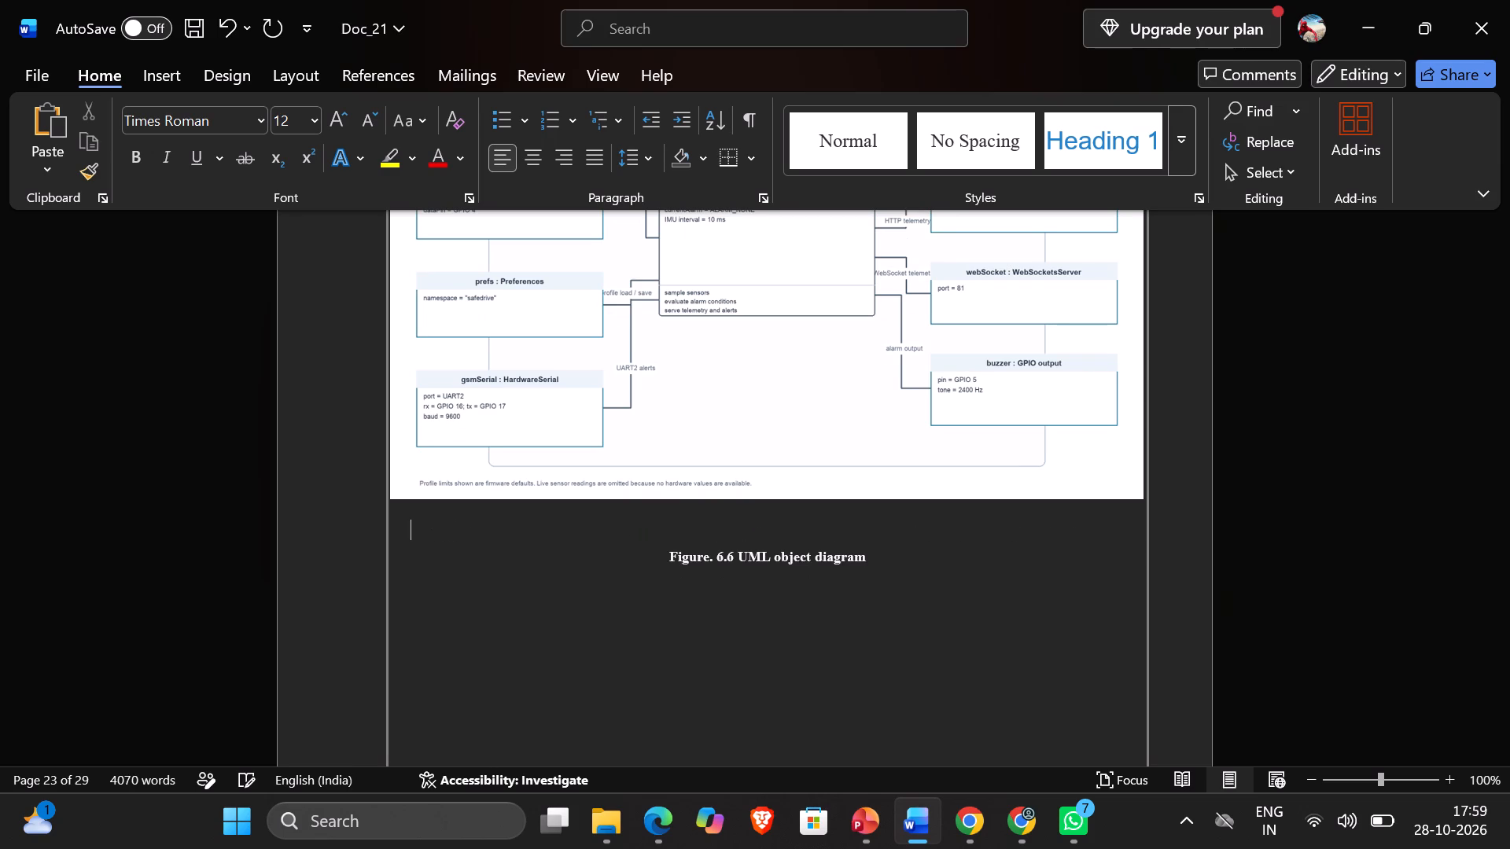
{"action": "scroll", "coordinate": [881, 439], "scroll_direction": "up", "scroll_amount": 2}
{"action": "scroll", "coordinate": [881, 439], "scroll_direction": "down", "scroll_amount": 2}
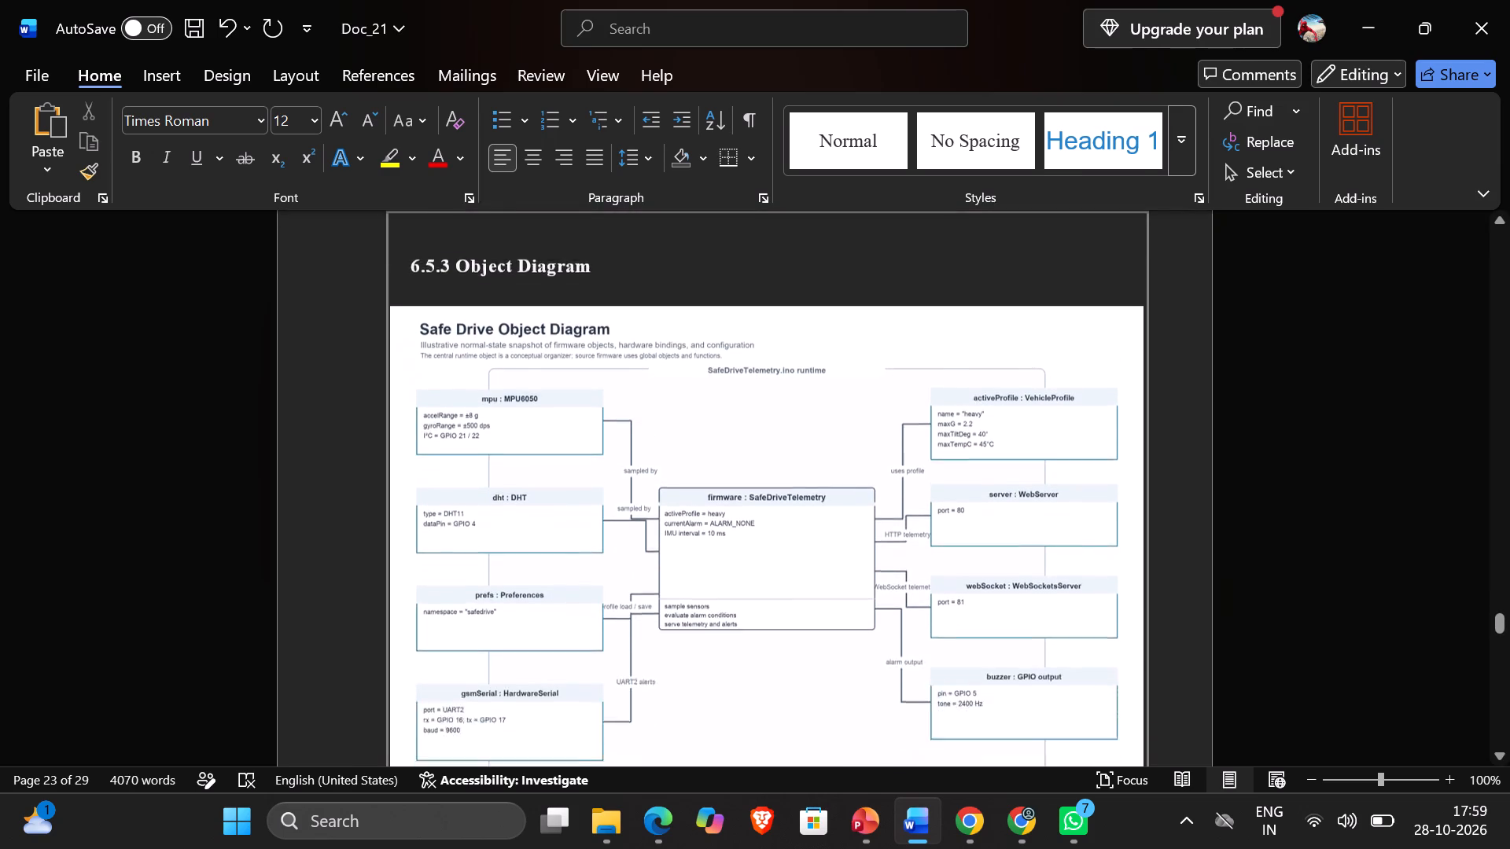
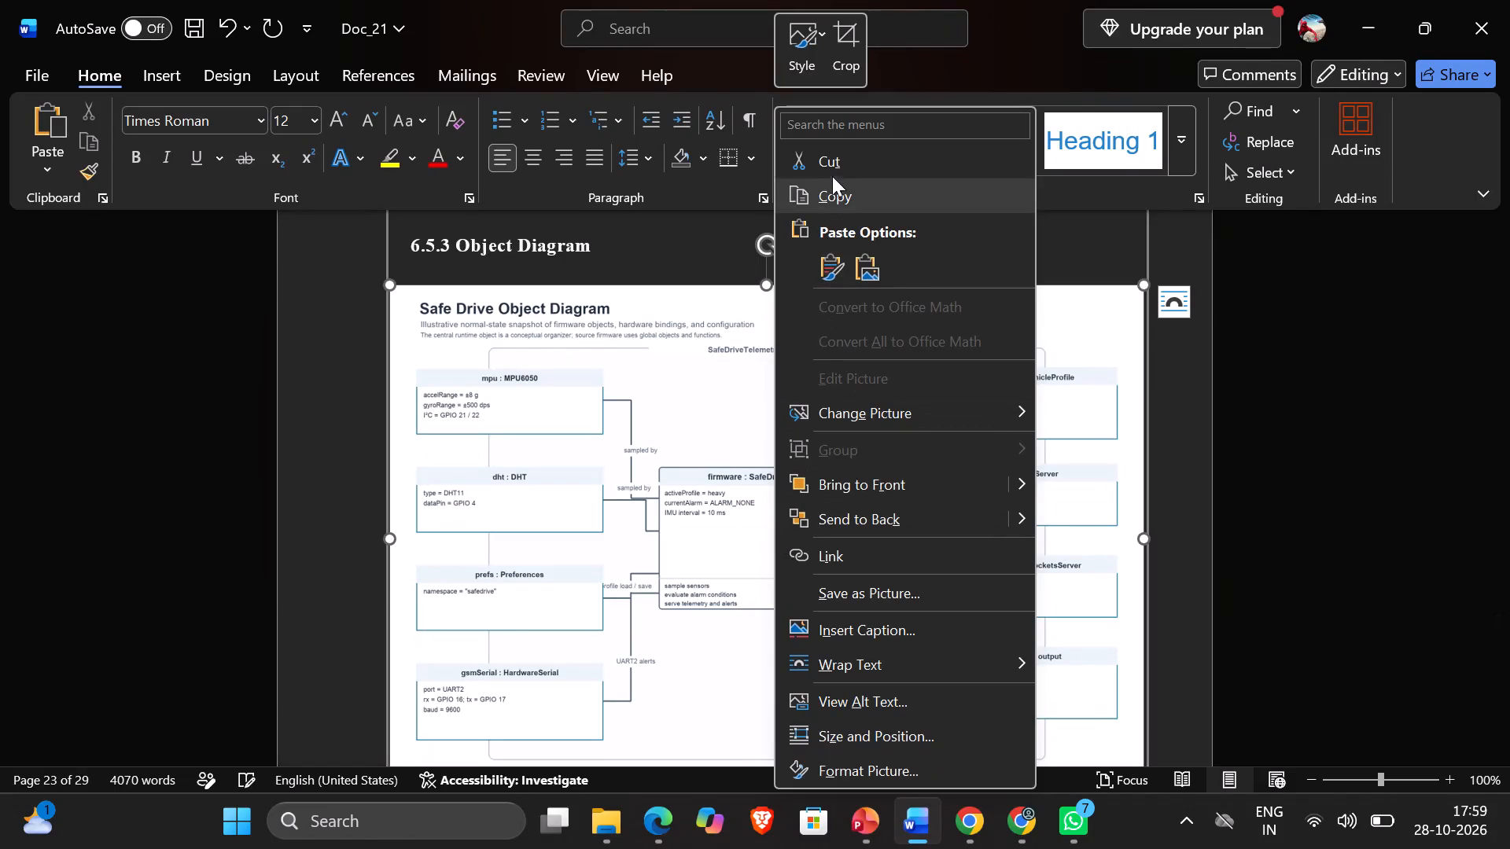
Cut the old Safe Drive Object Diagram picture from under the 6.5.3 Object Diagram heading.
{"action": "left_click", "coordinate": [832, 169]}
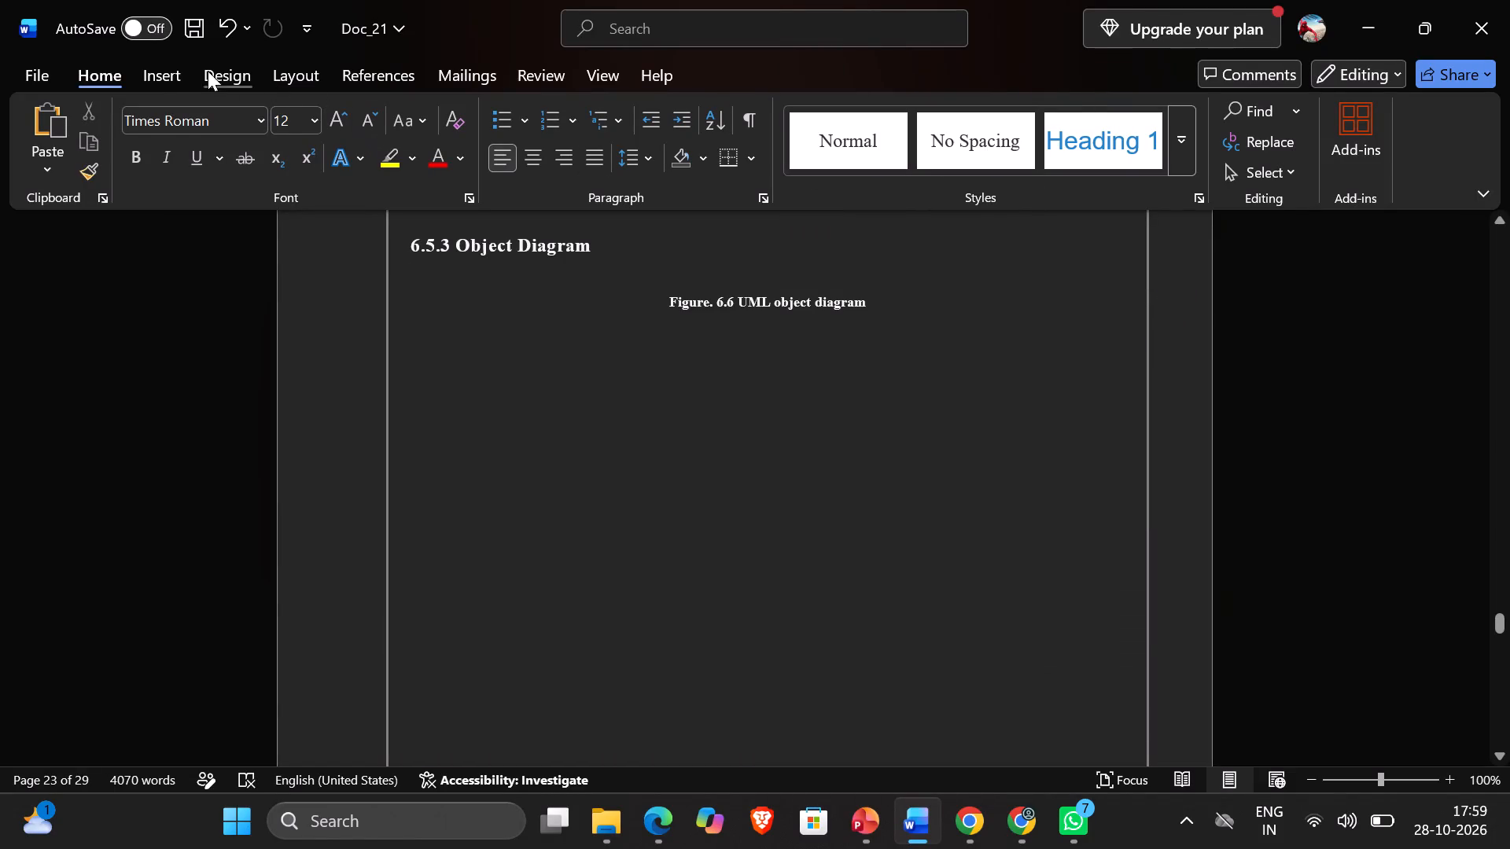
Insert a picture between the 6.5.3 Object Diagram heading and the Figure 6.6 UML object diagram caption.
{"action": "left_click", "coordinate": [172, 72]}
{"action": "left_click", "coordinate": [269, 160]}
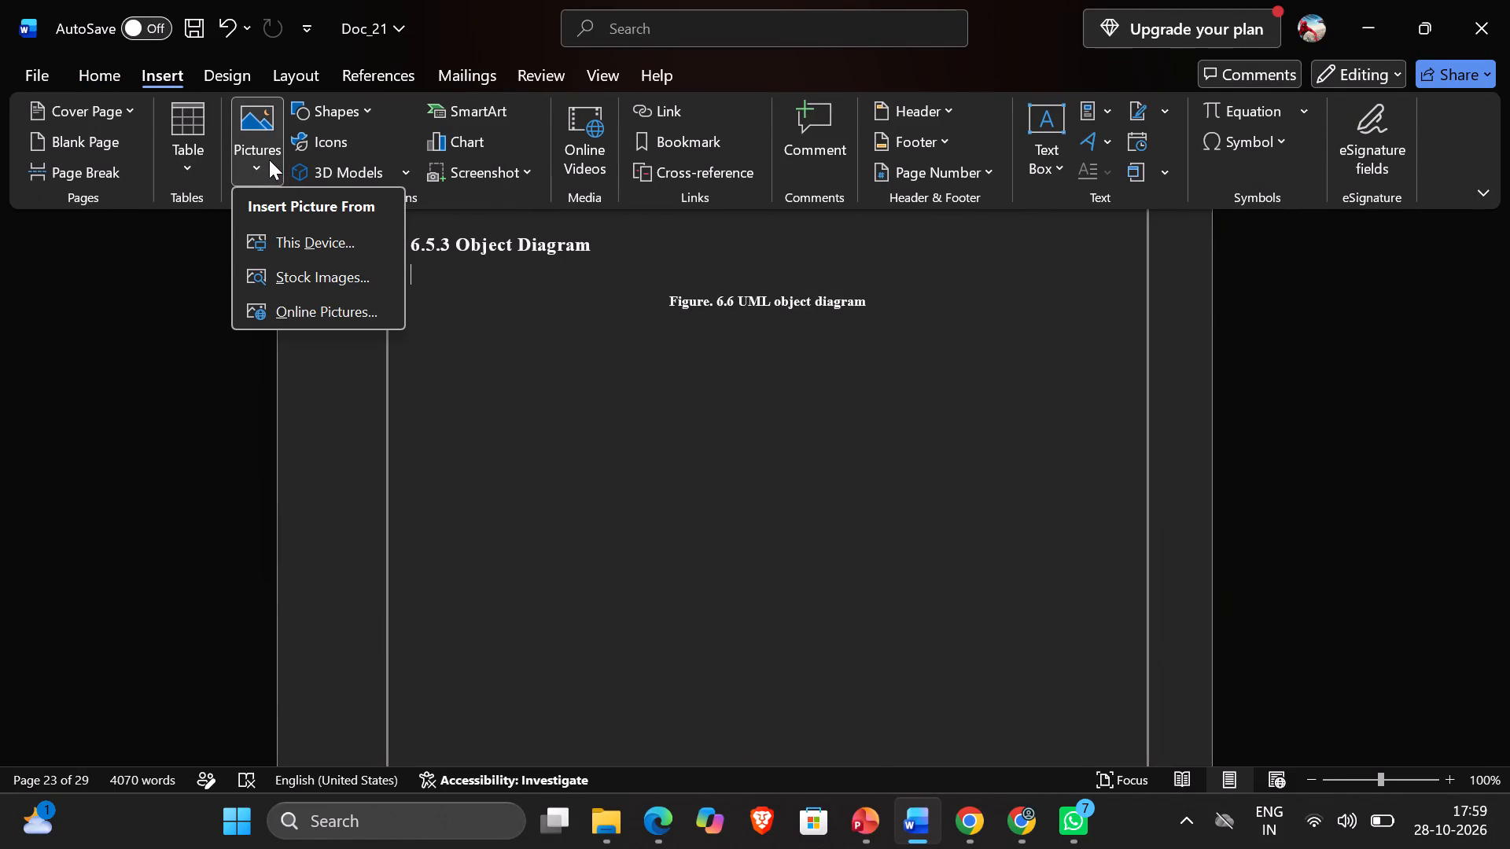
Insert the recent image named object from this device above the Figure 6.6 UML object diagram caption.
{"action": "left_click", "coordinate": [304, 244]}
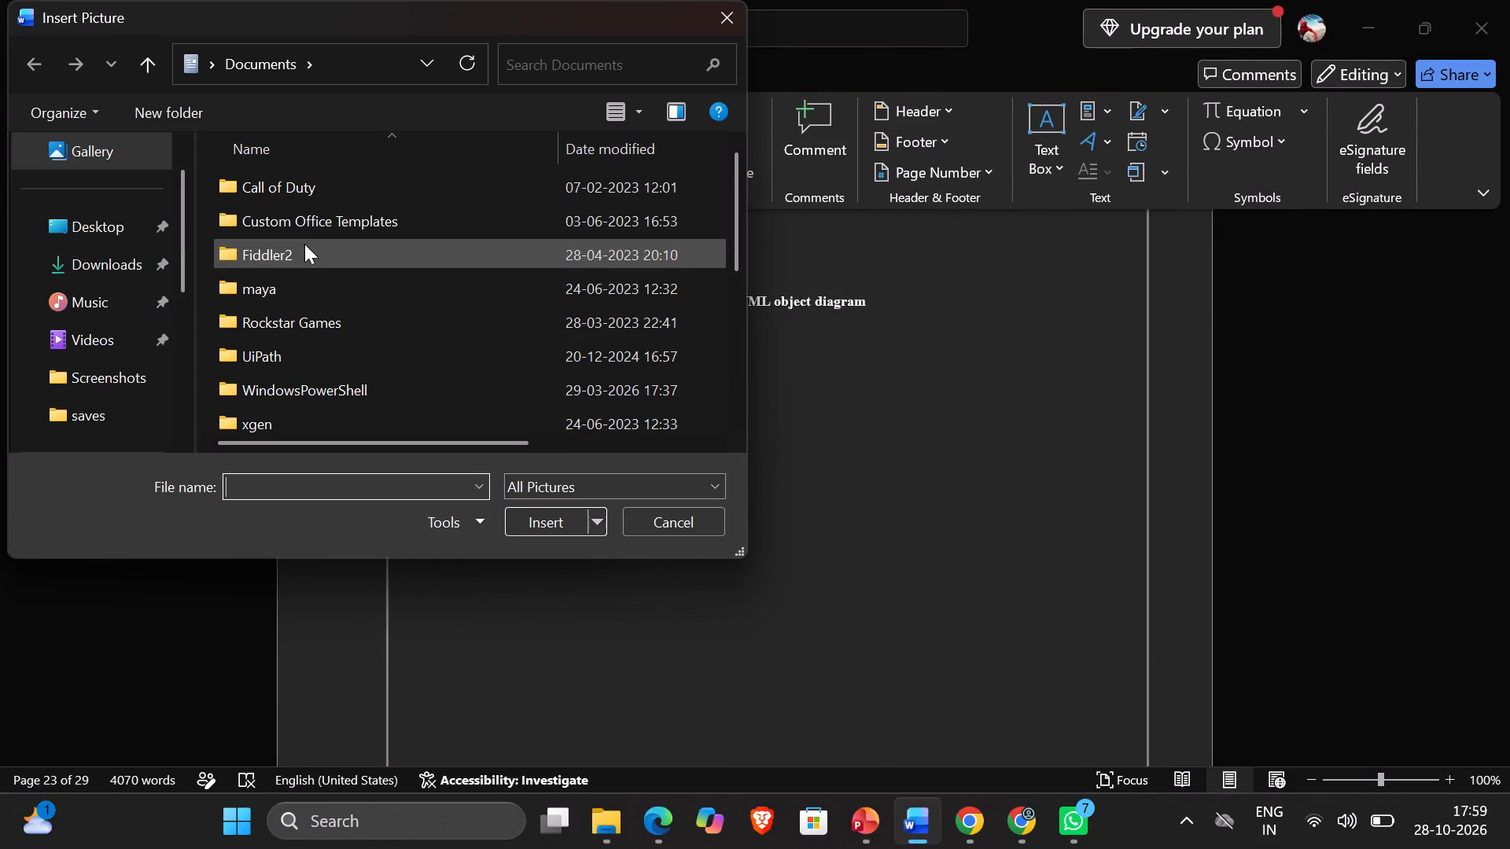
{"action": "scroll", "coordinate": [101, 213], "scroll_direction": "up", "scroll_amount": 2}
{"action": "left_click", "coordinate": [118, 160]}
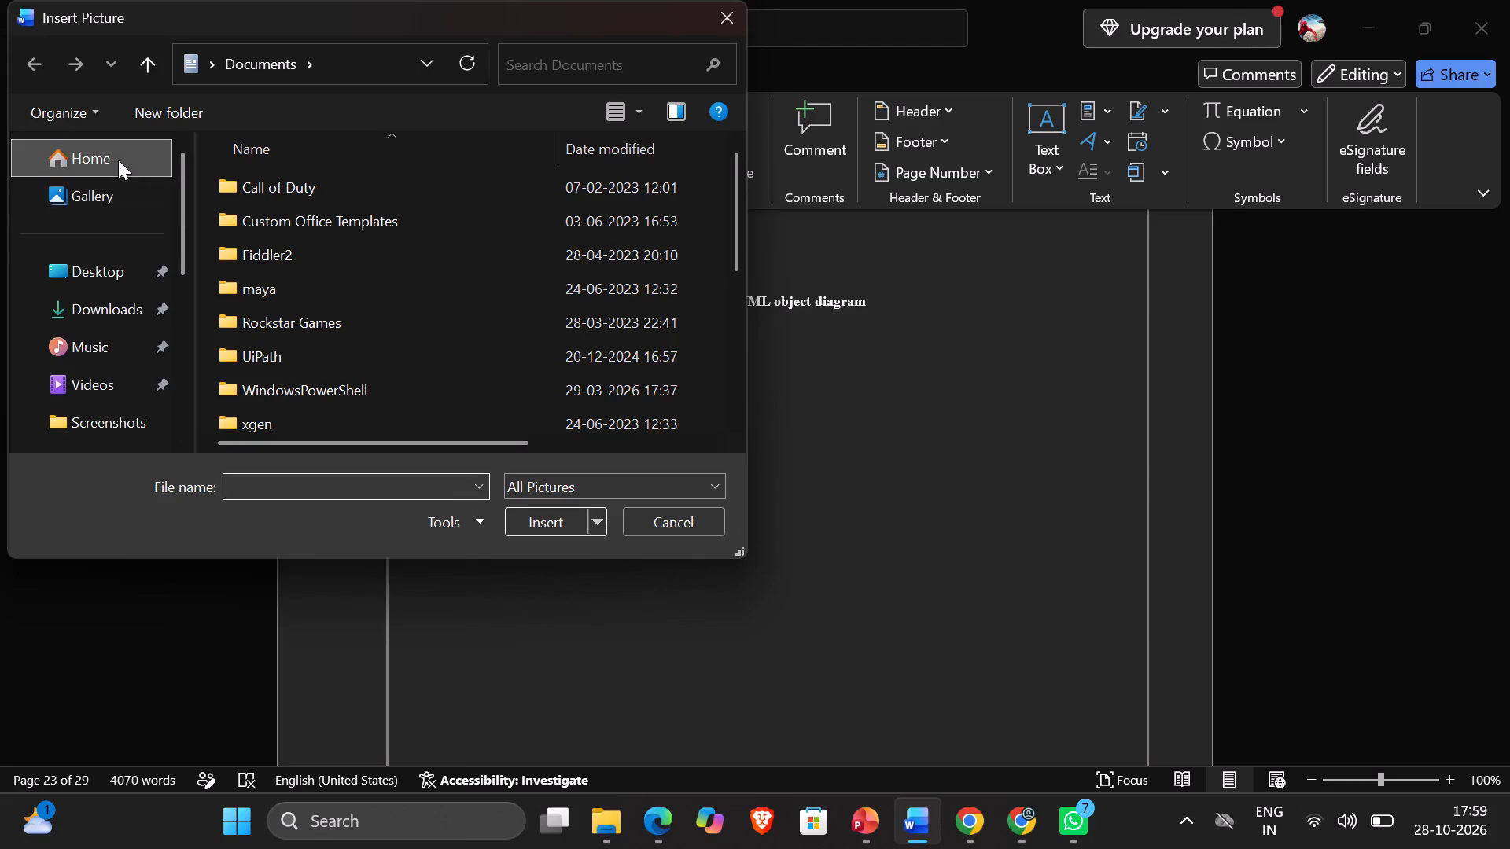
{"action": "scroll", "coordinate": [285, 258], "scroll_direction": "down", "scroll_amount": 1}
{"action": "left_click", "coordinate": [286, 393]}
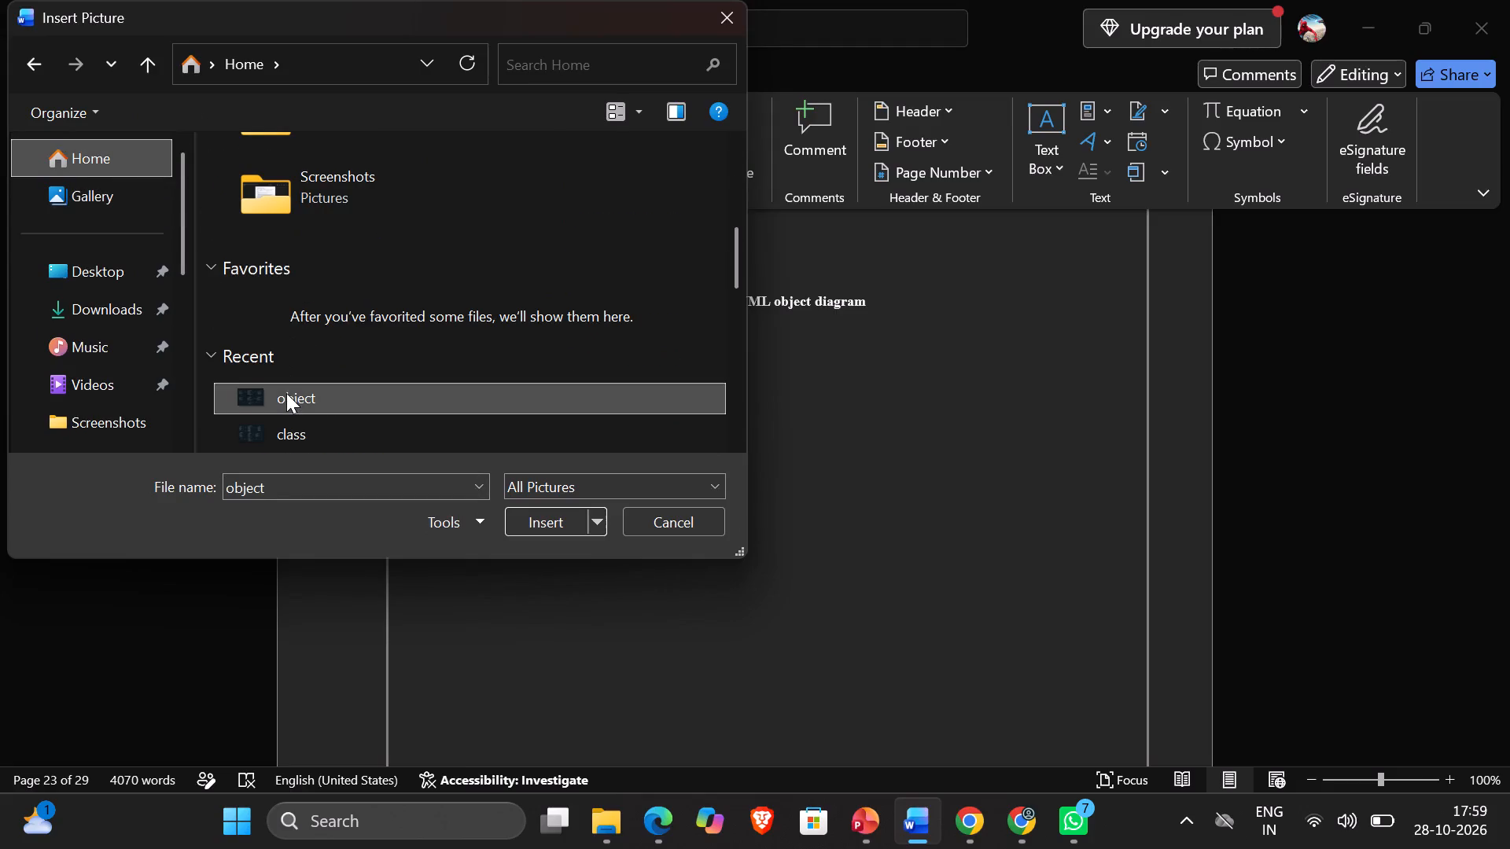
{"action": "left_click", "coordinate": [543, 507]}
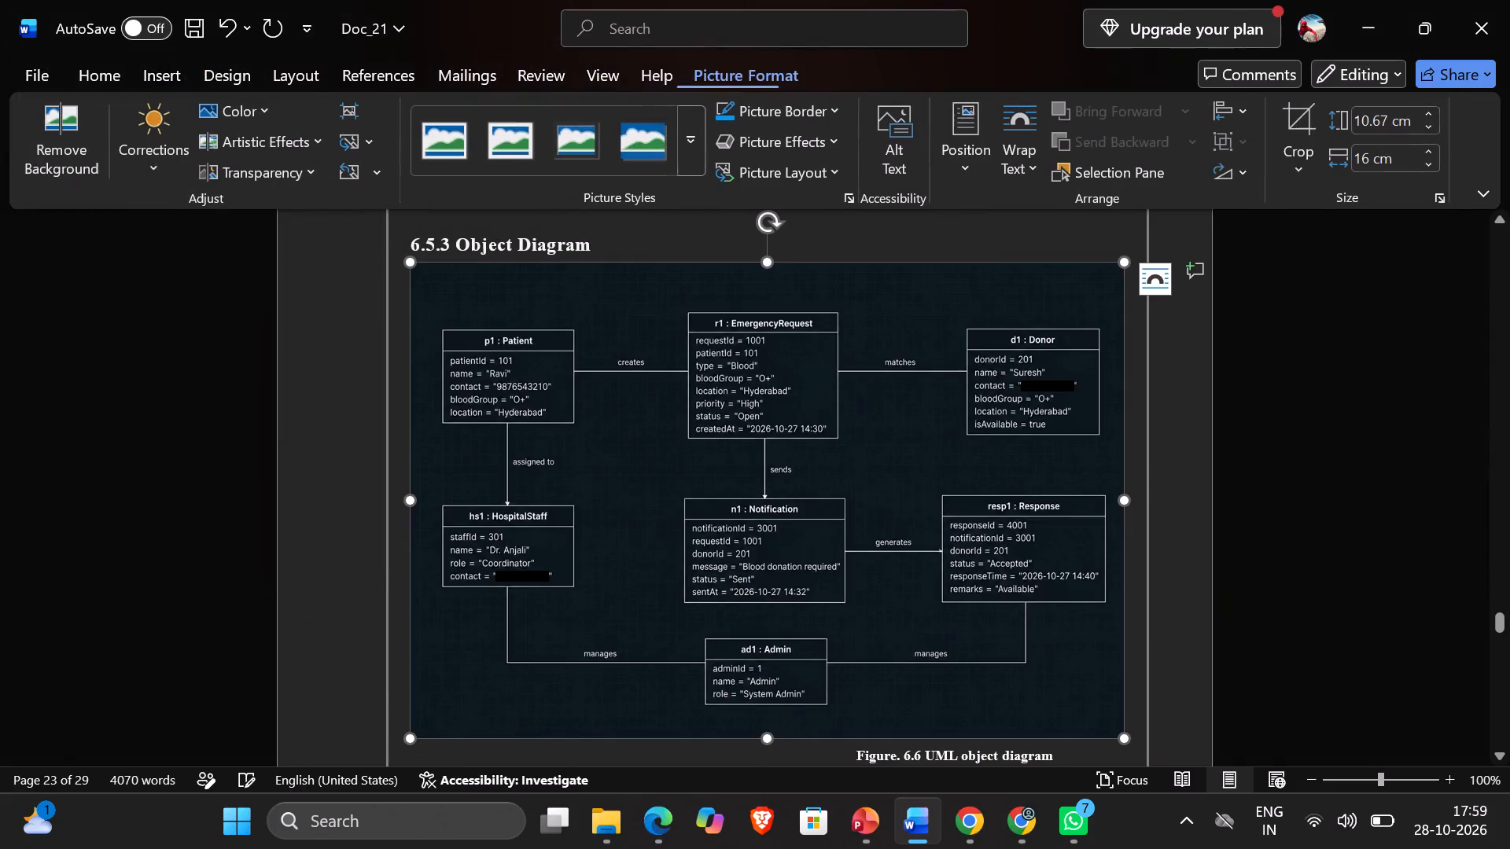
Add three blank lines between the 6.5.3 Object Diagram heading and the object diagram picture.
{"action": "left_click", "coordinate": [649, 250]}
{"action": "key", "text": "Return"}
{"action": "key", "text": "Return"}
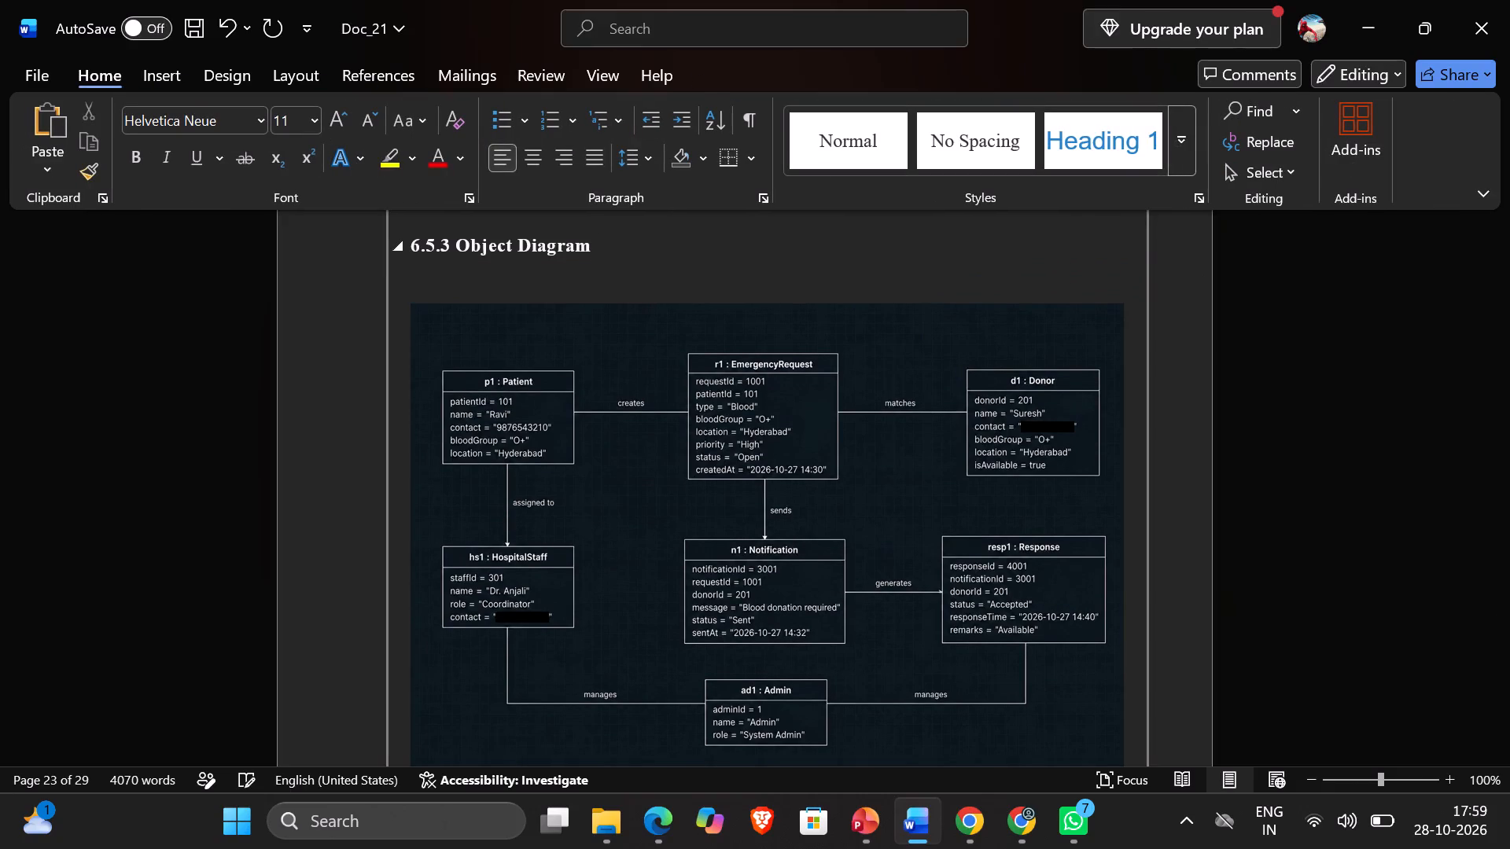
{"action": "key", "text": "Return"}
Cut the leftover white rectangle below the object diagram picture and check the page's layout.
{"action": "scroll", "coordinate": [649, 250], "scroll_direction": "down", "scroll_amount": 2}
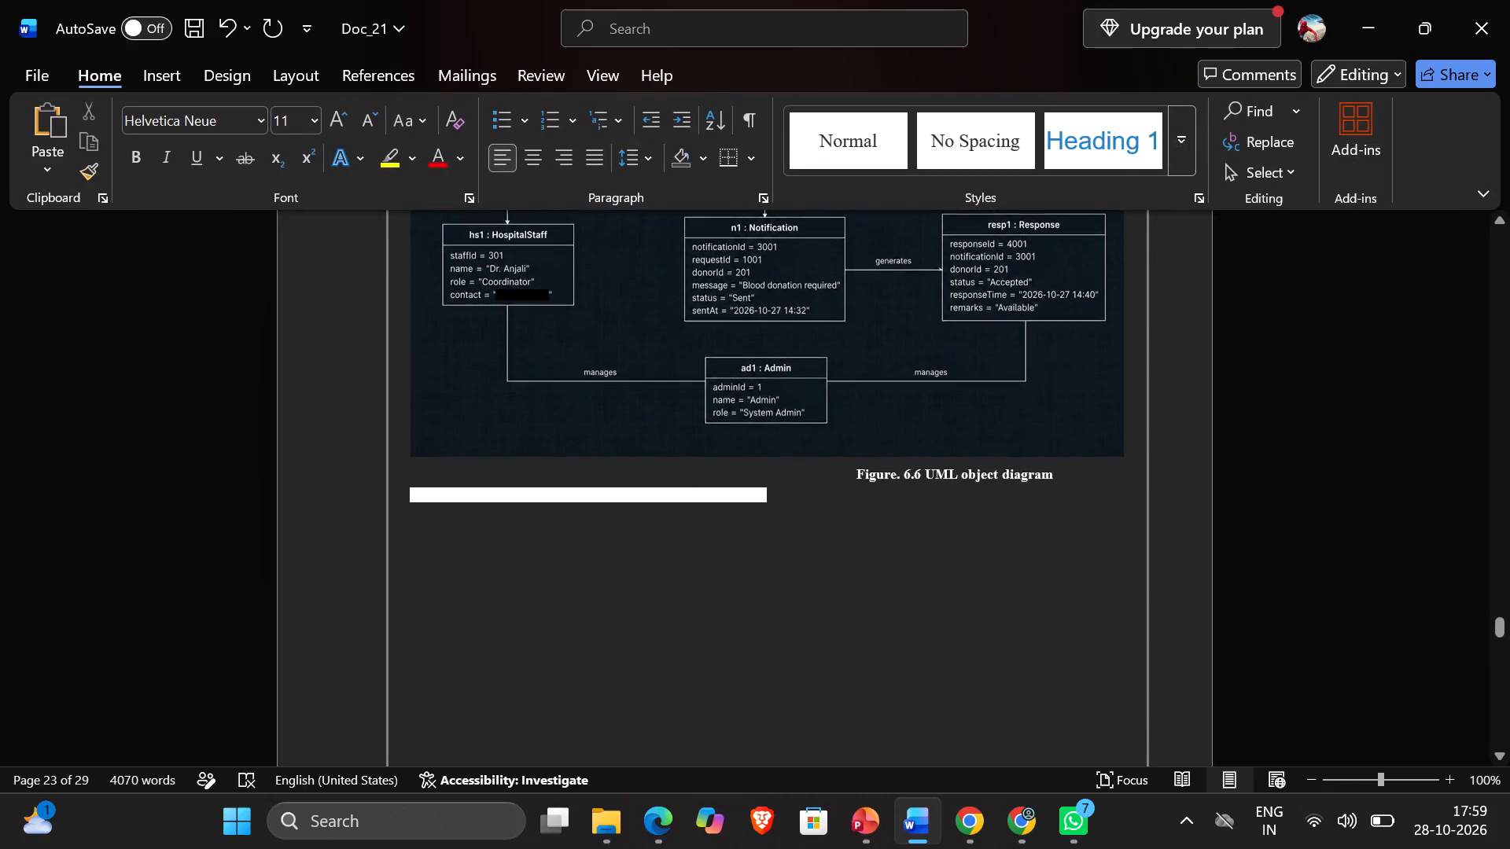
{"action": "right_click", "coordinate": [697, 493]}
{"action": "left_click", "coordinate": [796, 214]}
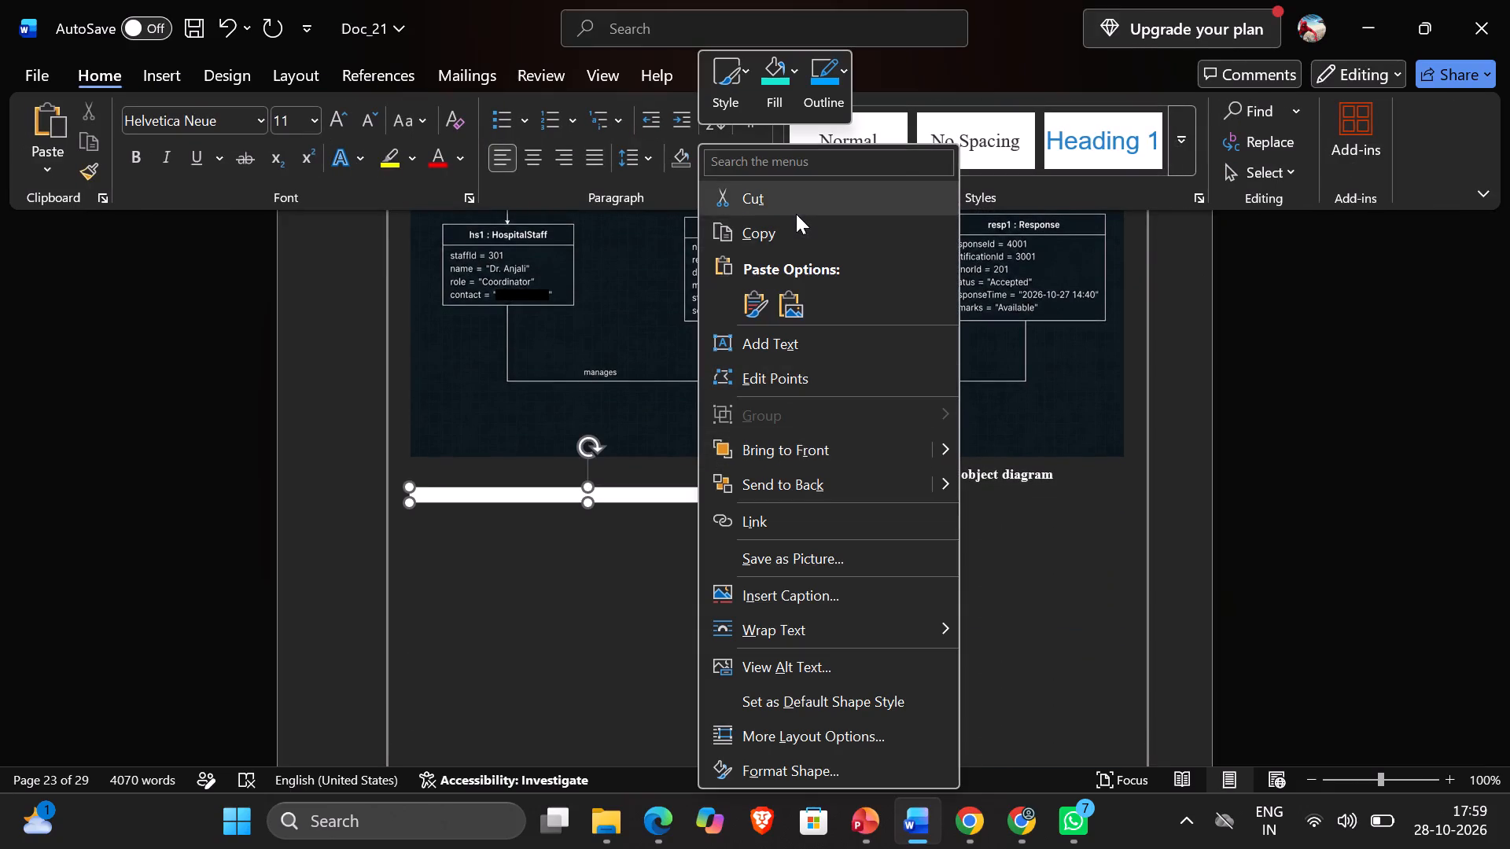
{"action": "scroll", "coordinate": [792, 494], "scroll_direction": "up", "scroll_amount": 2}
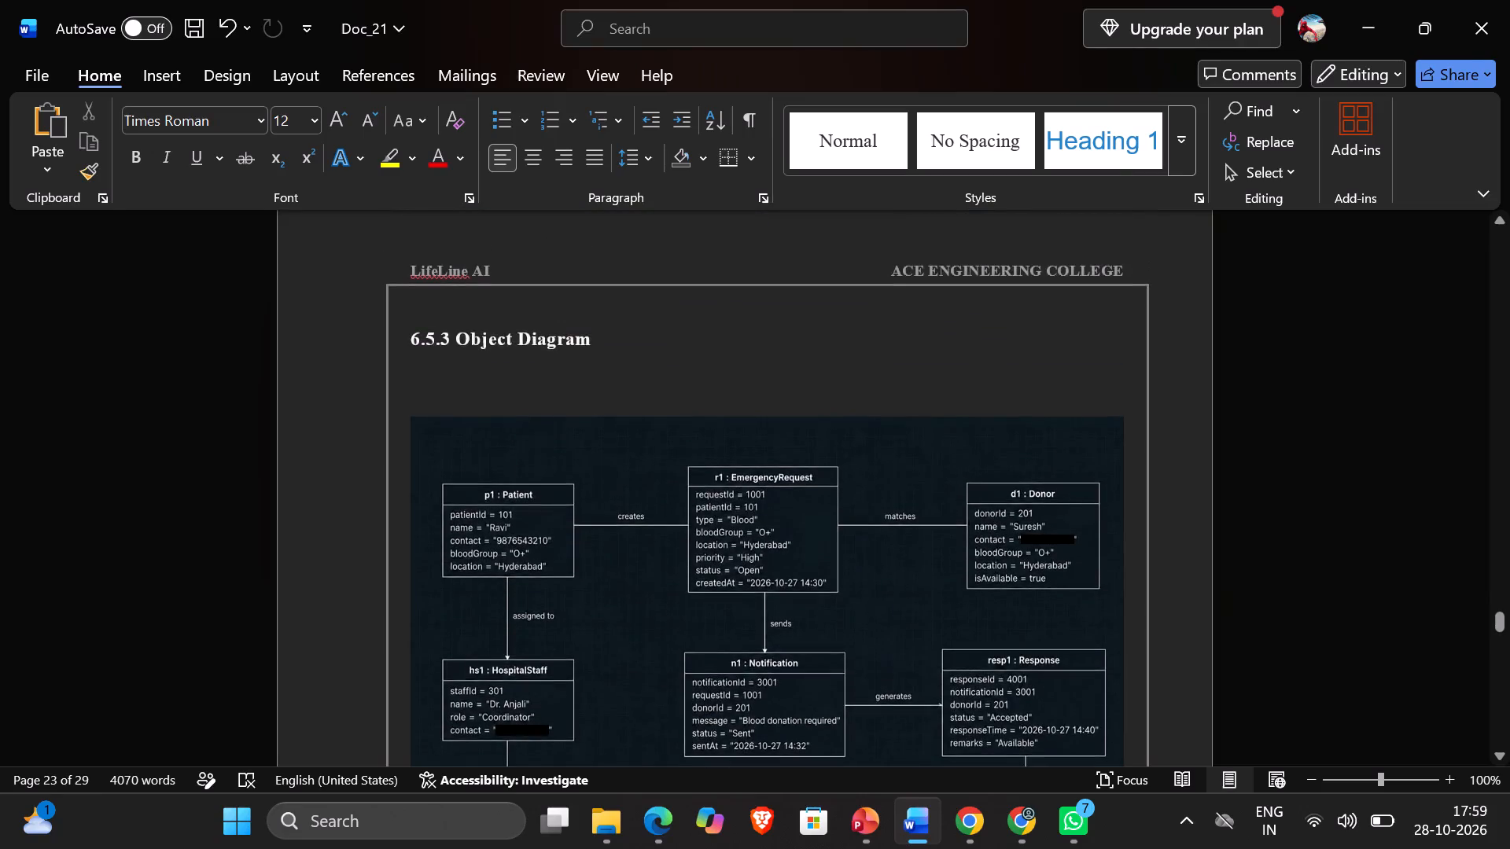
Cut the white covering rectangle and the old Safe Drive Sequence Diagram picture from section 6.5.4.
{"action": "scroll", "coordinate": [792, 494], "scroll_direction": "down", "scroll_amount": 5}
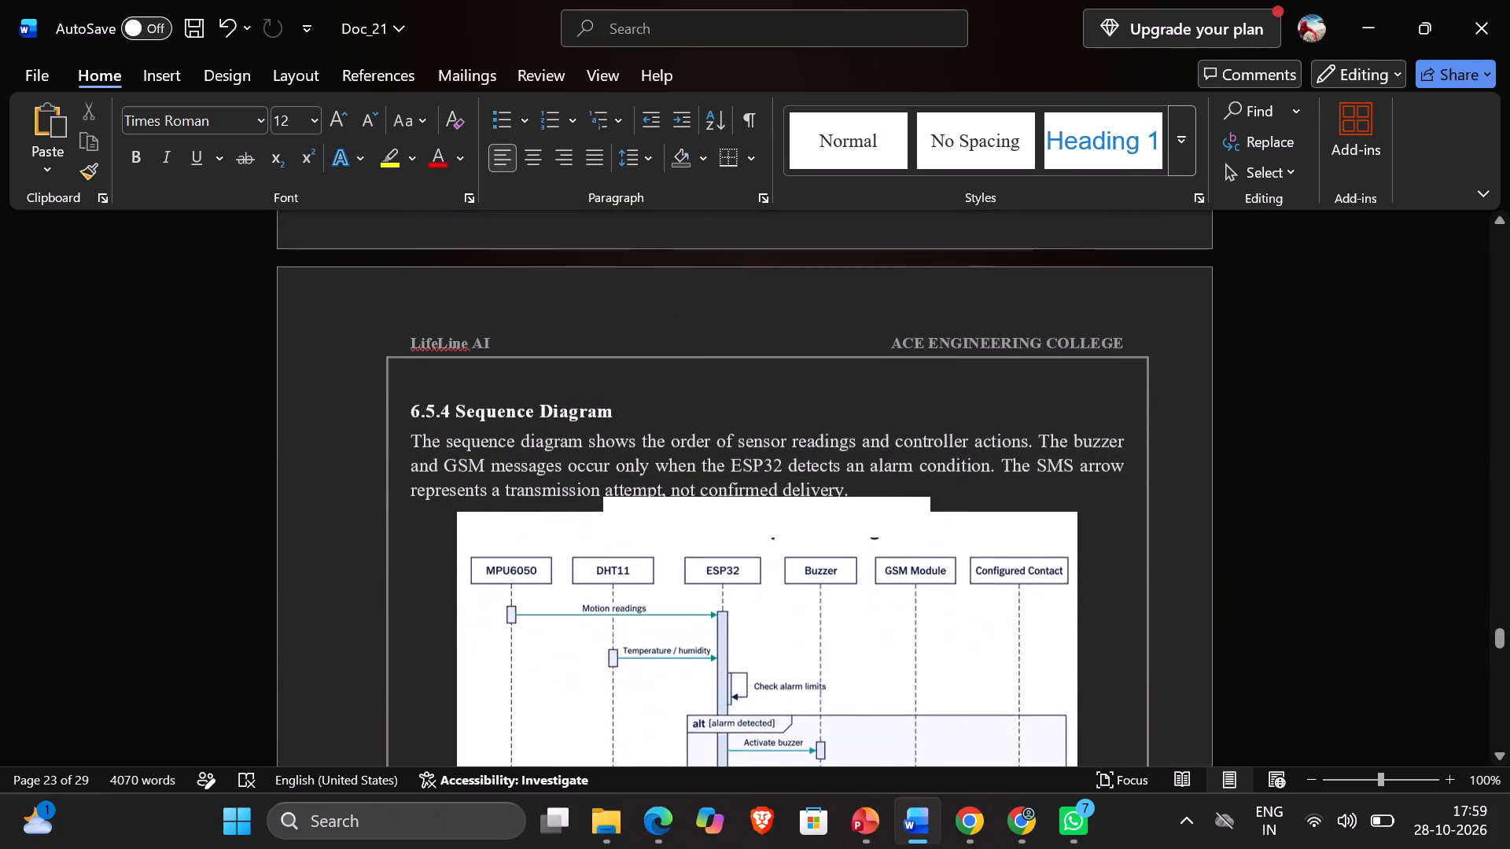
{"action": "scroll", "coordinate": [853, 588], "scroll_direction": "down", "scroll_amount": 1}
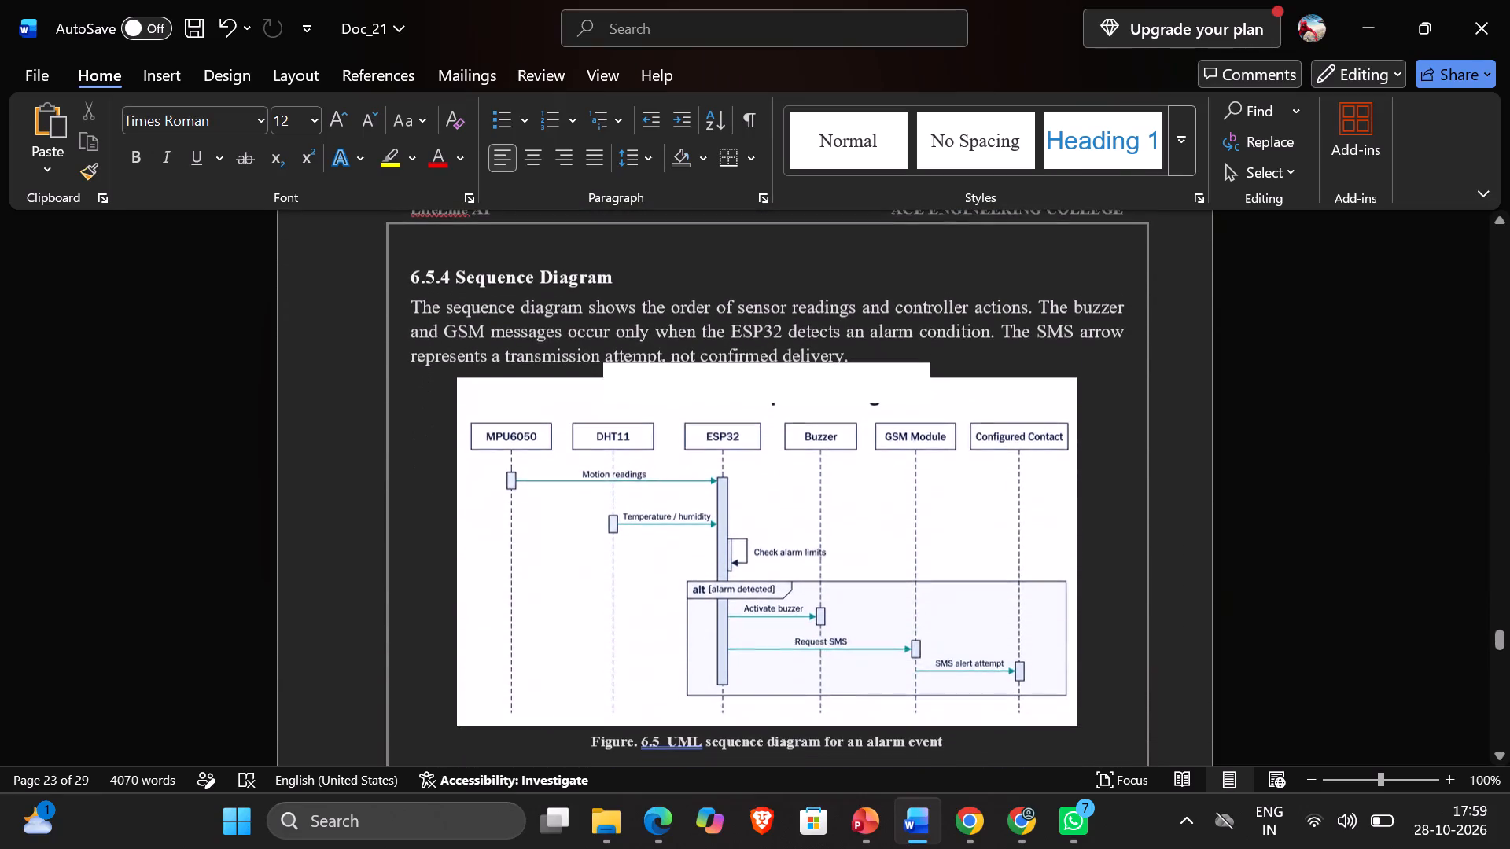
{"action": "right_click", "coordinate": [828, 373]}
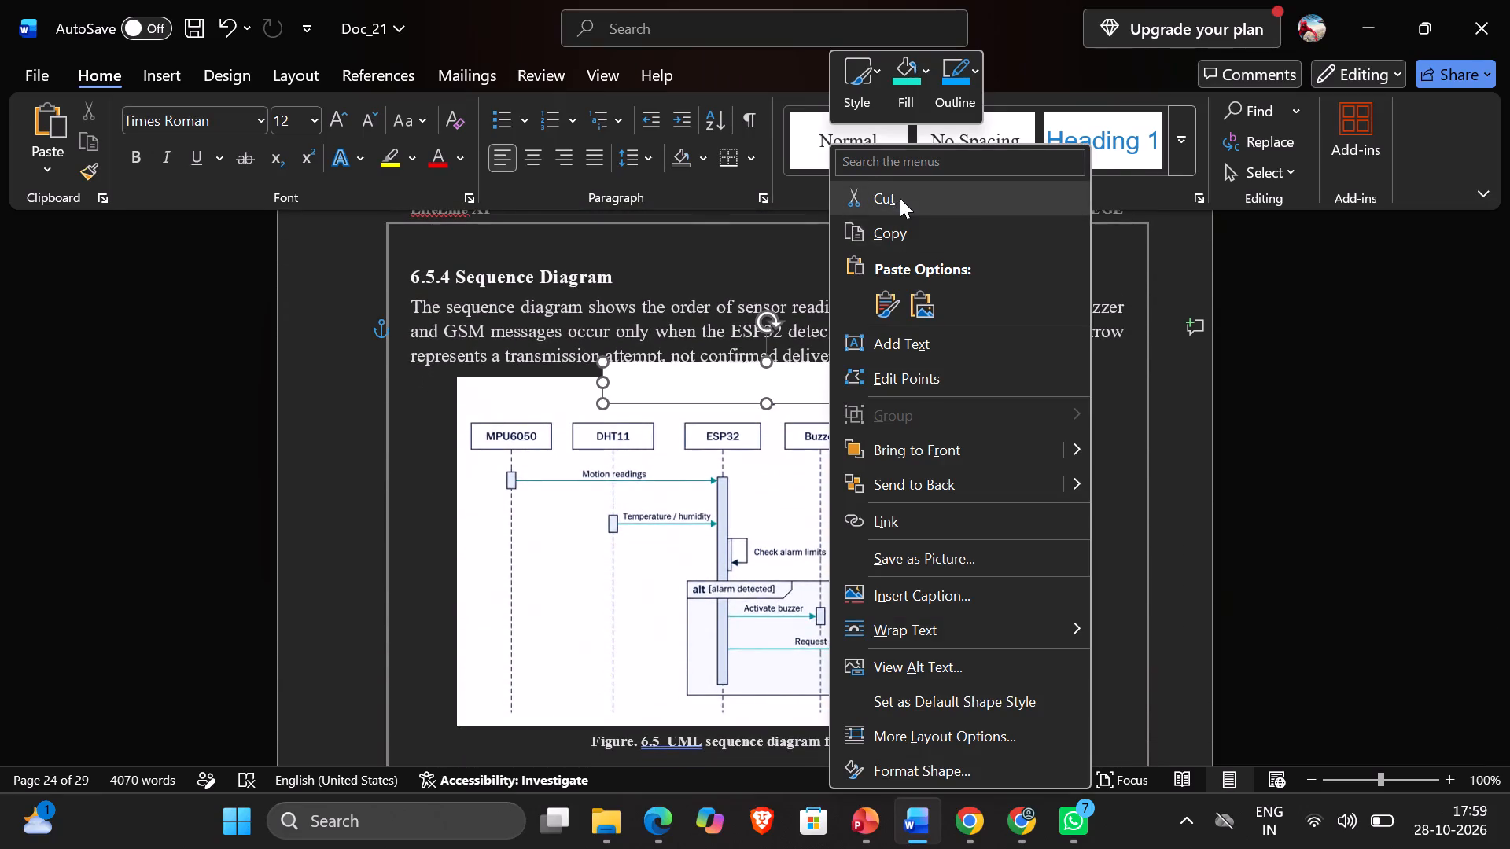
{"action": "left_click", "coordinate": [900, 193]}
{"action": "scroll", "coordinate": [806, 505], "scroll_direction": "down", "scroll_amount": 1}
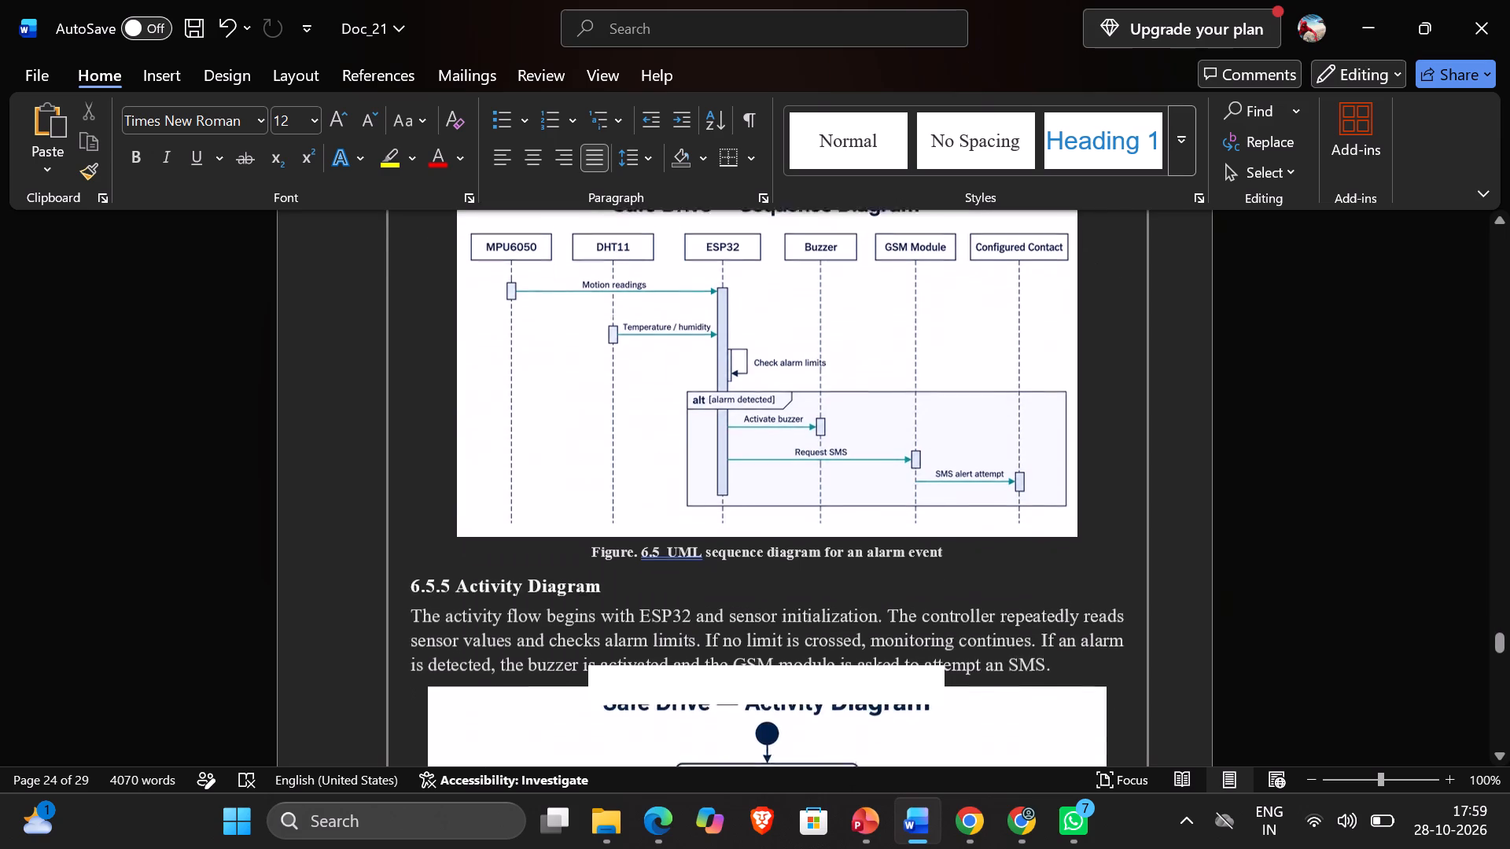
{"action": "scroll", "coordinate": [806, 505], "scroll_direction": "down", "scroll_amount": 1}
{"action": "right_click", "coordinate": [804, 447]}
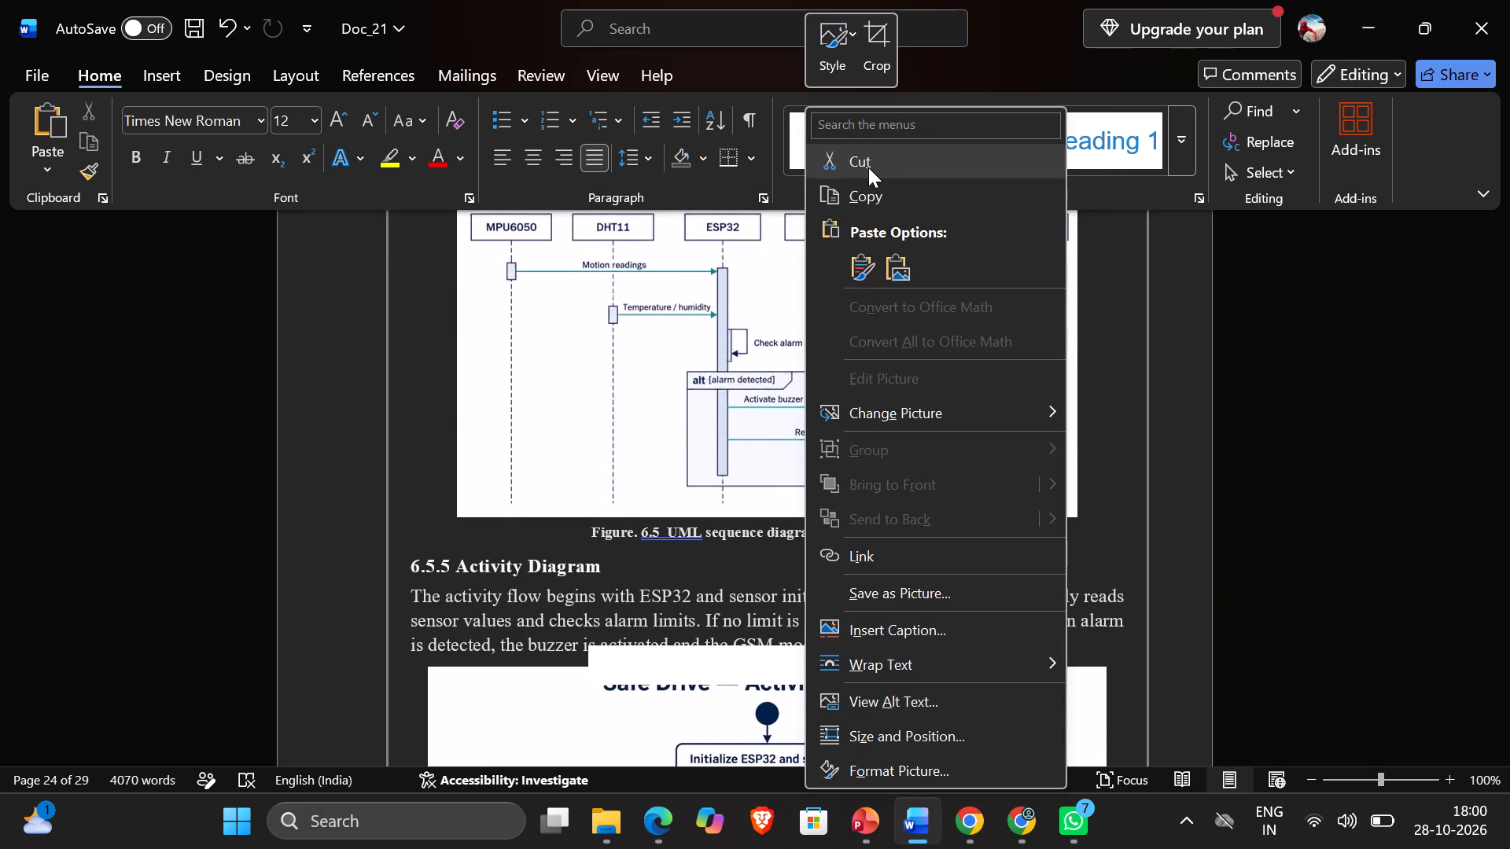
{"action": "left_click", "coordinate": [868, 167]}
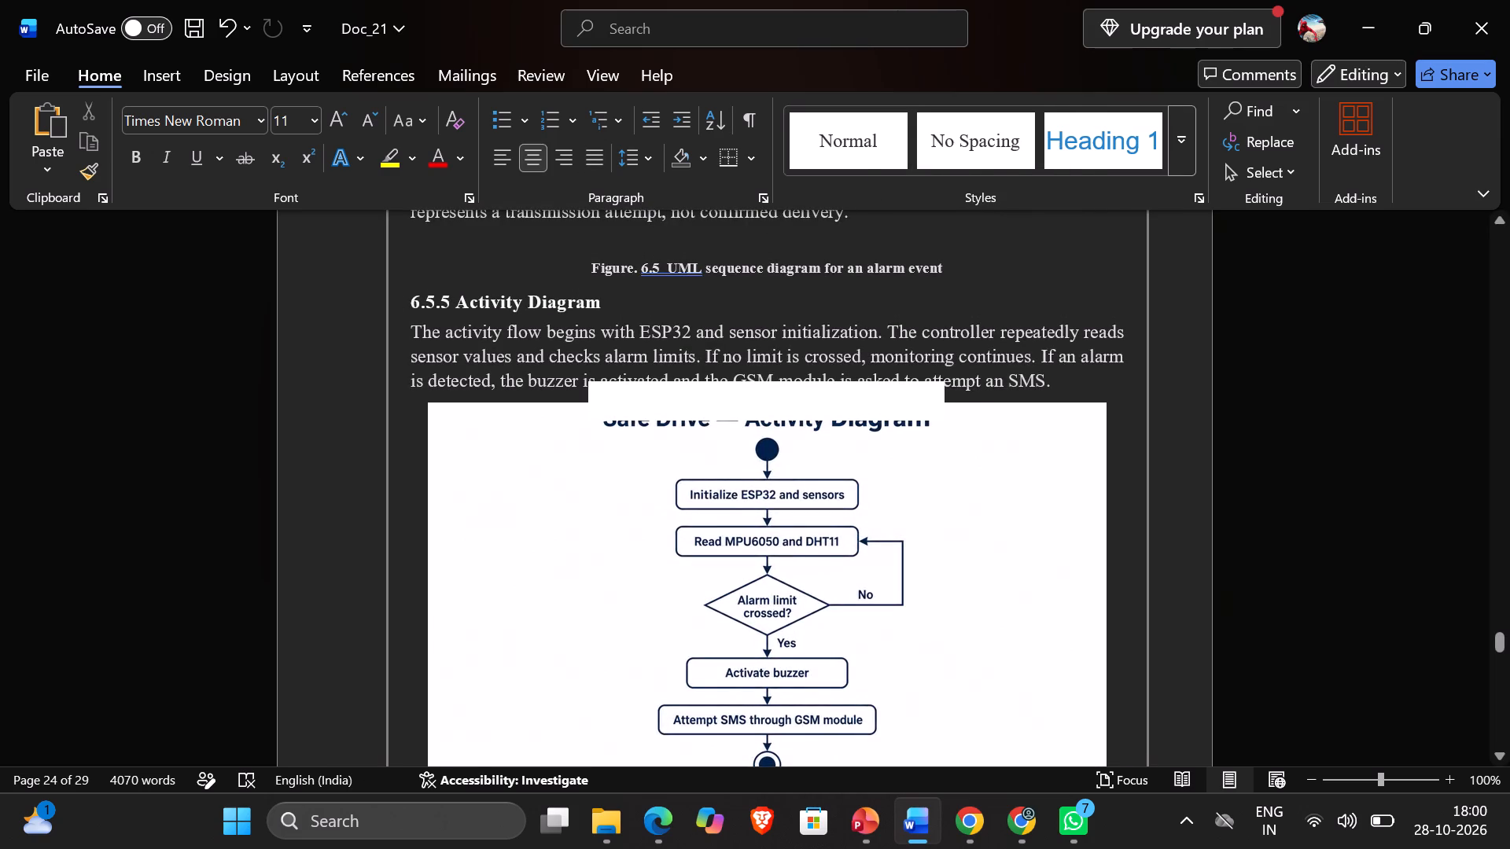
Cut the white rectangle covering the title of the old Safe Drive Activity Diagram picture in section 6.5.5.
{"action": "right_click", "coordinate": [854, 408]}
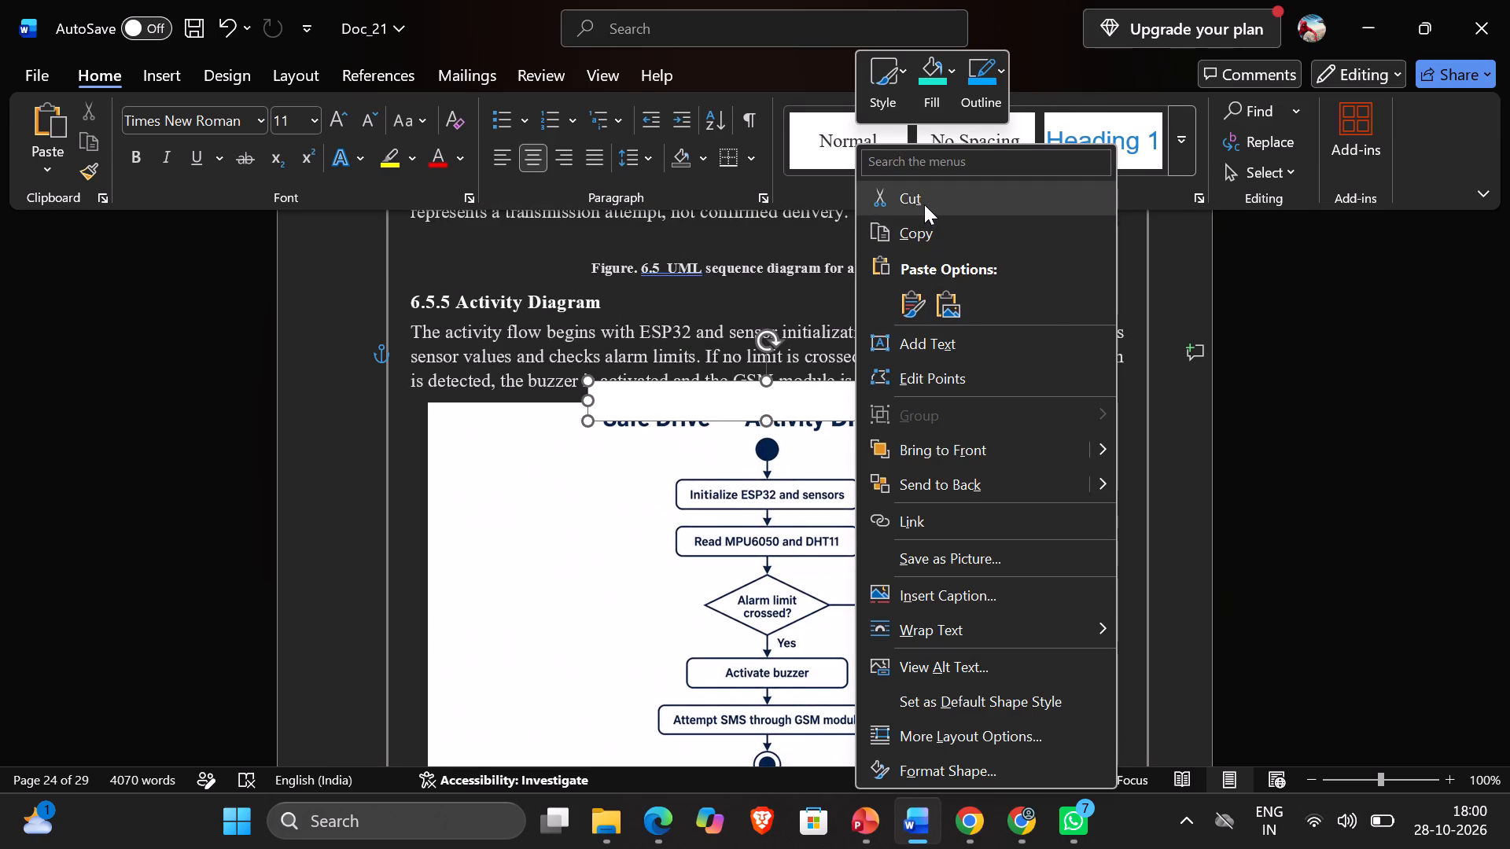
Cut the selected white rectangle covering the title of the Safe Drive Activity Diagram picture in section 6.5.5.
{"action": "left_click", "coordinate": [924, 204]}
Add a blank line after the Sequence Diagram description in section 6.5.4, above the Figure 6.5 caption.
{"action": "scroll", "coordinate": [880, 399], "scroll_direction": "up", "scroll_amount": 2}
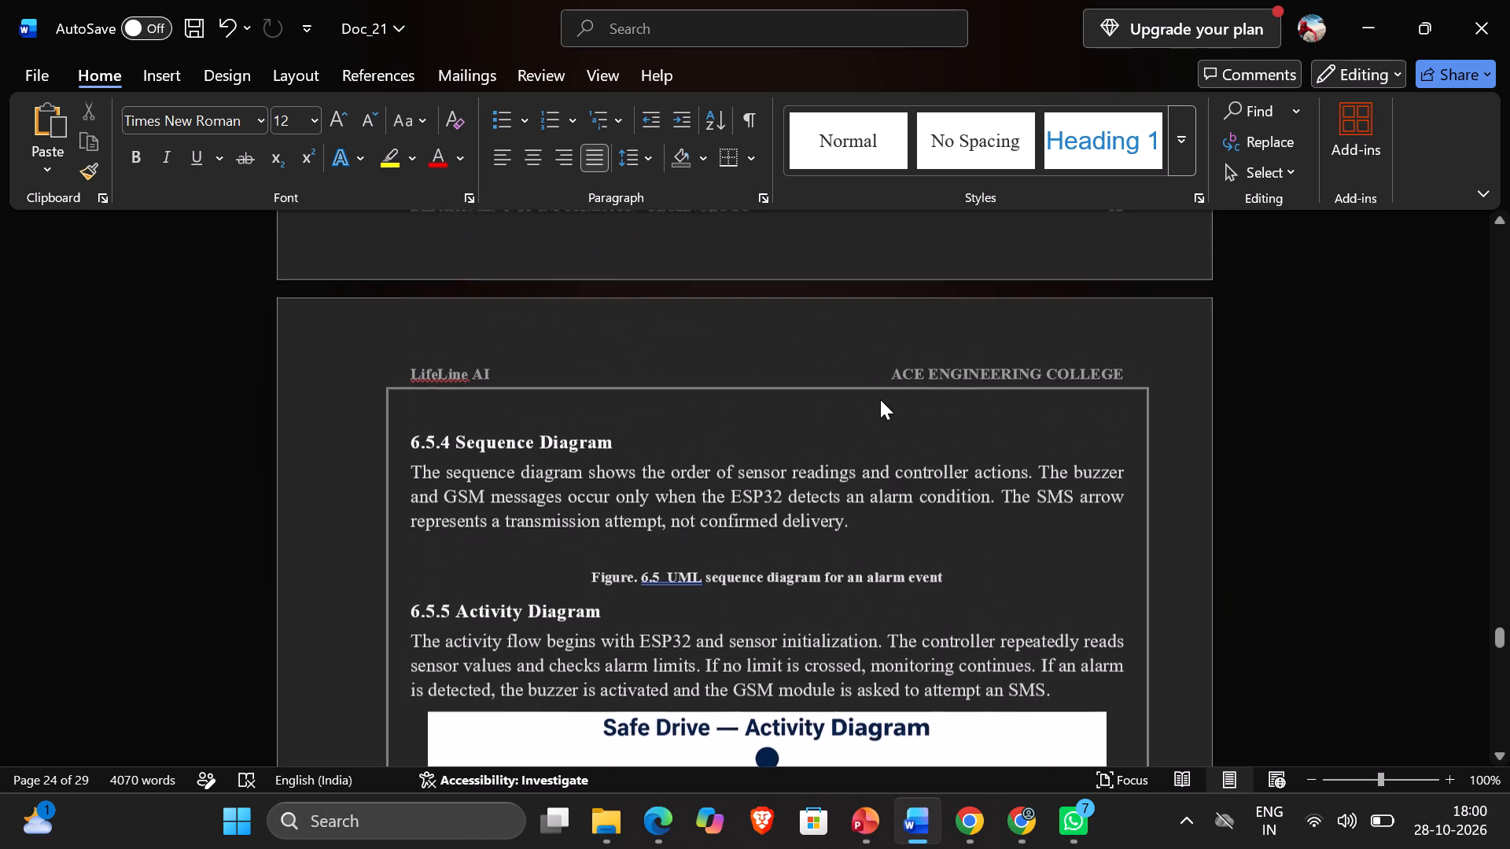
{"action": "left_click", "coordinate": [872, 520]}
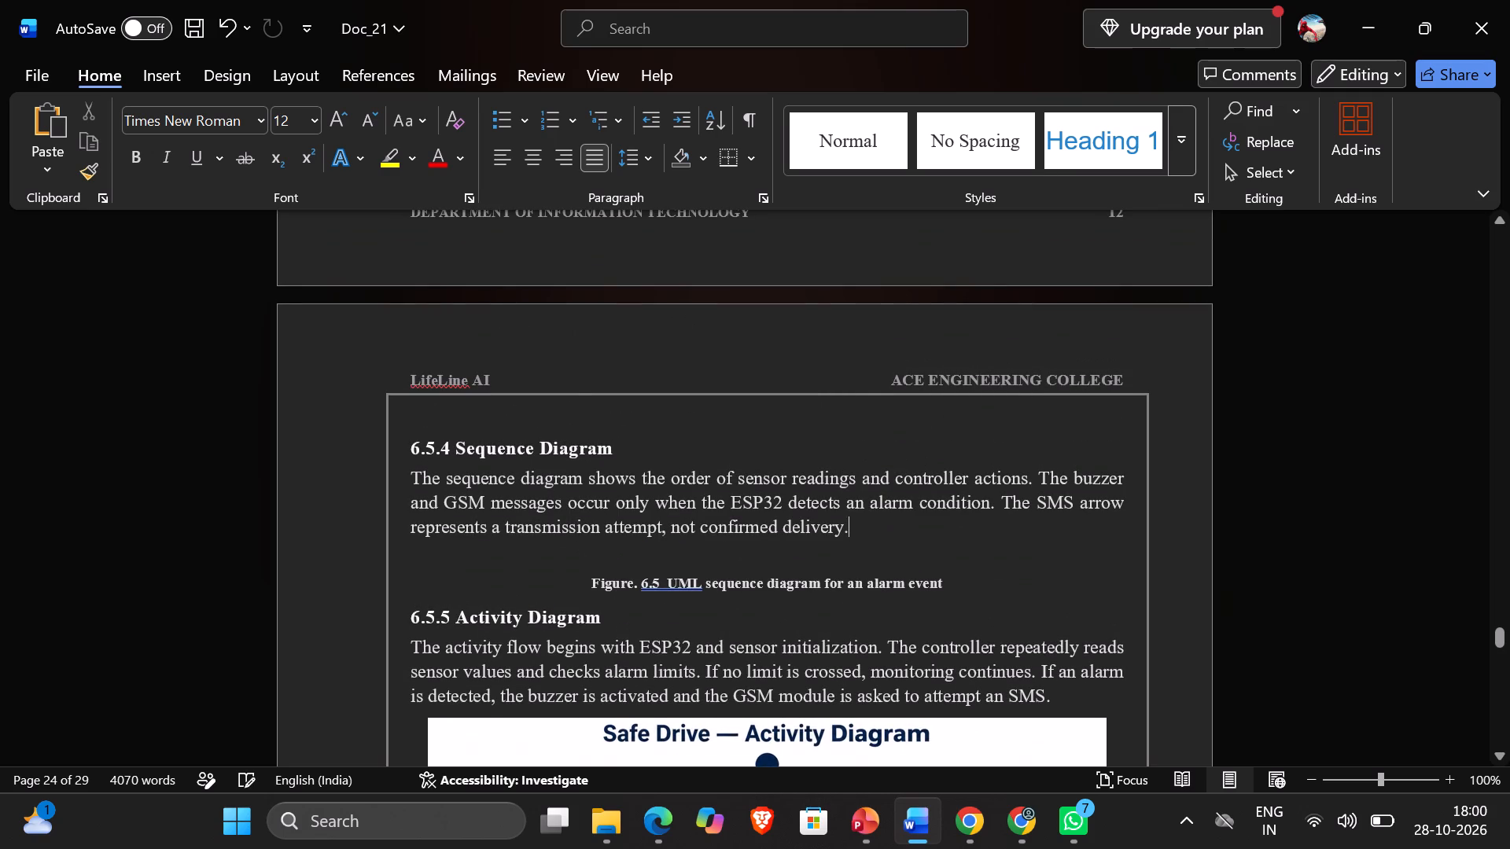
{"action": "key", "text": "Return"}
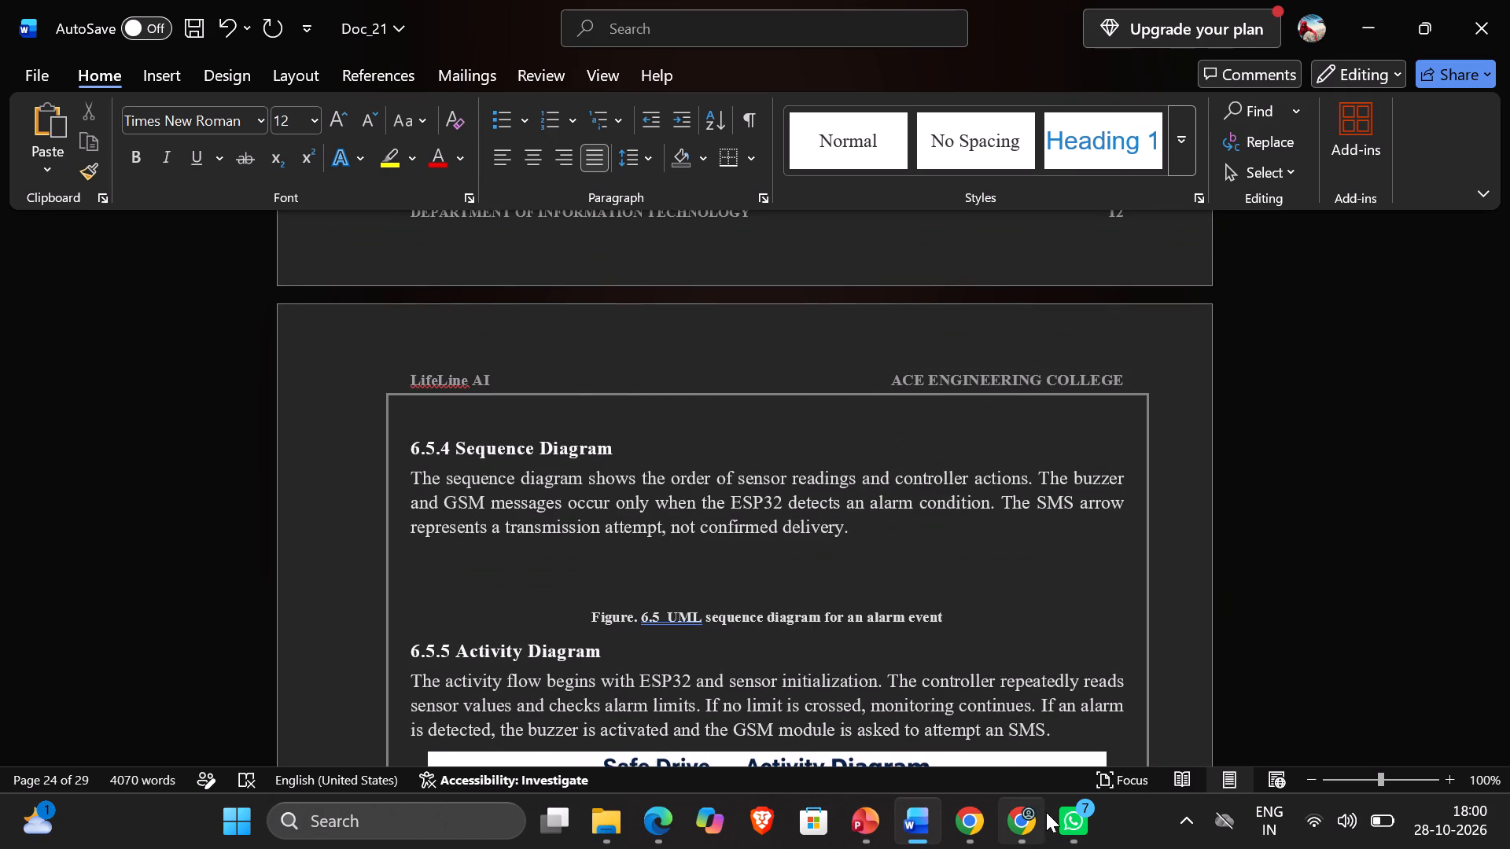
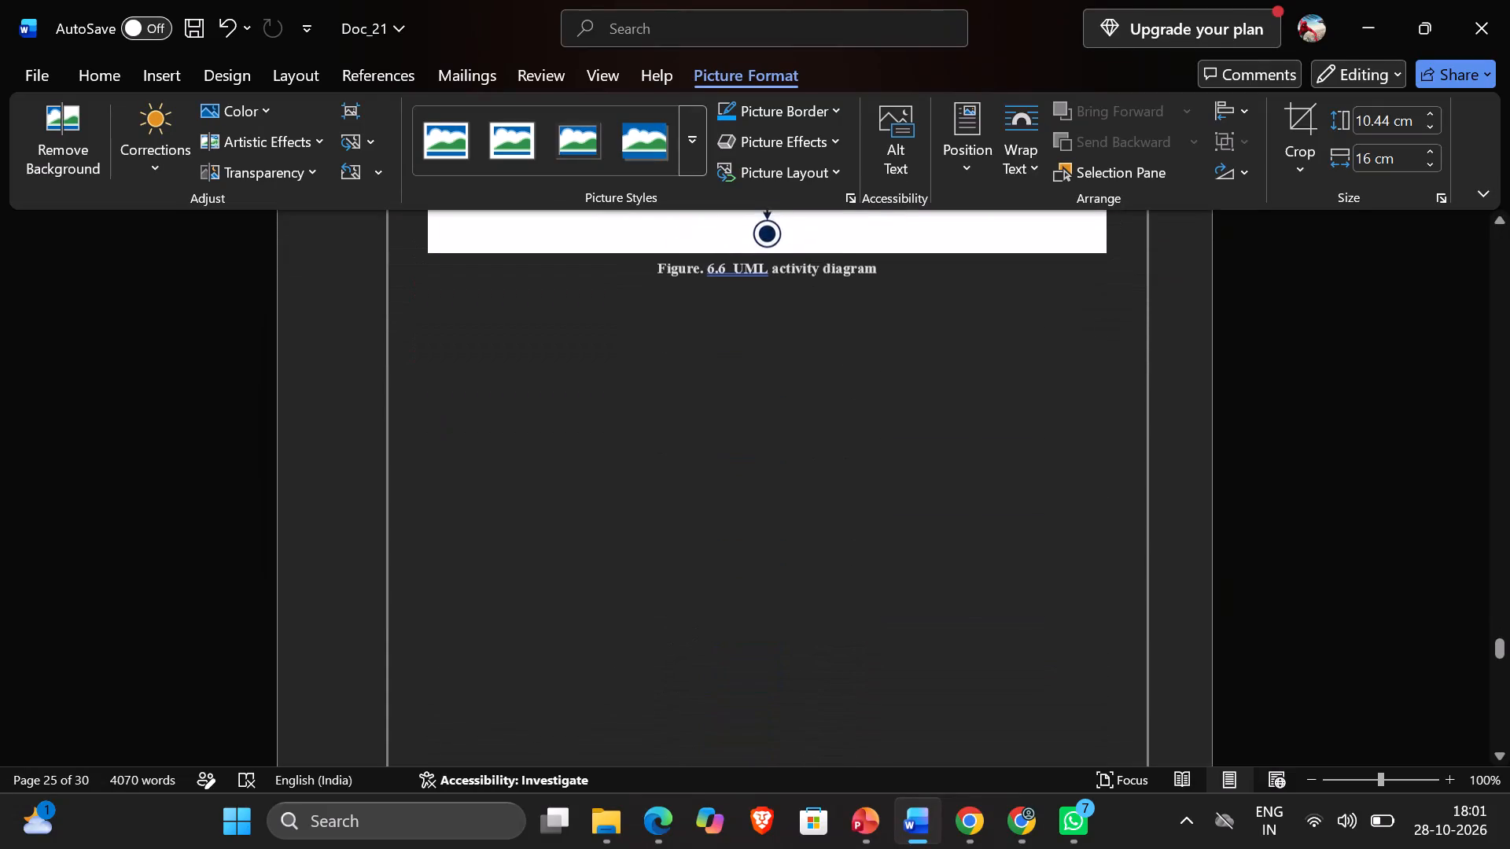
Cut the old Safe Drive Activity Diagram picture above the Figure 6.6 caption in section 6.5.5.
{"action": "scroll", "coordinate": [777, 384], "scroll_direction": "up", "scroll_amount": 2}
{"action": "right_click", "coordinate": [759, 385]}
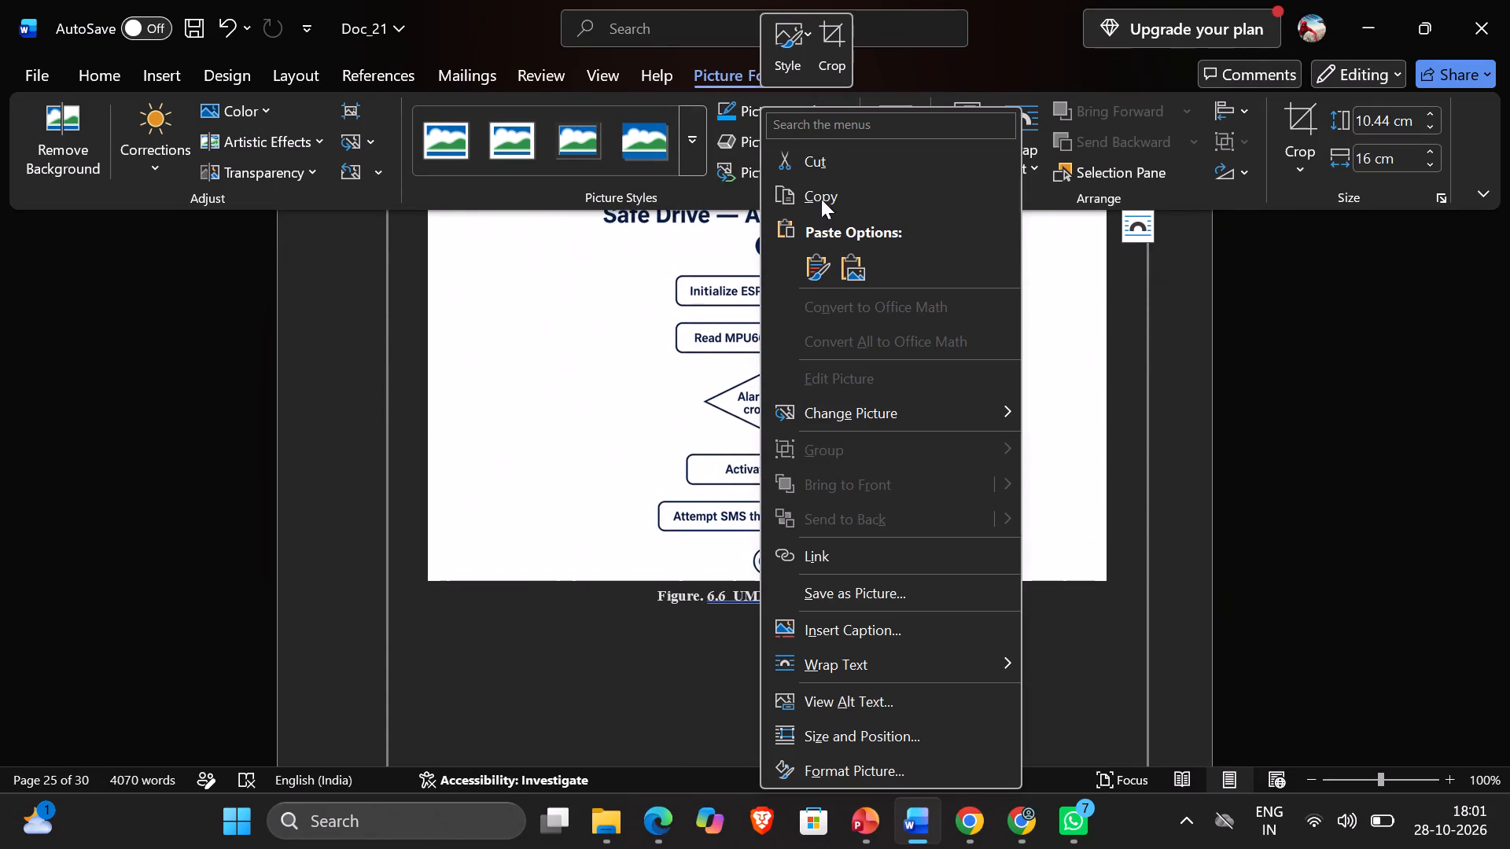
{"action": "left_click", "coordinate": [827, 173]}
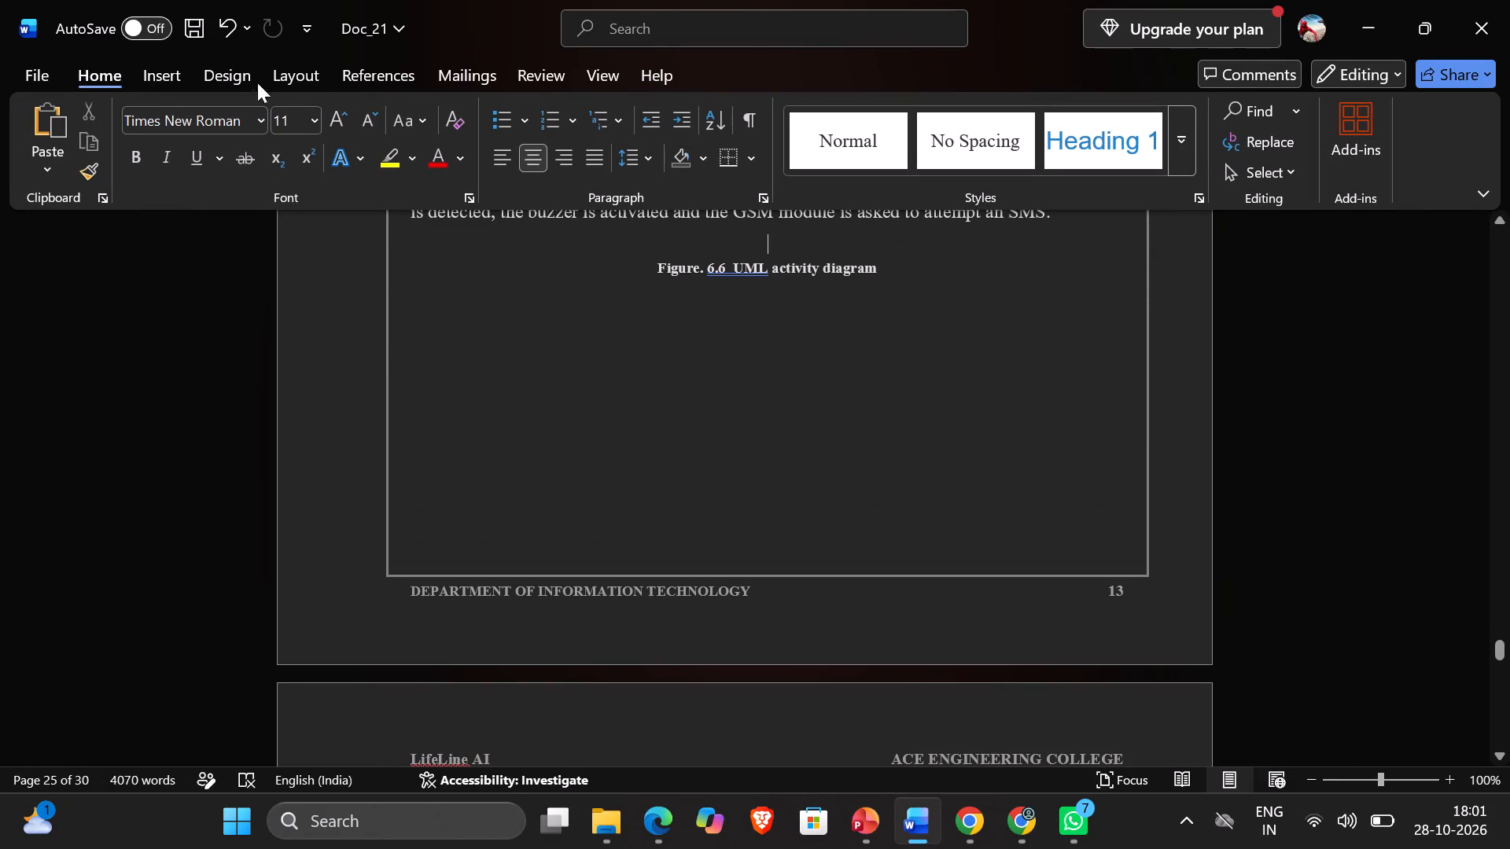
Insert the picture named activity from this device above the Figure 6.6 UML activity diagram caption.
{"action": "left_click", "coordinate": [155, 74]}
{"action": "left_click", "coordinate": [249, 147]}
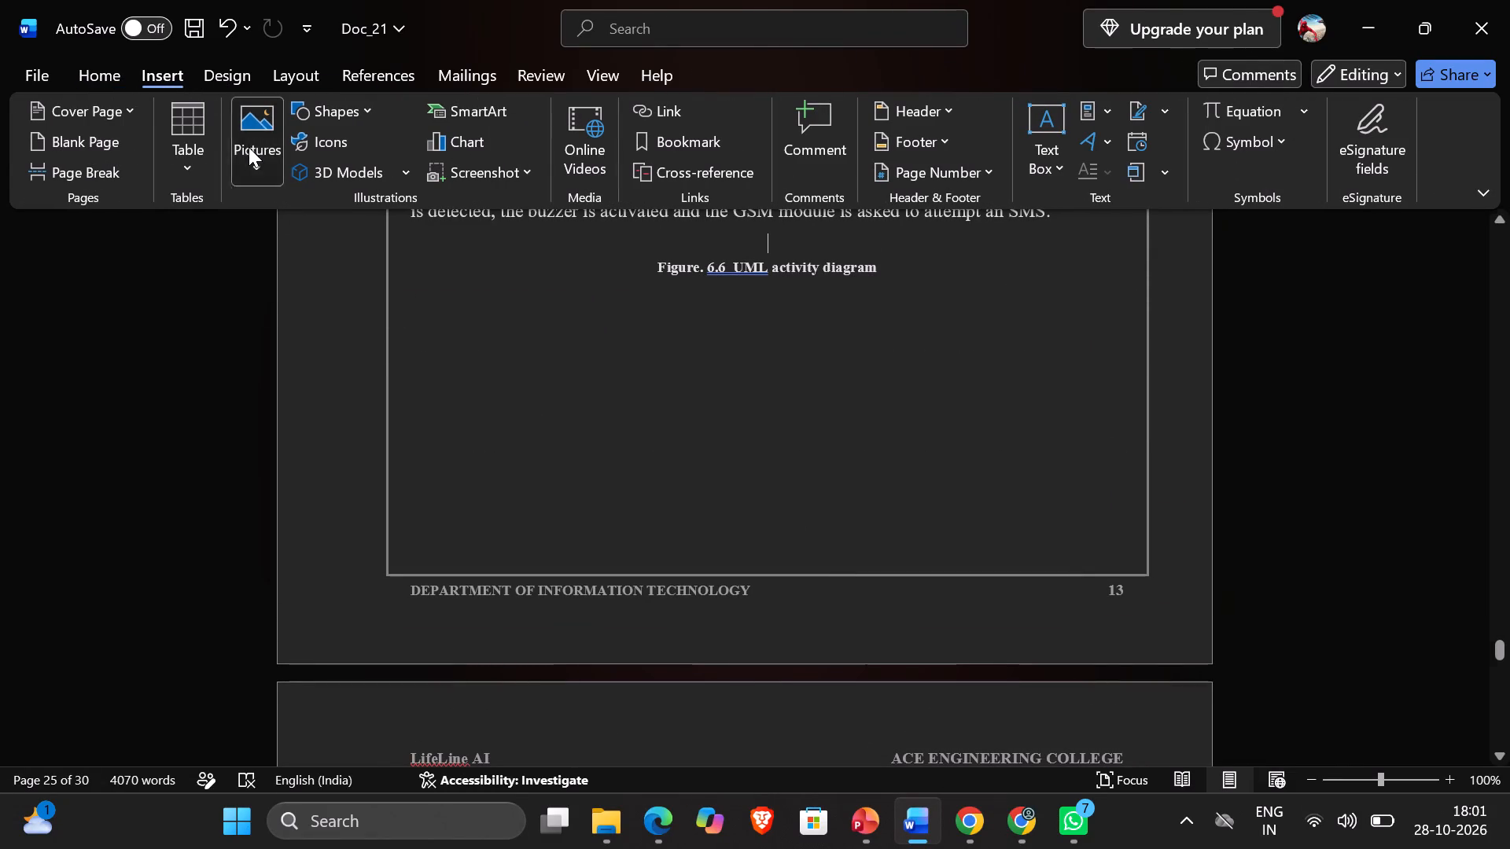
{"action": "left_click", "coordinate": [302, 247]}
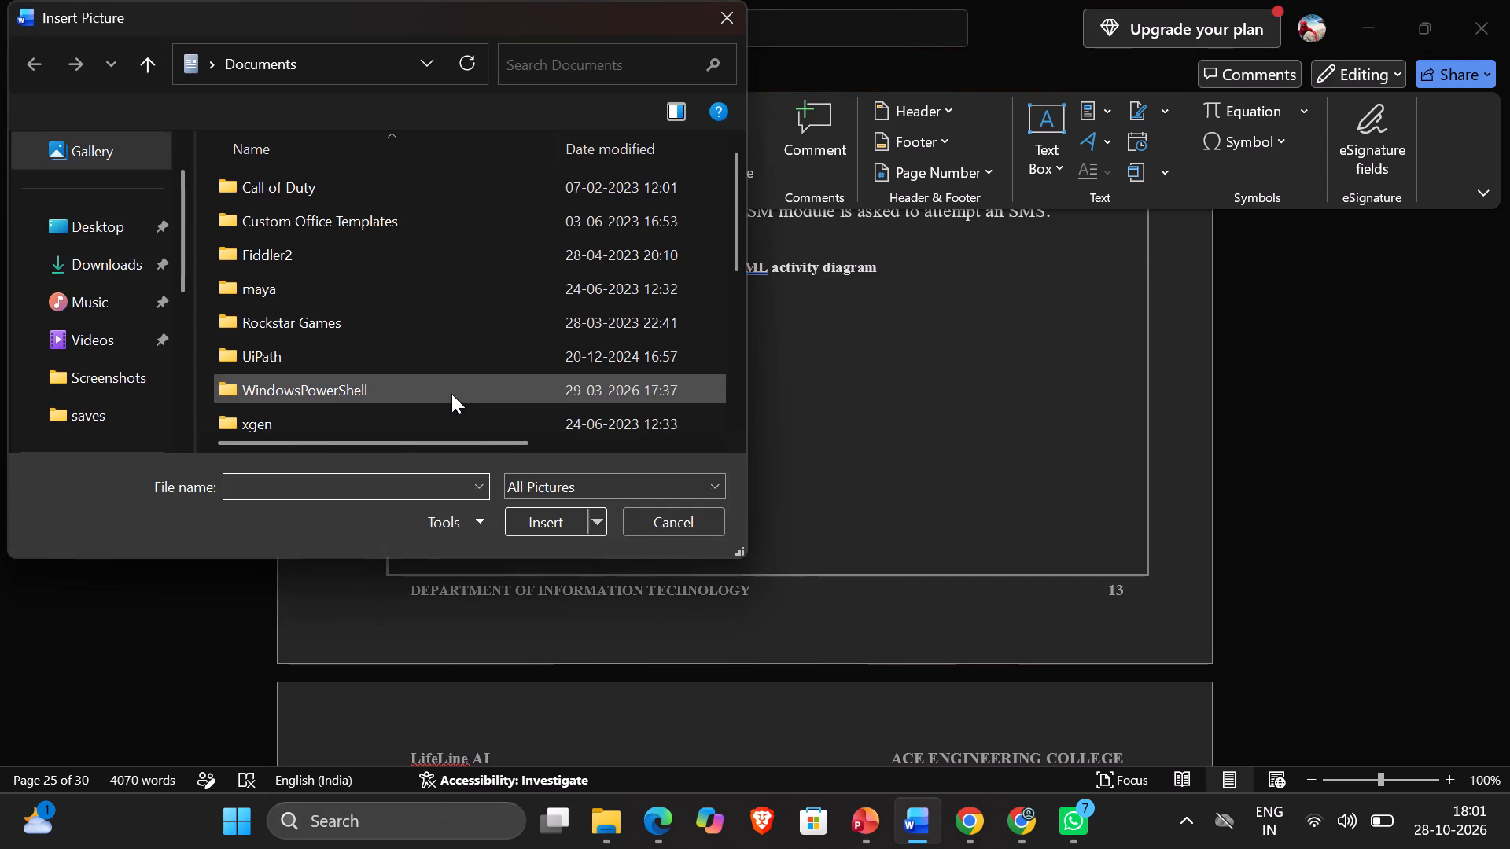
{"action": "scroll", "coordinate": [119, 198], "scroll_direction": "up", "scroll_amount": 2}
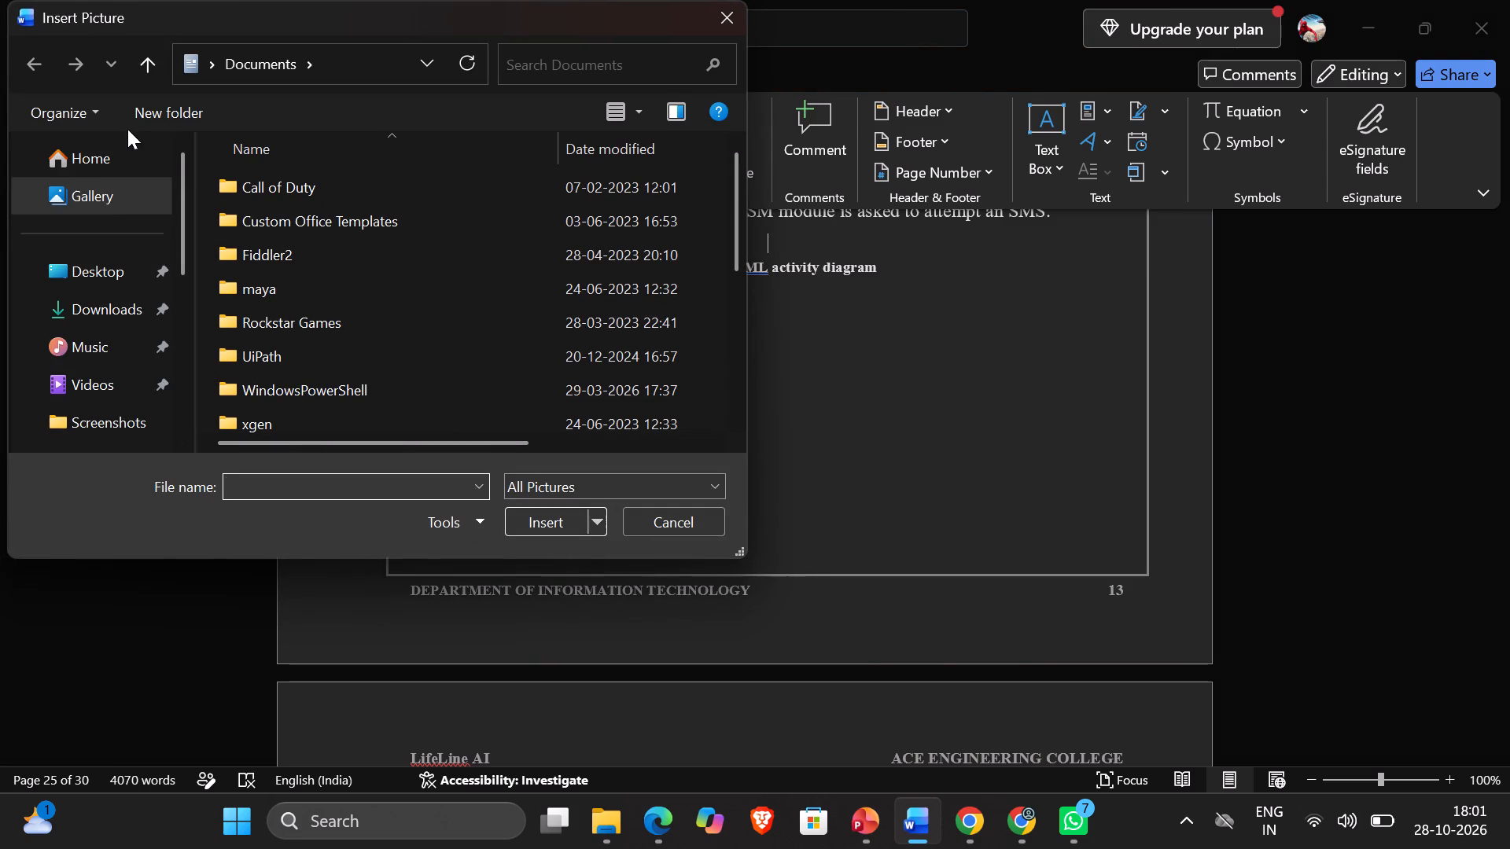
{"action": "left_click", "coordinate": [117, 168]}
{"action": "scroll", "coordinate": [420, 257], "scroll_direction": "down", "scroll_amount": 1}
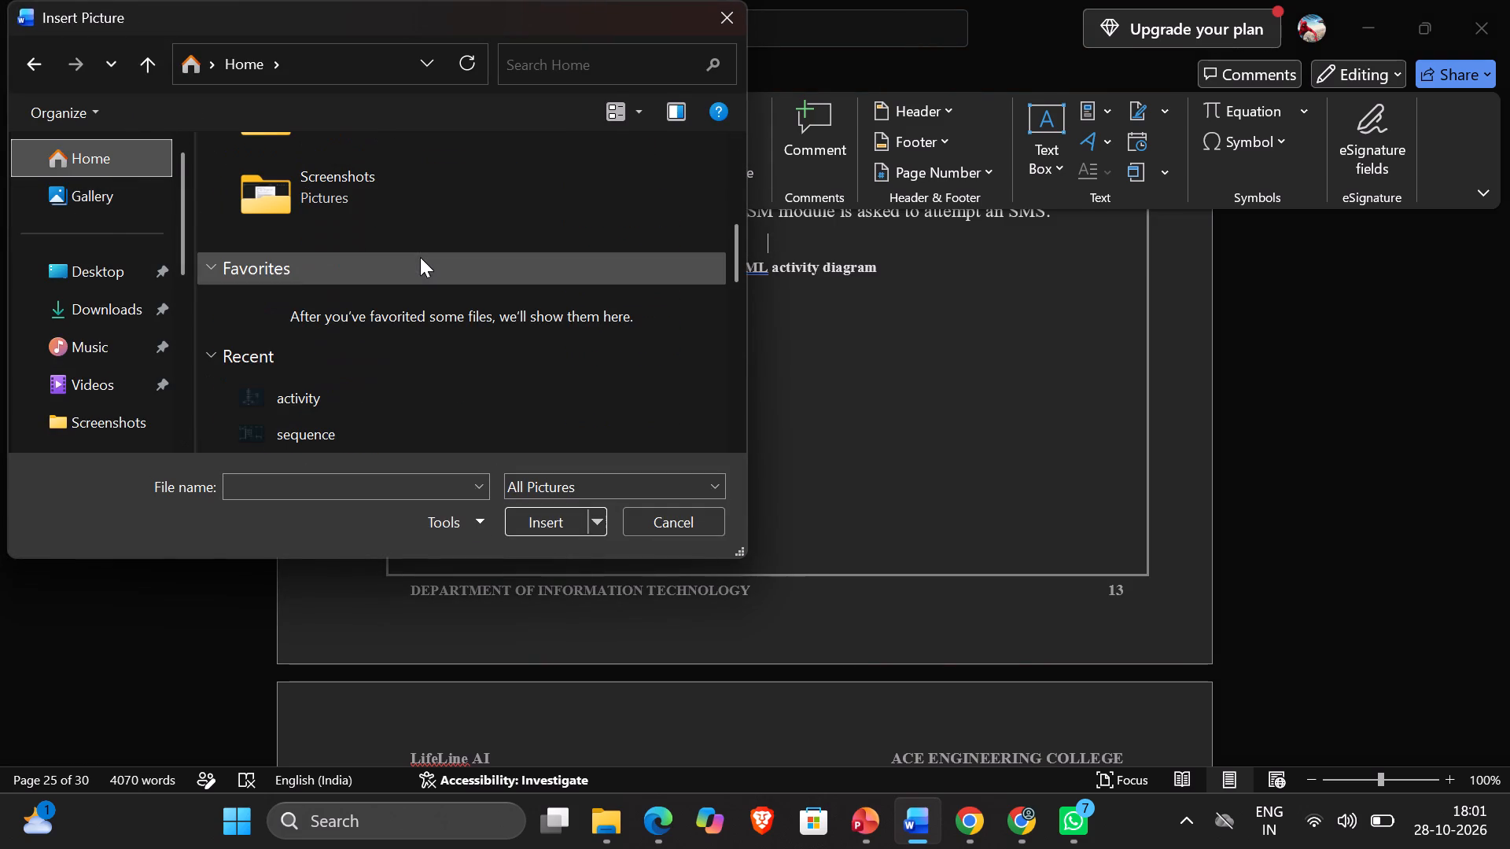
{"action": "left_click", "coordinate": [367, 390]}
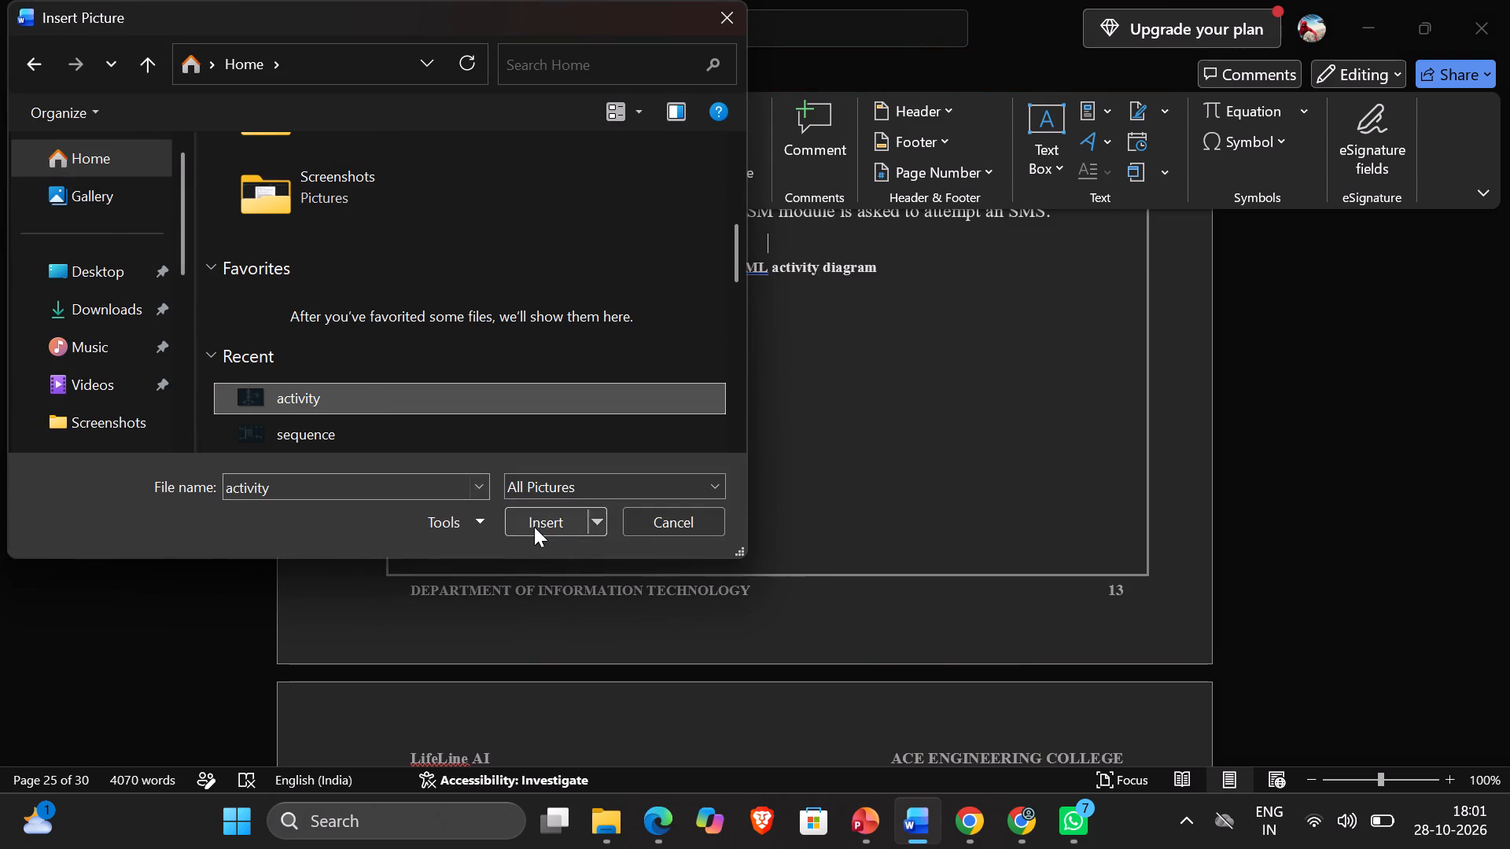
{"action": "left_click", "coordinate": [536, 527]}
Select all rows and columns of the alarm state transitions table below the Figure 6.7 state chart in section 6.5.6.
{"action": "scroll", "coordinate": [536, 527], "scroll_direction": "down", "scroll_amount": 1}
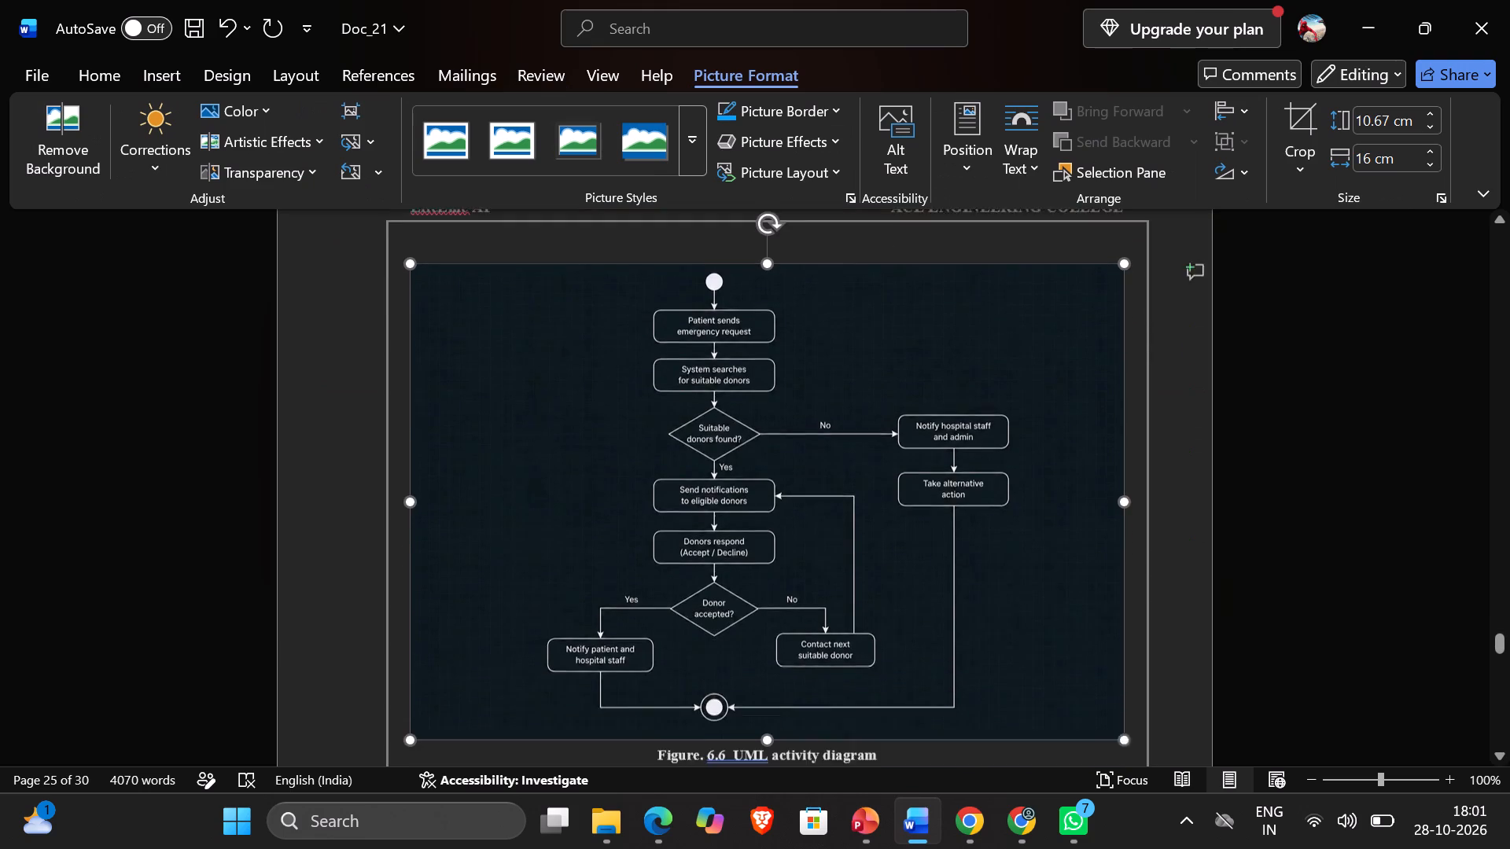
{"action": "scroll", "coordinate": [536, 527], "scroll_direction": "down", "scroll_amount": 3}
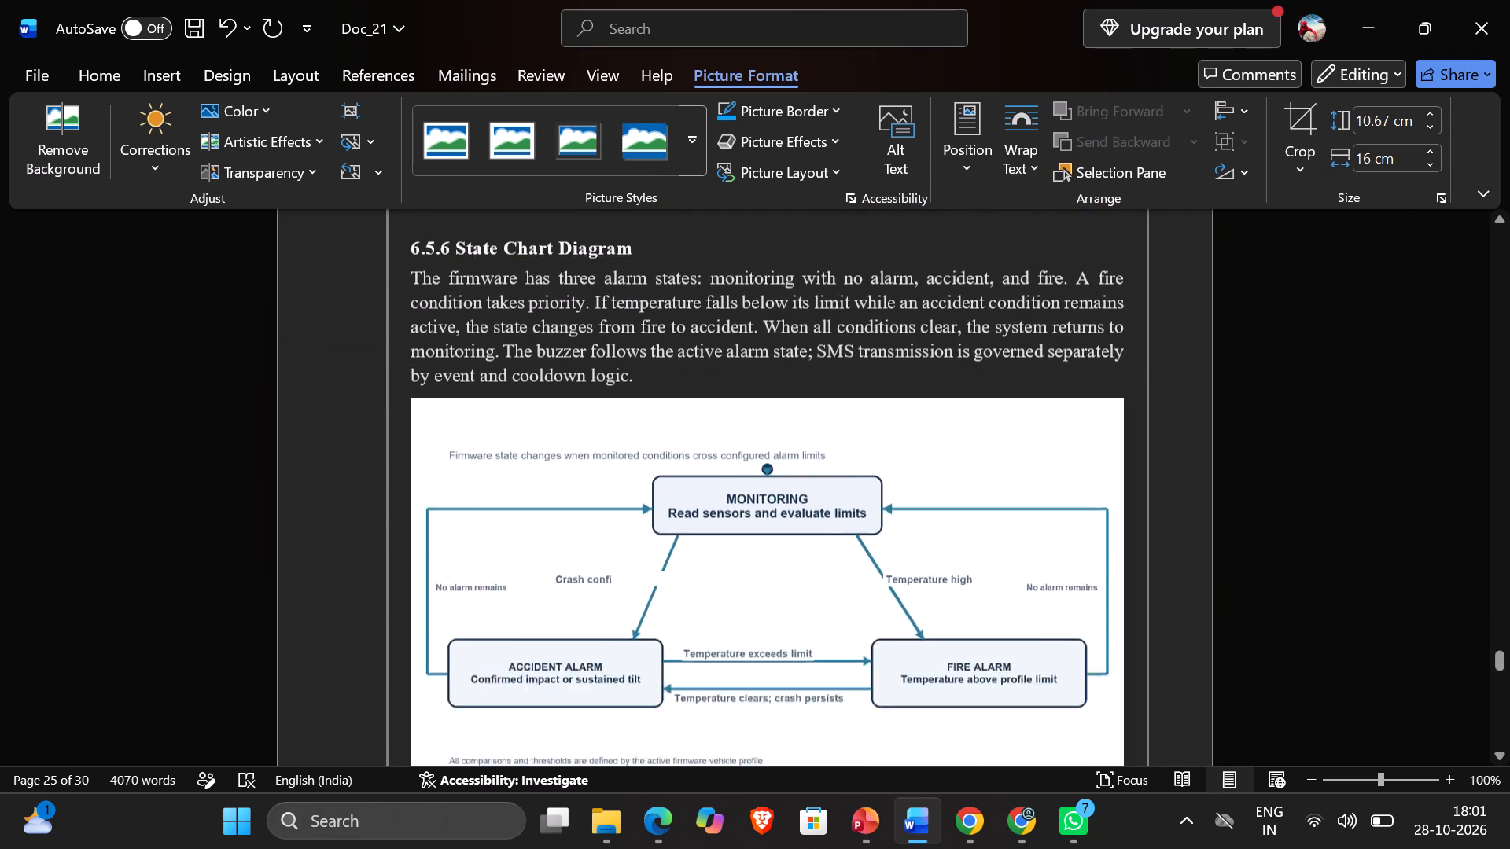
{"action": "scroll", "coordinate": [536, 527], "scroll_direction": "down", "scroll_amount": 3}
{"action": "scroll", "coordinate": [640, 623], "scroll_direction": "down", "scroll_amount": 1}
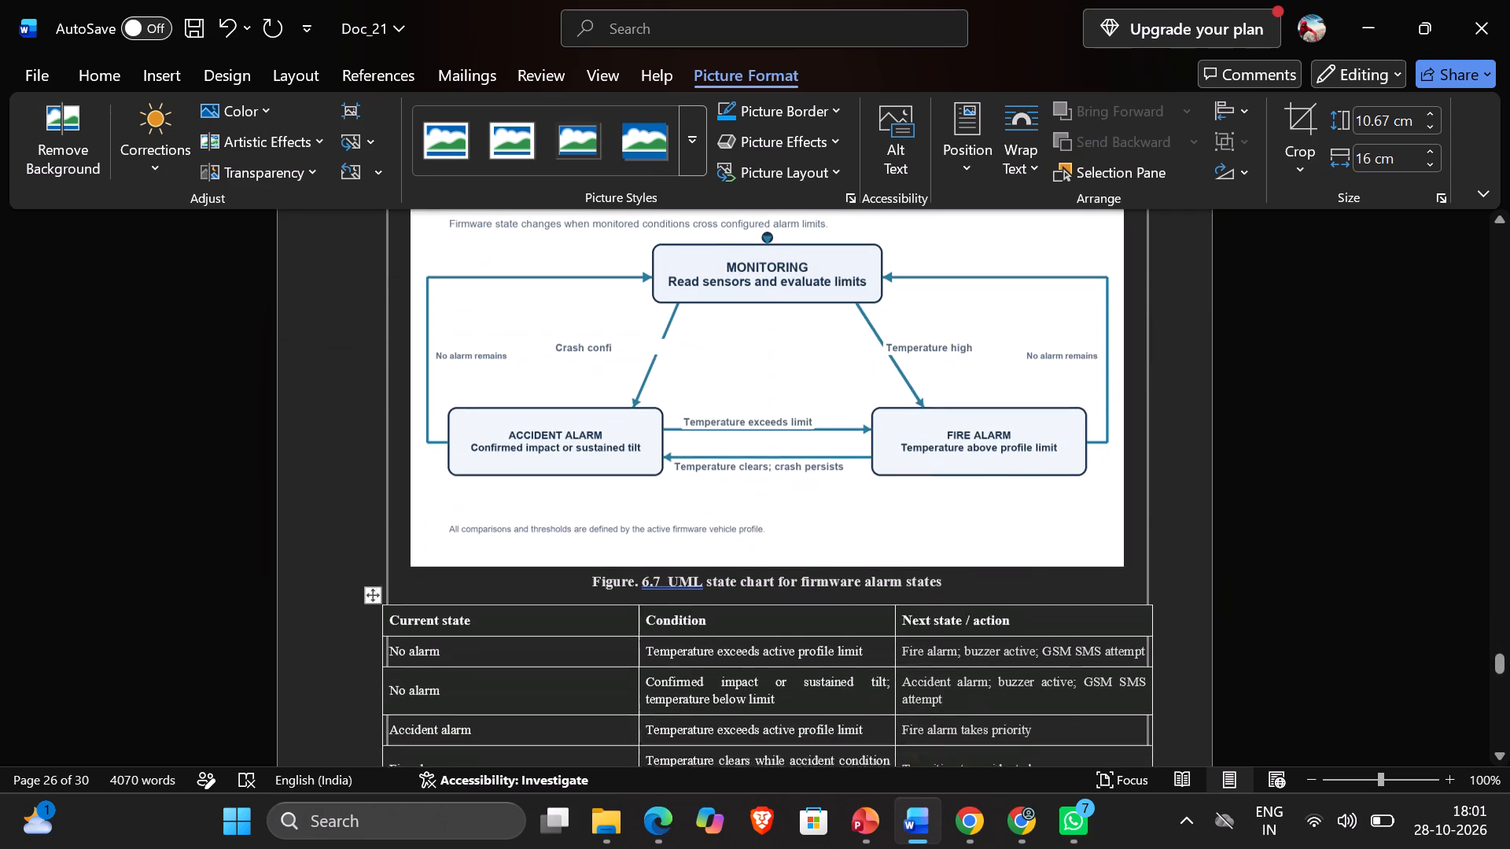
{"action": "scroll", "coordinate": [640, 623], "scroll_direction": "down", "scroll_amount": 1}
{"action": "left_click_drag", "start_coordinate": [390, 480], "coordinate": [568, 556]}
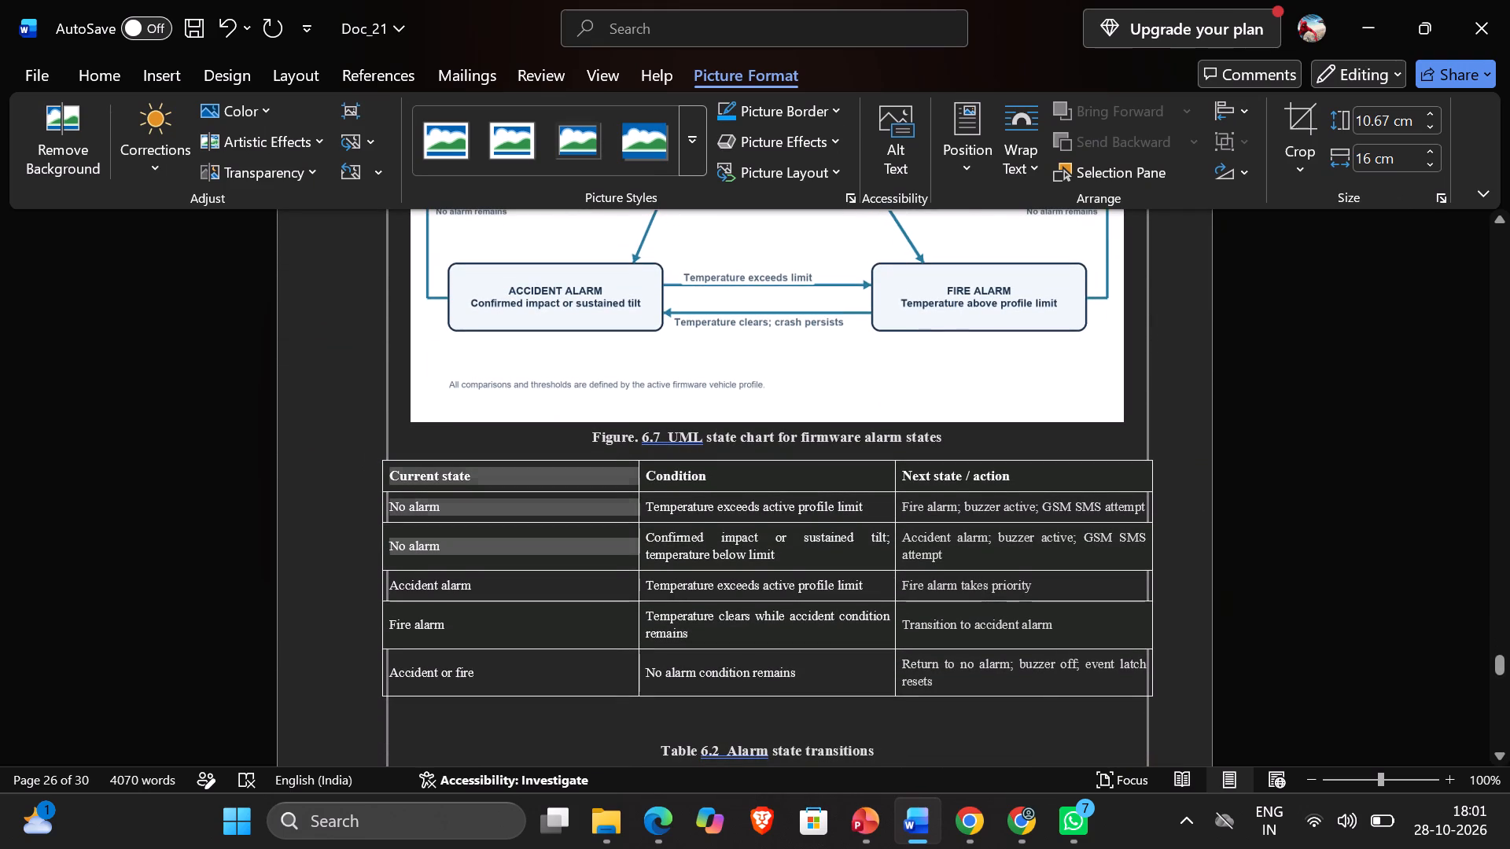
{"action": "left_click_drag", "start_coordinate": [568, 556], "coordinate": [1032, 685]}
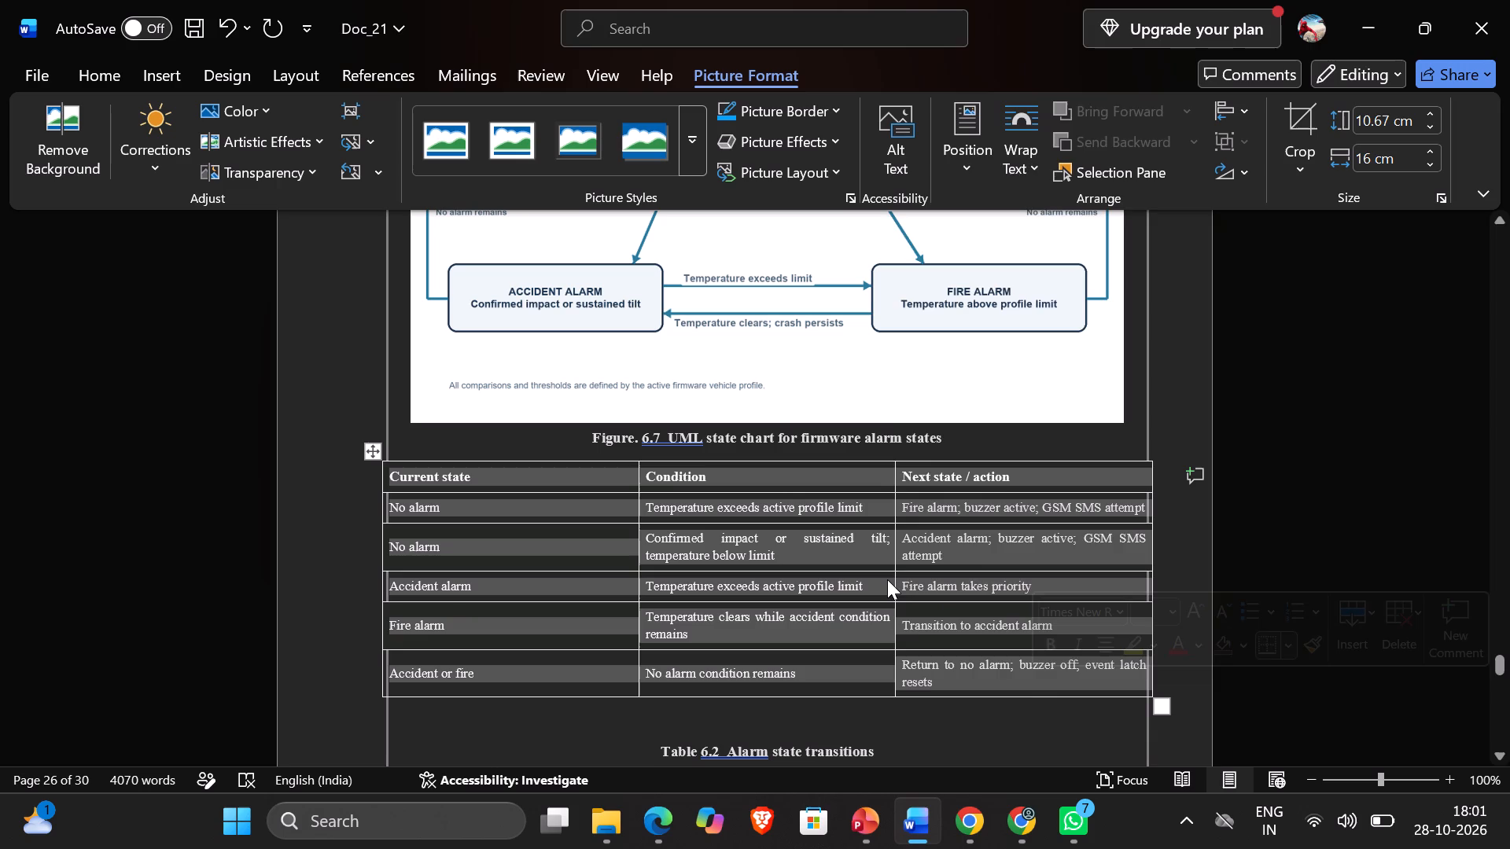
Cut the selected alarm state transitions table from below the Figure 6.7 state chart caption in section 6.5.6.
{"action": "right_click", "coordinate": [887, 579]}
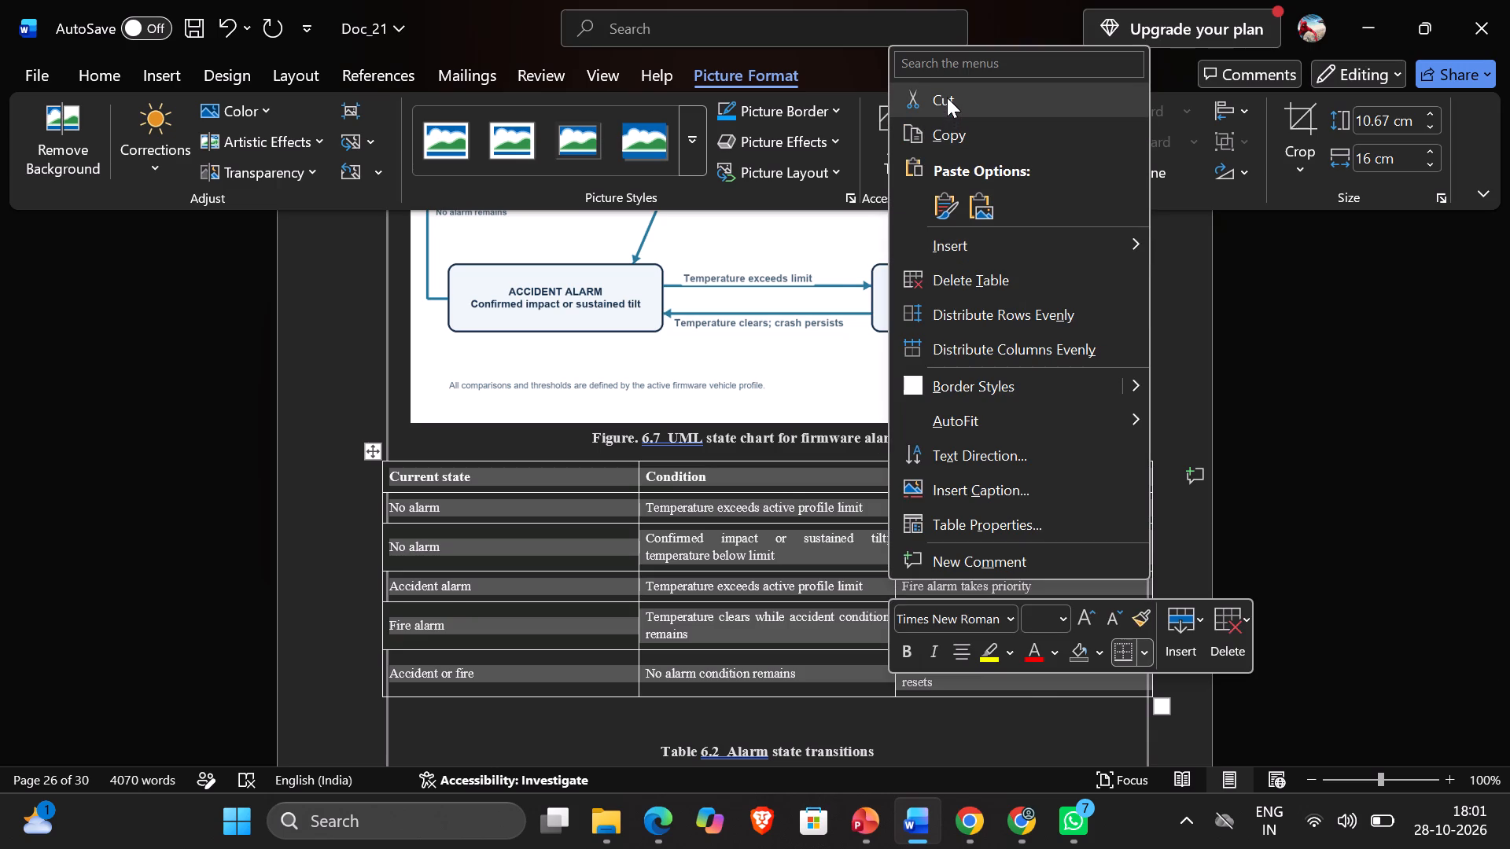
{"action": "left_click", "coordinate": [947, 97]}
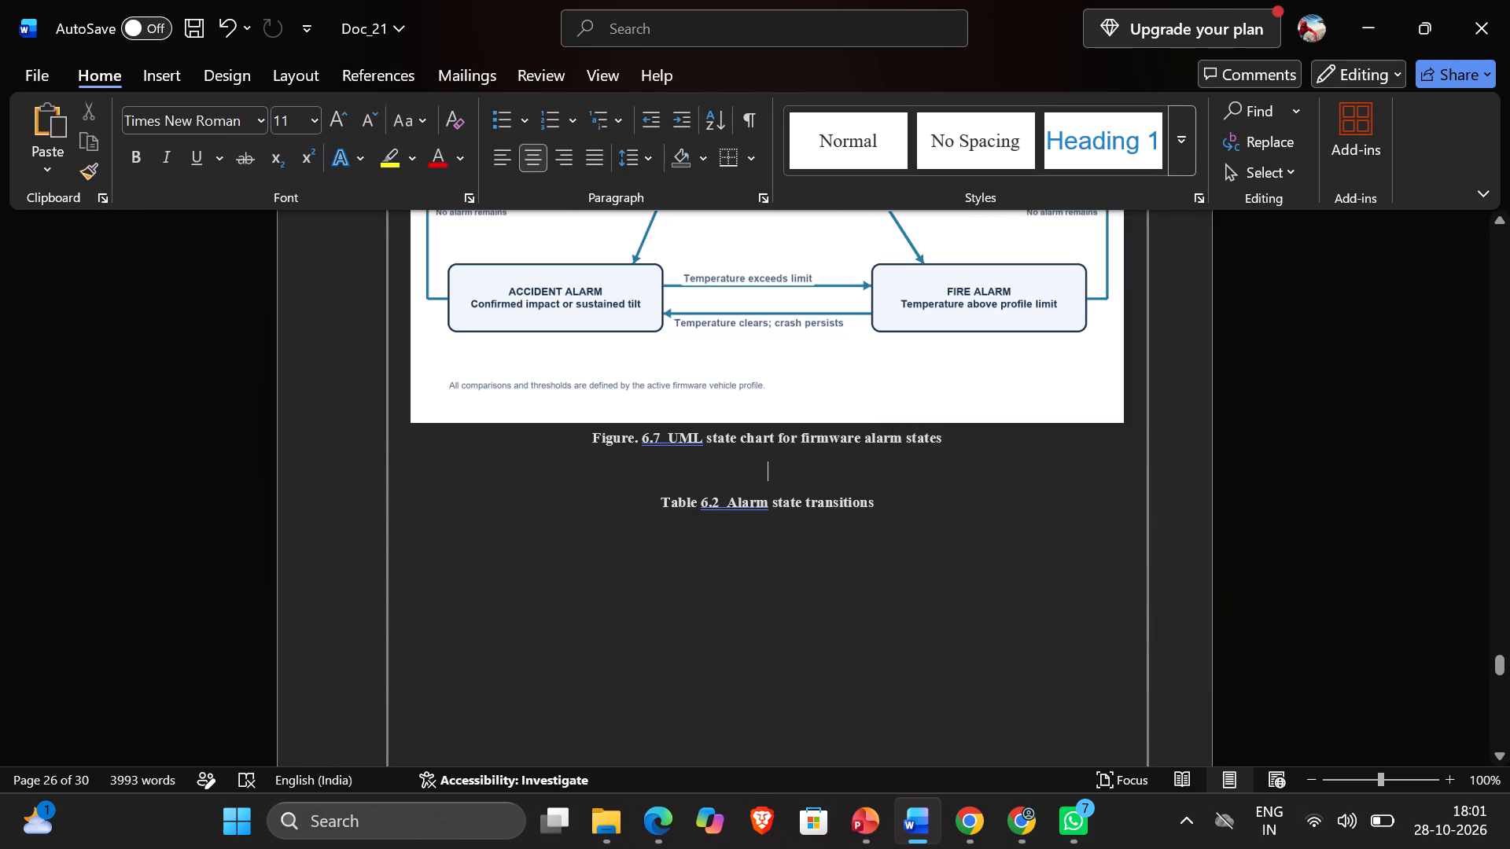
Delete the whole "Table 6.2 Alarm state transitions" caption text below the Figure 6.7 caption.
{"action": "left_click", "coordinate": [882, 505]}
{"action": "key", "text": "BackSpace"}
{"action": "key", "text": "BackSpace"}
{"action": "key", "text": "BackSpace"}
{"action": "key", "text": "BackSpace"}
{"action": "key", "text": "BackSpace"}
{"action": "key", "text": "BackSpace"}
{"action": "key", "text": "BackSpace"}
{"action": "key", "text": "BackSpace"}
{"action": "key", "text": "BackSpace"}
{"action": "key", "text": "BackSpace"}
{"action": "key", "text": "BackSpace"}
{"action": "key", "text": "BackSpace"}
{"action": "key", "text": "BackSpace"}
{"action": "key", "text": "BackSpace"}
{"action": "key", "text": "BackSpace"}
{"action": "key", "text": "BackSpace"}
{"action": "key", "text": "BackSpace"}
{"action": "key", "text": "BackSpace"}
{"action": "key", "text": "BackSpace"}
{"action": "key", "text": "BackSpace"}
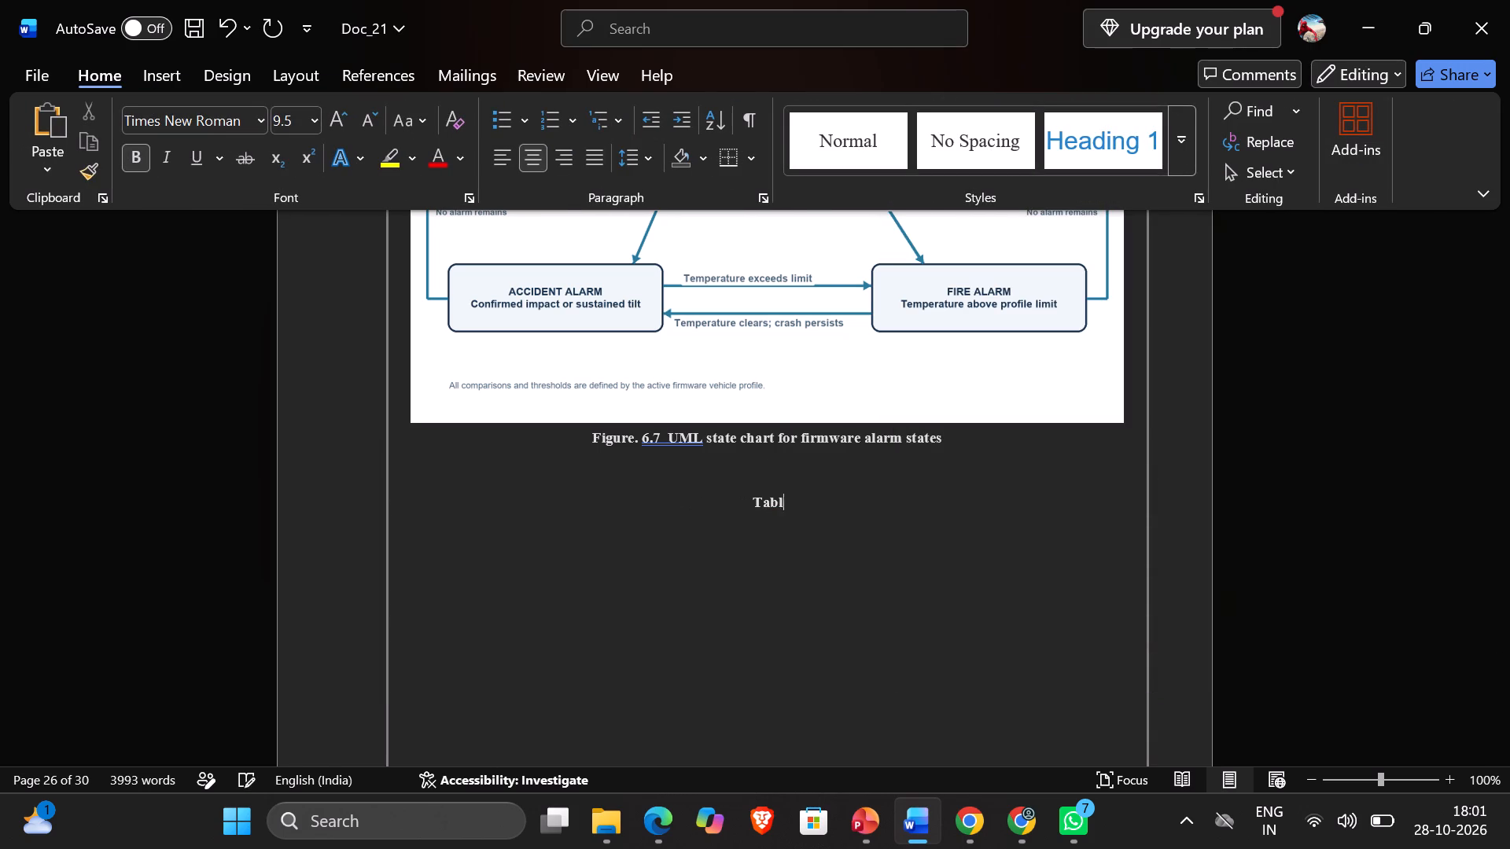
{"action": "key", "text": "BackSpace"}
{"action": "key", "text": "BackSpace"}
{"action": "key", "text": "BackSpace"}
{"action": "key", "text": "BackSpace"}
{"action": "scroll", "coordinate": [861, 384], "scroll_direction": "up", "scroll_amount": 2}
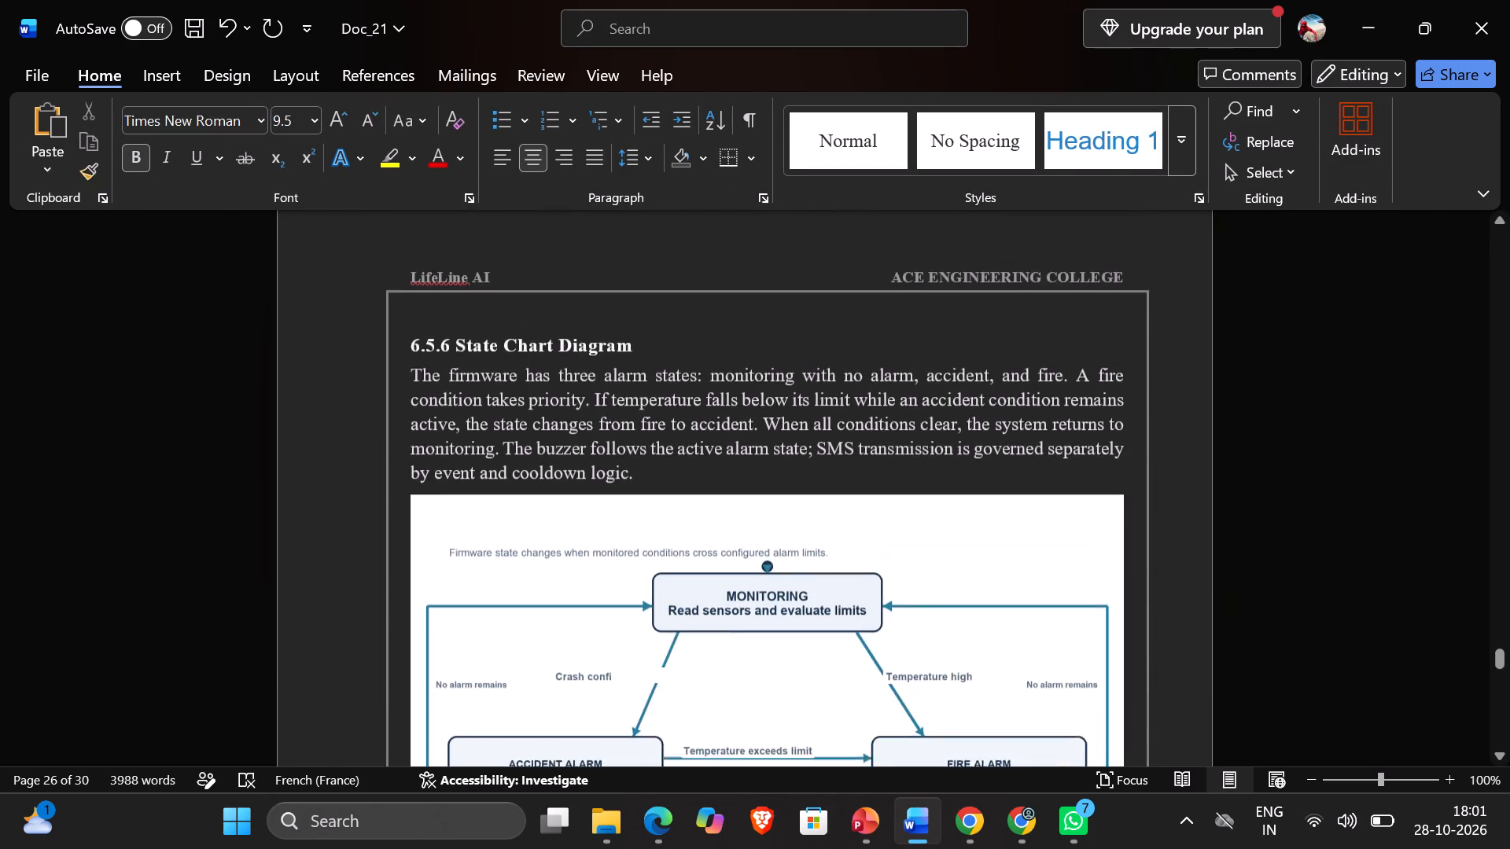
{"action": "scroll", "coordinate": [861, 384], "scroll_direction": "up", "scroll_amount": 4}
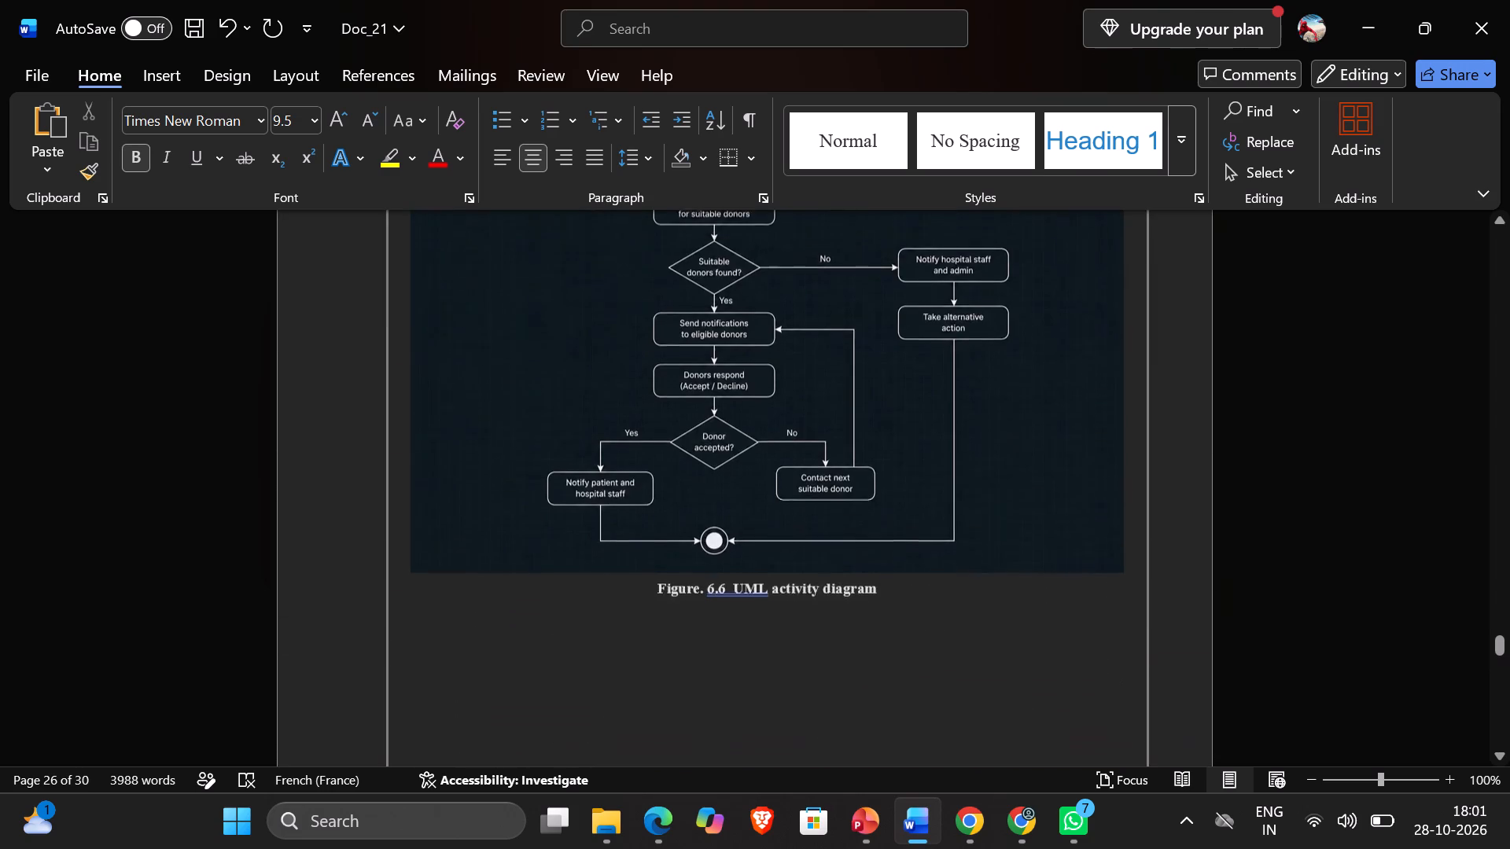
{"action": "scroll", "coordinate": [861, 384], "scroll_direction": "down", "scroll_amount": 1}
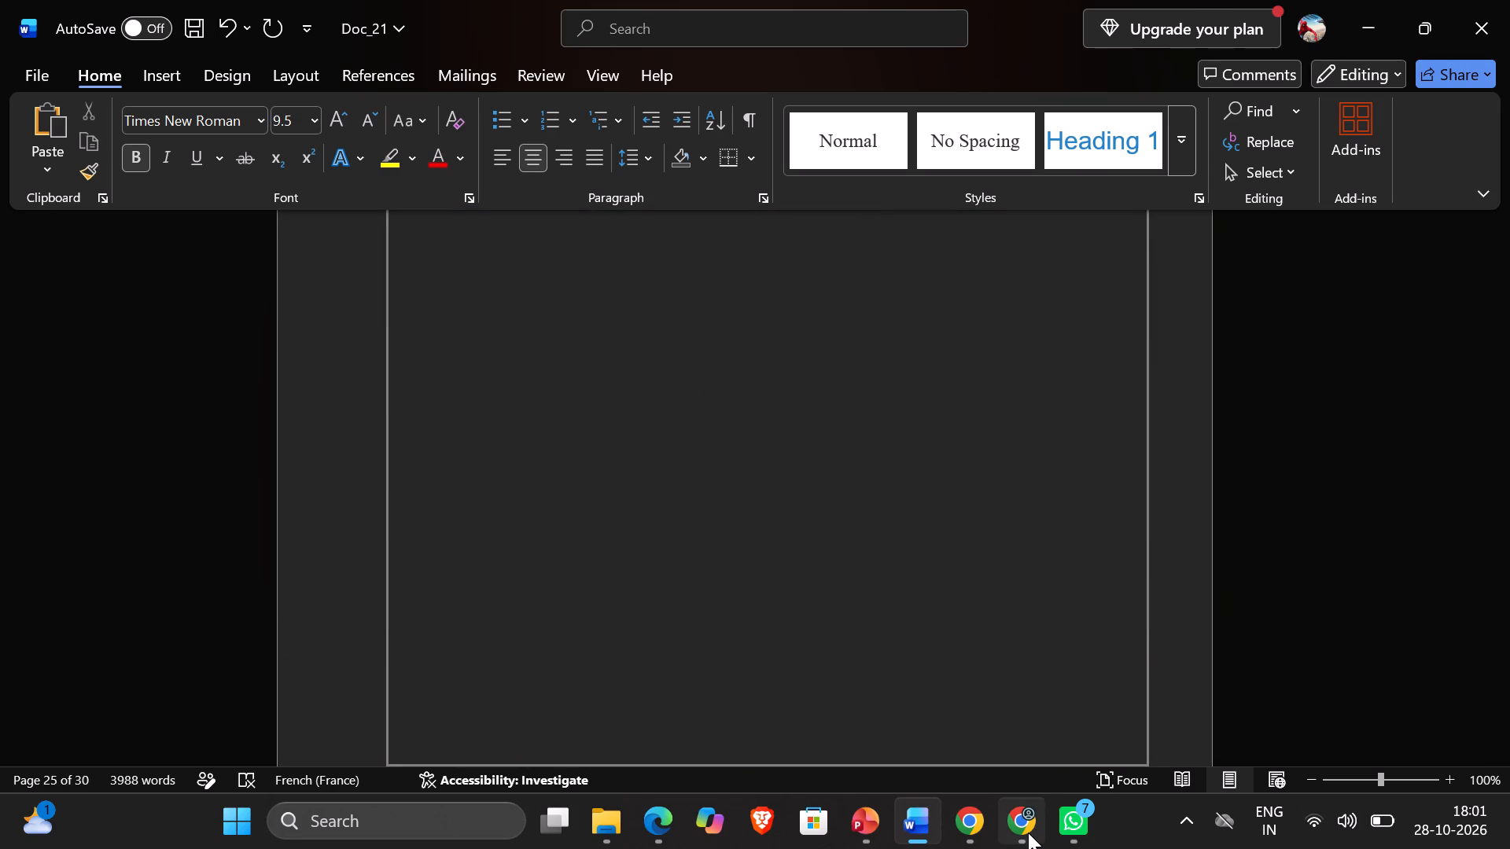
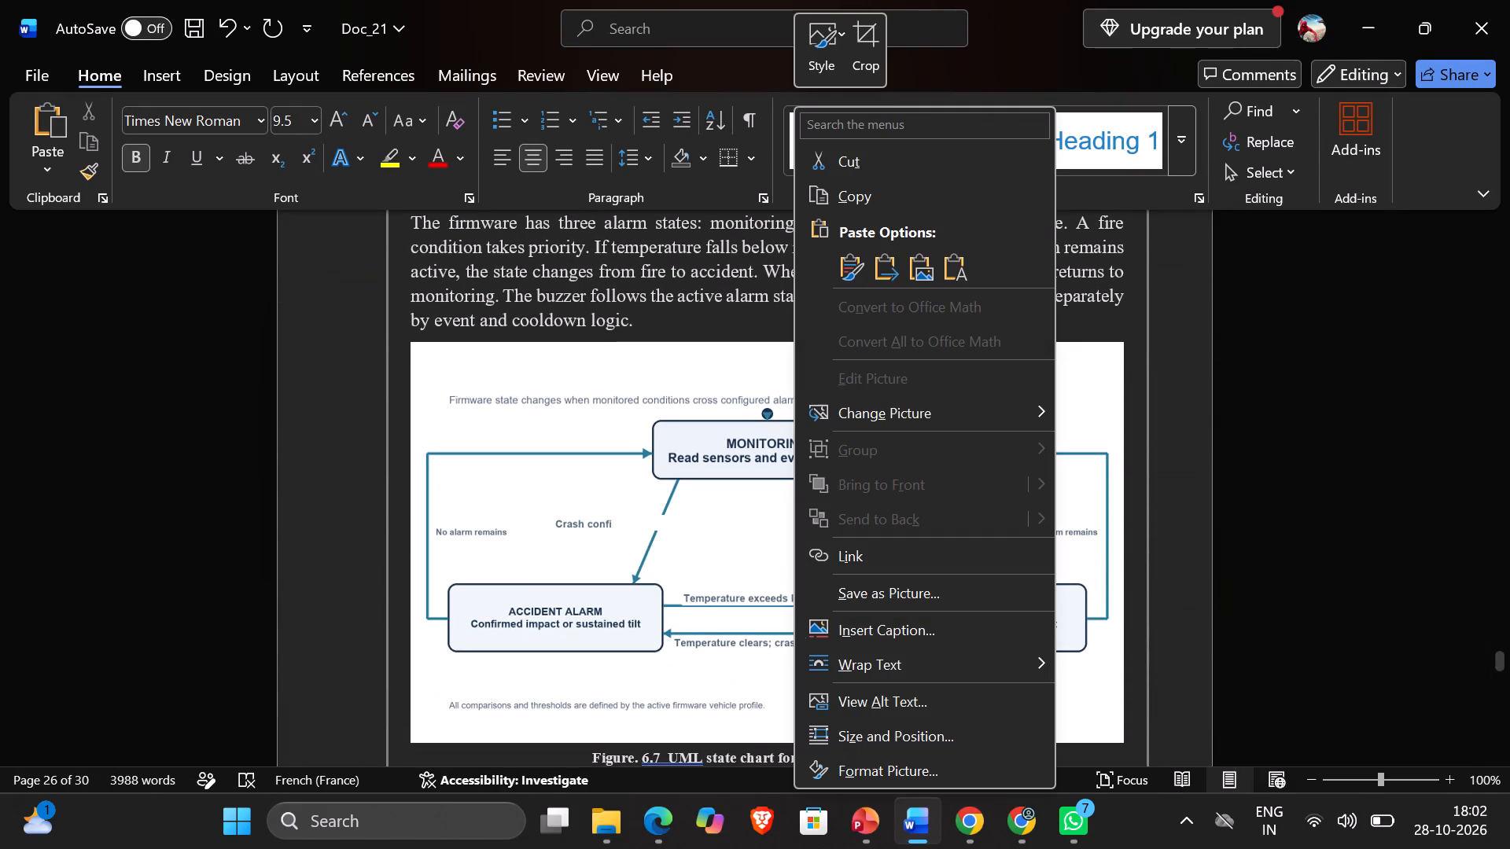
{"action": "left_click", "coordinate": [856, 143]}
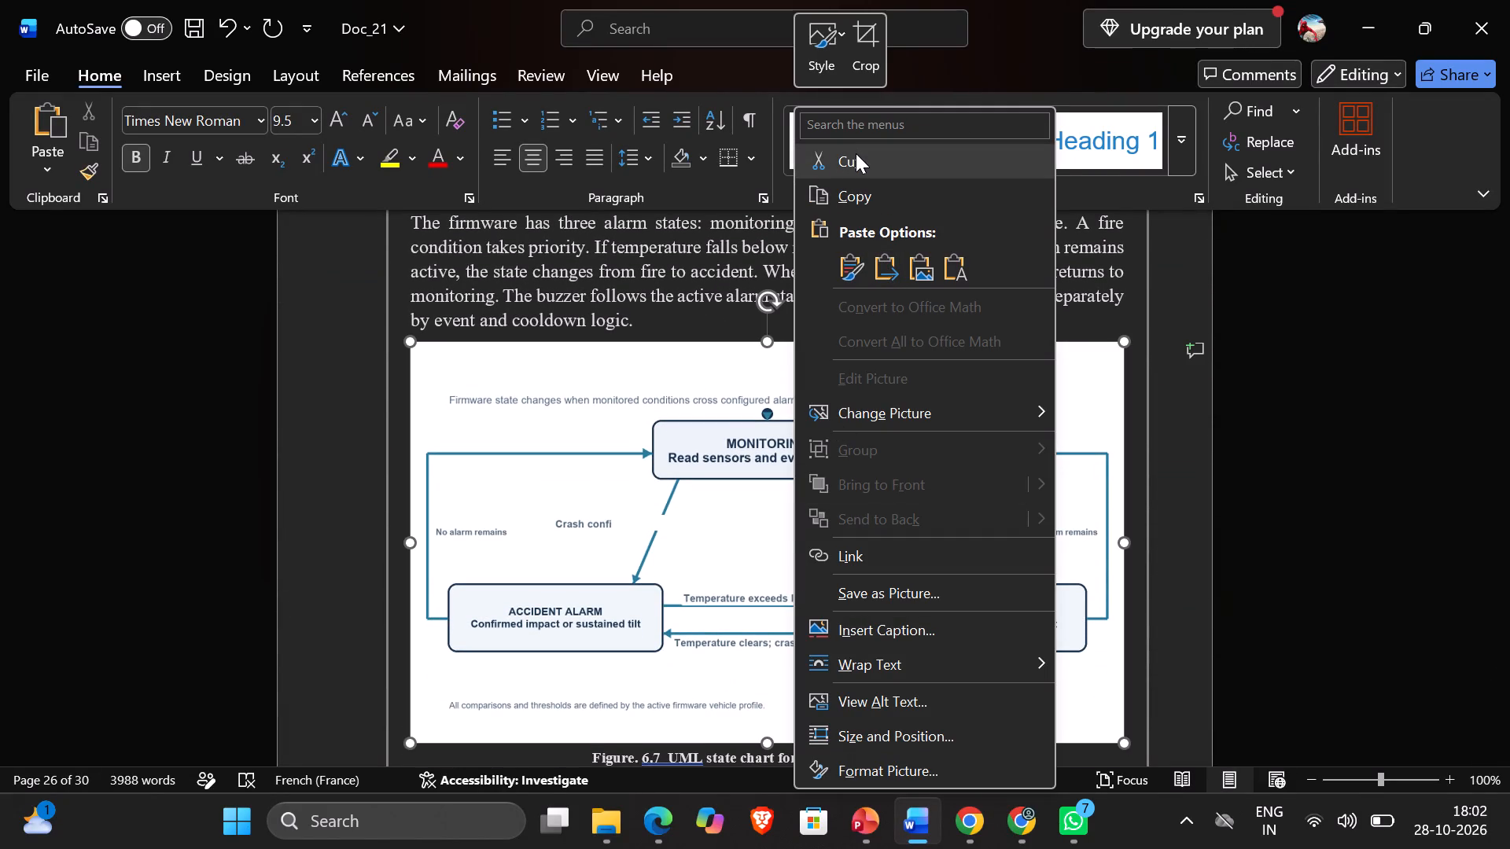
{"action": "left_click", "coordinate": [856, 153]}
{"action": "right_click", "coordinate": [738, 369]}
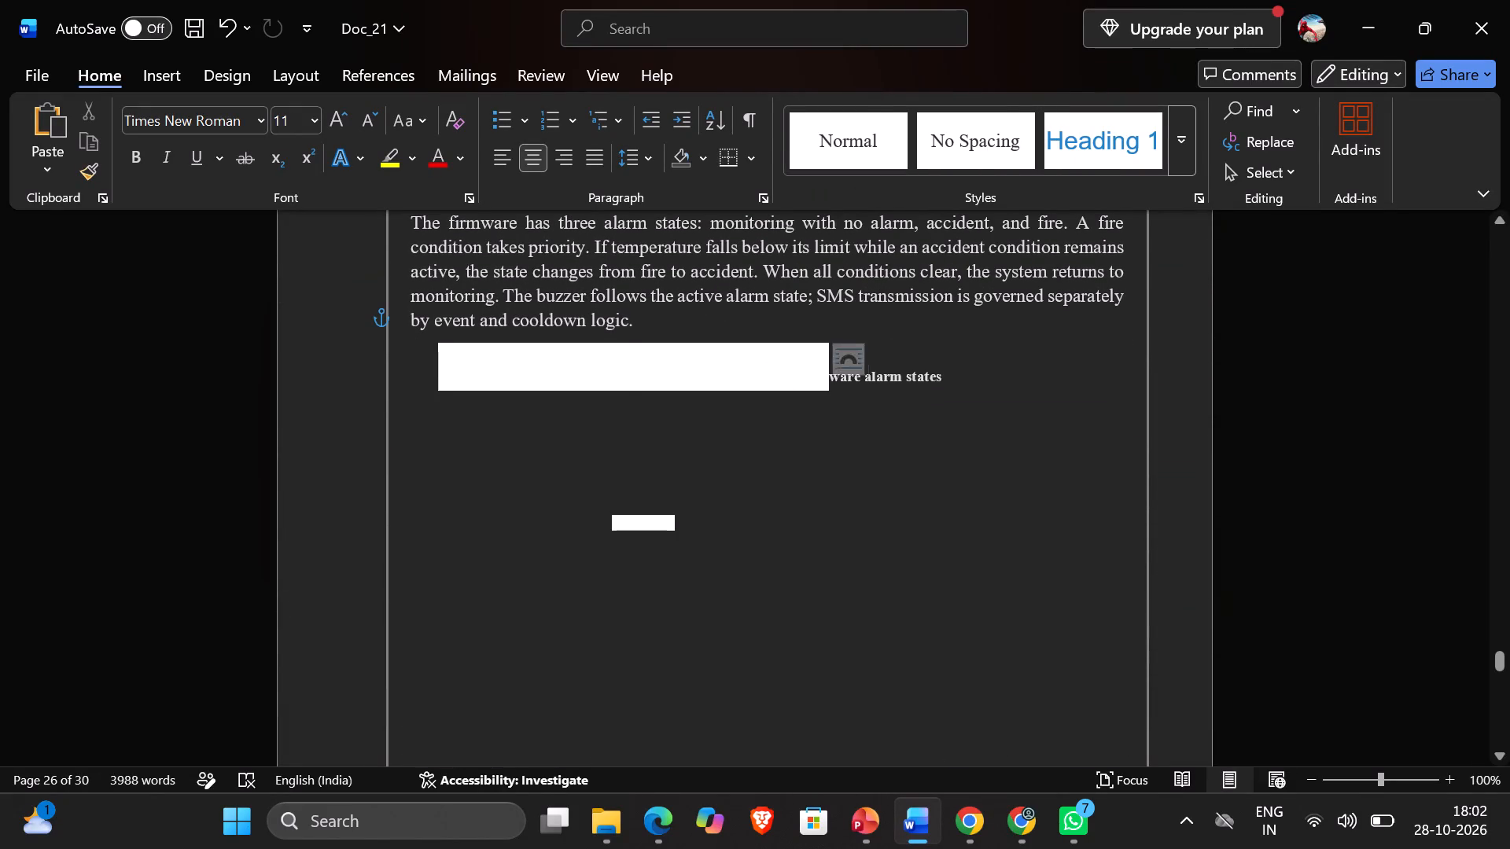
{"action": "left_click", "coordinate": [813, 204]}
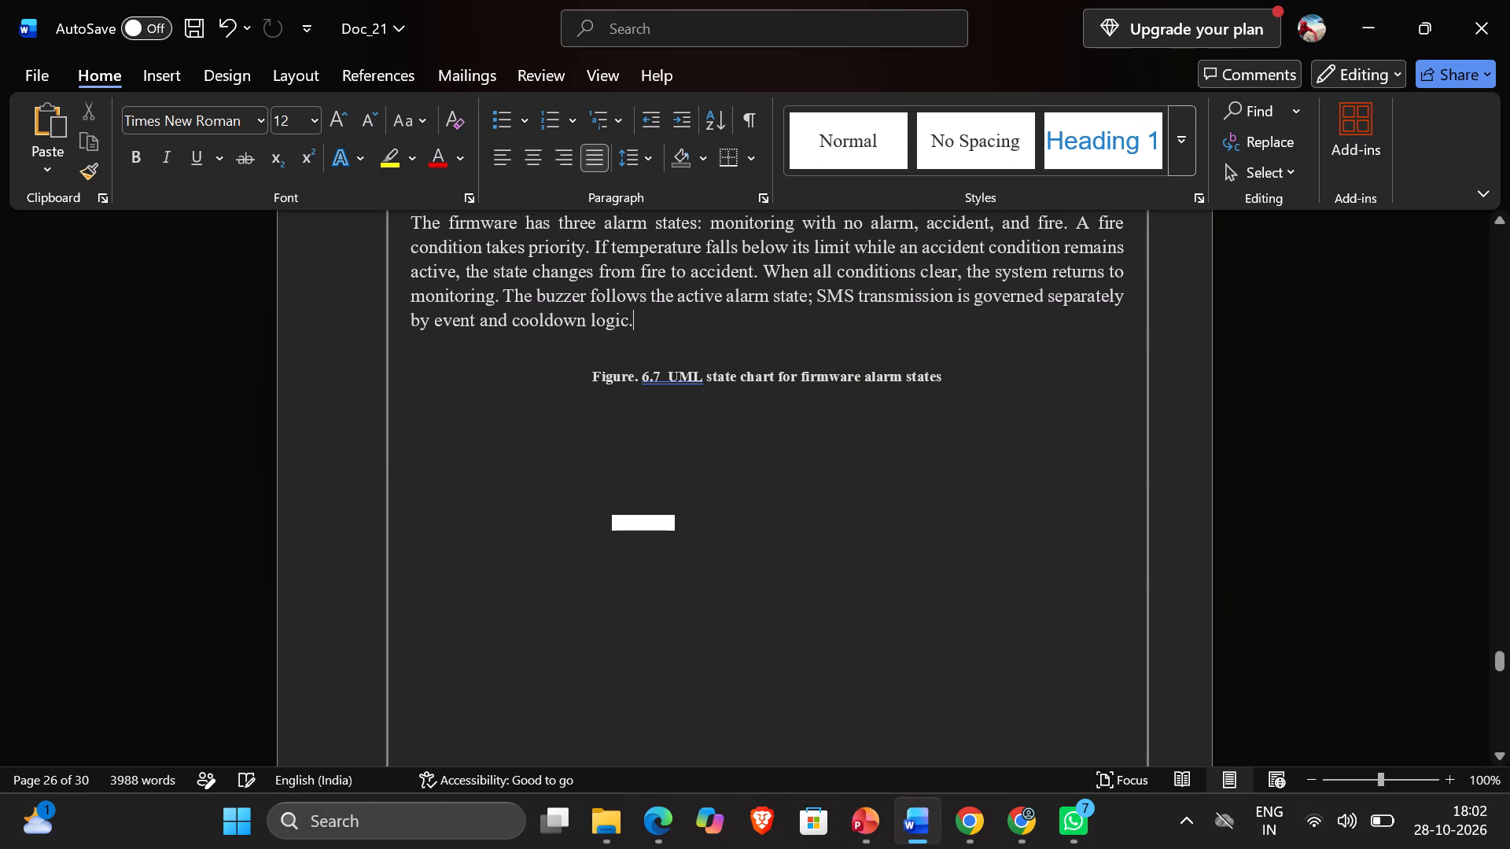
Cut the leftover small white shape below the Figure 6.7 UML state chart caption.
{"action": "right_click", "coordinate": [654, 525]}
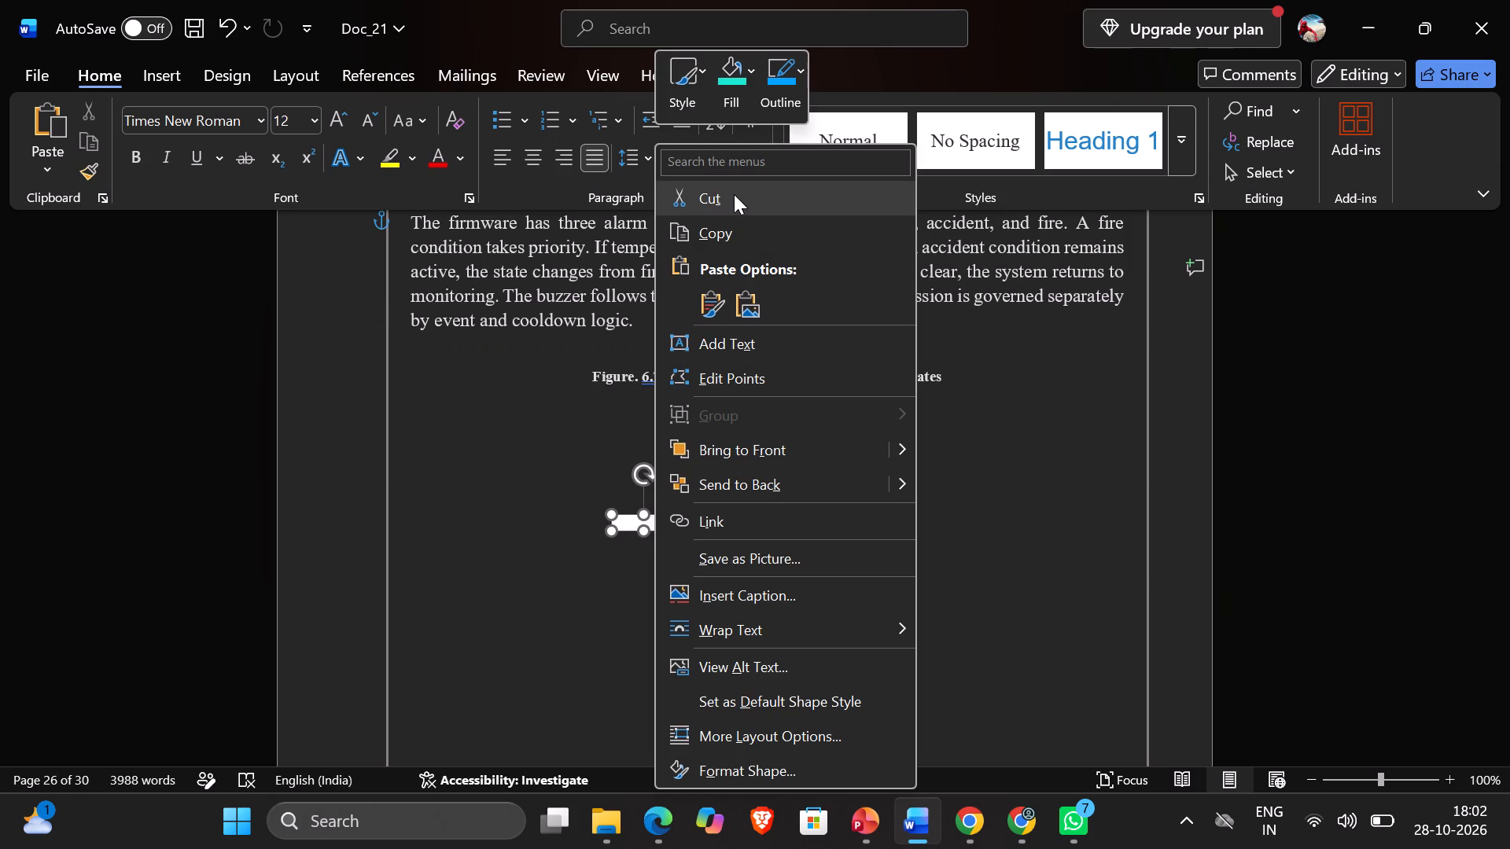
{"action": "left_click", "coordinate": [731, 204]}
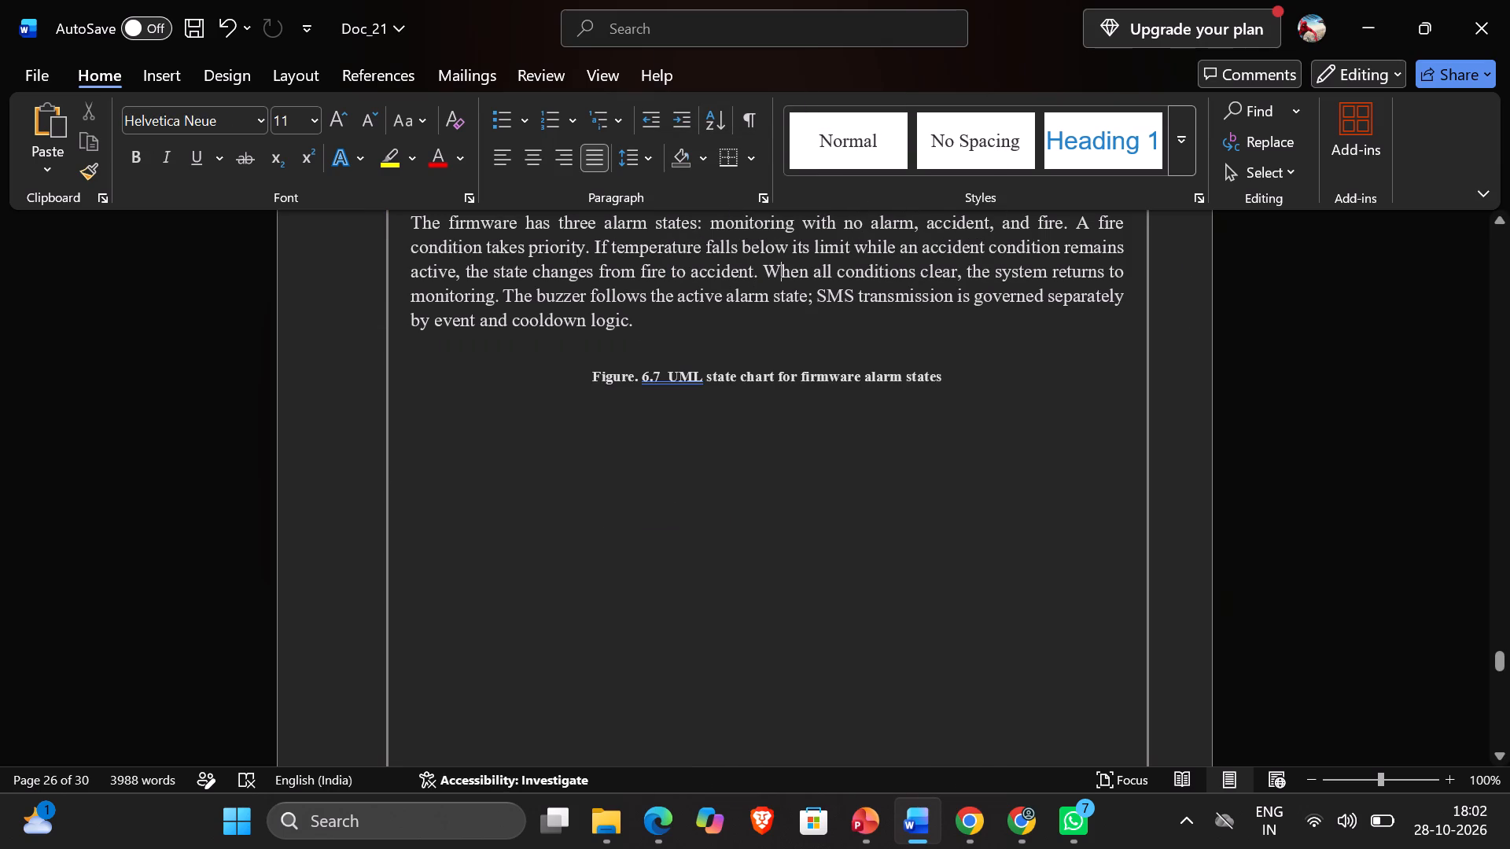
{"action": "left_click", "coordinate": [942, 379]}
Insert the picture named state from this device on a new line between the alarm states paragraph and the Figure 6.7 caption.
{"action": "left_click", "coordinate": [668, 318]}
{"action": "key", "text": "Return"}
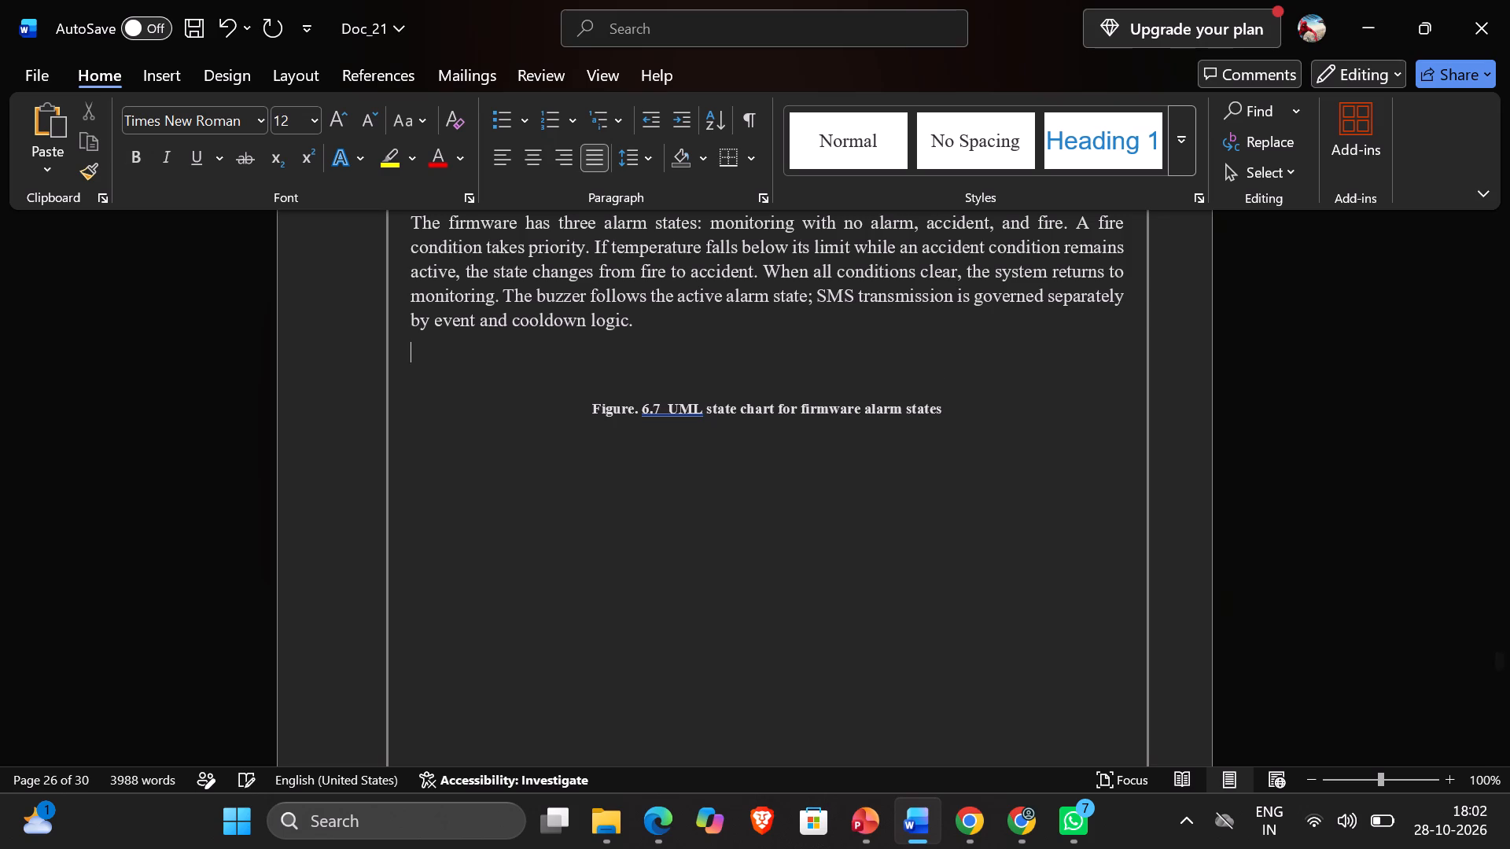
{"action": "key", "text": "ctrl+v"}
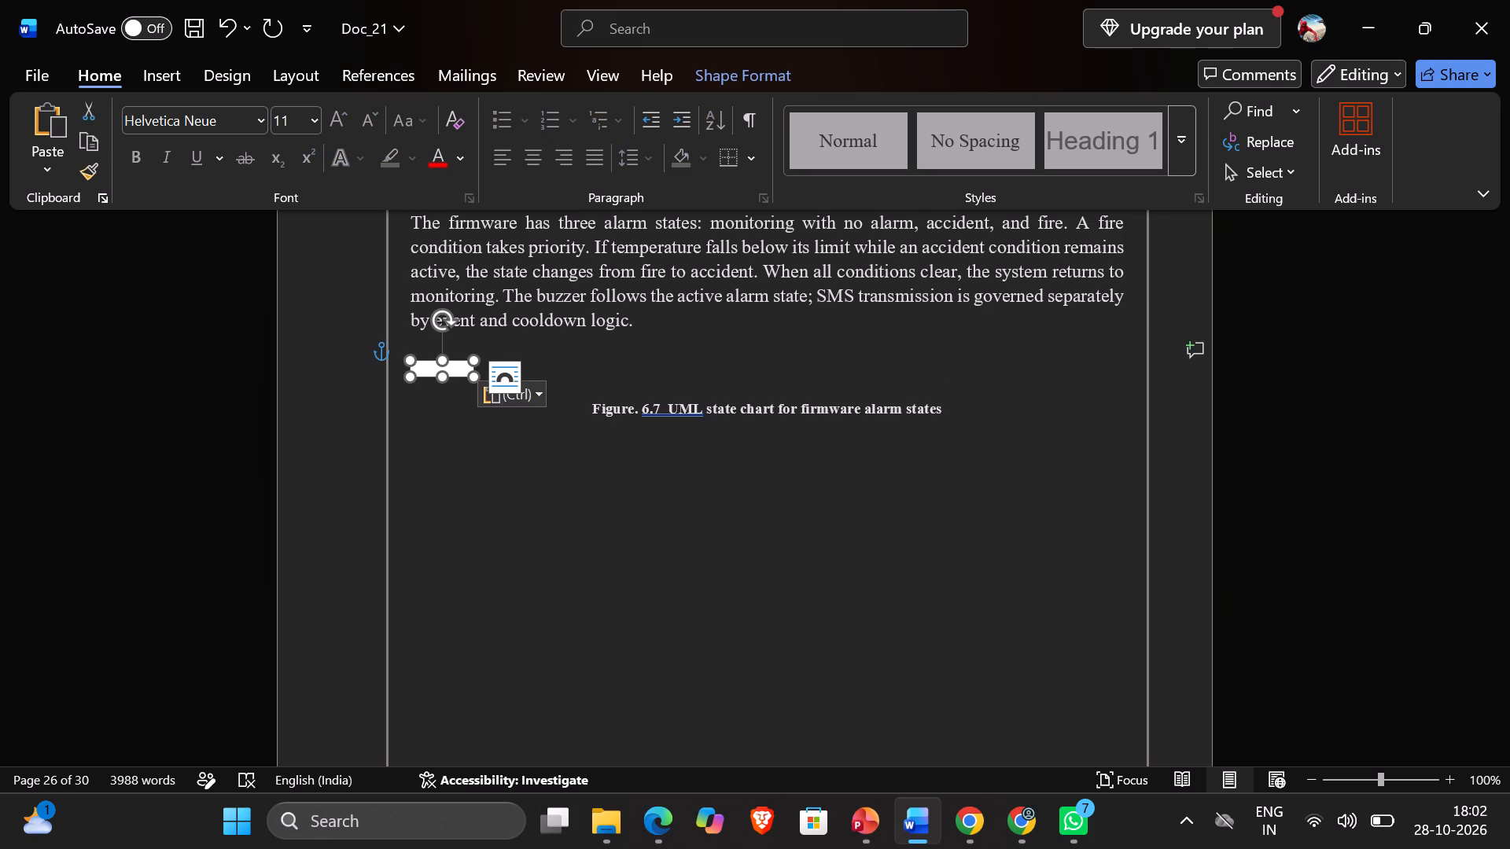
{"action": "key", "text": "BackSpace"}
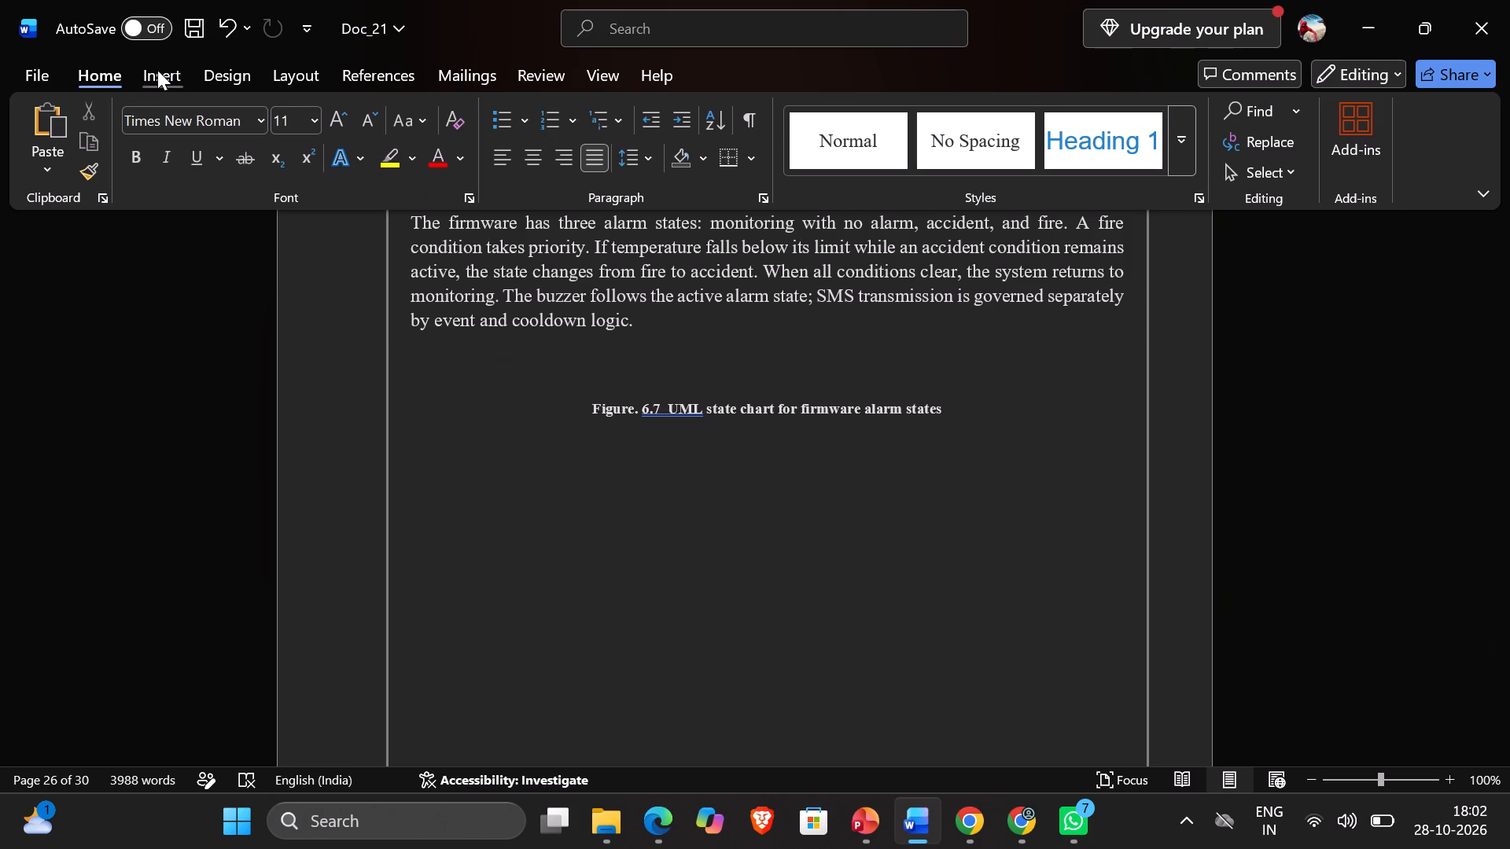
{"action": "left_click", "coordinate": [157, 70]}
{"action": "left_click", "coordinate": [239, 152]}
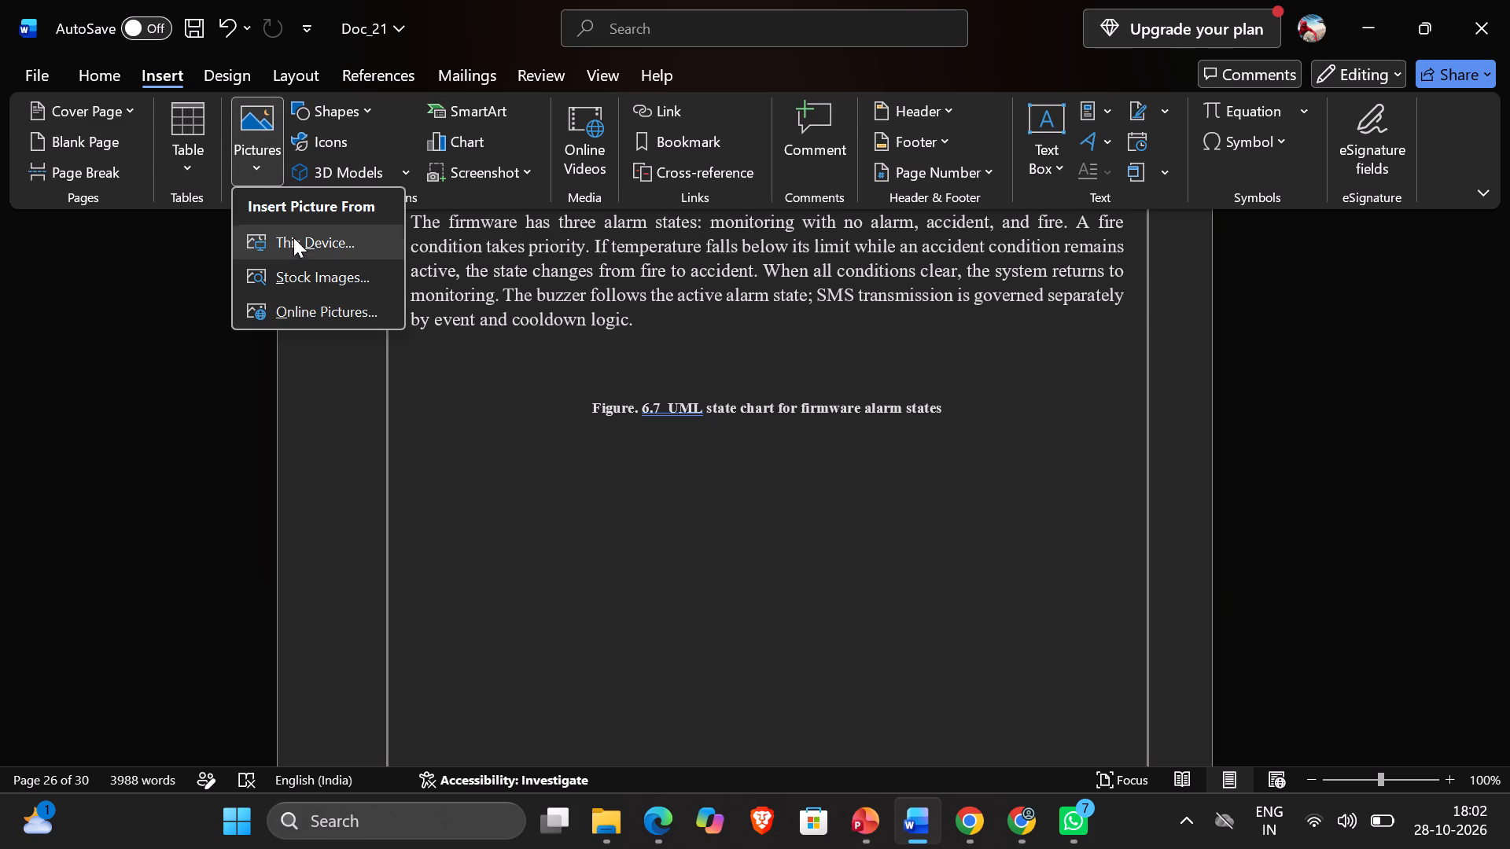
{"action": "left_click", "coordinate": [294, 244]}
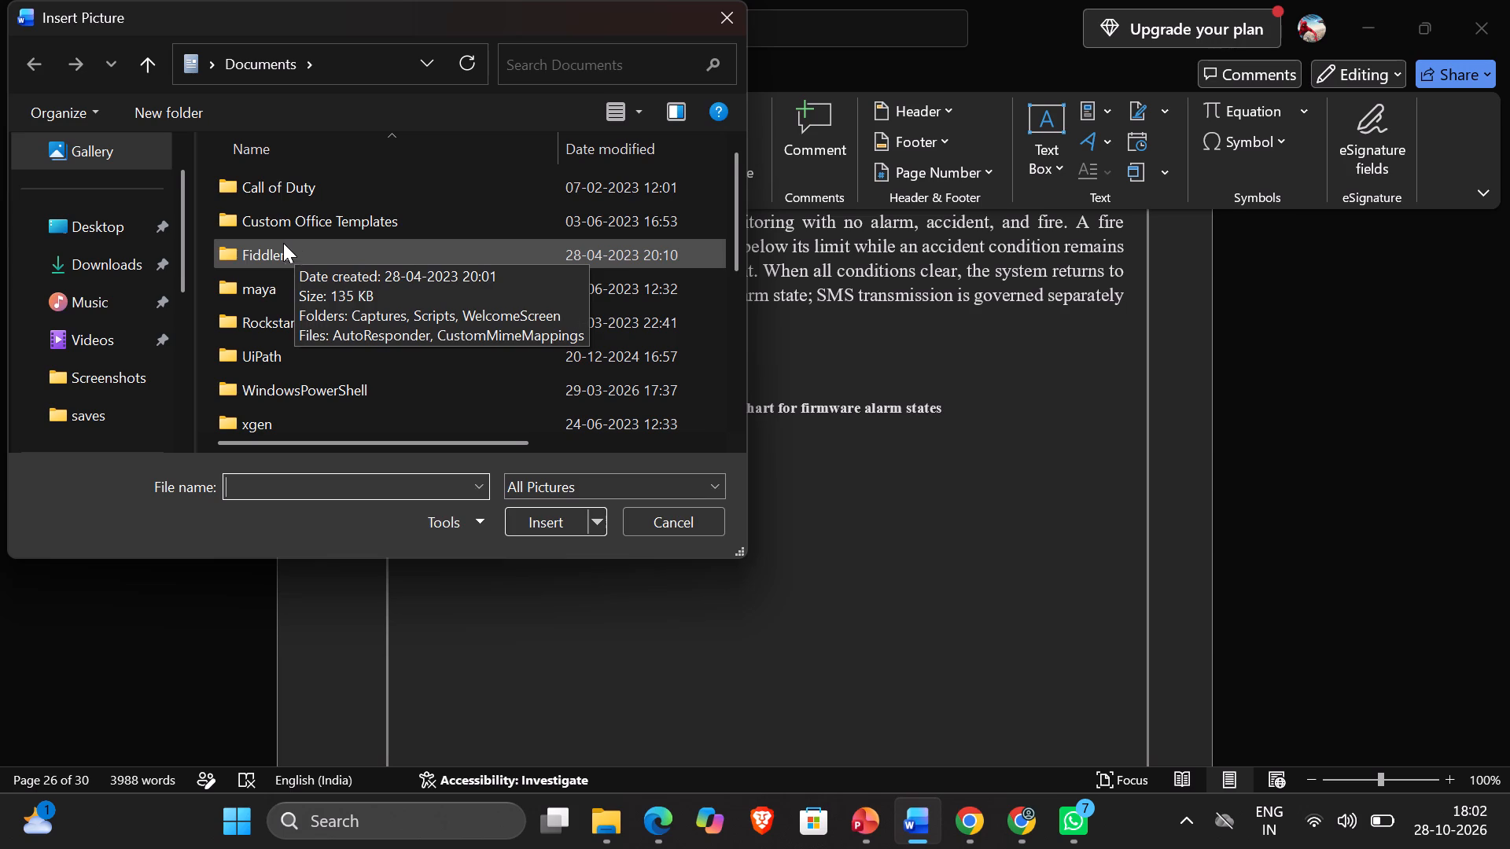
{"action": "scroll", "coordinate": [127, 259], "scroll_direction": "up", "scroll_amount": 2}
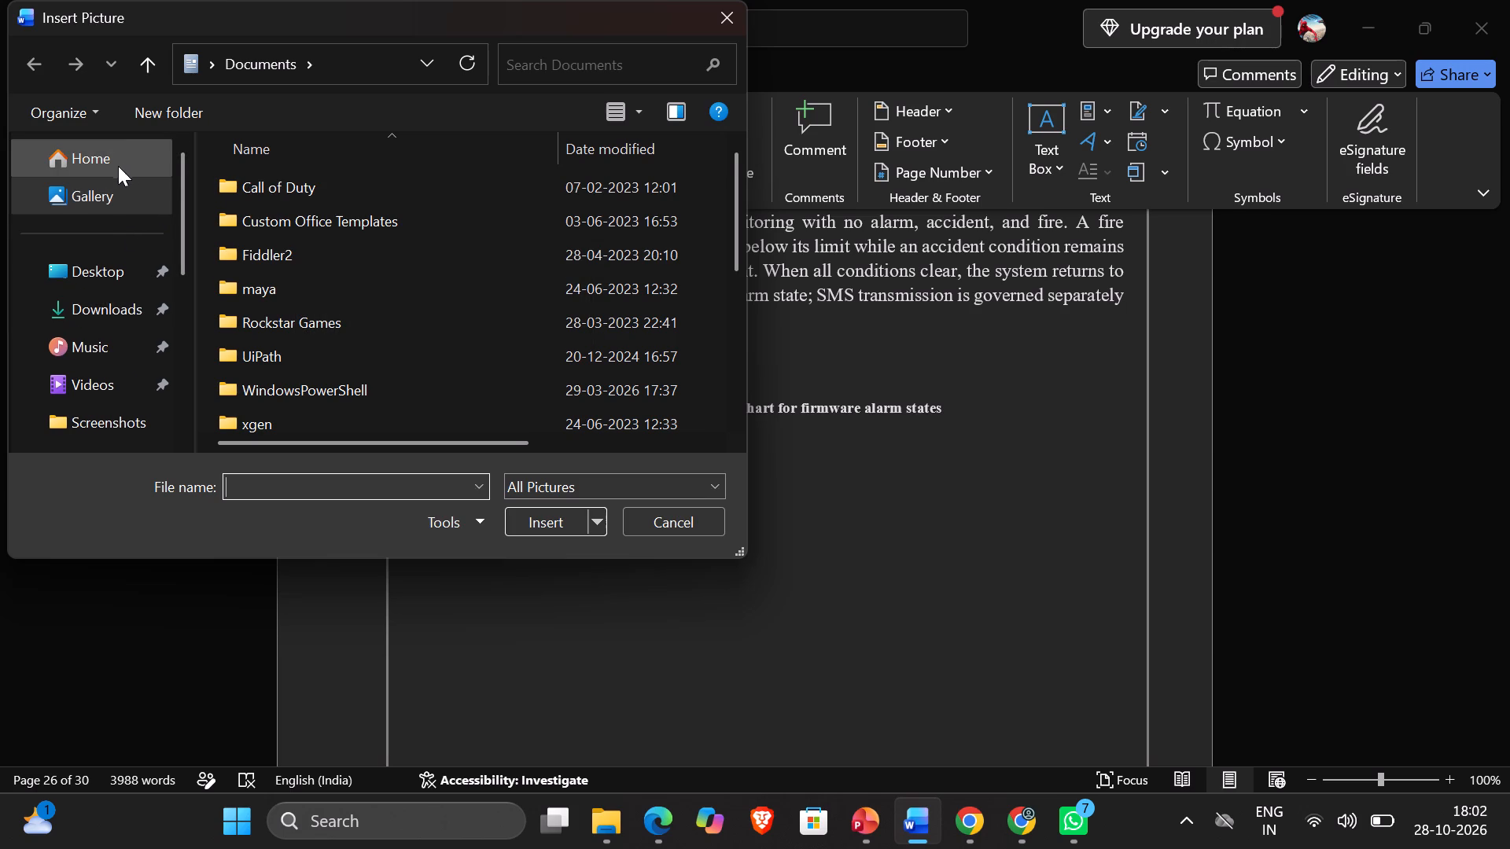
{"action": "left_click", "coordinate": [116, 167]}
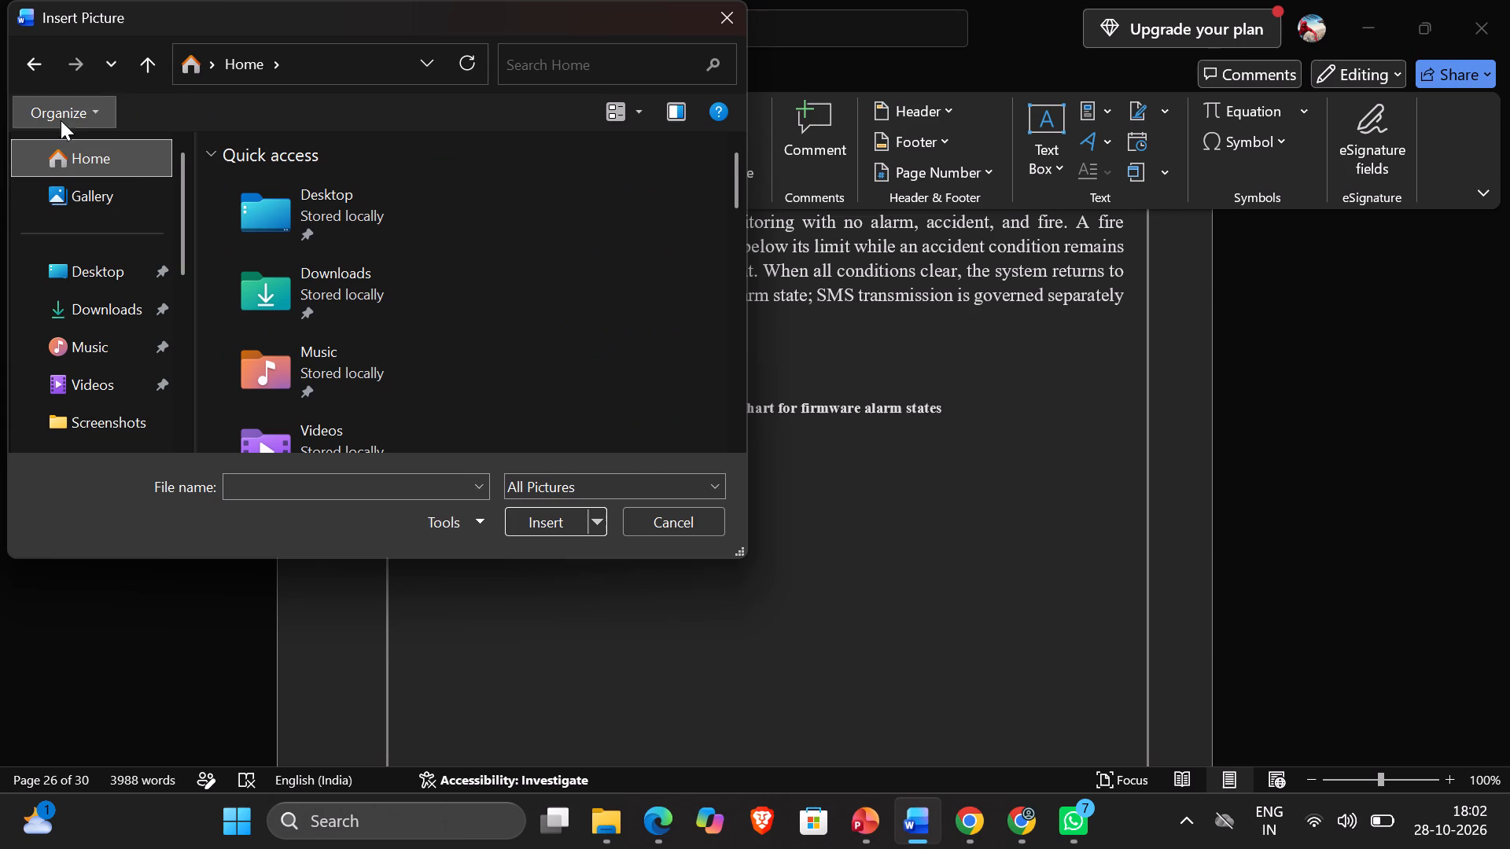
{"action": "scroll", "coordinate": [399, 323], "scroll_direction": "down", "scroll_amount": 1}
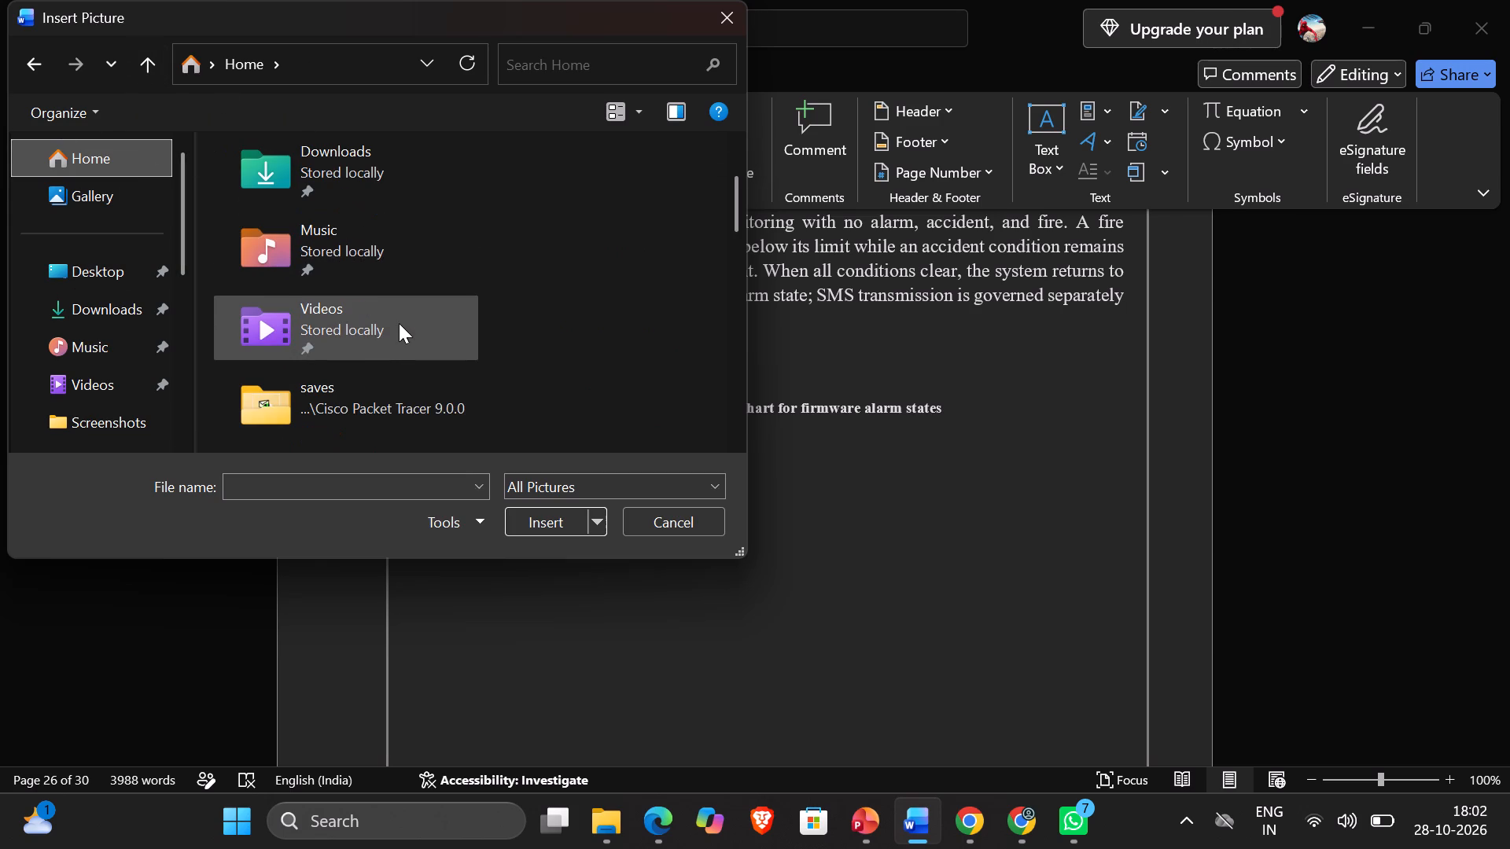
{"action": "scroll", "coordinate": [399, 323], "scroll_direction": "down", "scroll_amount": 2}
{"action": "scroll", "coordinate": [349, 380], "scroll_direction": "down", "scroll_amount": 1}
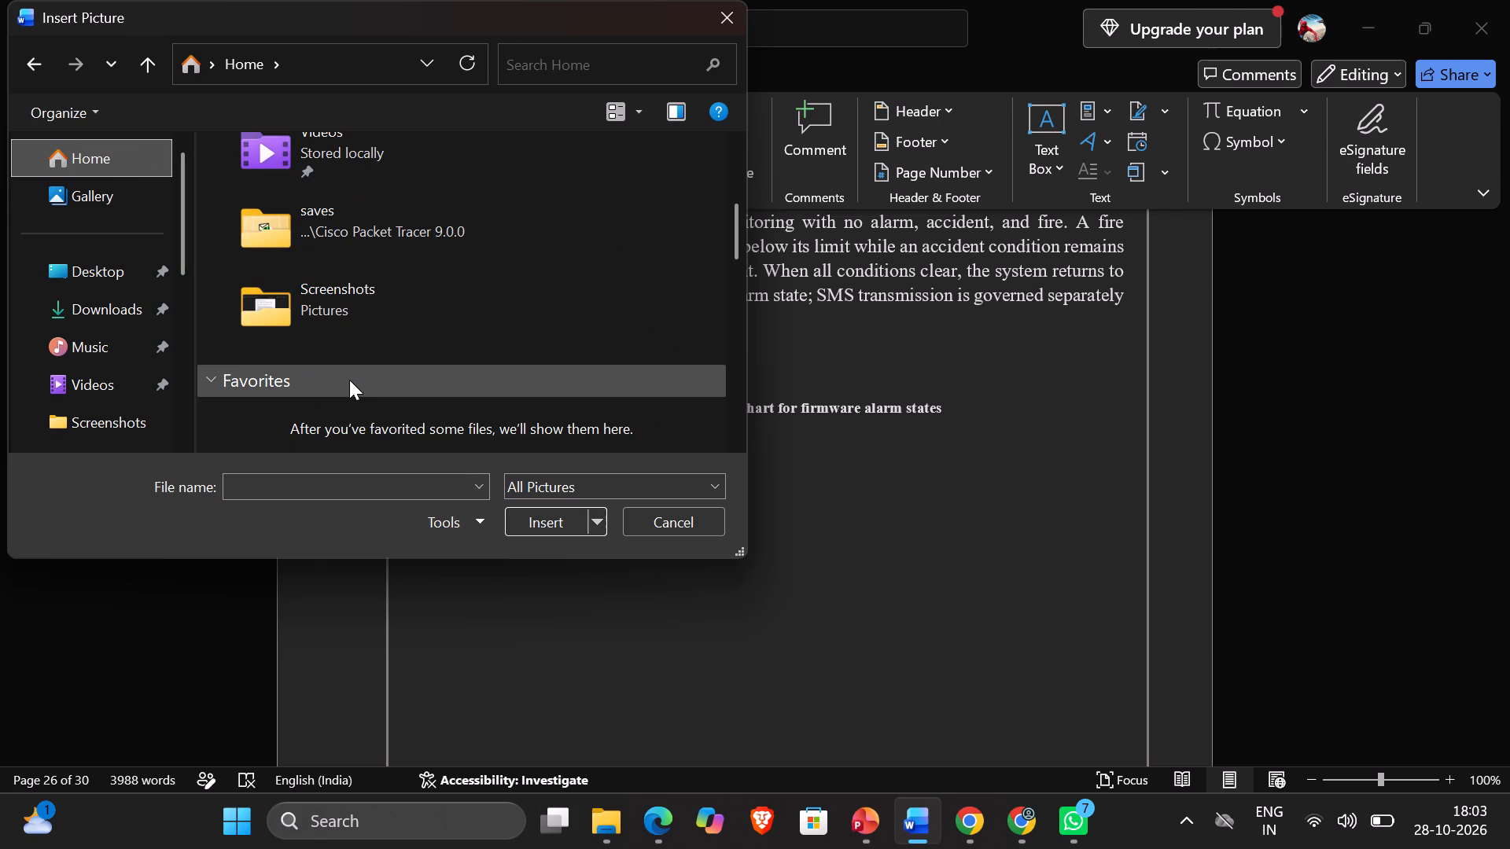
{"action": "scroll", "coordinate": [349, 380], "scroll_direction": "down", "scroll_amount": 1}
{"action": "scroll", "coordinate": [349, 380], "scroll_direction": "up", "scroll_amount": 1}
{"action": "scroll", "coordinate": [349, 380], "scroll_direction": "down", "scroll_amount": 1}
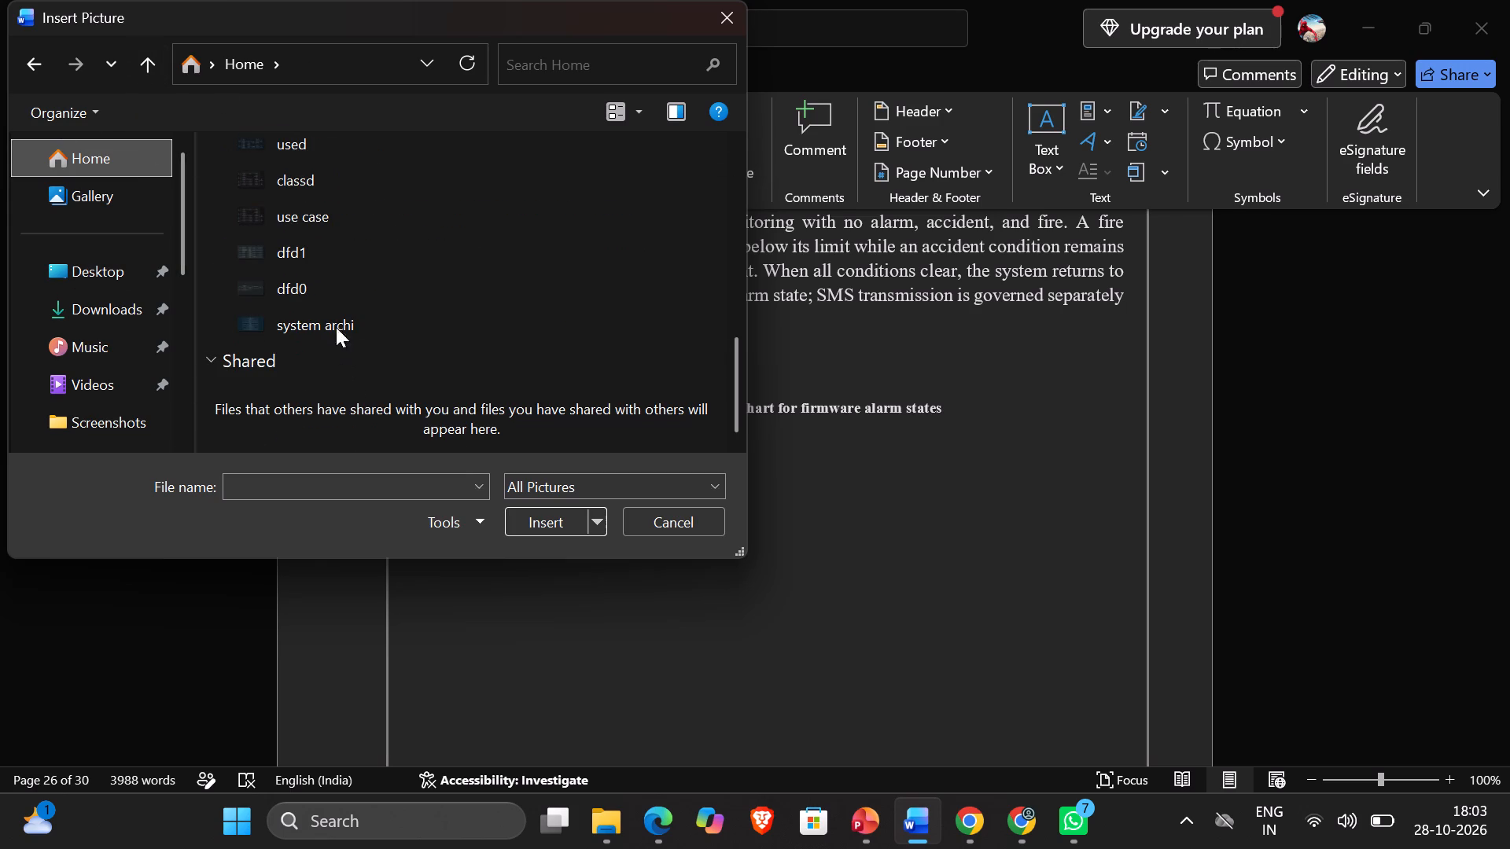
{"action": "scroll", "coordinate": [326, 302], "scroll_direction": "up", "scroll_amount": 1}
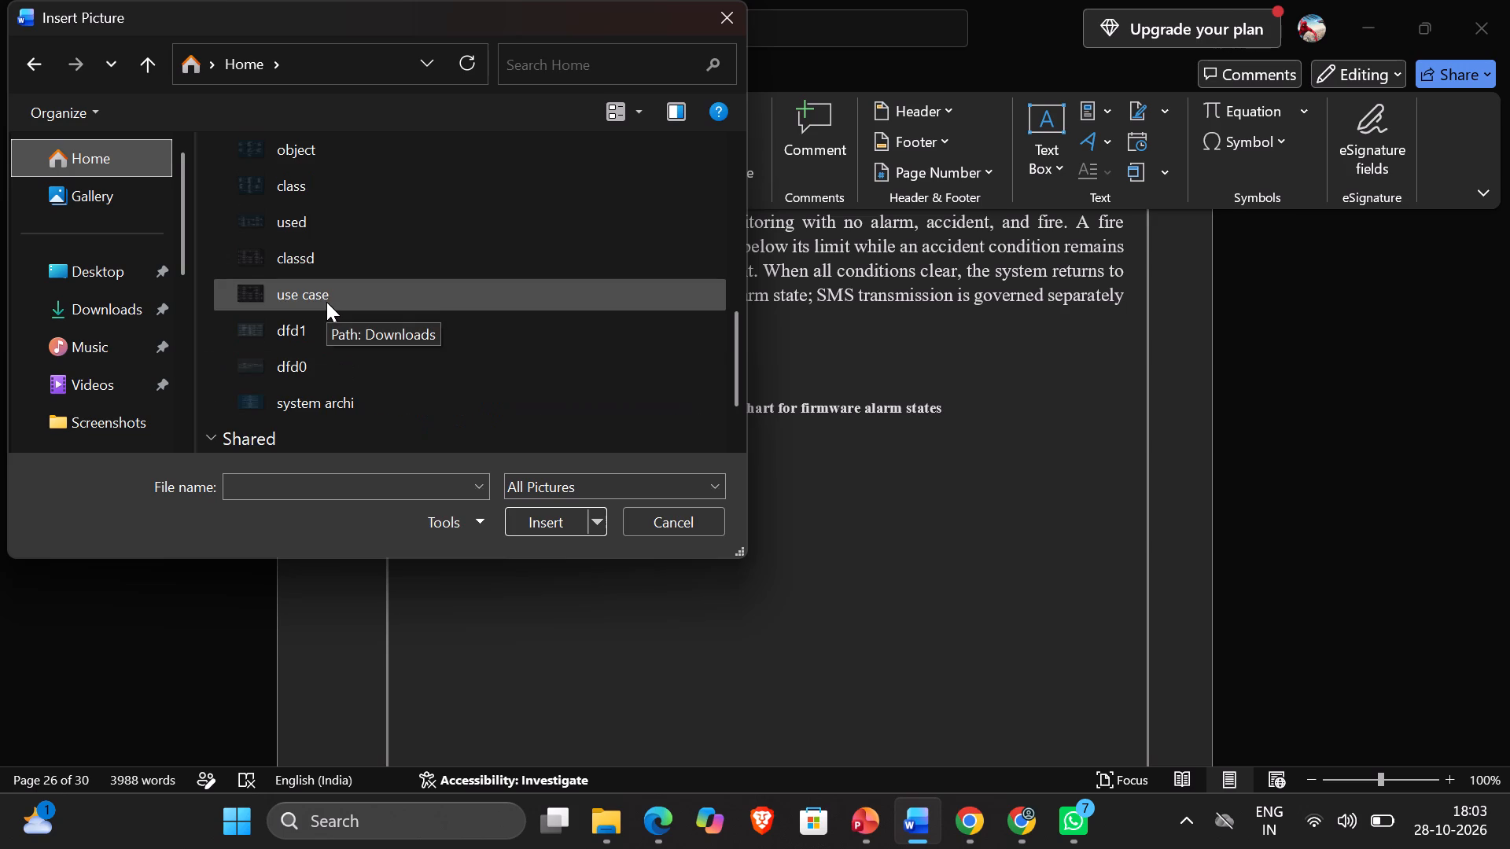
{"action": "scroll", "coordinate": [326, 302], "scroll_direction": "up", "scroll_amount": 1}
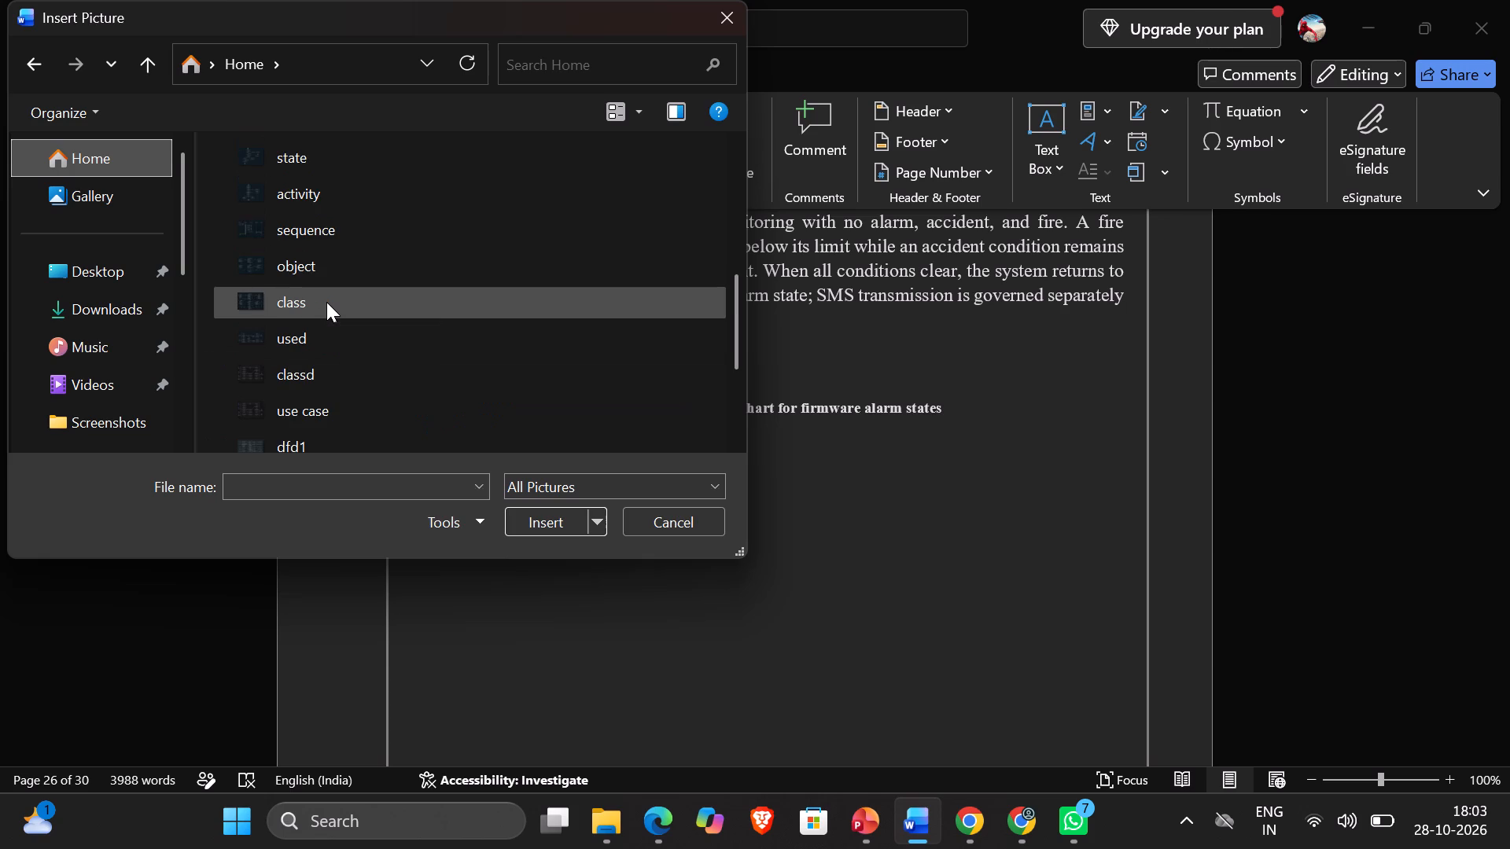
{"action": "scroll", "coordinate": [326, 285], "scroll_direction": "up", "scroll_amount": 1}
{"action": "left_click", "coordinate": [320, 285]}
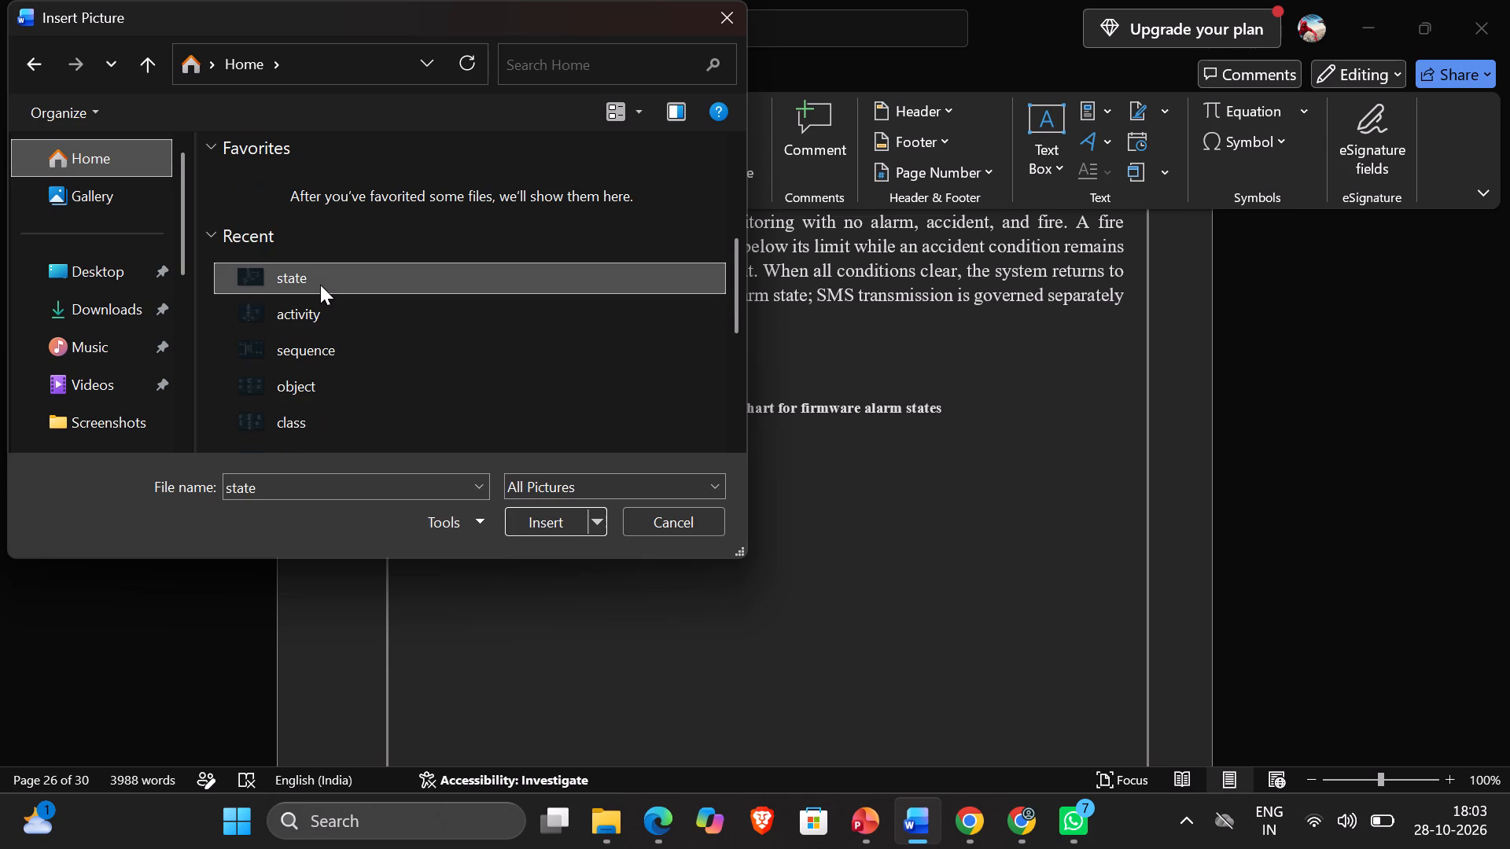
{"action": "left_click", "coordinate": [570, 523]}
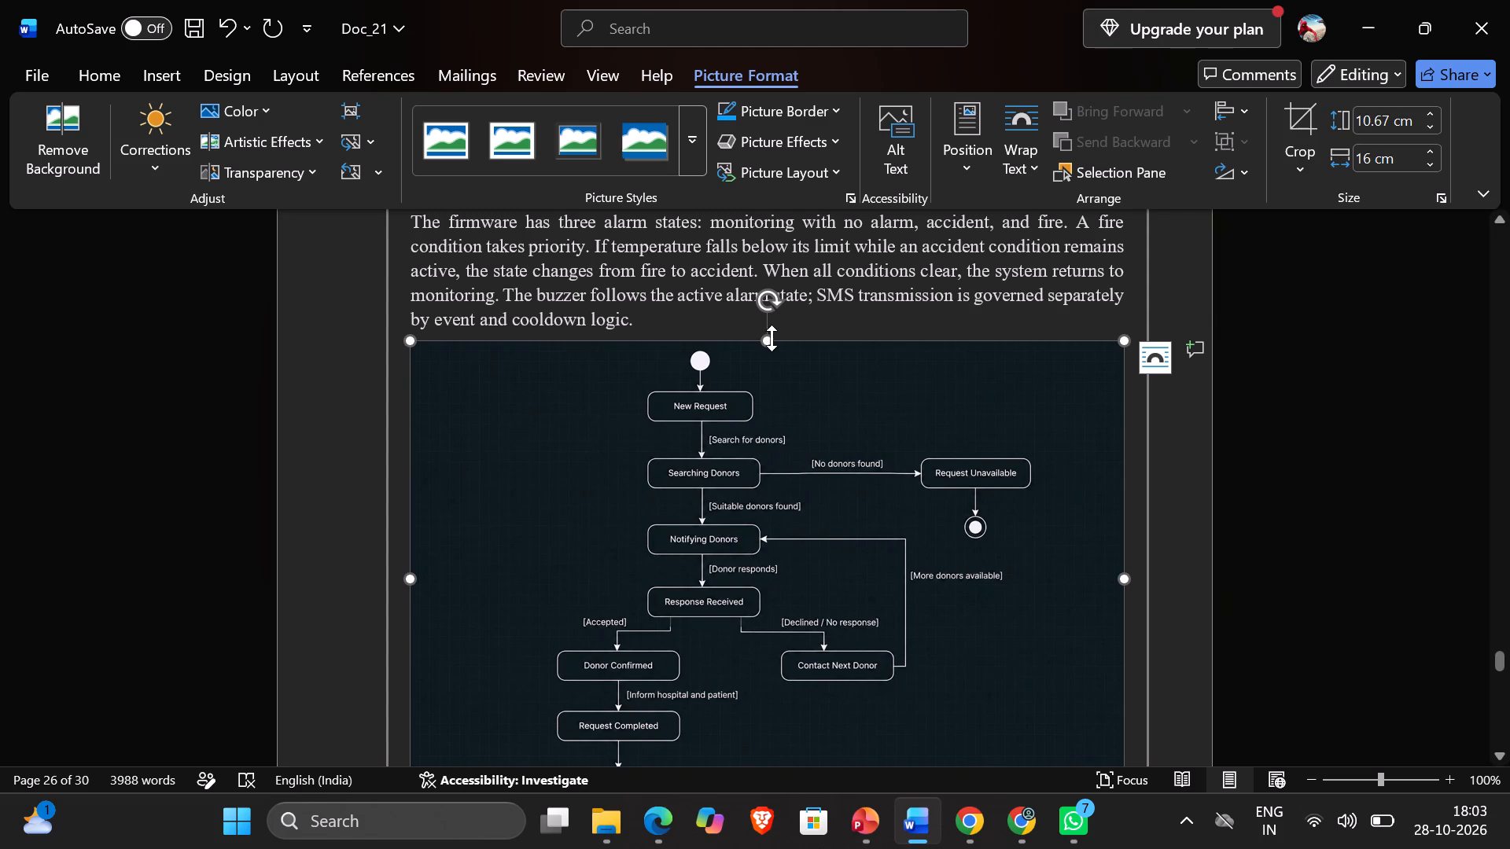
{"action": "left_click_drag", "start_coordinate": [767, 335], "coordinate": [768, 346]}
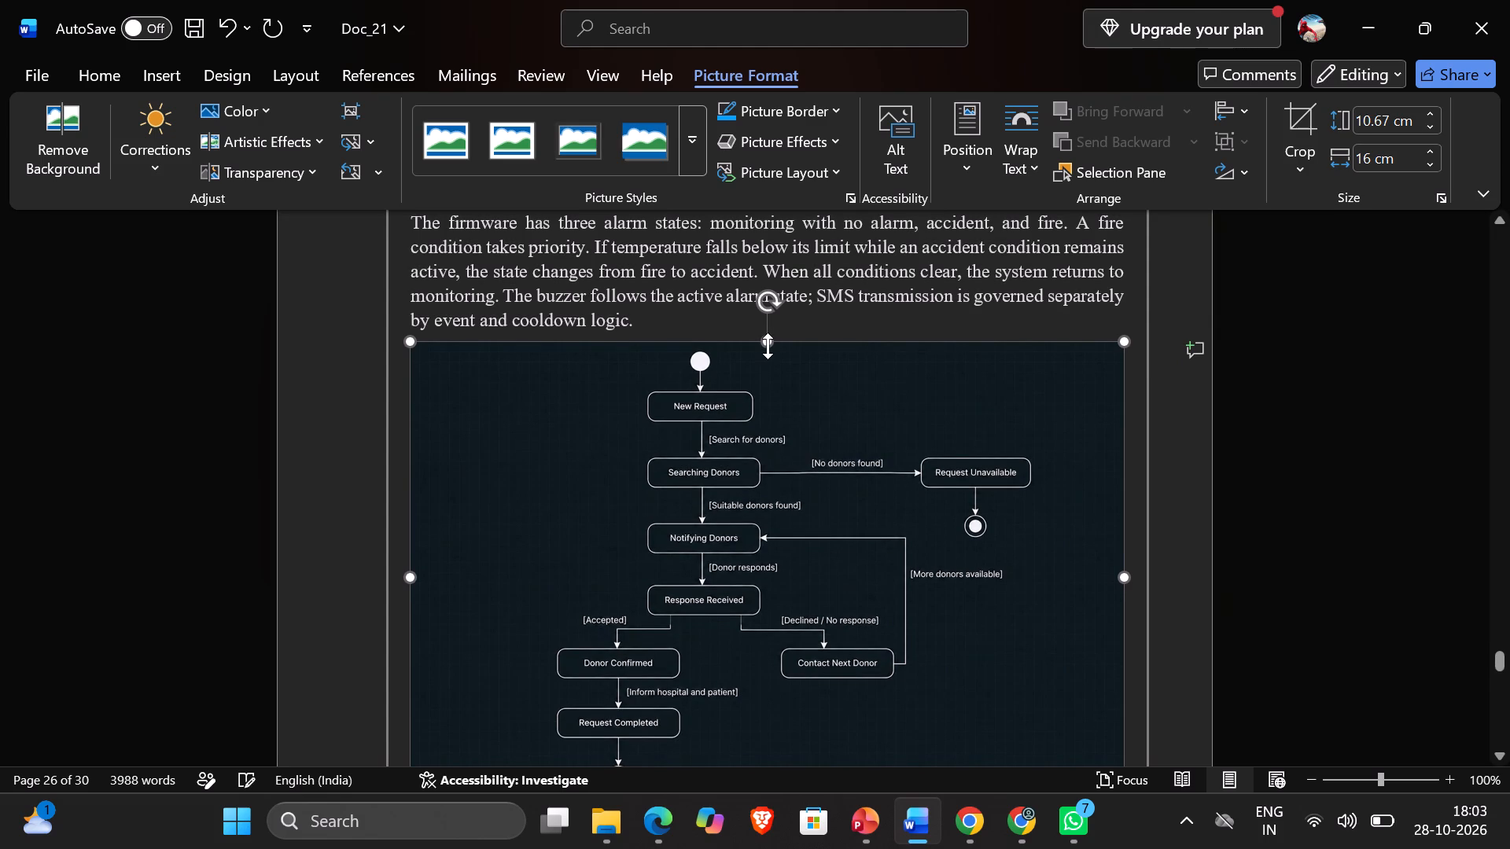
Review the end of the state chart section and examine the description and figure in section 6.5.7 Component Diagram.
{"action": "scroll", "coordinate": [787, 402], "scroll_direction": "down", "scroll_amount": 1}
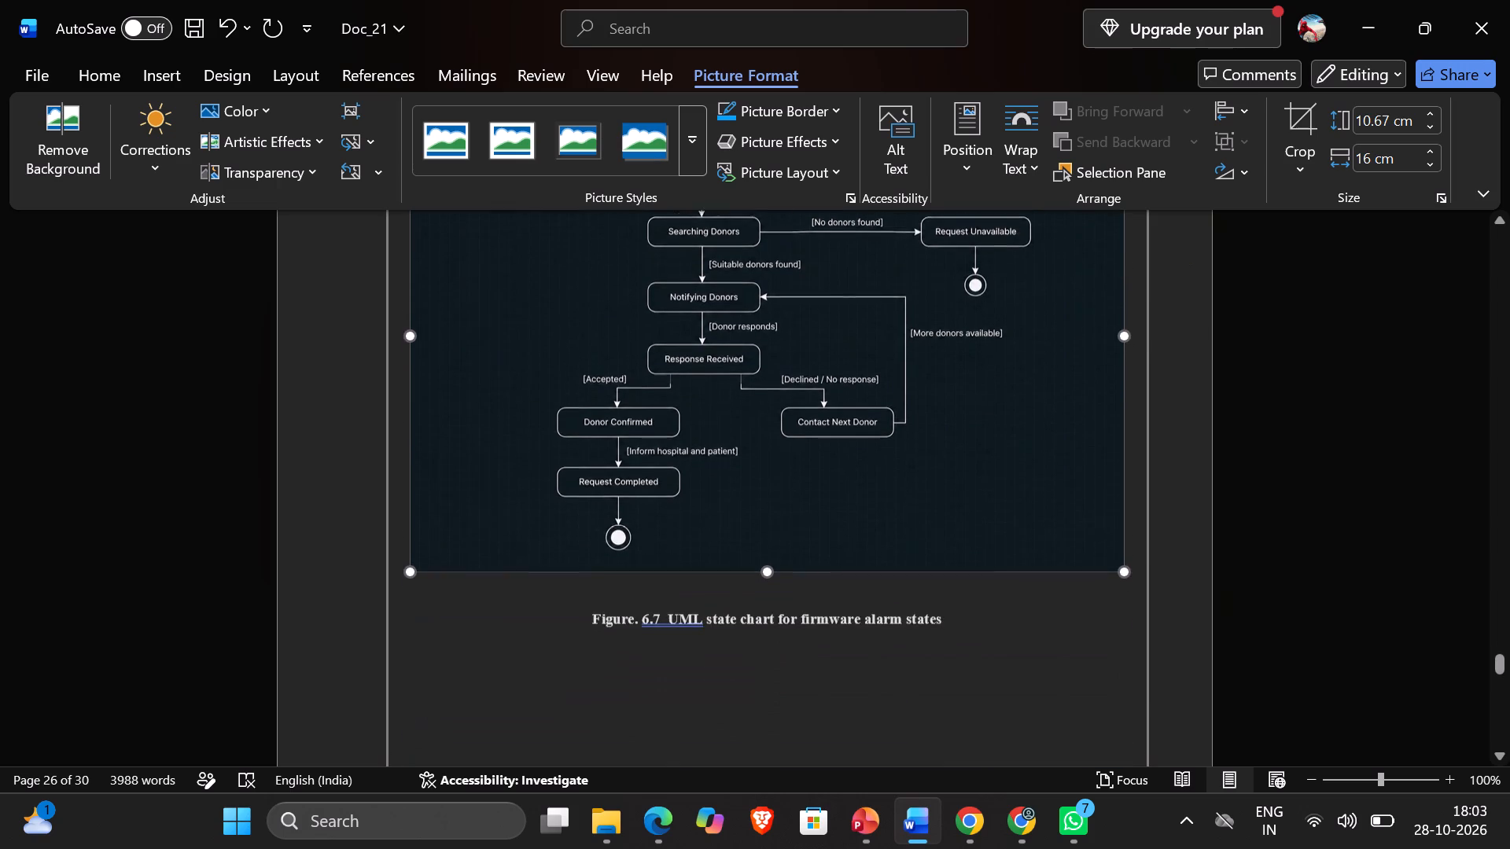
{"action": "scroll", "coordinate": [787, 402], "scroll_direction": "down", "scroll_amount": 1}
{"action": "scroll", "coordinate": [794, 605], "scroll_direction": "down", "scroll_amount": 1}
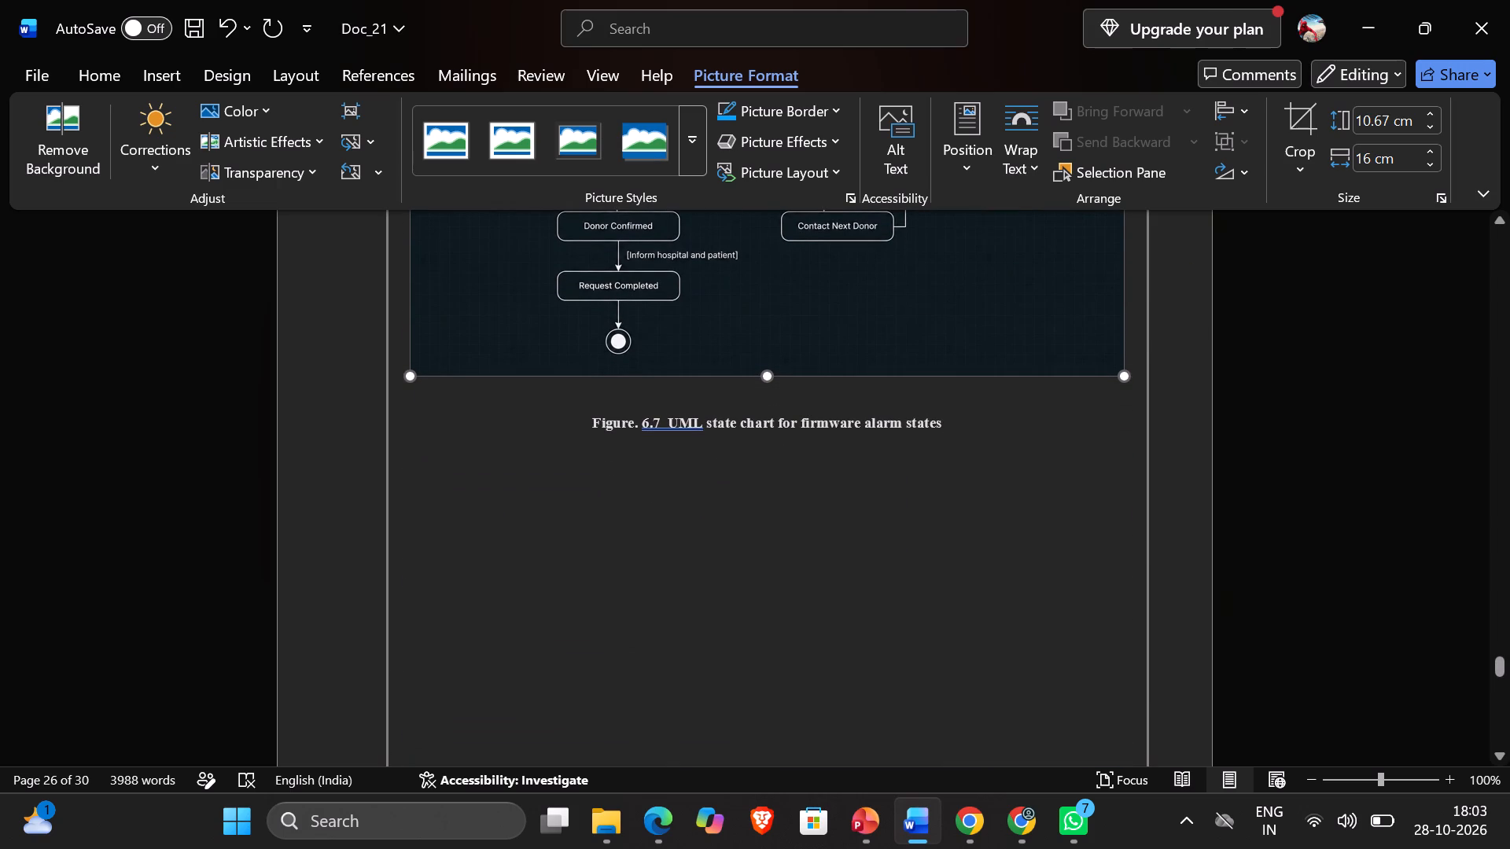
{"action": "left_click", "coordinate": [945, 423]}
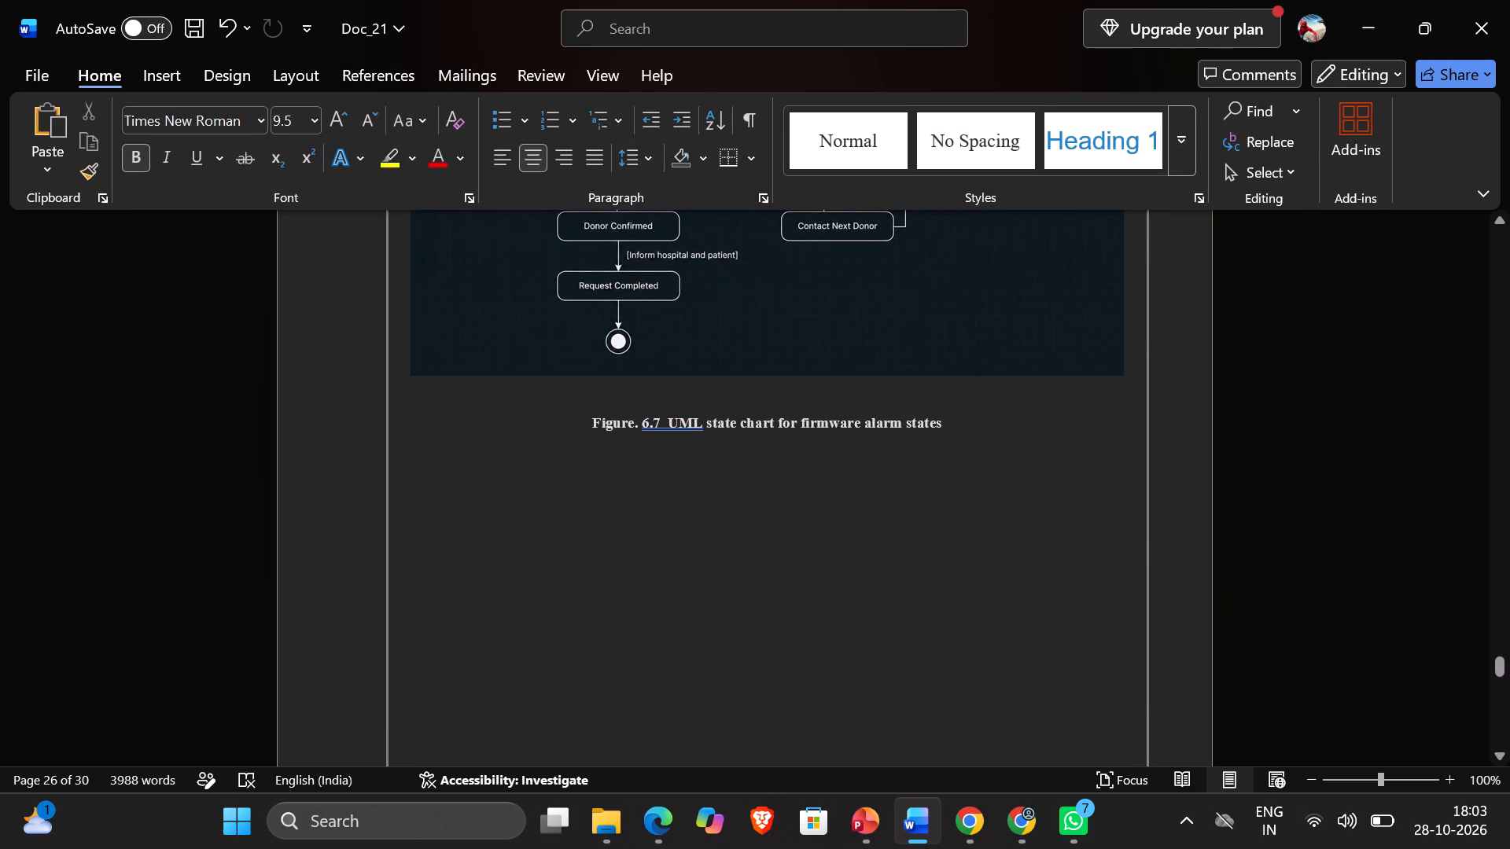
{"action": "left_click", "coordinate": [924, 560]}
{"action": "scroll", "coordinate": [924, 560], "scroll_direction": "down", "scroll_amount": 3}
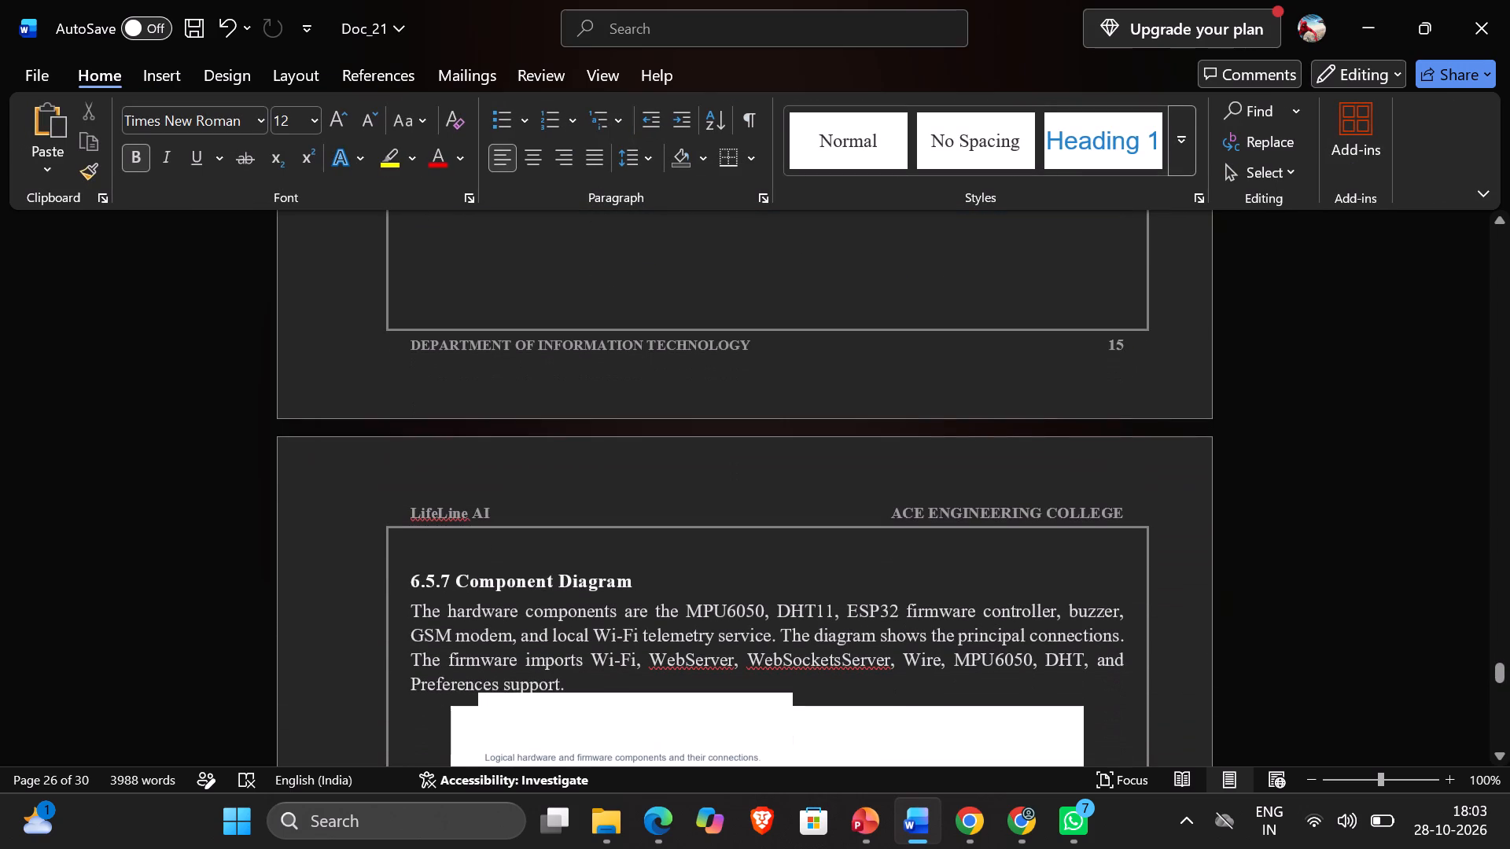
{"action": "scroll", "coordinate": [924, 560], "scroll_direction": "down", "scroll_amount": 1}
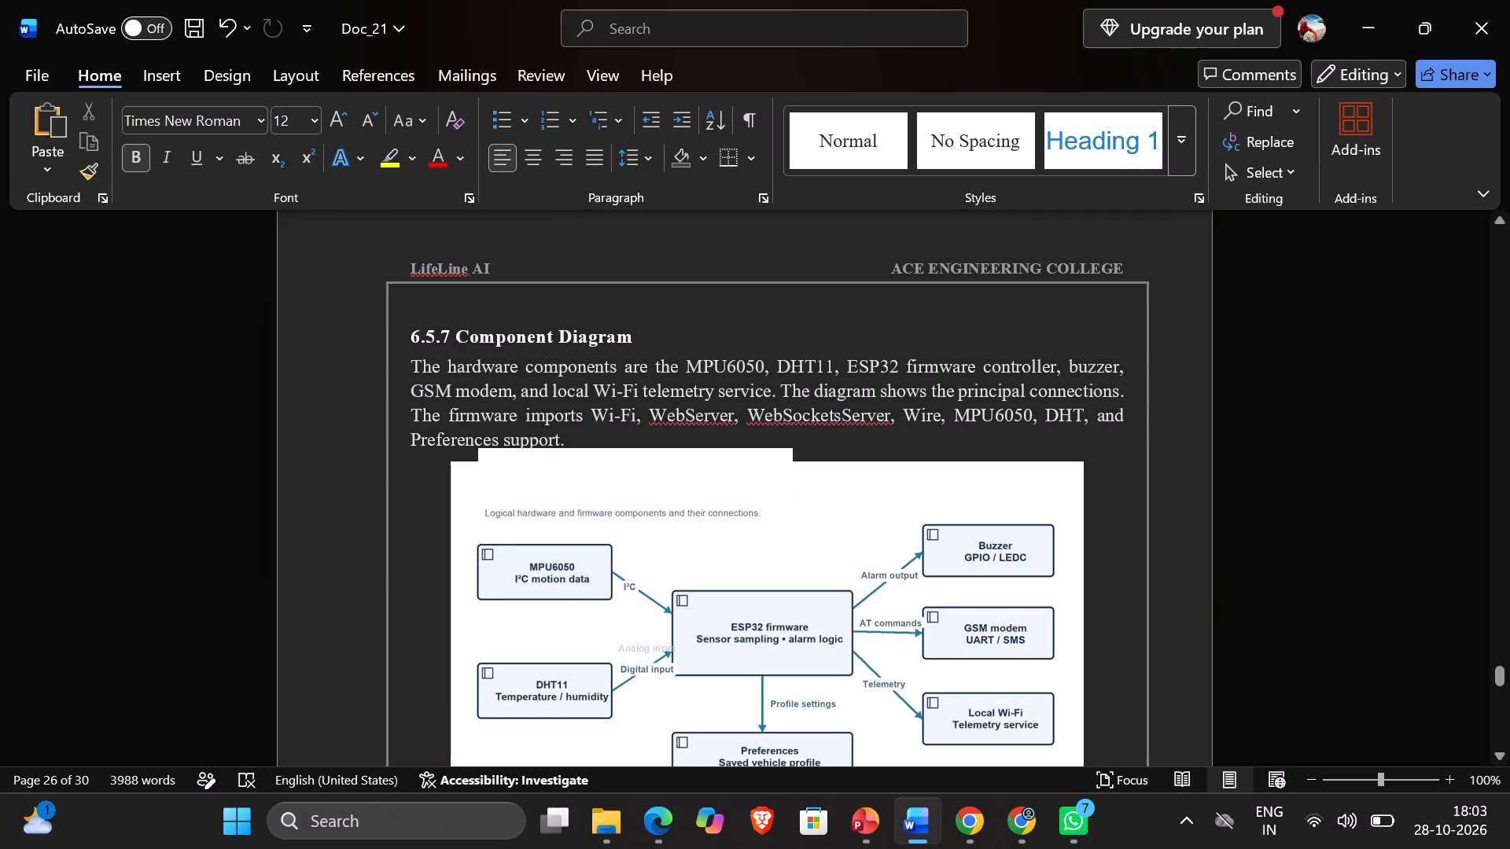
Cut the white rectangle covering the title area of the component diagram in section 6.5.7.
{"action": "right_click", "coordinate": [742, 454]}
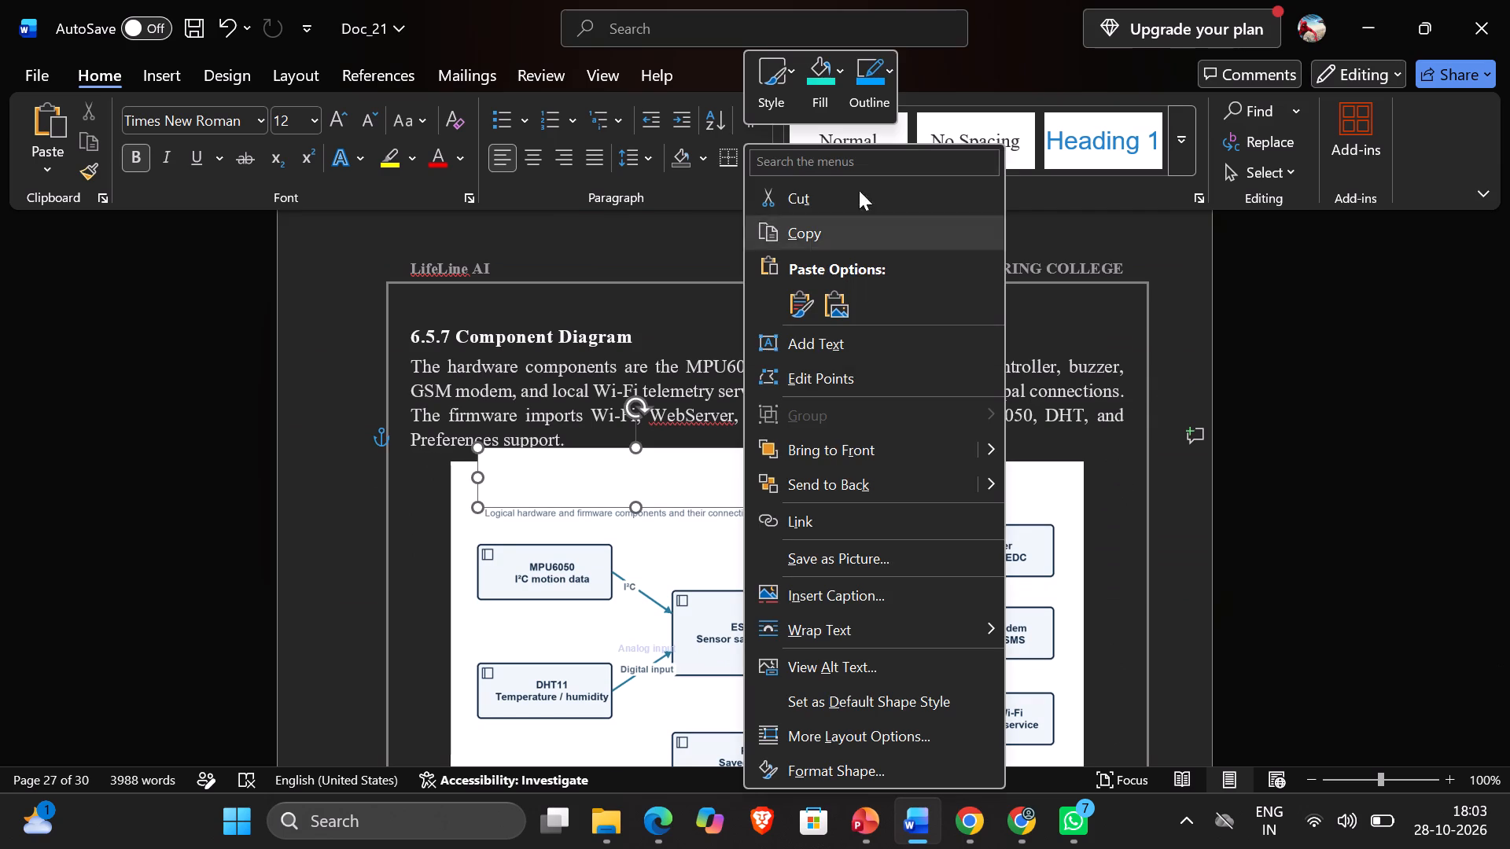
{"action": "left_click", "coordinate": [840, 200]}
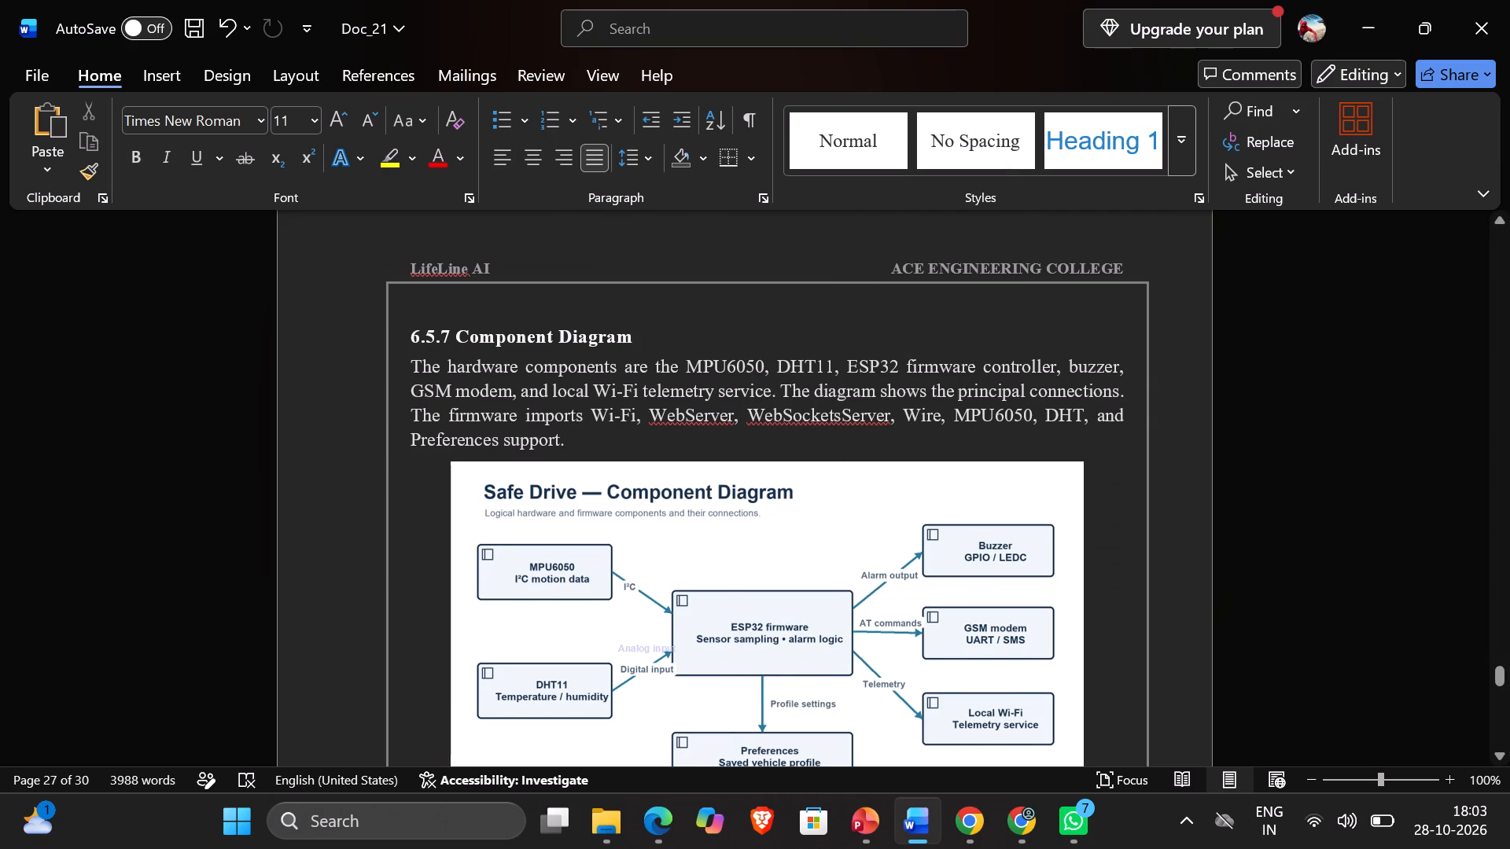
Review the rest of the component diagram section and examine the text and figure in section 6.5.8 Deployment Diagram.
{"action": "scroll", "coordinate": [840, 429], "scroll_direction": "down", "scroll_amount": 4}
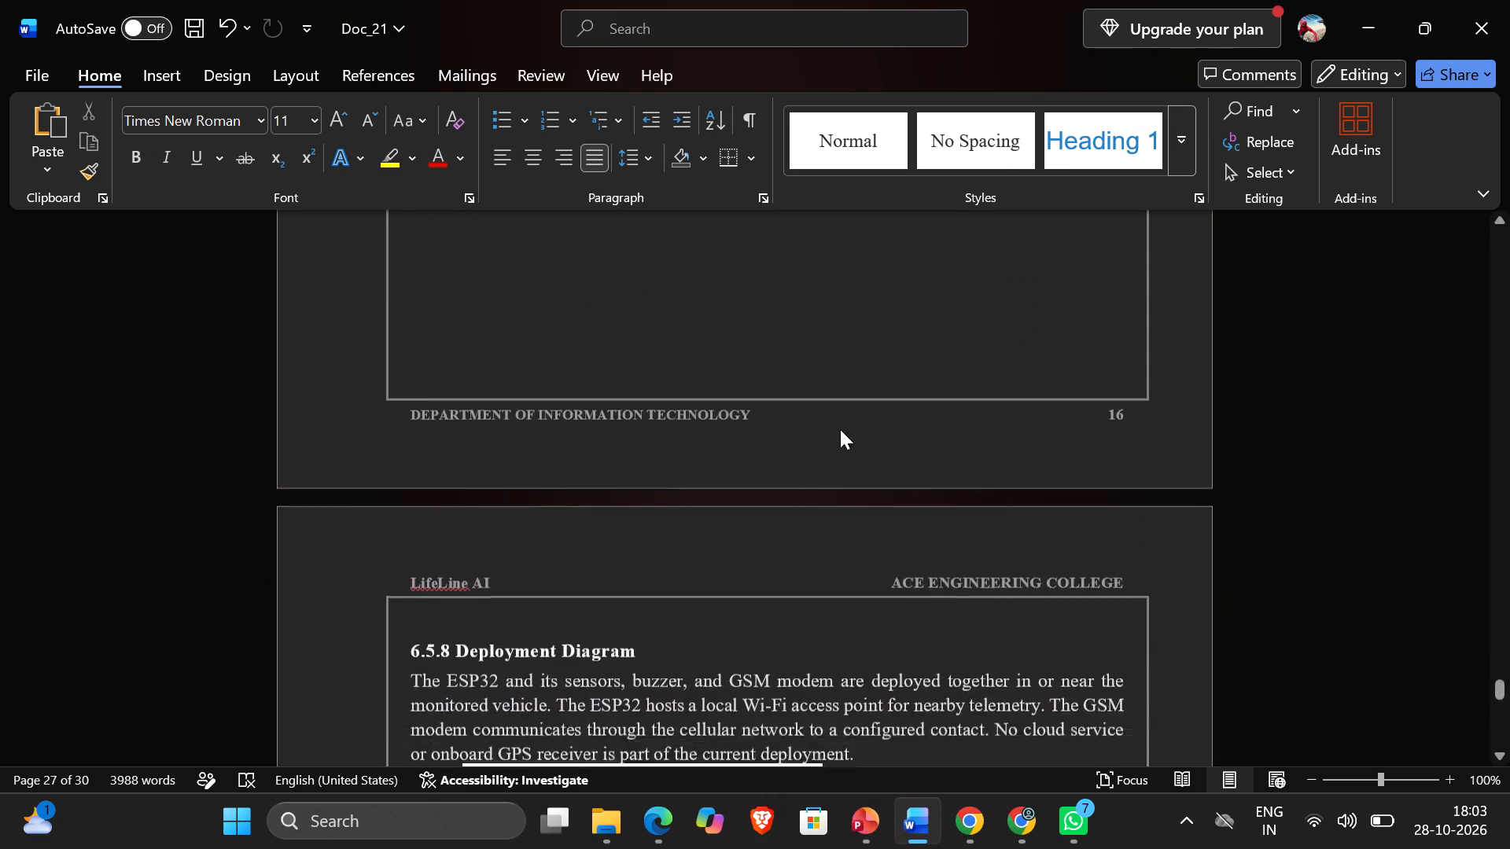
{"action": "scroll", "coordinate": [840, 429], "scroll_direction": "down", "scroll_amount": 1}
{"action": "scroll", "coordinate": [840, 429], "scroll_direction": "up", "scroll_amount": 1}
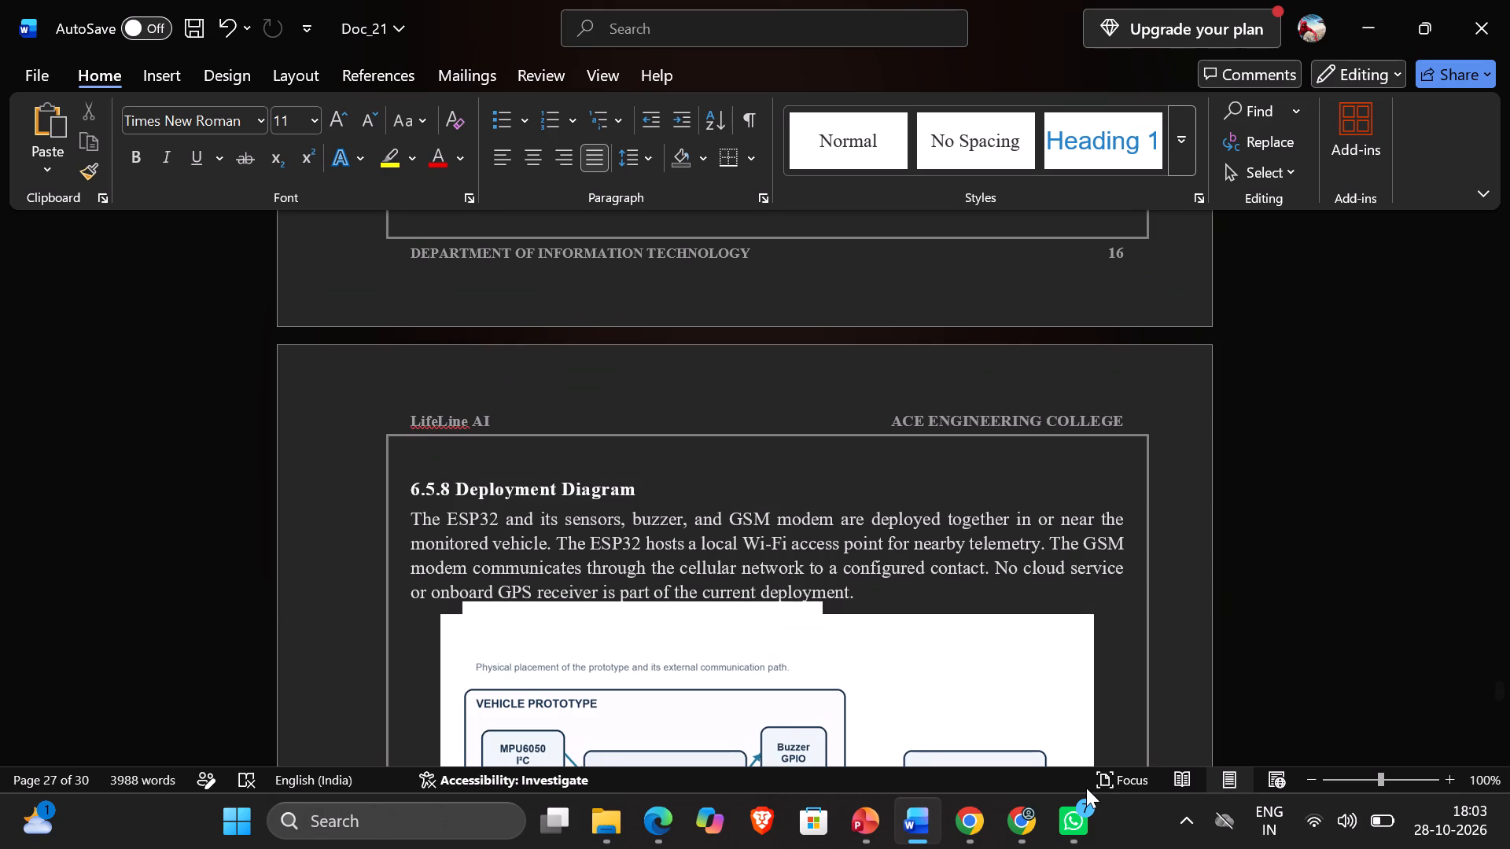
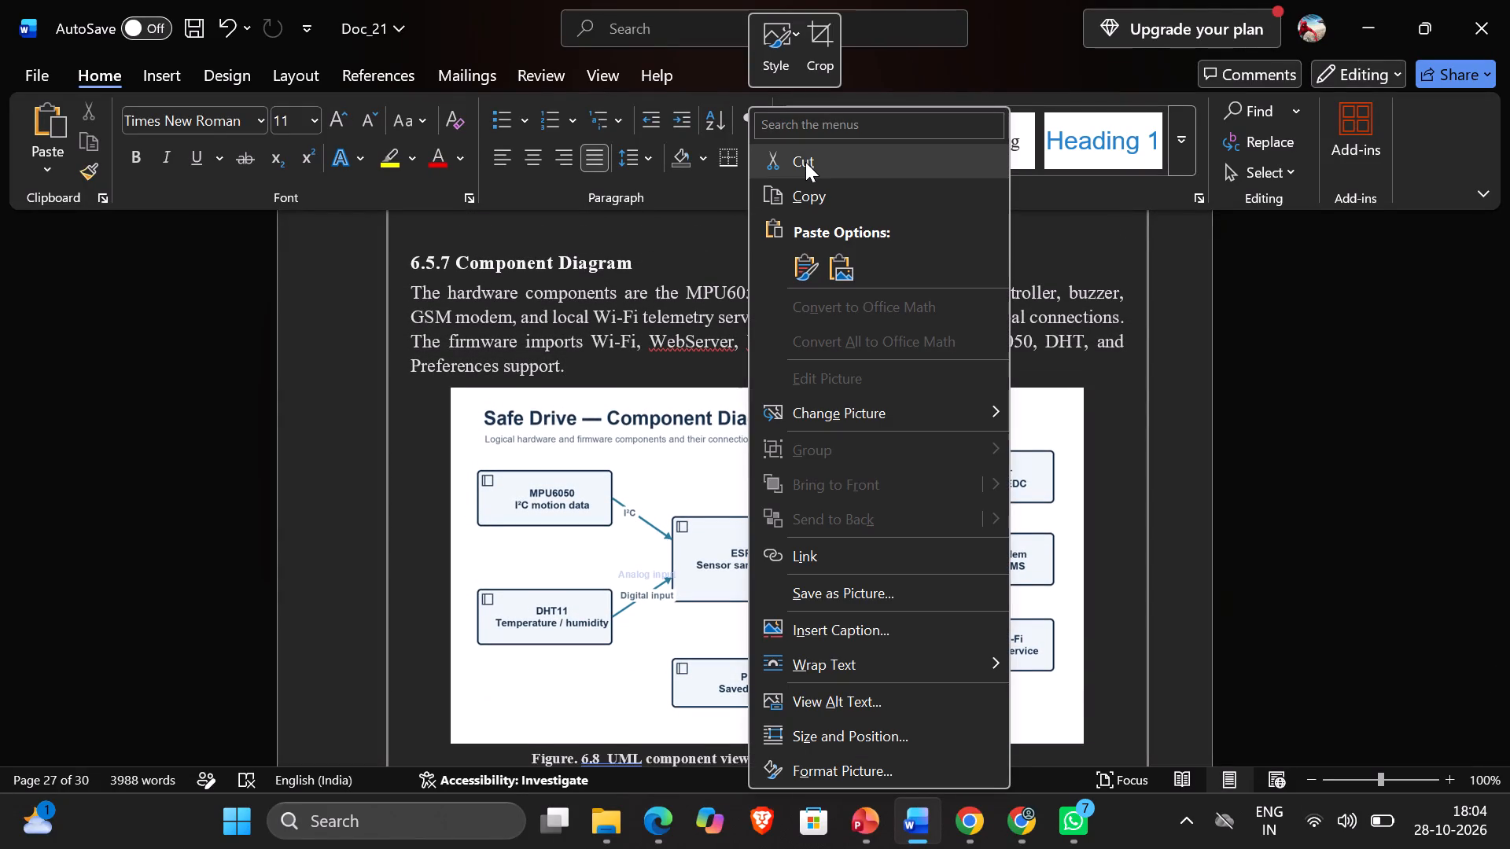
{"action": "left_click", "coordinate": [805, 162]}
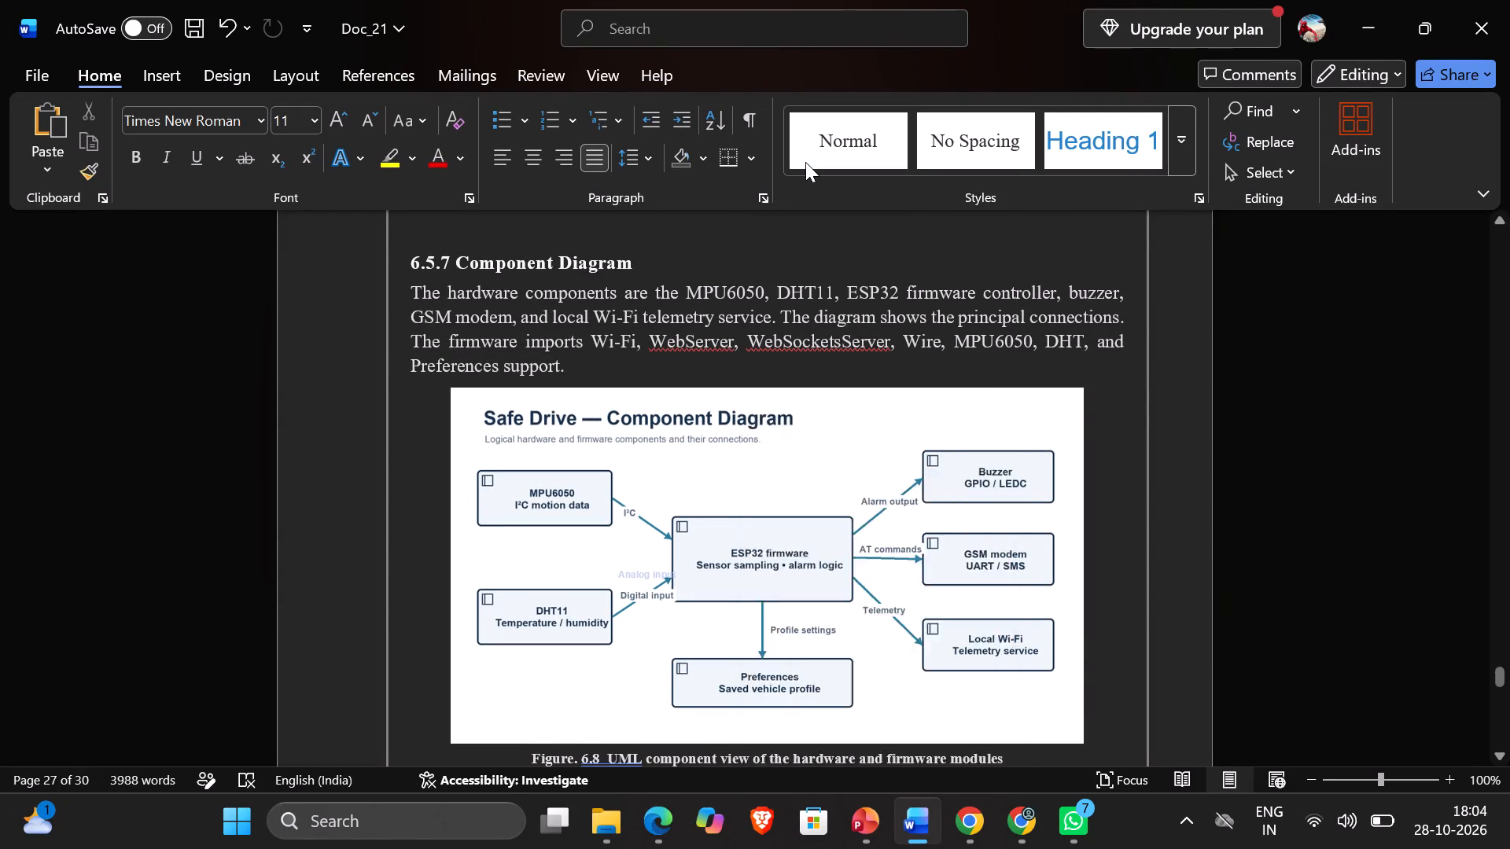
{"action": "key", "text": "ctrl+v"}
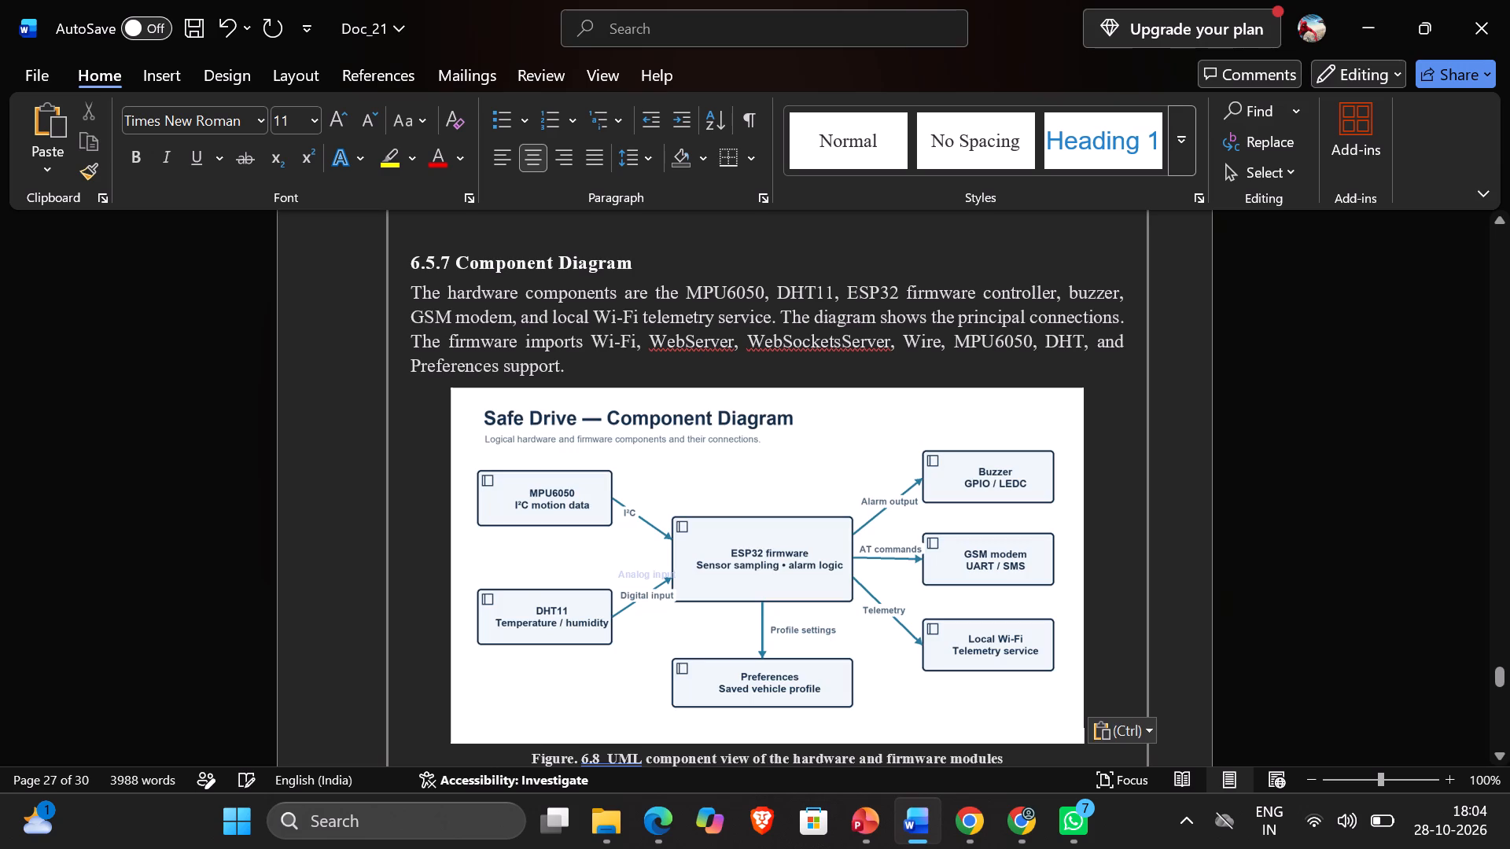
Cut the Safe Drive component diagram picture between the section 6.5.7 paragraph and the Figure 6.8 caption.
{"action": "right_click", "coordinate": [705, 572]}
{"action": "left_click", "coordinate": [790, 176]}
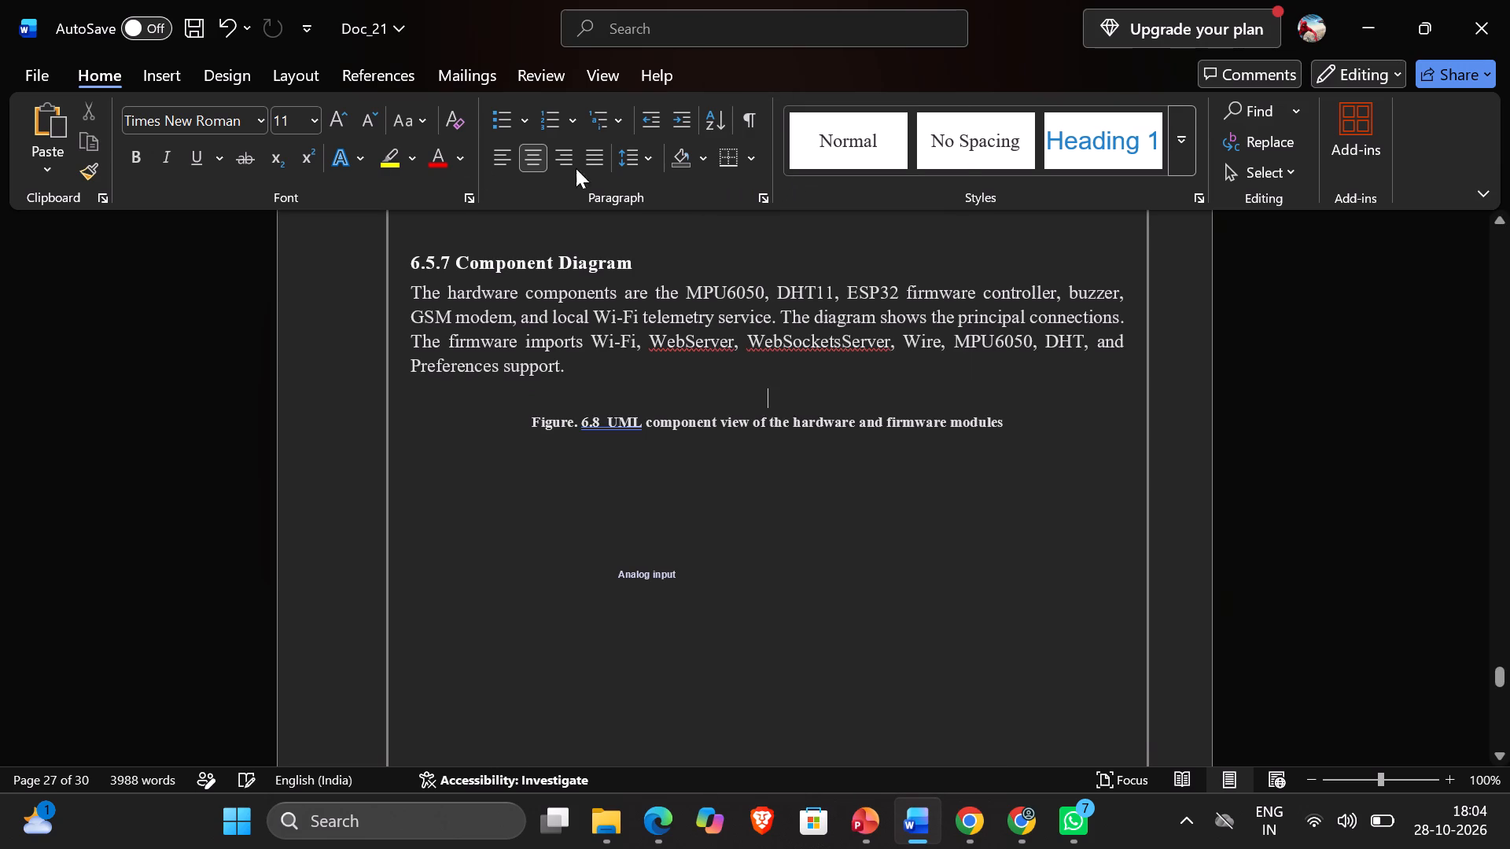
Insert the picture named component from this device on the blank line above the Figure 6.8 UML component view caption.
{"action": "left_click", "coordinate": [171, 66]}
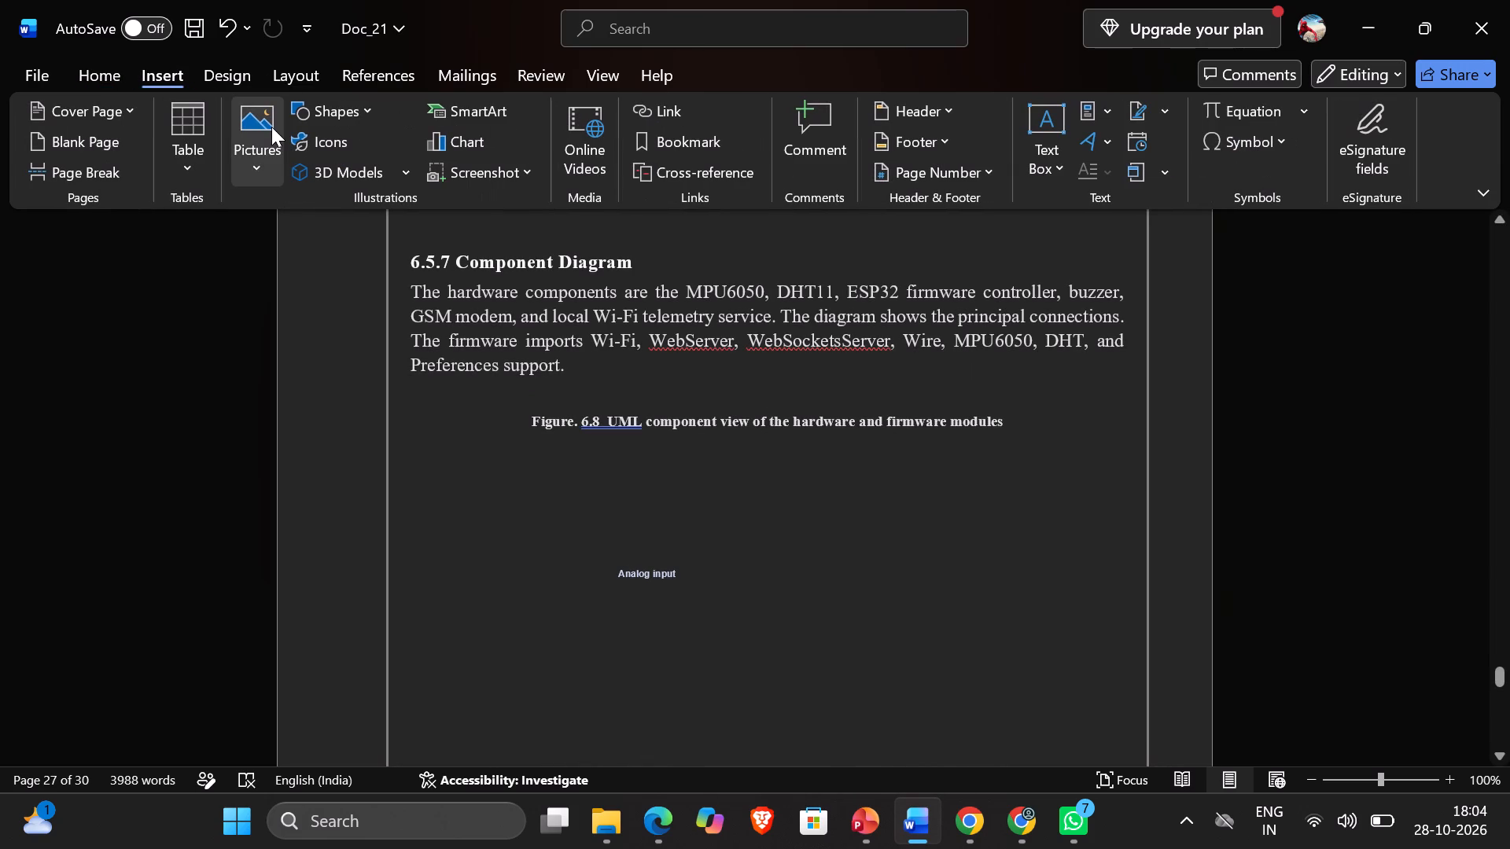
{"action": "left_click", "coordinate": [271, 127]}
{"action": "left_click", "coordinate": [296, 256]}
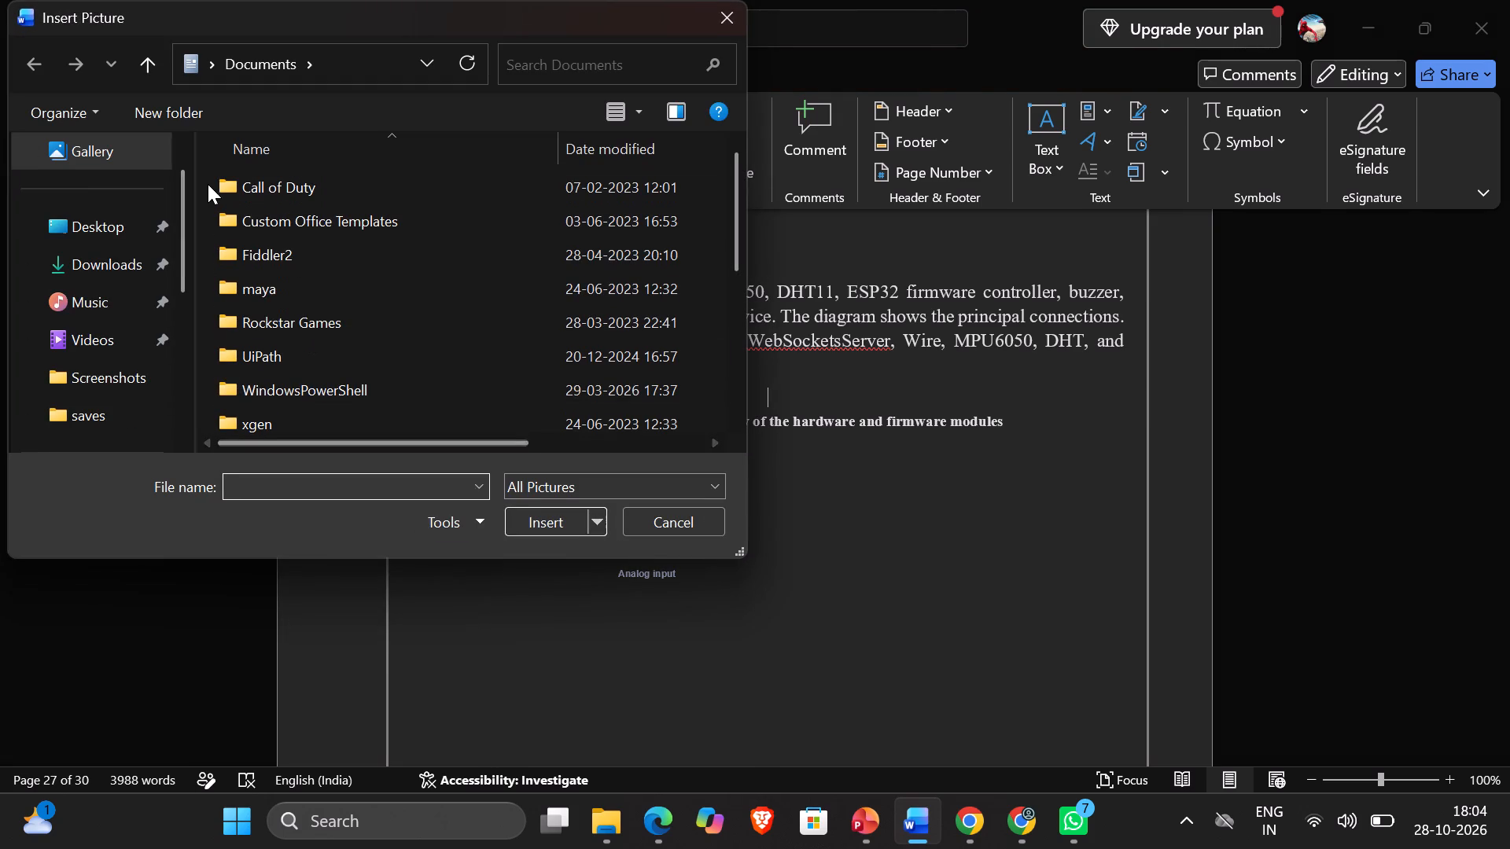
{"action": "scroll", "coordinate": [205, 186], "scroll_direction": "up", "scroll_amount": 1}
{"action": "scroll", "coordinate": [109, 207], "scroll_direction": "up", "scroll_amount": 1}
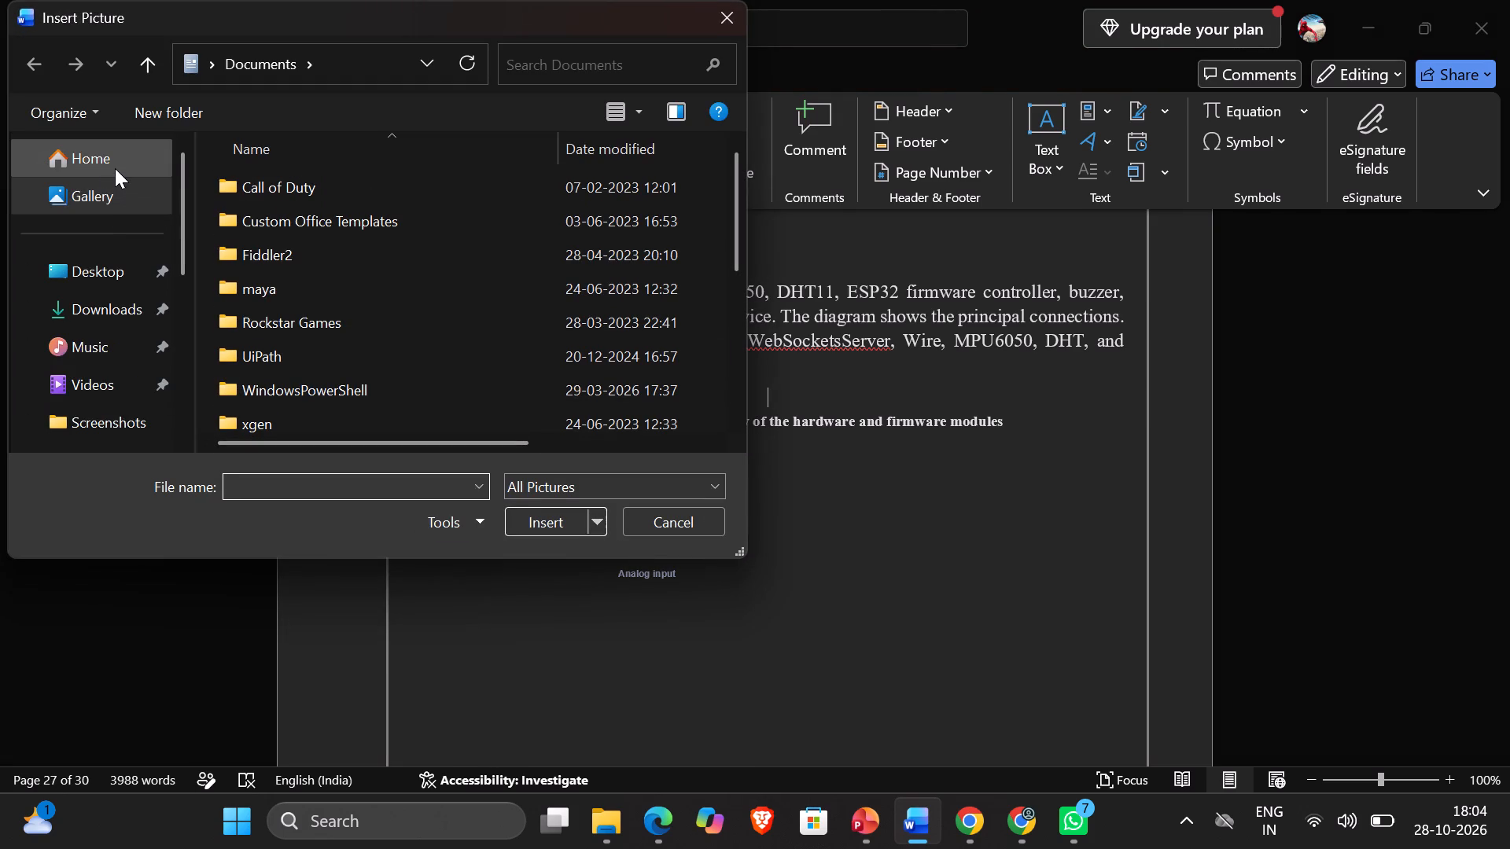
{"action": "left_click", "coordinate": [115, 168]}
{"action": "scroll", "coordinate": [313, 277], "scroll_direction": "down", "scroll_amount": 1}
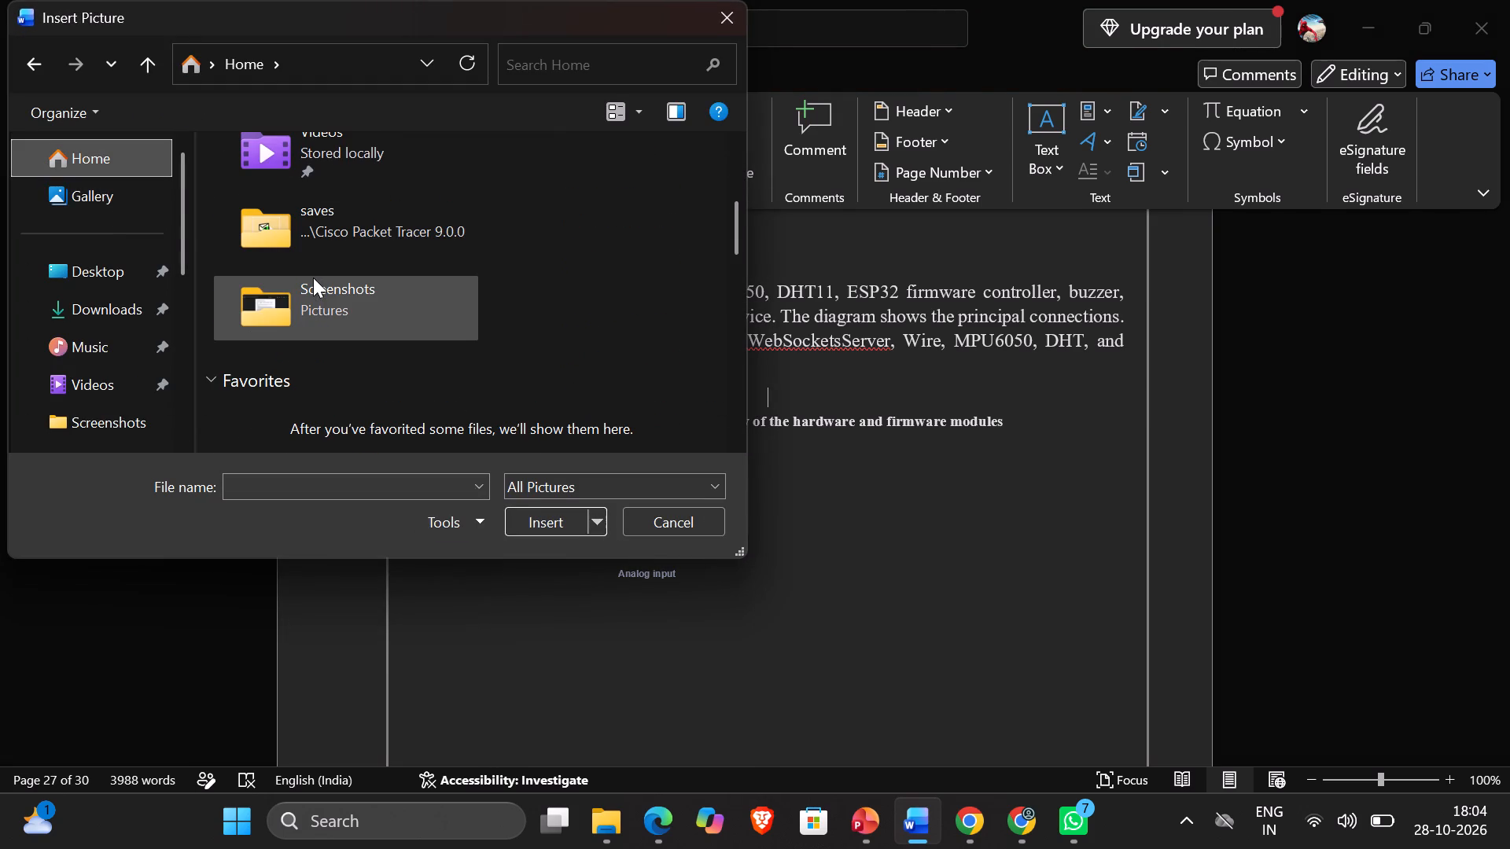
{"action": "scroll", "coordinate": [313, 277], "scroll_direction": "down", "scroll_amount": 2}
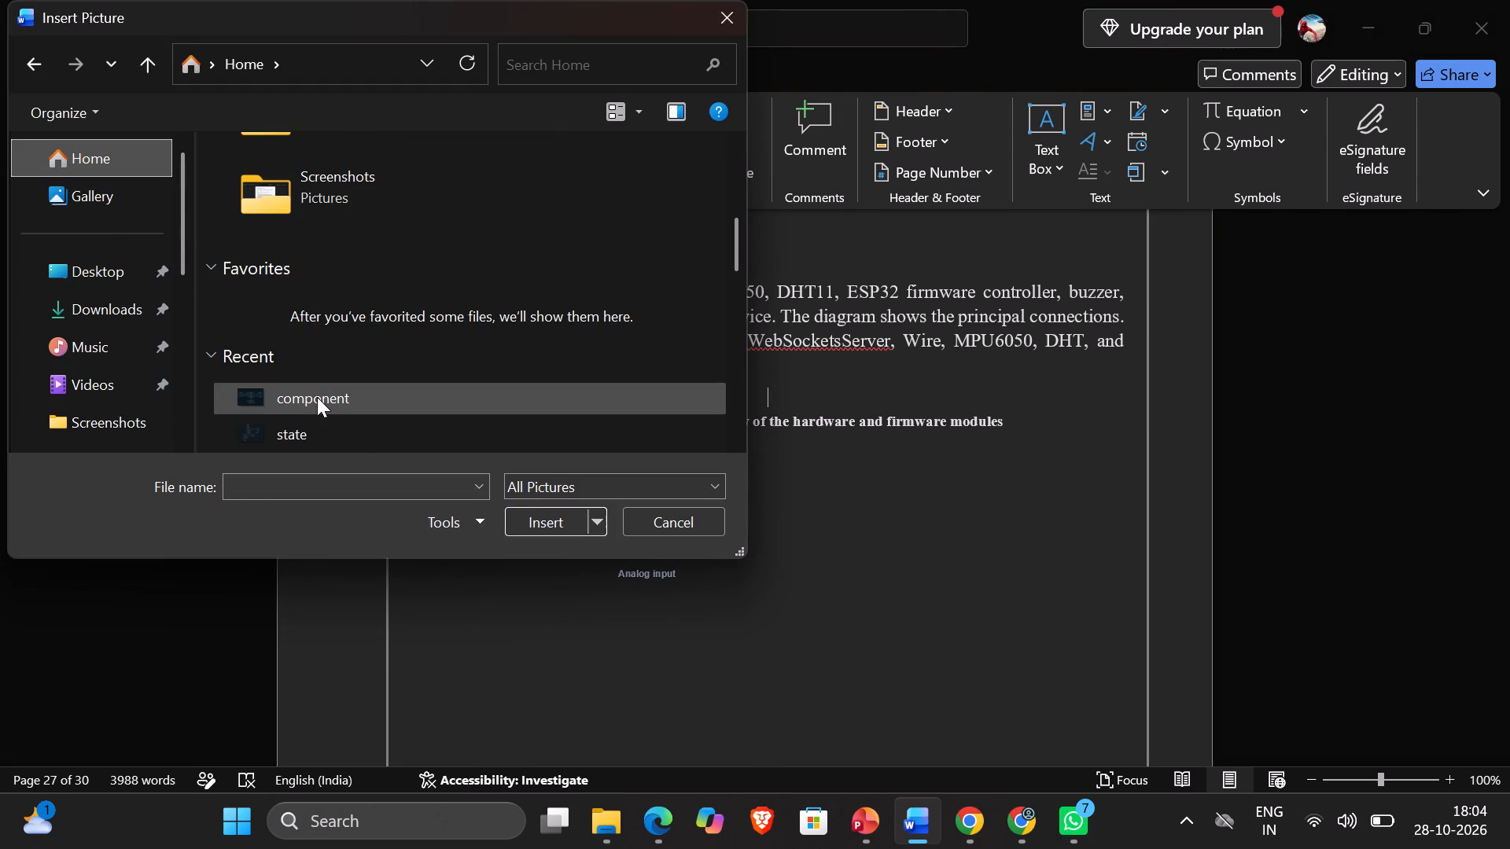
{"action": "left_click", "coordinate": [317, 397]}
{"action": "left_click", "coordinate": [543, 510]}
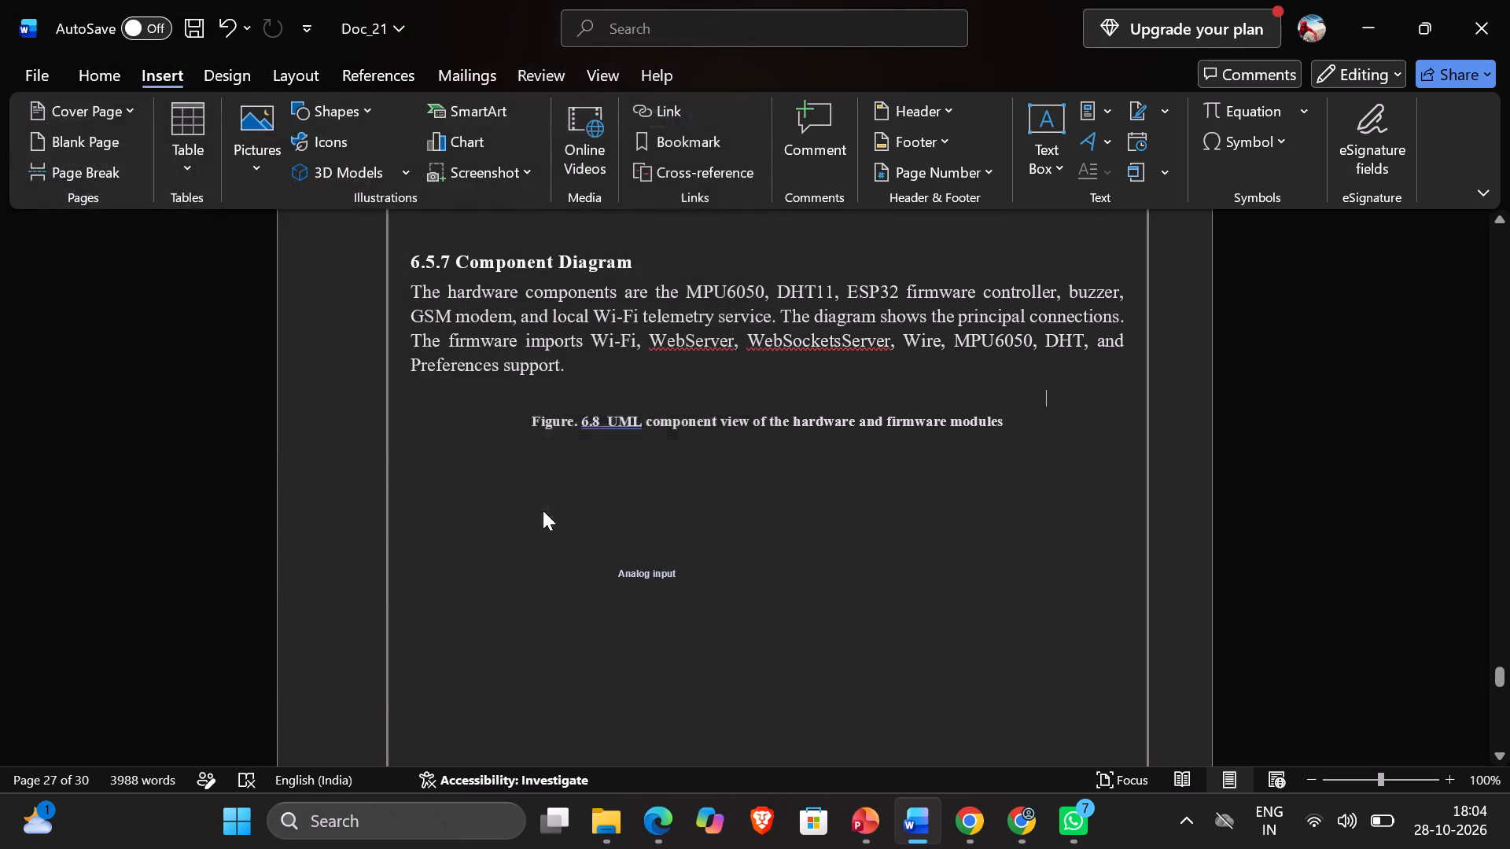
Cut the white shape covering the title of the deployment diagram in section 6.5.8.
{"action": "scroll", "coordinate": [757, 542], "scroll_direction": "down", "scroll_amount": 1}
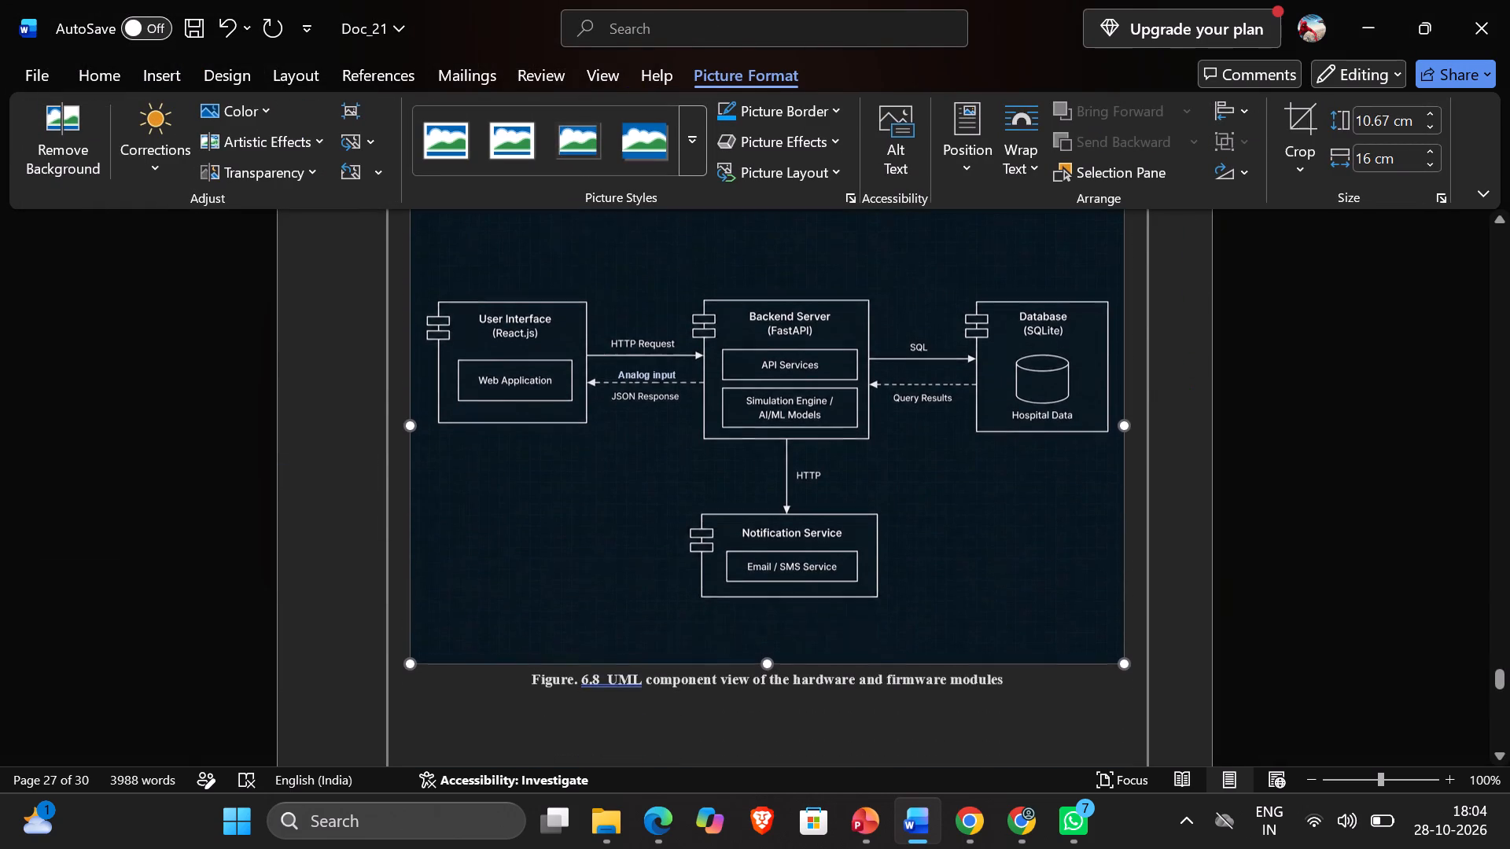
{"action": "scroll", "coordinate": [757, 542], "scroll_direction": "down", "scroll_amount": 3}
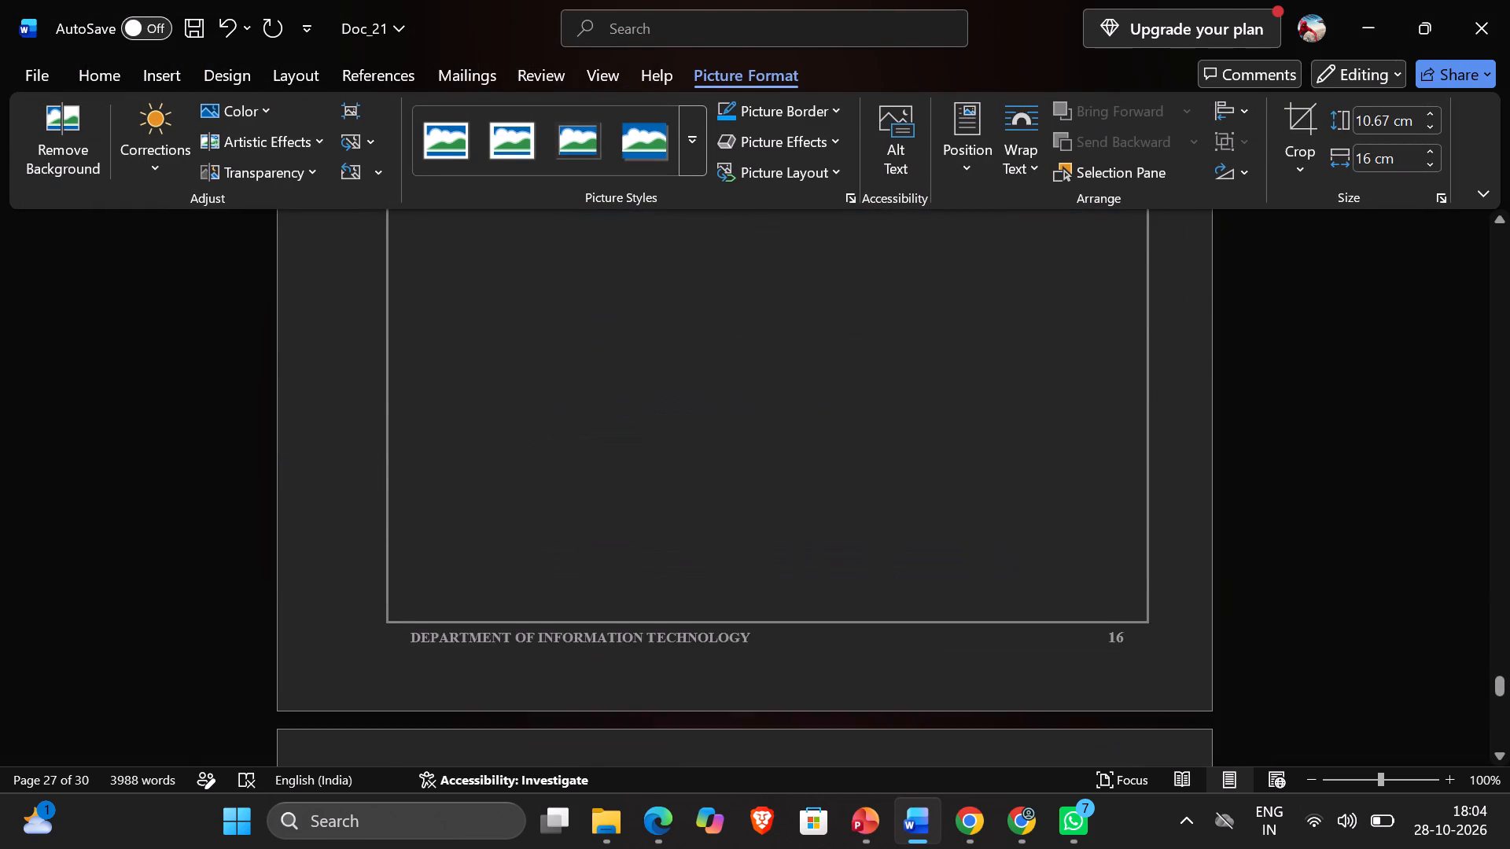
{"action": "scroll", "coordinate": [757, 542], "scroll_direction": "down", "scroll_amount": 3}
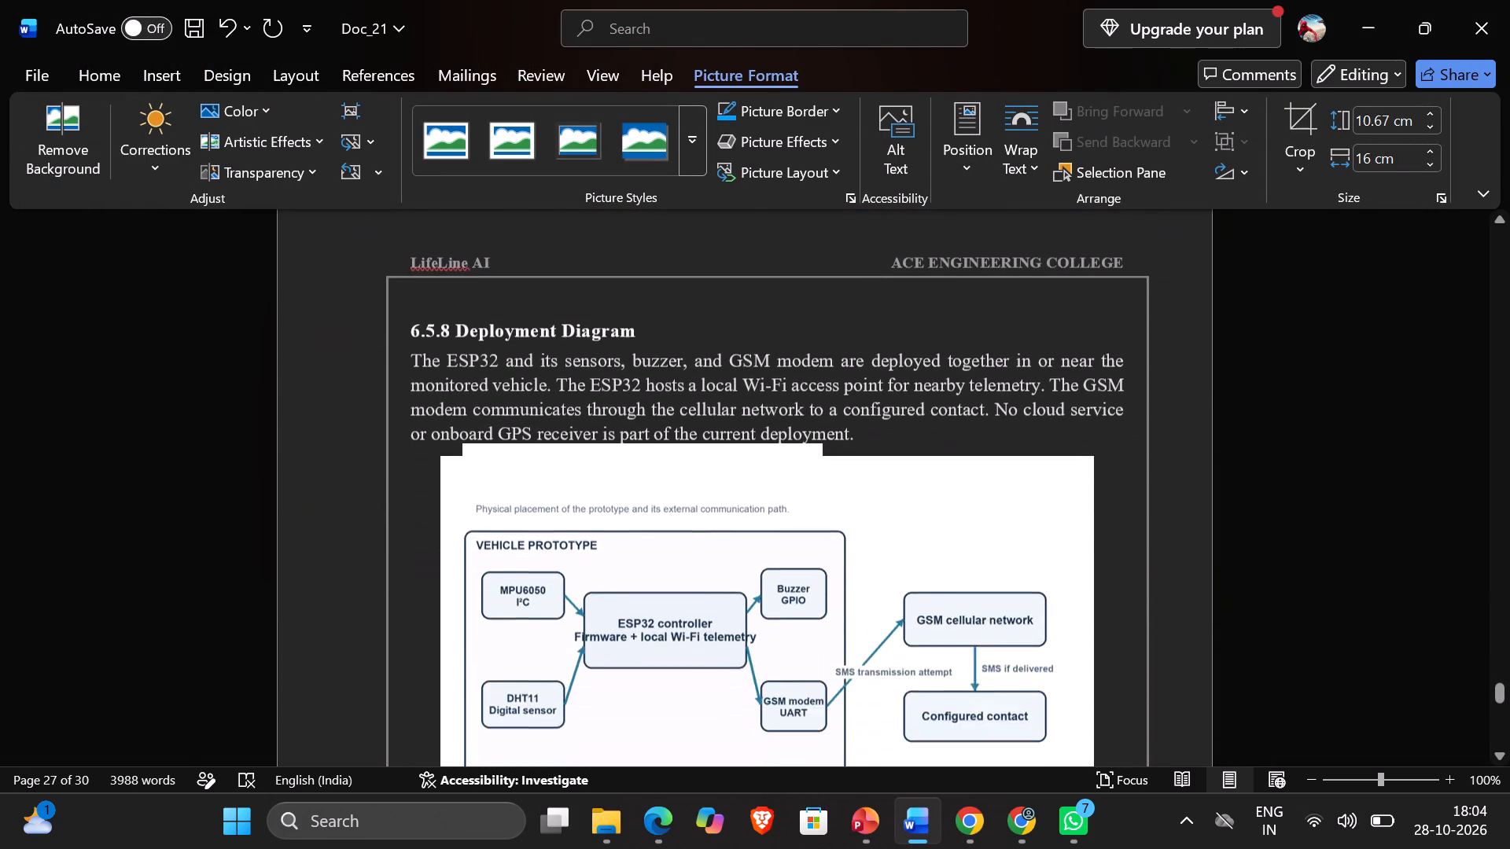
{"action": "right_click", "coordinate": [714, 436]}
{"action": "left_click", "coordinate": [794, 208]}
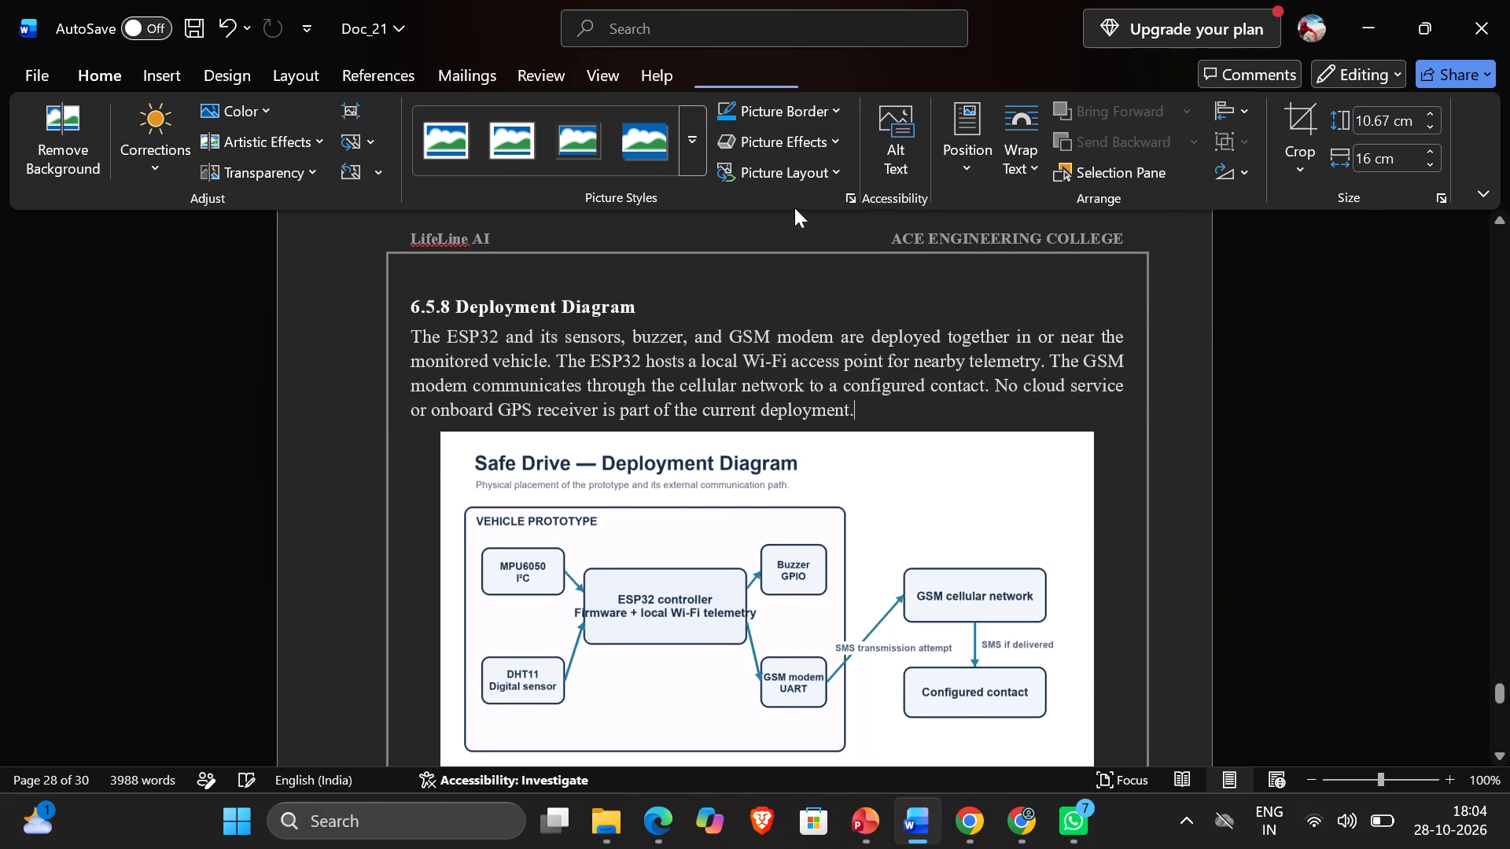
Select the whole deployment nodes table below Figure 6.9 together with its Table 6.3 caption.
{"action": "scroll", "coordinate": [775, 568], "scroll_direction": "down", "scroll_amount": 1}
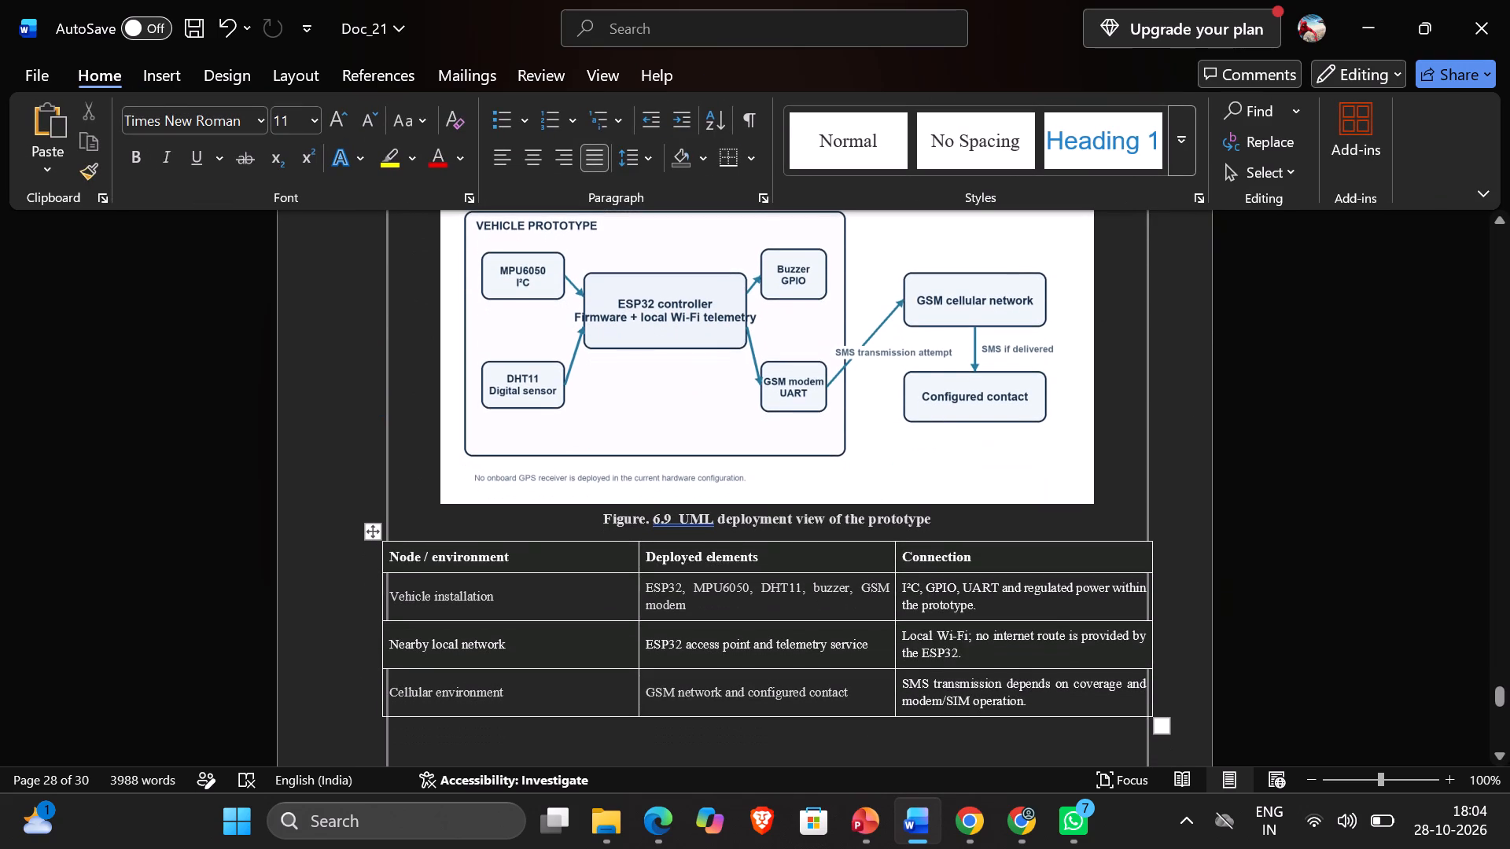
{"action": "scroll", "coordinate": [677, 592], "scroll_direction": "down", "scroll_amount": 1}
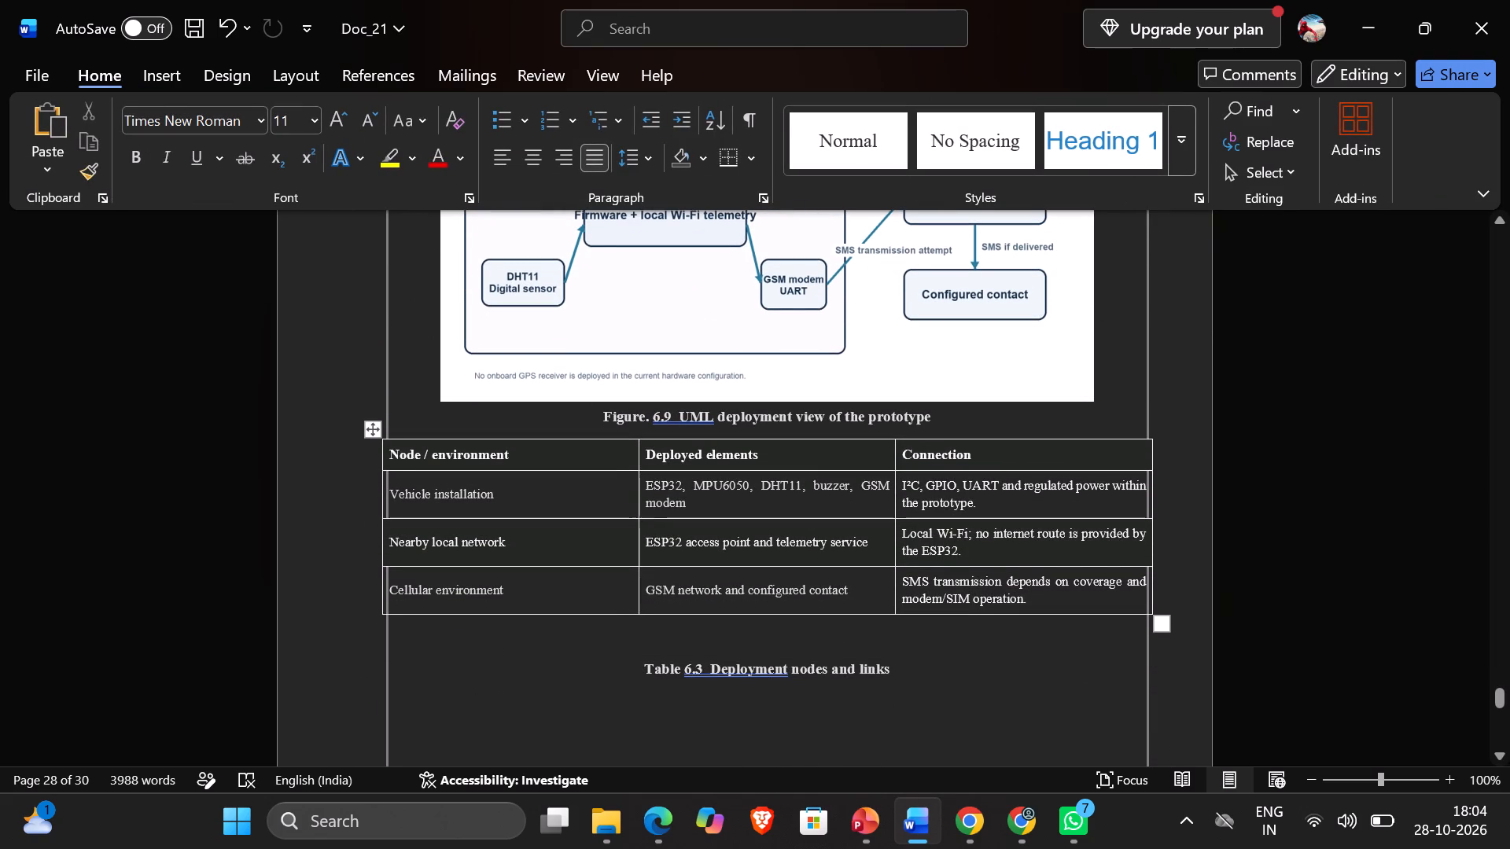
{"action": "left_click_drag", "start_coordinate": [389, 451], "coordinate": [1015, 627]}
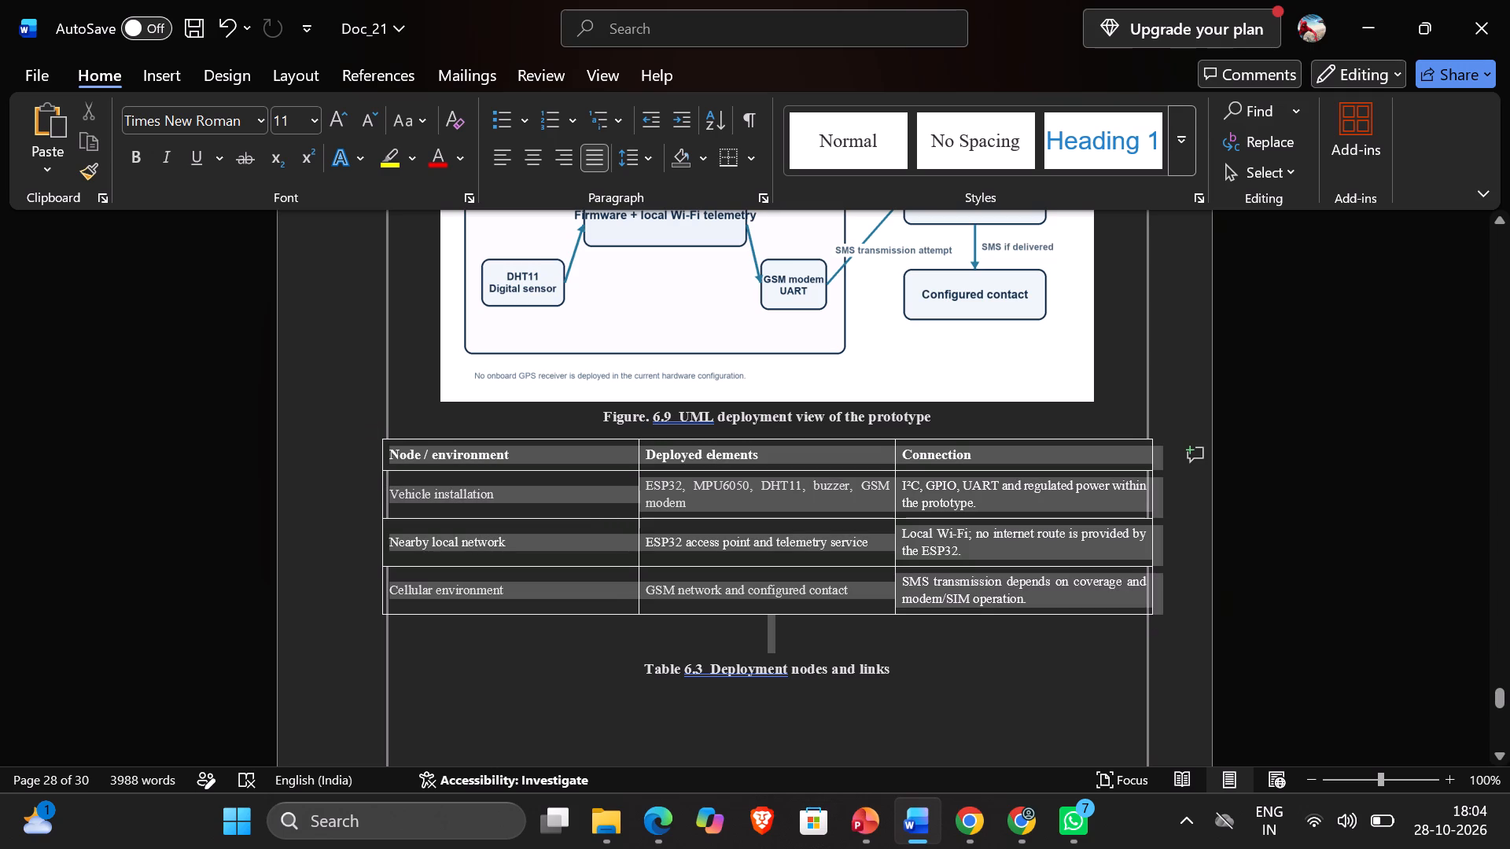
{"action": "left_click_drag", "start_coordinate": [1015, 627], "coordinate": [924, 669]}
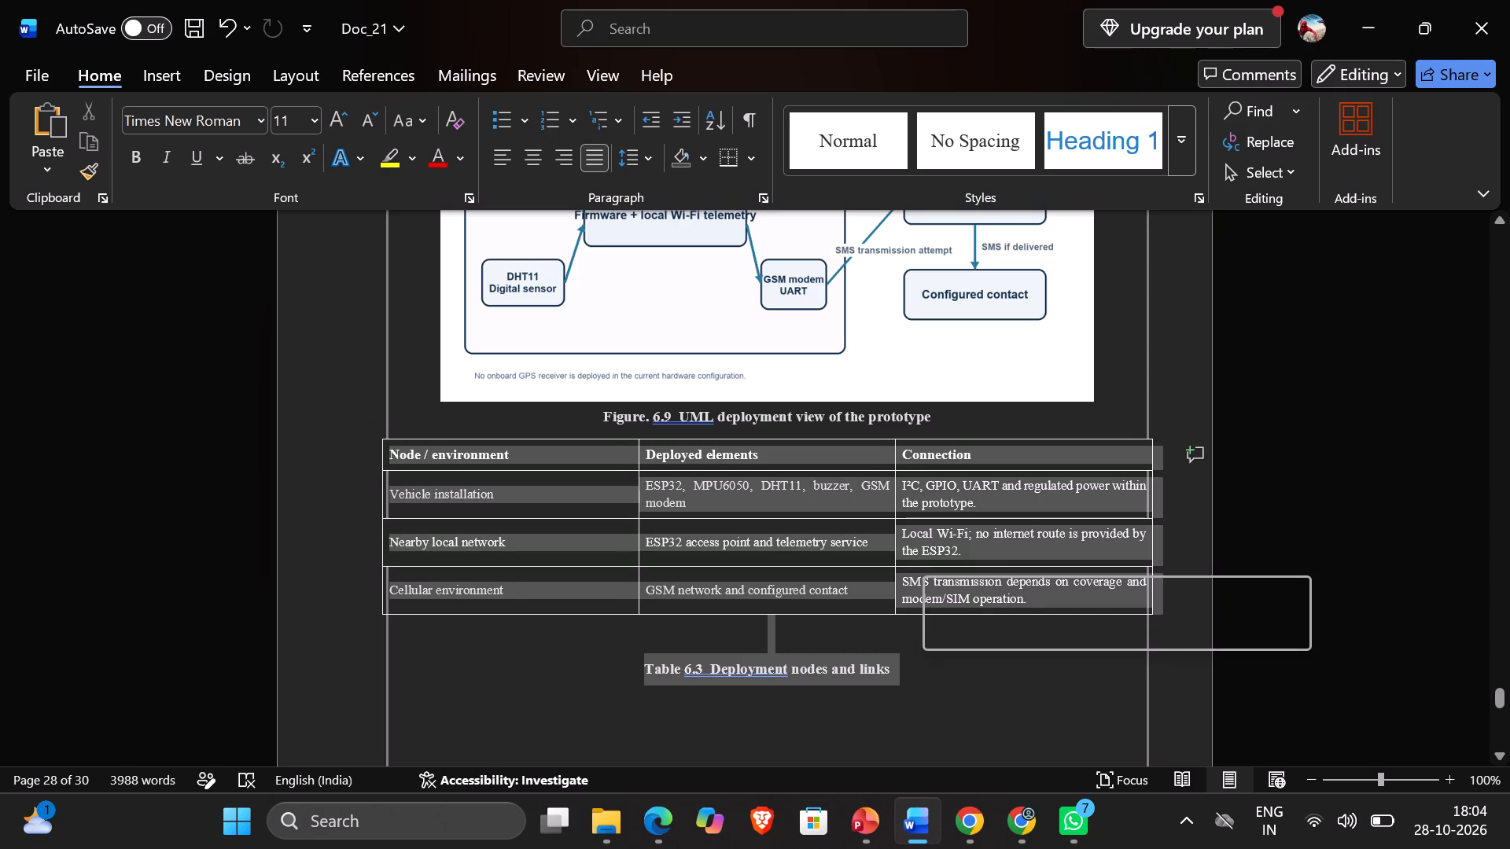
Cut the selected deployment nodes table and its Table 6.3 caption from below Figure 6.9.
{"action": "right_click", "coordinate": [797, 589]}
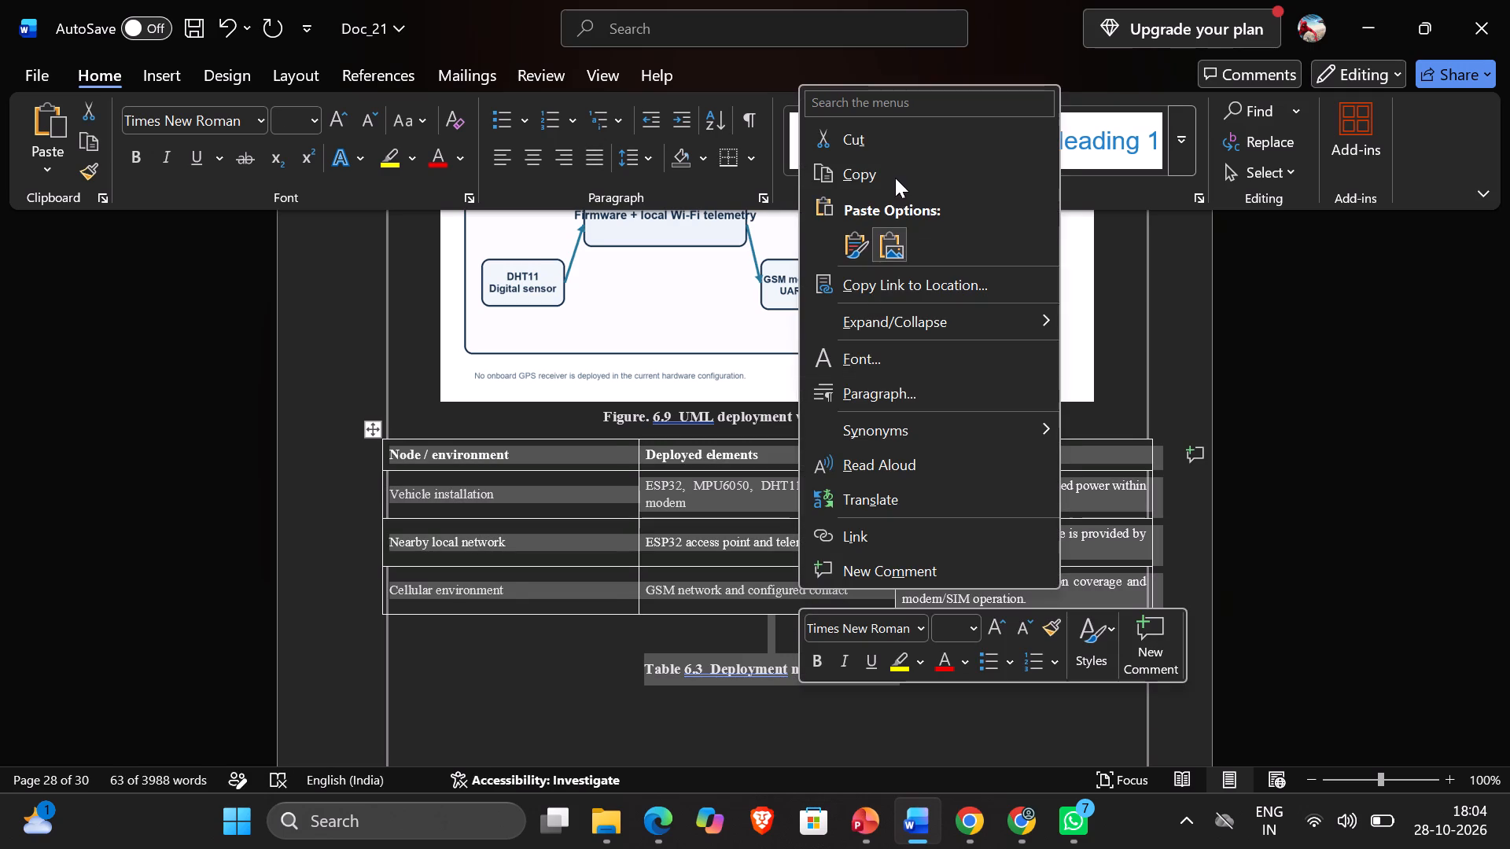
{"action": "left_click", "coordinate": [874, 149]}
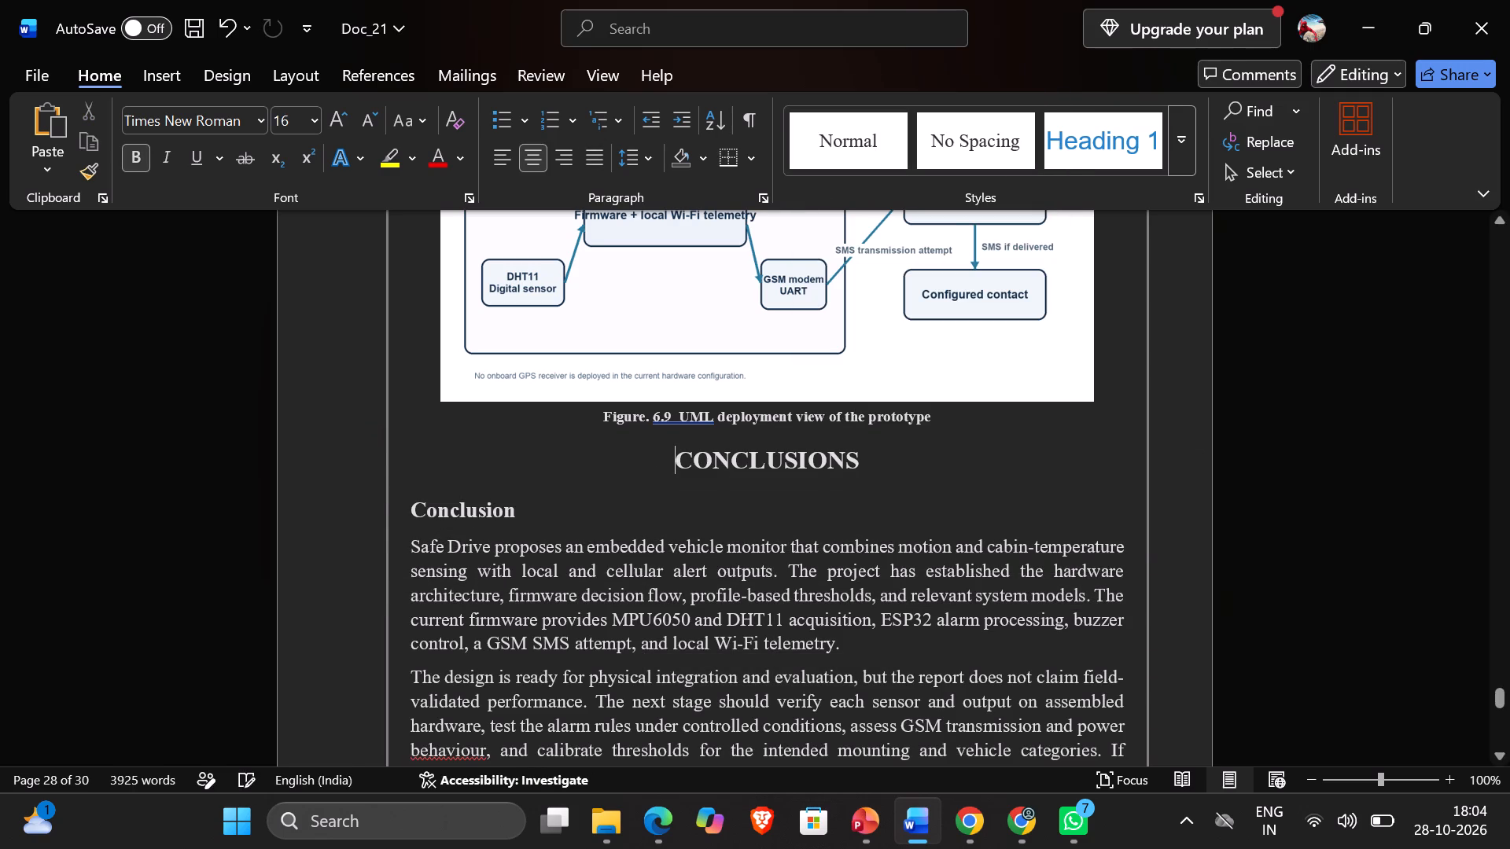
Insert blank lines between the Figure 6.9 caption and the CONCLUSIONS heading to push the heading onto the following page.
{"action": "key", "text": "Return"}
{"action": "key", "text": "Return"}
{"action": "key", "text": "Return"}
{"action": "key", "text": "Return"}
{"action": "key", "text": "Return"}
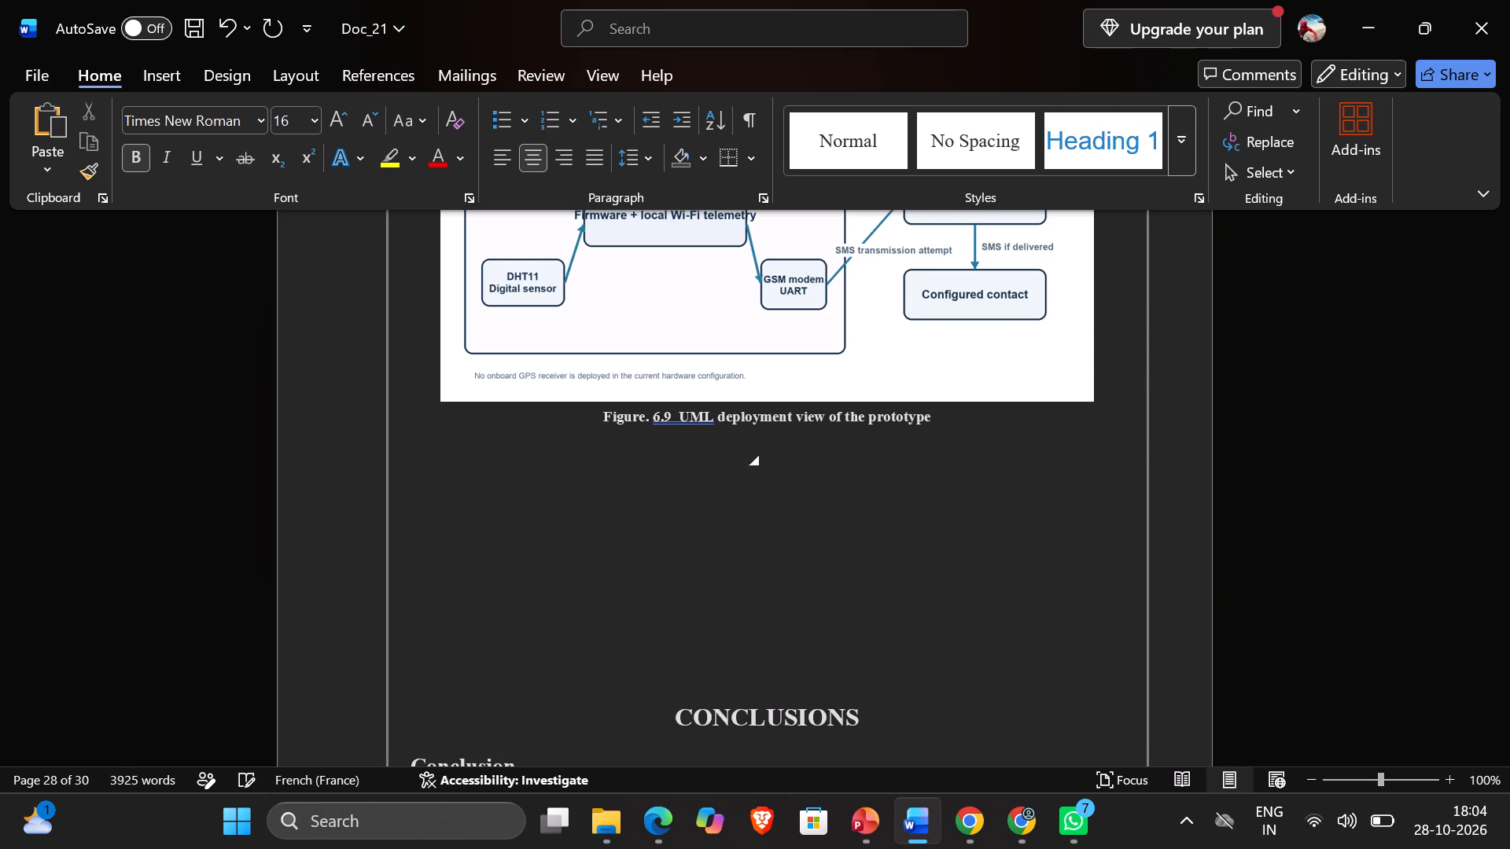
{"action": "key", "text": "Return"}
{"action": "scroll", "coordinate": [821, 451], "scroll_direction": "down", "scroll_amount": 2}
{"action": "key", "text": "Return"}
{"action": "key", "text": "Return"}
{"action": "key", "text": "Return"}
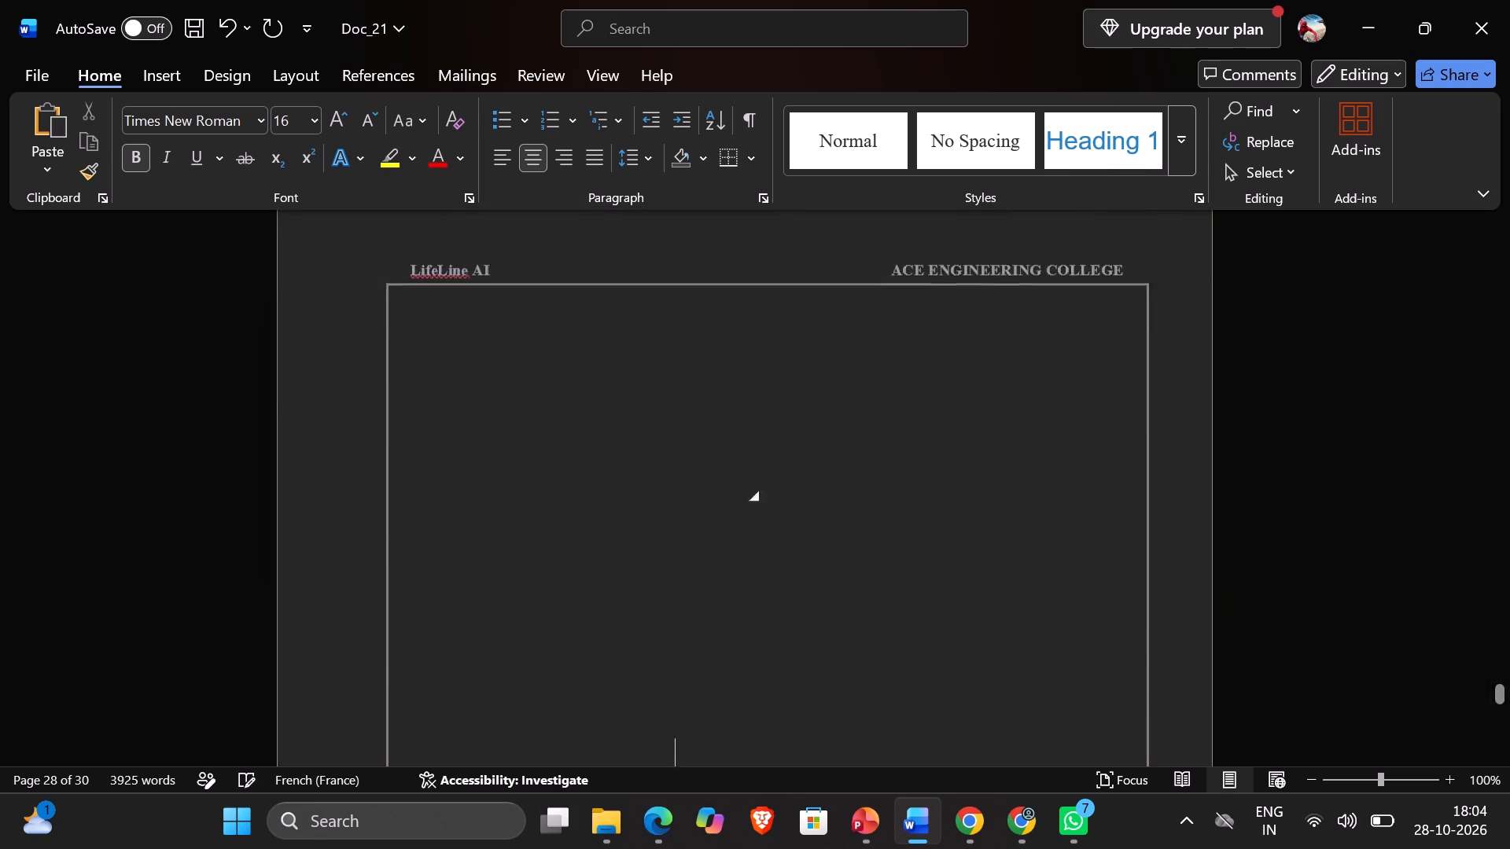
{"action": "key", "text": "BackSpace"}
{"action": "key", "text": "BackSpace"}
{"action": "key", "text": "BackSpace"}
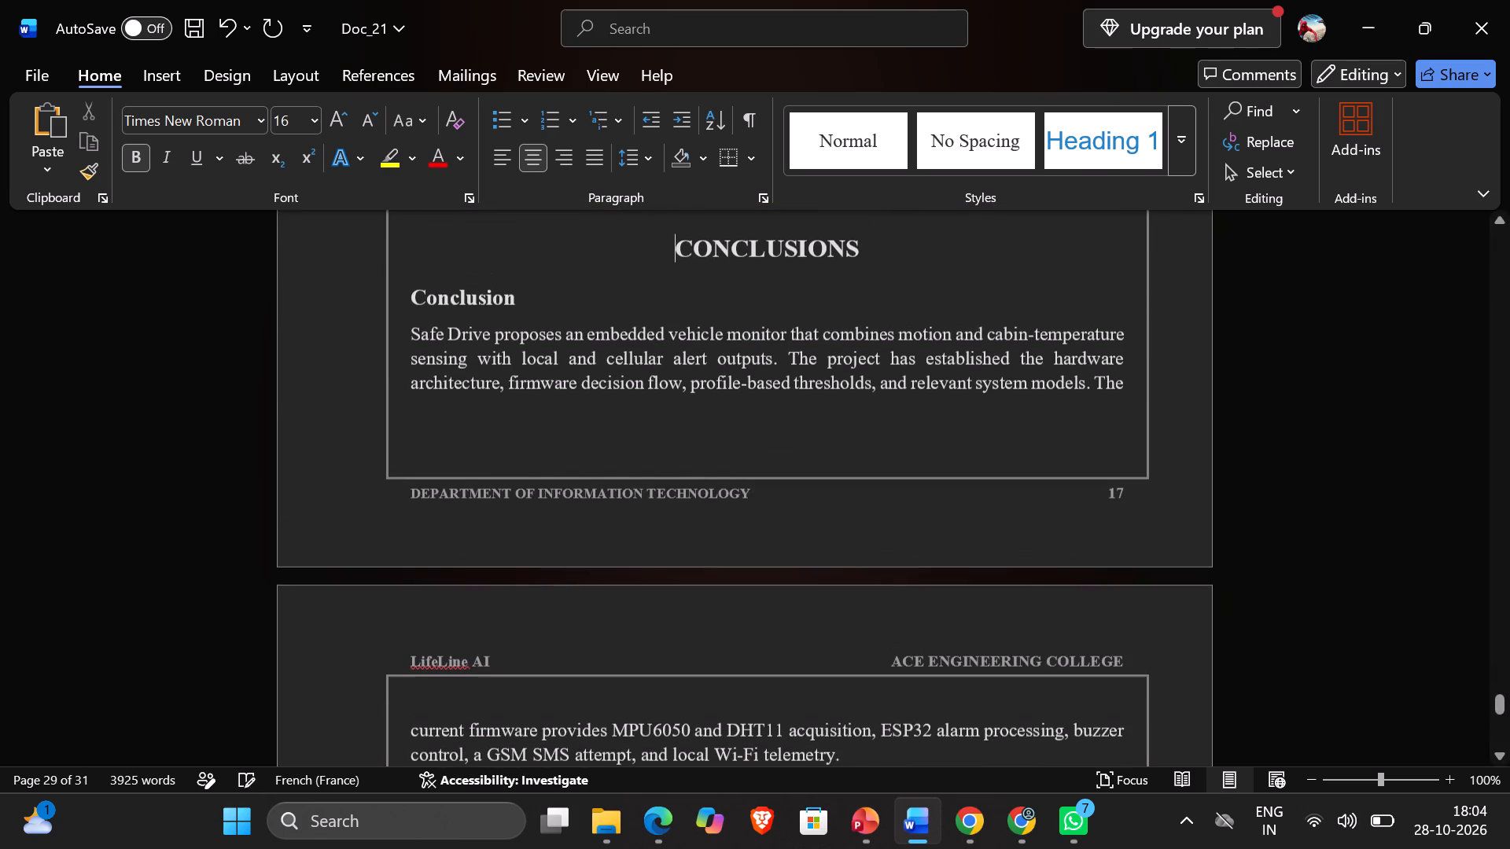
{"action": "key", "text": "Return"}
{"action": "key", "text": "Return"}
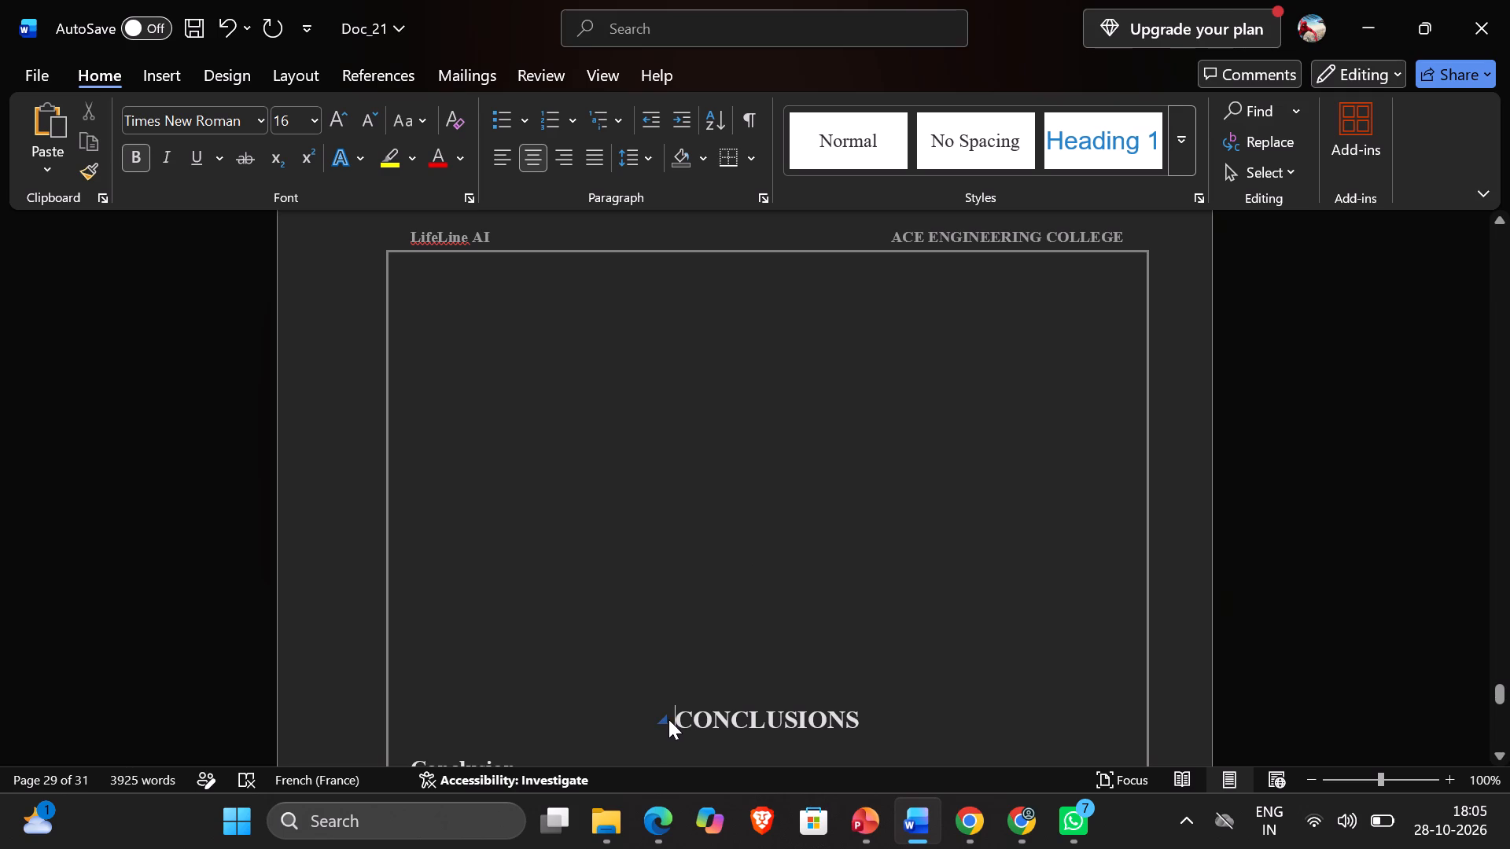
{"action": "scroll", "coordinate": [864, 454], "scroll_direction": "up", "scroll_amount": 4}
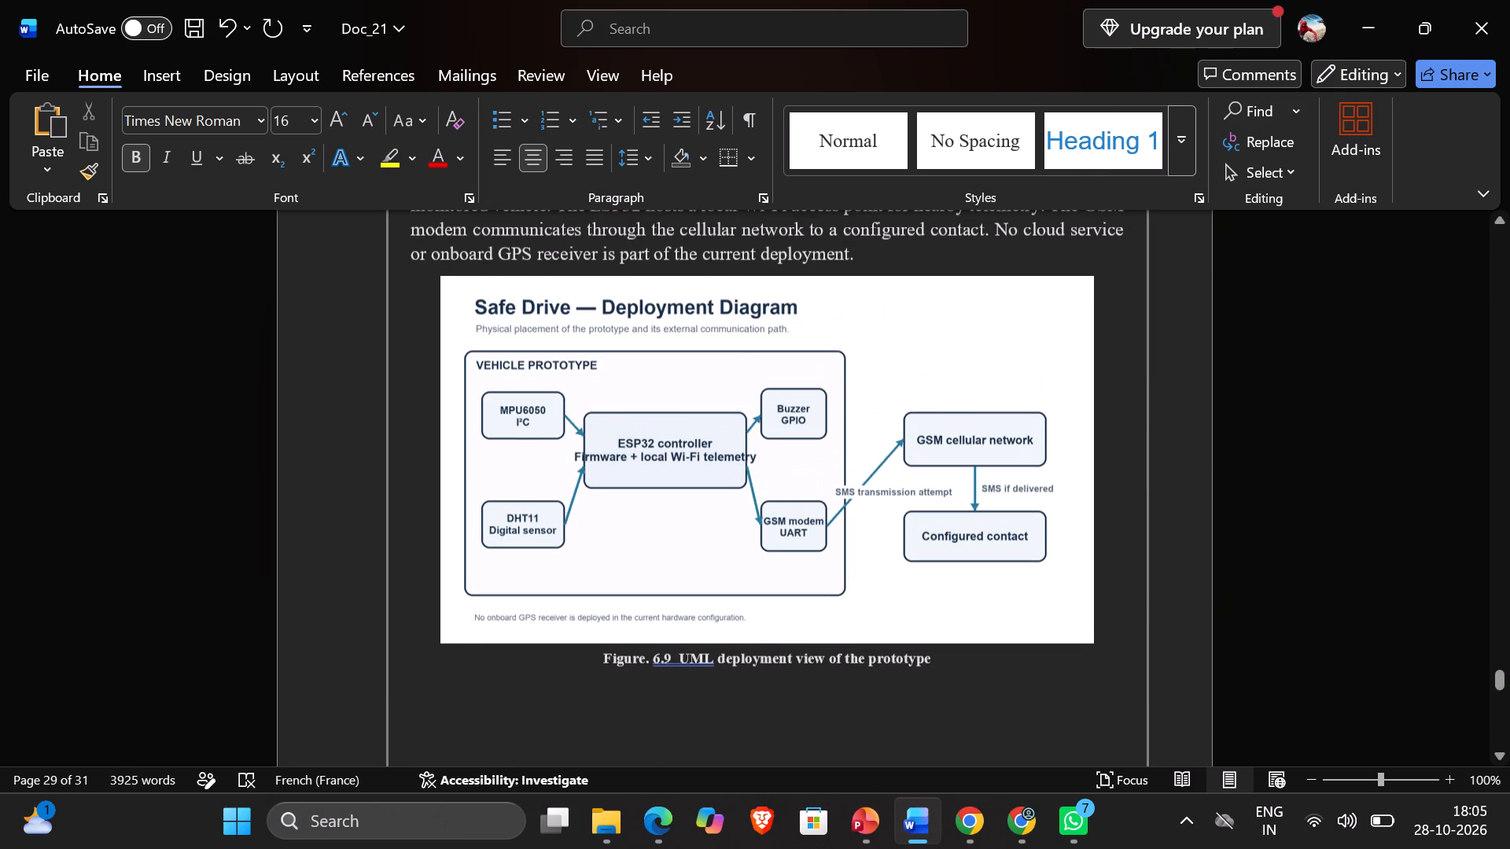
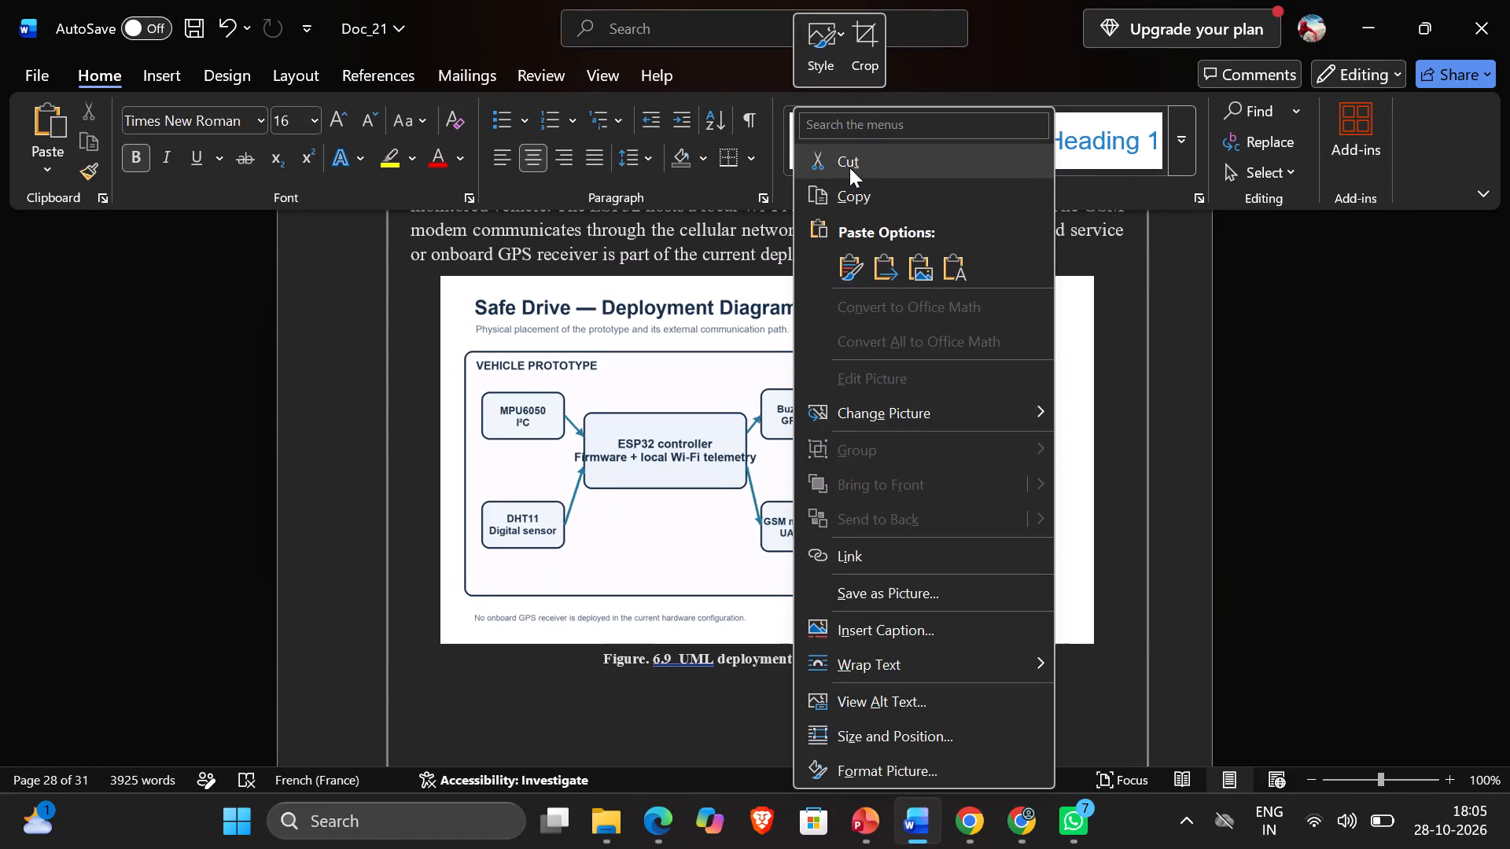
Cut the Safe Drive deployment diagram picture above the Figure 6.9 UML deployment view caption.
{"action": "left_click", "coordinate": [849, 167]}
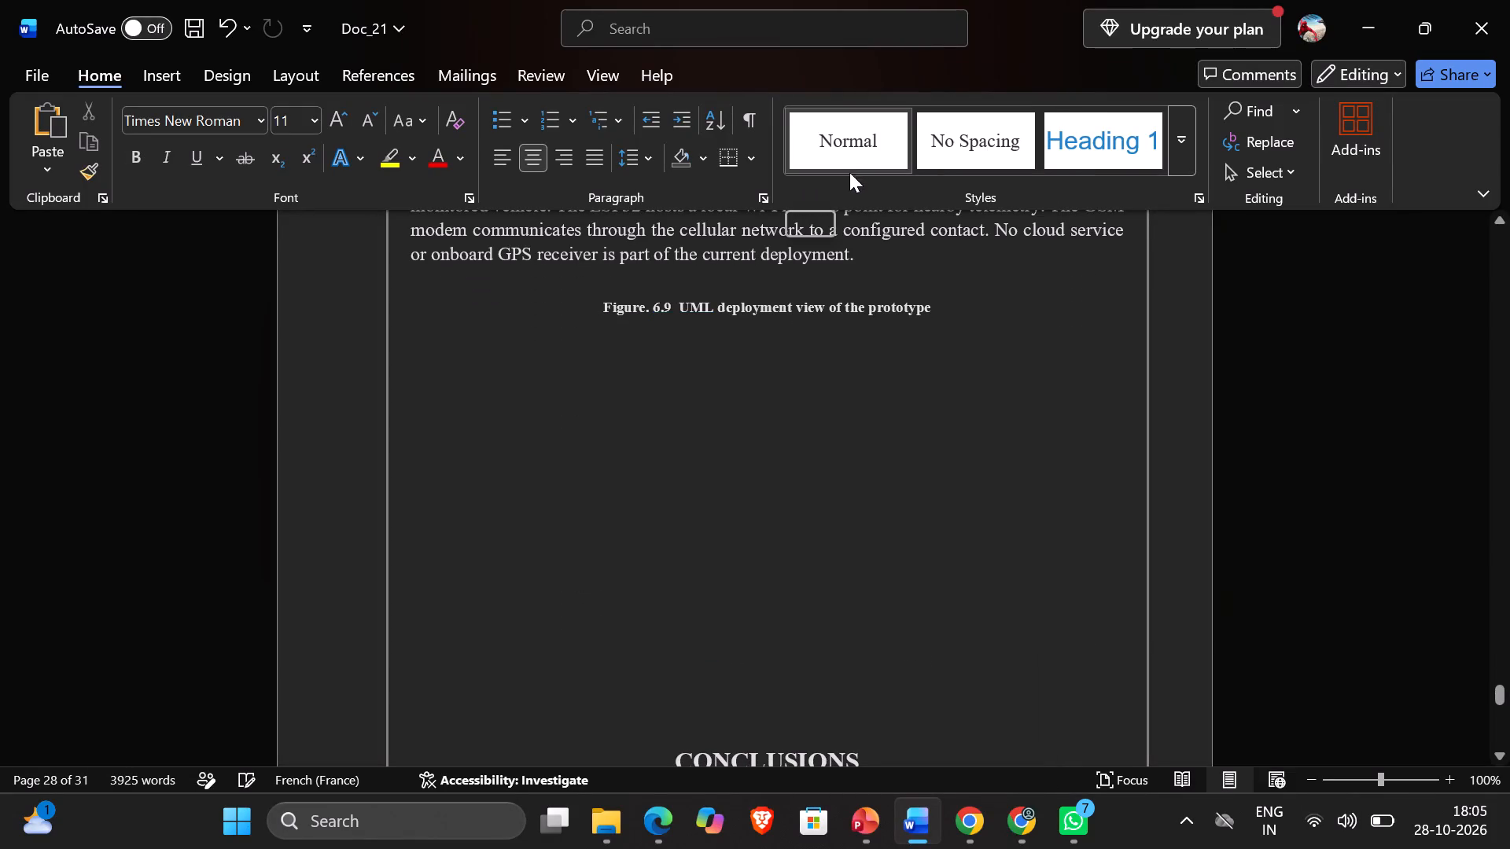
Insert a replacement picture on the blank line above the Figure 6.9 UML deployment view caption.
{"action": "left_click", "coordinate": [168, 72]}
{"action": "left_click", "coordinate": [237, 116]}
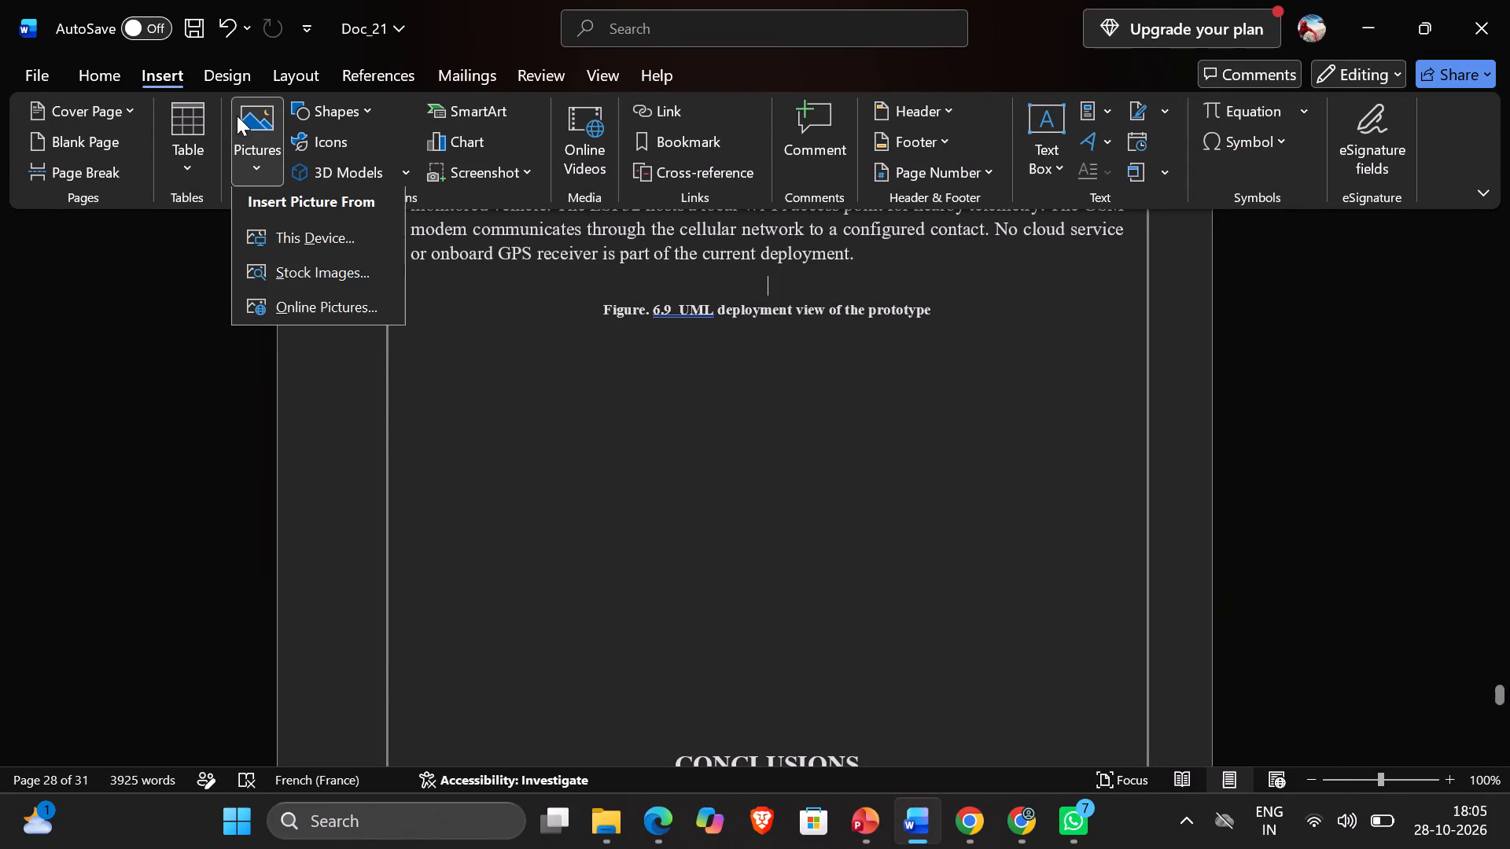
Insert the picture named deployment from this device on the blank line above the Figure 6.9 UML deployment view caption.
{"action": "left_click", "coordinate": [286, 232]}
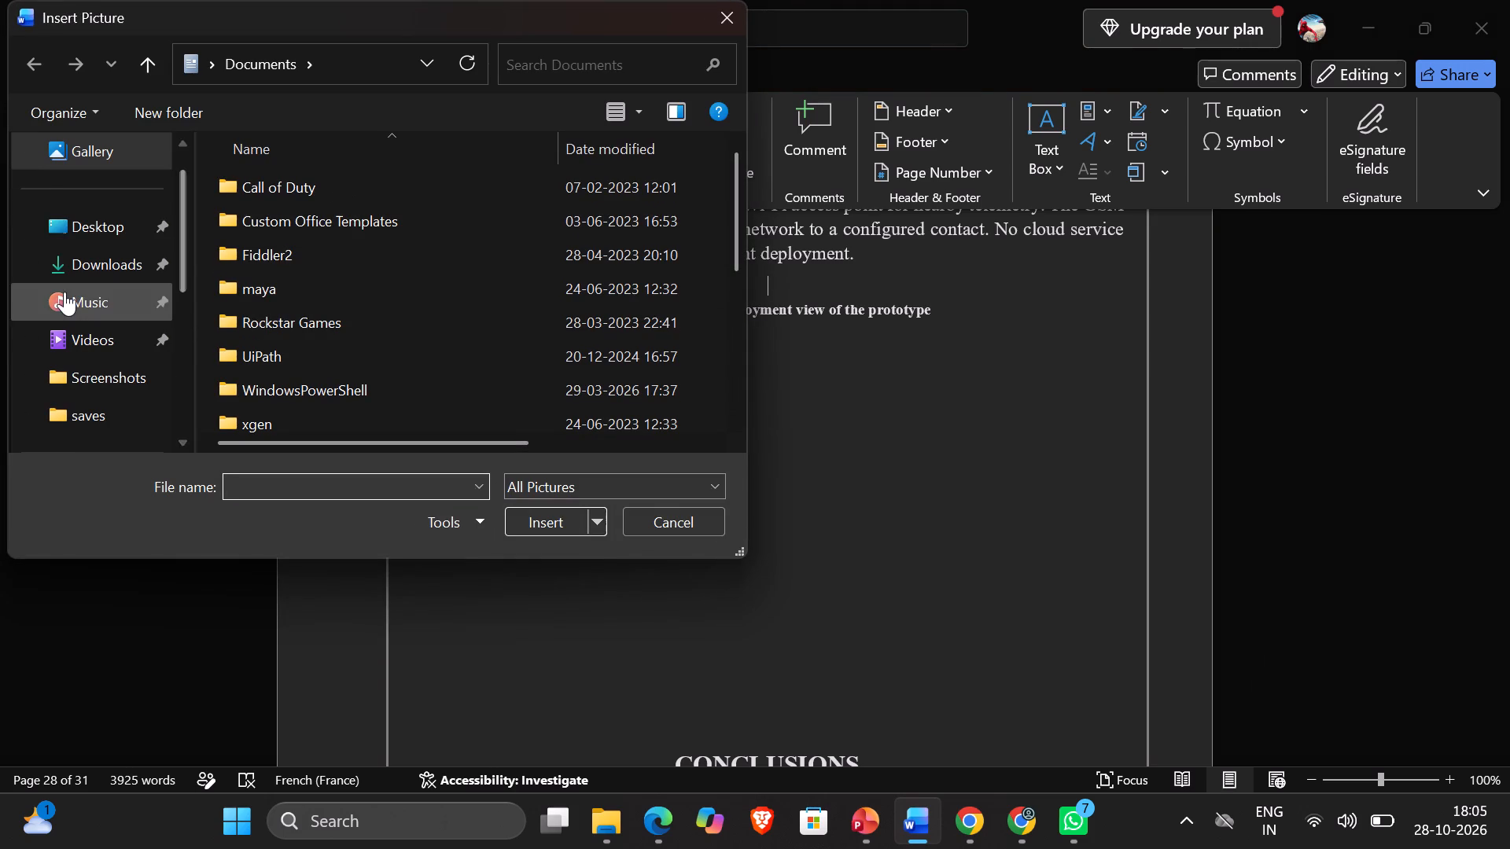
{"action": "scroll", "coordinate": [64, 292], "scroll_direction": "up", "scroll_amount": 2}
{"action": "left_click", "coordinate": [104, 165]}
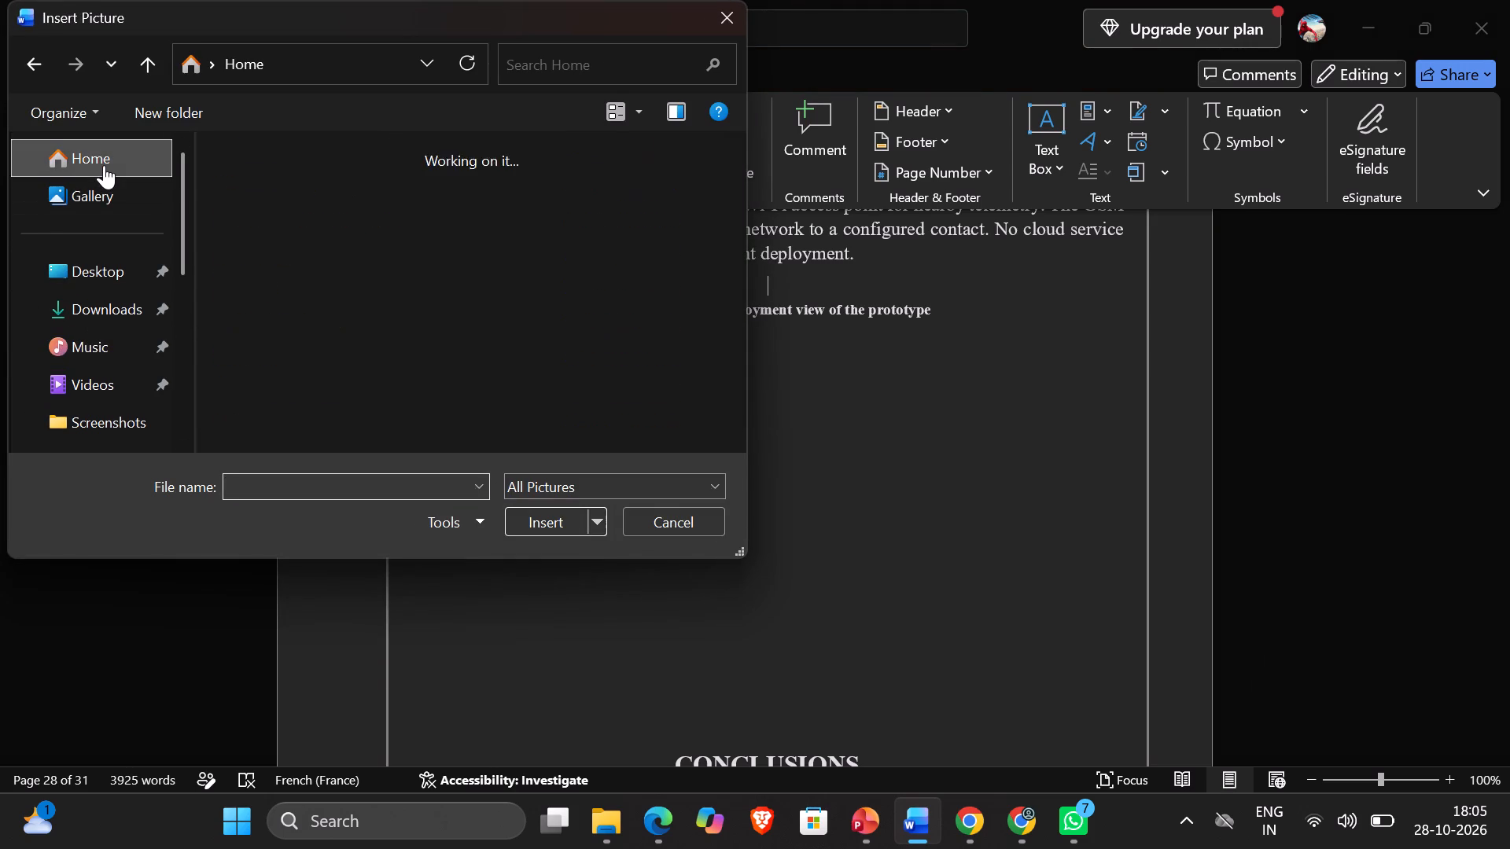
{"action": "scroll", "coordinate": [332, 247], "scroll_direction": "down", "scroll_amount": 1}
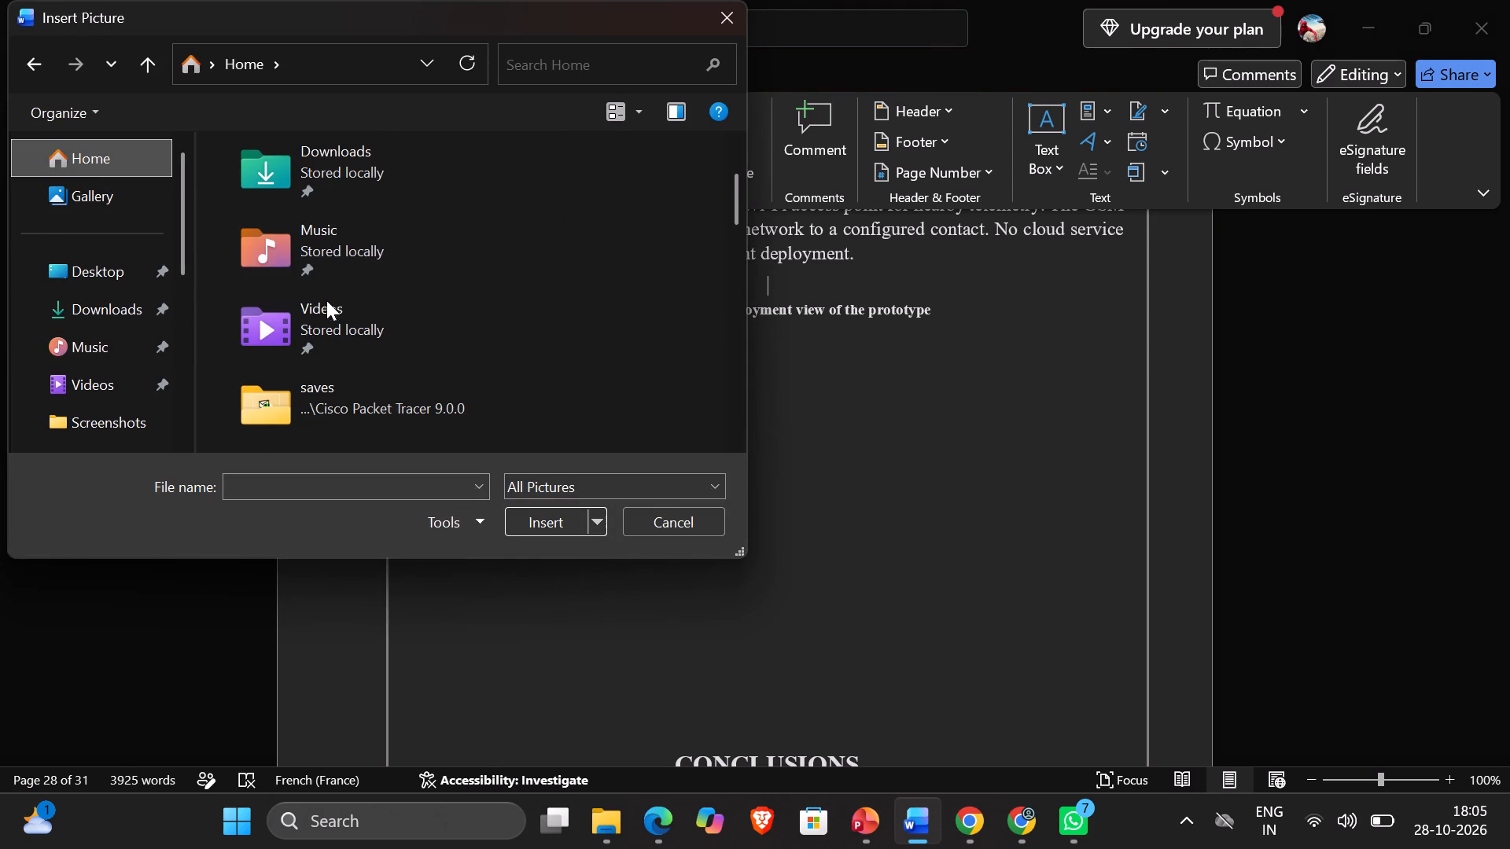
{"action": "scroll", "coordinate": [325, 312], "scroll_direction": "down", "scroll_amount": 2}
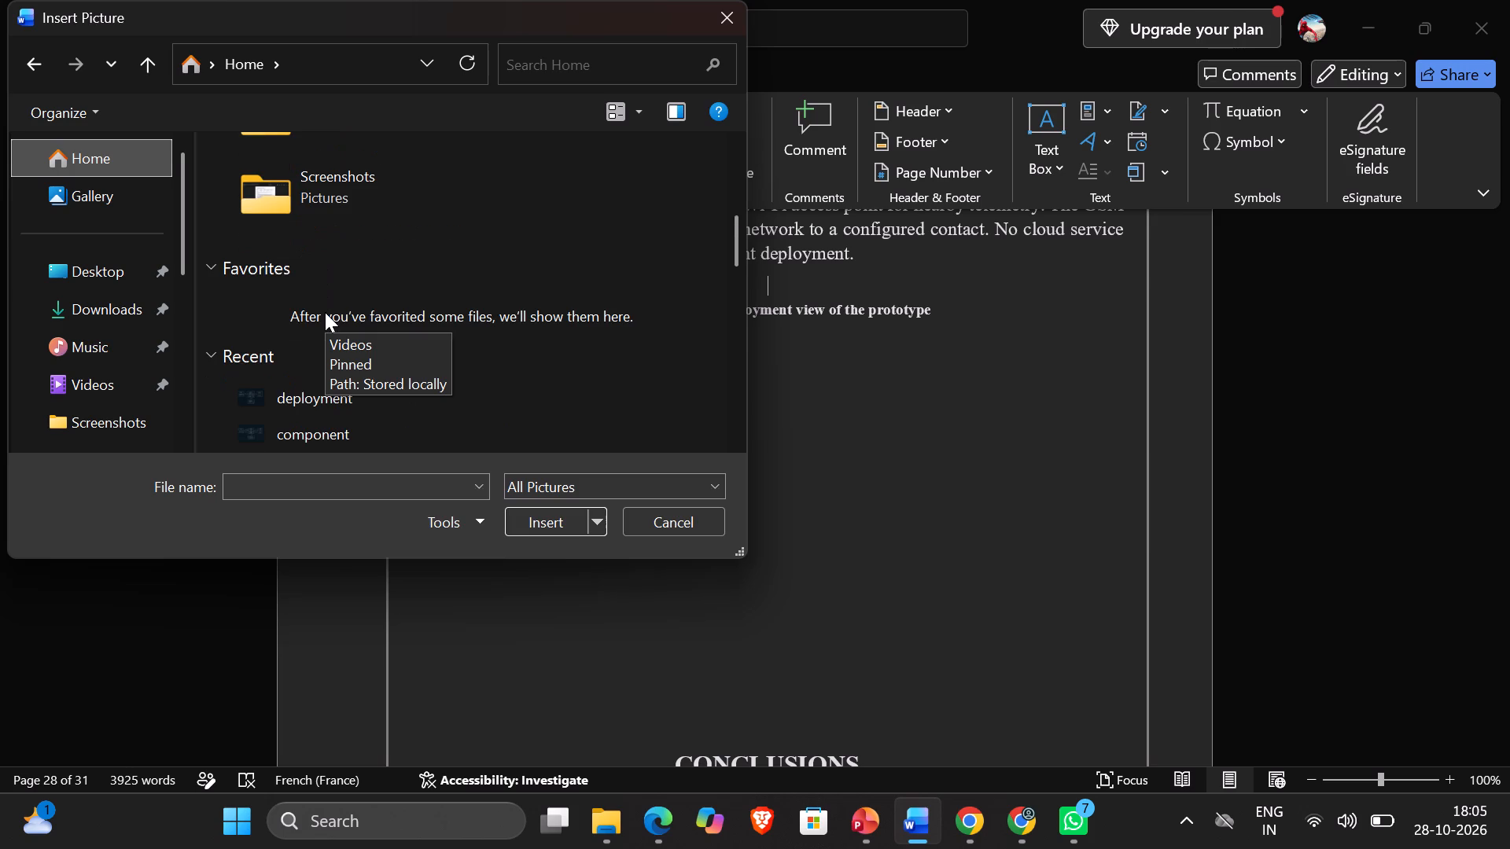
{"action": "scroll", "coordinate": [325, 312], "scroll_direction": "down", "scroll_amount": 1}
{"action": "left_click", "coordinate": [299, 399]}
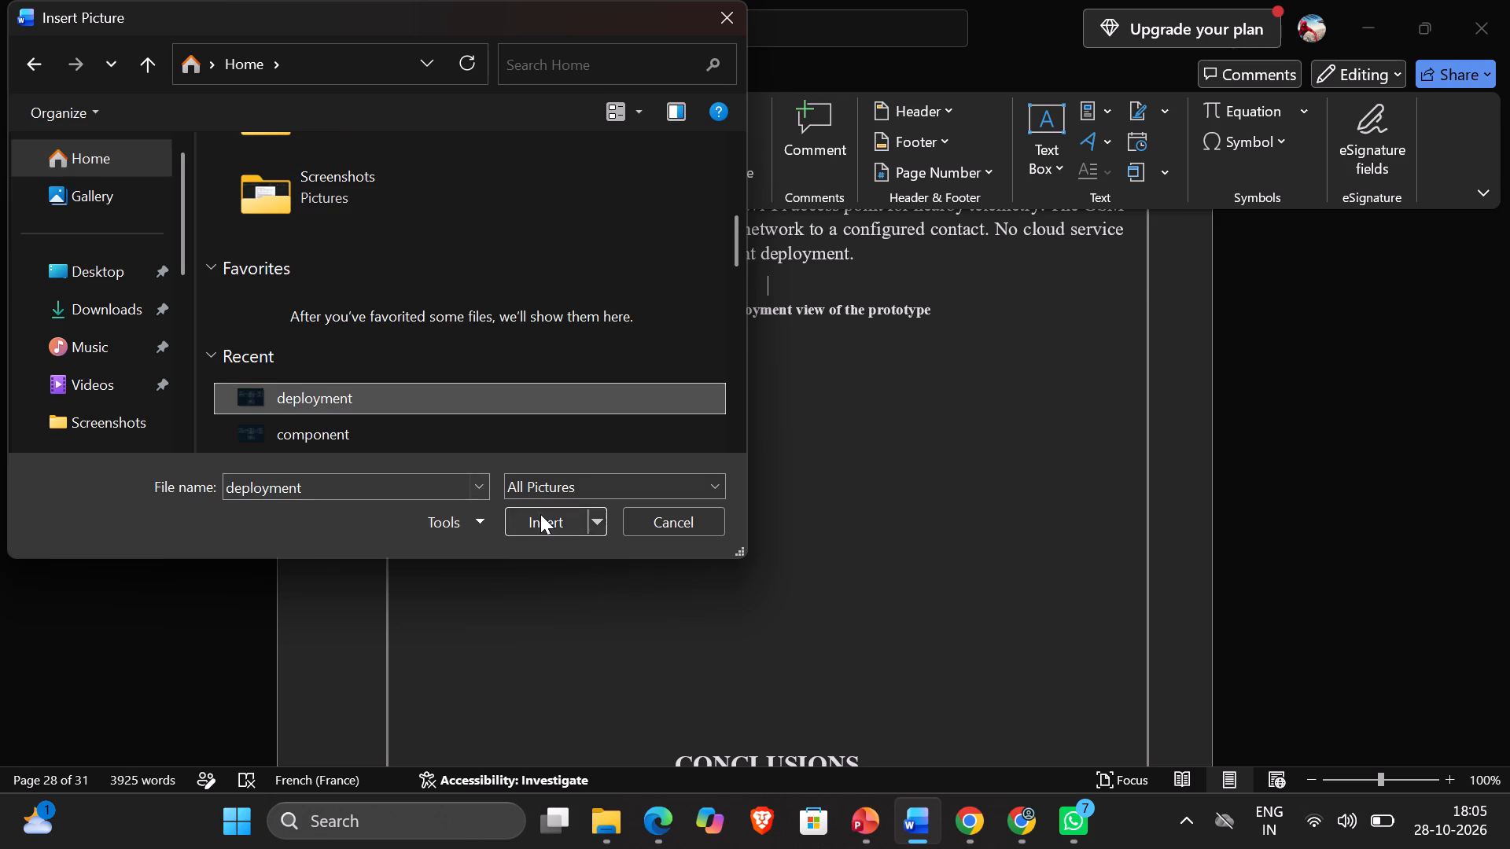
{"action": "left_click", "coordinate": [544, 514]}
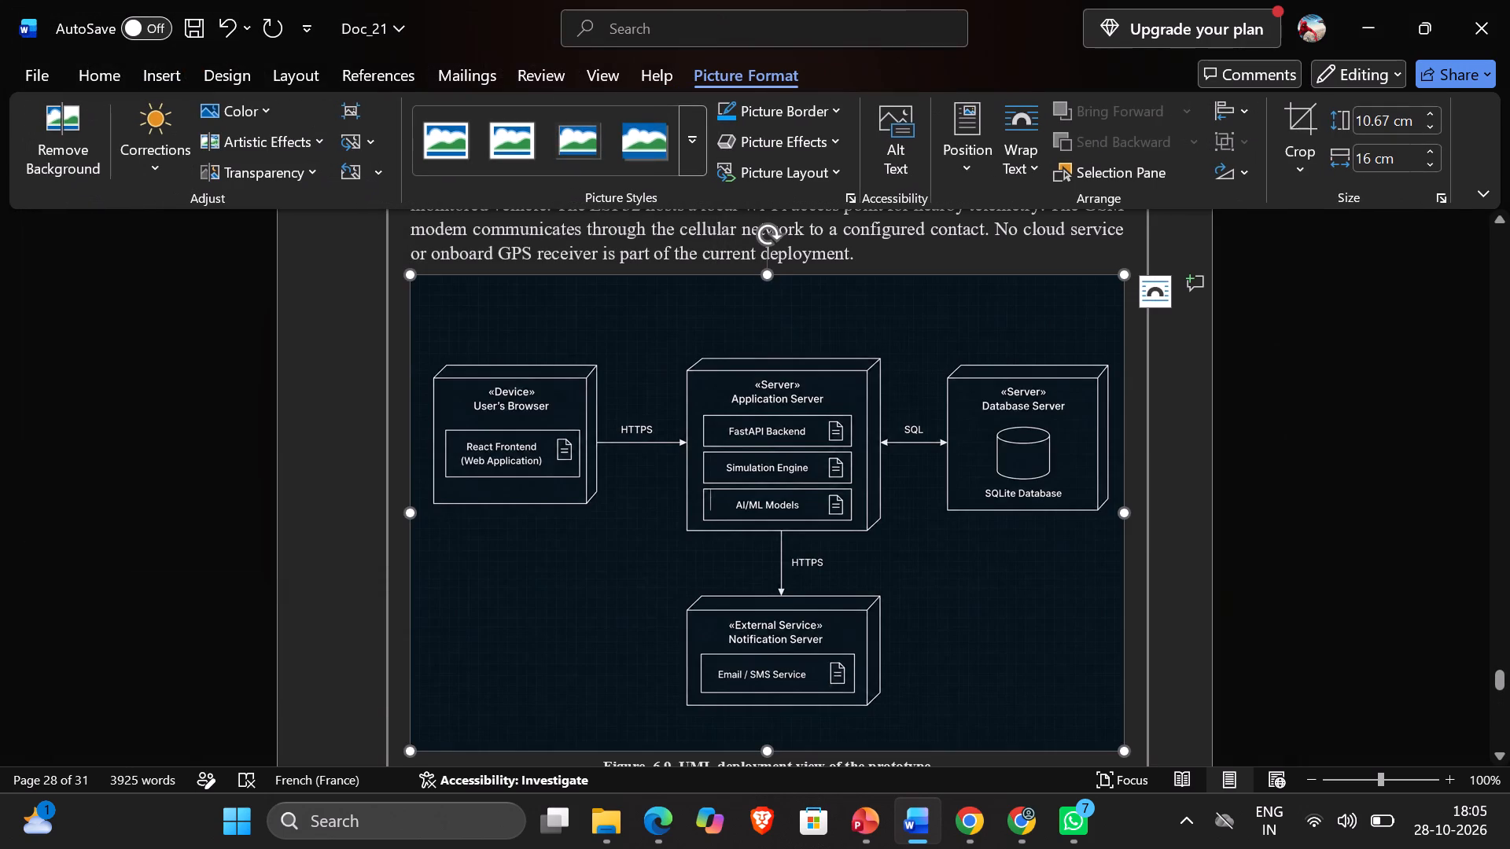
Reduce the height of the deployment diagram picture slightly, to about 10.55 cm, keeping its width.
{"action": "scroll", "coordinate": [789, 469], "scroll_direction": "down", "scroll_amount": 1}
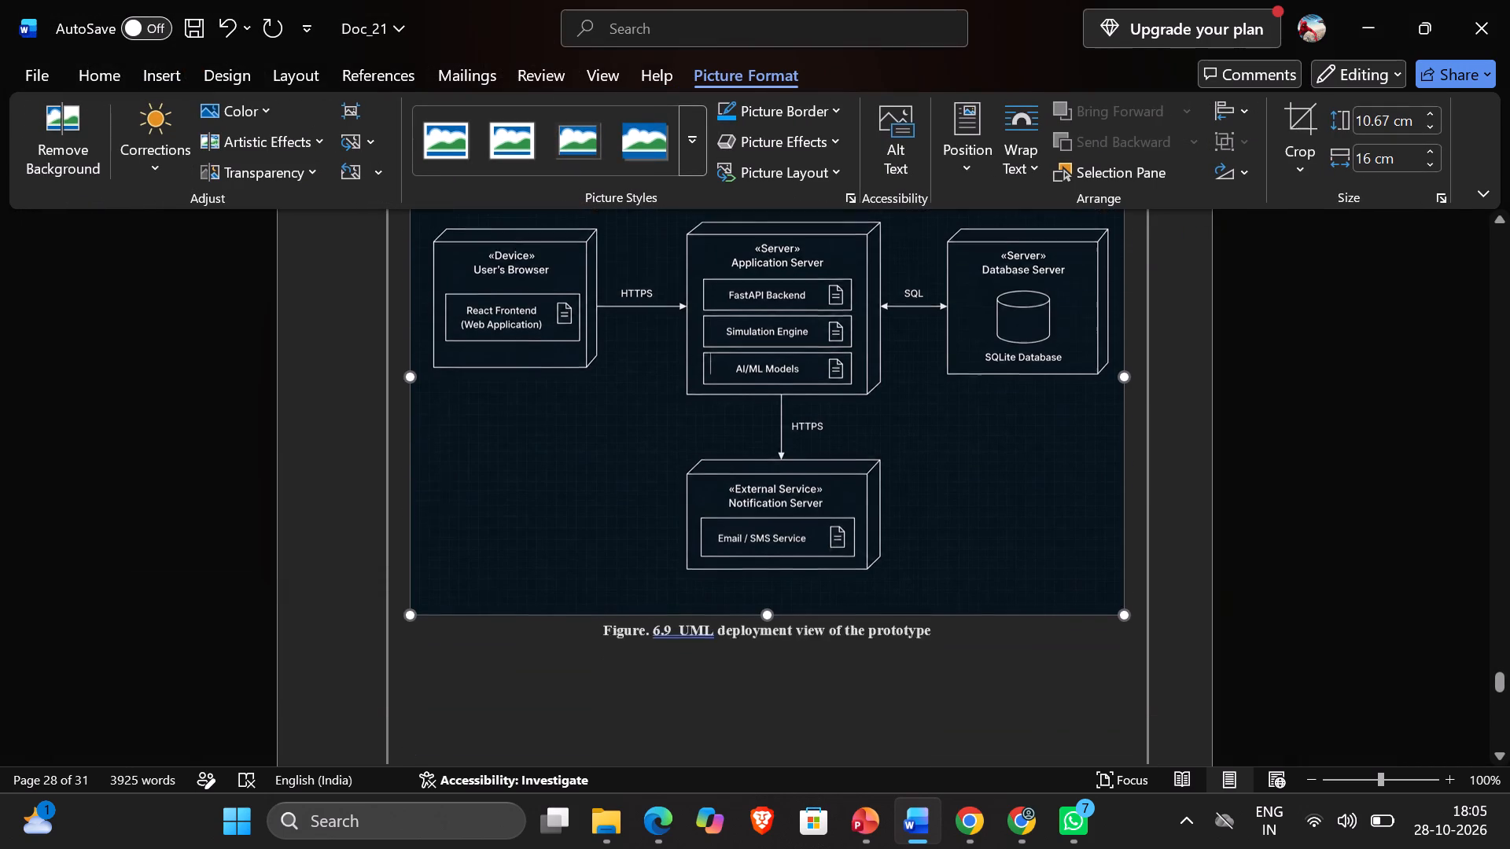
{"action": "scroll", "coordinate": [789, 469], "scroll_direction": "down", "scroll_amount": 1}
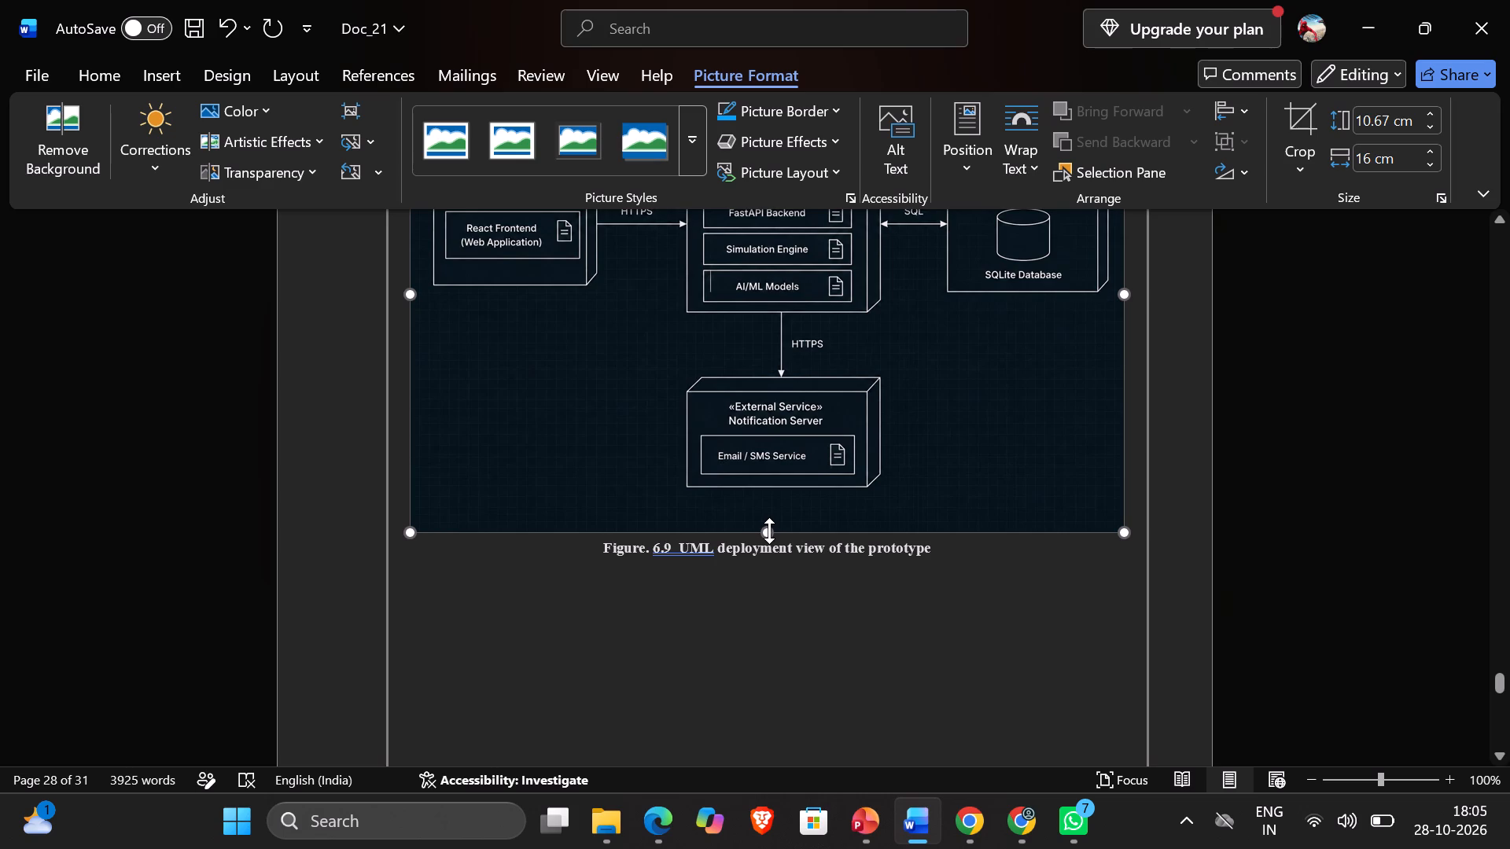
{"action": "left_click", "coordinate": [769, 531]}
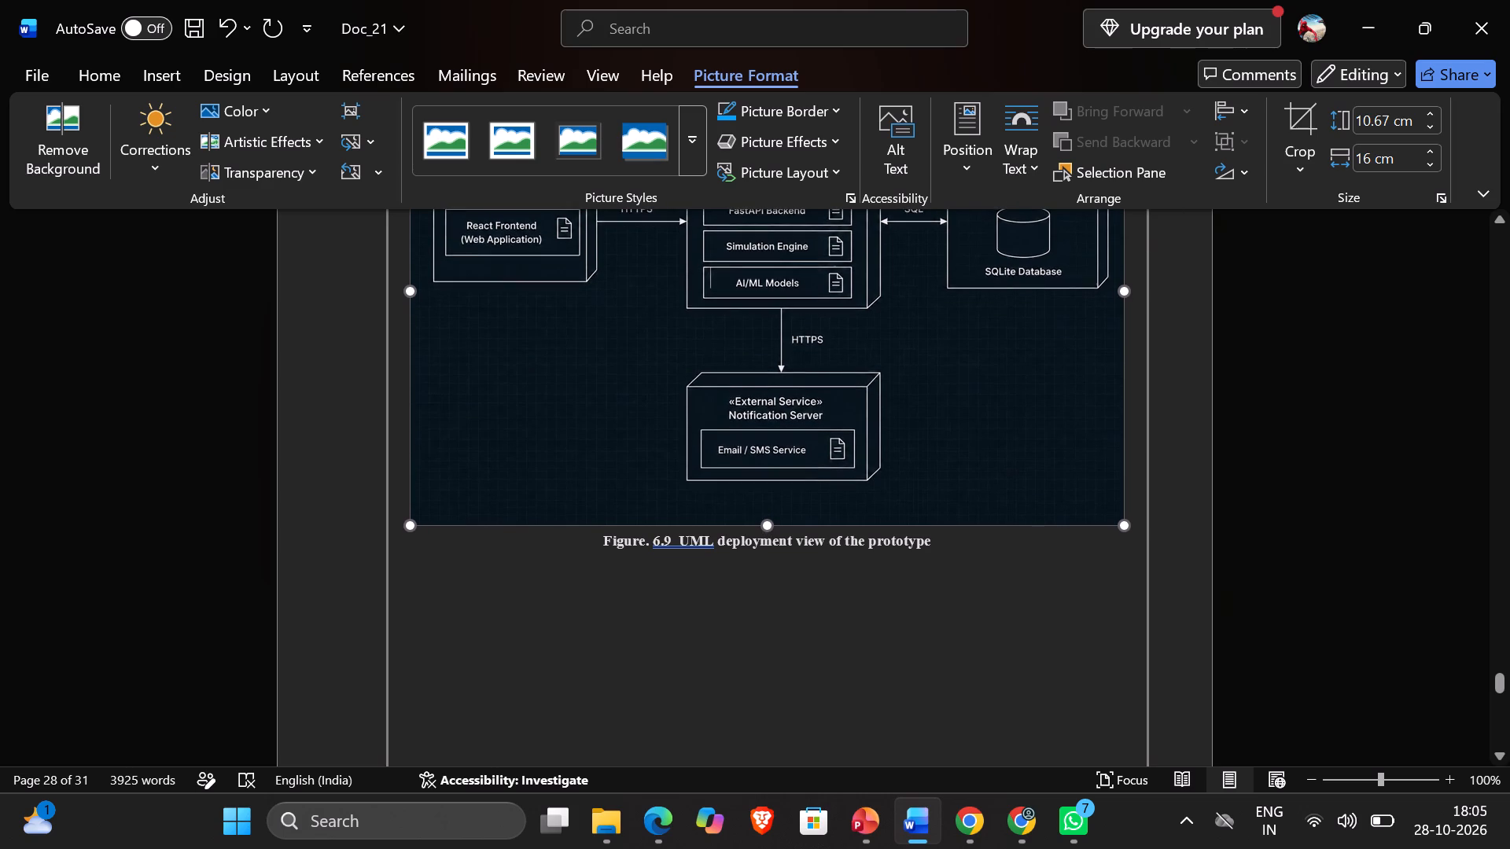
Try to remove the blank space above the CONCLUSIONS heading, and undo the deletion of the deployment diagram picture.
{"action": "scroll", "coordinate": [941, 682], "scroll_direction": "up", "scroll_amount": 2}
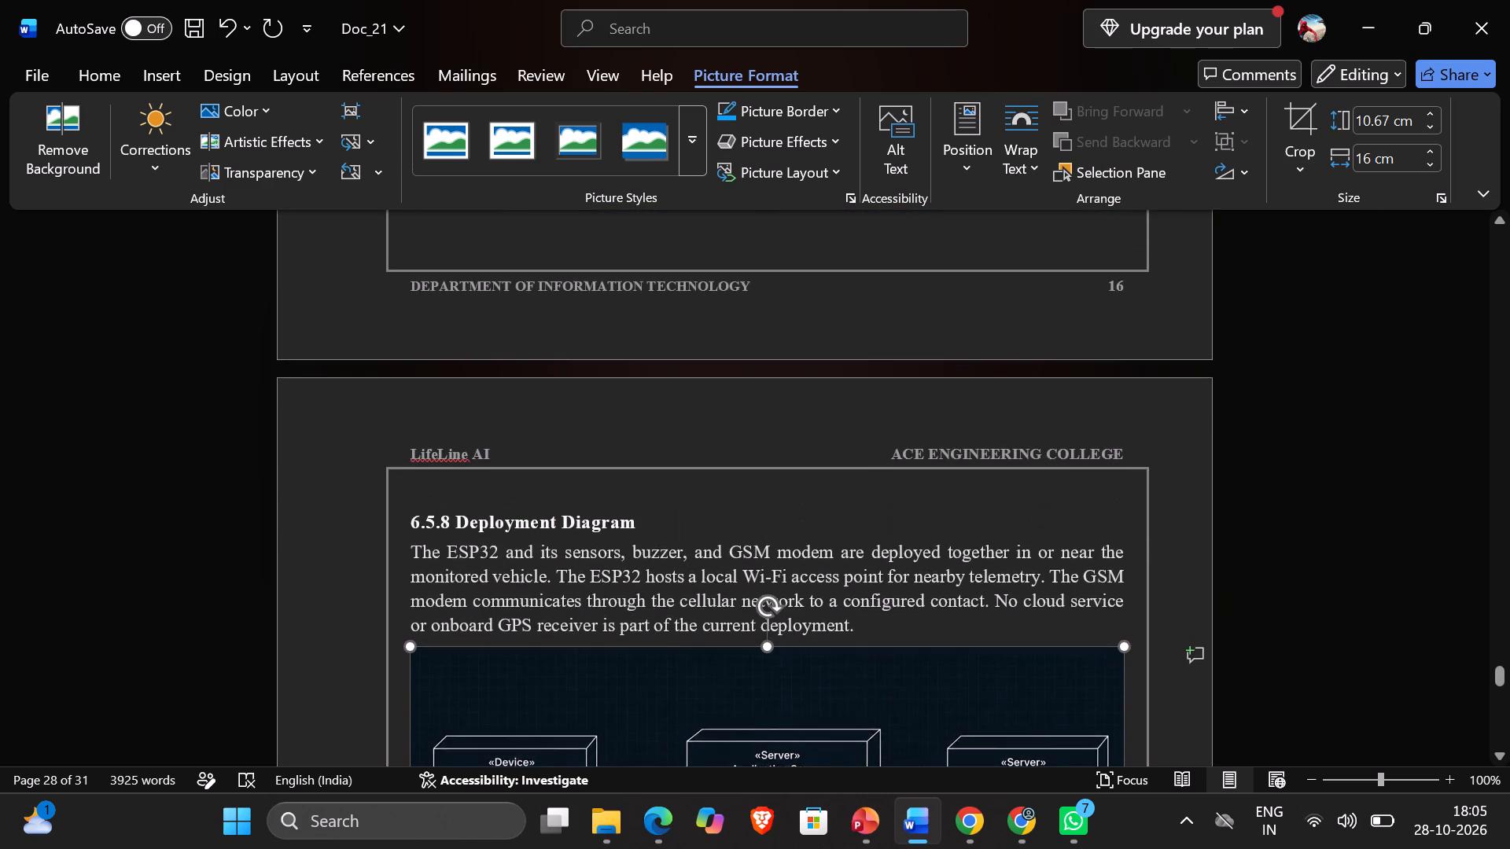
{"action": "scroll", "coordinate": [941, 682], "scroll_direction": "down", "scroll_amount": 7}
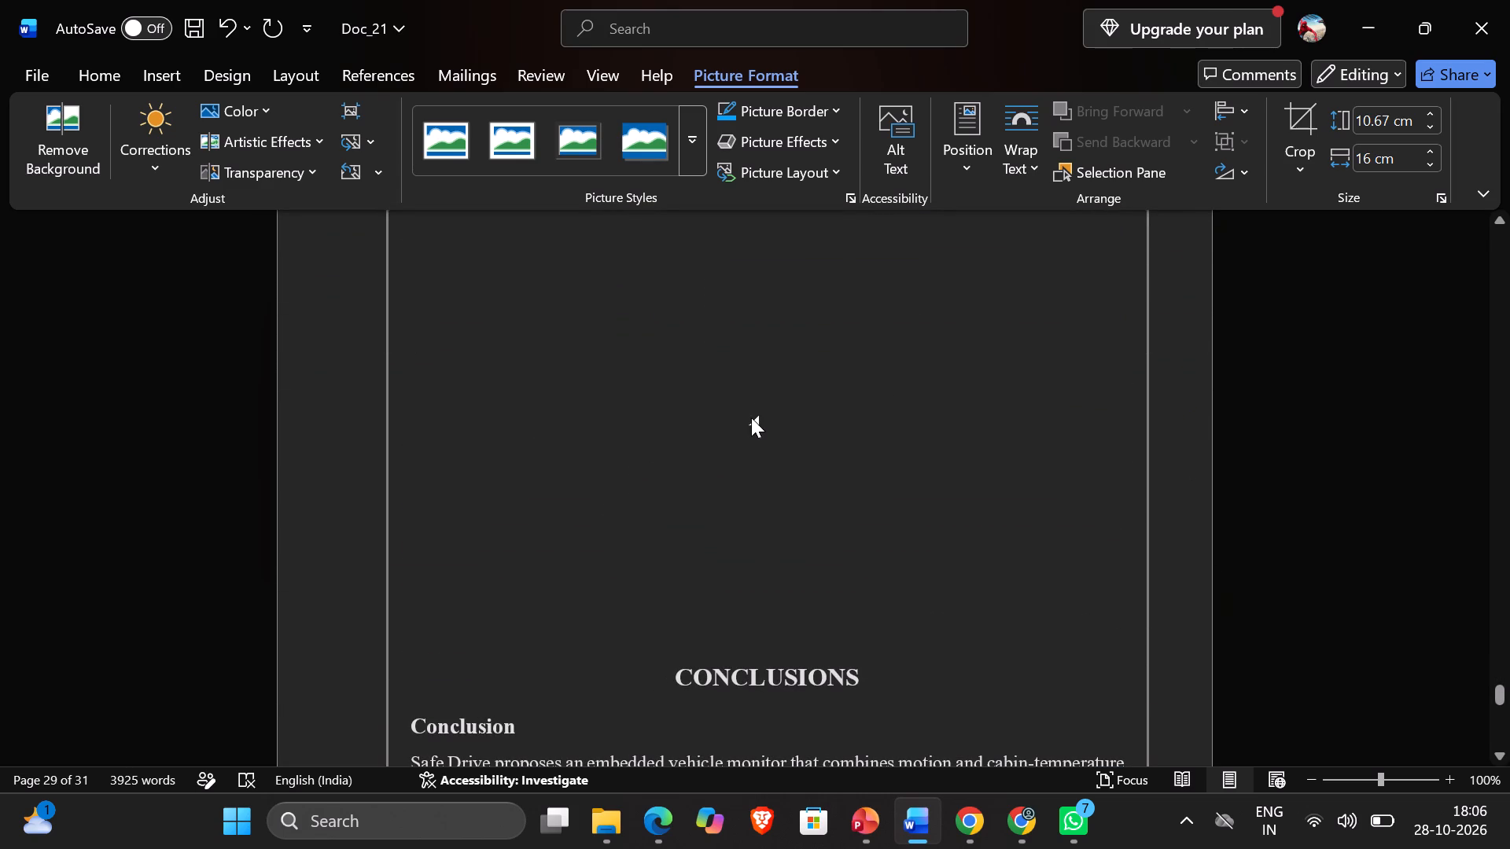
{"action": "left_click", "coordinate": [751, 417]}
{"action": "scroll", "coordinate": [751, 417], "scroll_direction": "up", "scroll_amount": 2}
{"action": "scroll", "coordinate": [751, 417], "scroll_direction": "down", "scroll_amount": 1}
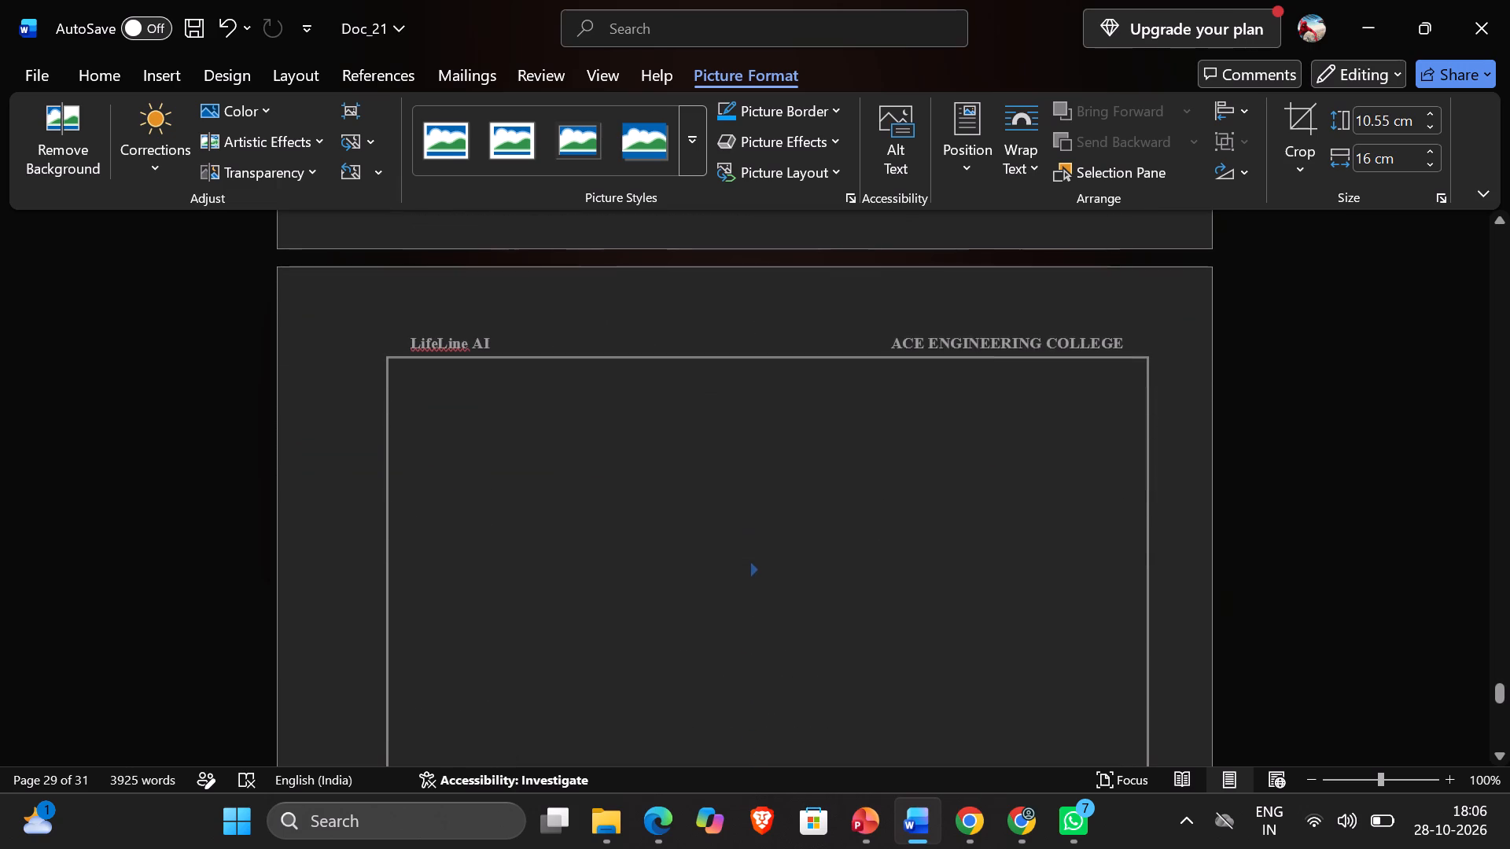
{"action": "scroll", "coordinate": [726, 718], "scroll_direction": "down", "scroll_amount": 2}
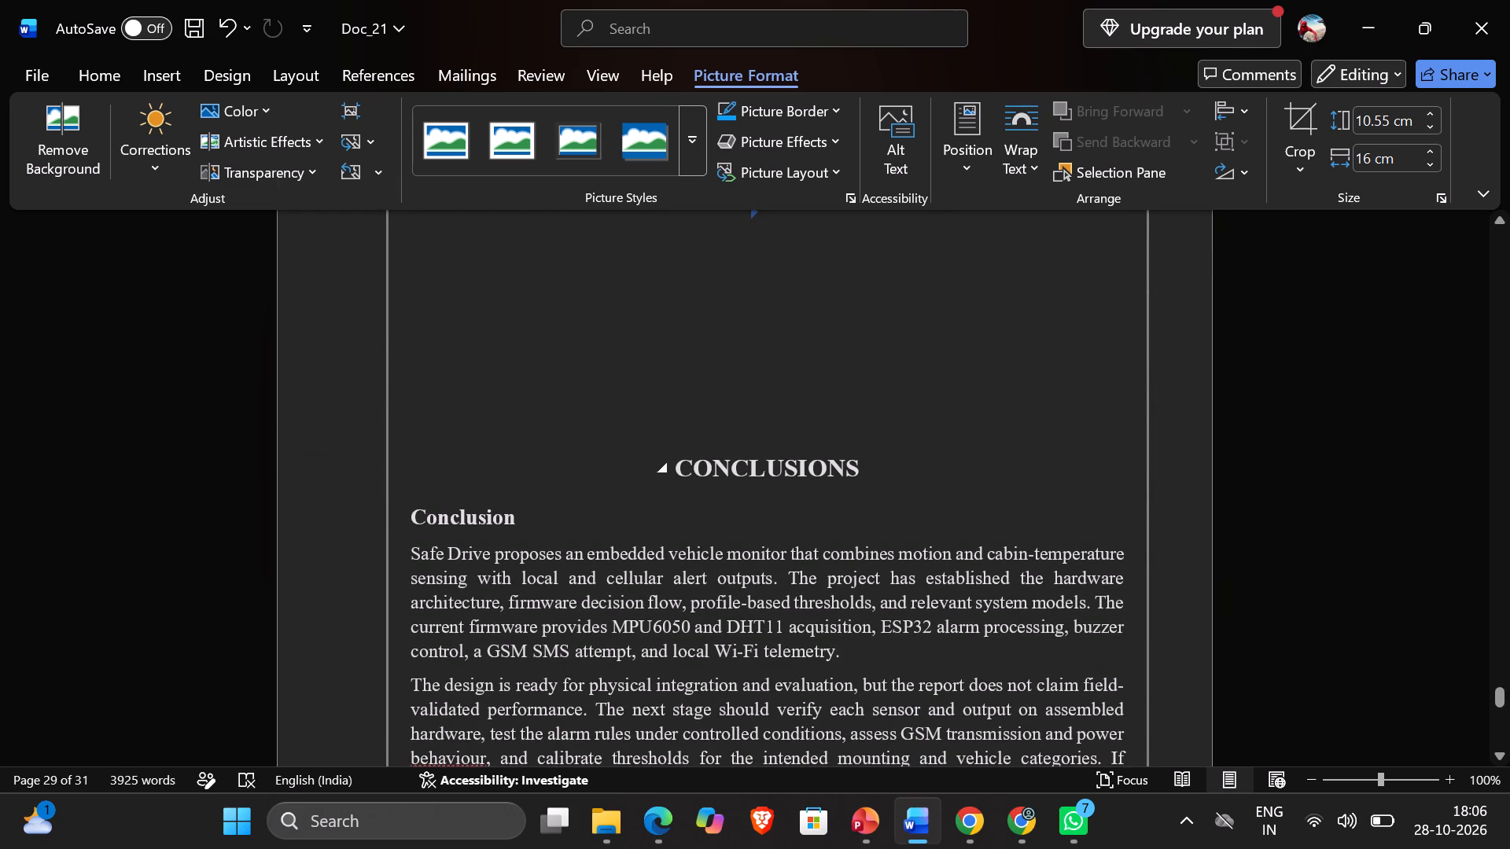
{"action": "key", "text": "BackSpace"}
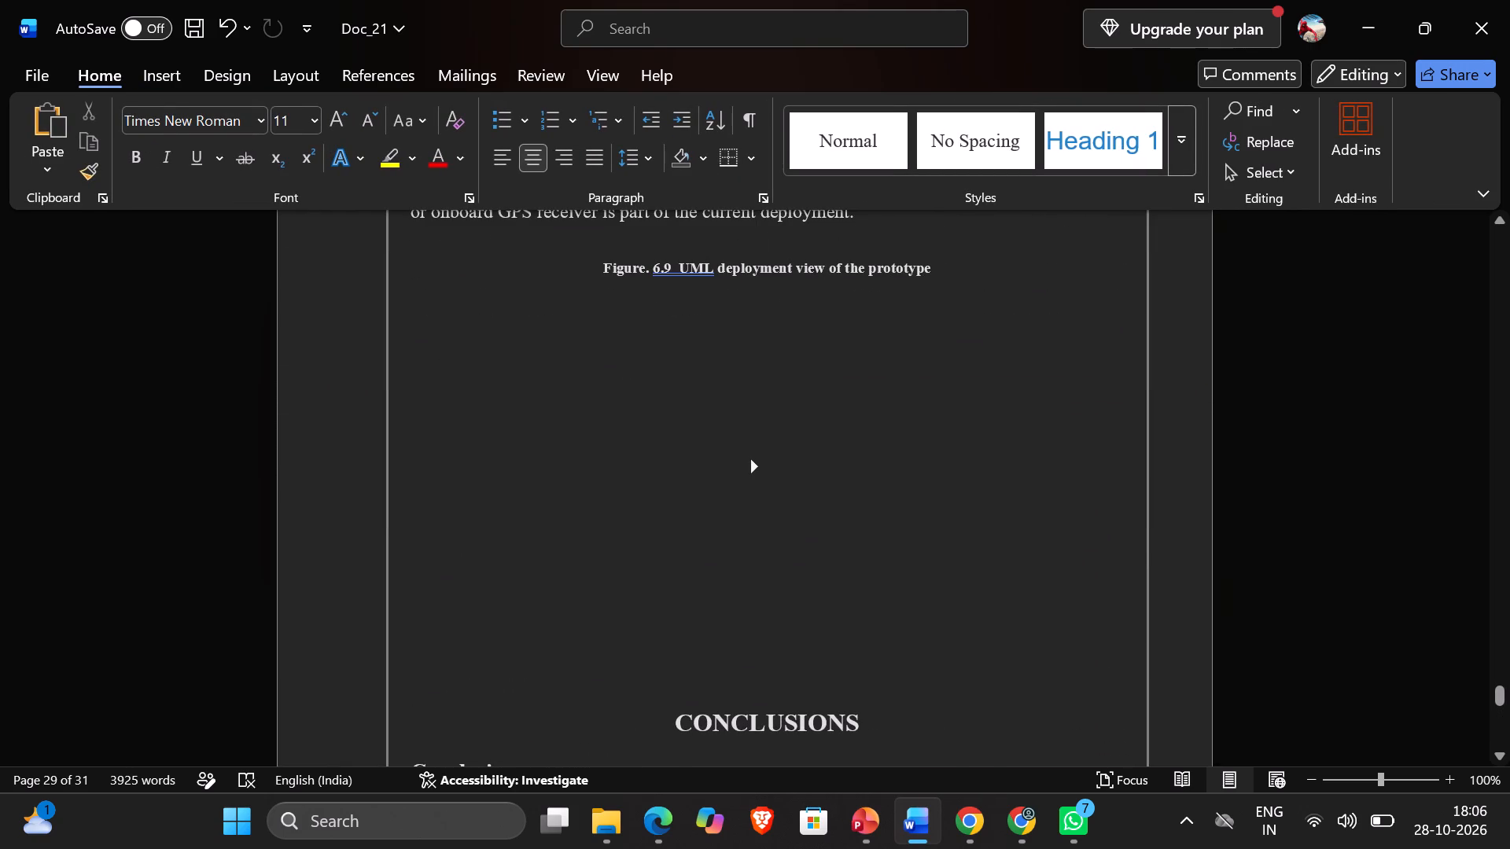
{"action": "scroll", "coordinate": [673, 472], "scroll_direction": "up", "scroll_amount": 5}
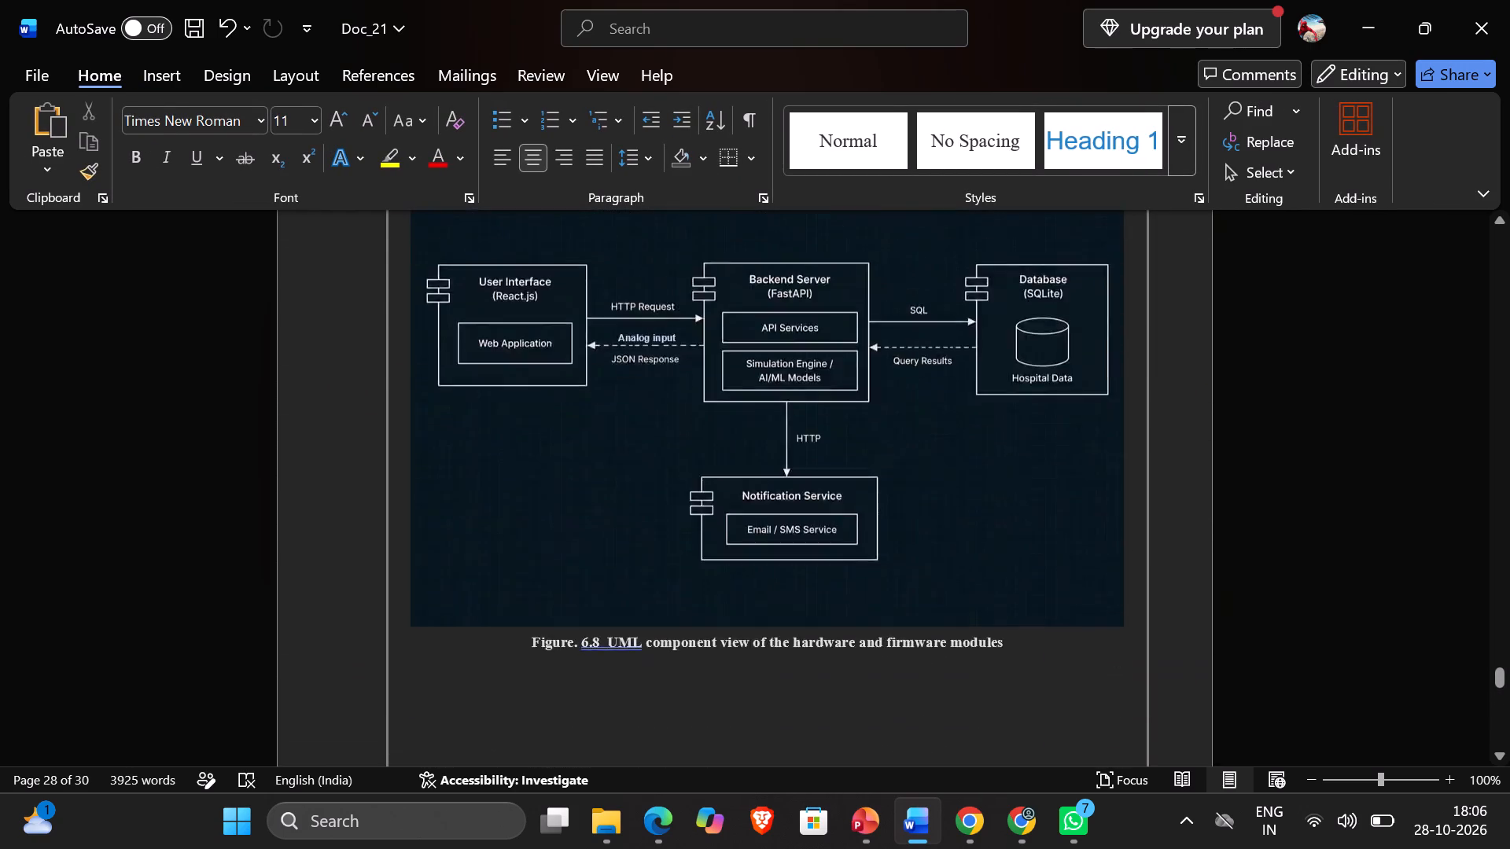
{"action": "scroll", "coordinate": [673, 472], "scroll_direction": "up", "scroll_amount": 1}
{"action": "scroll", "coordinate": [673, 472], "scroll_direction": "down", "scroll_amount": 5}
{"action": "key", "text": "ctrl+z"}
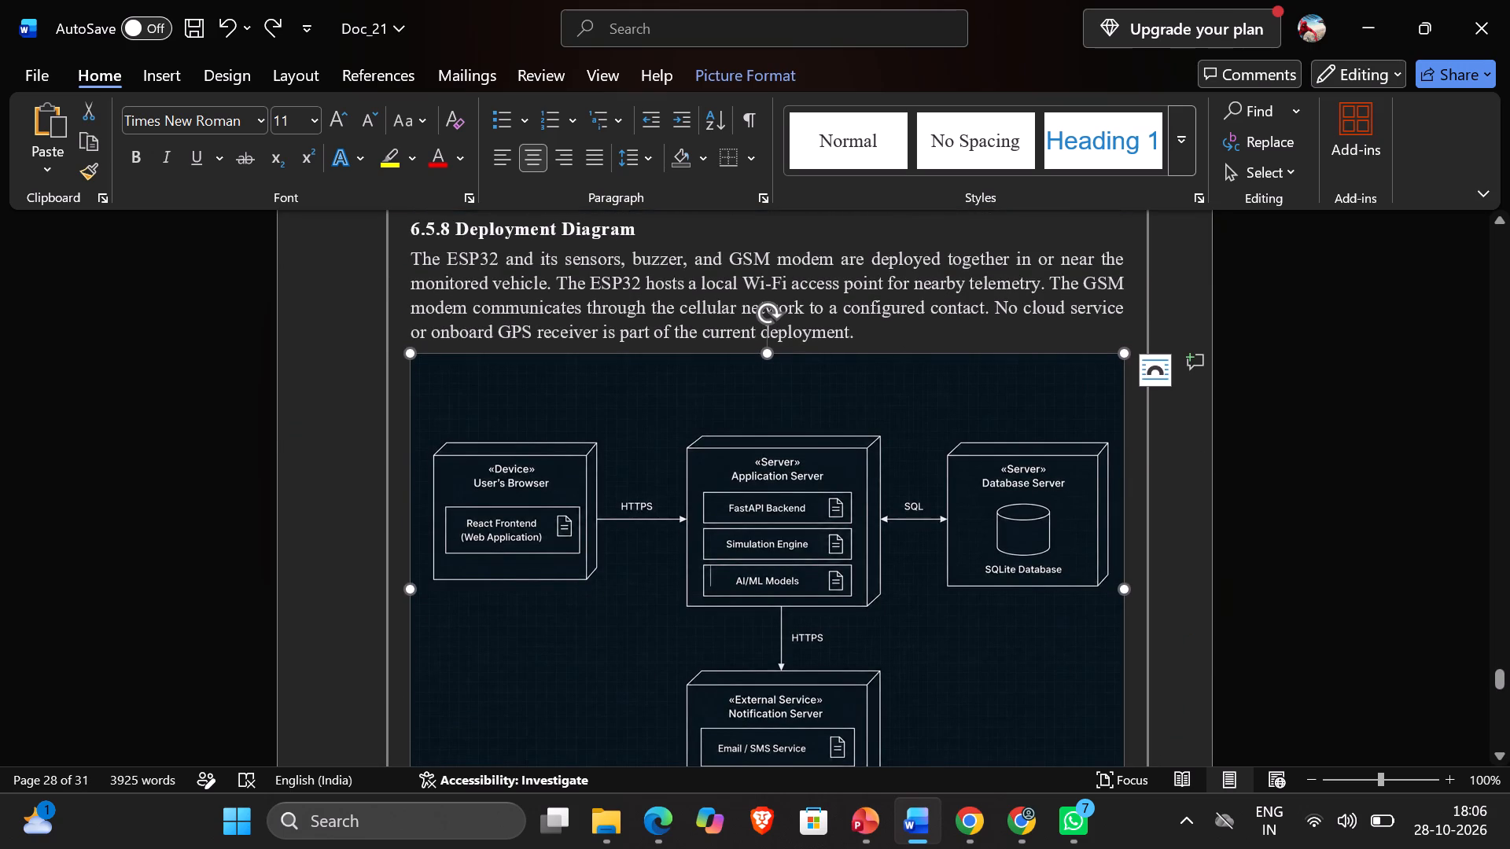
Delete the blank lines directly above the CONCLUSIONS heading and add two line breaks to place it on the page after Figure 6.9.
{"action": "left_click", "coordinate": [1179, 566]}
{"action": "scroll", "coordinate": [987, 636], "scroll_direction": "down", "scroll_amount": 1}
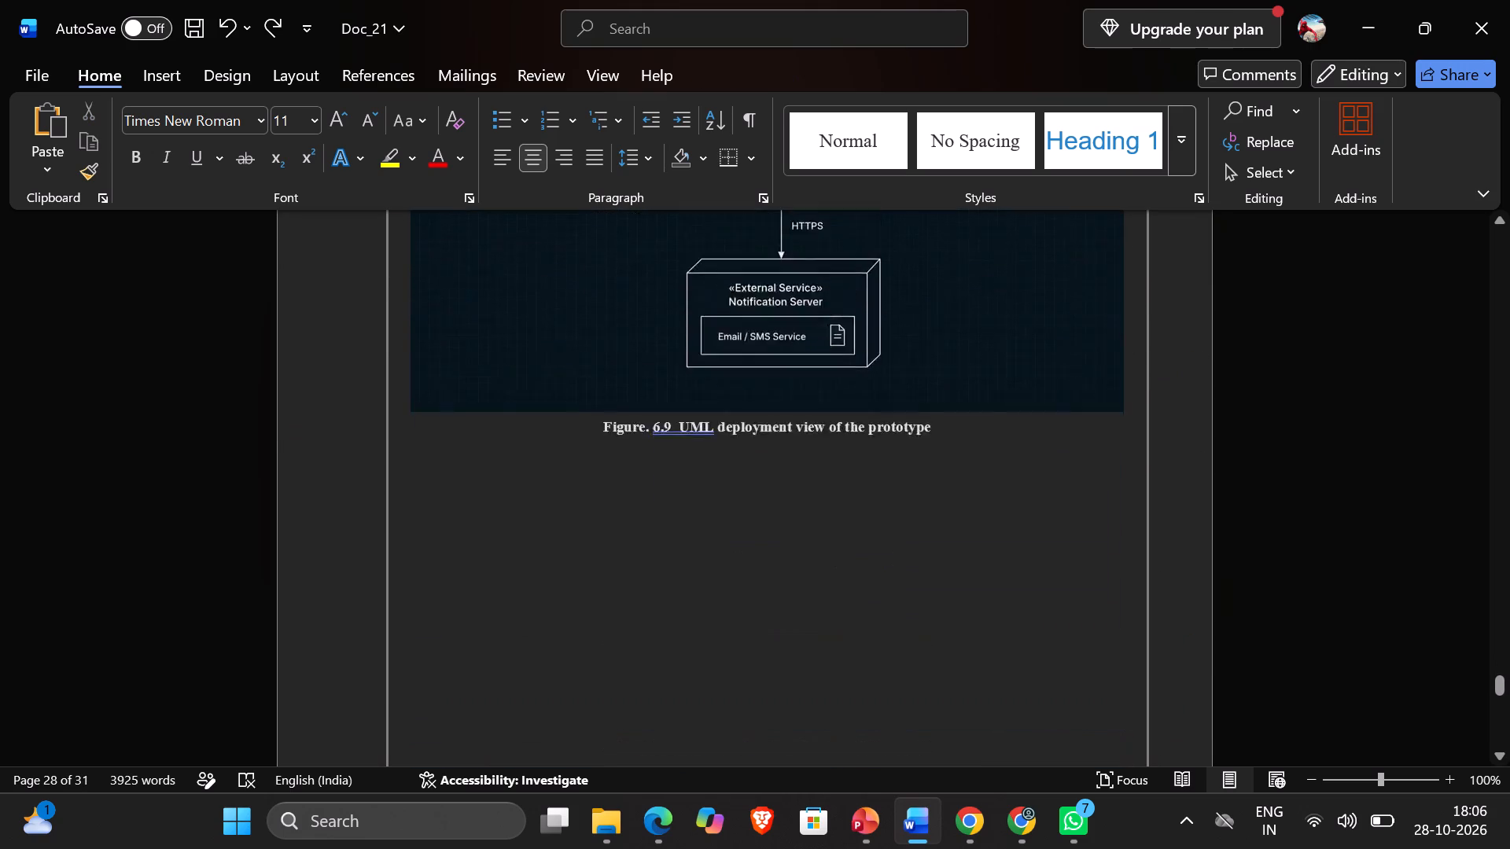
{"action": "scroll", "coordinate": [987, 636], "scroll_direction": "down", "scroll_amount": 3}
{"action": "scroll", "coordinate": [792, 669], "scroll_direction": "down", "scroll_amount": 1}
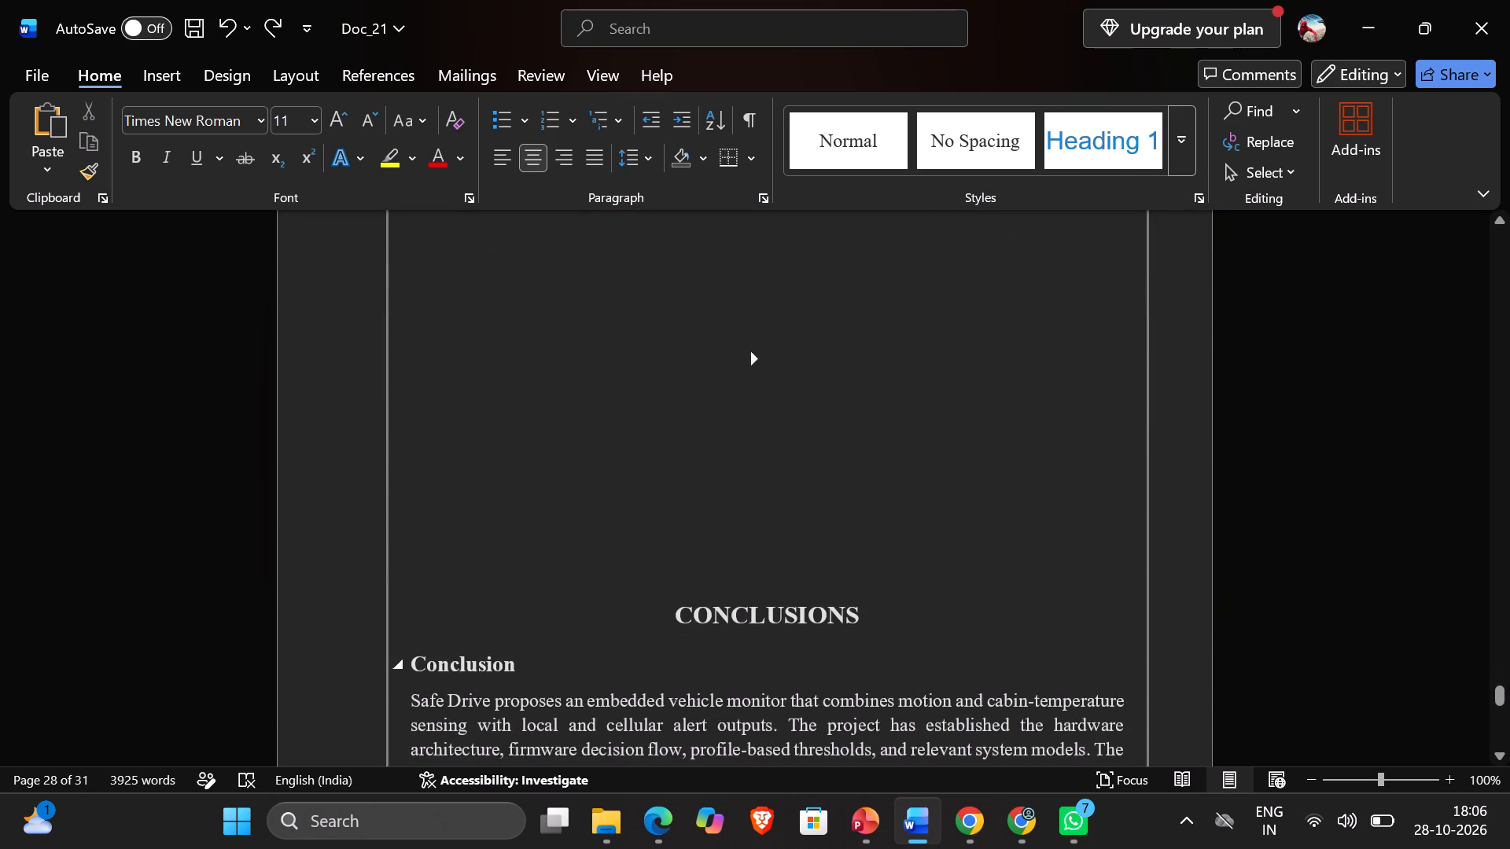
{"action": "left_click", "coordinate": [676, 610]}
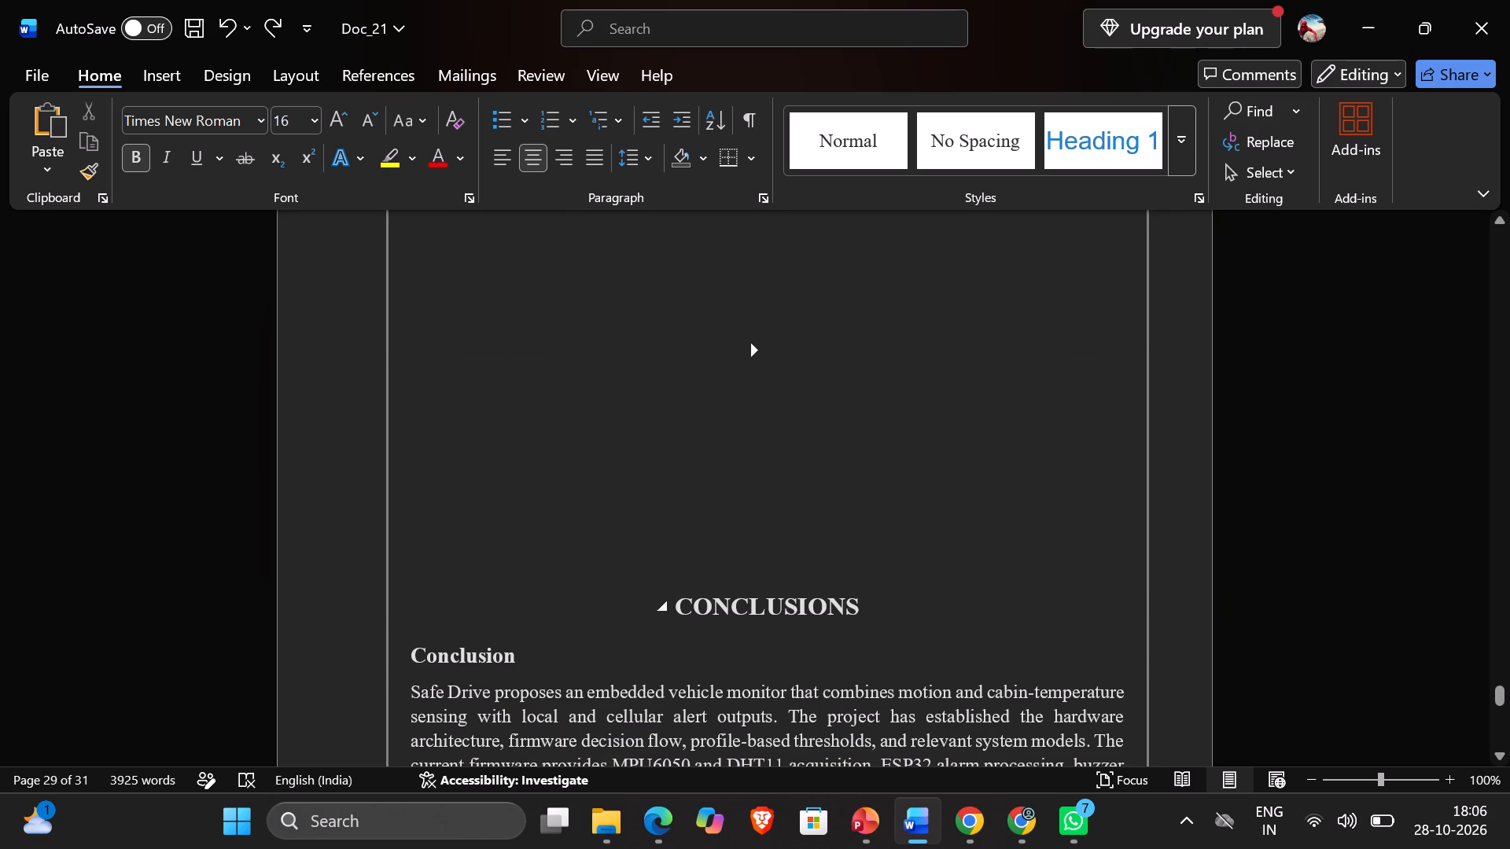
{"action": "key", "text": "BackSpace"}
{"action": "key", "text": "BackSpace"}
{"action": "key", "text": "BackSpace"}
{"action": "key", "text": "BackSpace"}
{"action": "key", "text": "BackSpace"}
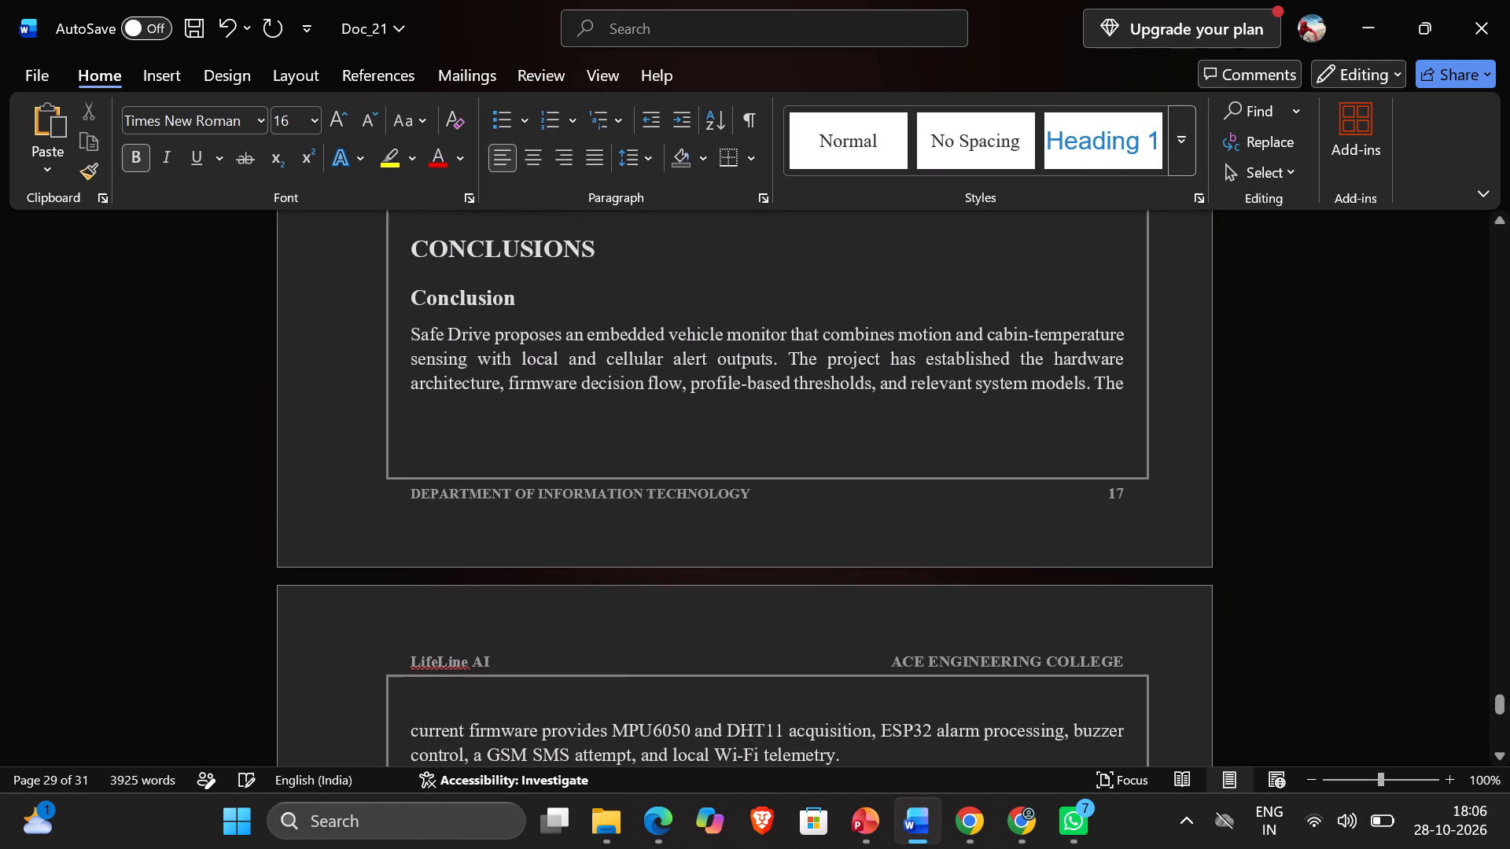
{"action": "key", "text": "Return"}
{"action": "key", "text": "Return"}
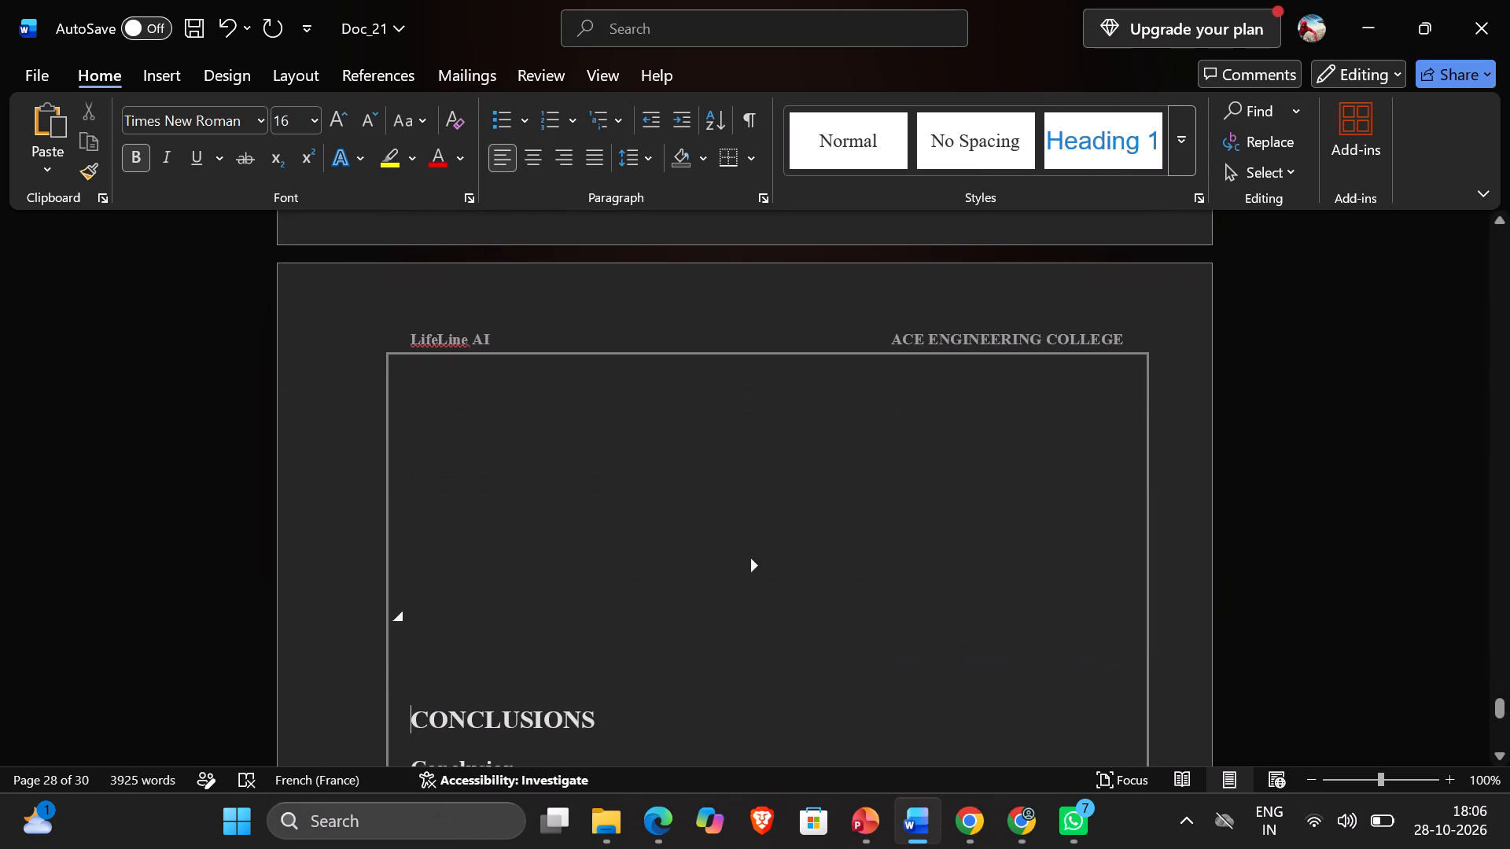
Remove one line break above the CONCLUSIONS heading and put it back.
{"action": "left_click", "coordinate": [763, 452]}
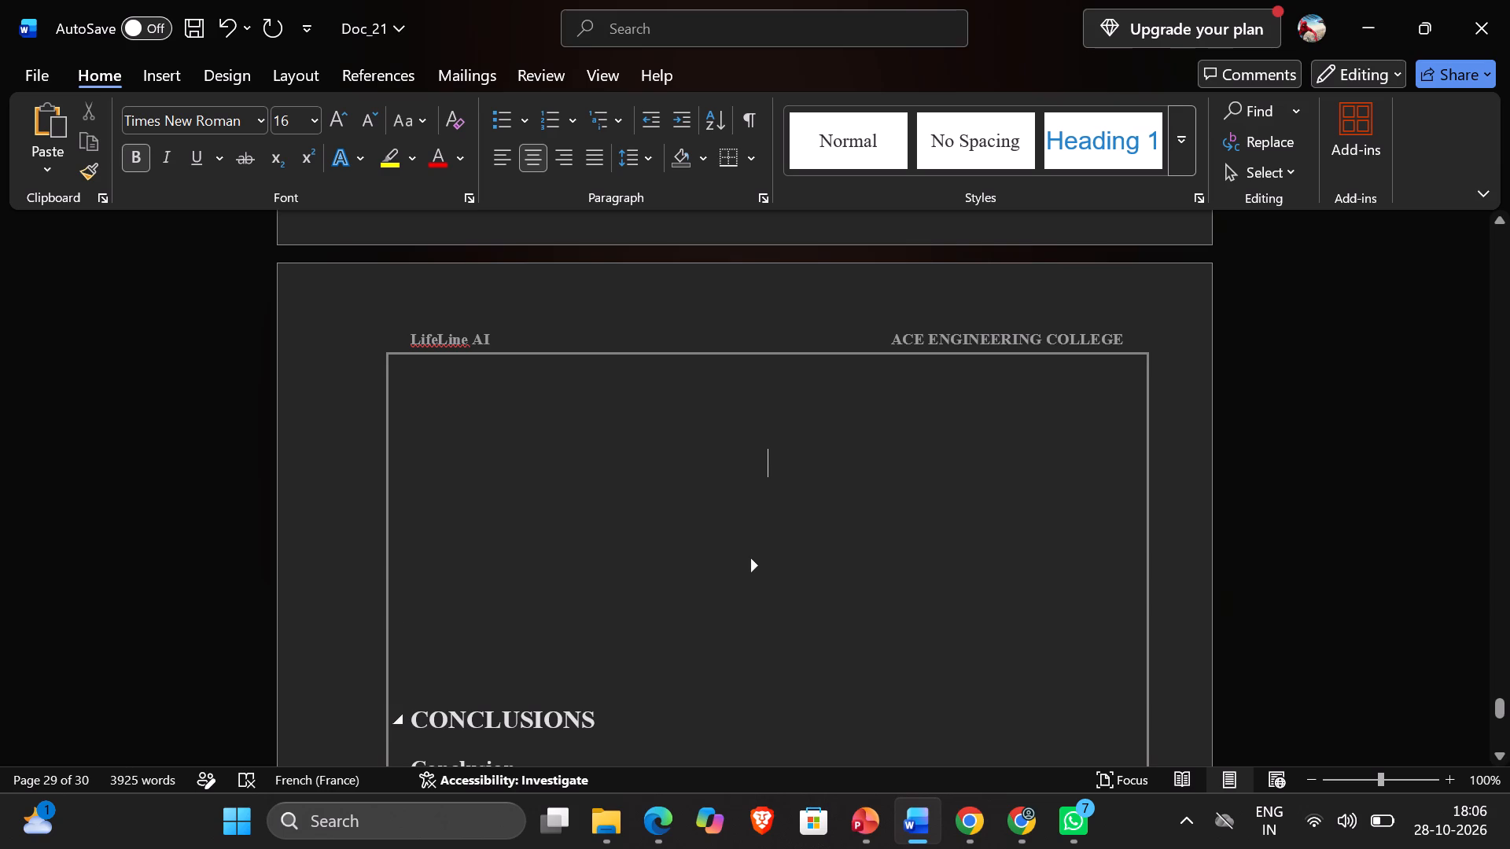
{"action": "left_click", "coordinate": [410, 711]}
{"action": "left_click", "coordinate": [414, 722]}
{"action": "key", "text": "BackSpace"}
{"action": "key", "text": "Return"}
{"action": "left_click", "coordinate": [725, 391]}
Look back through the report from the deployment diagram section up to the hardware and software requirements tables.
{"action": "scroll", "coordinate": [613, 722], "scroll_direction": "up", "scroll_amount": 4}
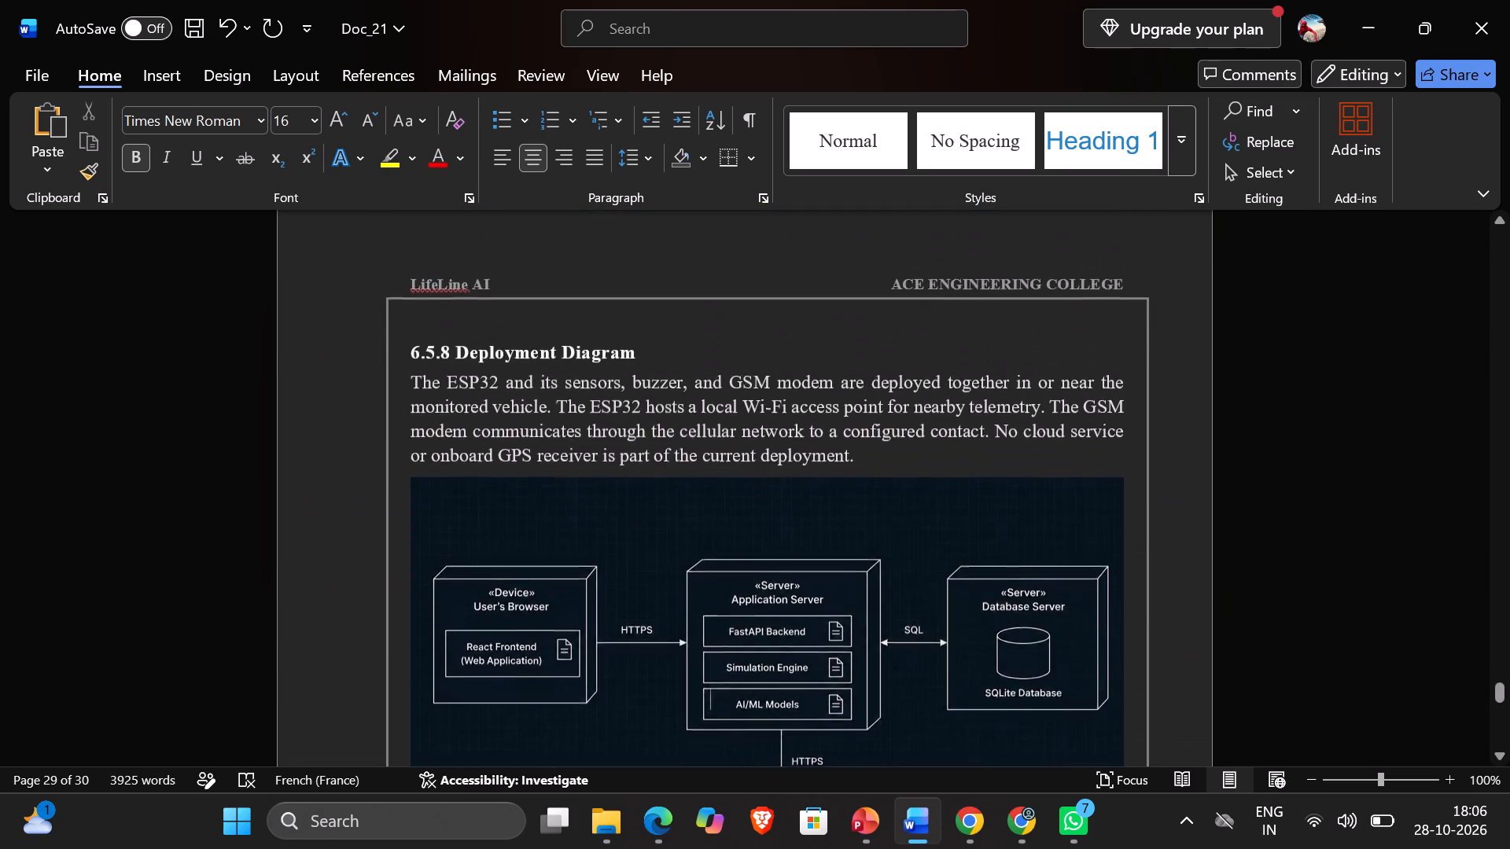
{"action": "scroll", "coordinate": [613, 722], "scroll_direction": "up", "scroll_amount": 9}
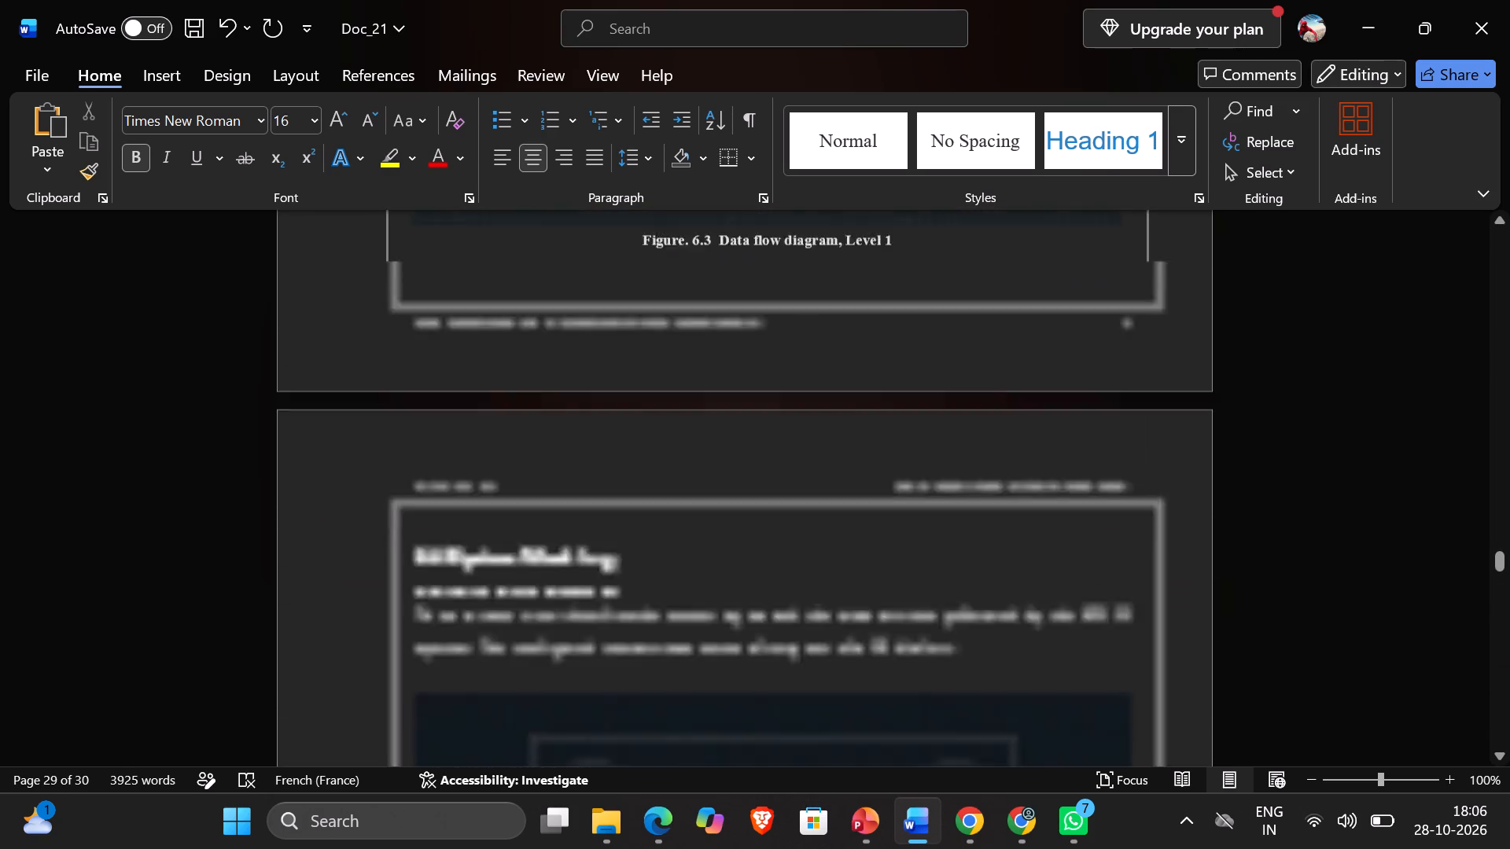
{"action": "scroll", "coordinate": [613, 722], "scroll_direction": "up", "scroll_amount": 3}
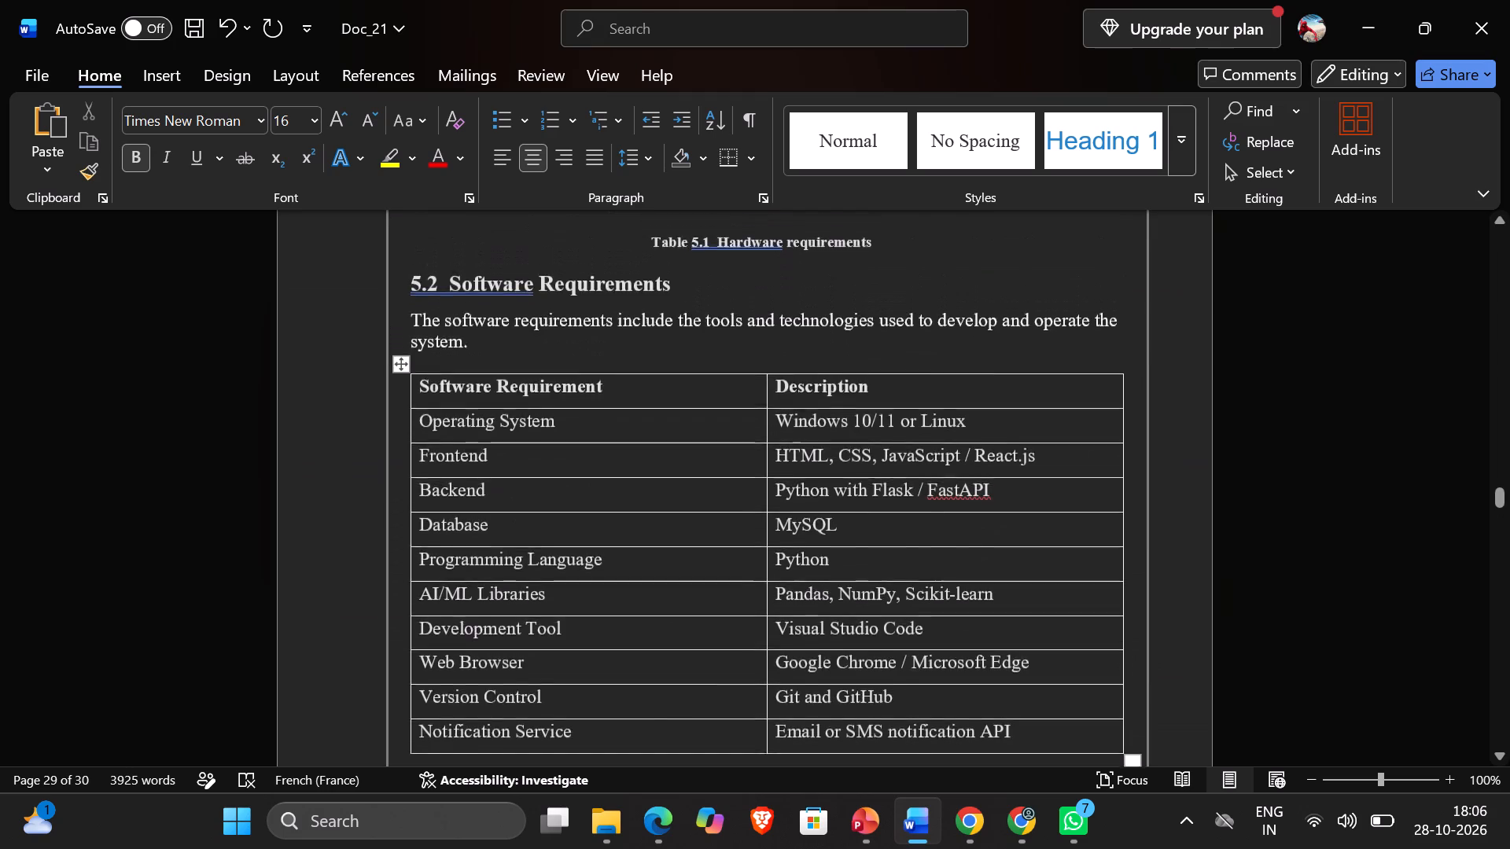
{"action": "scroll", "coordinate": [613, 722], "scroll_direction": "up", "scroll_amount": 2}
Review the functional requirements, system architecture, Level 1 data flow diagram and use case diagram sections for content and layout.
{"action": "scroll", "coordinate": [613, 722], "scroll_direction": "down", "scroll_amount": 4}
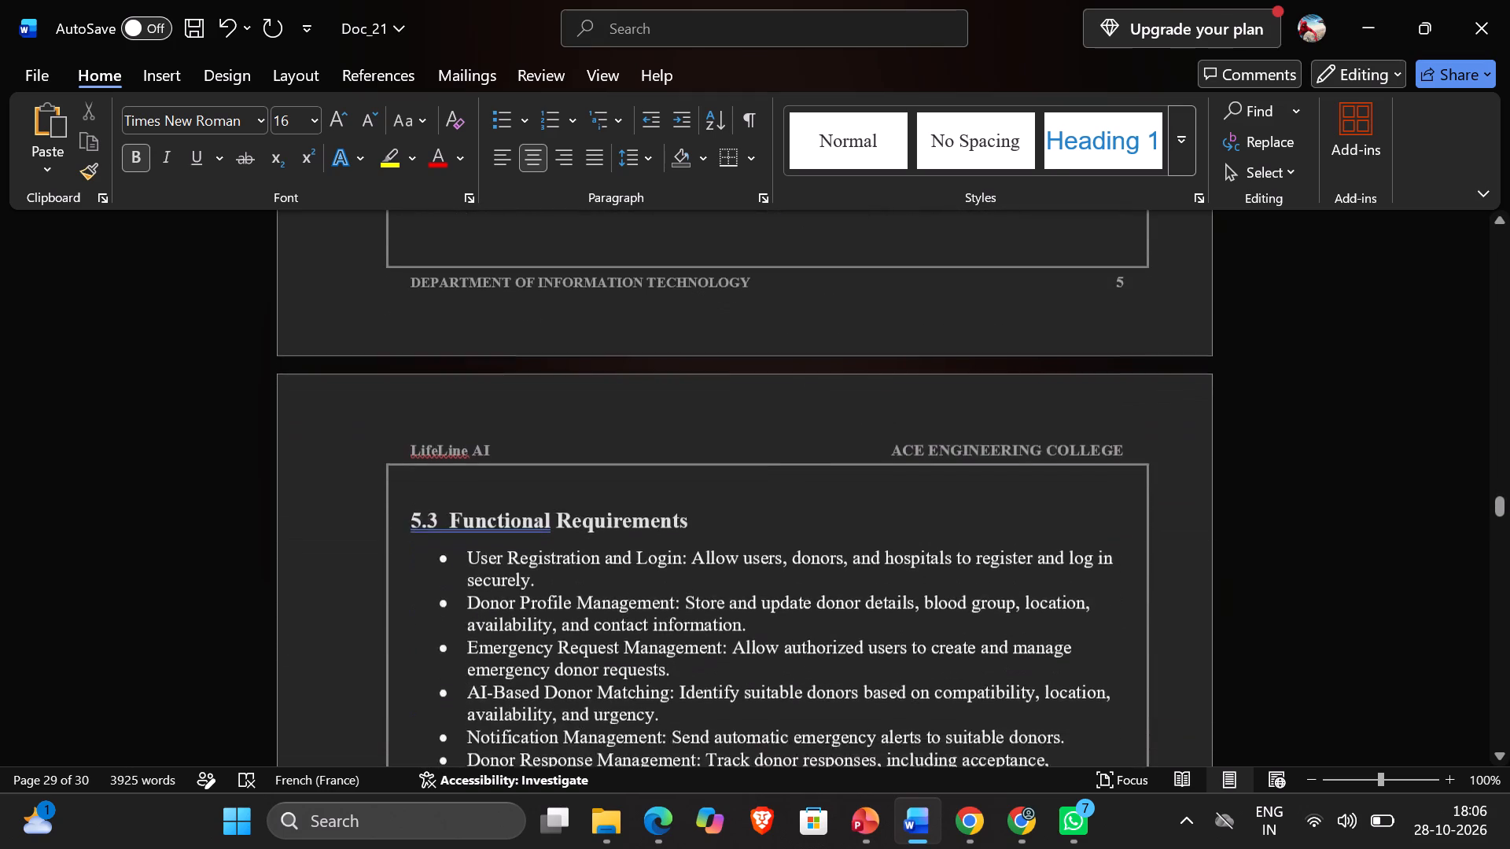
{"action": "scroll", "coordinate": [613, 722], "scroll_direction": "down", "scroll_amount": 3}
{"action": "scroll", "coordinate": [613, 722], "scroll_direction": "up", "scroll_amount": 1}
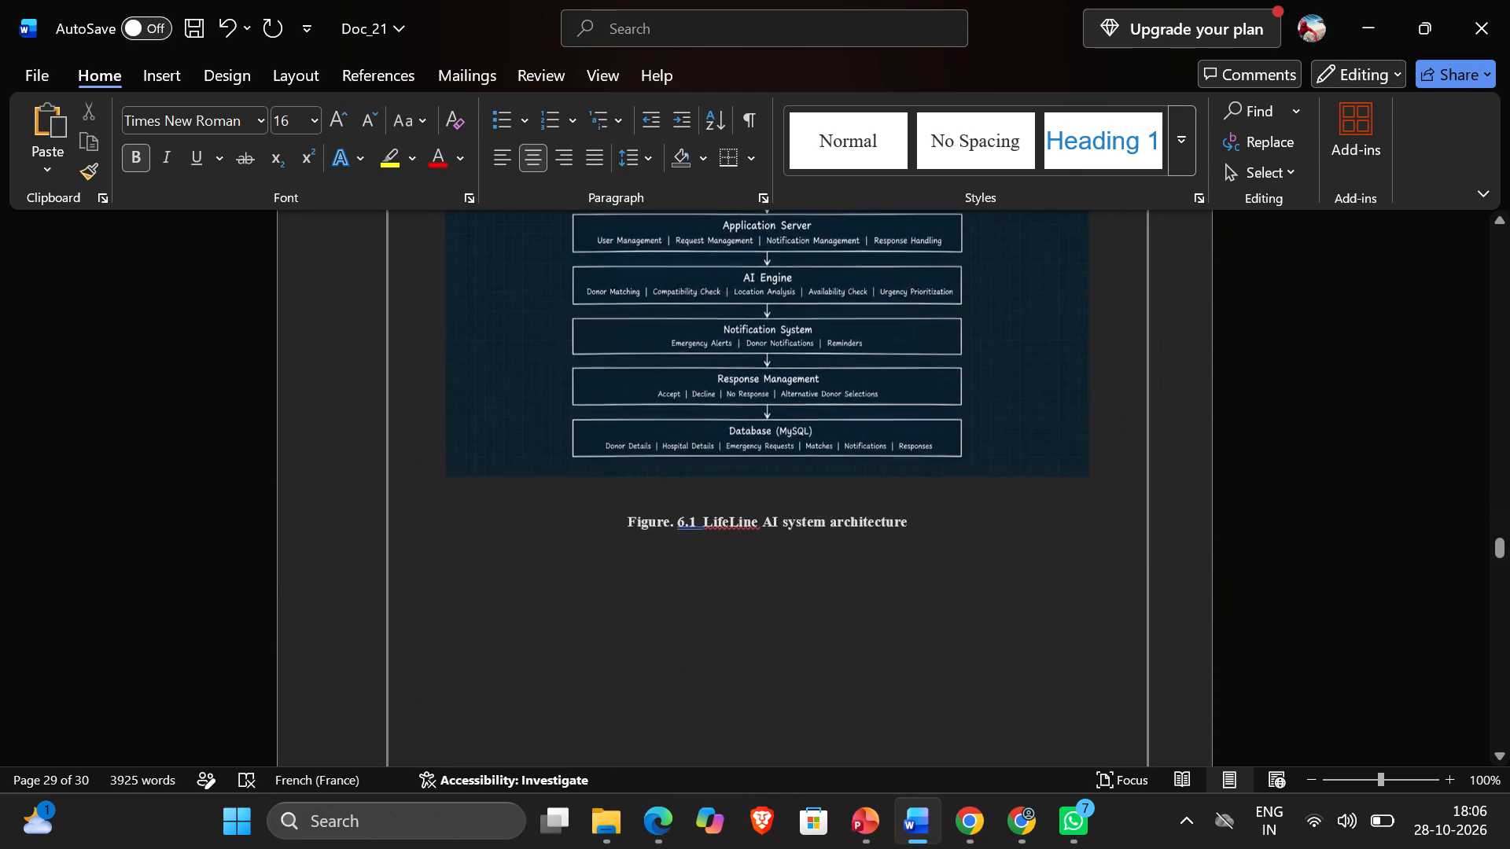
{"action": "scroll", "coordinate": [613, 722], "scroll_direction": "up", "scroll_amount": 1}
{"action": "scroll", "coordinate": [613, 722], "scroll_direction": "right", "scroll_amount": 1}
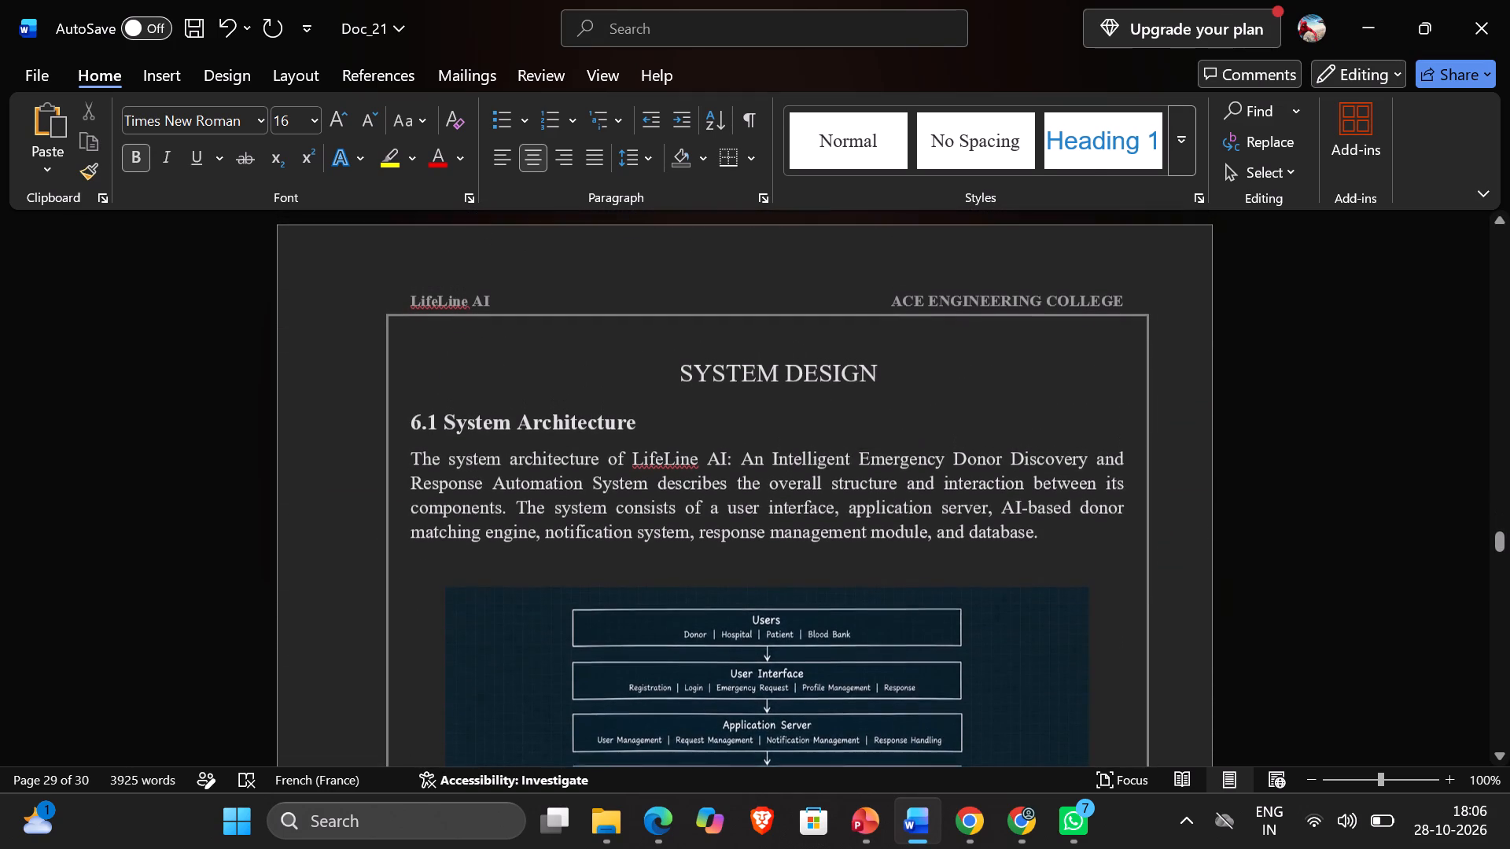
{"action": "scroll", "coordinate": [613, 722], "scroll_direction": "right", "scroll_amount": 3}
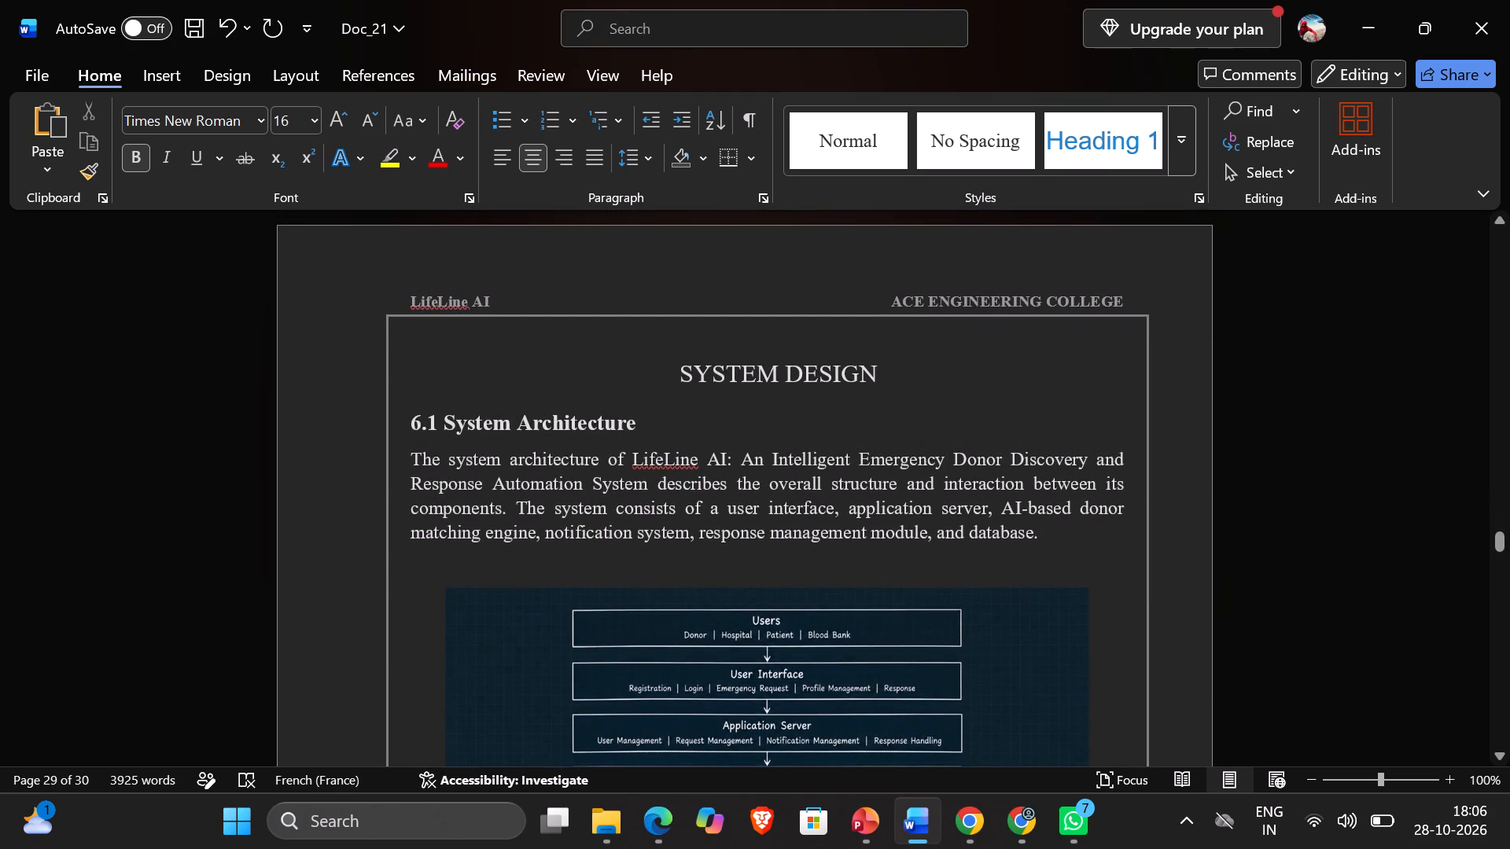
{"action": "scroll", "coordinate": [613, 722], "scroll_direction": "right", "scroll_amount": 1}
{"action": "scroll", "coordinate": [613, 722], "scroll_direction": "down", "scroll_amount": 3}
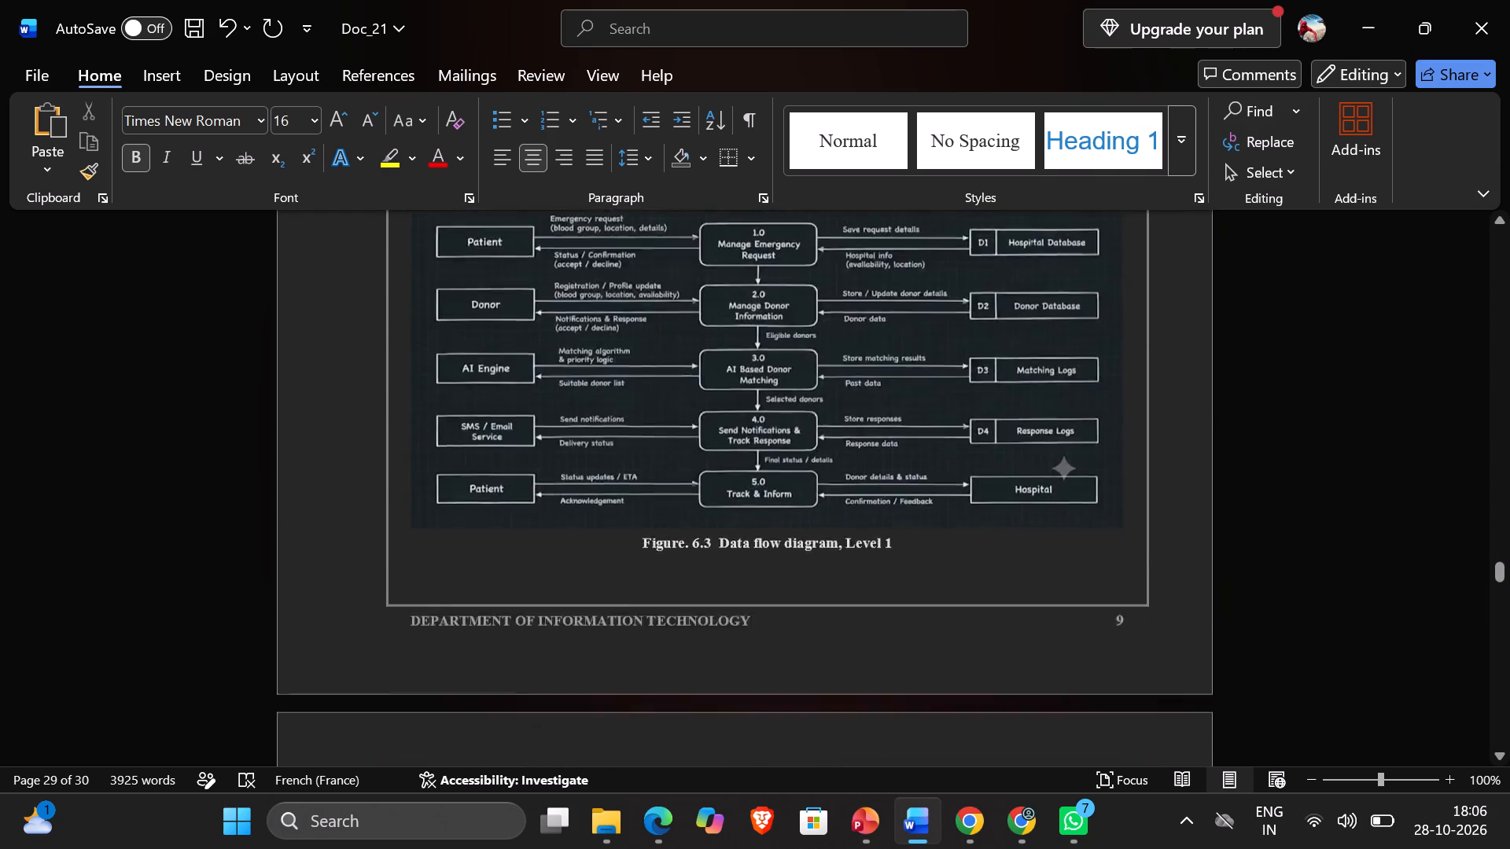
{"action": "scroll", "coordinate": [613, 722], "scroll_direction": "down", "scroll_amount": 2}
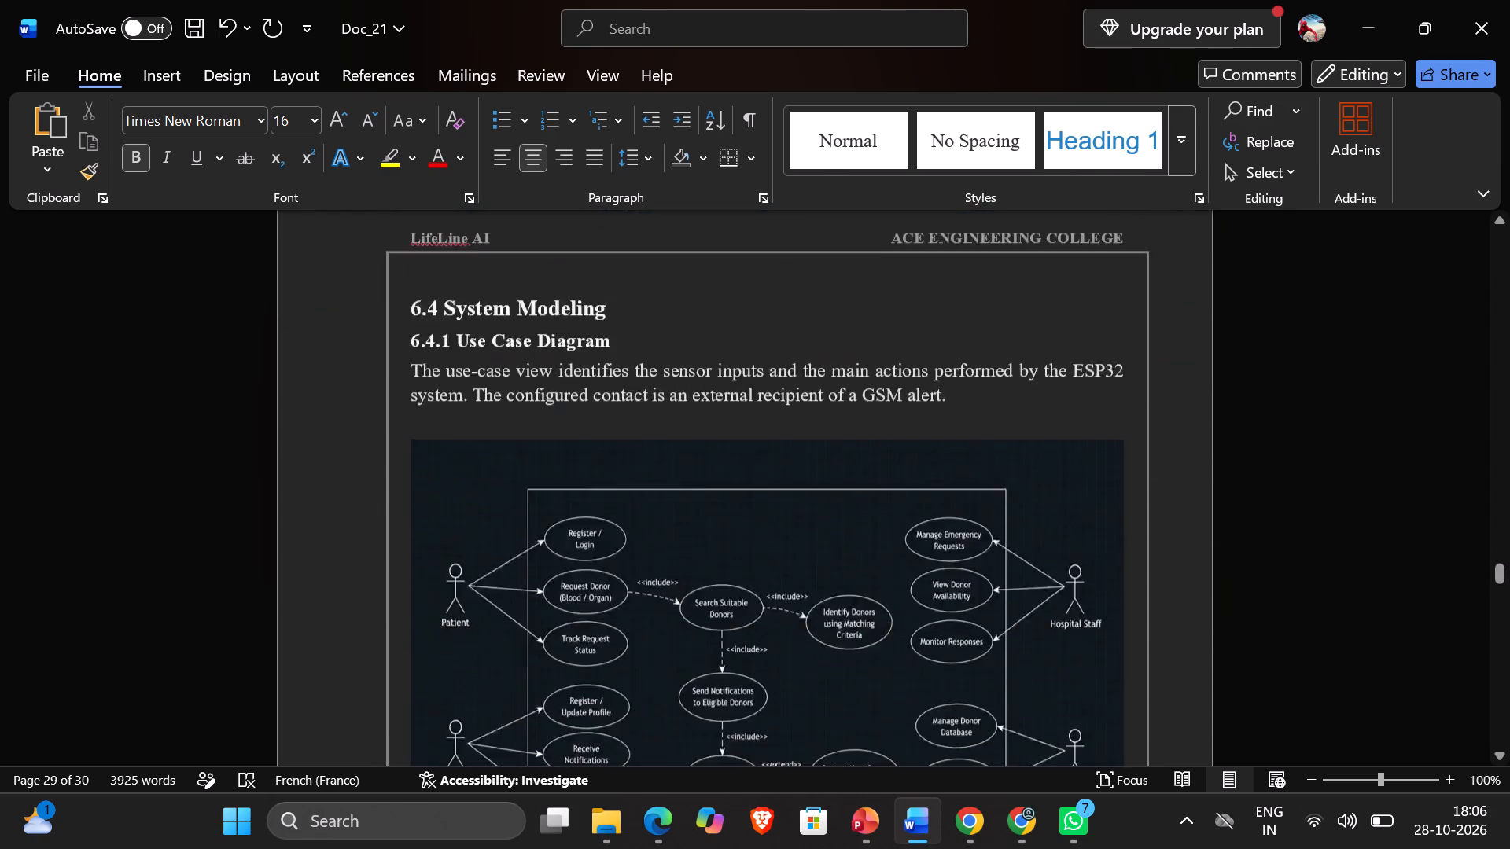
{"action": "scroll", "coordinate": [613, 722], "scroll_direction": "down", "scroll_amount": 2}
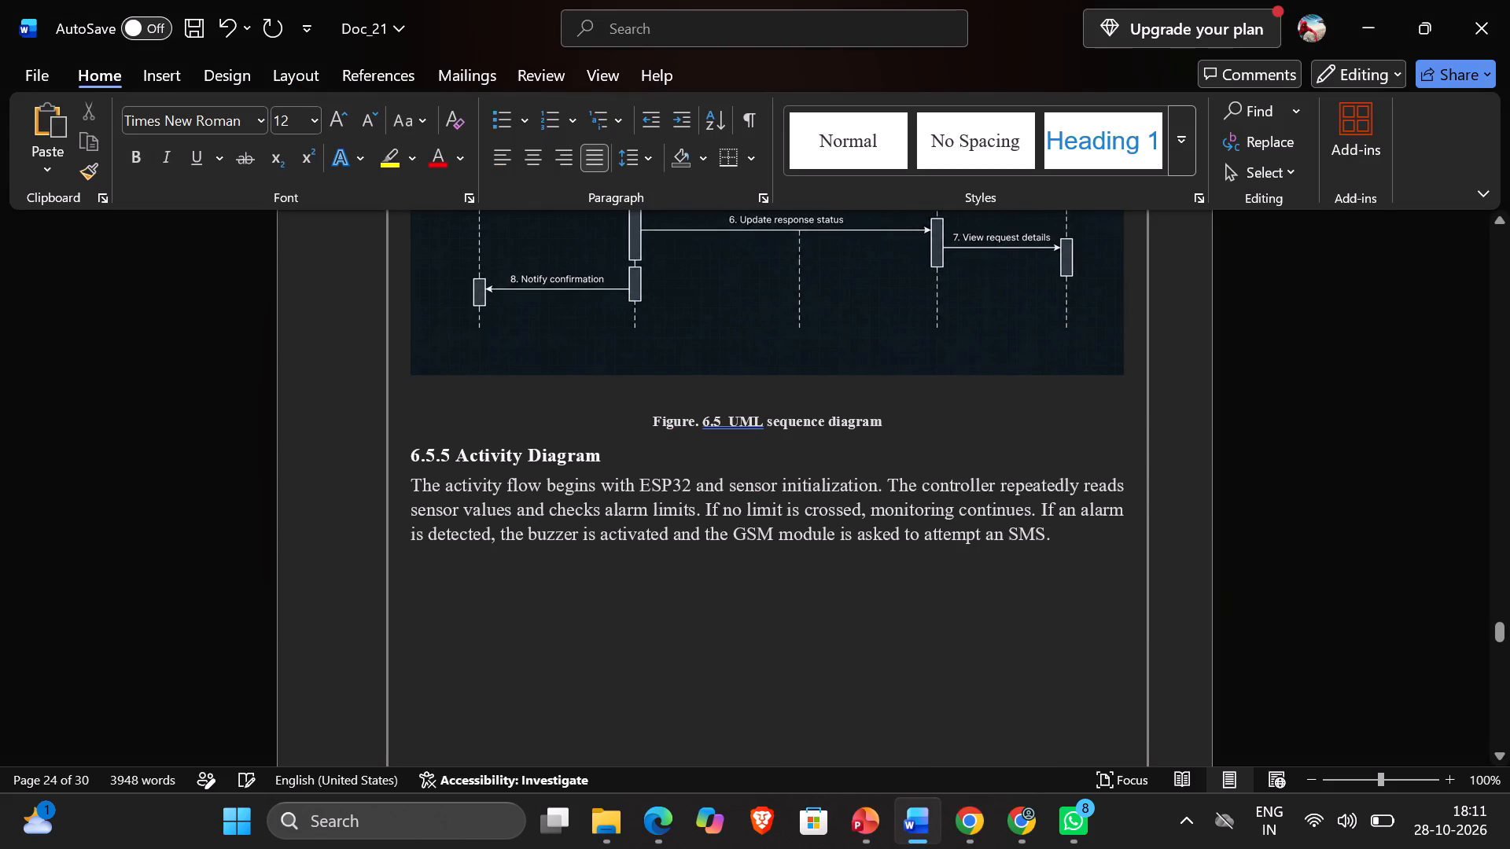
{"action": "left_click_drag", "start_coordinate": [1056, 535], "coordinate": [455, 480]}
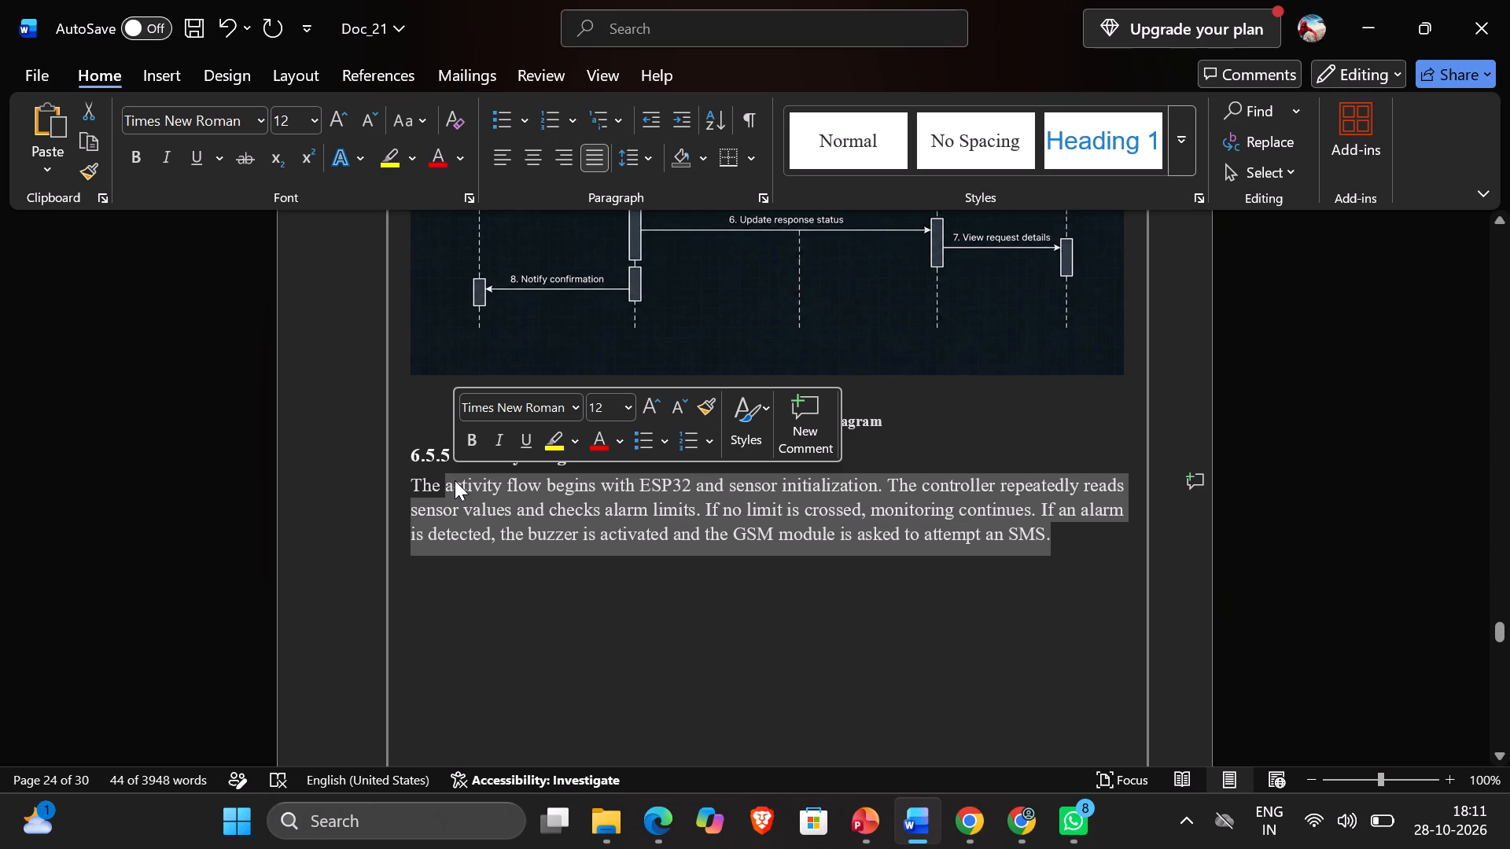
{"action": "key", "text": "BackSpace"}
{"action": "key", "text": "ctrl+v"}
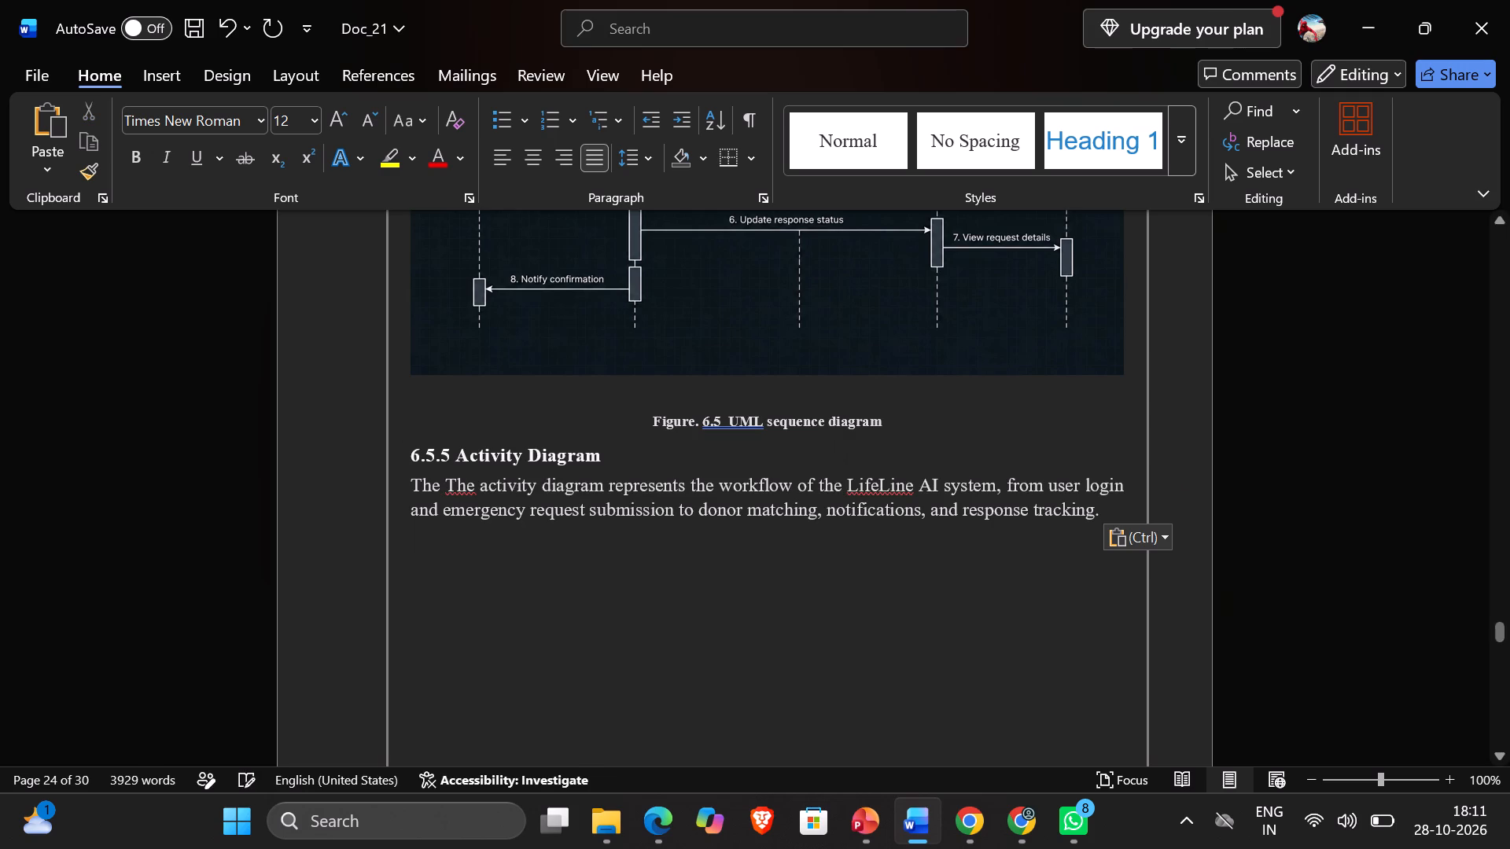
{"action": "left_click", "coordinate": [444, 488]}
{"action": "key", "text": "BackSpace"}
{"action": "key", "text": "BackSpace"}
{"action": "key", "text": "BackSpace"}
{"action": "key", "text": "BackSpace"}
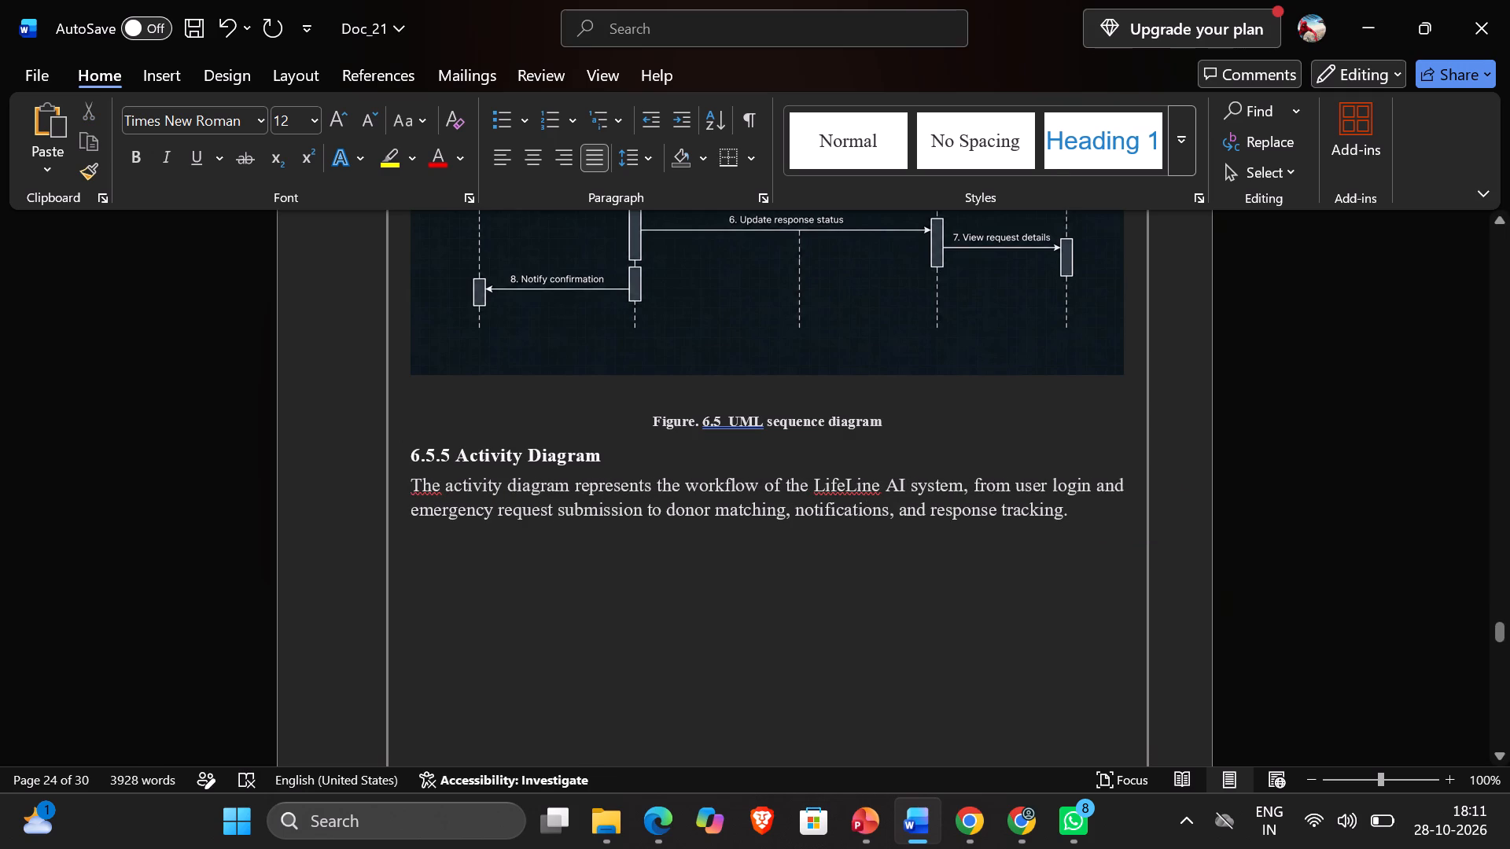
Examine the layout and descriptions of the report's diagram sections from 6.5.4 Sequence Diagram to 6.5.7 Component Diagram.
{"action": "scroll", "coordinate": [676, 605], "scroll_direction": "down", "scroll_amount": 3}
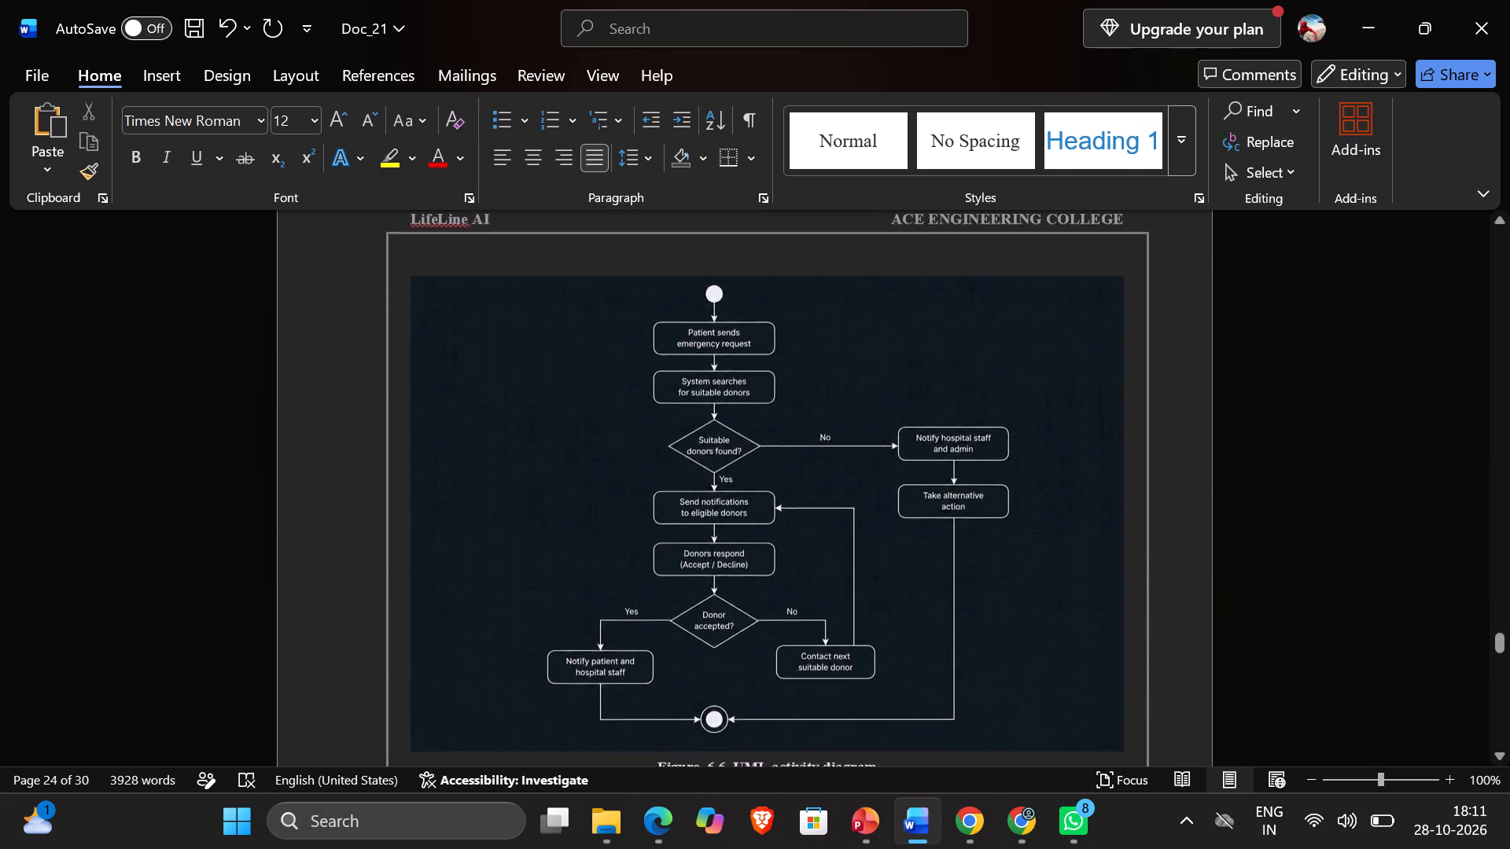
{"action": "scroll", "coordinate": [676, 605], "scroll_direction": "down", "scroll_amount": 1}
{"action": "scroll", "coordinate": [676, 605], "scroll_direction": "up", "scroll_amount": 4}
{"action": "scroll", "coordinate": [676, 605], "scroll_direction": "down", "scroll_amount": 3}
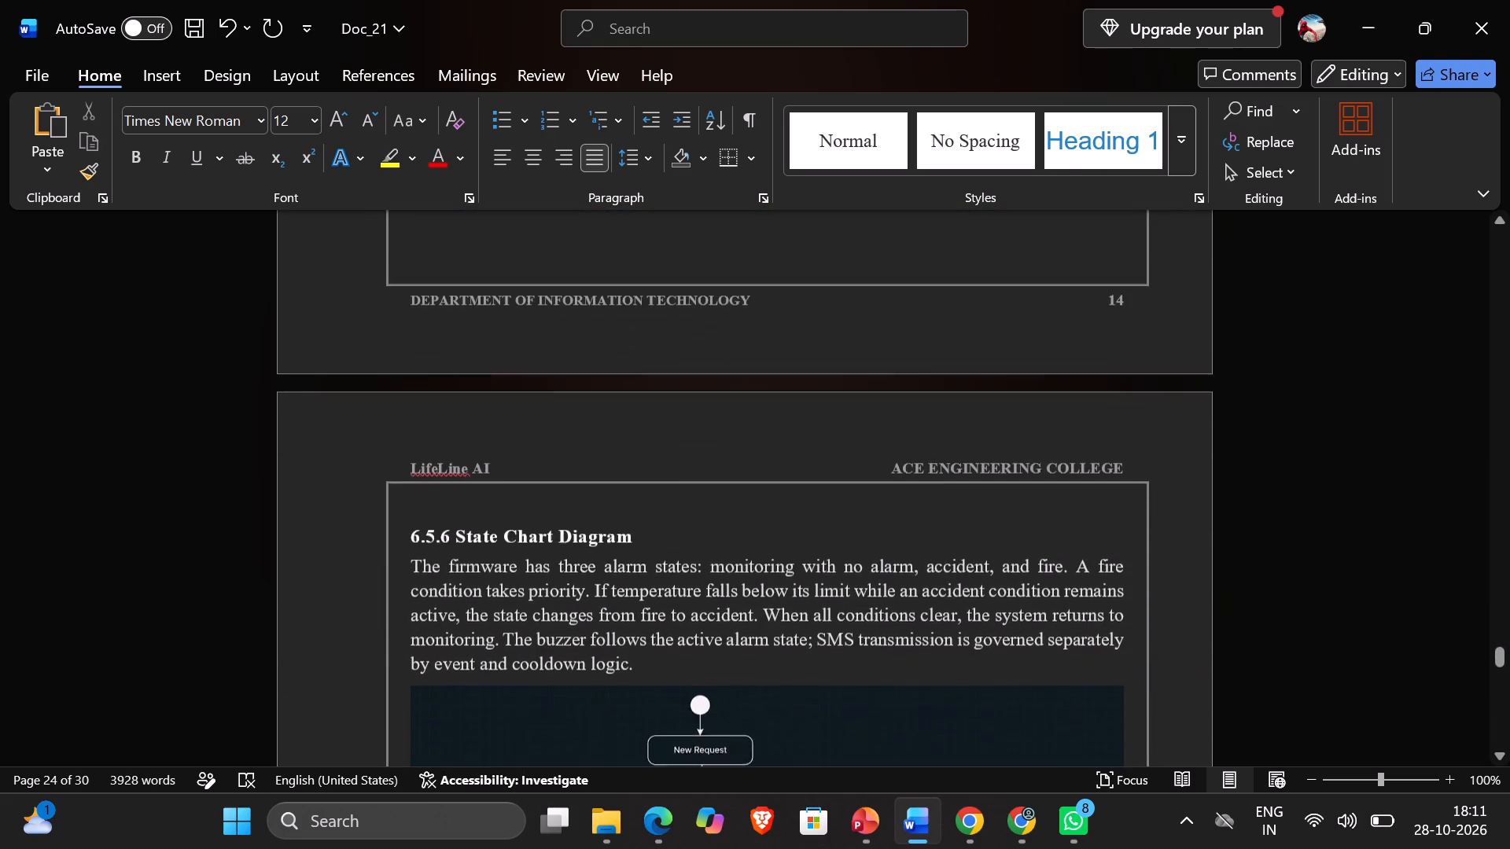
{"action": "scroll", "coordinate": [676, 605], "scroll_direction": "down", "scroll_amount": 2}
{"action": "scroll", "coordinate": [676, 605], "scroll_direction": "up", "scroll_amount": 5}
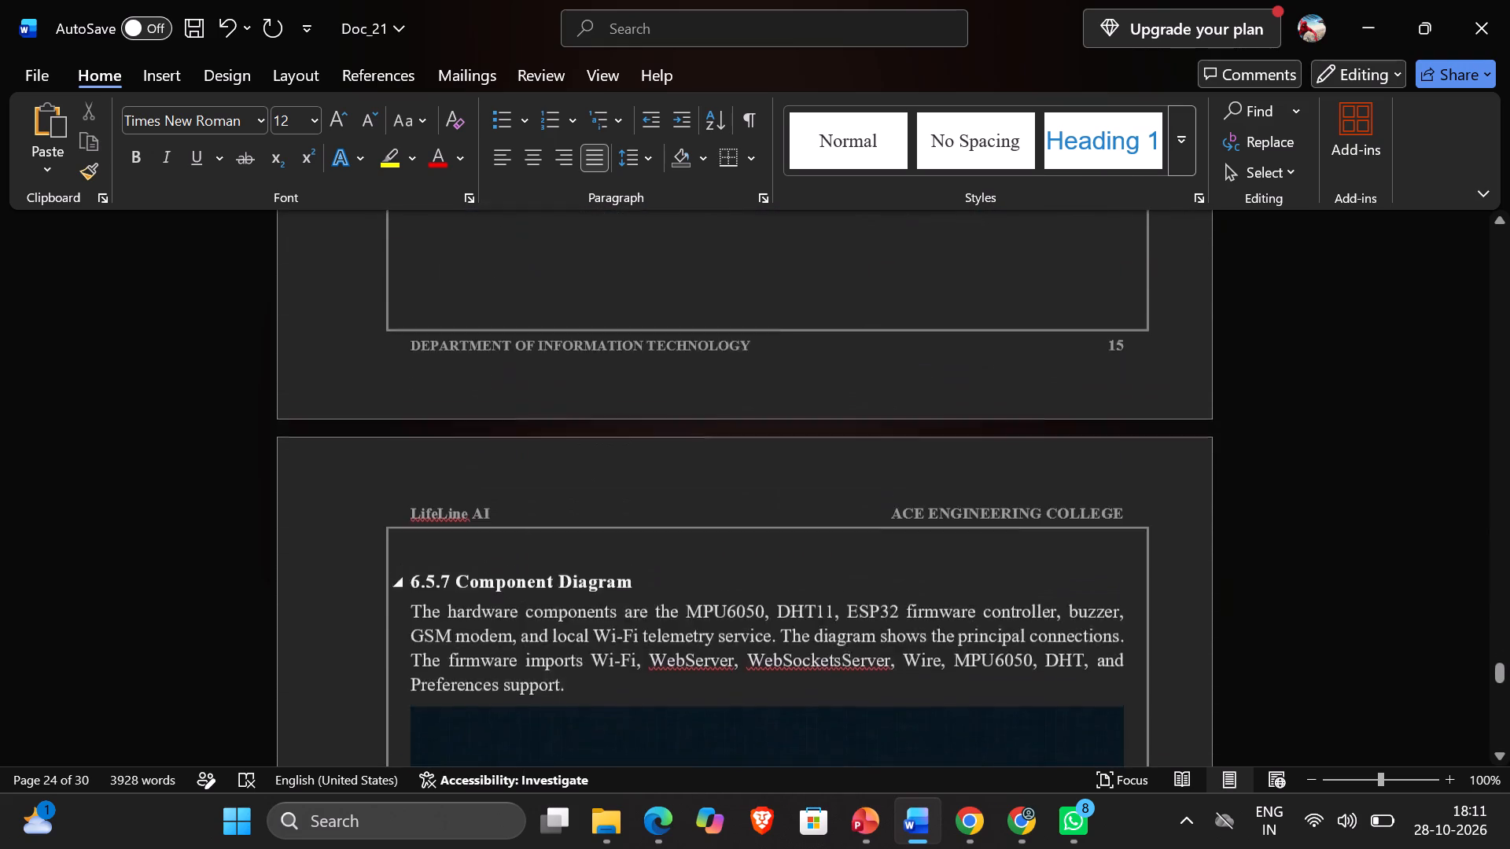
{"action": "scroll", "coordinate": [676, 605], "scroll_direction": "up", "scroll_amount": 7}
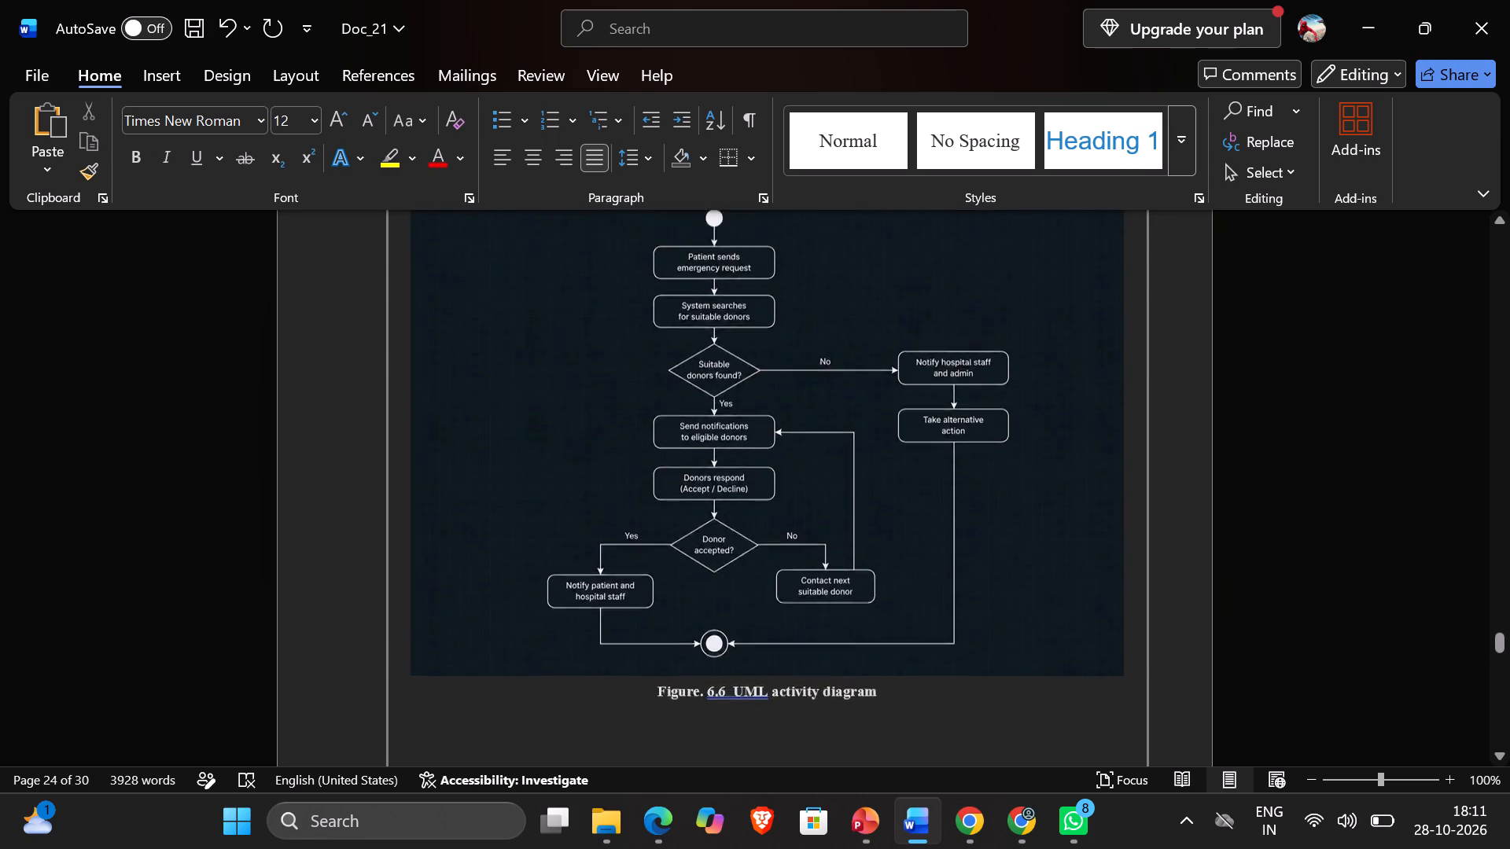
{"action": "scroll", "coordinate": [676, 605], "scroll_direction": "up", "scroll_amount": 2}
{"action": "scroll", "coordinate": [676, 605], "scroll_direction": "down", "scroll_amount": 1}
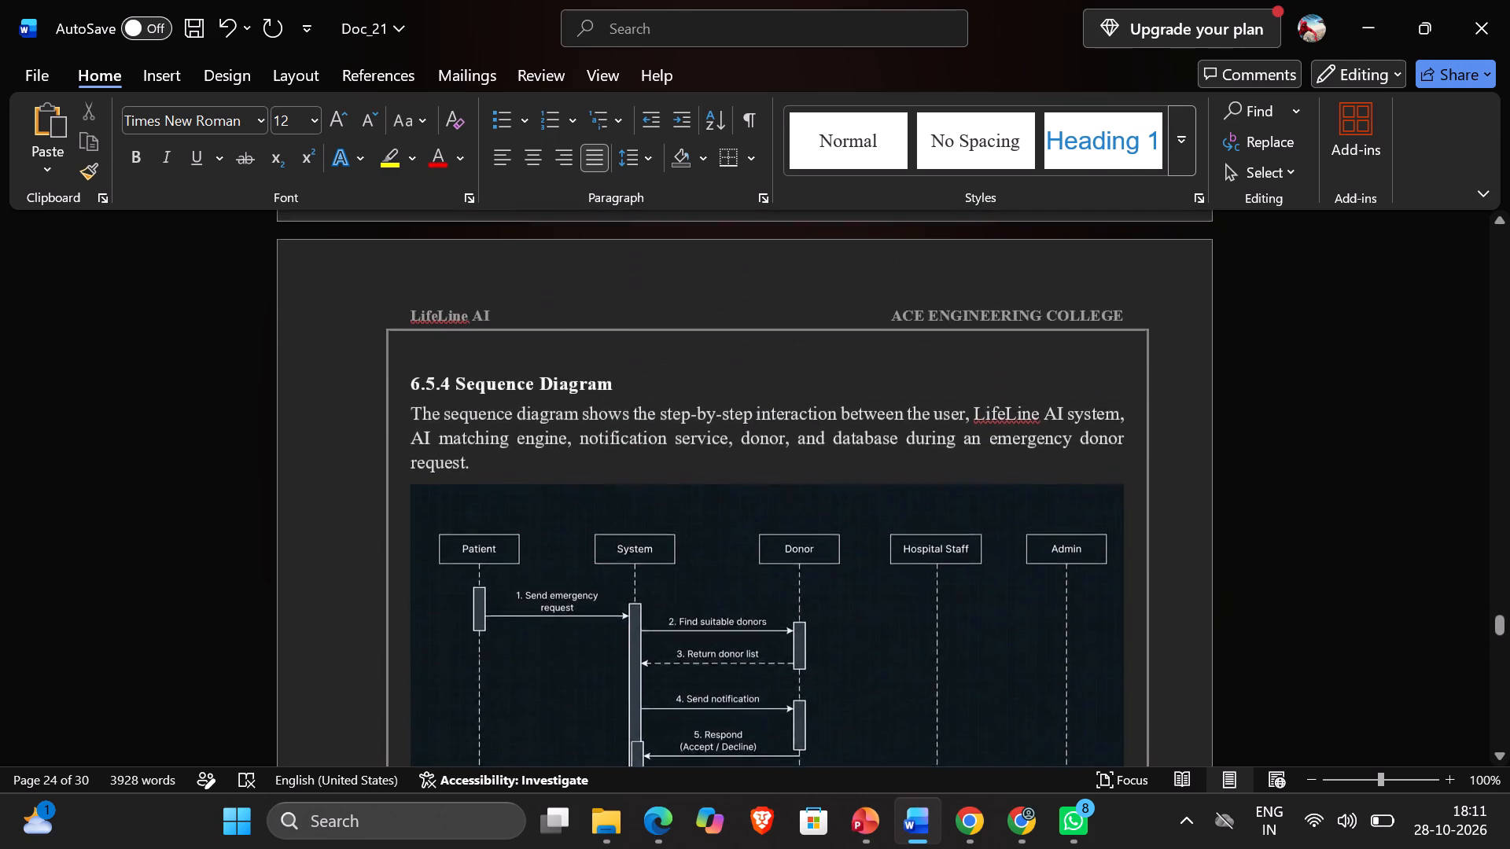
Bring the 6.5.6 State Chart Diagram heading up to its own left-aligned line directly below the Figure 6.6 caption.
{"action": "scroll", "coordinate": [676, 605], "scroll_direction": "down", "scroll_amount": 1}
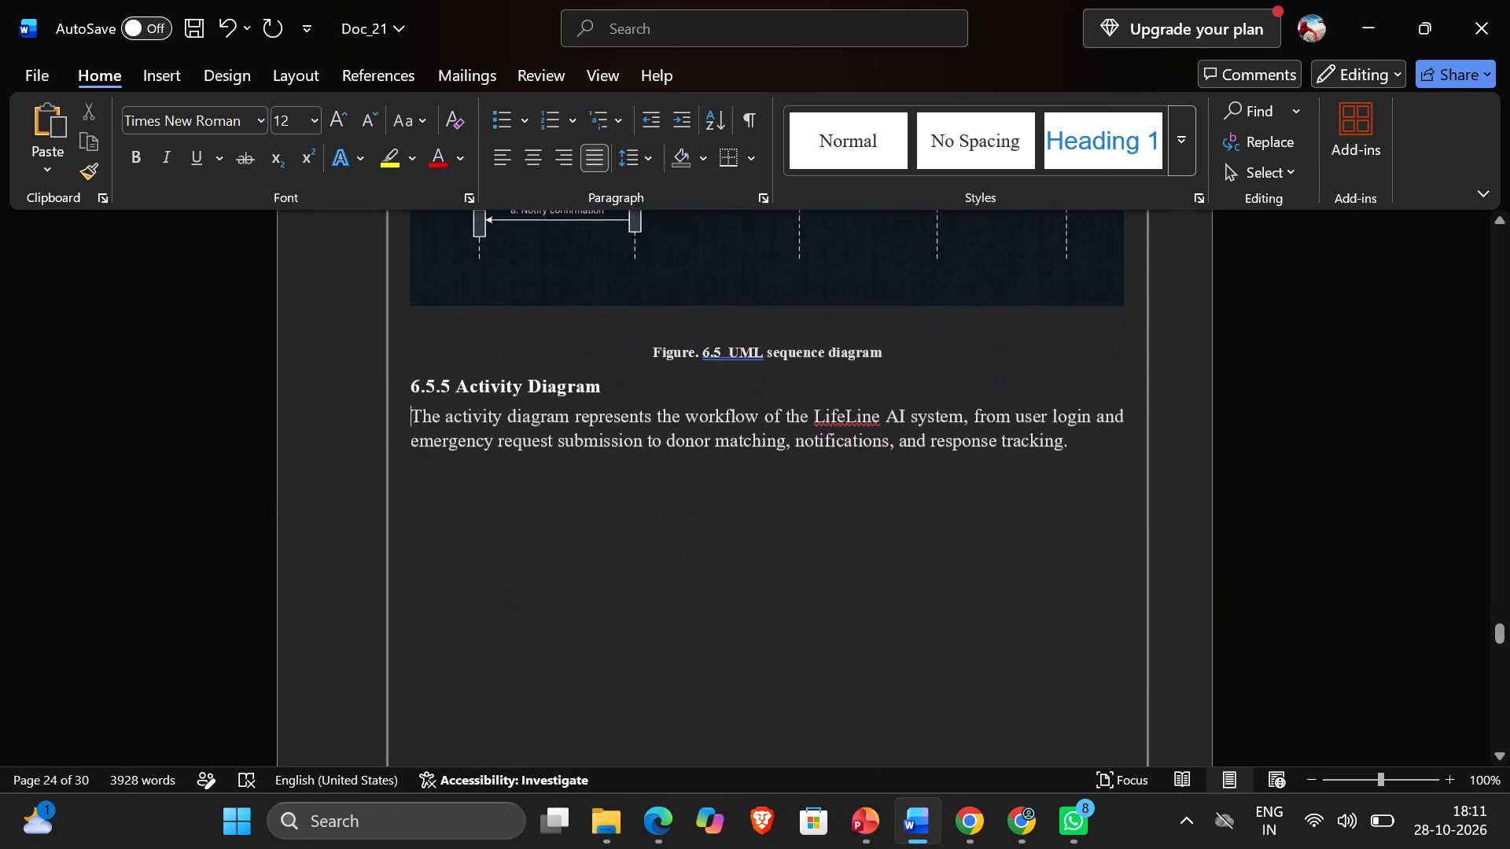
{"action": "scroll", "coordinate": [676, 605], "scroll_direction": "down", "scroll_amount": 3}
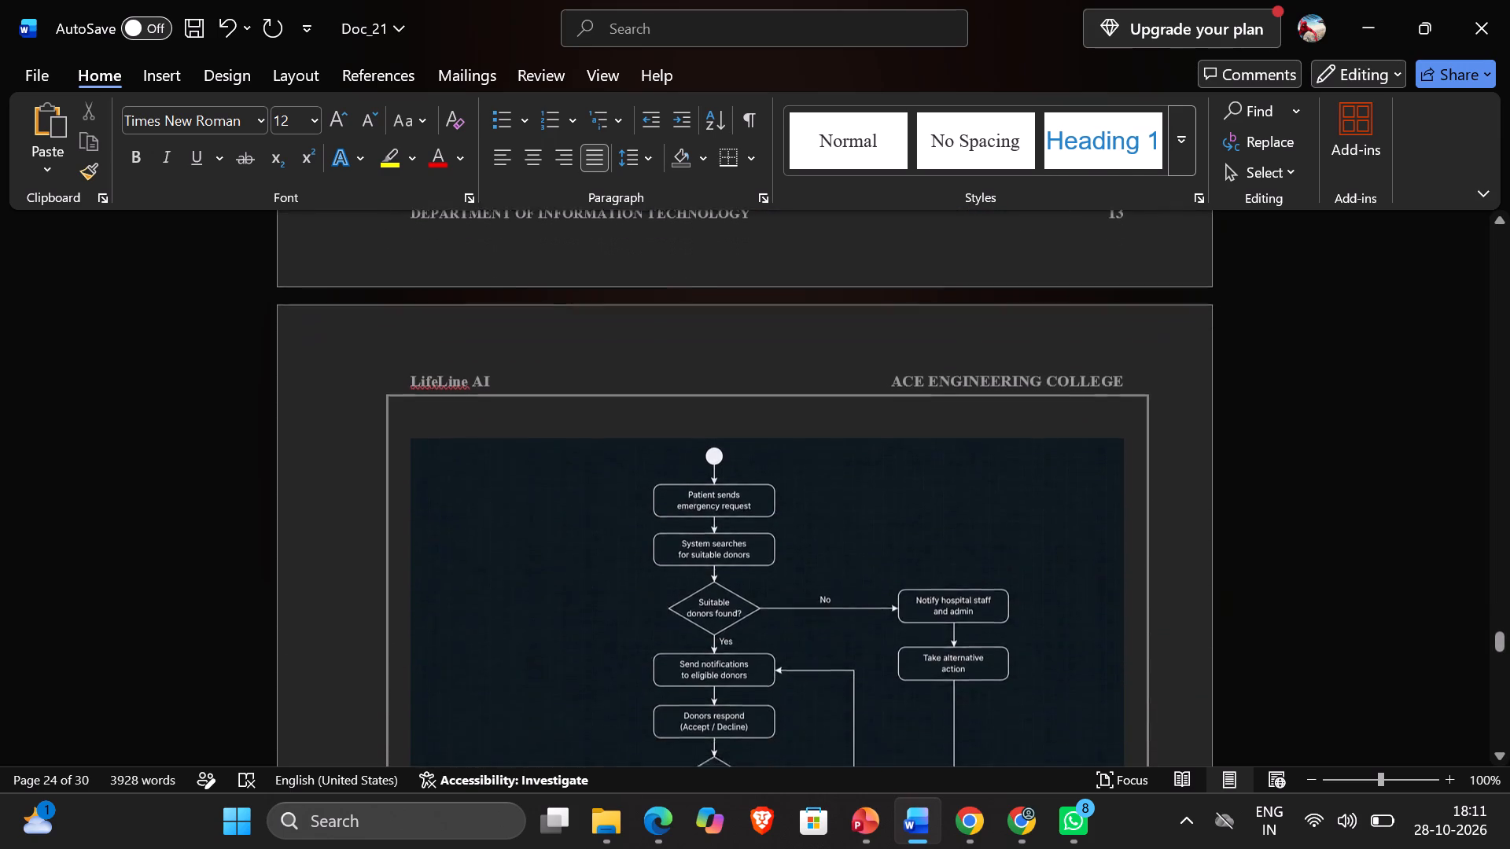
{"action": "scroll", "coordinate": [676, 605], "scroll_direction": "down", "scroll_amount": 3}
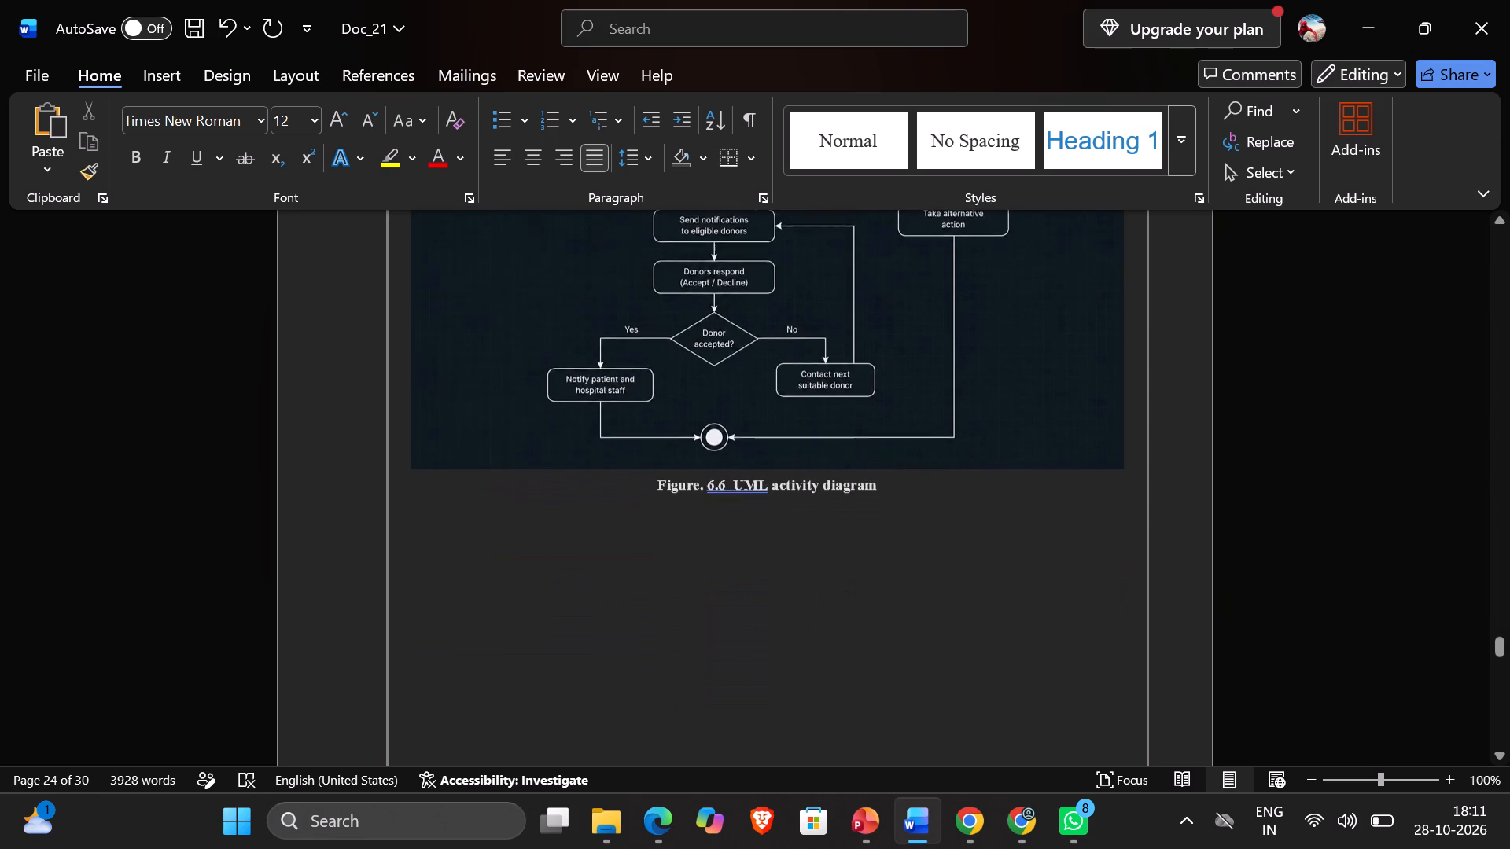
{"action": "scroll", "coordinate": [676, 605], "scroll_direction": "down", "scroll_amount": 2}
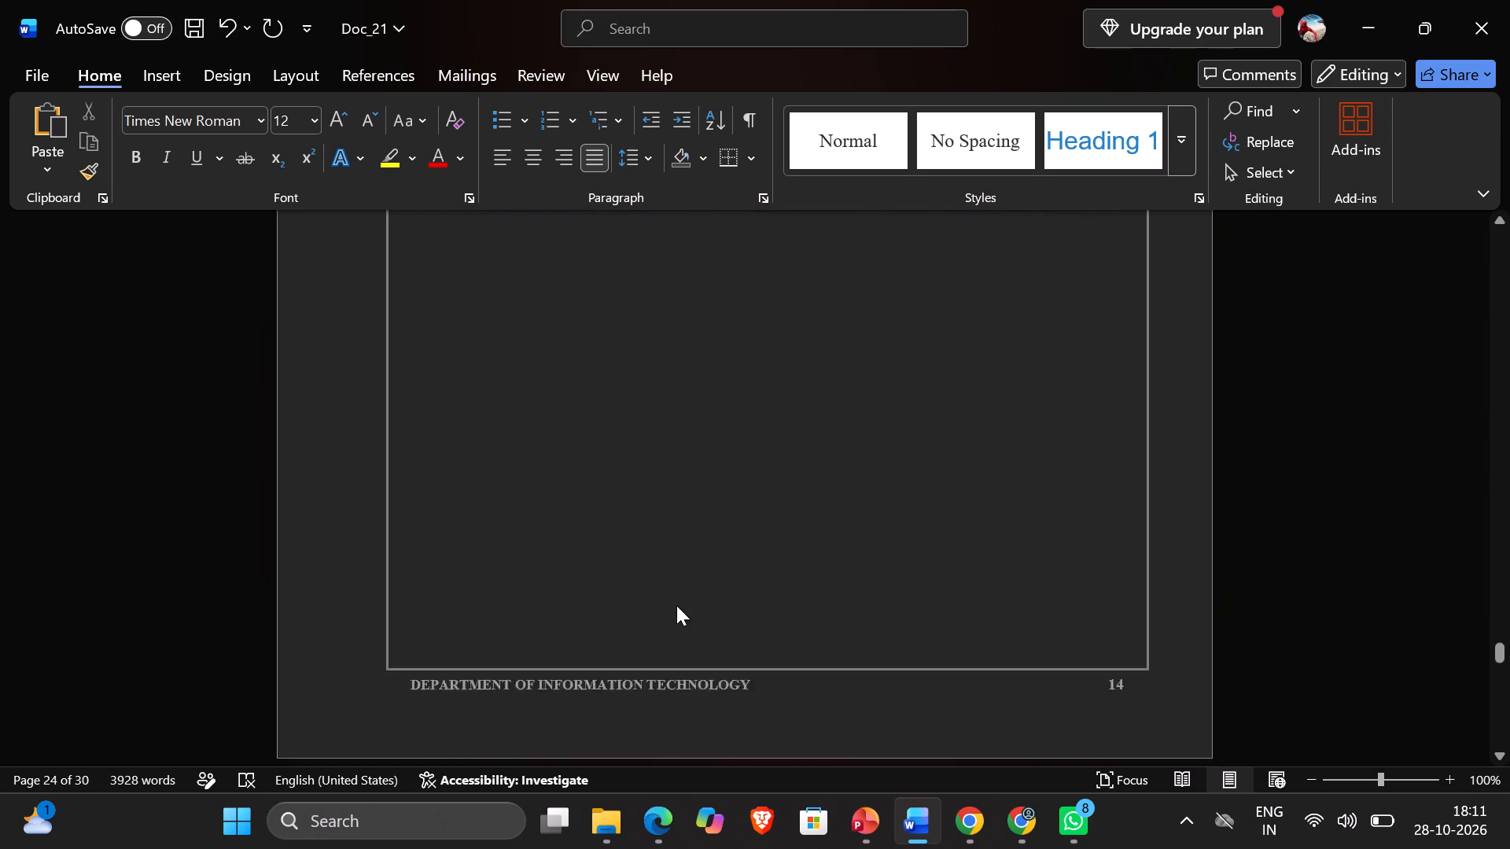
{"action": "scroll", "coordinate": [676, 605], "scroll_direction": "down", "scroll_amount": 1}
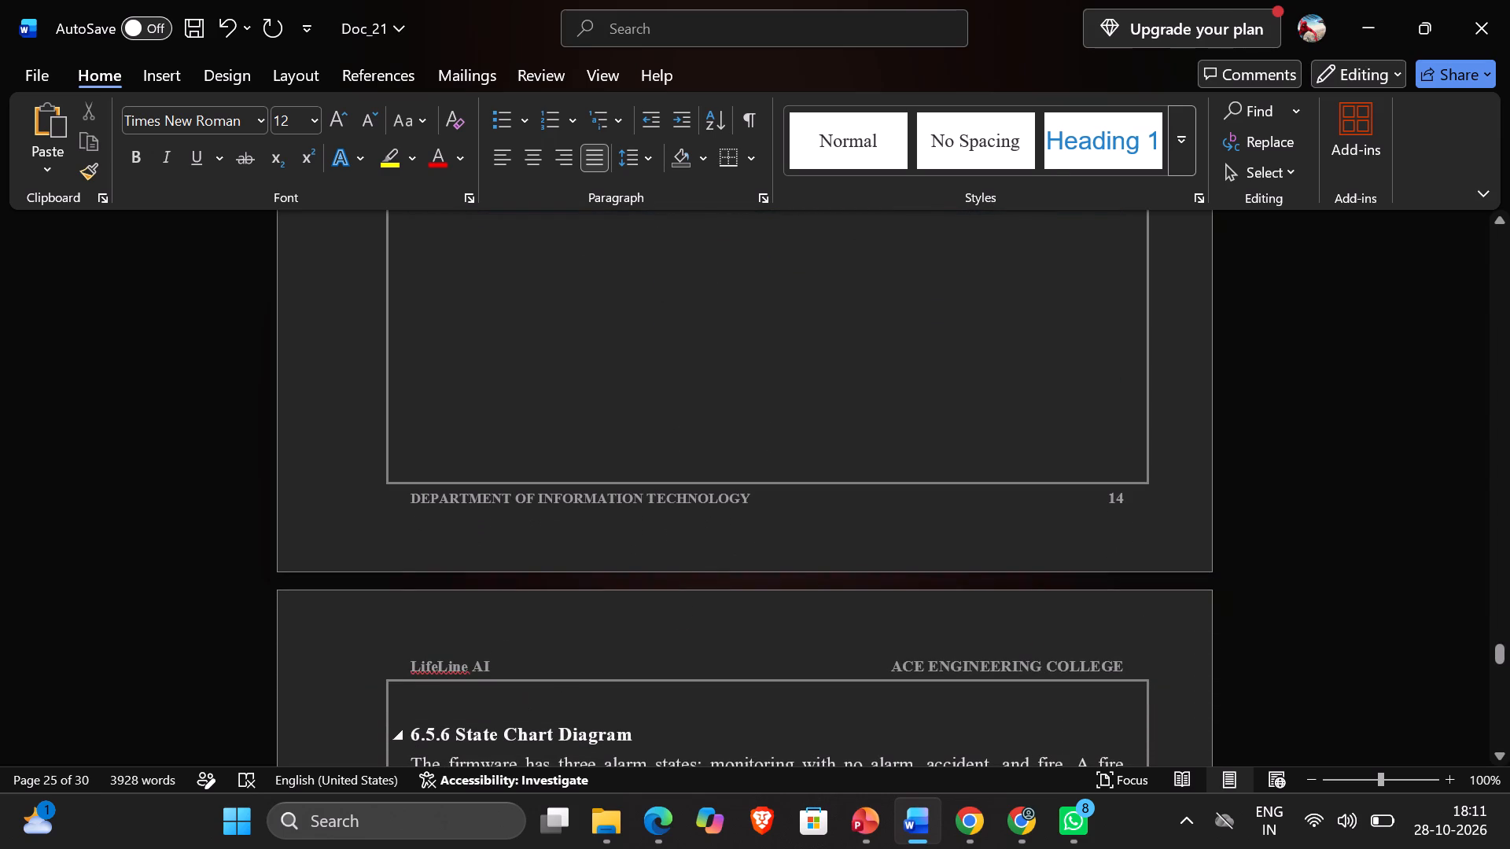
{"action": "left_click", "coordinate": [412, 732]}
{"action": "key", "text": "BackSpace"}
{"action": "key", "text": "BackSpace"}
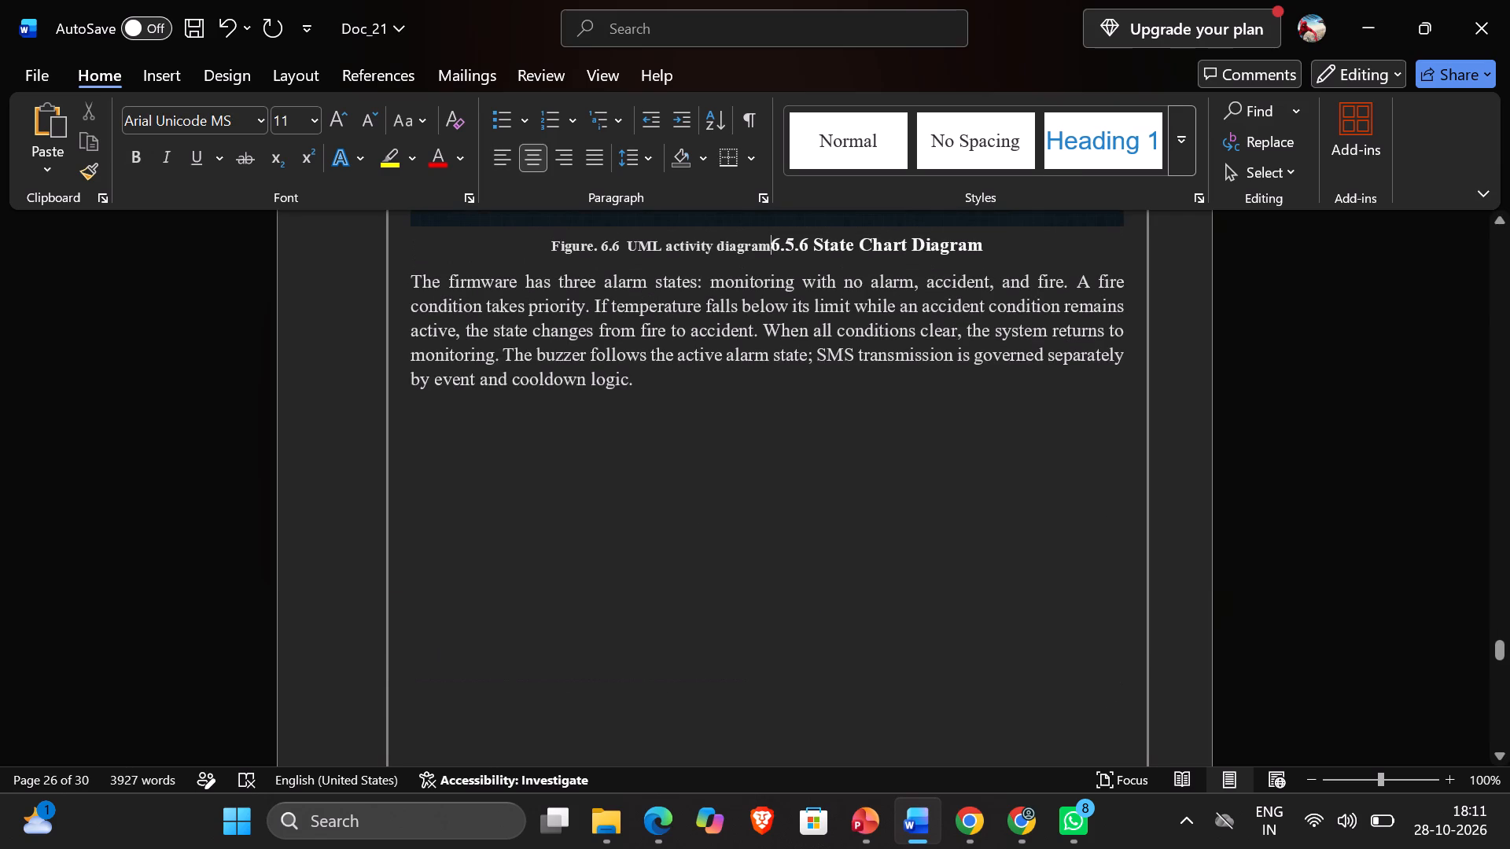
{"action": "key", "text": "Return"}
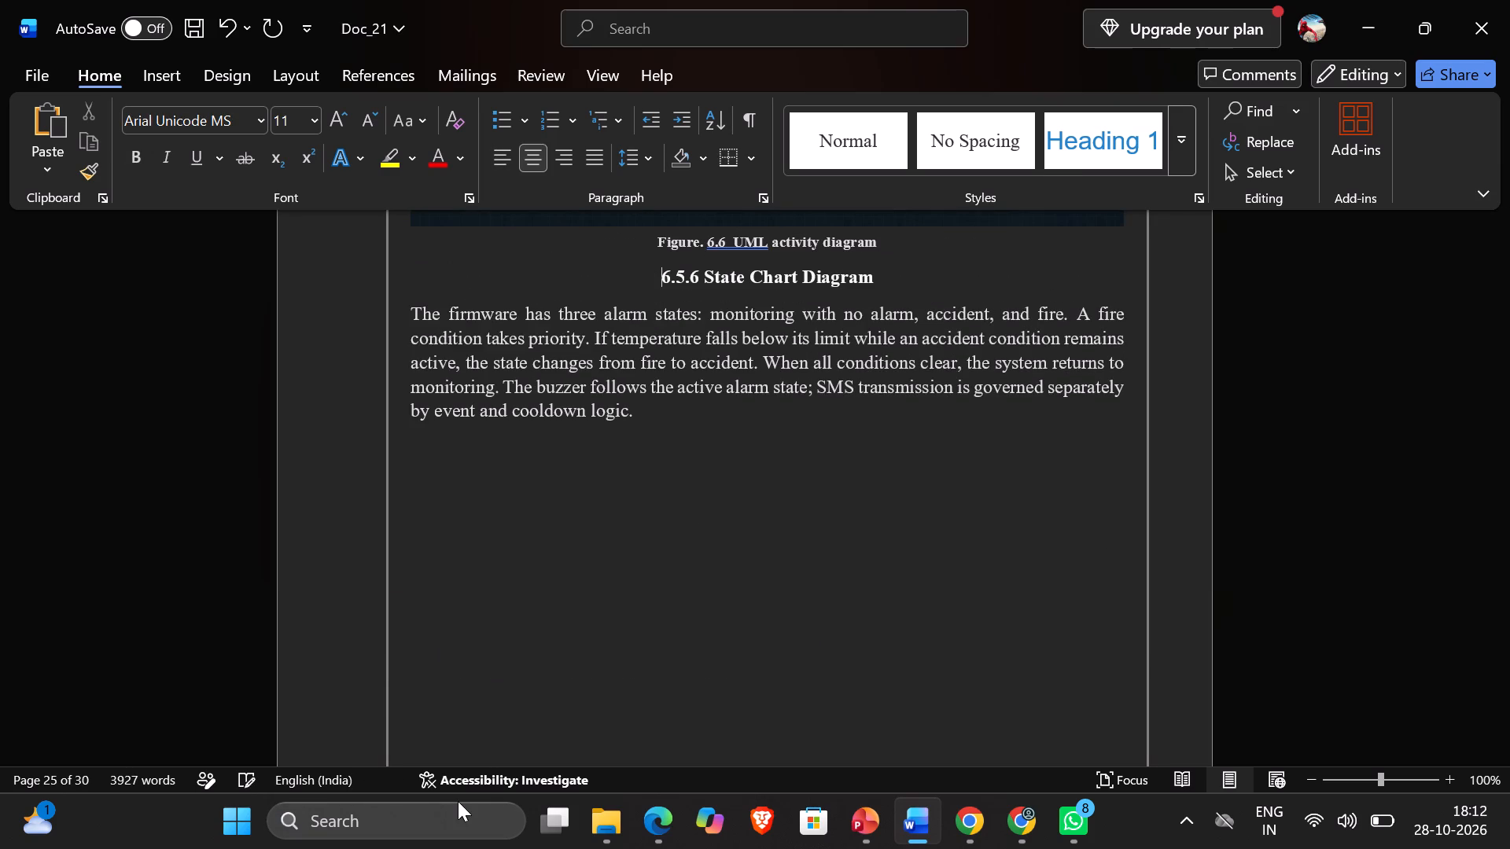
{"action": "key", "text": "BackSpace"}
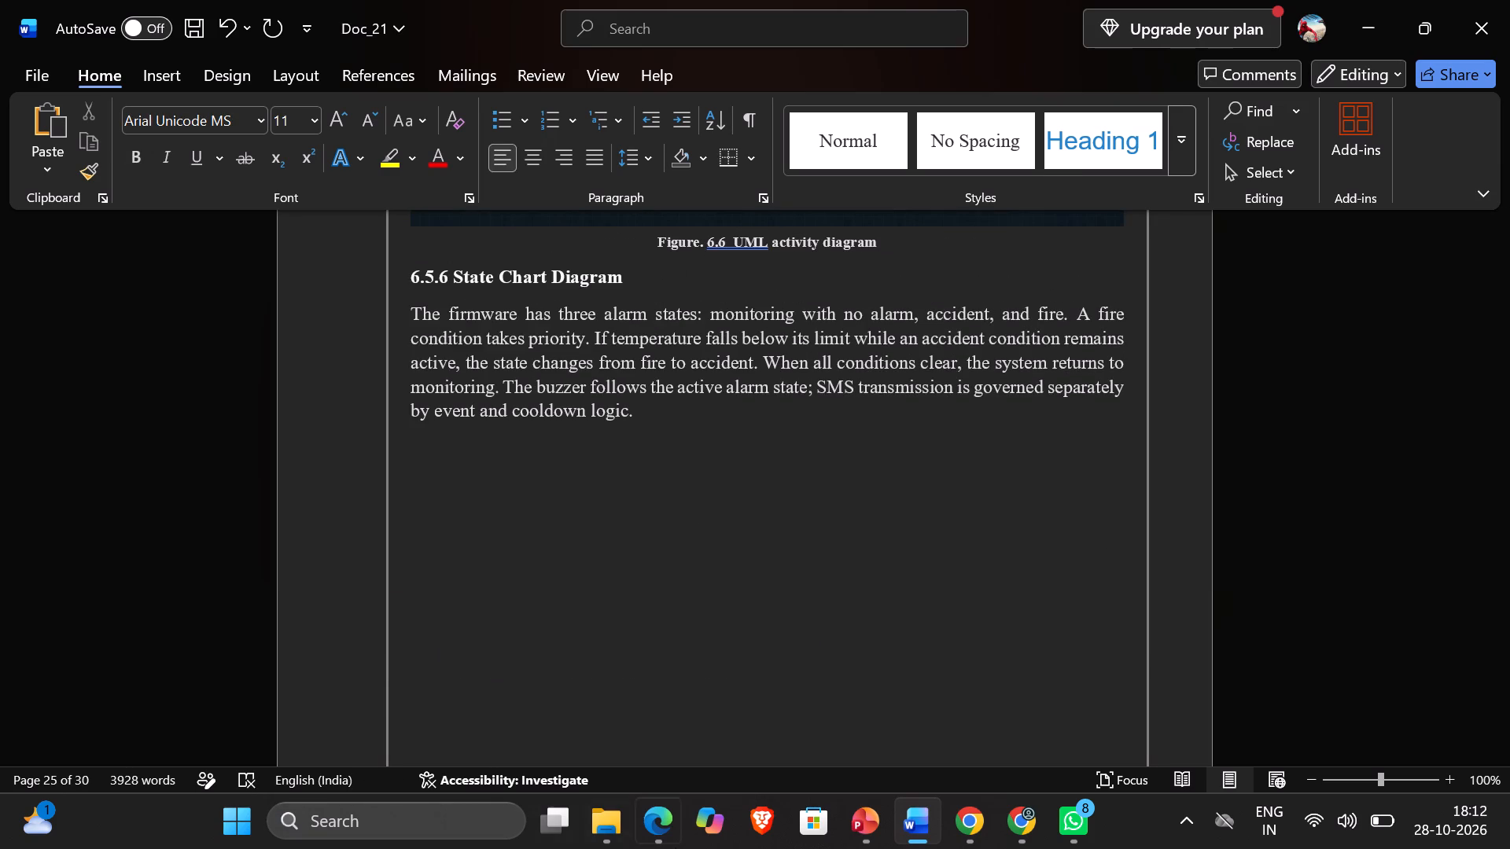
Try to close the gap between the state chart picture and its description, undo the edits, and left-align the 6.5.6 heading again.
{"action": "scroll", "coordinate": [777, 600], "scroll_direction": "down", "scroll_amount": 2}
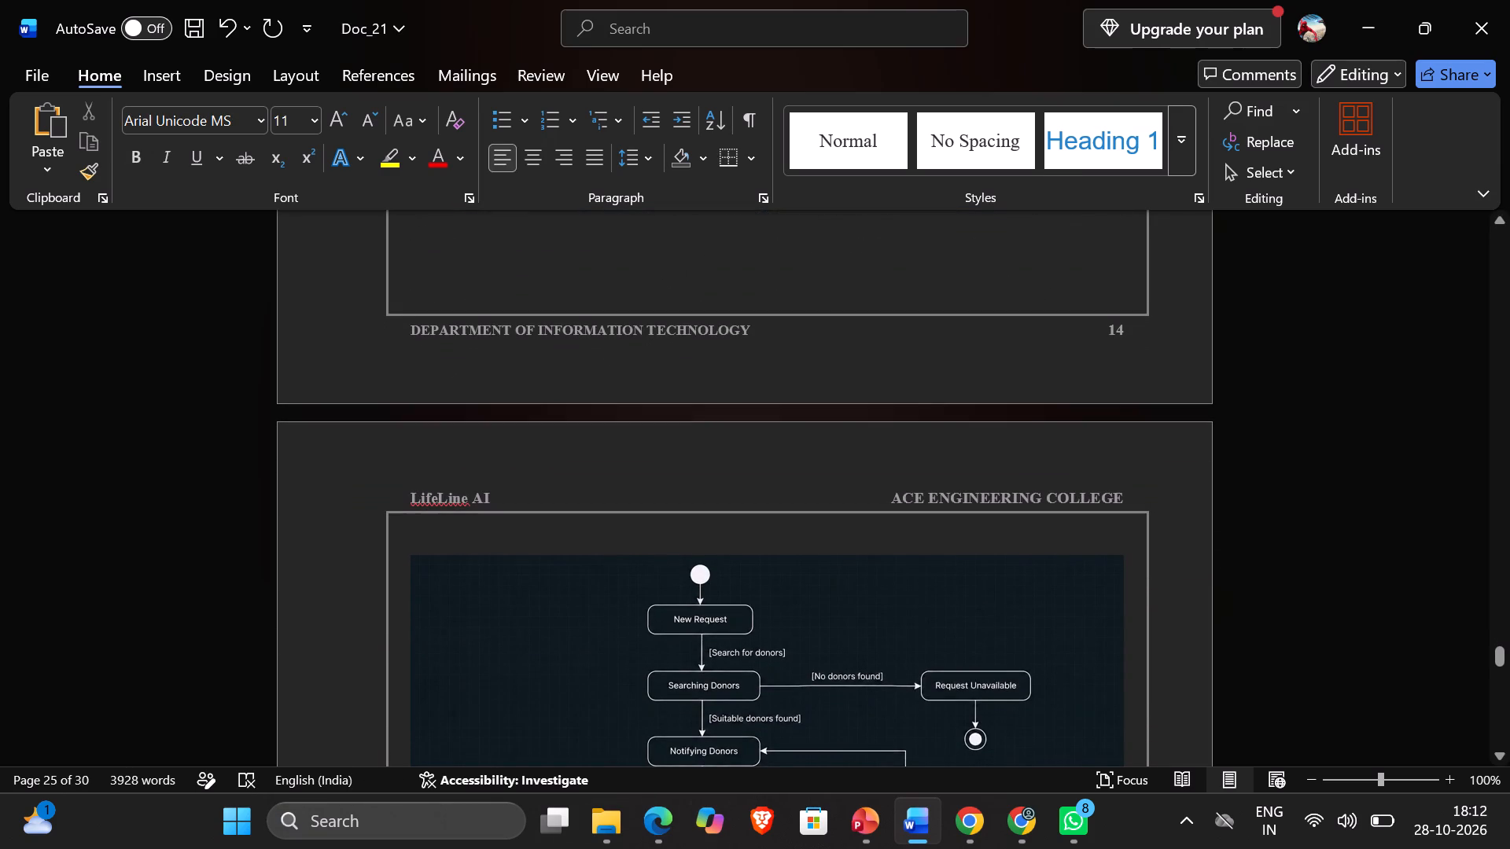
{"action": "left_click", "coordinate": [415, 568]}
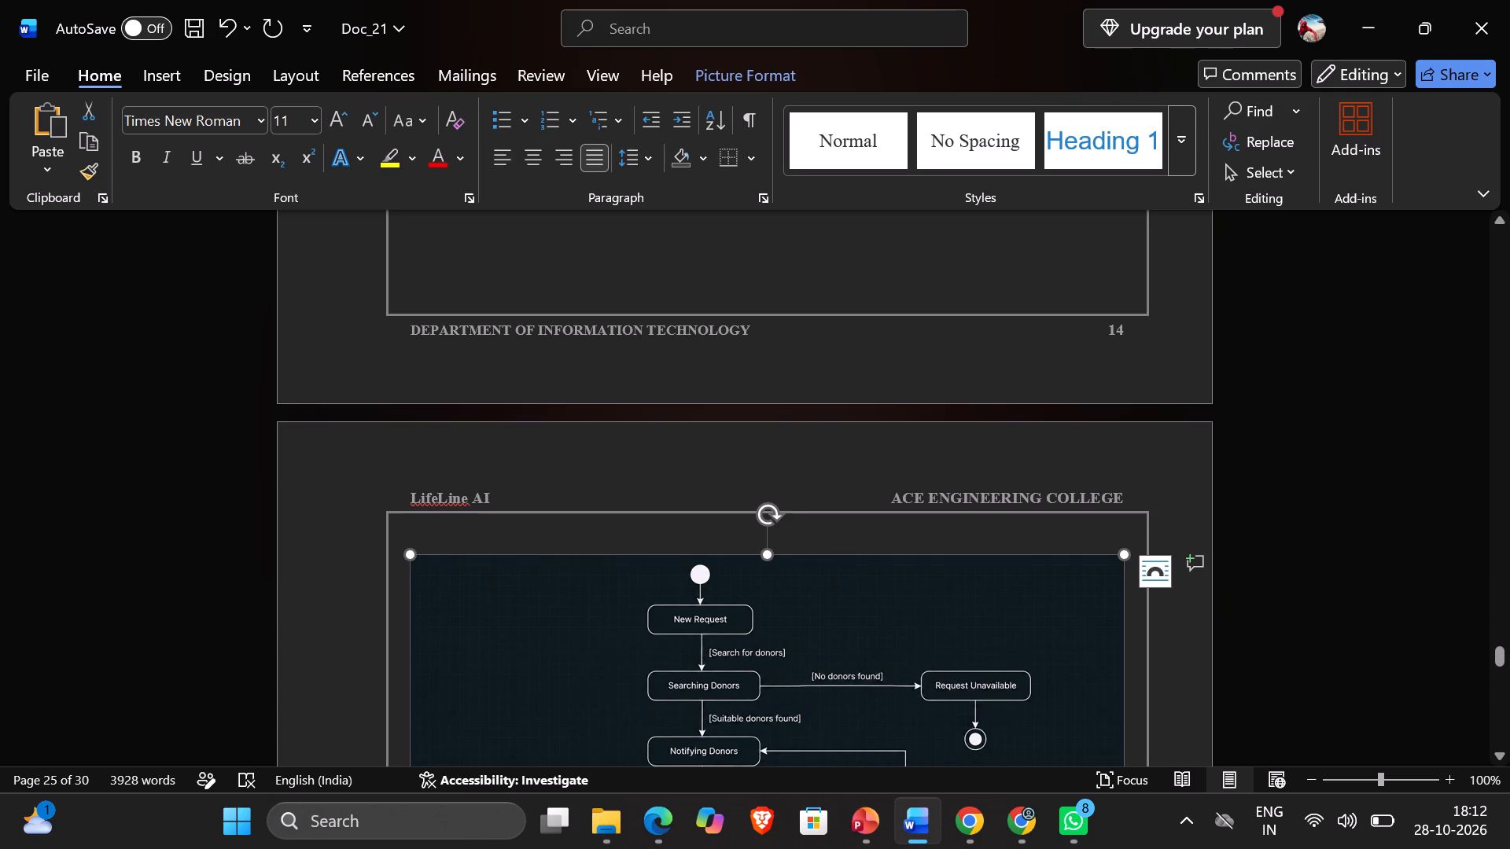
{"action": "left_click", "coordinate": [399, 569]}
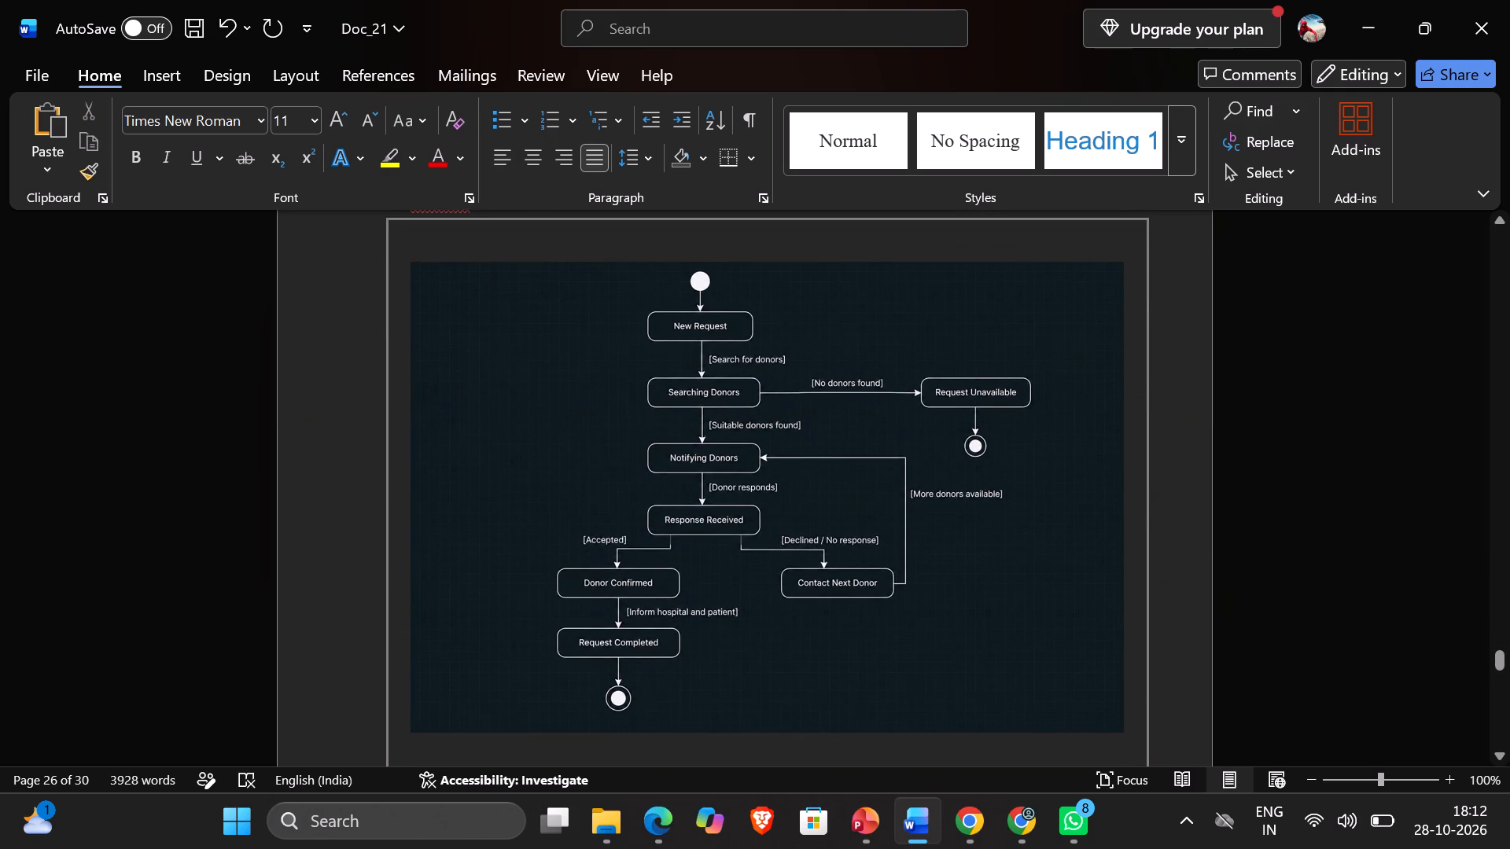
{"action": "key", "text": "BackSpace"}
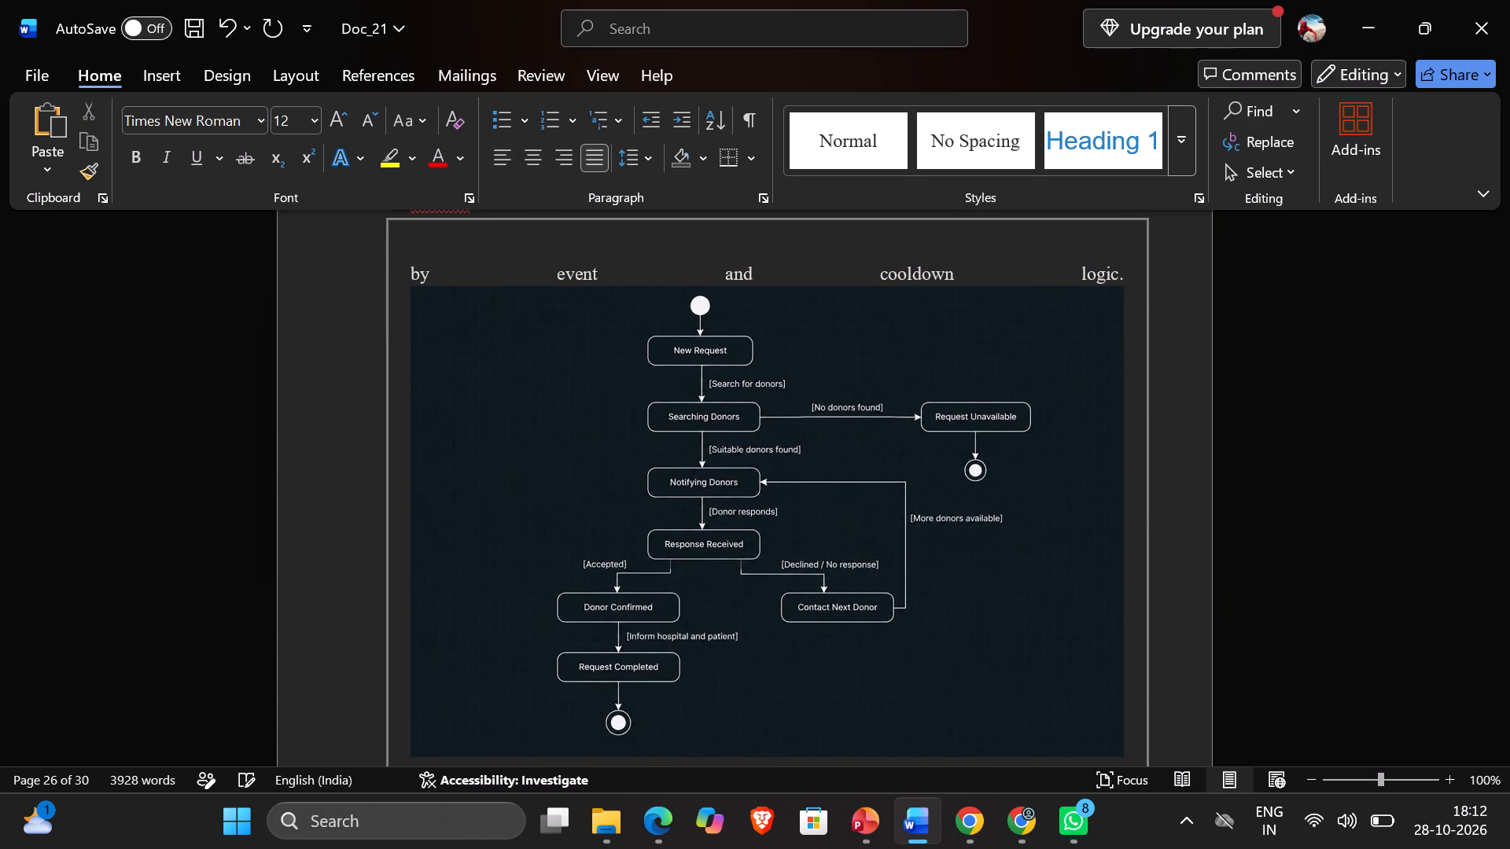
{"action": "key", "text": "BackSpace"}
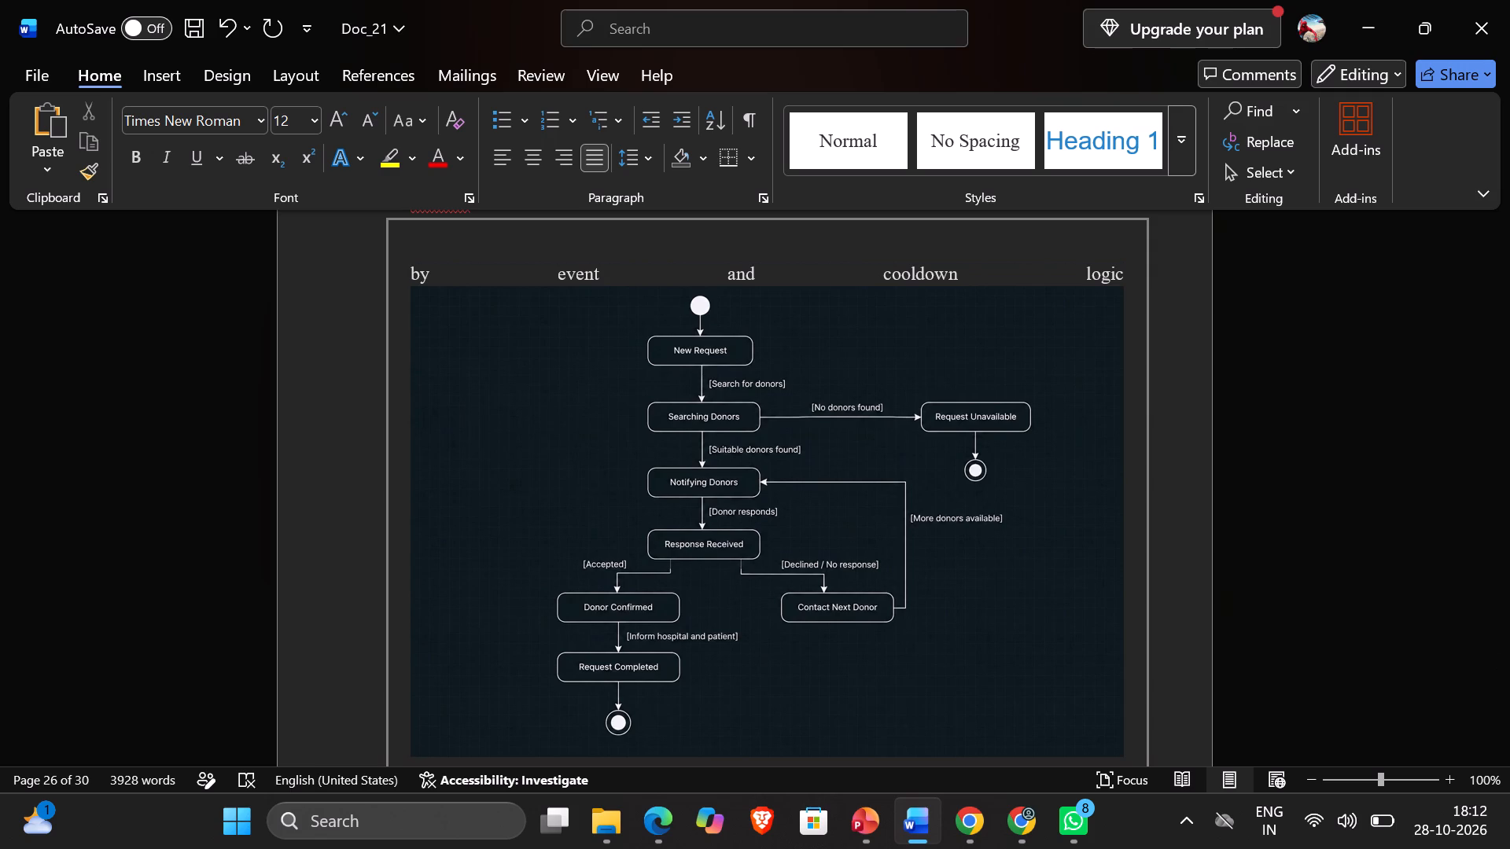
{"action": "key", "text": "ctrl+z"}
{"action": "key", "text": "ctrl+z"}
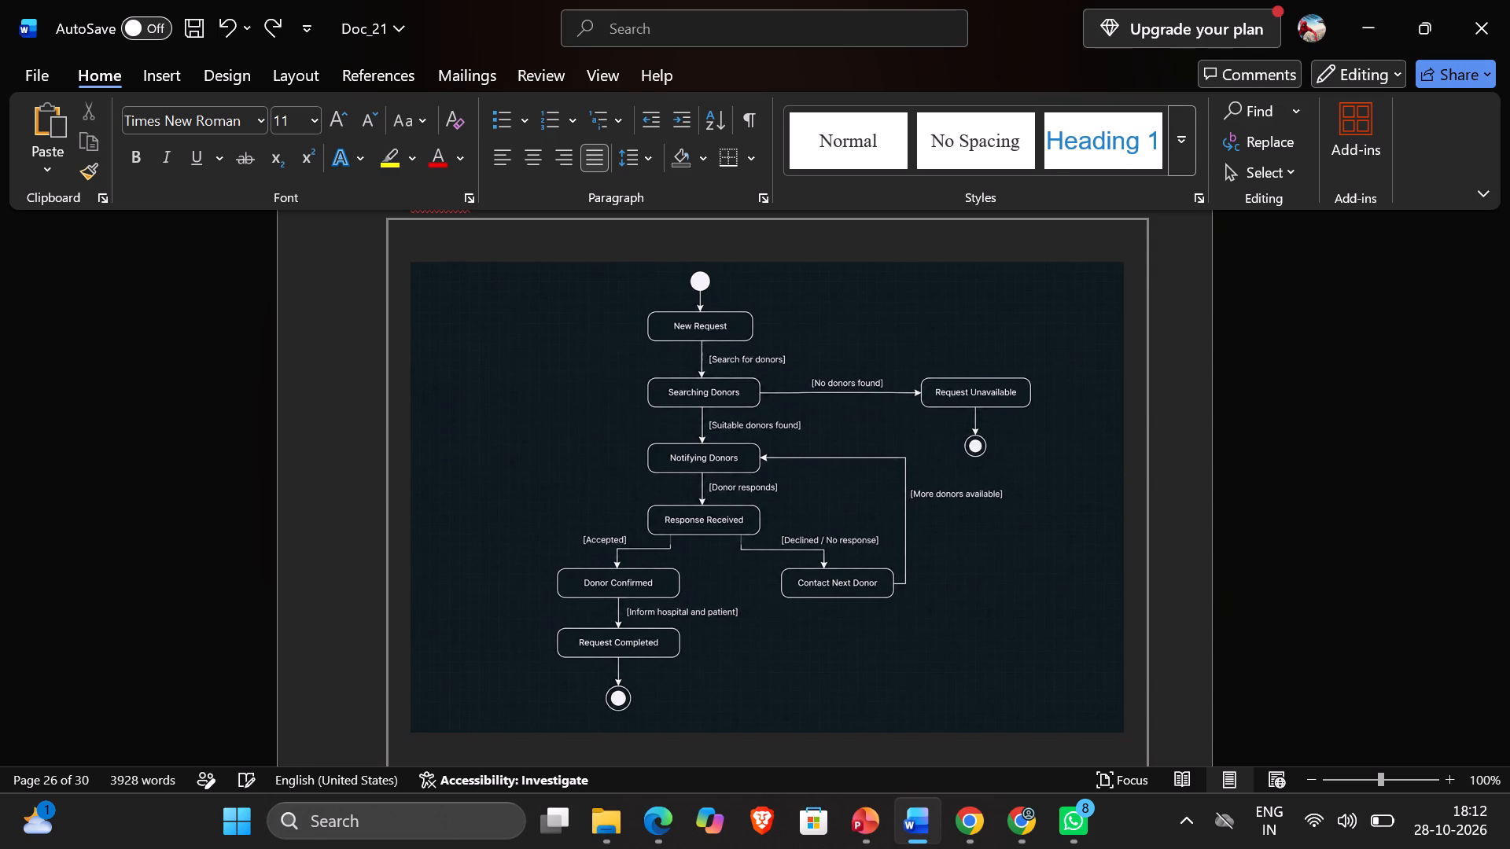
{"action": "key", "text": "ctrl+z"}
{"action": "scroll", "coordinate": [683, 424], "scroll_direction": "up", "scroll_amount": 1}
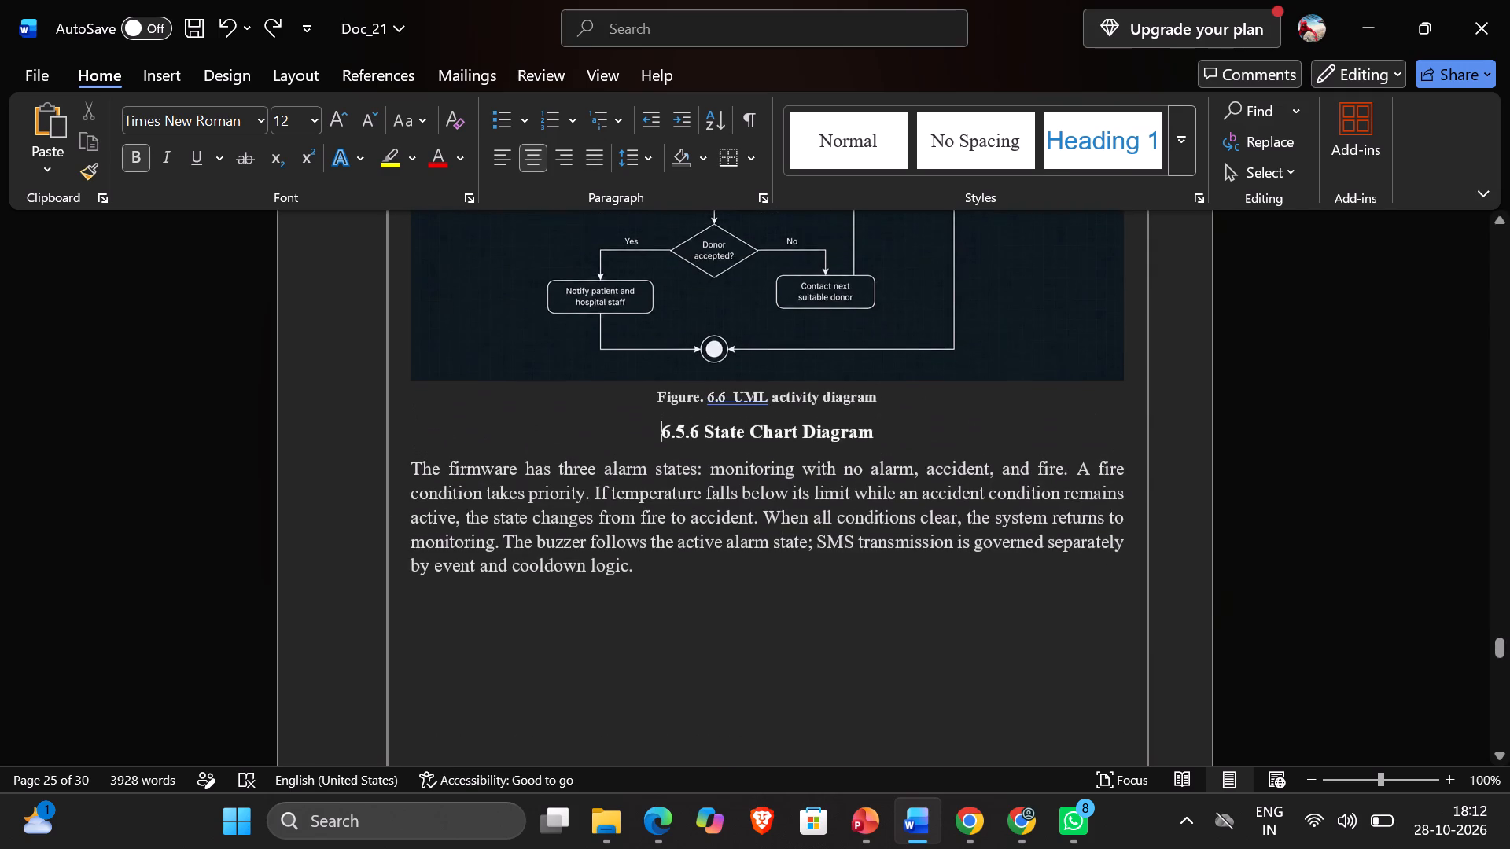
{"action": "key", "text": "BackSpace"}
Insert a blank line between the Figure 6.5 UML sequence diagram caption and the 6.5.5 Activity Diagram heading.
{"action": "scroll", "coordinate": [762, 473], "scroll_direction": "up", "scroll_amount": 3}
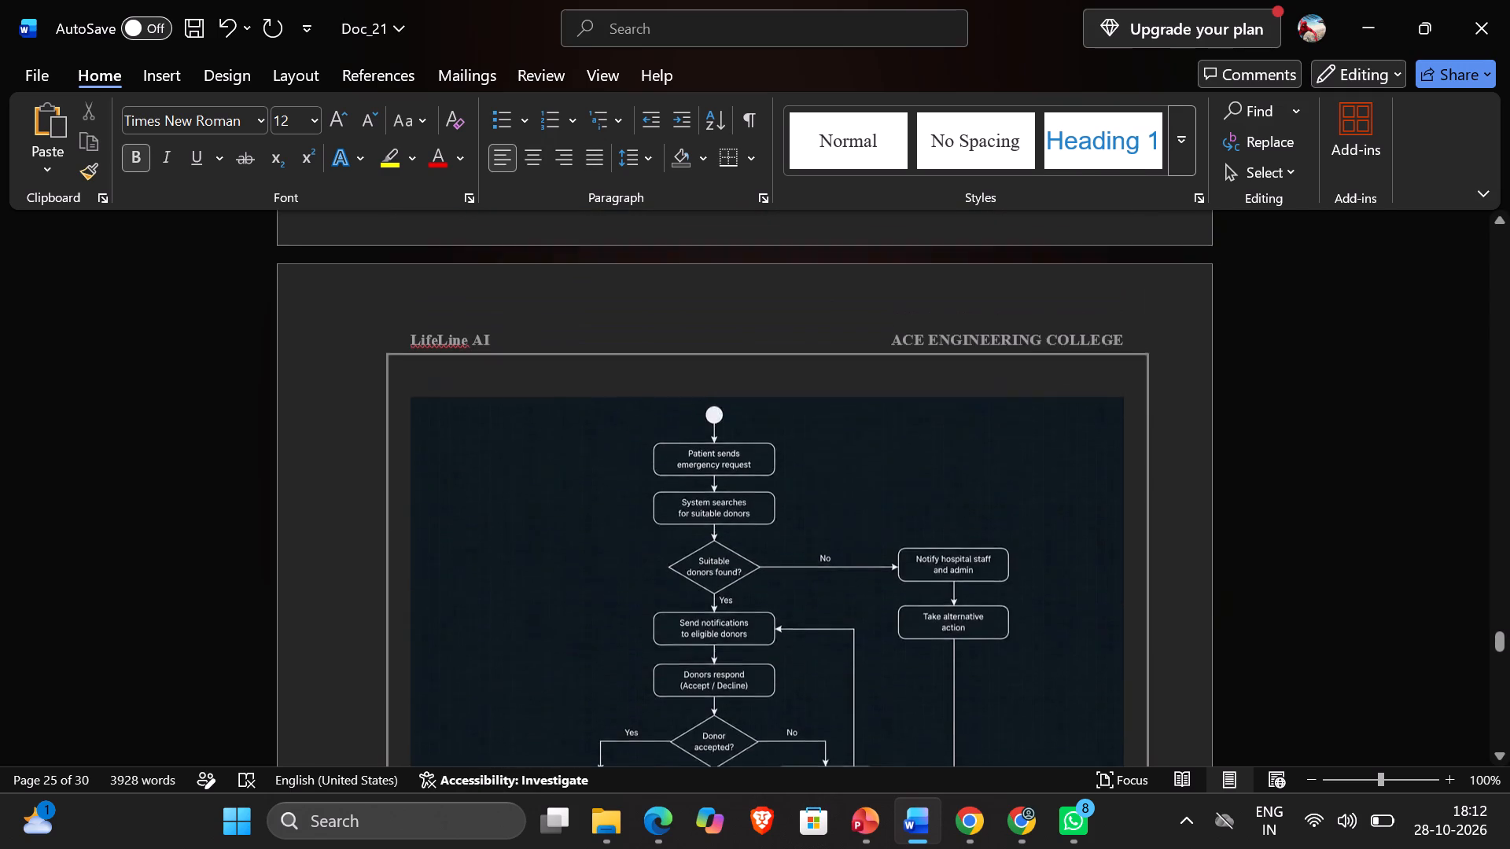
{"action": "scroll", "coordinate": [762, 473], "scroll_direction": "down", "scroll_amount": 3}
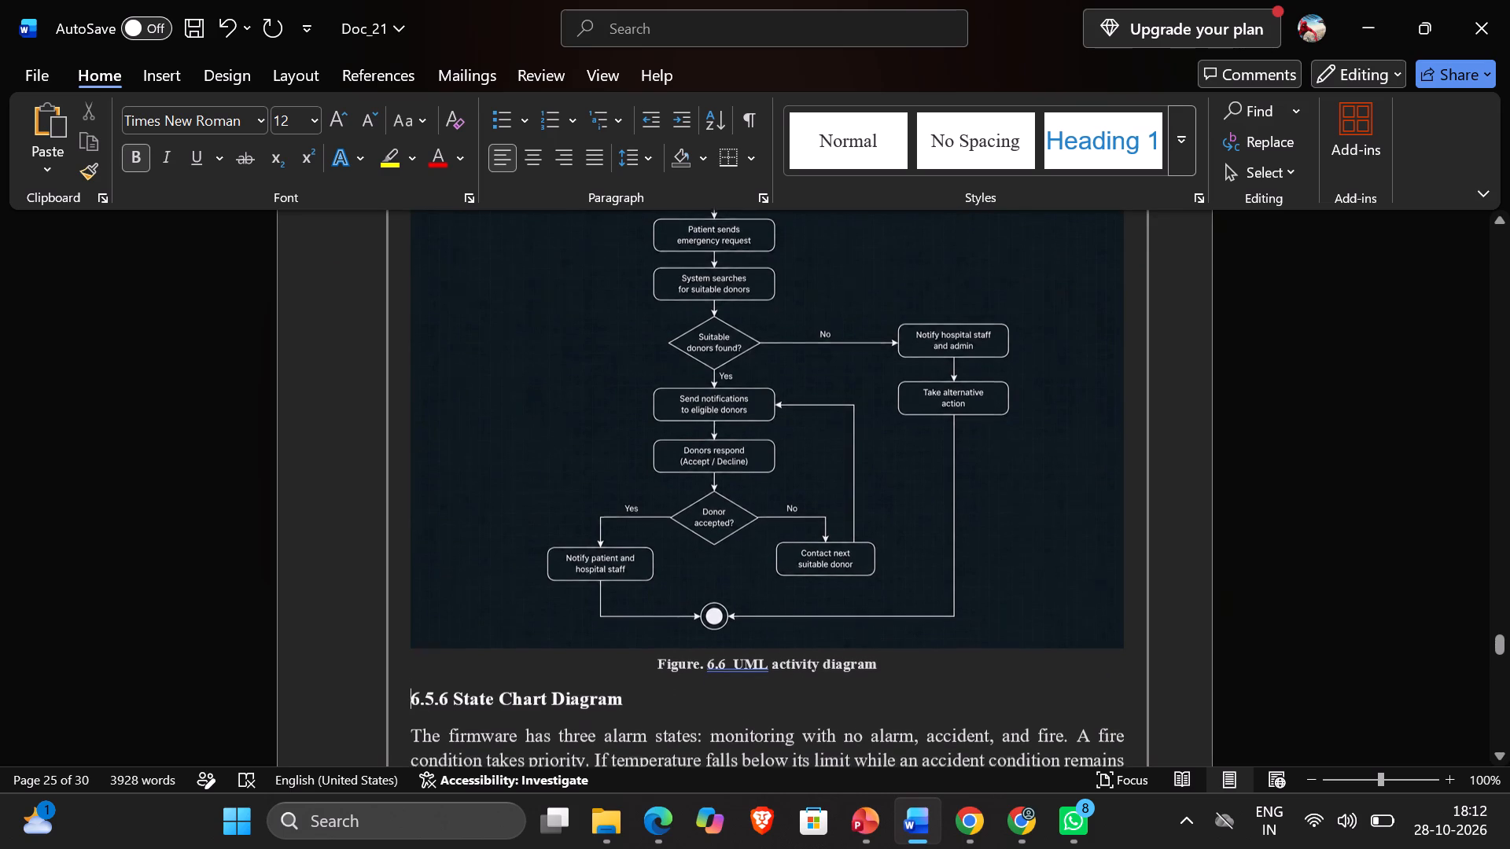
{"action": "scroll", "coordinate": [762, 473], "scroll_direction": "down", "scroll_amount": 1}
{"action": "scroll", "coordinate": [848, 556], "scroll_direction": "up", "scroll_amount": 1}
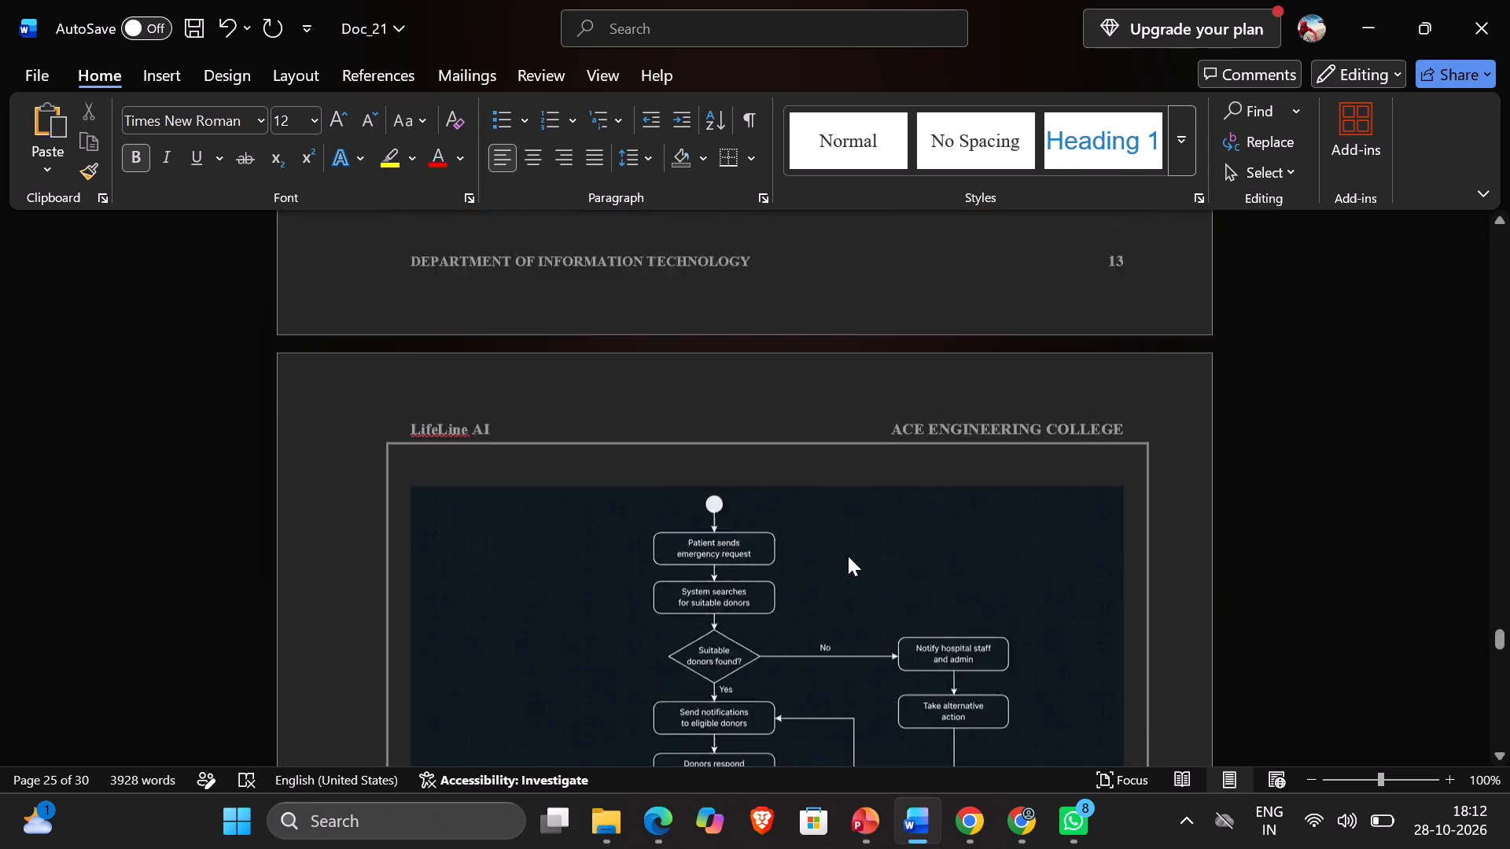
{"action": "scroll", "coordinate": [848, 556], "scroll_direction": "up", "scroll_amount": 4}
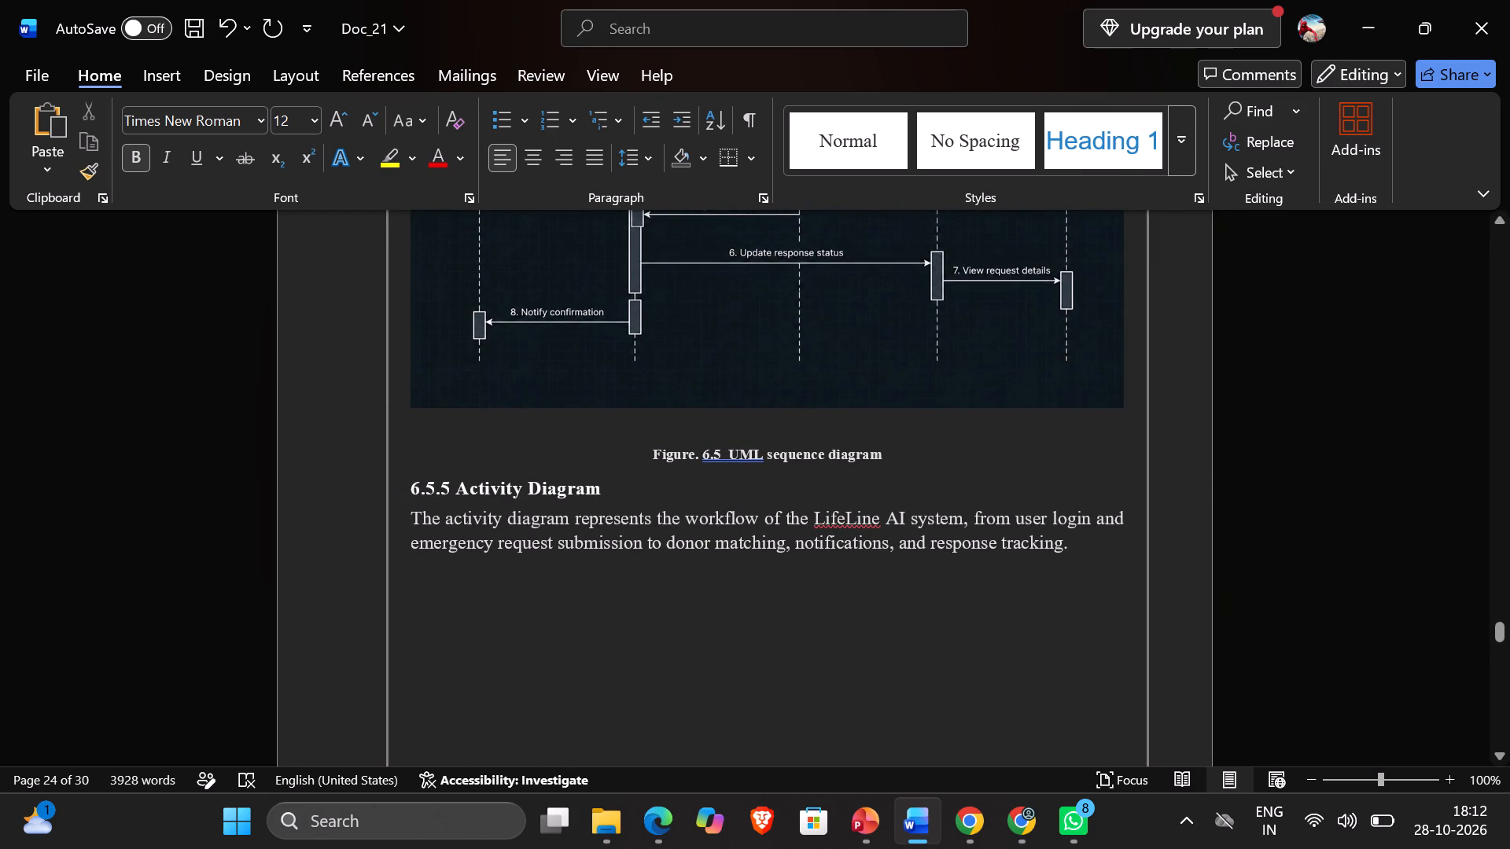
{"action": "left_click", "coordinate": [897, 457]}
{"action": "key", "text": "Return"}
{"action": "scroll", "coordinate": [981, 494], "scroll_direction": "down", "scroll_amount": 3}
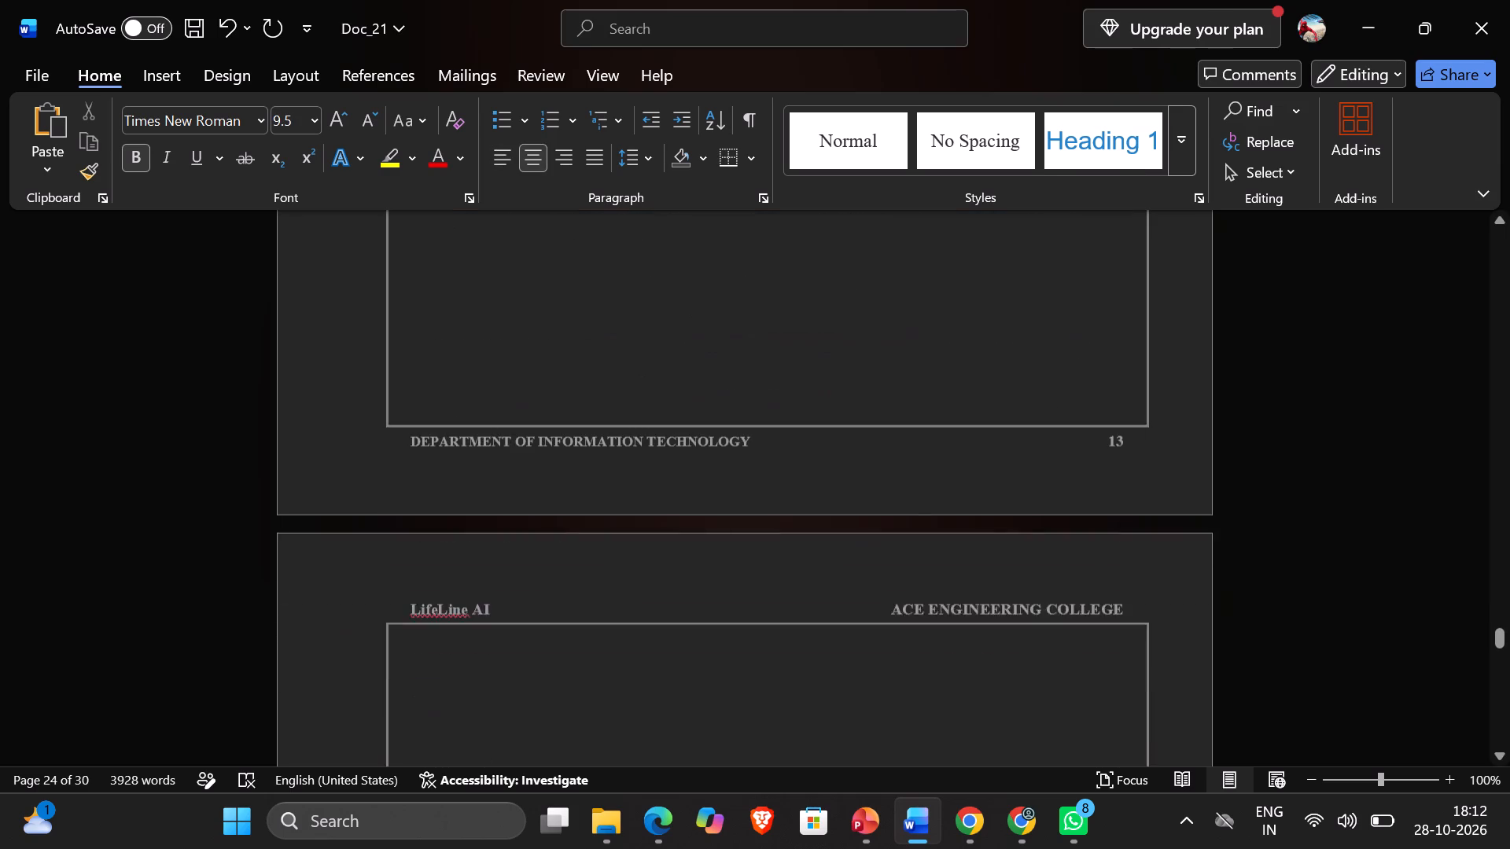
{"action": "scroll", "coordinate": [981, 494], "scroll_direction": "down", "scroll_amount": 2}
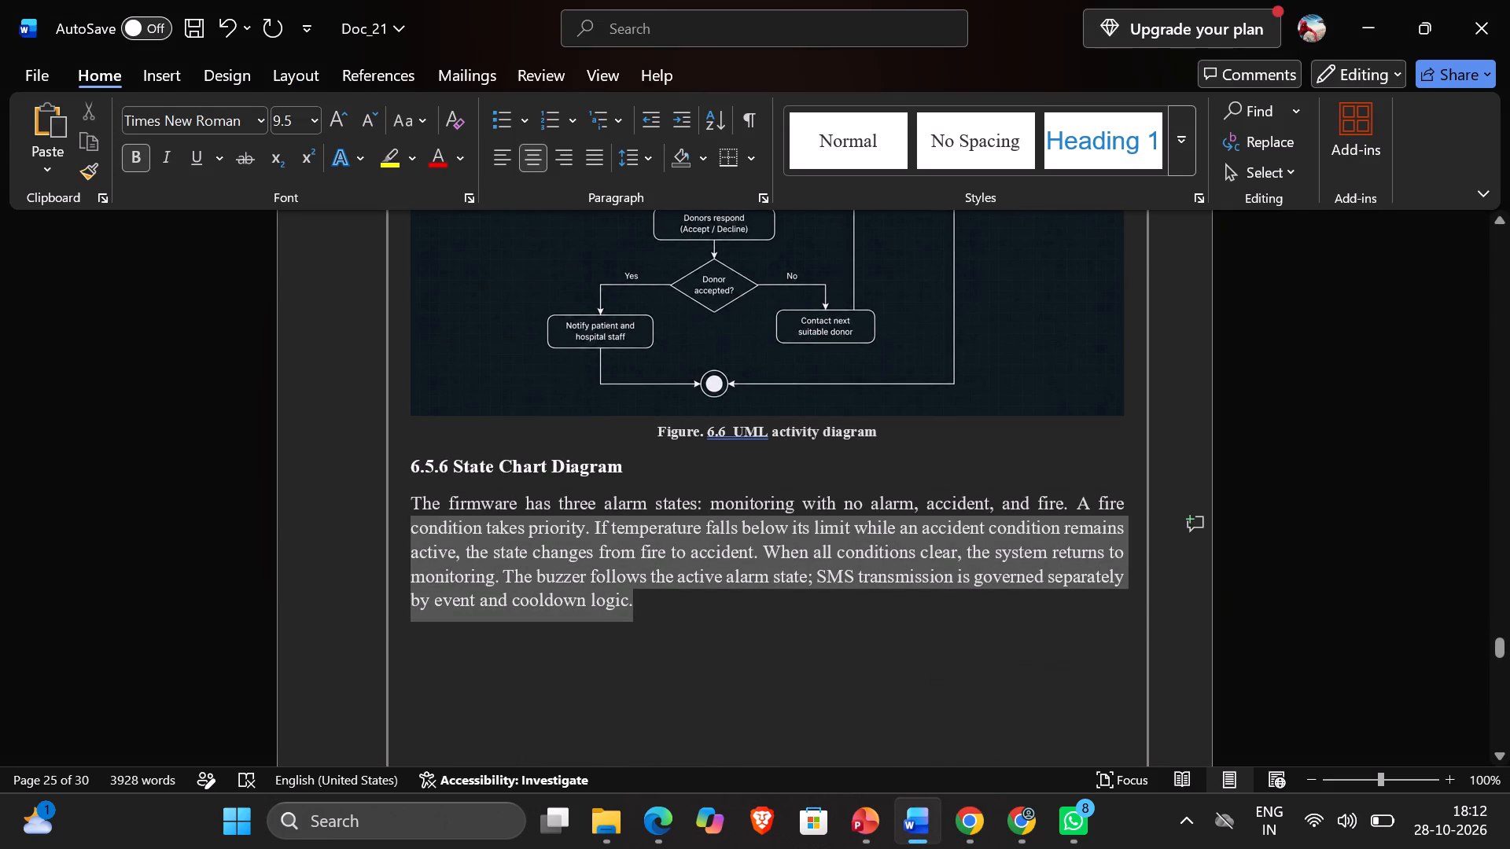
{"action": "left_click_drag", "start_coordinate": [444, 515], "coordinate": [452, 506]}
{"action": "key", "text": "BackSpace"}
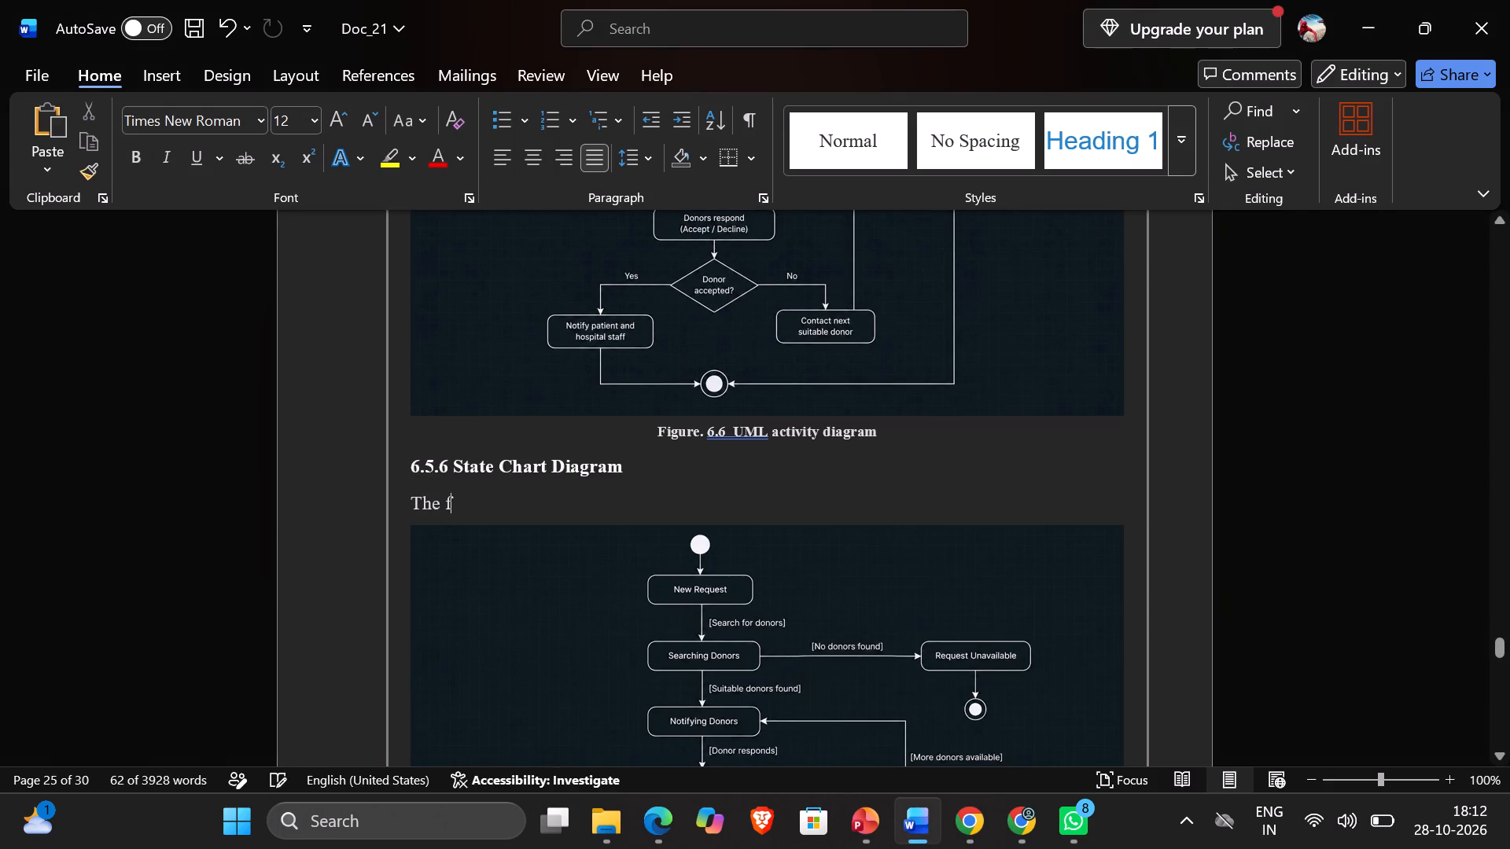
{"action": "key", "text": "BackSpace"}
{"action": "key", "text": "BackSpace"}
{"action": "key", "text": "BackSpace"}
{"action": "key", "text": "BackSpace"}
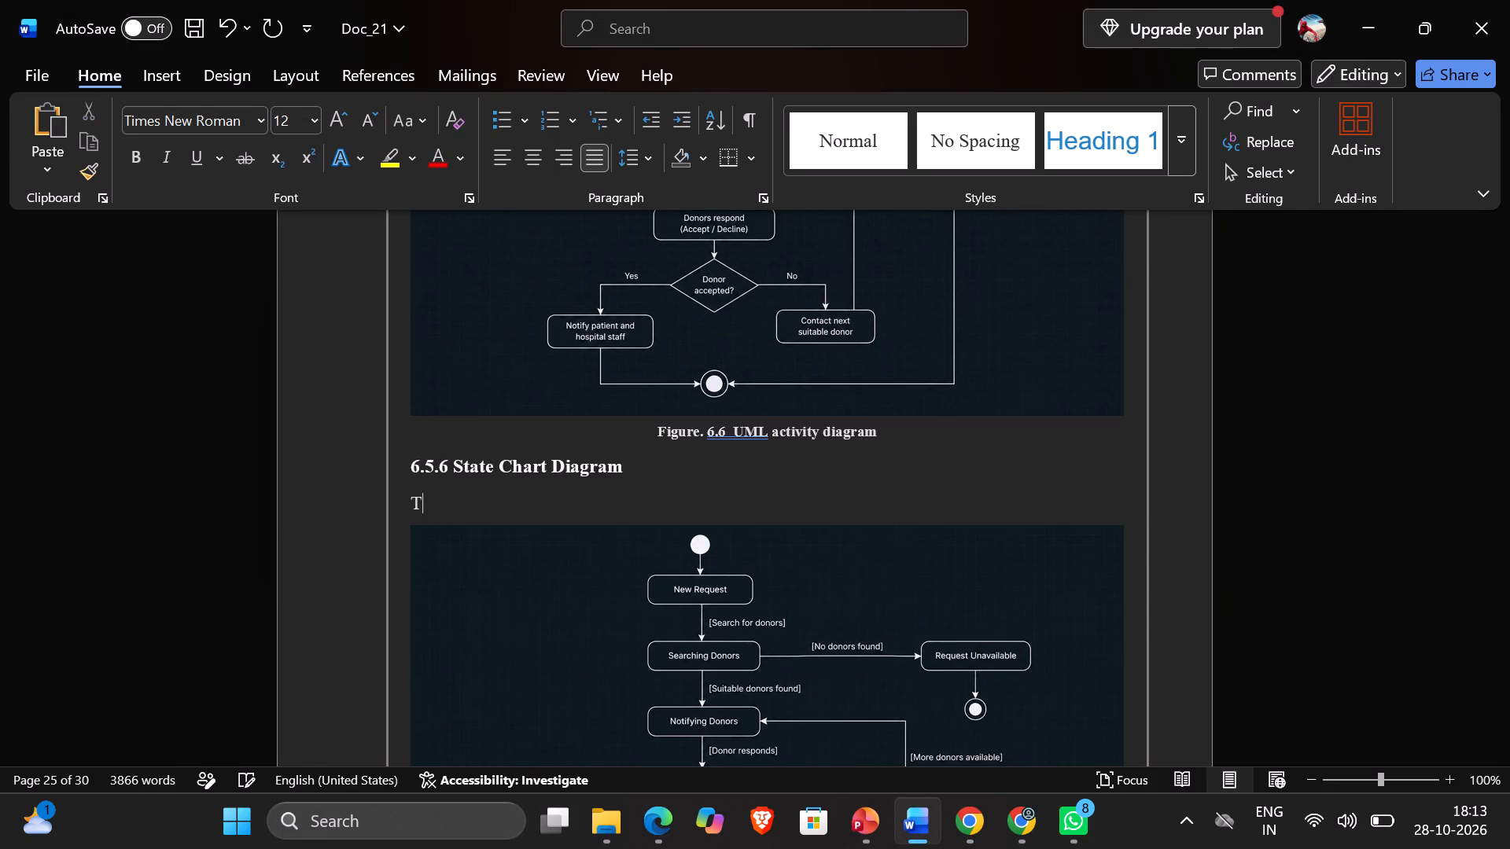
{"action": "key", "text": "BackSpace"}
{"action": "key", "text": "ctrl+v"}
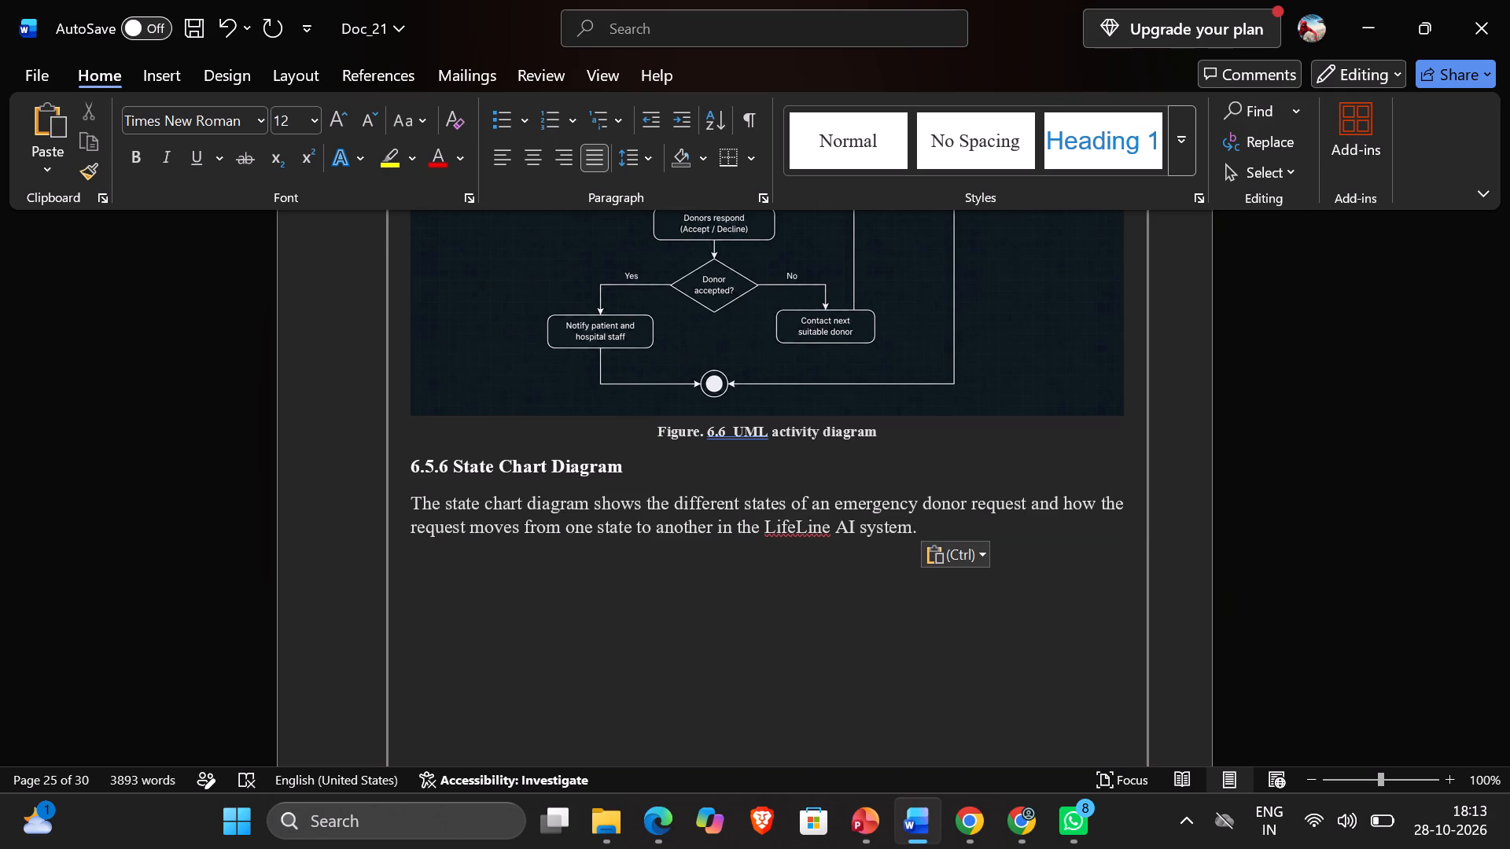
Delete the pasted state chart sentence and its empty line between the 6.5.6 heading and the state chart picture.
{"action": "key", "text": "BackSpace"}
{"action": "key", "text": "BackSpace"}
{"action": "key", "text": "BackSpace"}
{"action": "key", "text": "BackSpace"}
{"action": "key", "text": "BackSpace"}
{"action": "key", "text": "BackSpace"}
{"action": "key", "text": "BackSpace"}
{"action": "key", "text": "BackSpace"}
{"action": "key", "text": "BackSpace"}
{"action": "key", "text": "BackSpace"}
{"action": "key", "text": "BackSpace"}
{"action": "key", "text": "BackSpace"}
{"action": "key", "text": "BackSpace"}
{"action": "key", "text": "BackSpace"}
{"action": "key", "text": "BackSpace"}
{"action": "key", "text": "BackSpace"}
{"action": "key", "text": "BackSpace"}
{"action": "key", "text": "BackSpace"}
{"action": "key", "text": "BackSpace"}
{"action": "key", "text": "BackSpace"}
{"action": "key", "text": "BackSpace"}
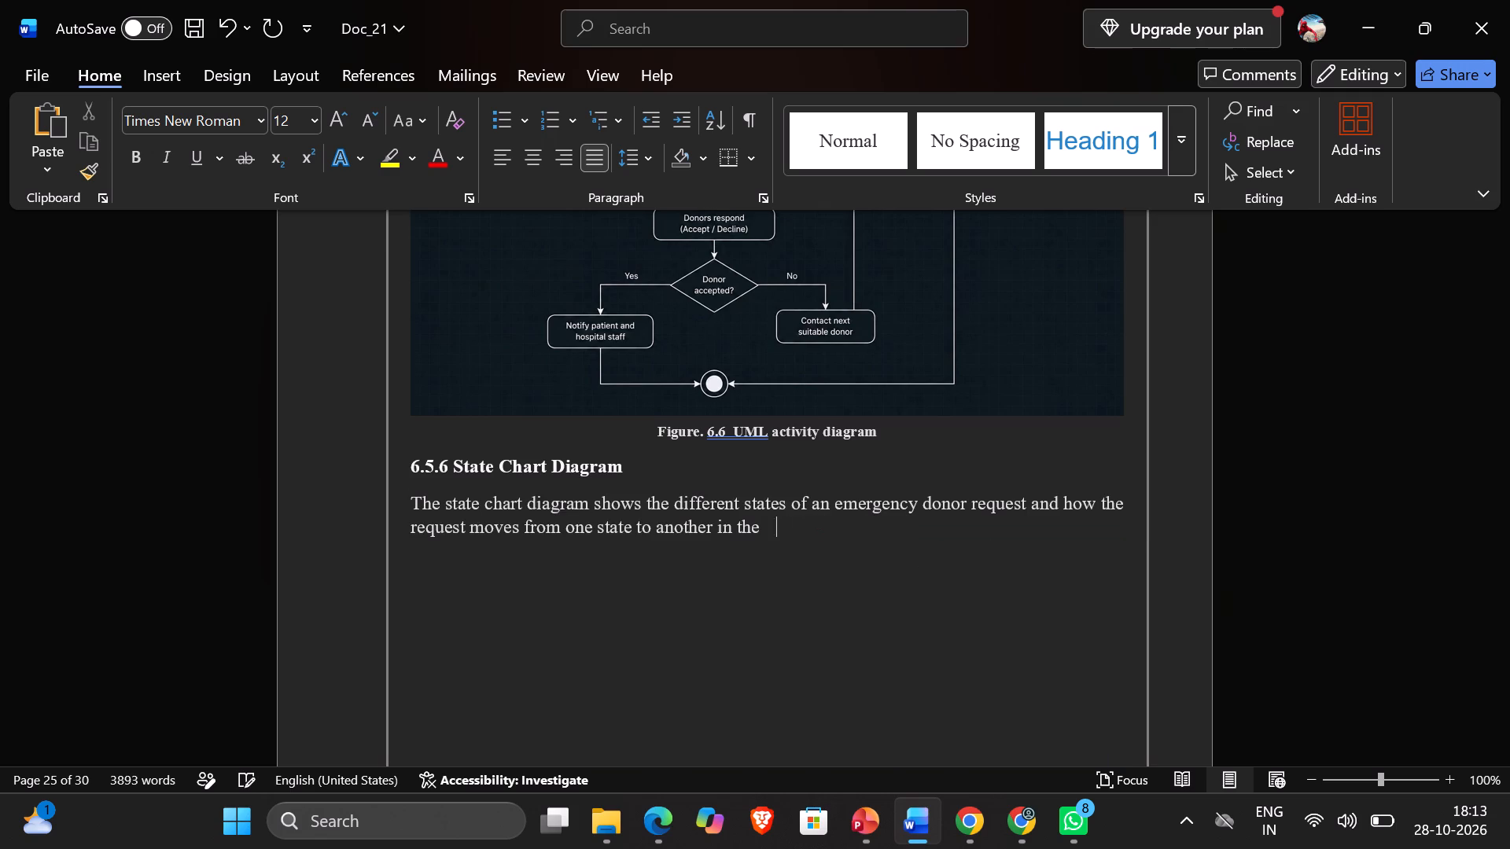
{"action": "key", "text": "BackSpace"}
{"action": "key", "text": "BackSpace"}
{"action": "key", "text": "BackSpace"}
{"action": "key", "text": "BackSpace"}
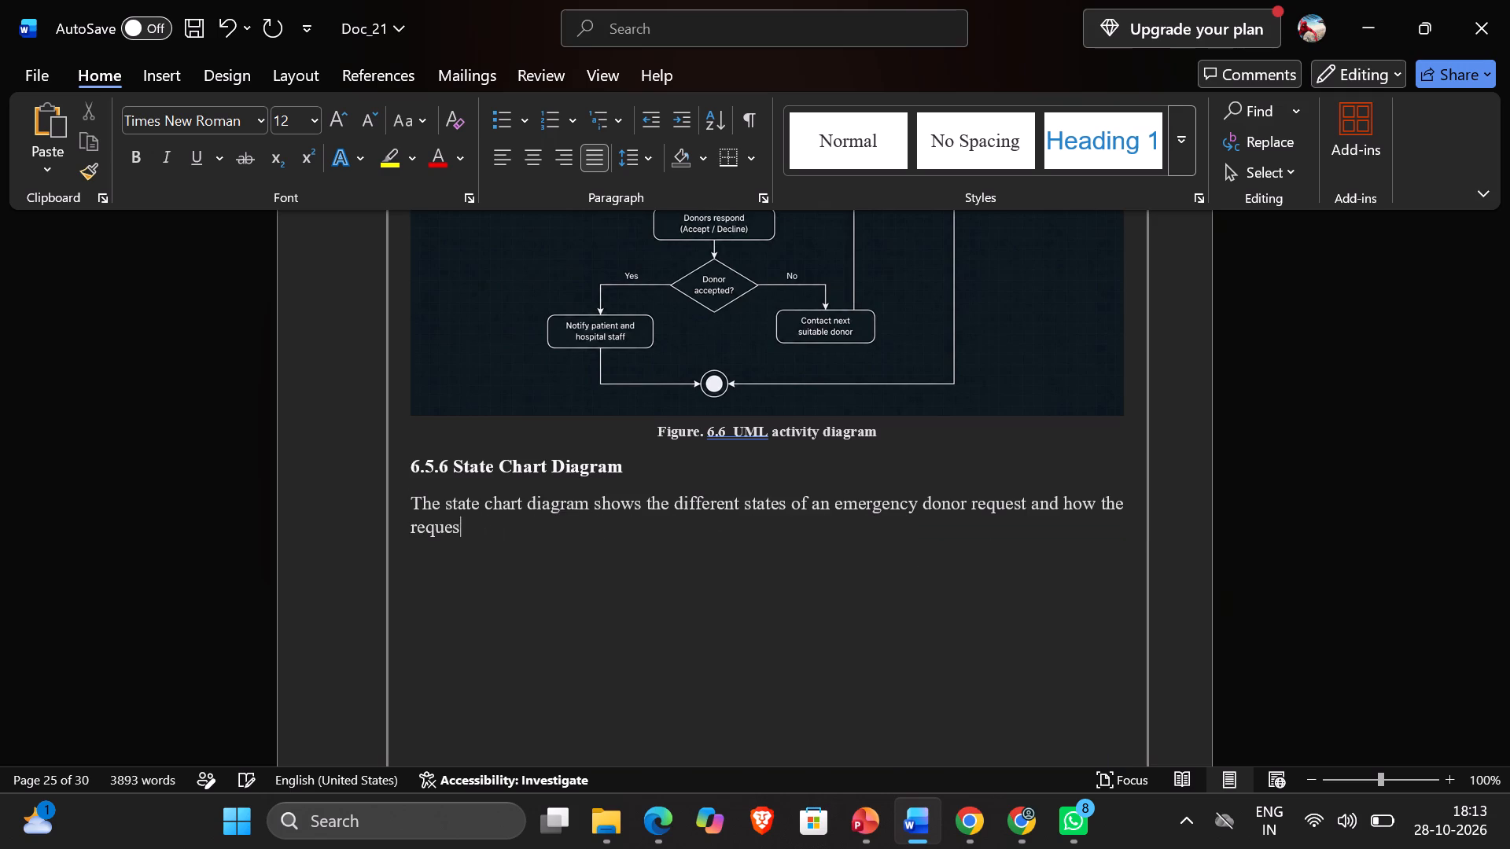
{"action": "key", "text": "BackSpace"}
{"action": "key", "text": "BackSpace"}
{"action": "key", "text": "BackSpace"}
{"action": "key", "text": "BackSpace"}
{"action": "key", "text": "BackSpace"}
{"action": "key", "text": "BackSpace"}
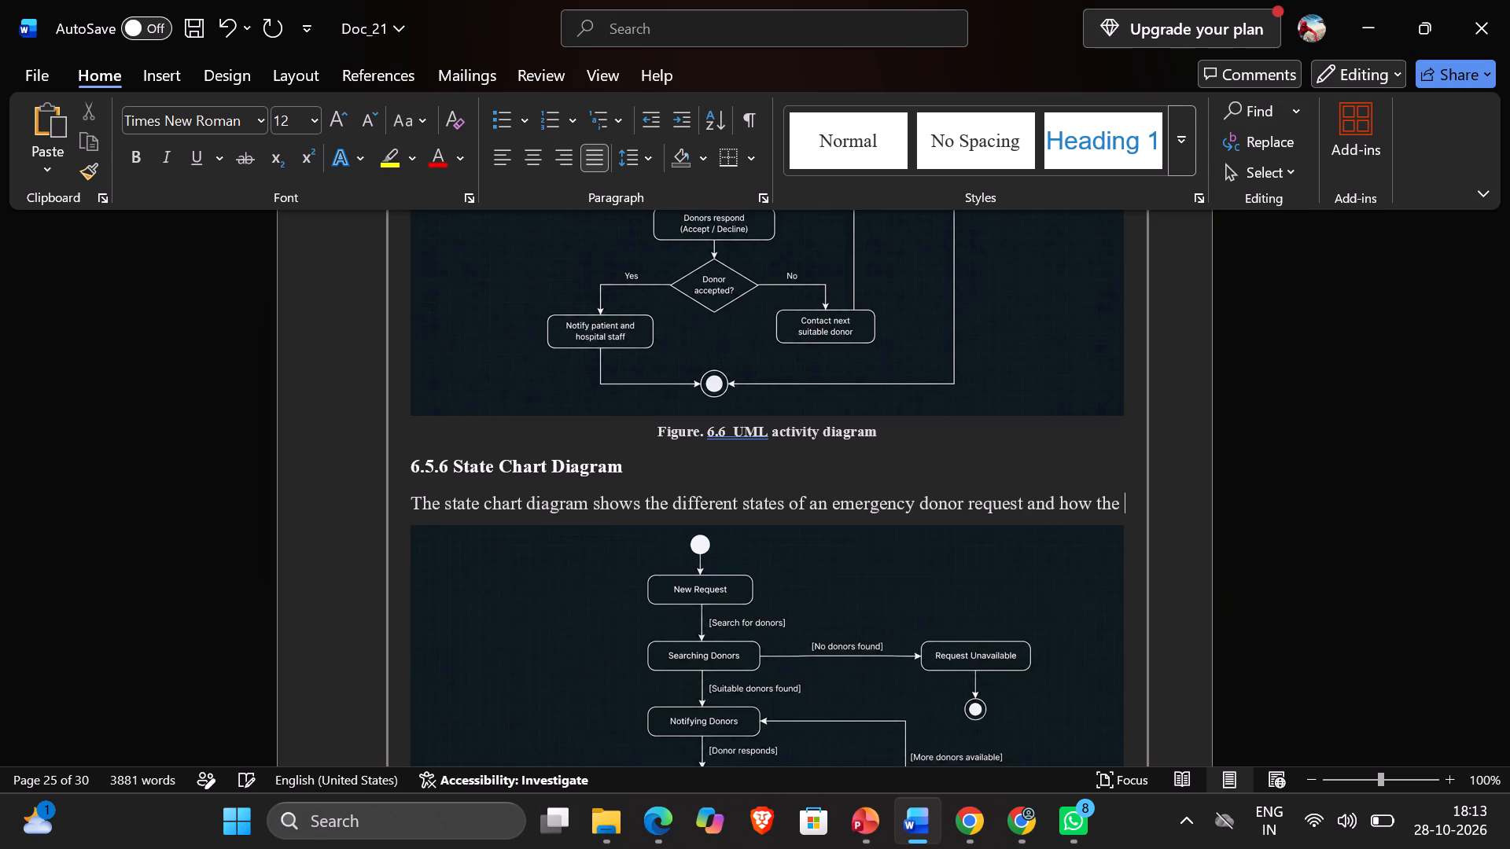
{"action": "scroll", "coordinate": [587, 526], "scroll_direction": "down", "scroll_amount": 2}
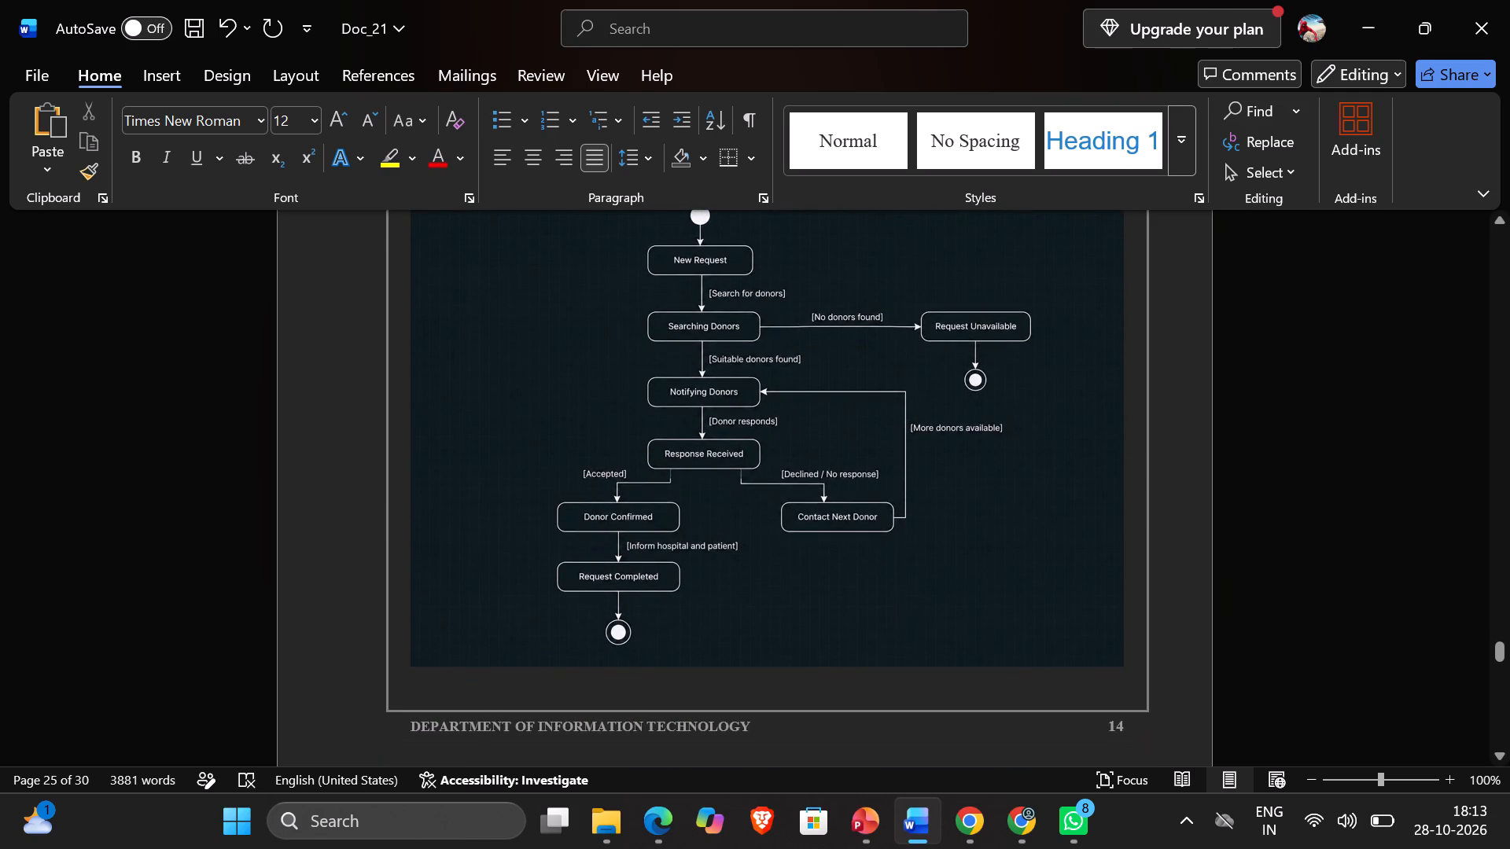
{"action": "scroll", "coordinate": [587, 526], "scroll_direction": "up", "scroll_amount": 2}
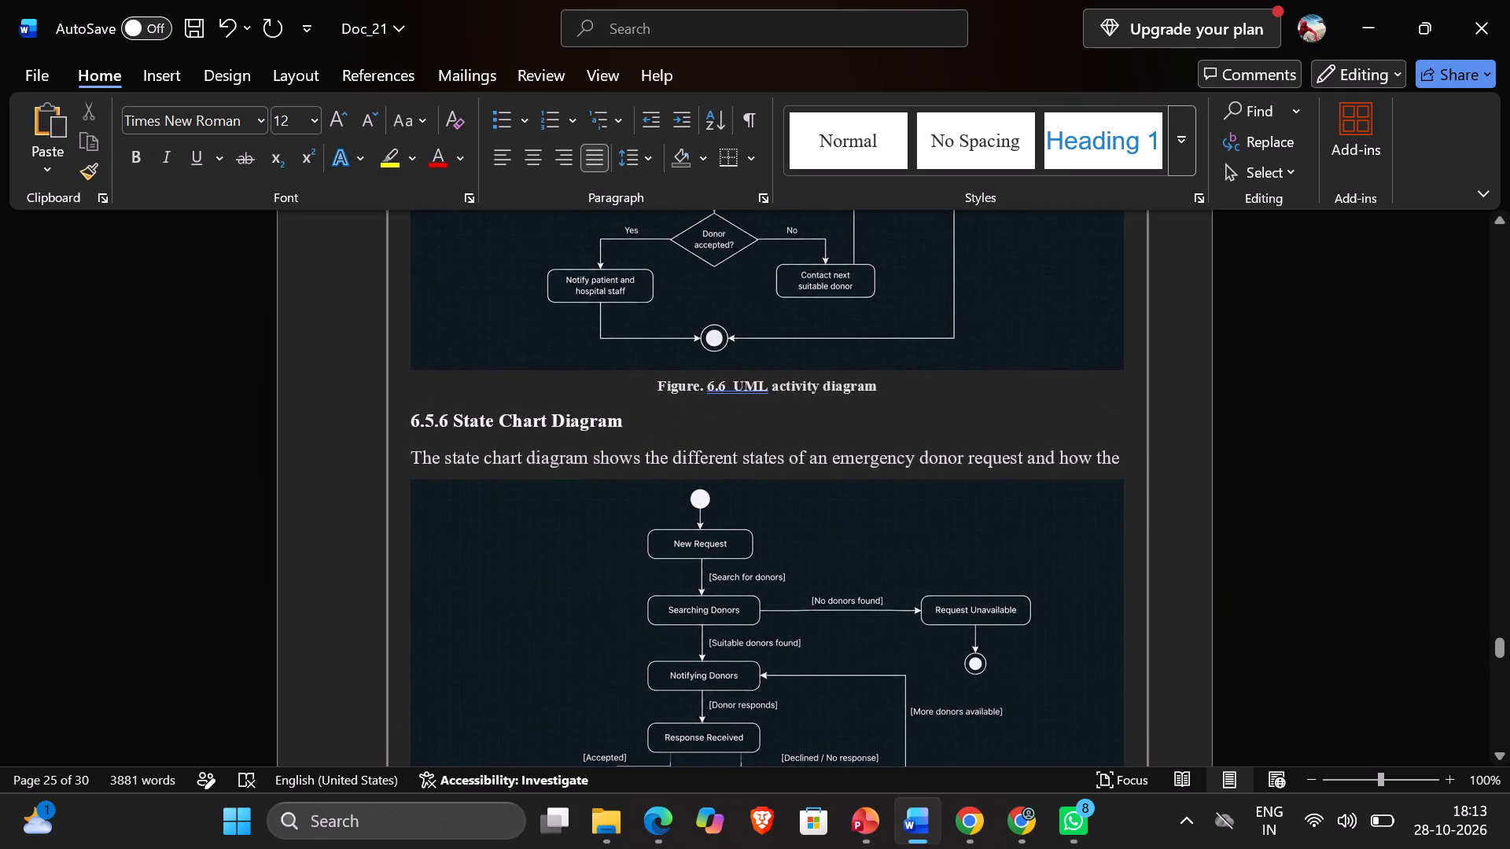
{"action": "key", "text": "BackSpace"}
{"action": "key", "text": "BackSpace"}
{"action": "key", "text": "BackSpace"}
{"action": "key", "text": "BackSpace"}
{"action": "key", "text": "BackSpace"}
{"action": "key", "text": "BackSpace"}
{"action": "key", "text": "BackSpace"}
{"action": "key", "text": "BackSpace"}
{"action": "key", "text": "BackSpace"}
{"action": "key", "text": "BackSpace"}
{"action": "key", "text": "BackSpace"}
{"action": "key", "text": "BackSpace"}
{"action": "key", "text": "BackSpace"}
{"action": "key", "text": "BackSpace"}
{"action": "key", "text": "BackSpace"}
{"action": "key", "text": "BackSpace"}
{"action": "key", "text": "BackSpace"}
{"action": "key", "text": "BackSpace"}
{"action": "key", "text": "BackSpace"}
{"action": "key", "text": "BackSpace"}
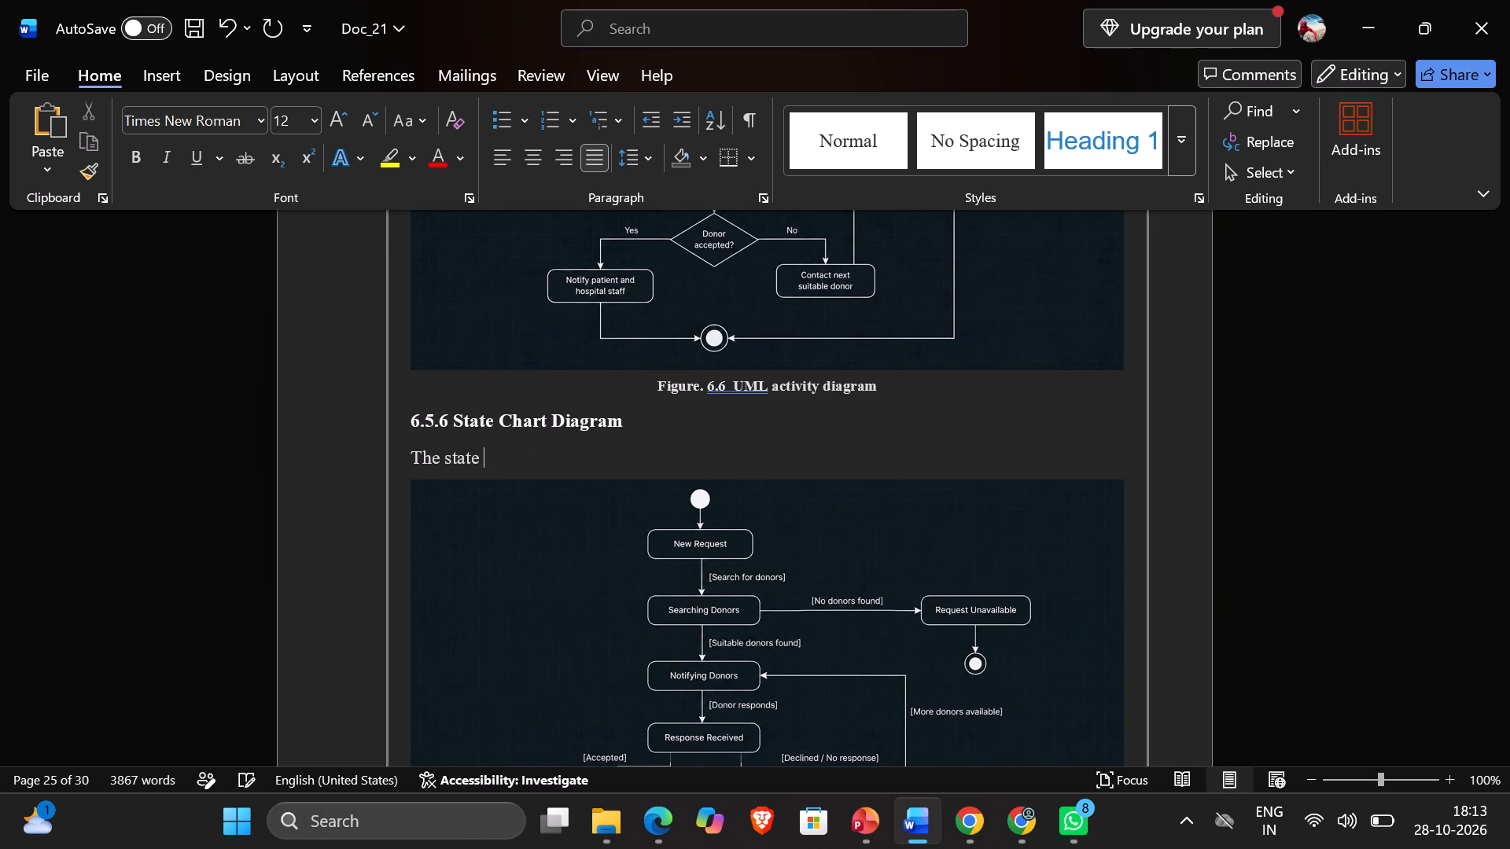
{"action": "key", "text": "BackSpace"}
{"action": "key", "text": "BackSpace"}
{"action": "key", "text": "BackSpace"}
{"action": "key", "text": "BackSpace"}
{"action": "key", "text": "BackSpace"}
{"action": "key", "text": "BackSpace"}
{"action": "key", "text": "BackSpace"}
{"action": "key", "text": "BackSpace"}
{"action": "key", "text": "BackSpace"}
{"action": "scroll", "coordinate": [615, 523], "scroll_direction": "down", "scroll_amount": 3}
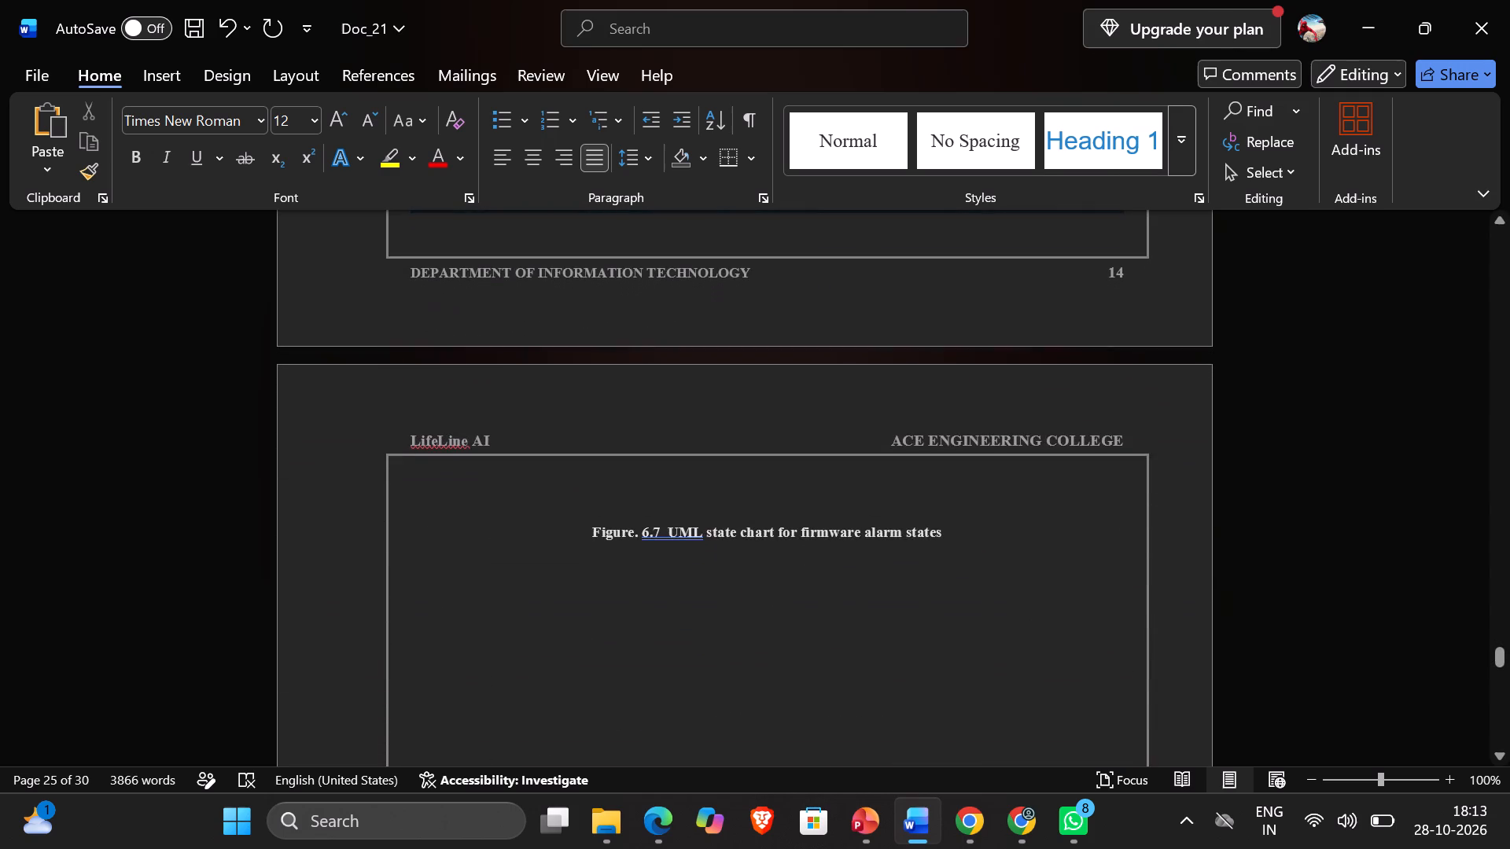
{"action": "scroll", "coordinate": [615, 523], "scroll_direction": "down", "scroll_amount": 3}
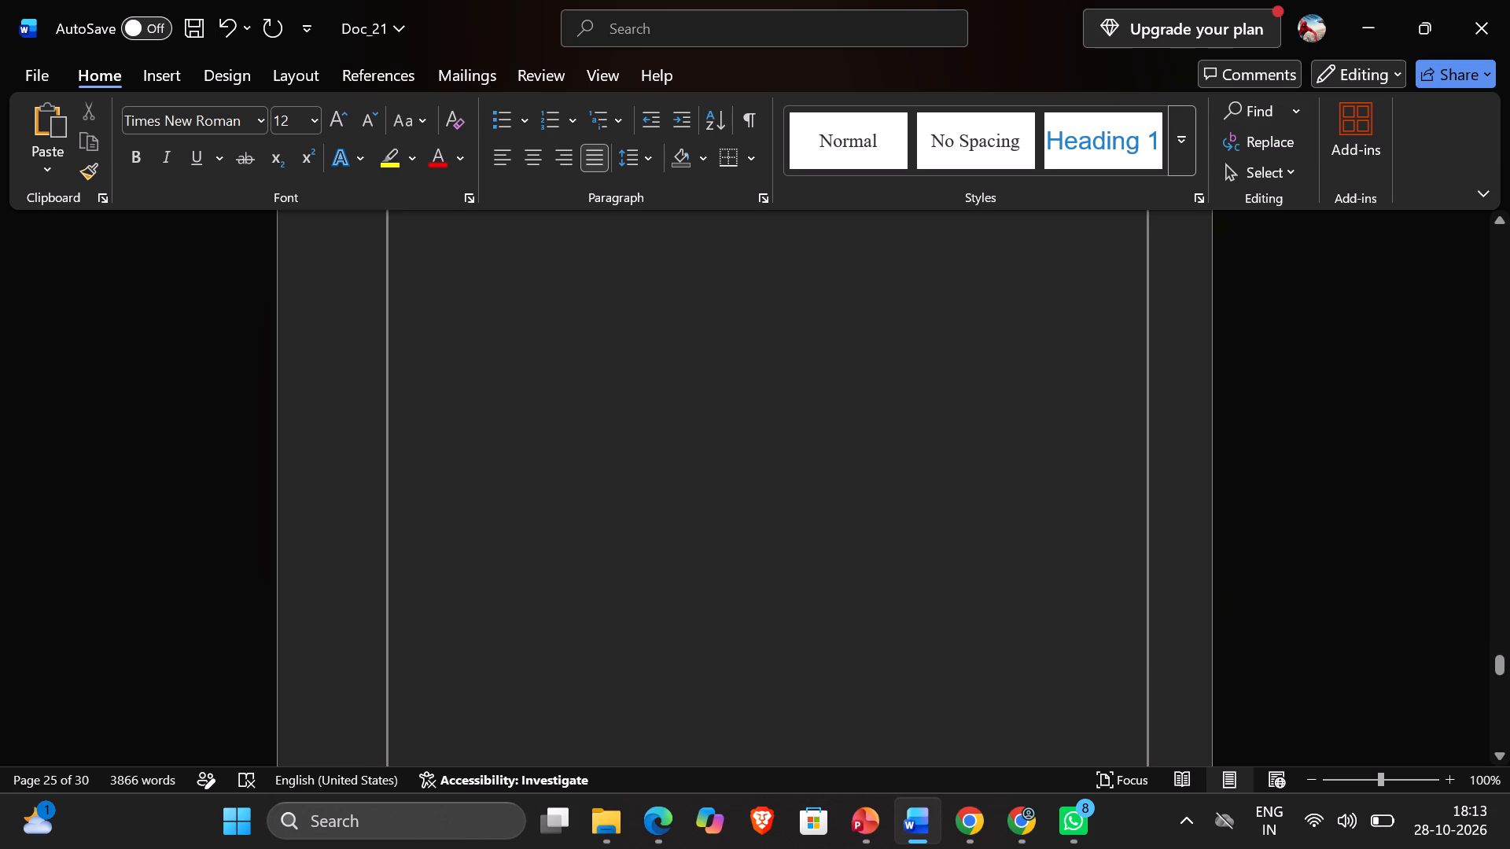
{"action": "scroll", "coordinate": [615, 523], "scroll_direction": "down", "scroll_amount": 1}
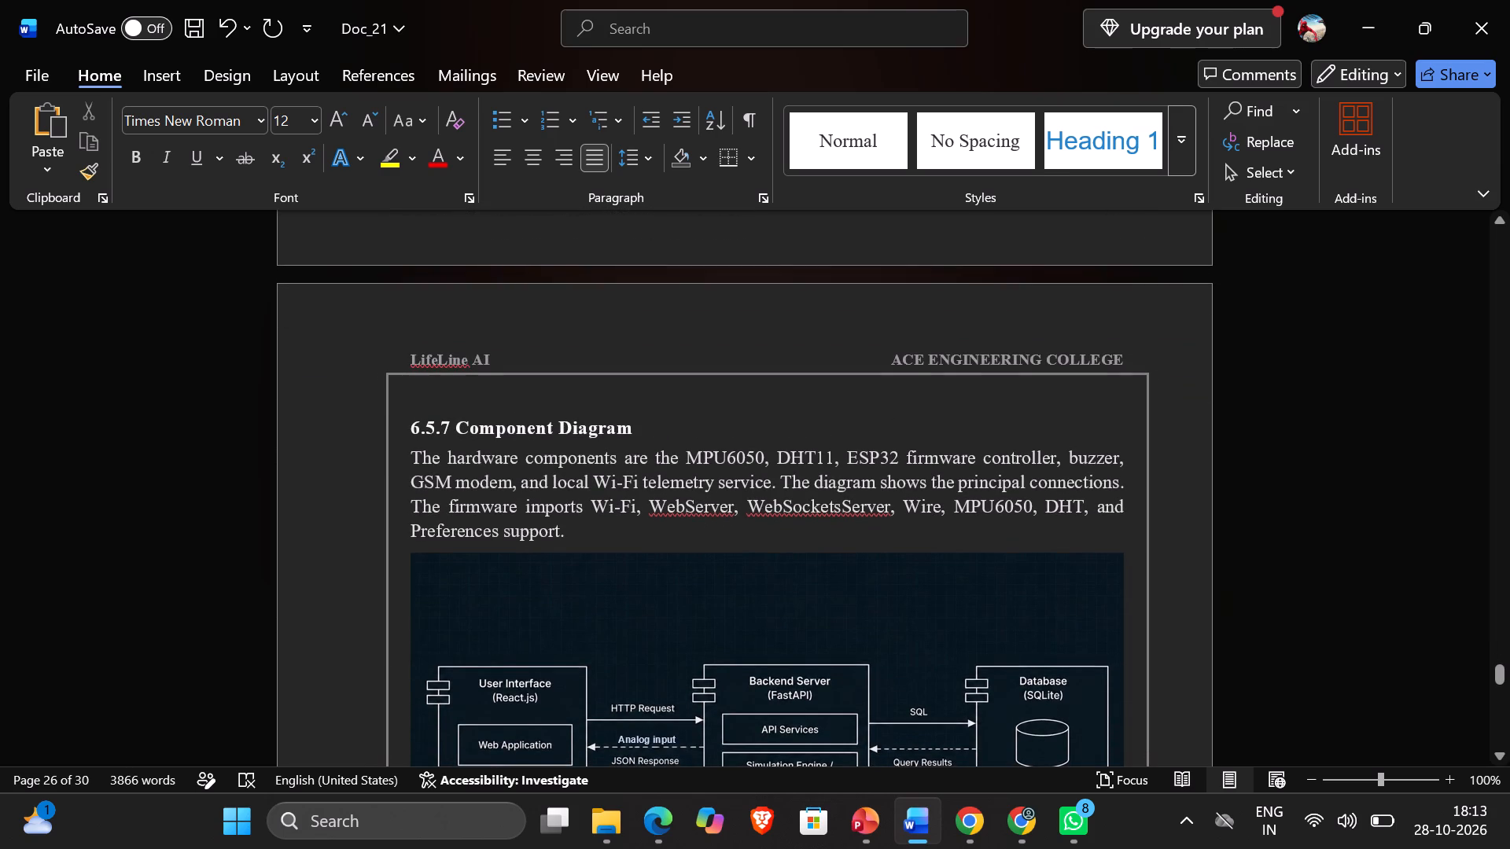
{"action": "scroll", "coordinate": [452, 454], "scroll_direction": "up", "scroll_amount": 6}
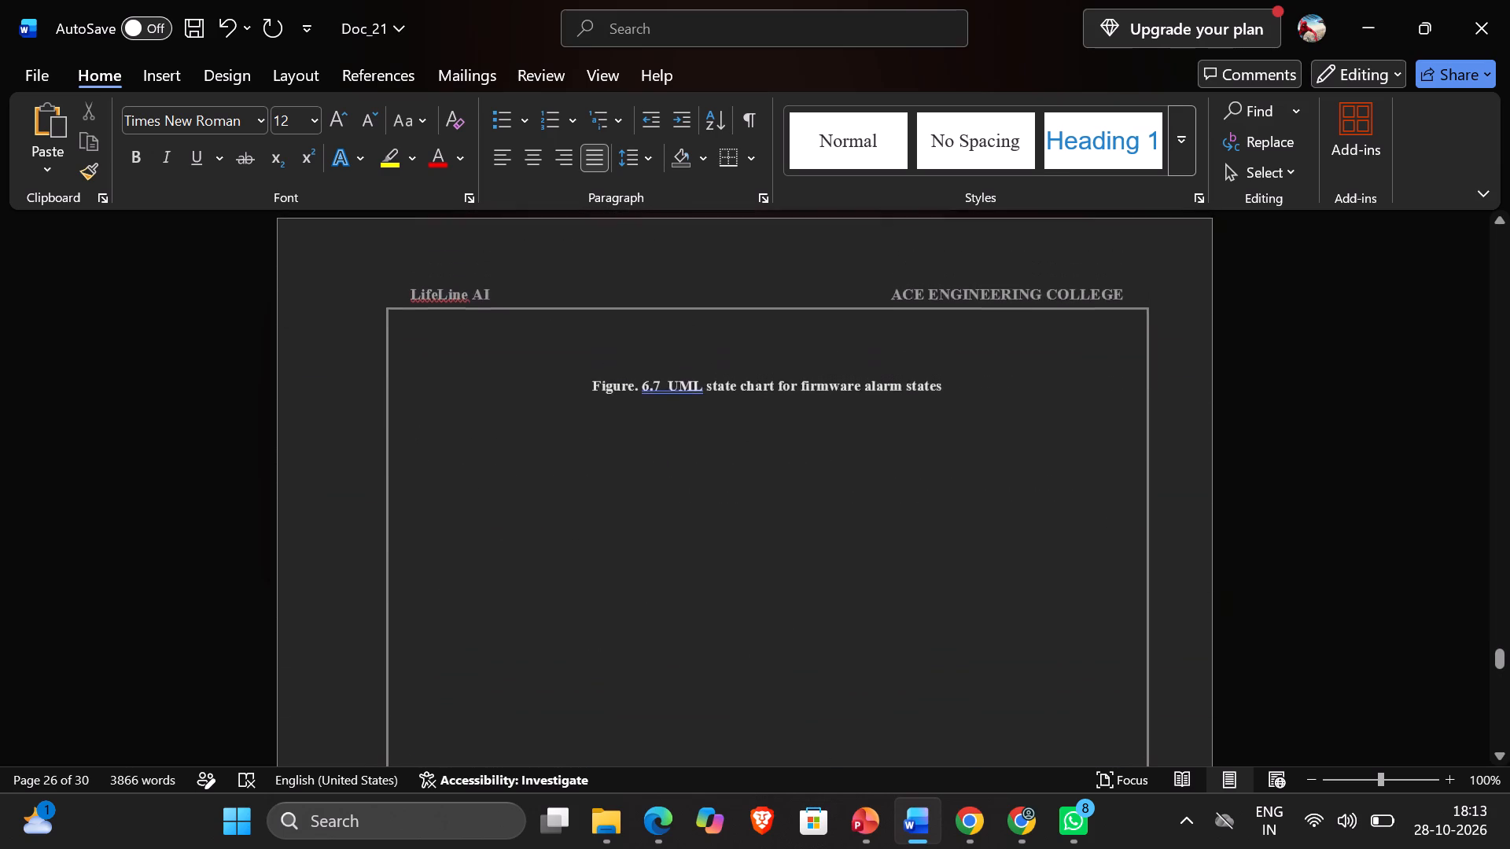
{"action": "scroll", "coordinate": [452, 454], "scroll_direction": "up", "scroll_amount": 4}
{"action": "key", "text": "BackSpace"}
{"action": "key", "text": "BackSpace"}
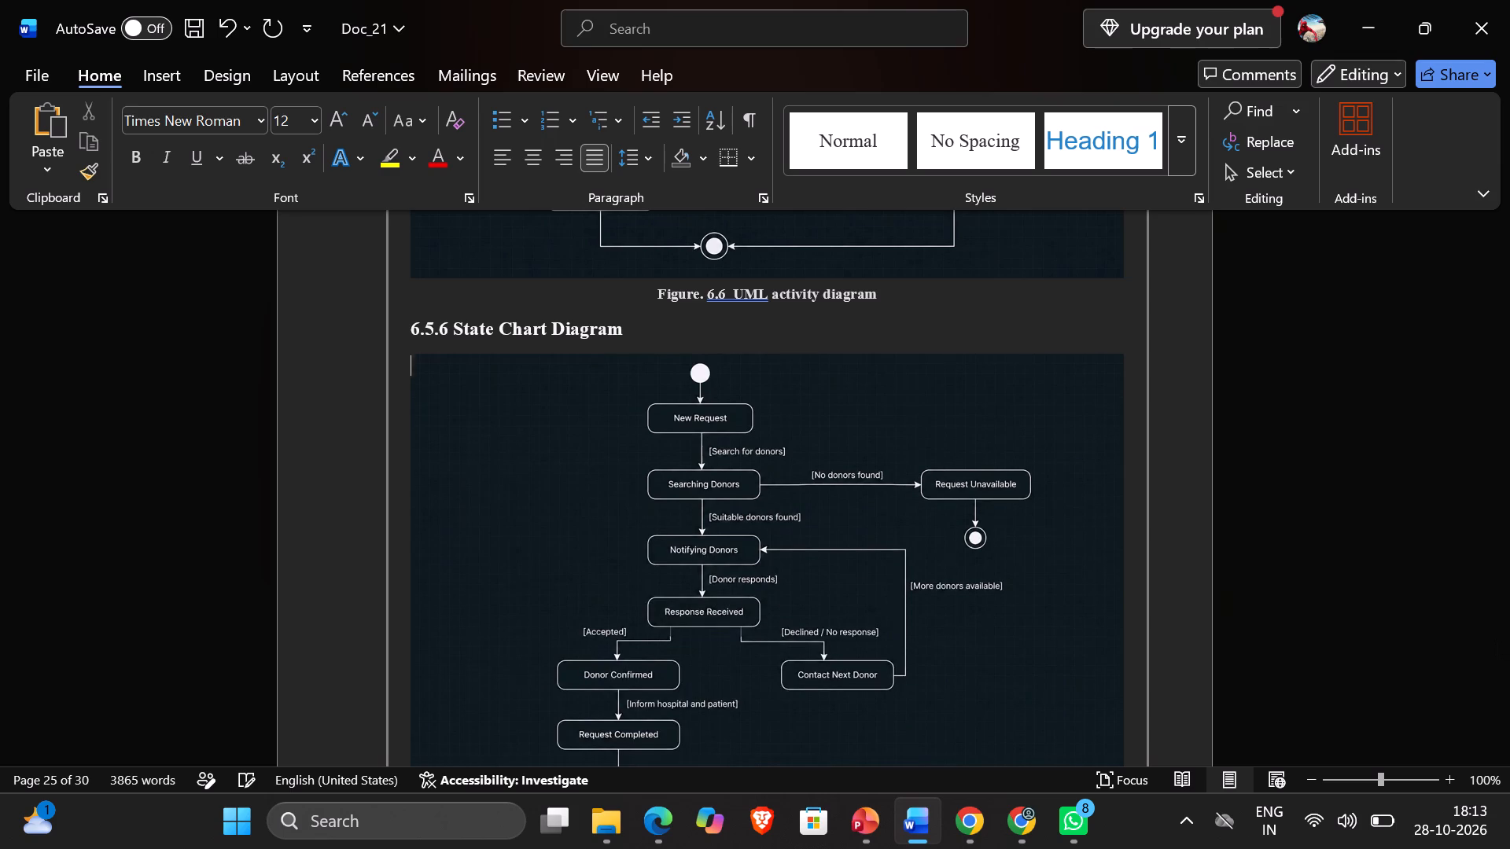
Pull the Figure 6.7 caption up directly beneath the state chart picture and add three spaces before it.
{"action": "scroll", "coordinate": [575, 555], "scroll_direction": "down", "scroll_amount": 3}
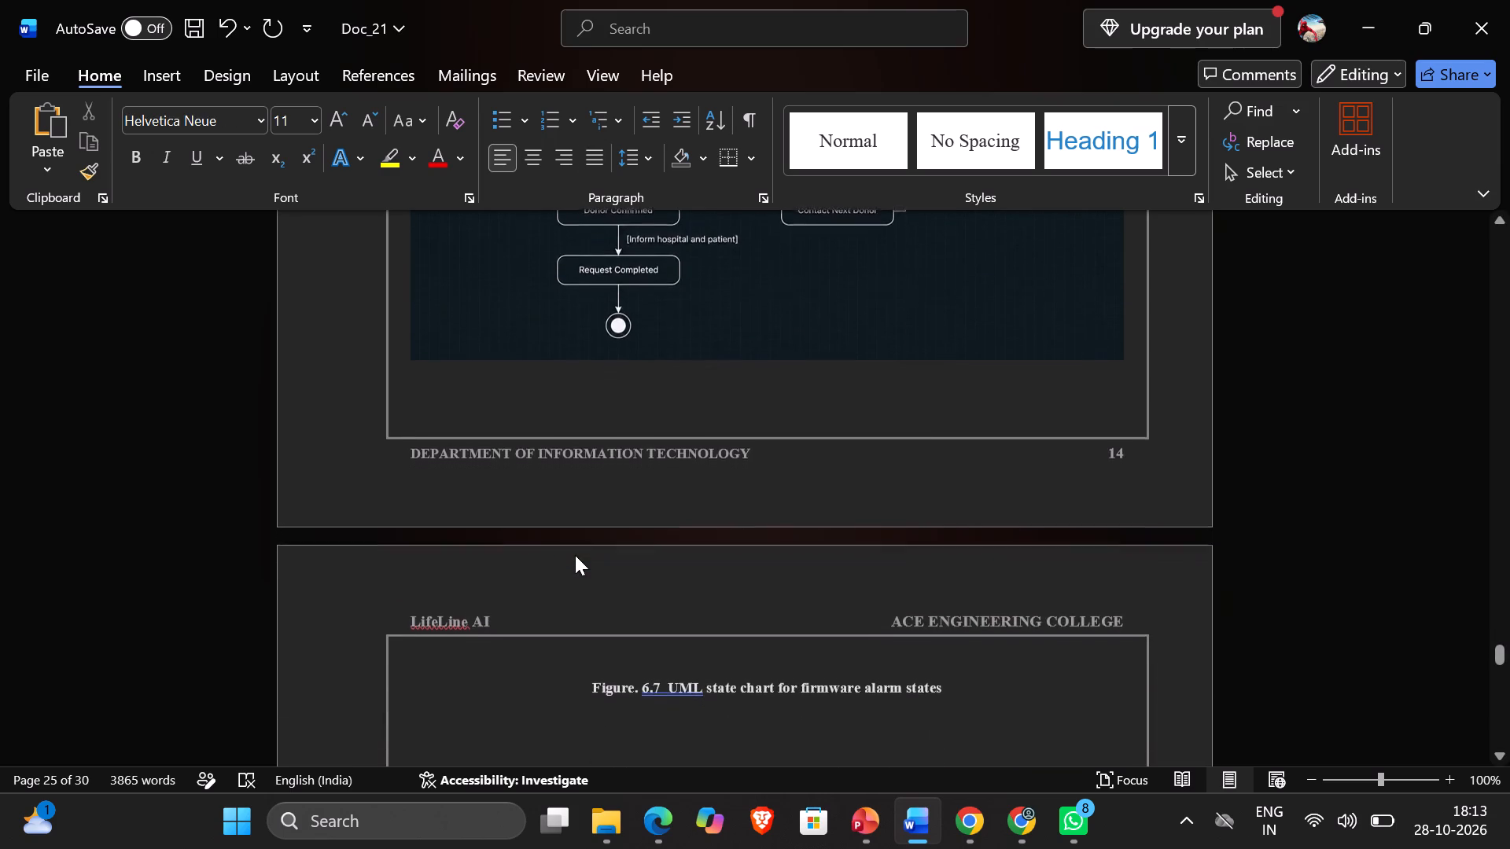
{"action": "scroll", "coordinate": [575, 555], "scroll_direction": "down", "scroll_amount": 1}
{"action": "left_click", "coordinate": [591, 578]}
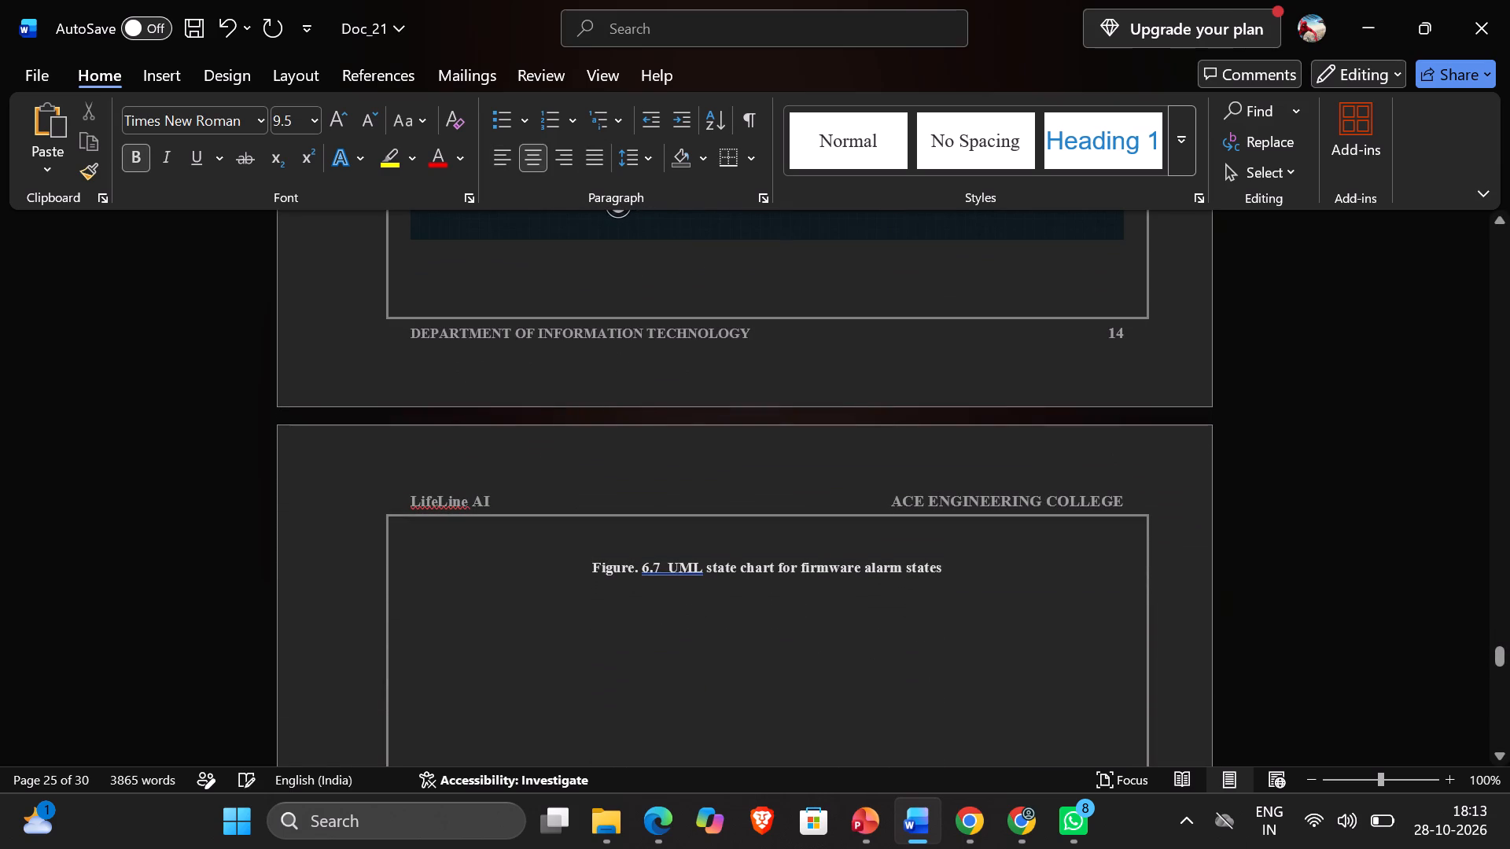
{"action": "key", "text": "BackSpace"}
{"action": "key", "text": "BackSpace"}
{"action": "key", "text": "space"}
{"action": "key", "text": "space"}
{"action": "key", "text": "space"}
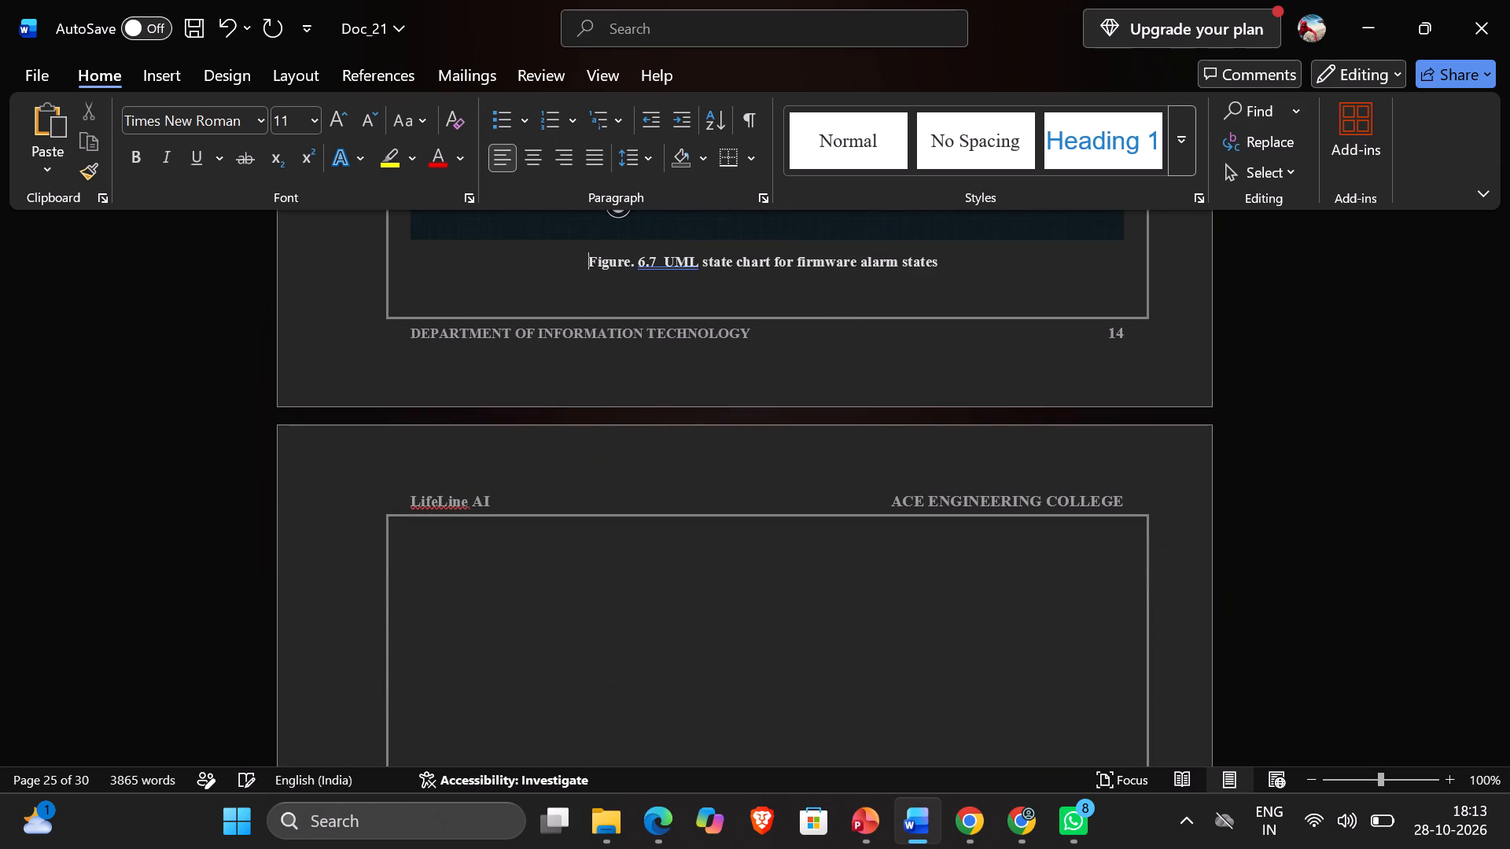
Change the Figure 6.7 caption text to "UML state chart diagram", dropping the firmware alarm states wording.
{"action": "left_click", "coordinate": [945, 257]}
{"action": "key", "text": "BackSpace"}
{"action": "key", "text": "BackSpace"}
{"action": "key", "text": "BackSpace"}
{"action": "key", "text": "BackSpace"}
{"action": "key", "text": "BackSpace"}
{"action": "key", "text": "BackSpace"}
{"action": "key", "text": "BackSpace"}
{"action": "key", "text": "BackSpace"}
{"action": "key", "text": "BackSpace"}
{"action": "key", "text": "BackSpace"}
{"action": "key", "text": "BackSpace"}
{"action": "key", "text": "BackSpace"}
{"action": "key", "text": "BackSpace"}
{"action": "key", "text": "BackSpace"}
{"action": "key", "text": "BackSpace"}
{"action": "key", "text": "BackSpace"}
{"action": "key", "text": "BackSpace"}
{"action": "key", "text": "BackSpace"}
{"action": "key", "text": "BackSpace"}
{"action": "key", "text": "BackSpace"}
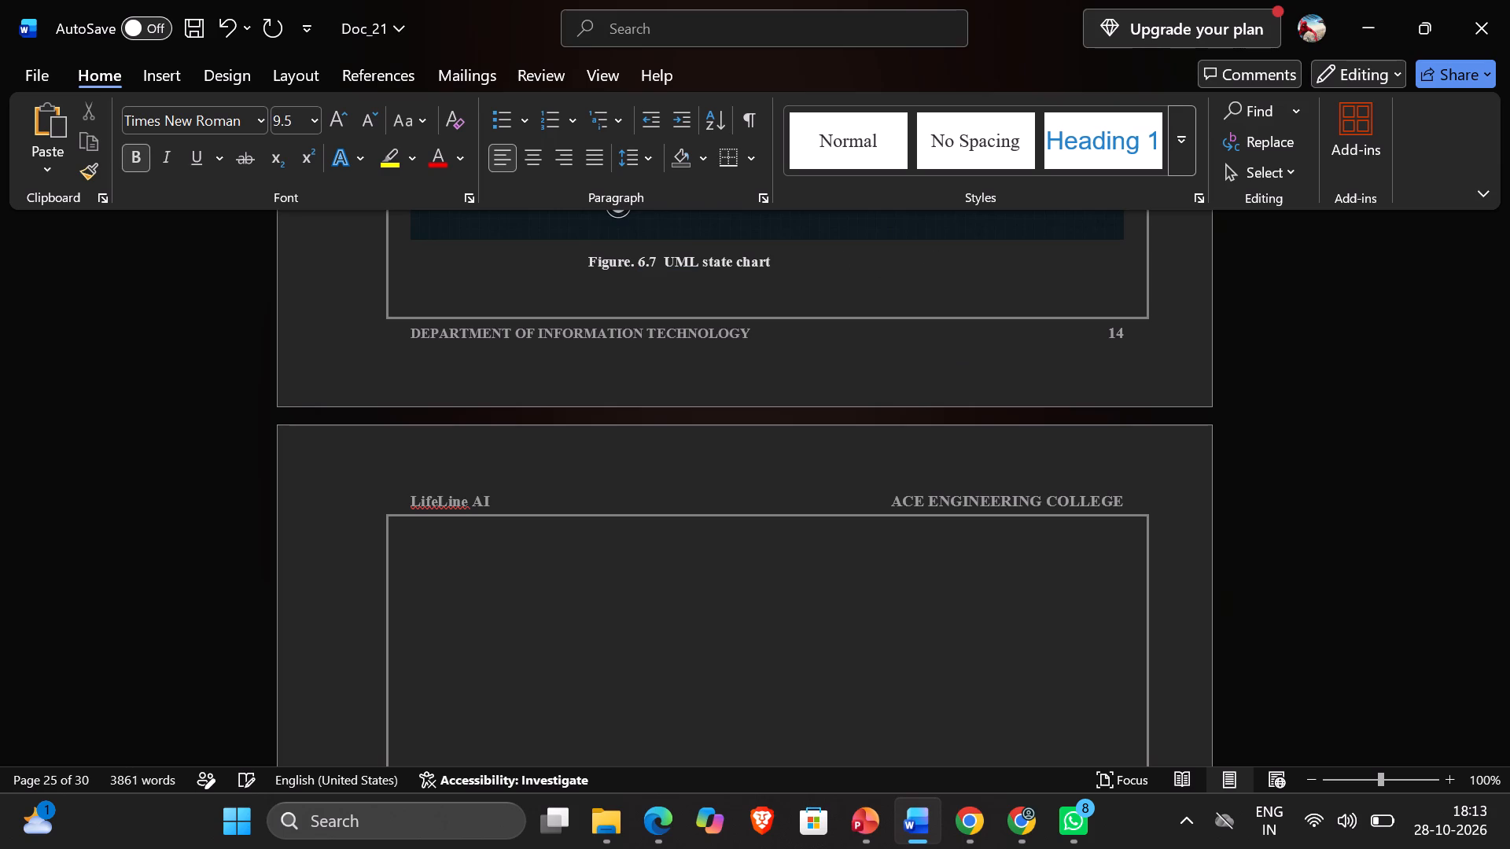
{"action": "key", "text": "space"}
{"action": "scroll", "coordinate": [946, 257], "scroll_direction": "up", "scroll_amount": 3}
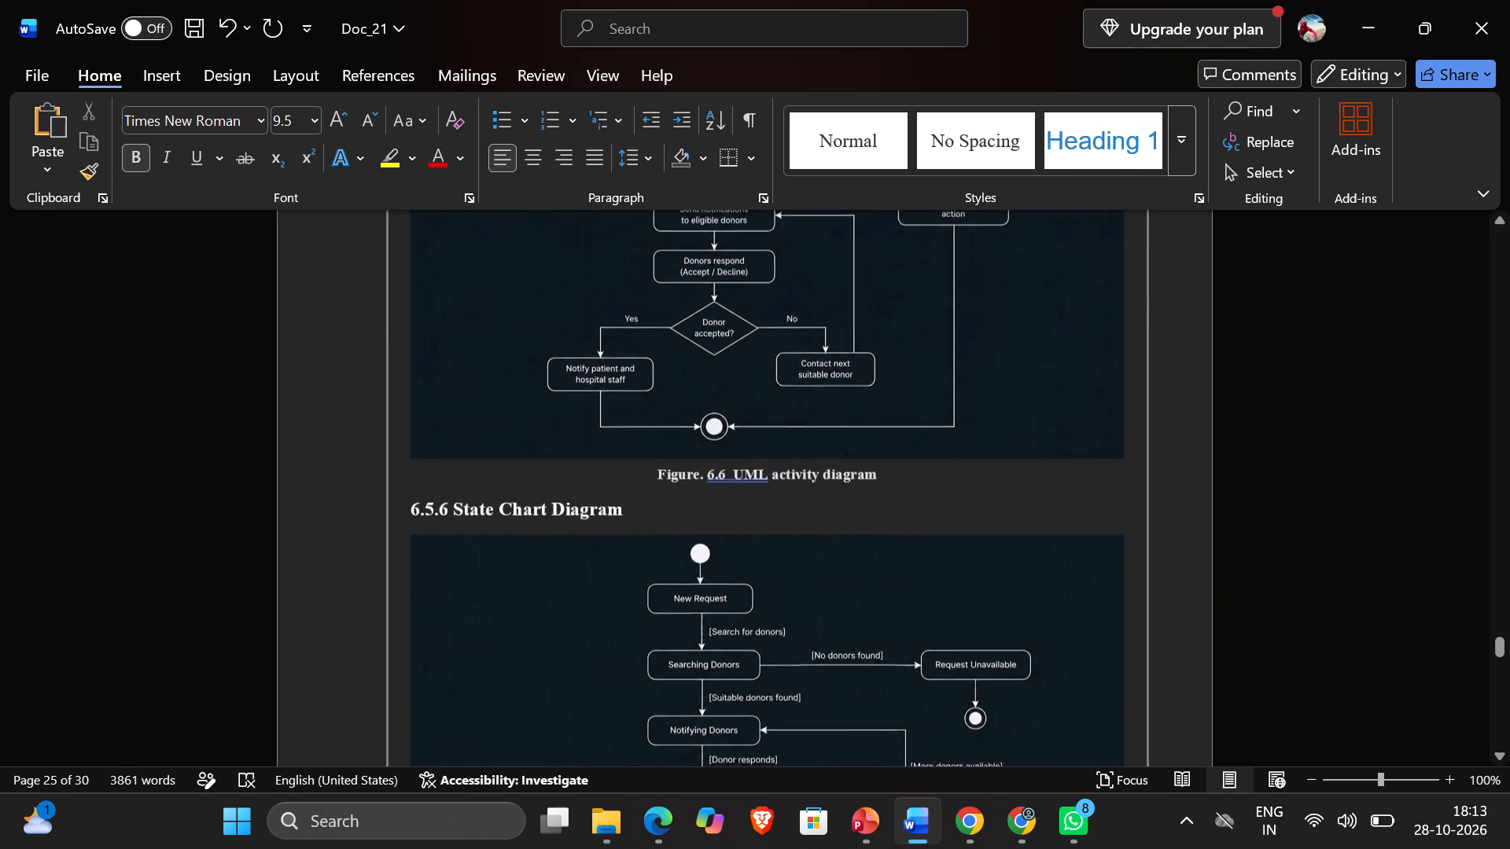
{"action": "scroll", "coordinate": [946, 257], "scroll_direction": "down", "scroll_amount": 3}
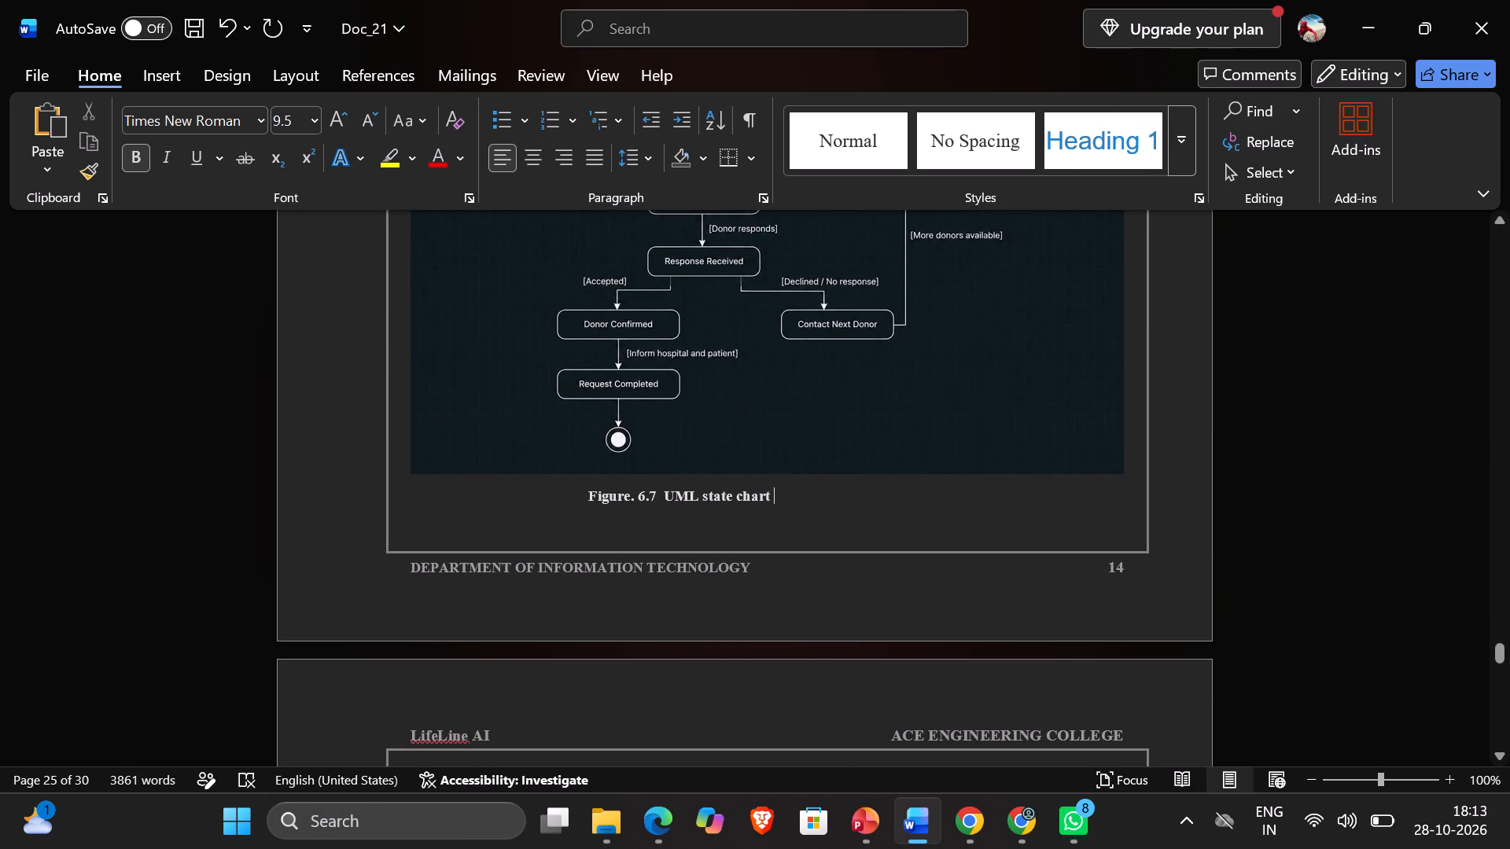
{"action": "type", "text": "diagram"}
Remove the empty lines and blank page before the 6.5.7 Component Diagram heading.
{"action": "scroll", "coordinate": [953, 483], "scroll_direction": "down", "scroll_amount": 2}
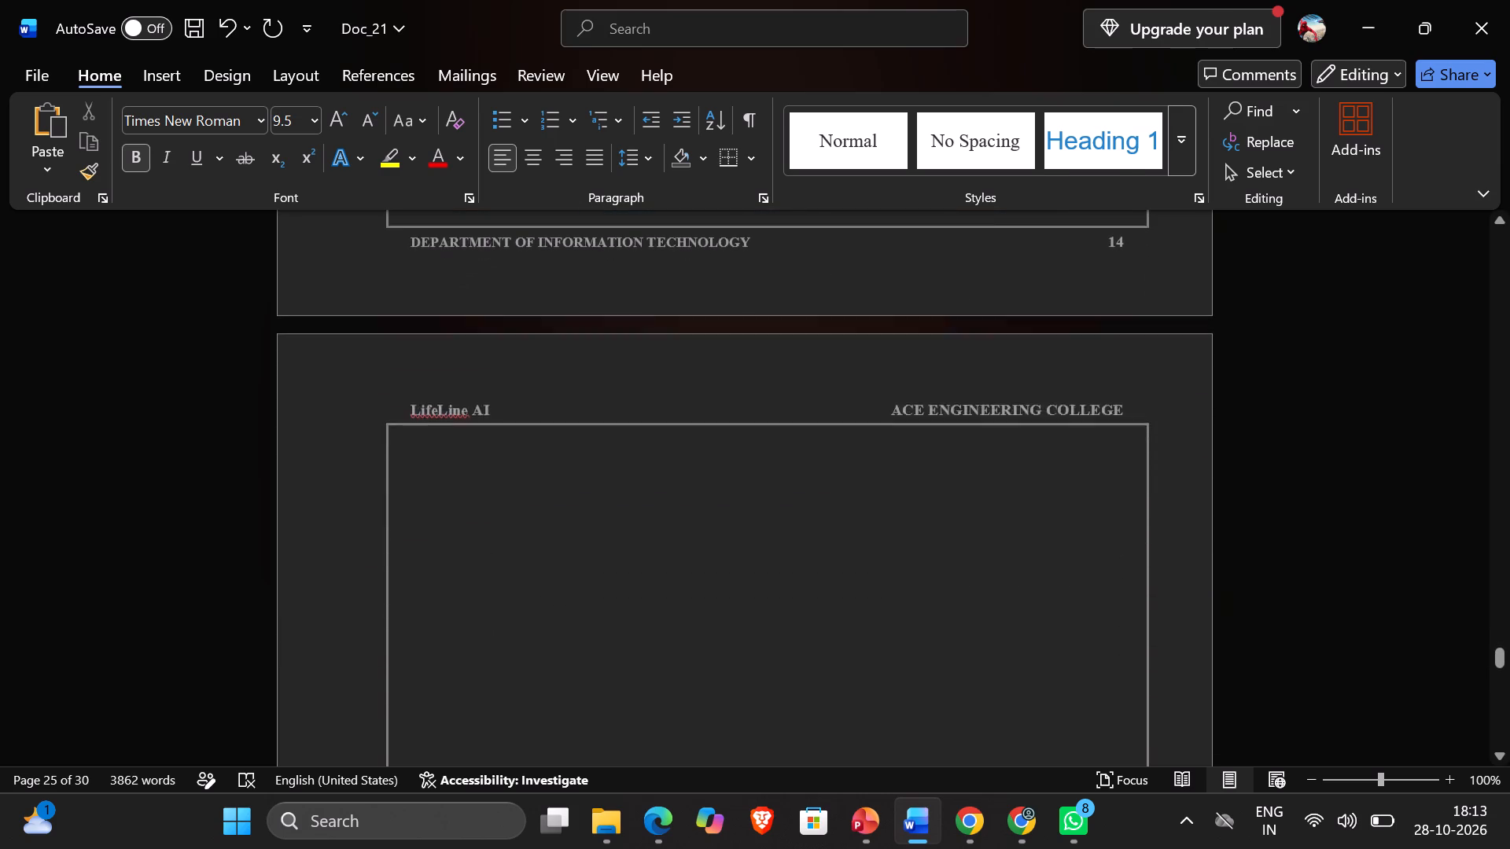
{"action": "scroll", "coordinate": [953, 483], "scroll_direction": "down", "scroll_amount": 4}
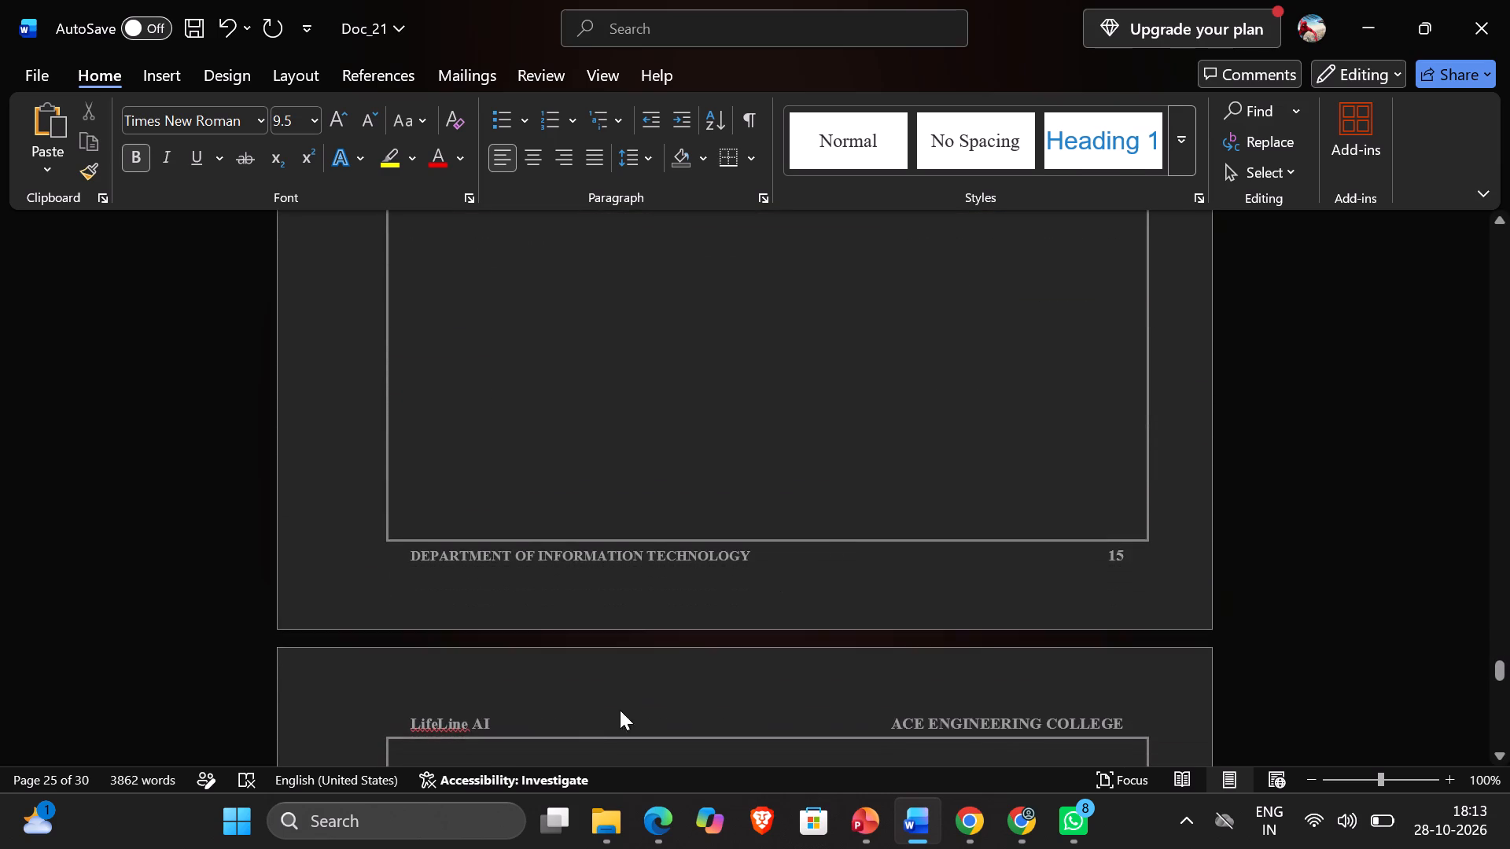
{"action": "scroll", "coordinate": [595, 722], "scroll_direction": "down", "scroll_amount": 1}
{"action": "left_click", "coordinate": [411, 553]}
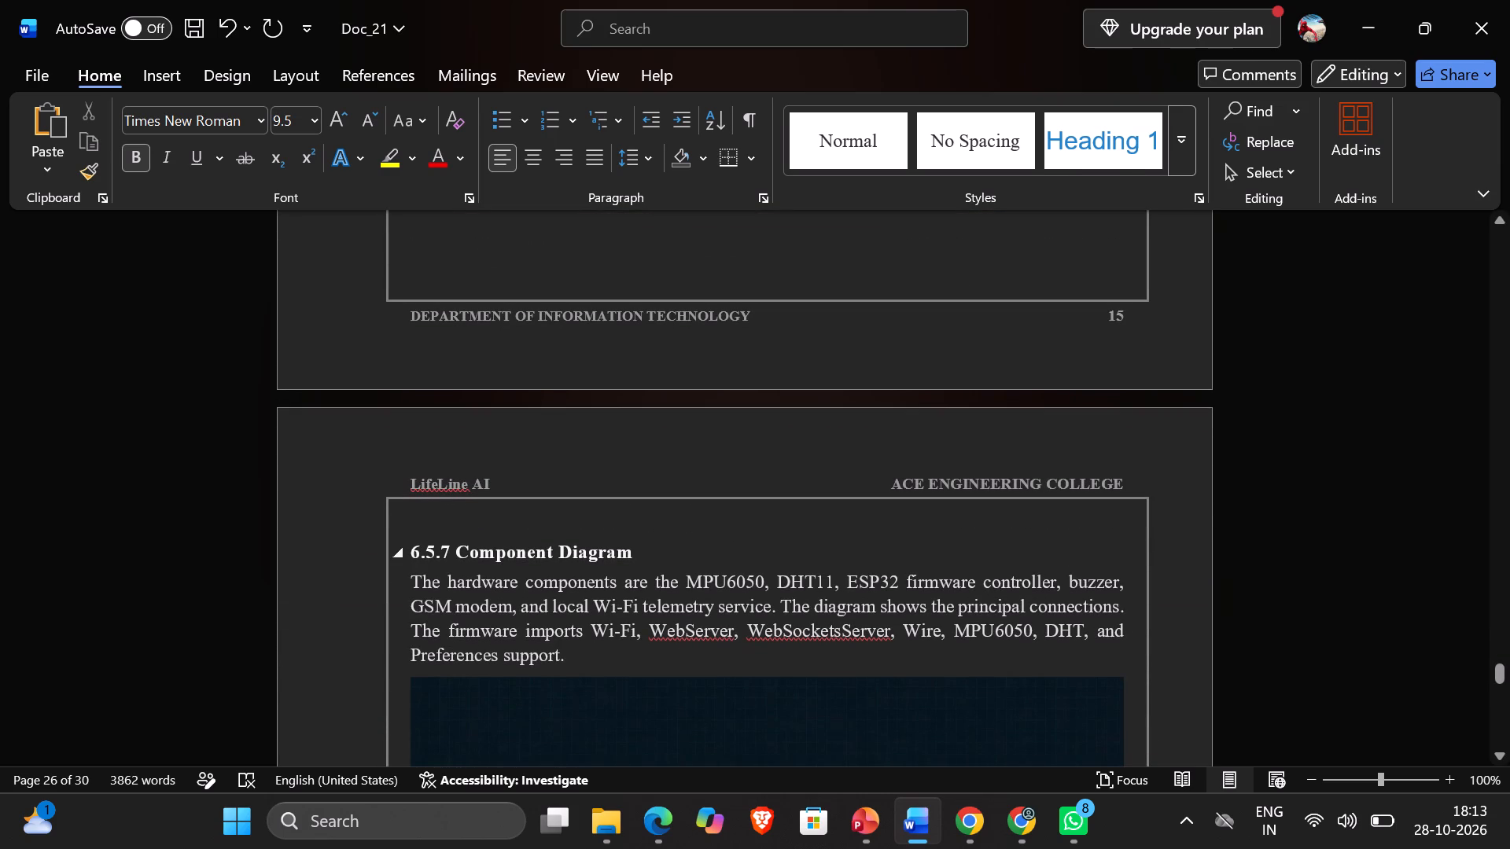
{"action": "key", "text": "BackSpace"}
{"action": "key", "text": "BackSpace"}
{"action": "key", "text": "BackSpace"}
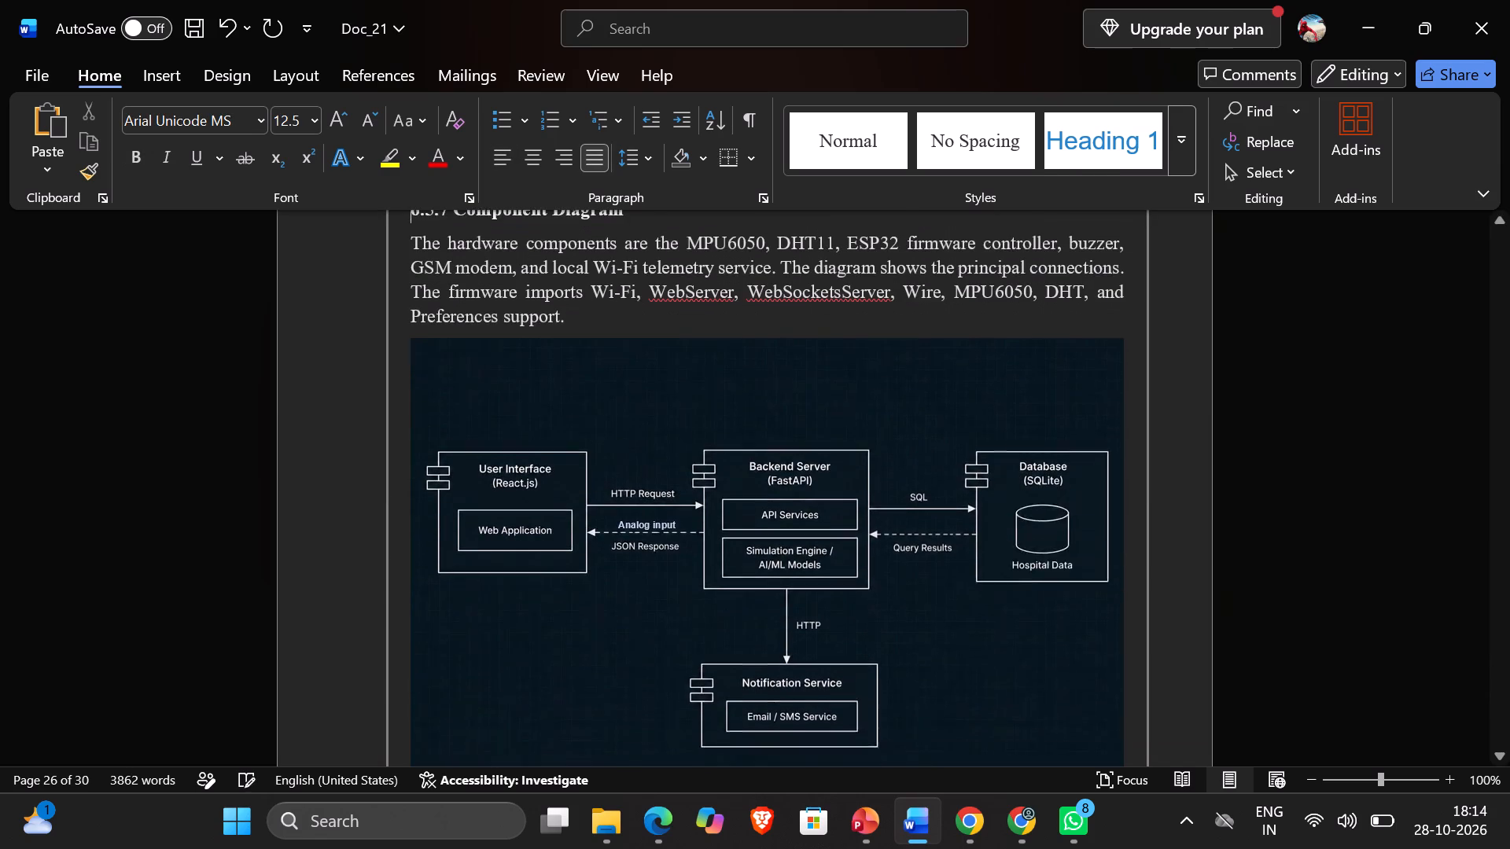
{"action": "scroll", "coordinate": [411, 553], "scroll_direction": "up", "scroll_amount": 1}
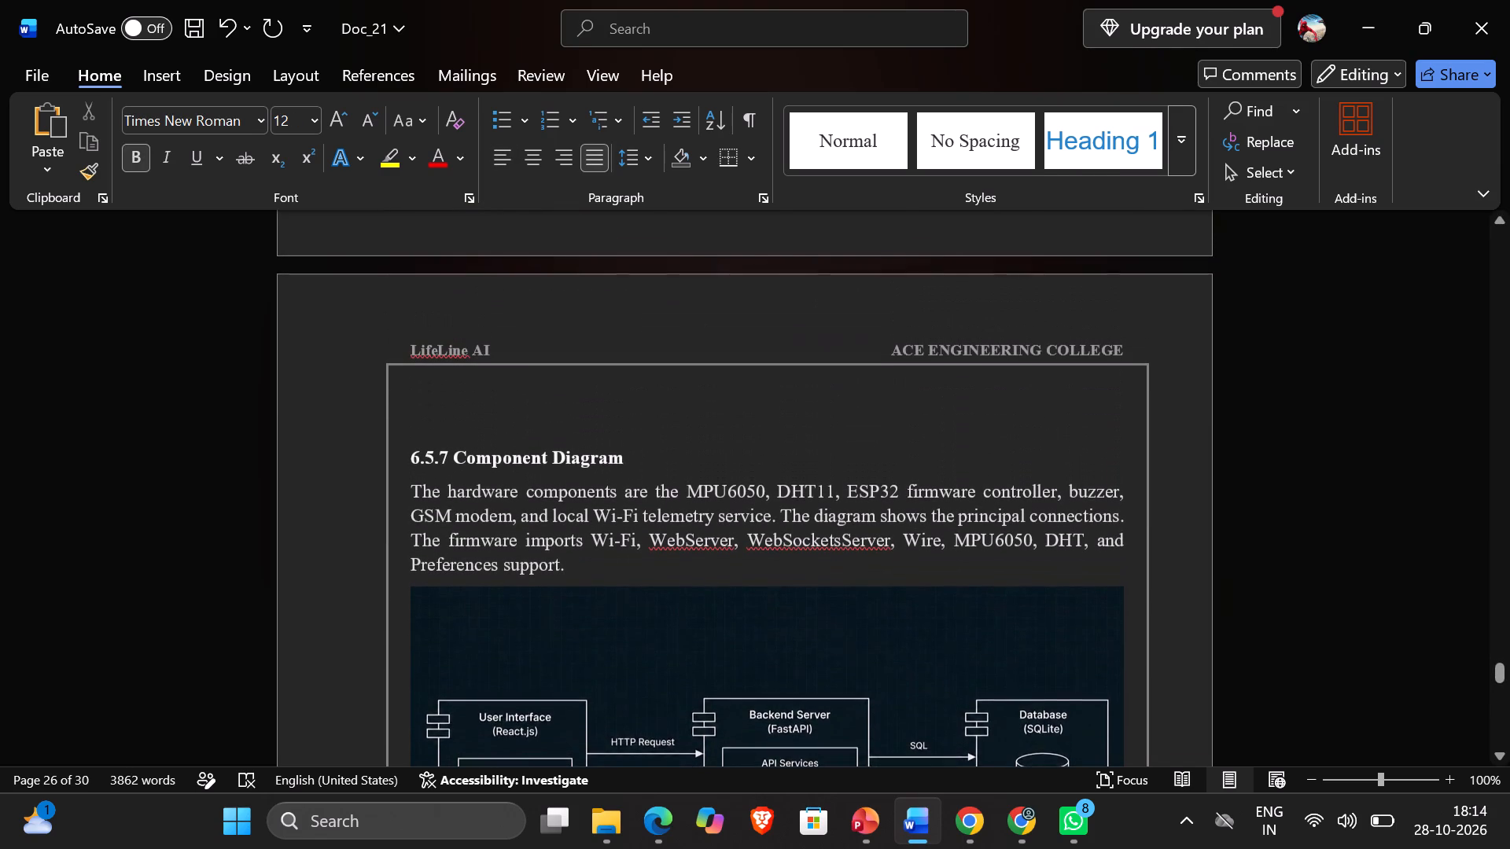
{"action": "key", "text": "BackSpace"}
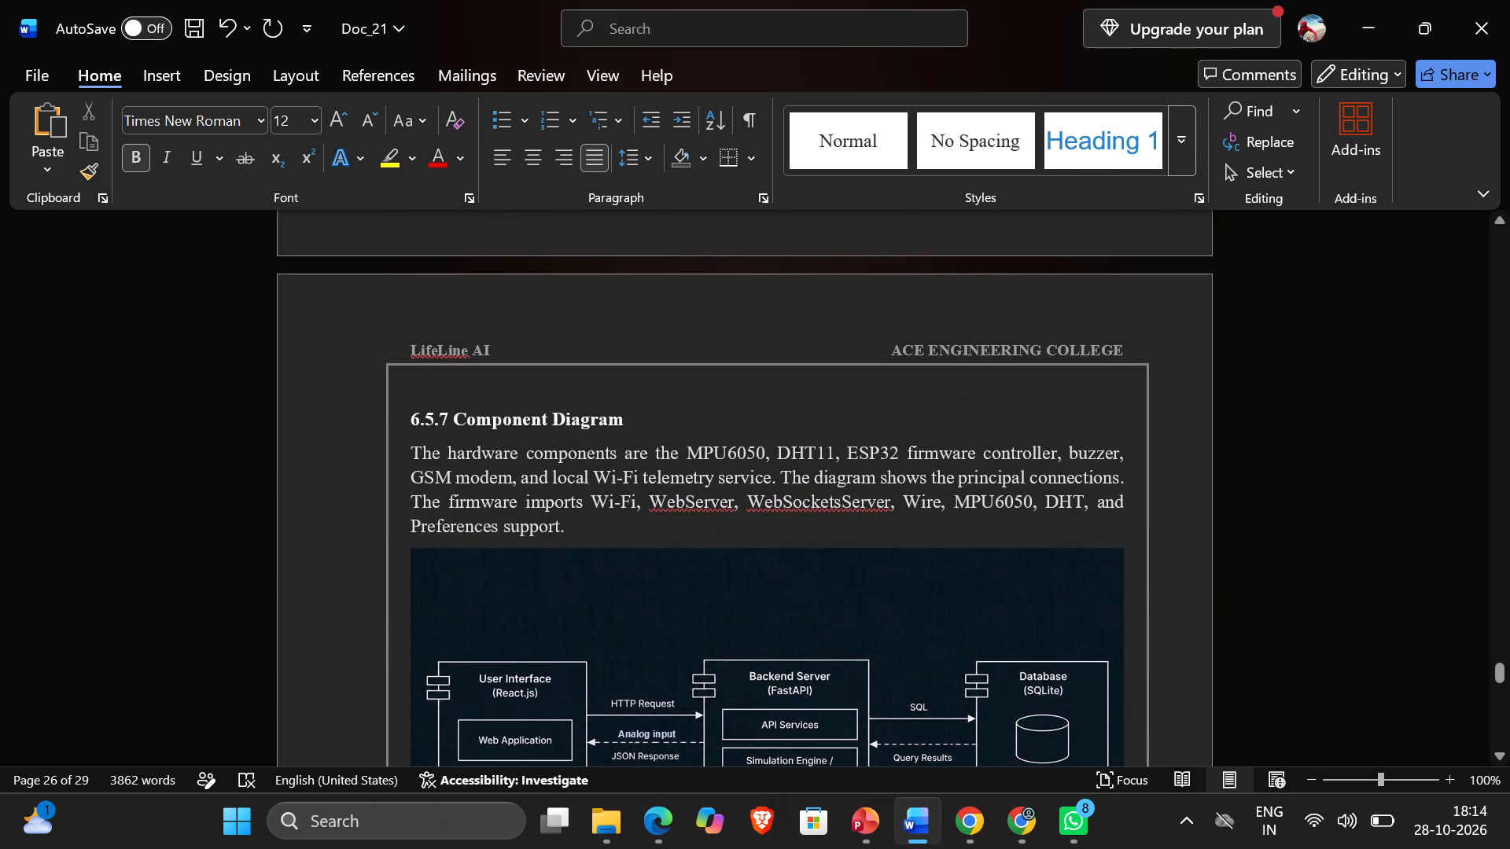
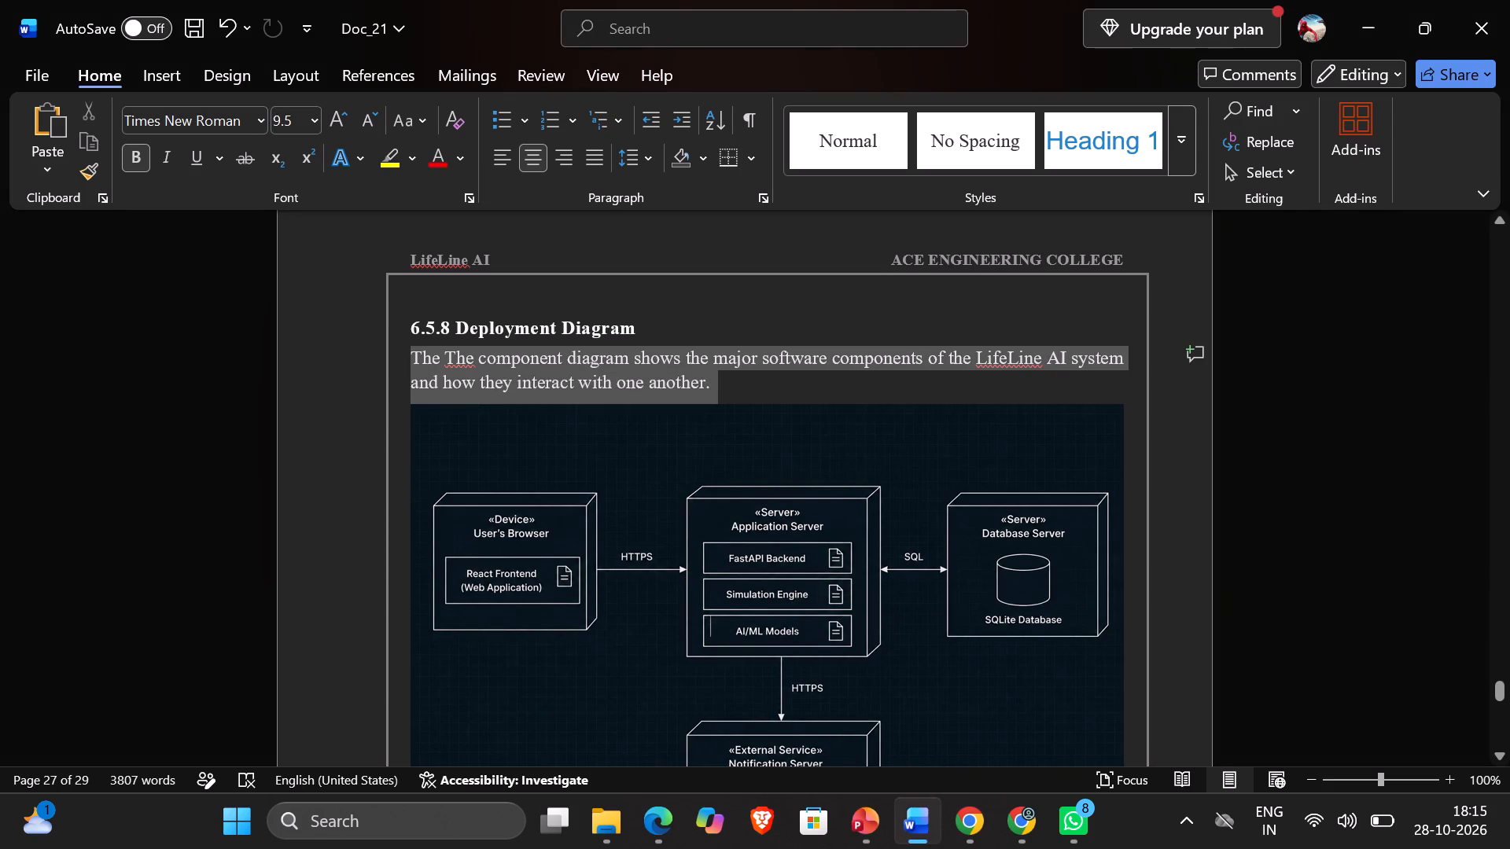
{"action": "left_click_drag", "start_coordinate": [440, 362], "coordinate": [447, 362]}
{"action": "key", "text": "BackSpace"}
{"action": "key", "text": "ctrl+v"}
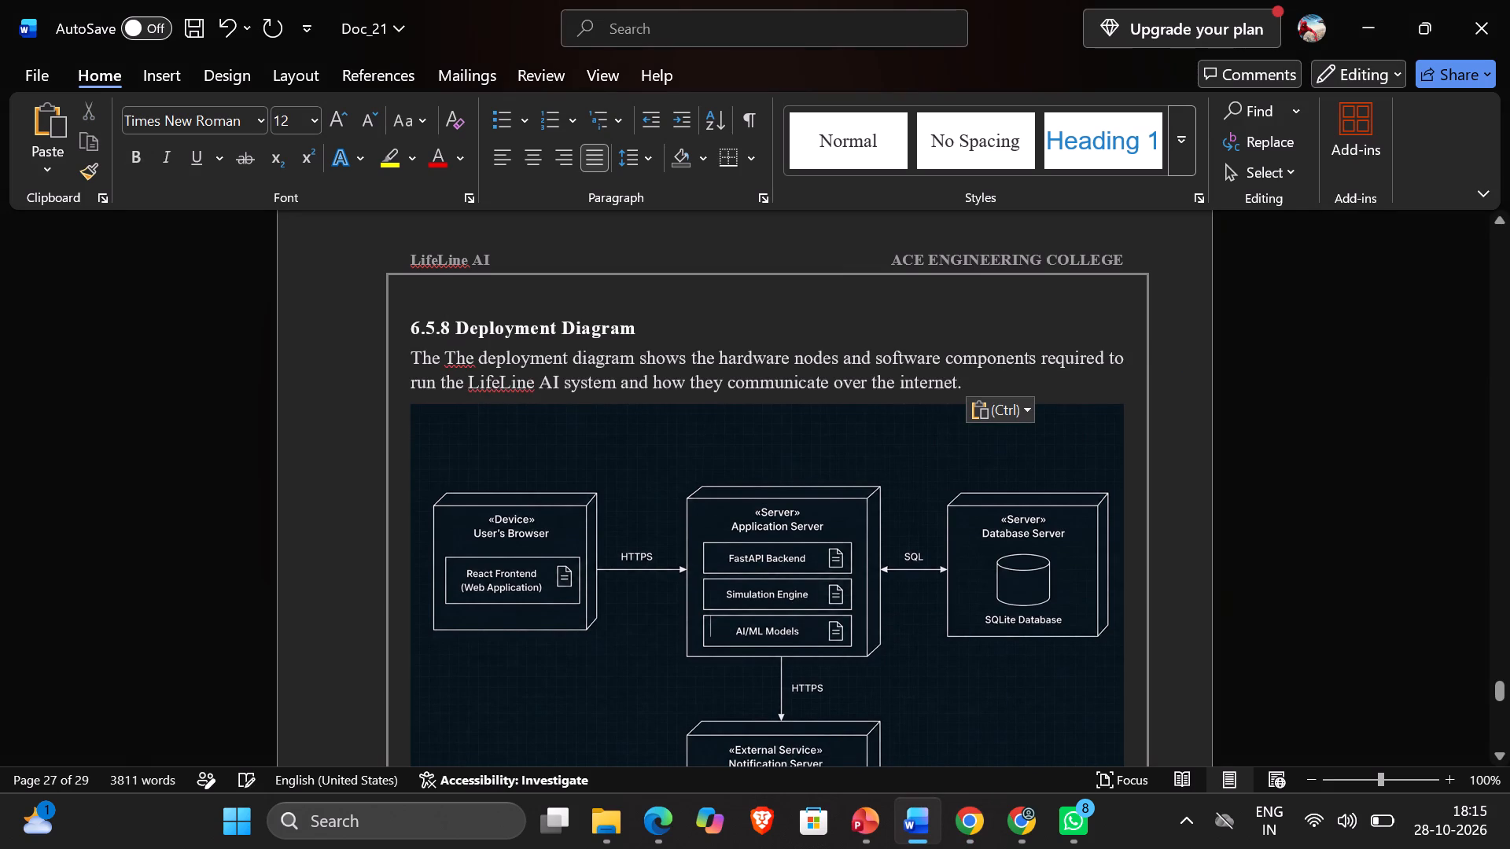
{"action": "left_click", "coordinate": [446, 355]}
{"action": "key", "text": "BackSpace"}
{"action": "key", "text": "BackSpace"}
{"action": "key", "text": "BackSpace"}
{"action": "key", "text": "BackSpace"}
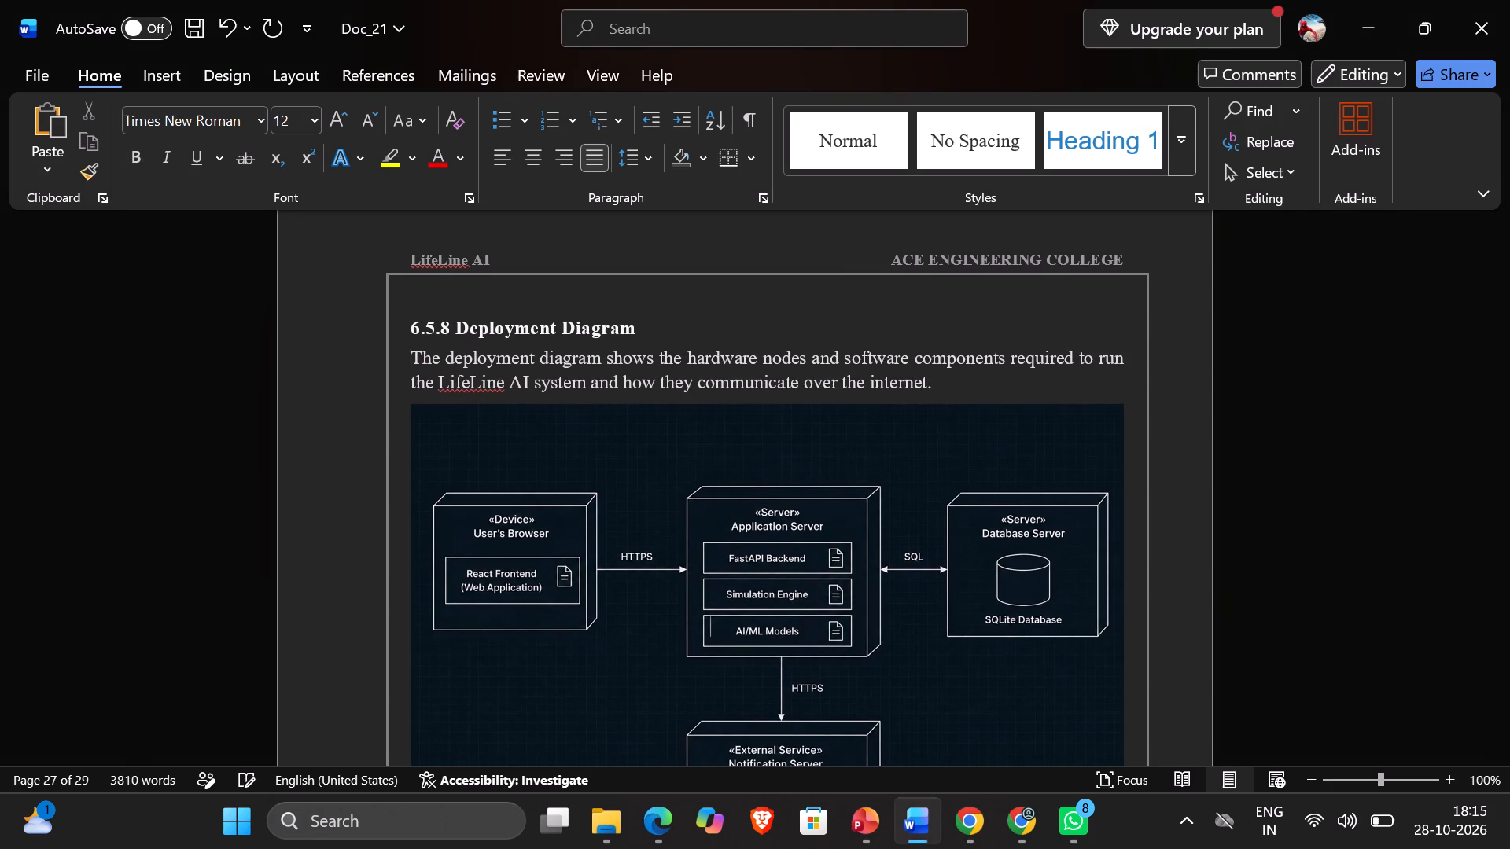
Insert a blank line between the 6.5.7 Component Diagram description and its diagram.
{"action": "scroll", "coordinate": [768, 476], "scroll_direction": "down", "scroll_amount": 3}
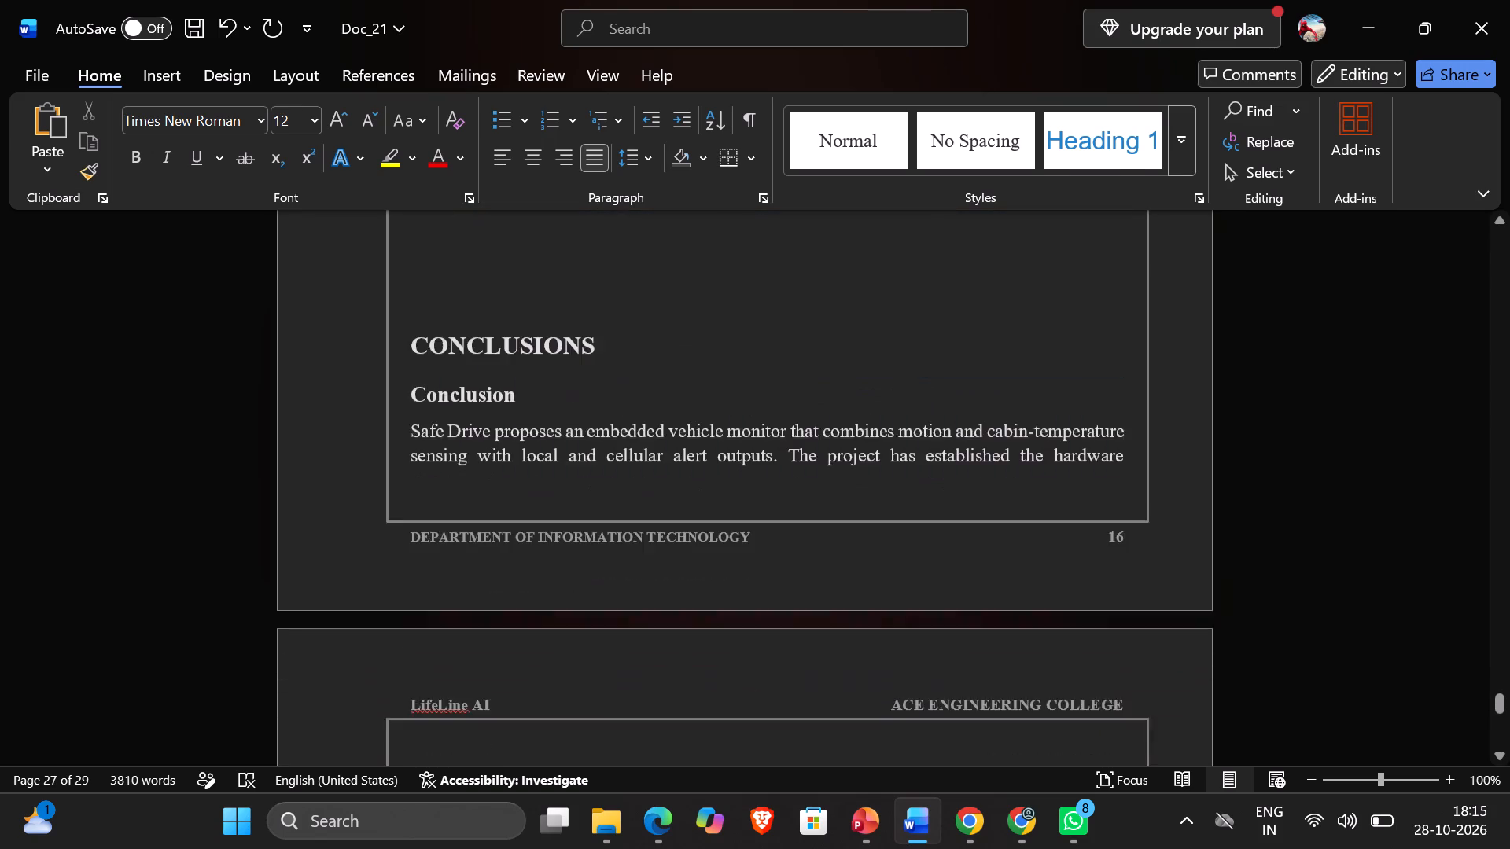
{"action": "scroll", "coordinate": [768, 476], "scroll_direction": "up", "scroll_amount": 2}
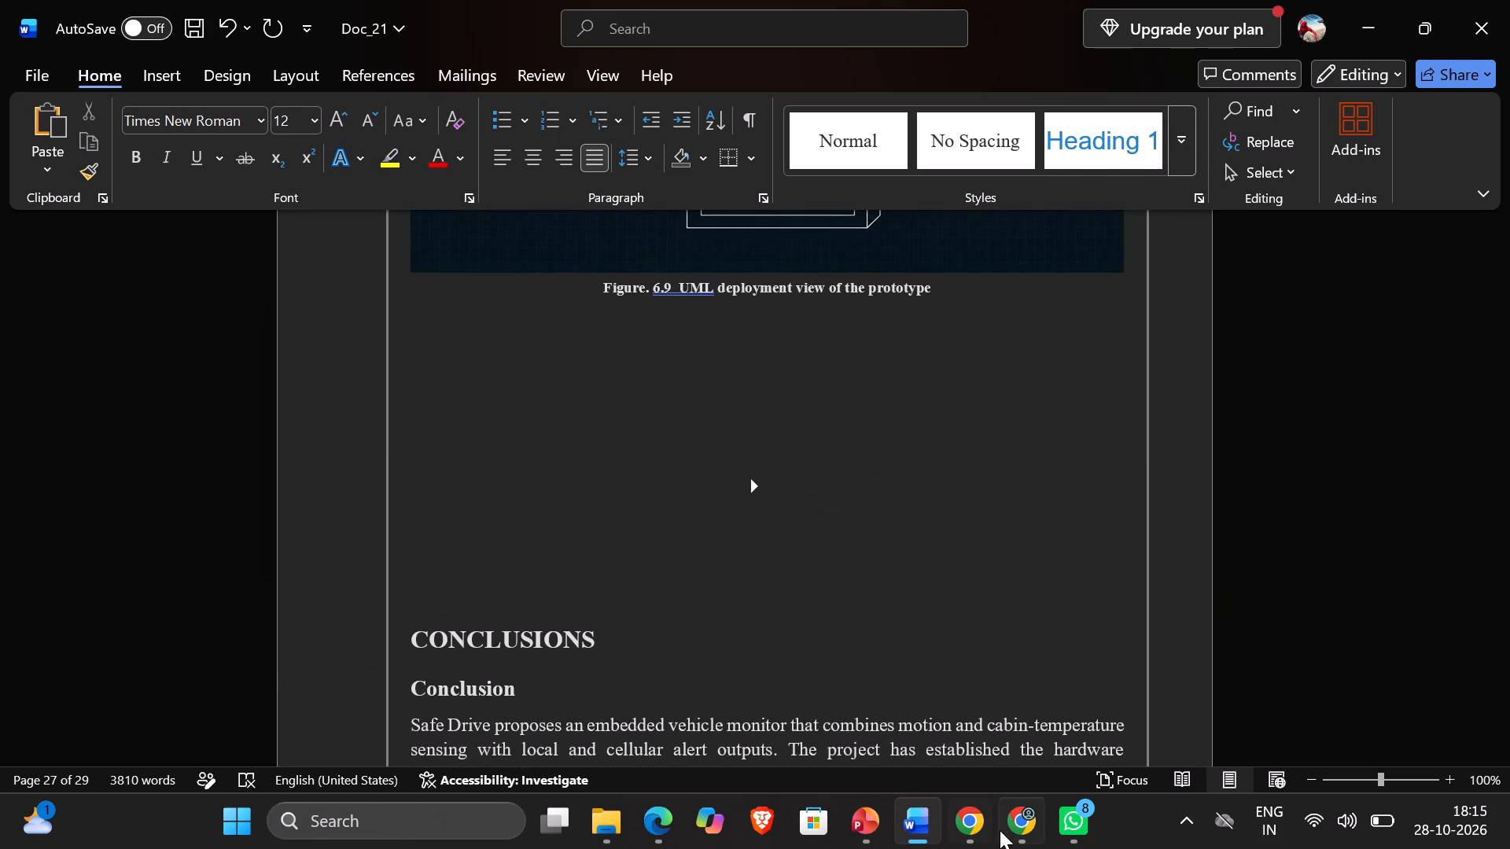
{"action": "scroll", "coordinate": [833, 559], "scroll_direction": "up", "scroll_amount": 4}
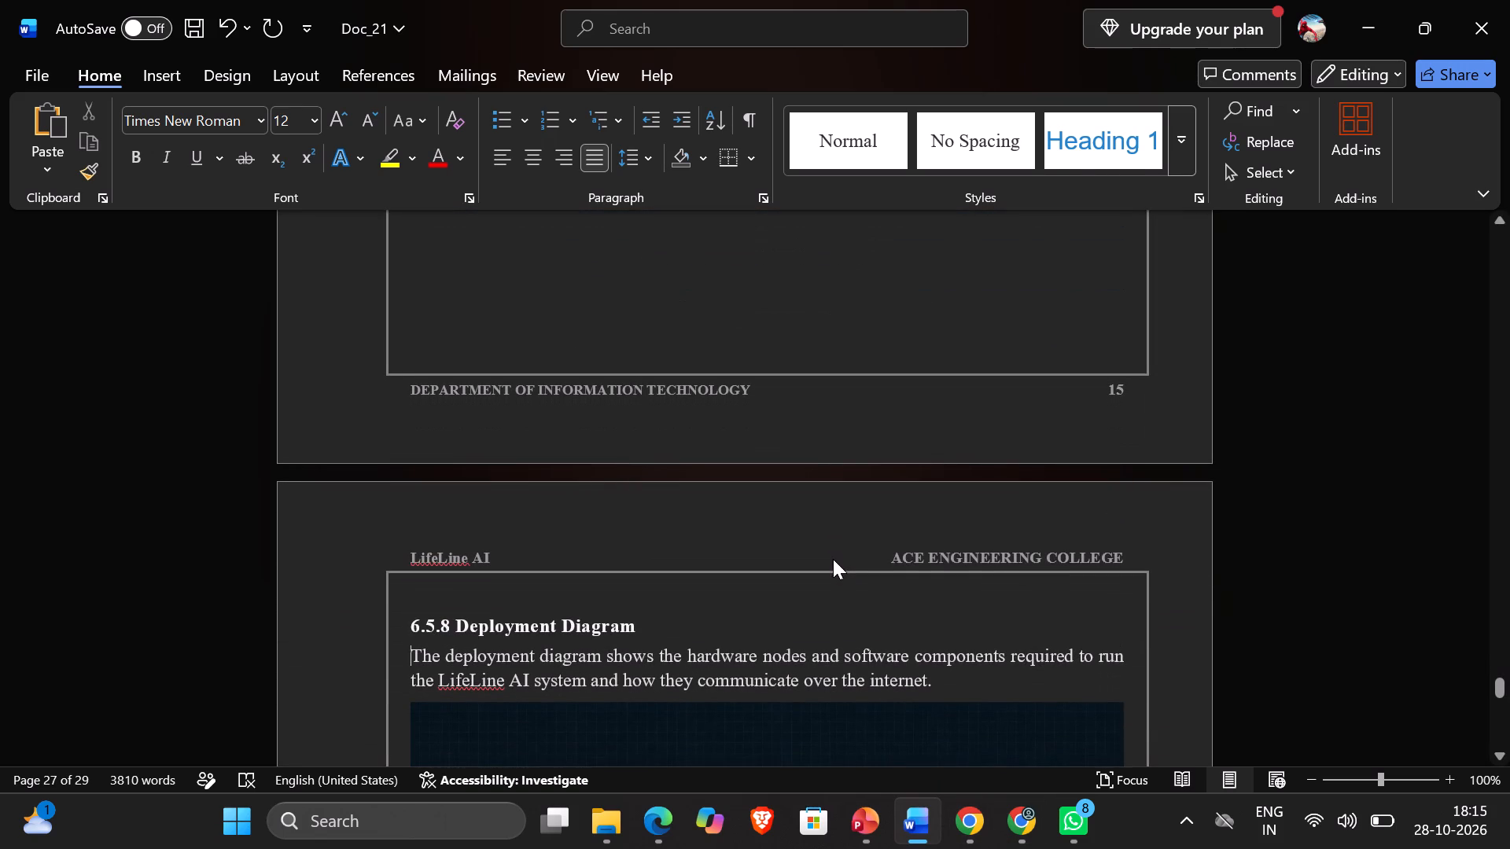
{"action": "scroll", "coordinate": [833, 559], "scroll_direction": "up", "scroll_amount": 4}
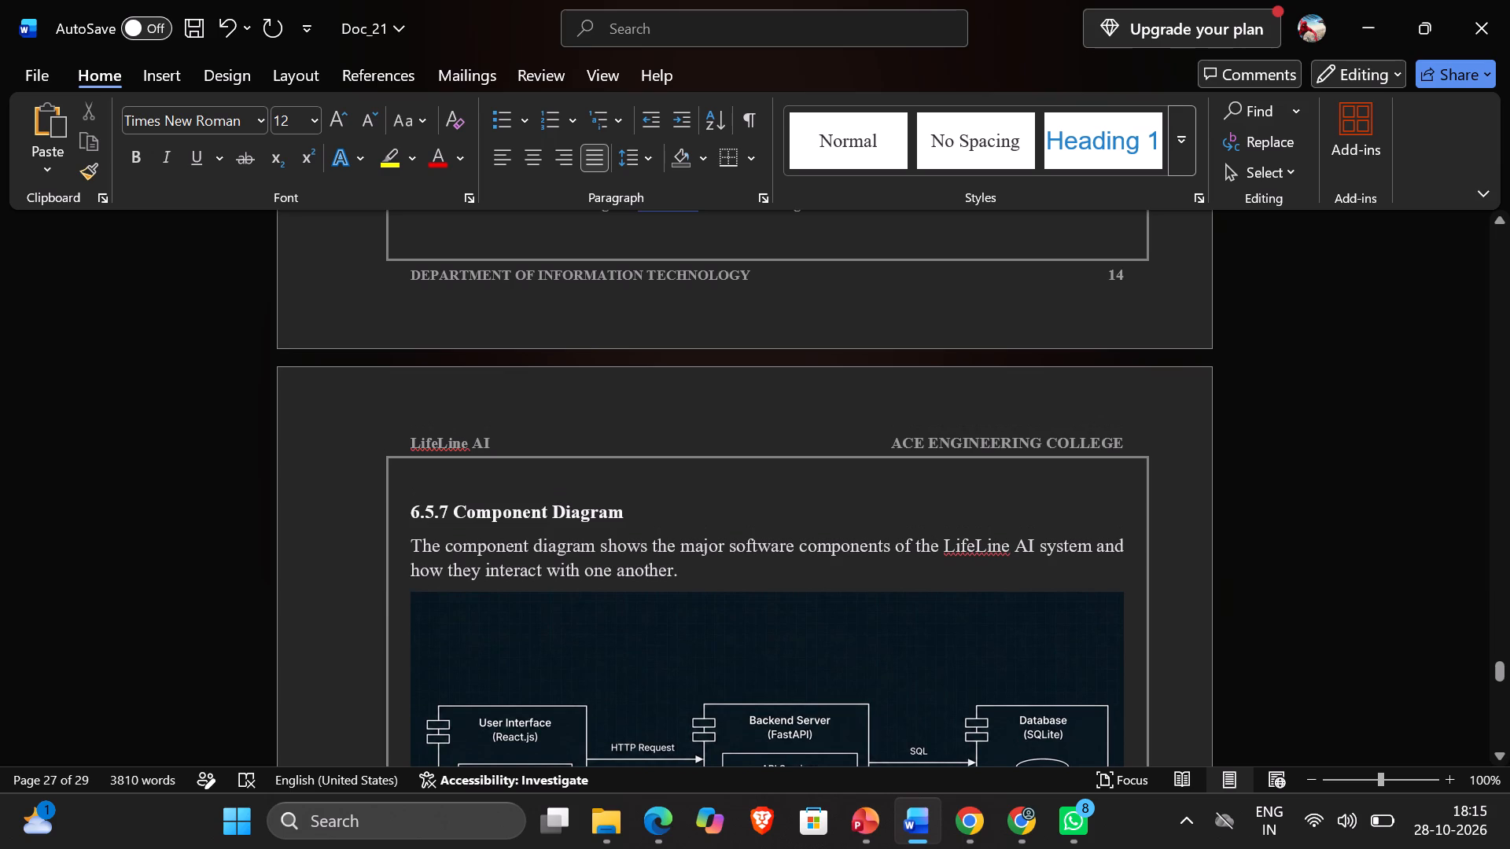
{"action": "left_click", "coordinate": [732, 570]}
{"action": "key", "text": "Return"}
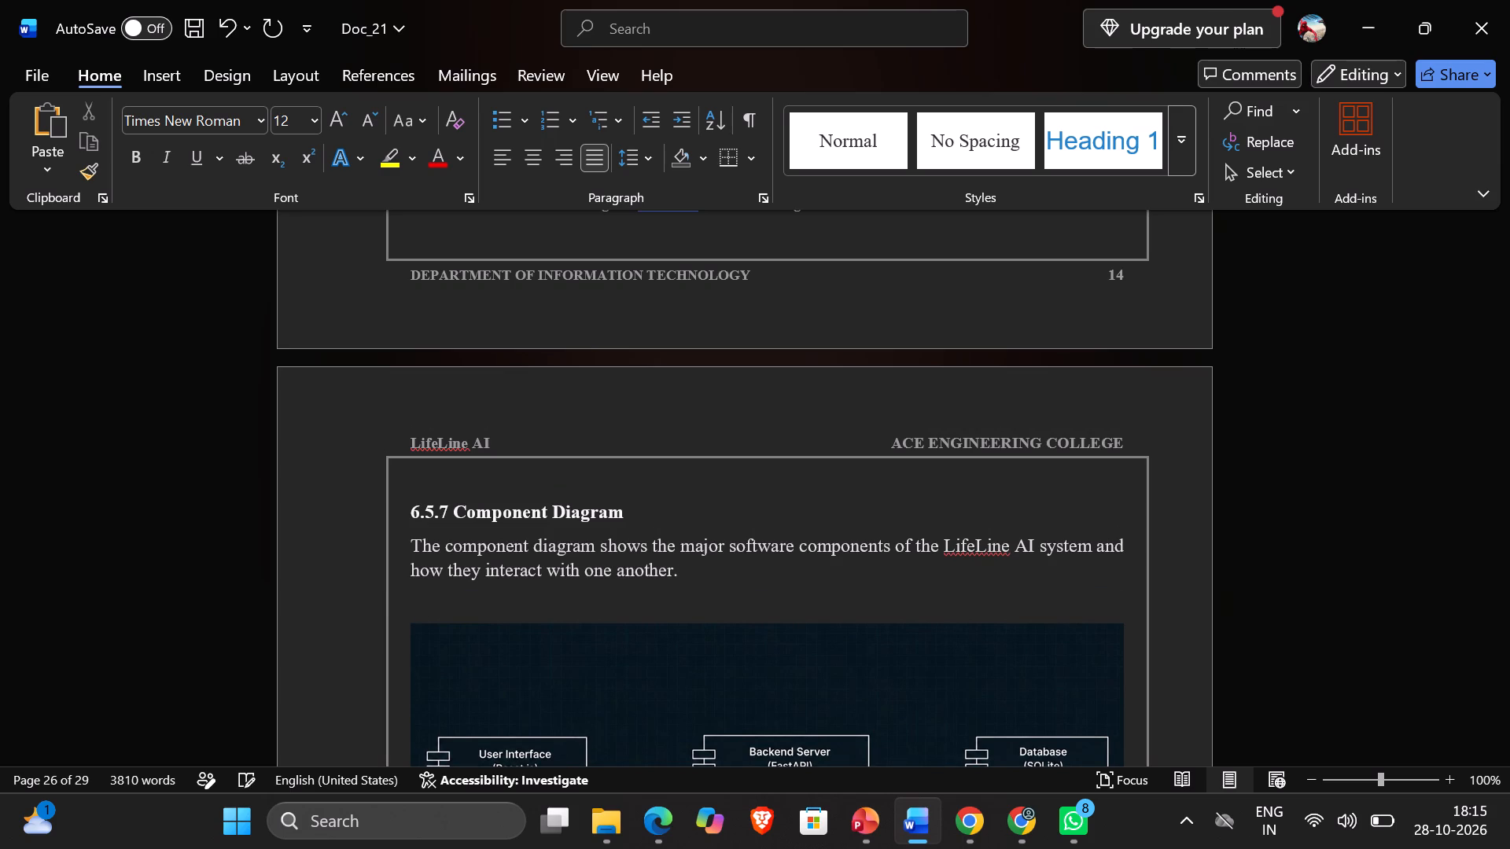
Insert a blank line between the 6.5.8 Deployment Diagram description and its diagram.
{"action": "scroll", "coordinate": [772, 632], "scroll_direction": "down", "scroll_amount": 3}
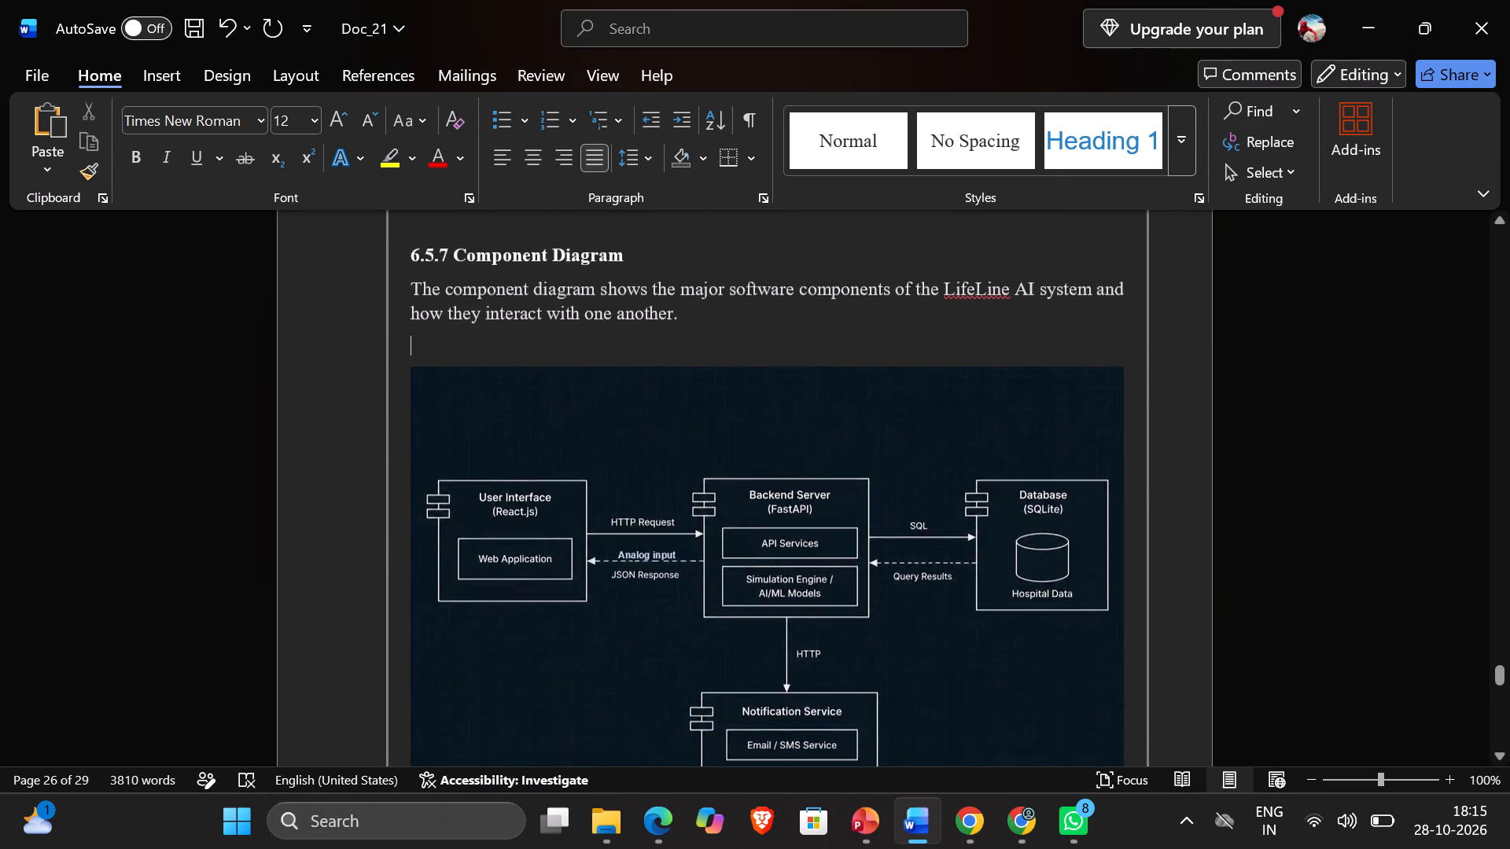
{"action": "scroll", "coordinate": [772, 632], "scroll_direction": "down", "scroll_amount": 2}
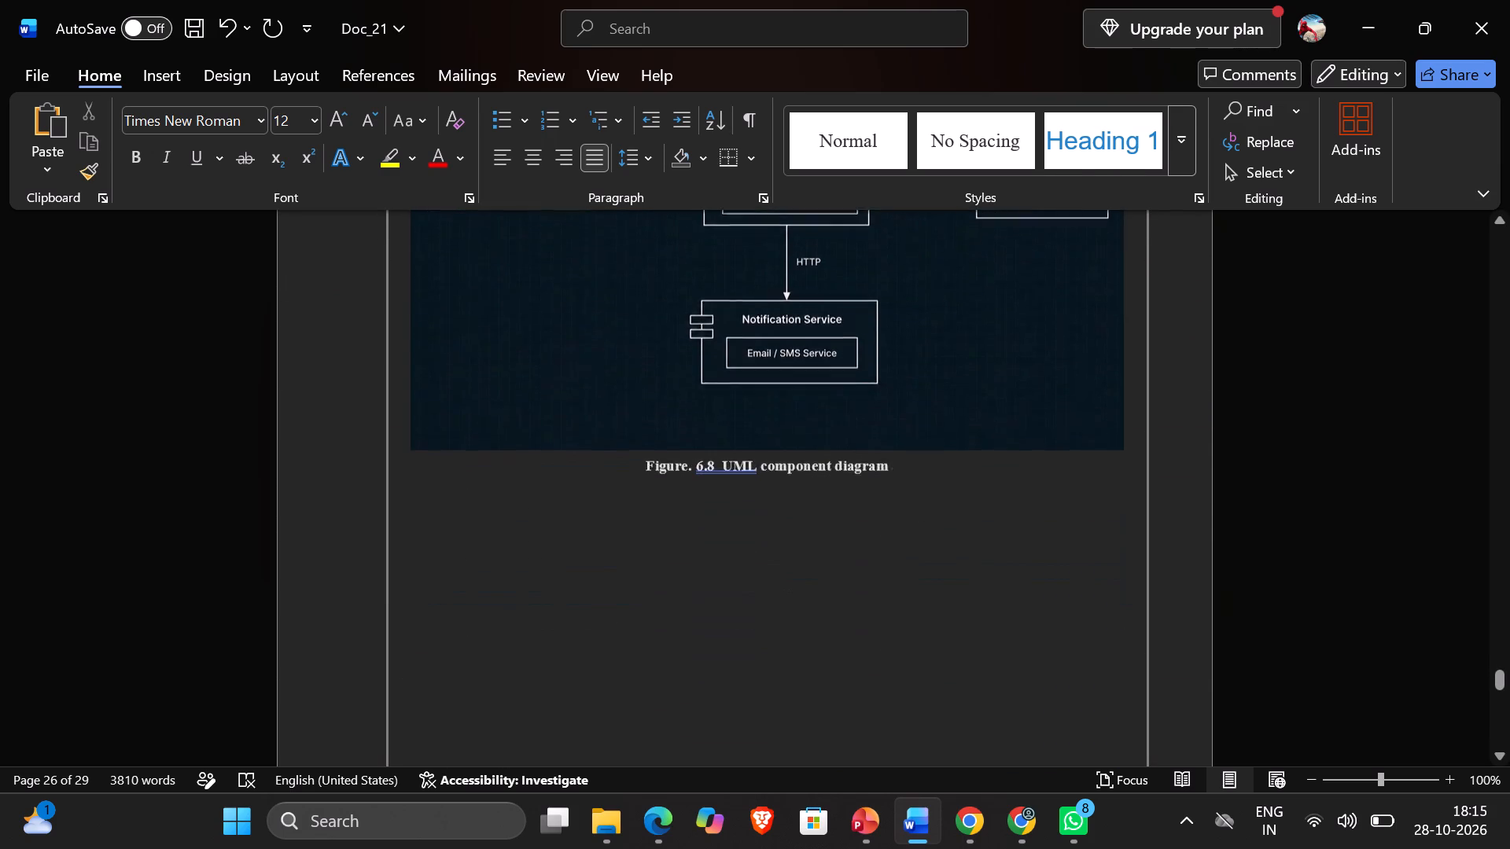
{"action": "scroll", "coordinate": [772, 632], "scroll_direction": "down", "scroll_amount": 1}
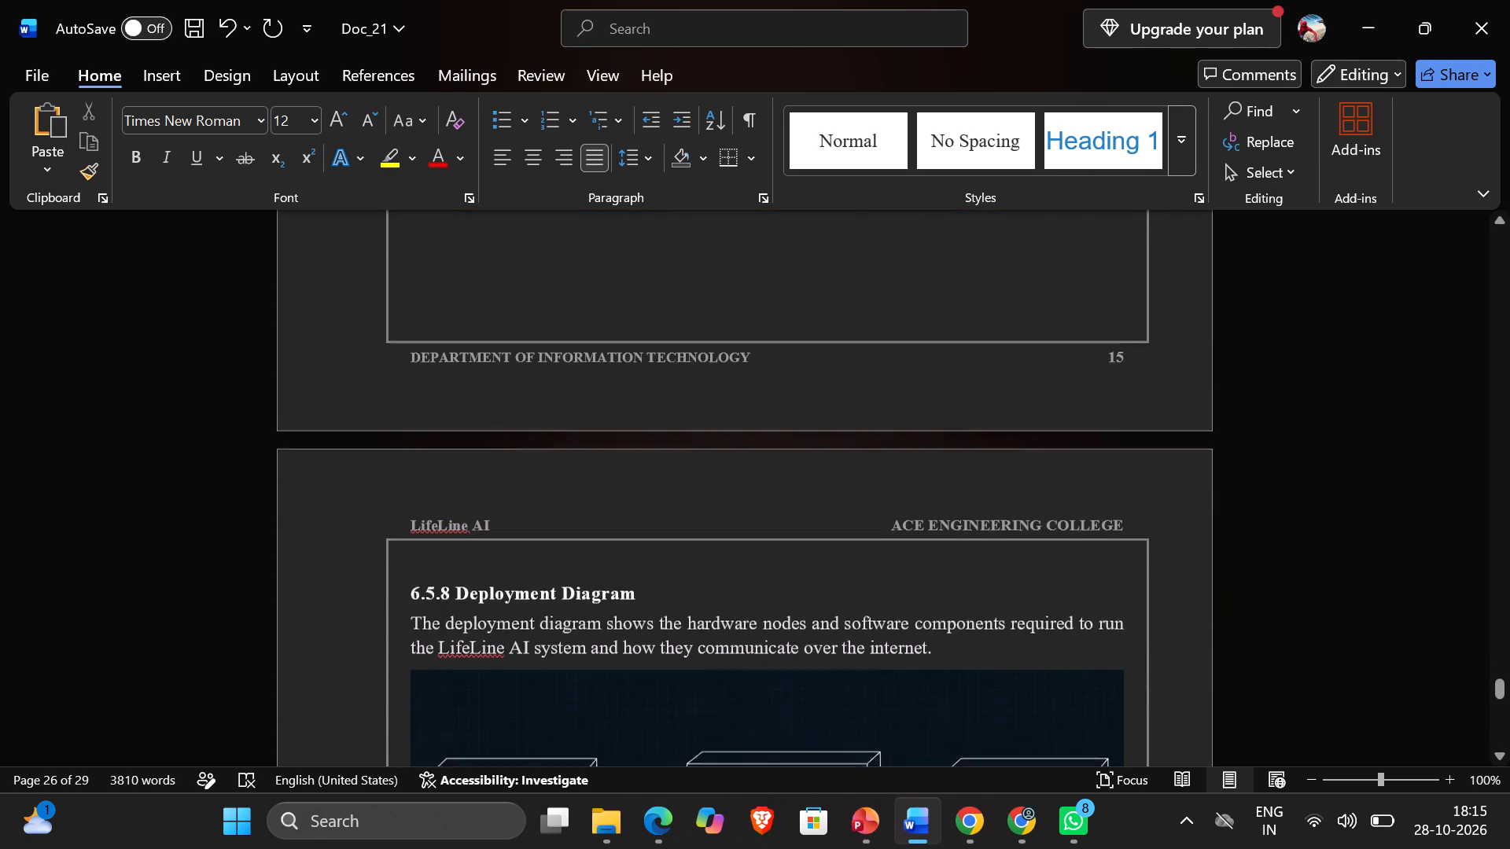
{"action": "scroll", "coordinate": [772, 632], "scroll_direction": "down", "scroll_amount": 1}
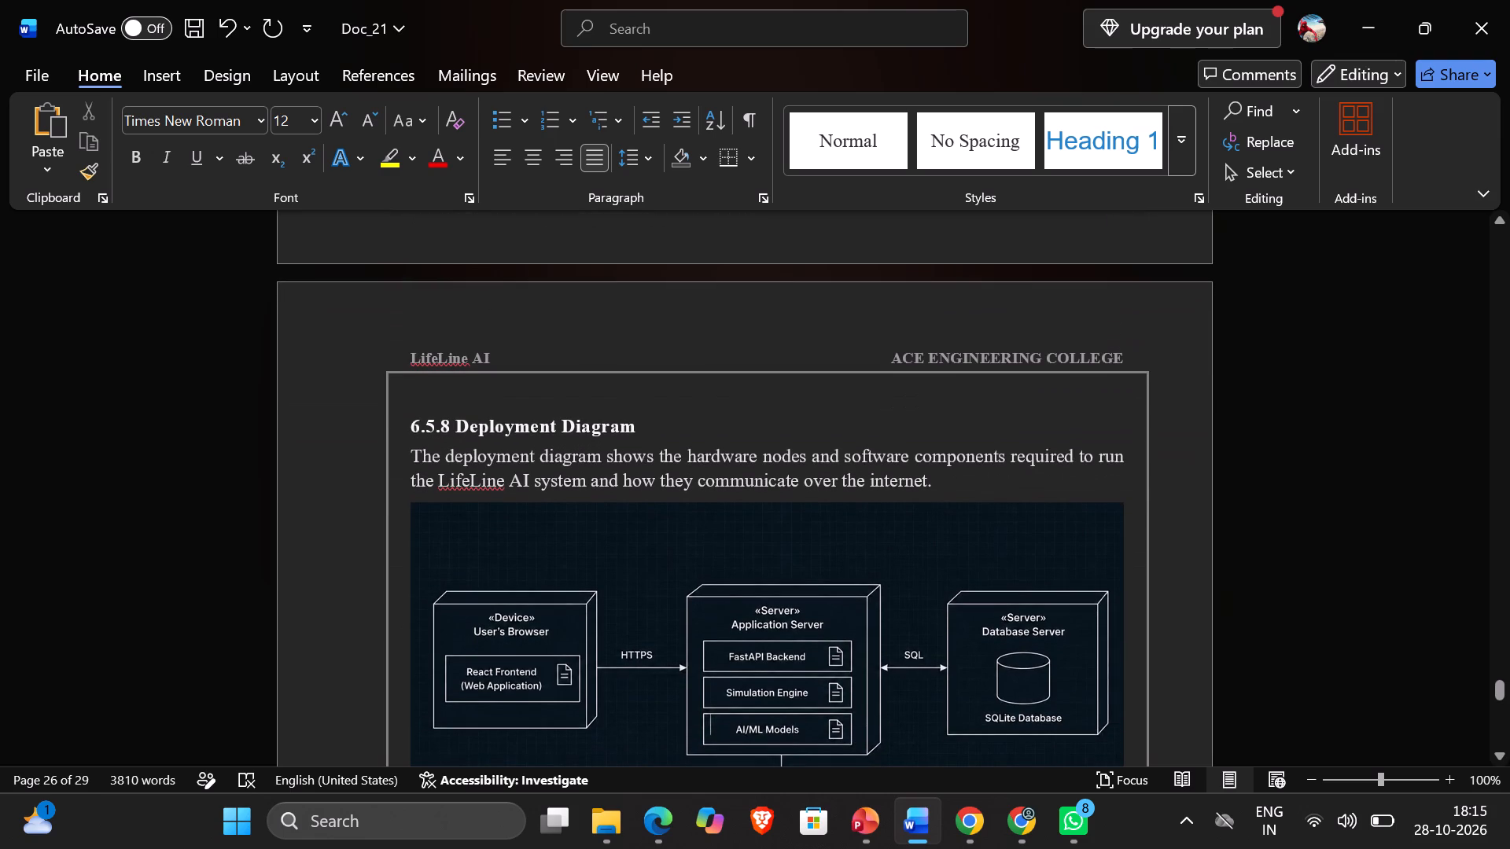
{"action": "left_click", "coordinate": [937, 483]}
{"action": "key", "text": "Return"}
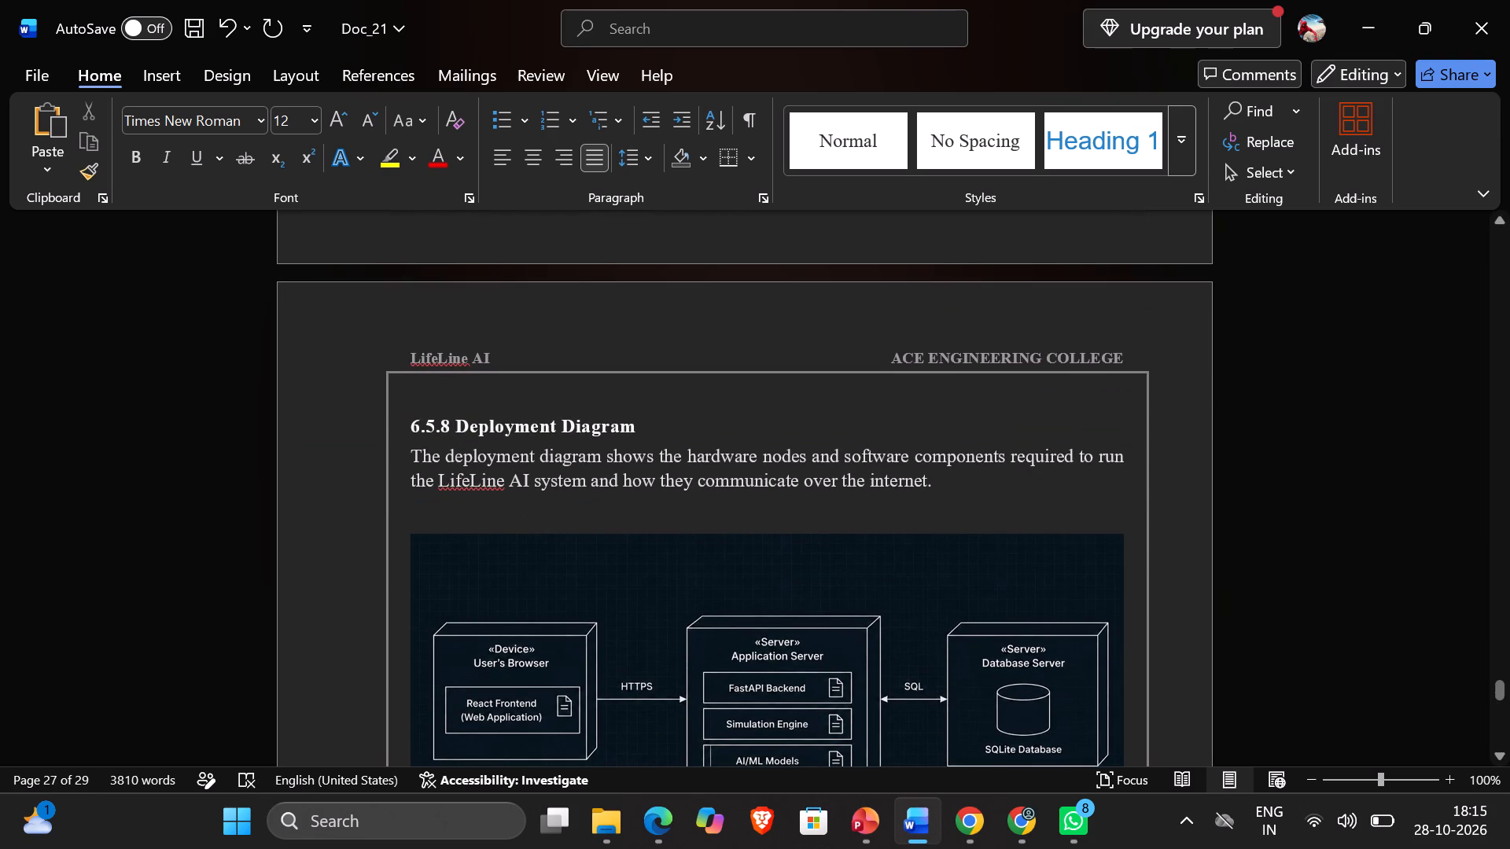
Insert a blank line between the deployment diagram image and its Figure 6.9 caption.
{"action": "scroll", "coordinate": [1032, 599], "scroll_direction": "down", "scroll_amount": 4}
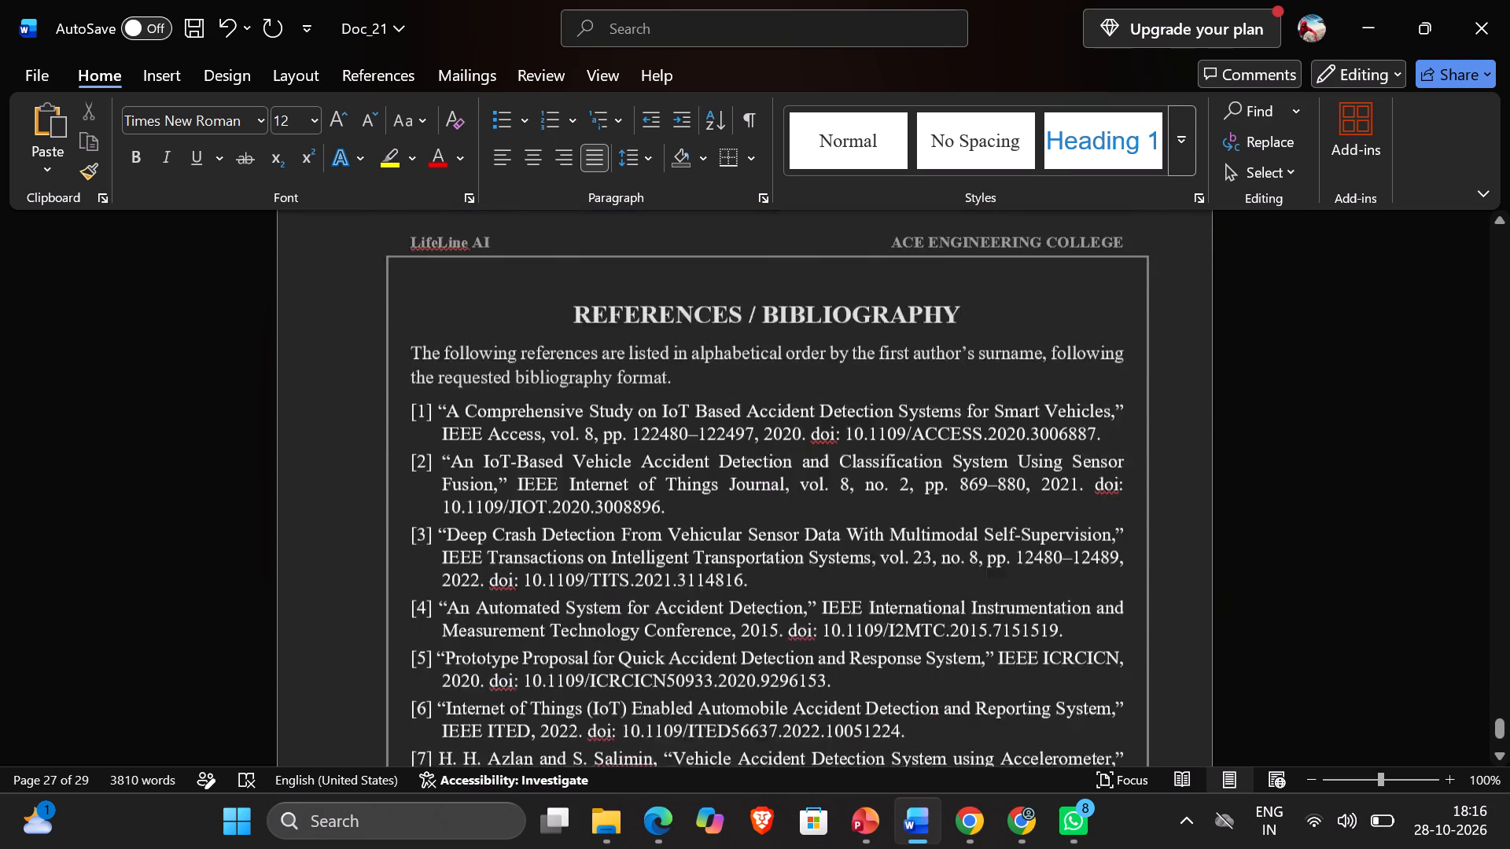
{"action": "scroll", "coordinate": [1032, 599], "scroll_direction": "up", "scroll_amount": 6}
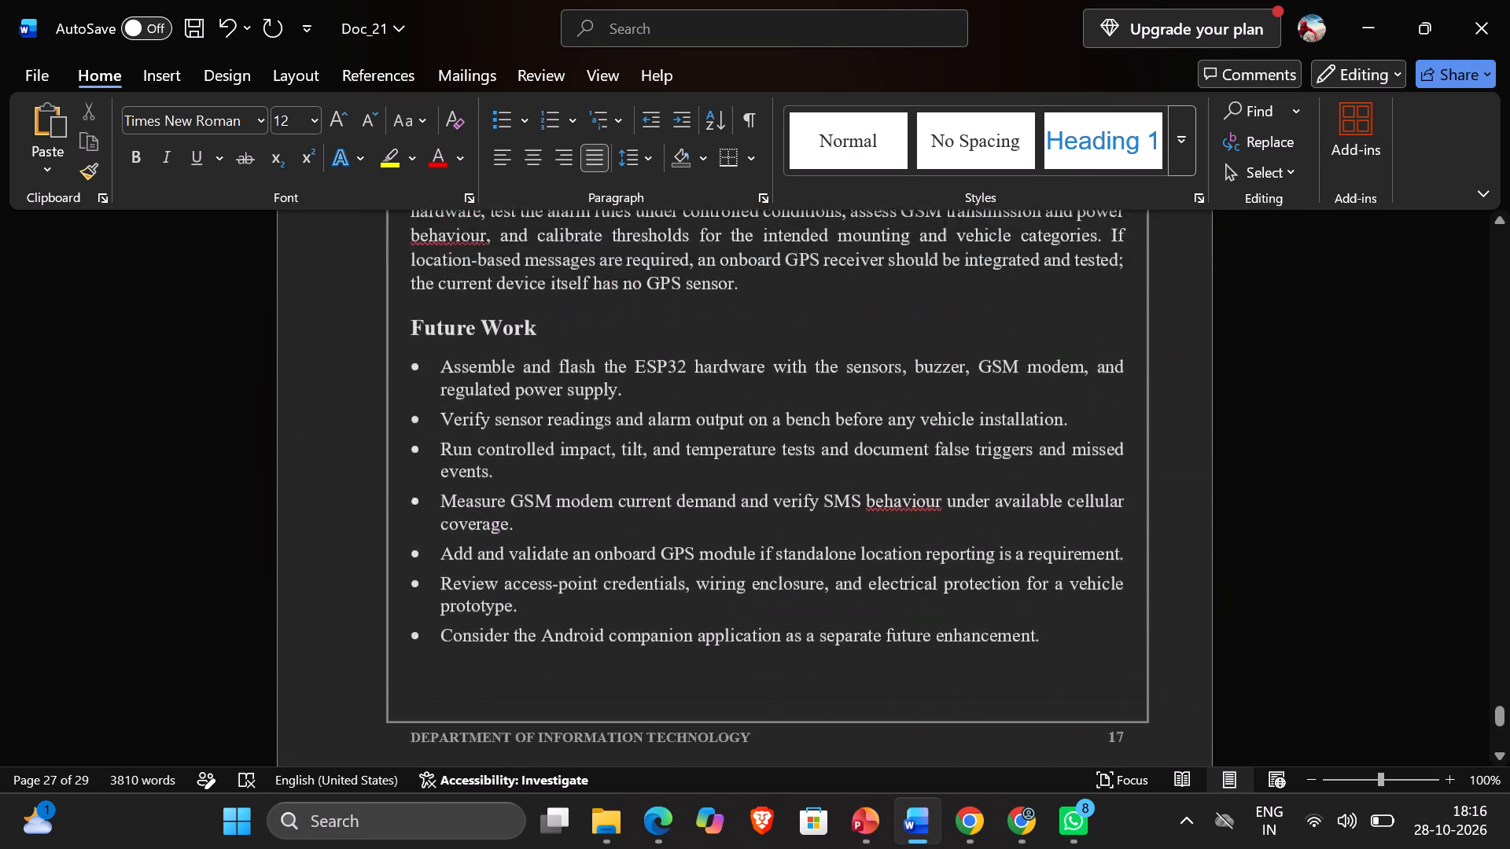
{"action": "scroll", "coordinate": [1032, 599], "scroll_direction": "up", "scroll_amount": 2}
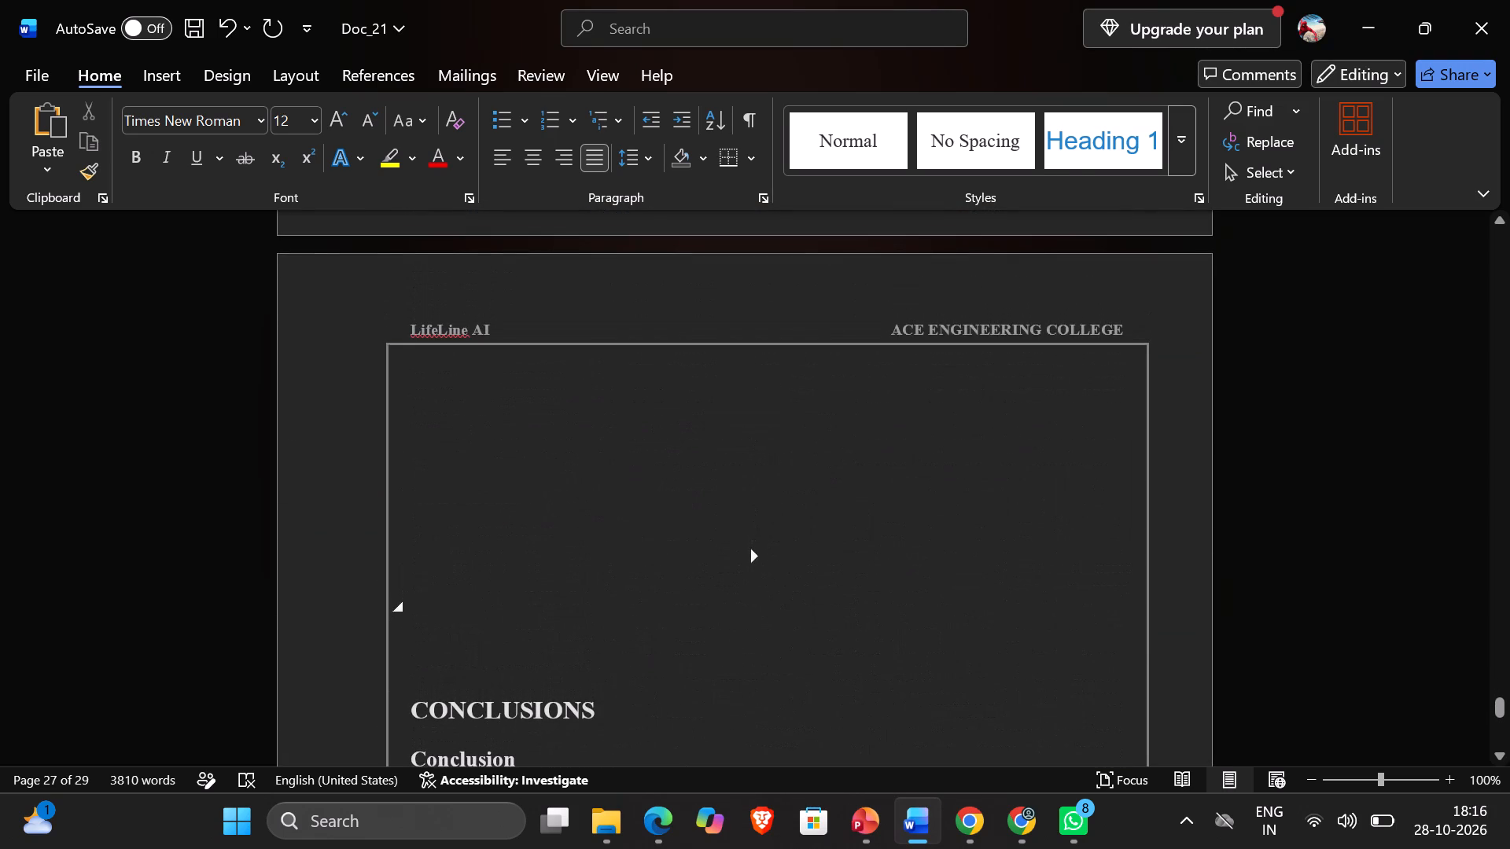
{"action": "scroll", "coordinate": [1032, 599], "scroll_direction": "up", "scroll_amount": 2}
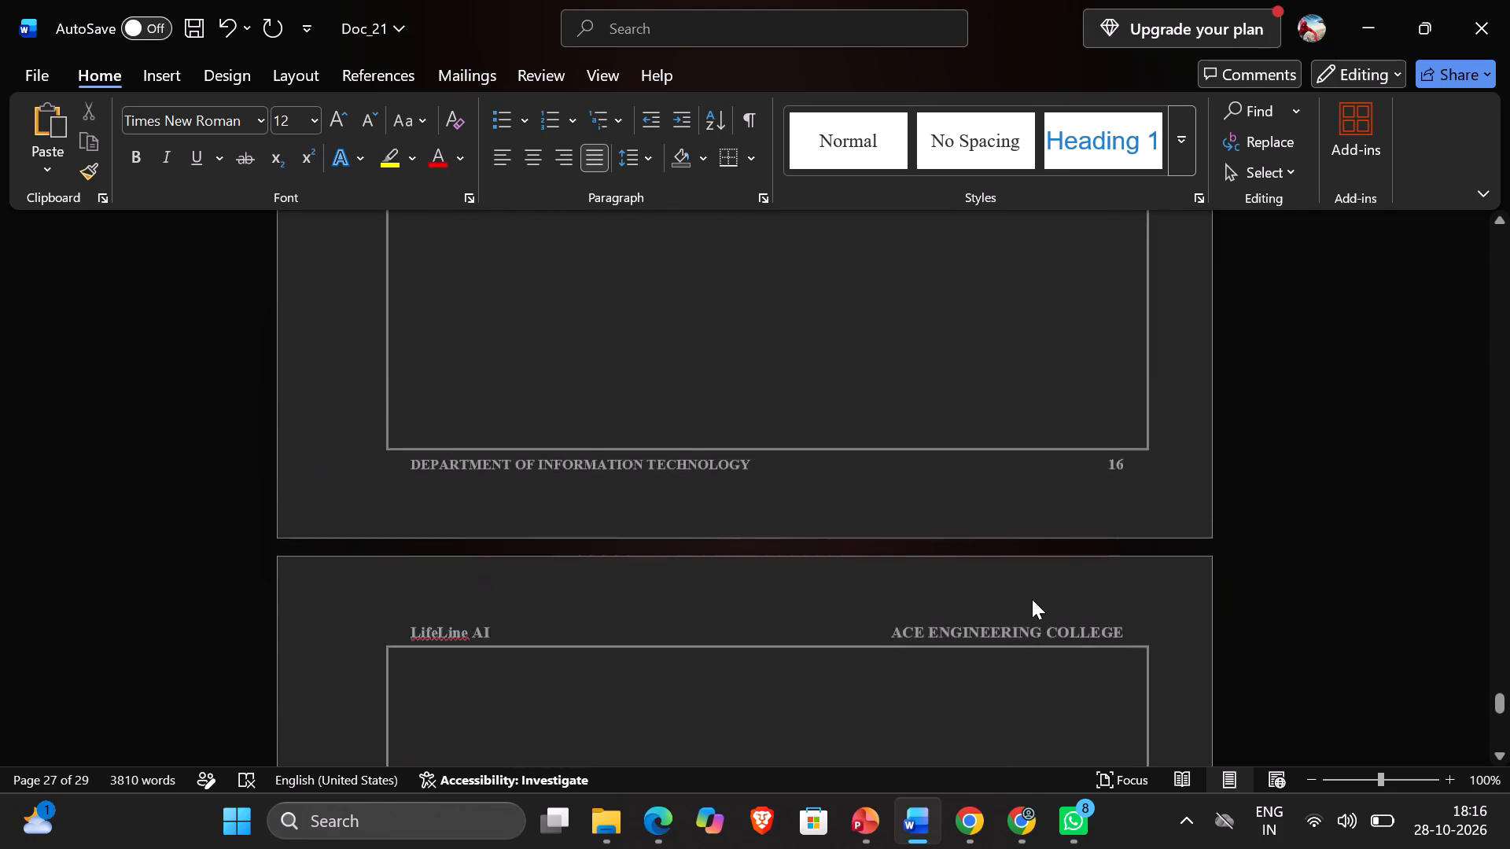
{"action": "scroll", "coordinate": [1032, 599], "scroll_direction": "up", "scroll_amount": 3}
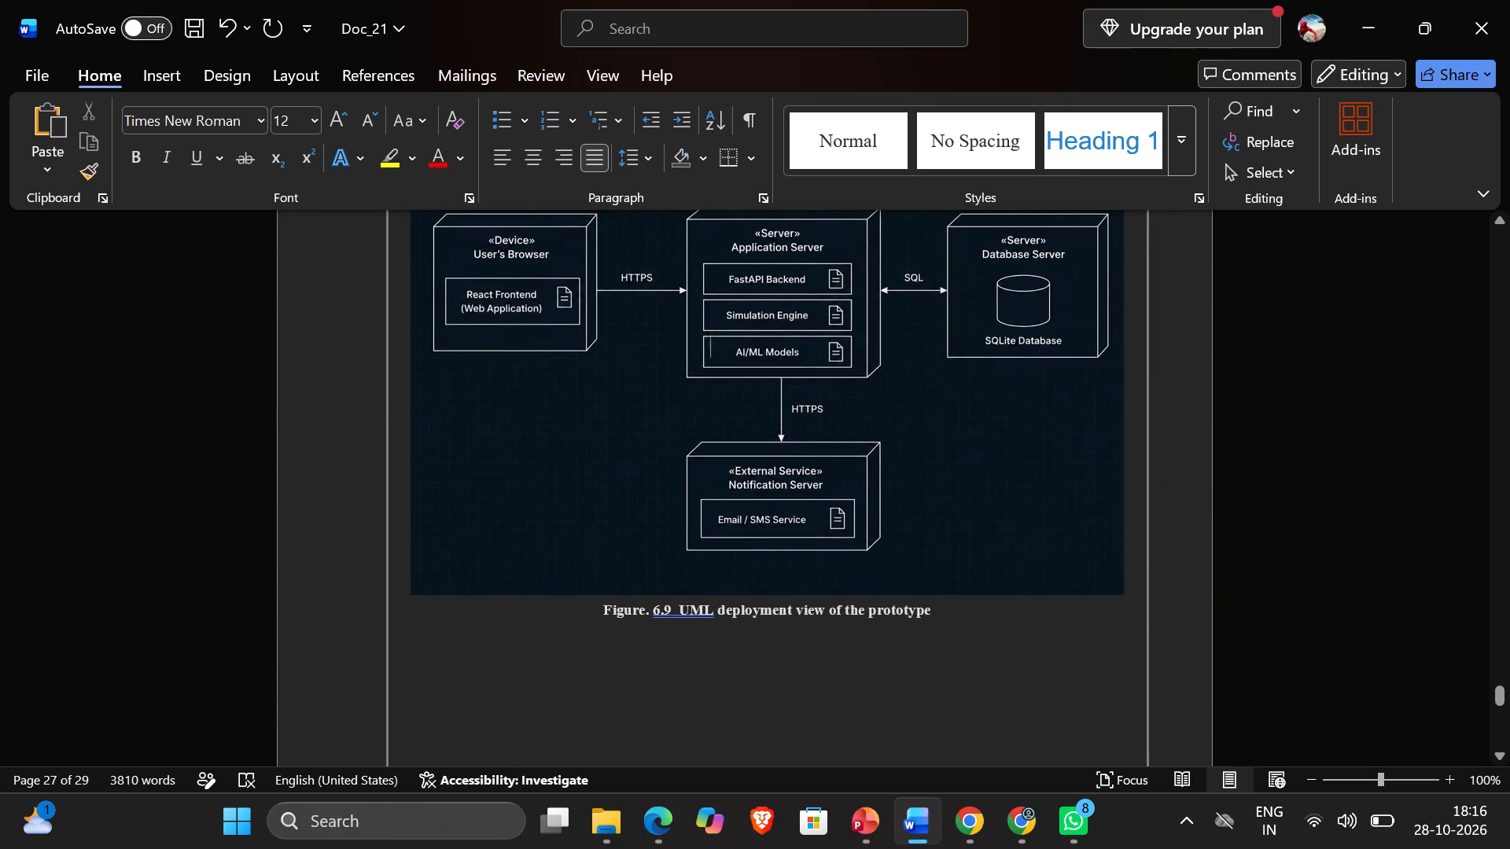
{"action": "left_click", "coordinate": [1135, 593]}
{"action": "key", "text": "Return"}
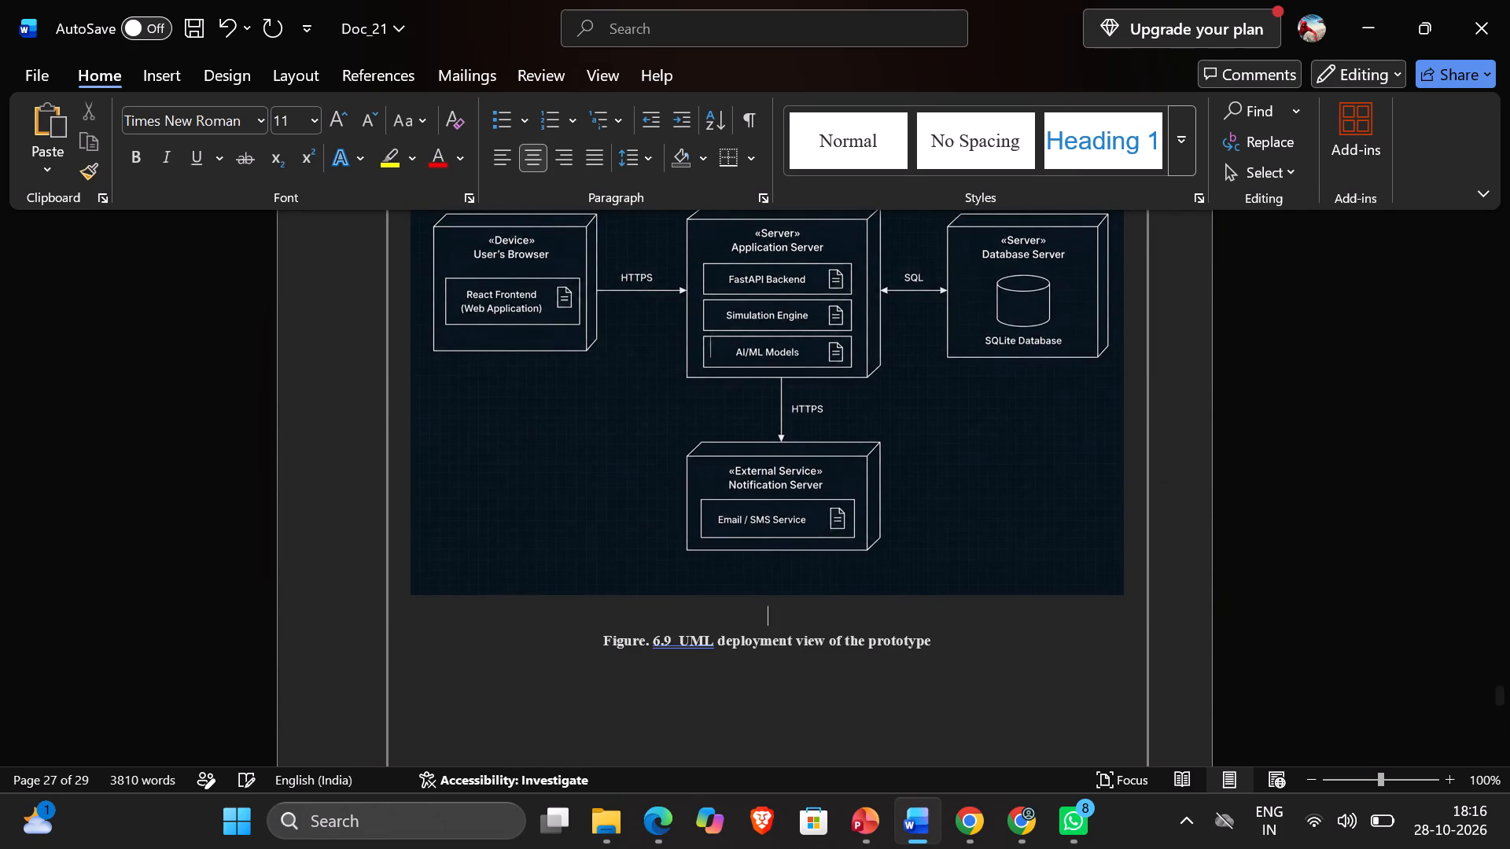
Reword the Figure 6.9 caption under the deployment diagram to read "UML deployment diagram".
{"action": "scroll", "coordinate": [1024, 594], "scroll_direction": "up", "scroll_amount": 2}
{"action": "scroll", "coordinate": [1024, 594], "scroll_direction": "down", "scroll_amount": 1}
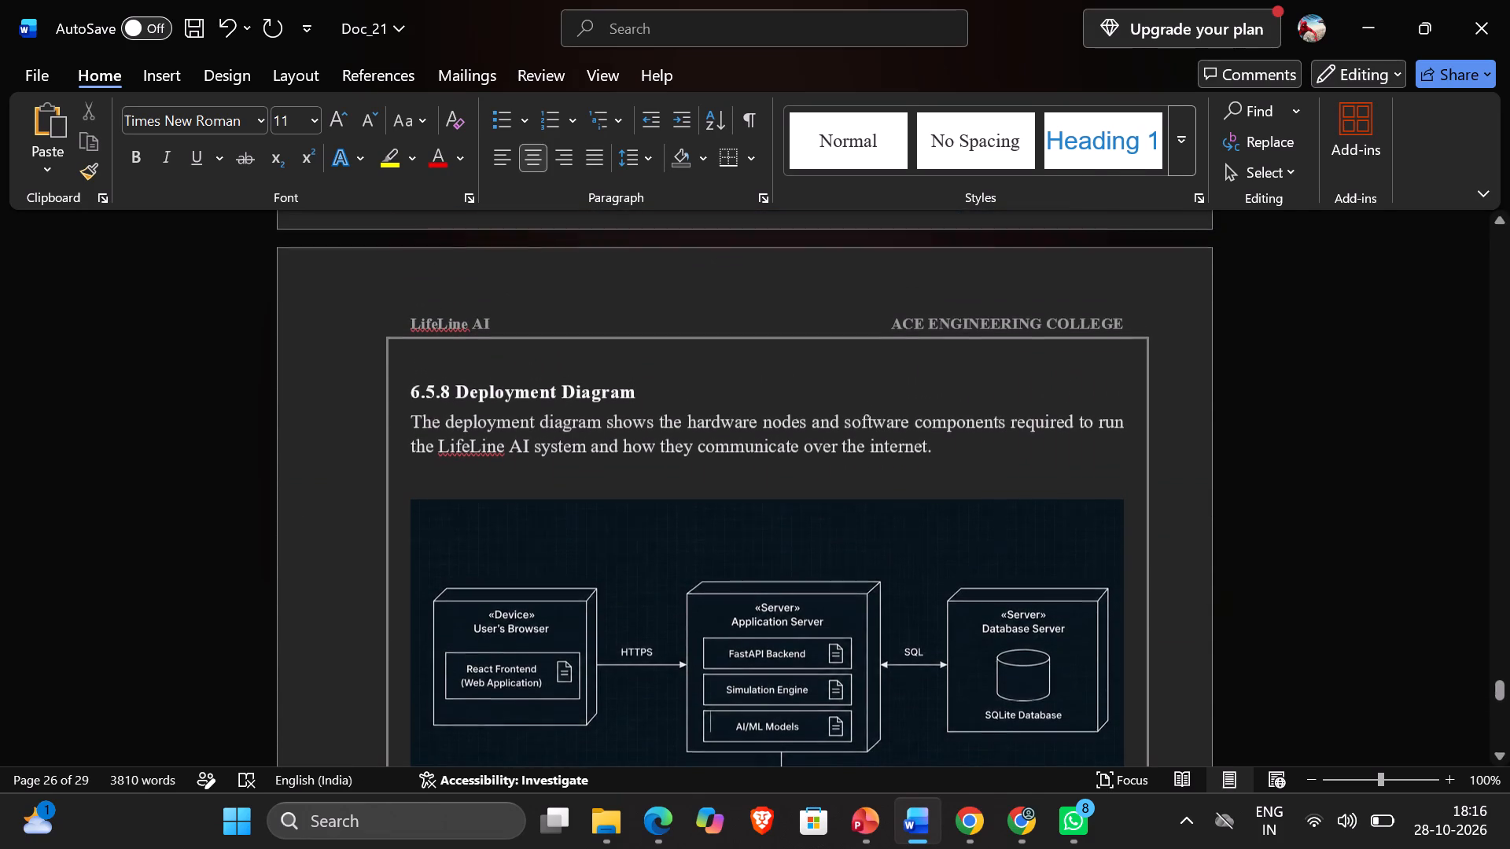
{"action": "scroll", "coordinate": [1024, 594], "scroll_direction": "down", "scroll_amount": 3}
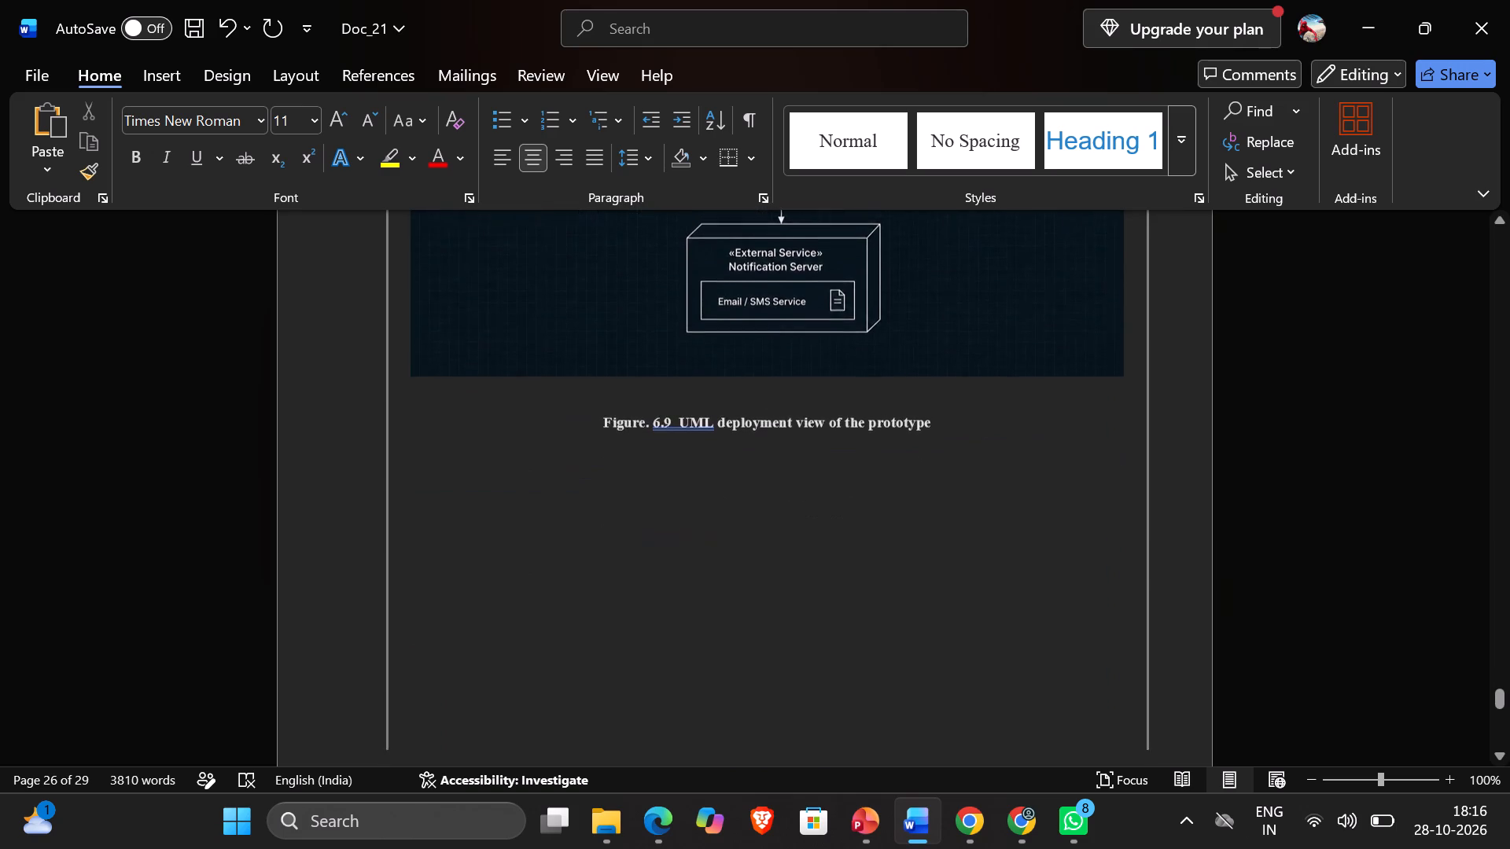
{"action": "scroll", "coordinate": [1024, 594], "scroll_direction": "down", "scroll_amount": 2}
{"action": "scroll", "coordinate": [1024, 594], "scroll_direction": "up", "scroll_amount": 2}
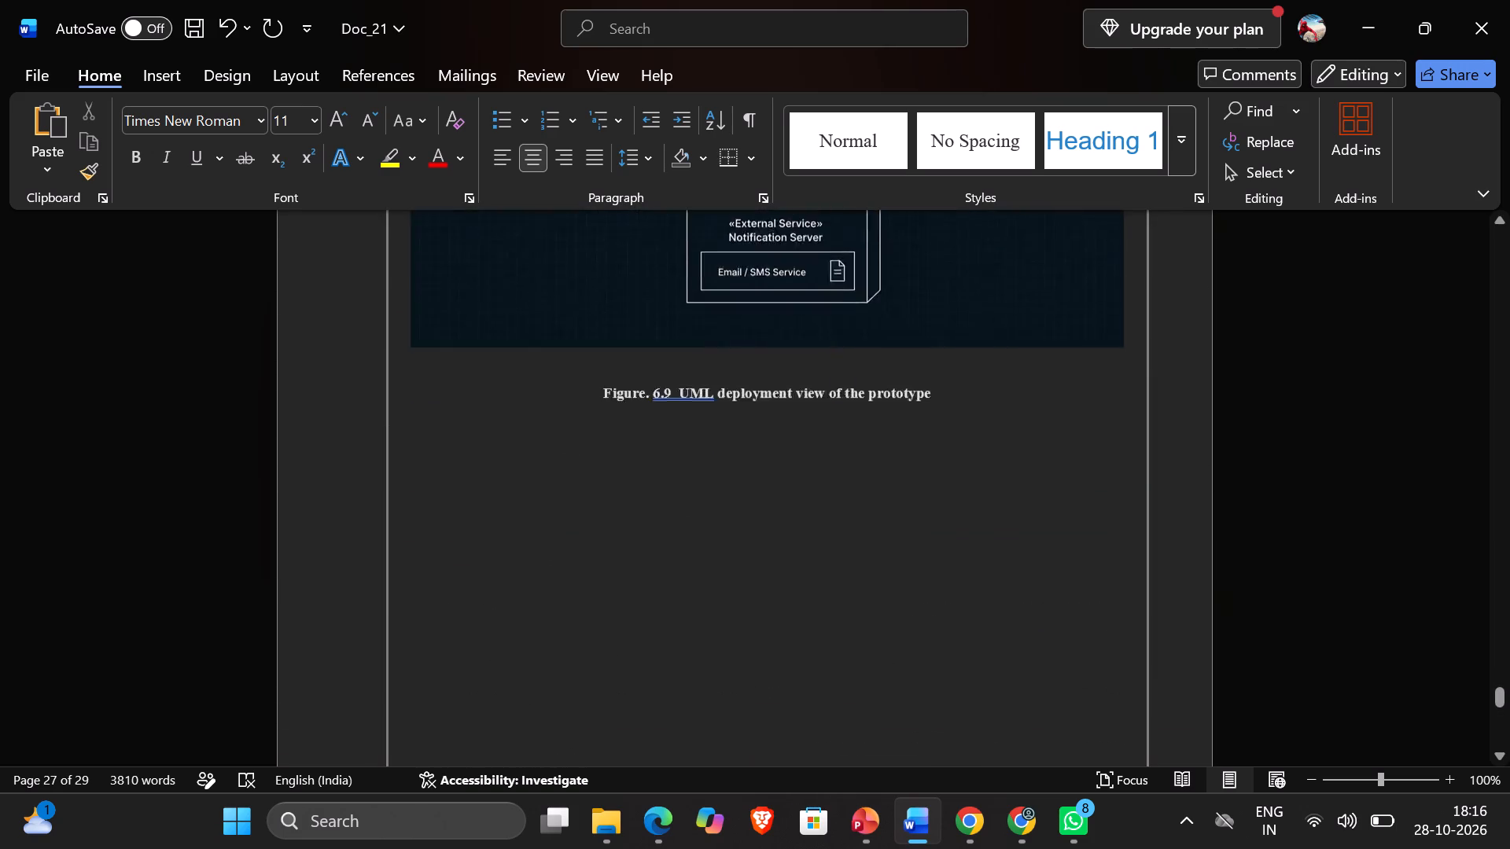
{"action": "scroll", "coordinate": [1024, 594], "scroll_direction": "up", "scroll_amount": 1}
{"action": "left_click", "coordinate": [939, 585]}
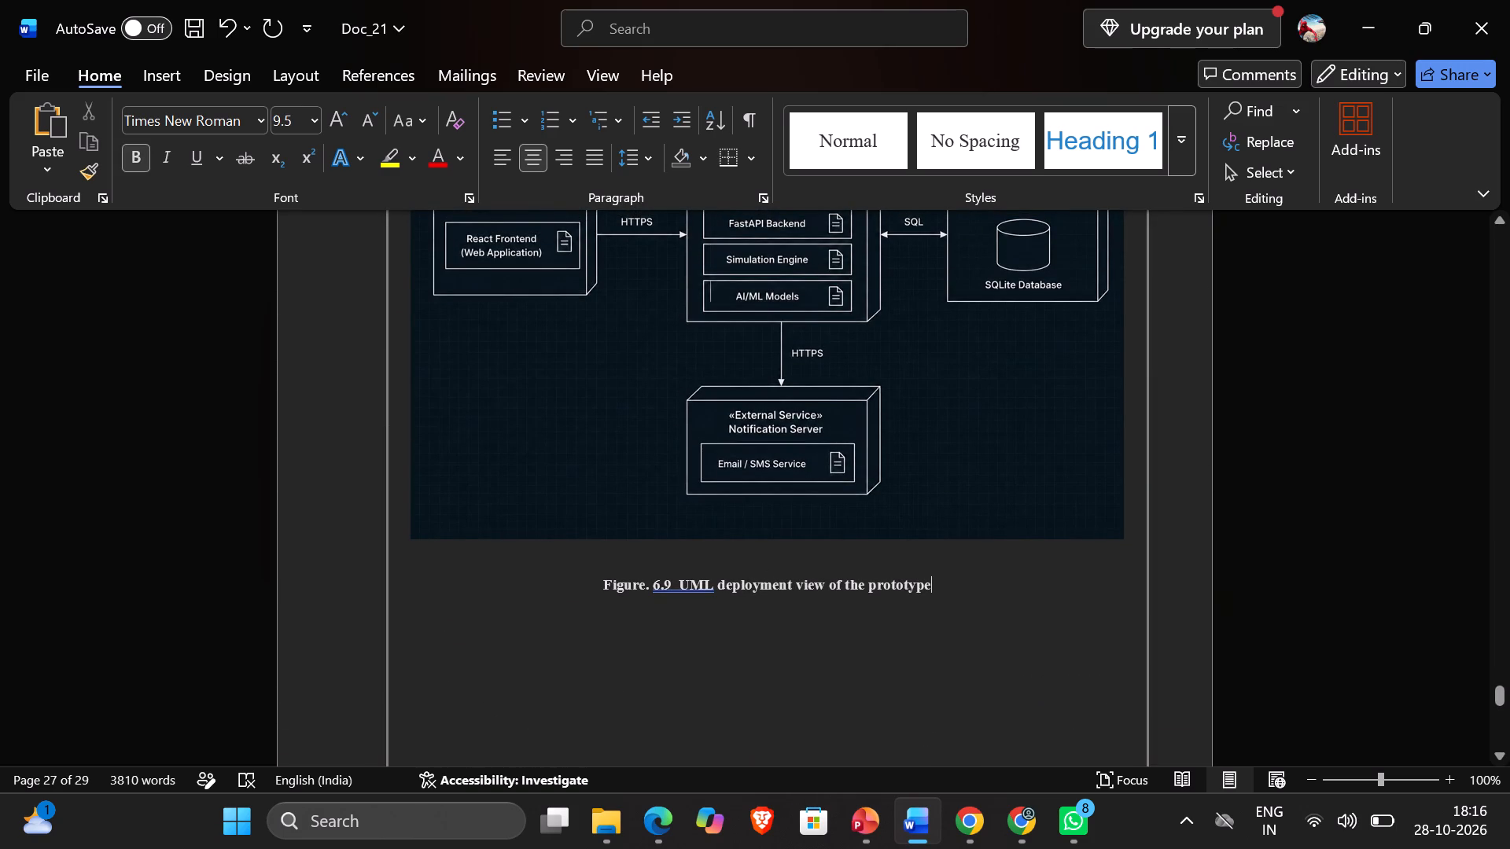
{"action": "key", "text": "BackSpace"}
{"action": "key", "text": "BackSpace"}
{"action": "key", "text": "BackSpace"}
{"action": "key", "text": "BackSpace"}
{"action": "key", "text": "BackSpace"}
{"action": "key", "text": "BackSpace"}
{"action": "key", "text": "BackSpace"}
{"action": "key", "text": "BackSpace"}
{"action": "key", "text": "BackSpace"}
{"action": "key", "text": "BackSpace"}
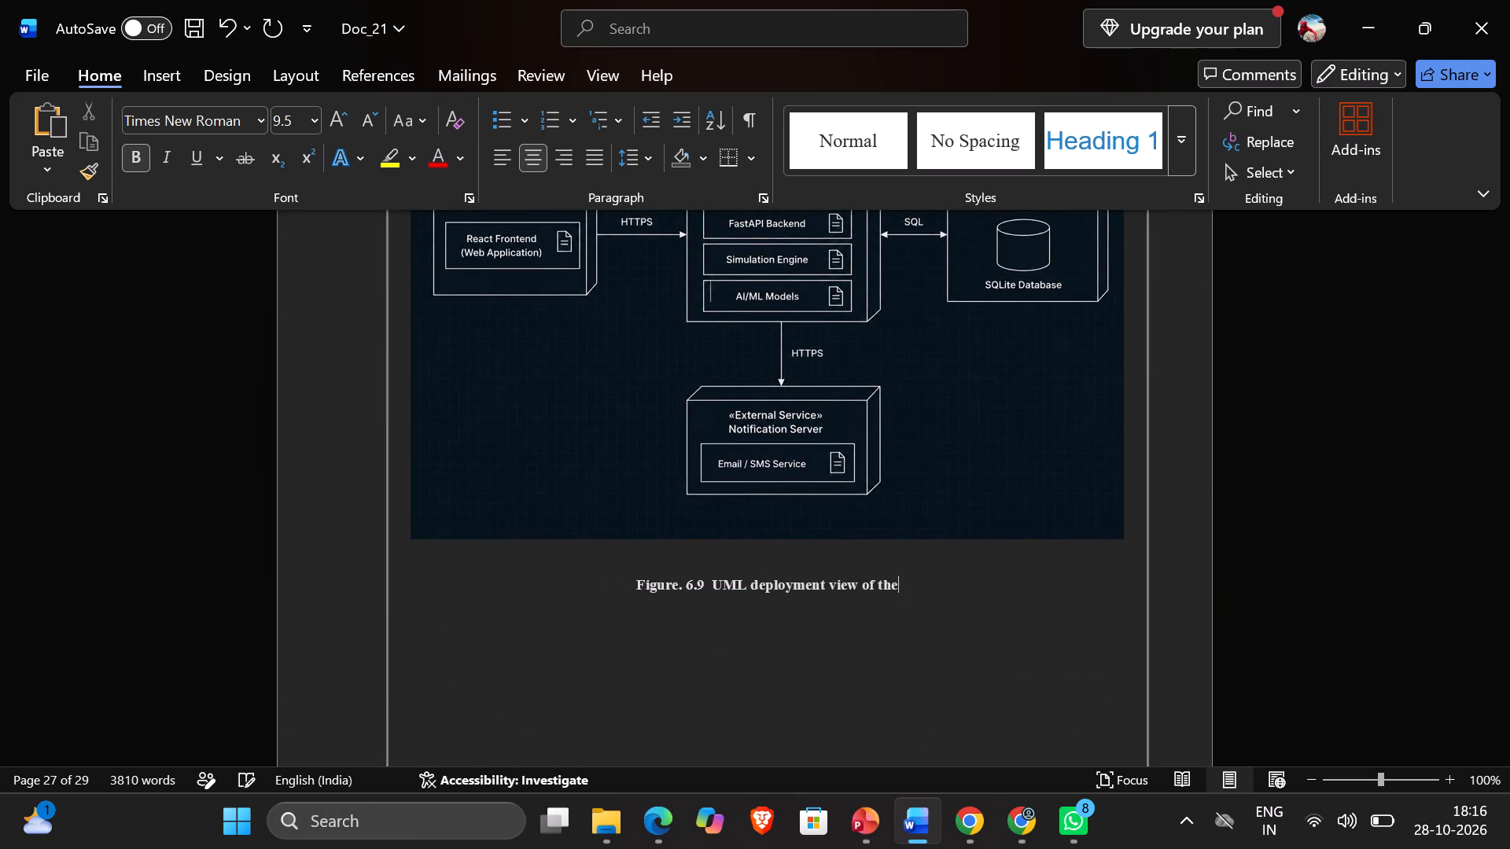
{"action": "key", "text": "BackSpace"}
{"action": "key", "text": "BackSpace"}
{"action": "key", "text": "BackSpace"}
{"action": "key", "text": "BackSpace"}
{"action": "key", "text": "BackSpace"}
{"action": "key", "text": "BackSpace"}
{"action": "key", "text": "BackSpace"}
{"action": "key", "text": "BackSpace"}
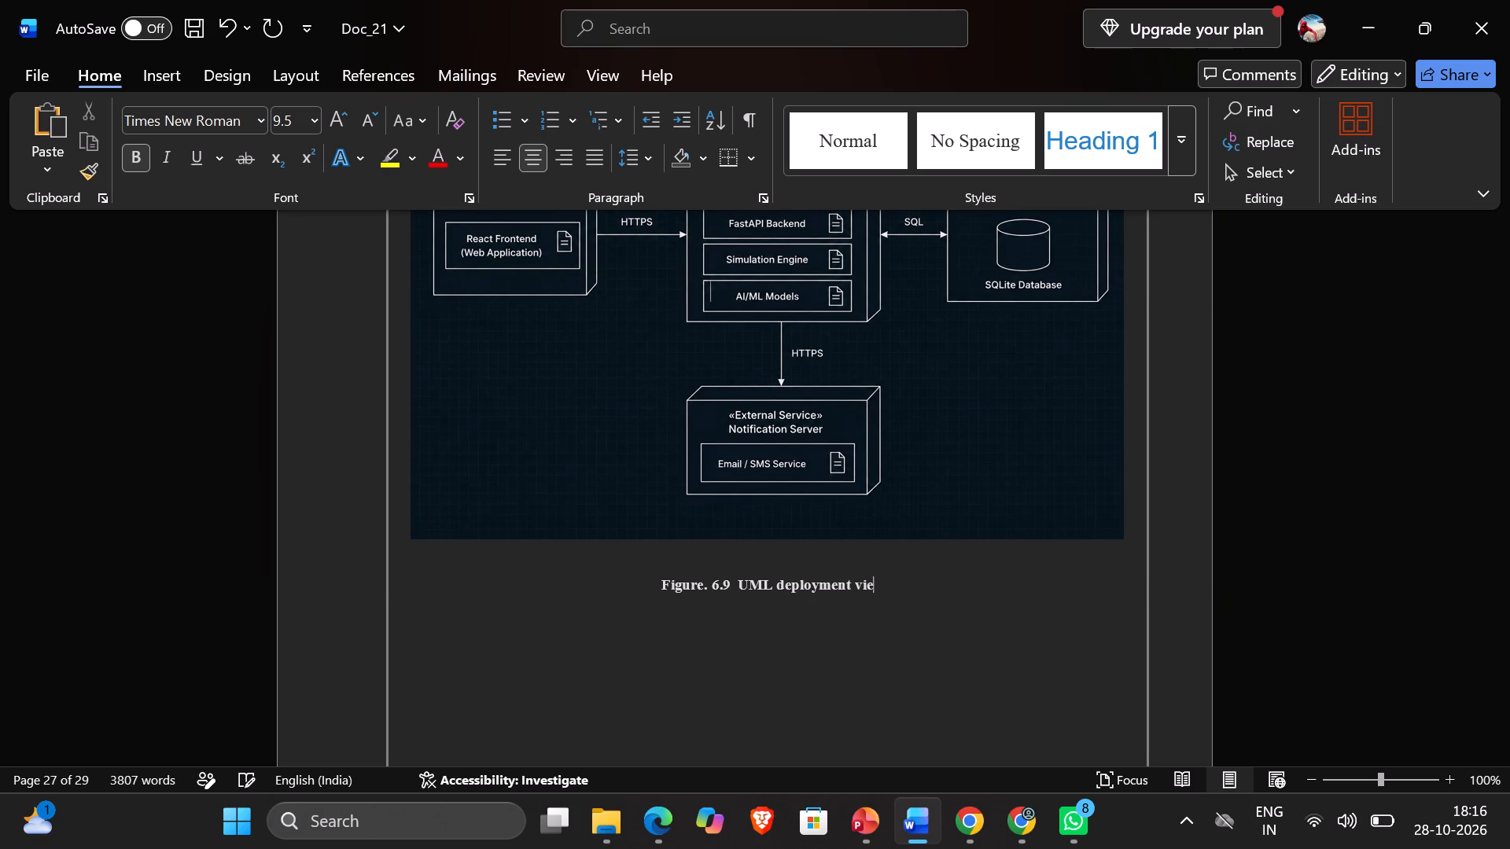
{"action": "key", "text": "BackSpace"}
{"action": "key", "text": "BackSpace"}
{"action": "key", "text": "BackSpace"}
{"action": "type", "text": "diagram"}
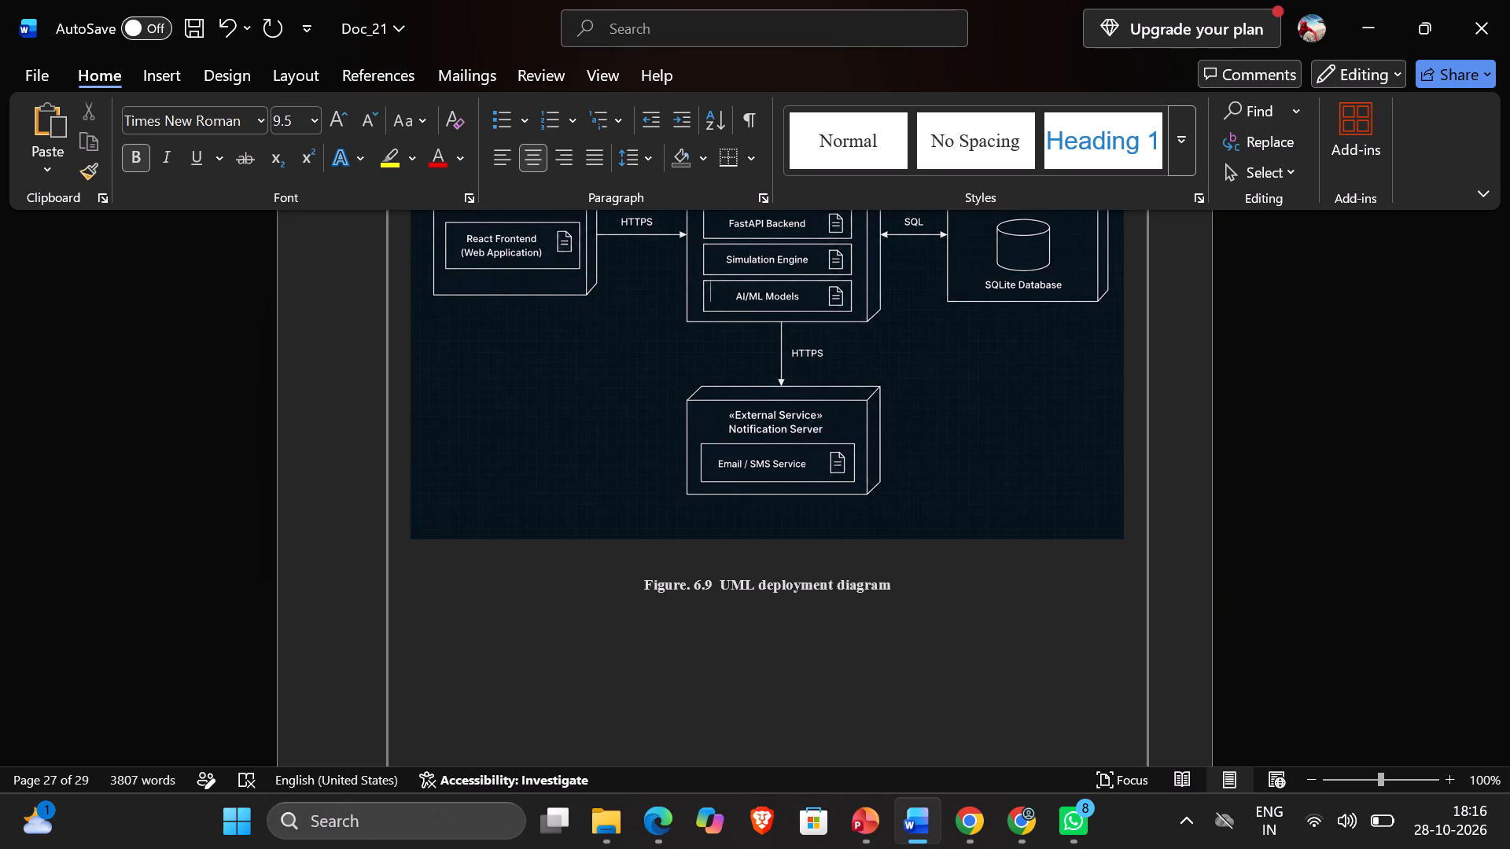
{"action": "left_click", "coordinate": [904, 678]}
Insert a blank line between the component diagram image and its Figure 6.8 caption.
{"action": "scroll", "coordinate": [904, 678], "scroll_direction": "down", "scroll_amount": 3}
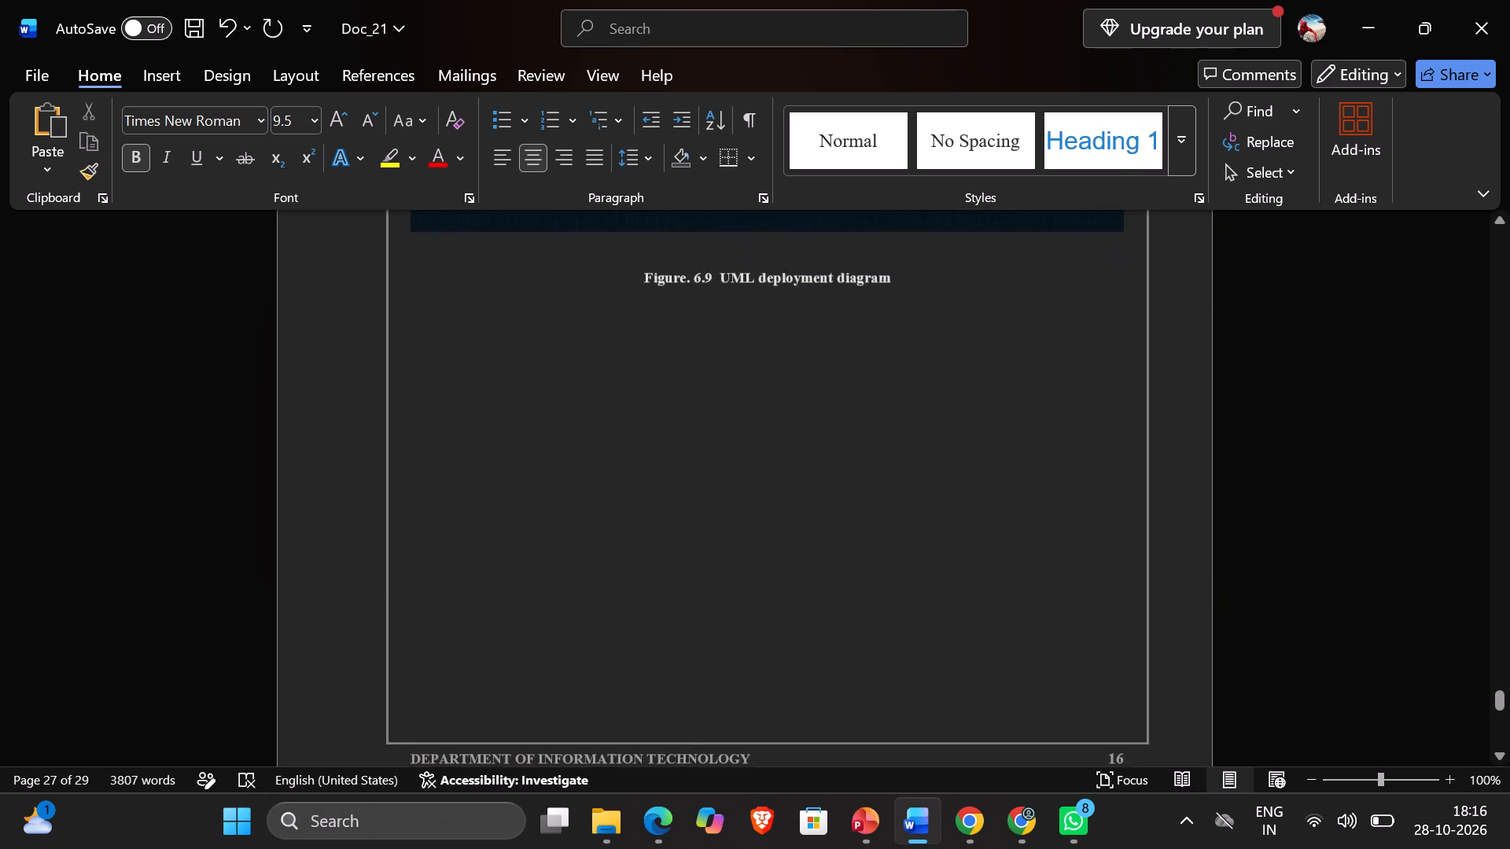
{"action": "scroll", "coordinate": [904, 678], "scroll_direction": "down", "scroll_amount": 1}
{"action": "scroll", "coordinate": [904, 678], "scroll_direction": "up", "scroll_amount": 4}
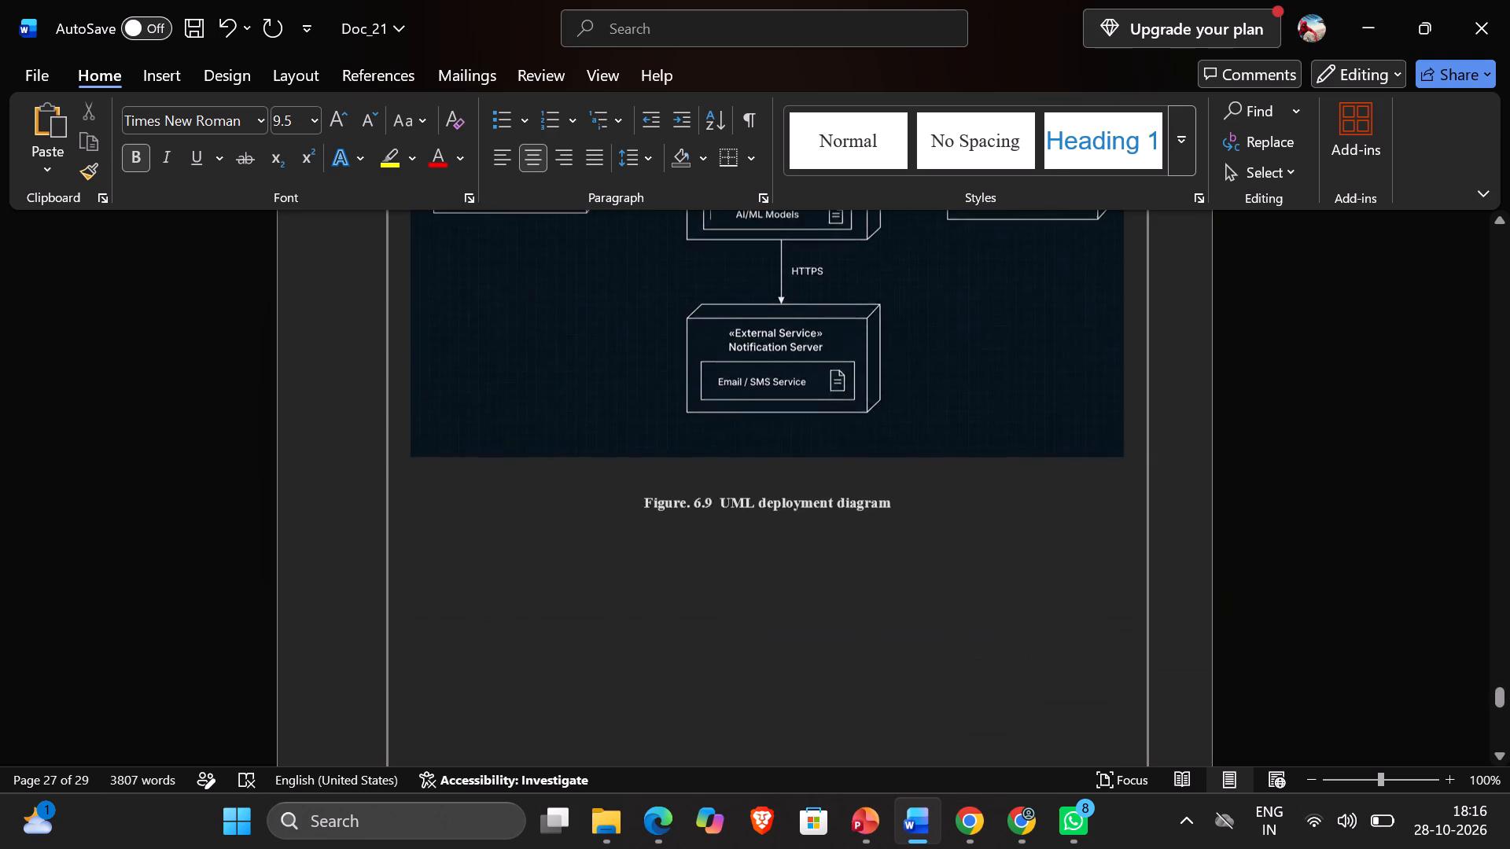
{"action": "scroll", "coordinate": [904, 678], "scroll_direction": "up", "scroll_amount": 3}
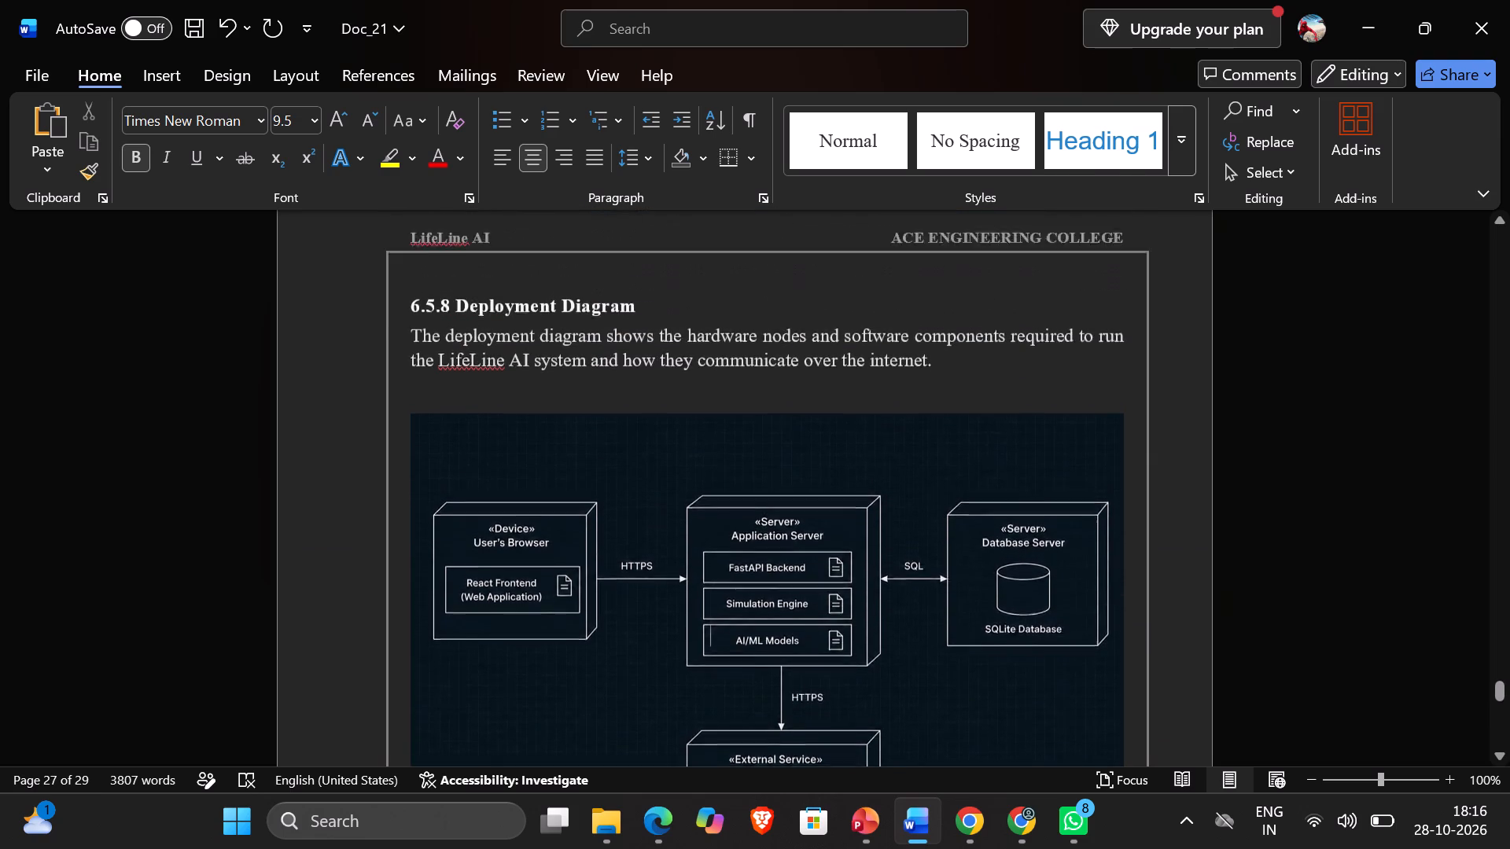
{"action": "scroll", "coordinate": [860, 721], "scroll_direction": "up", "scroll_amount": 2}
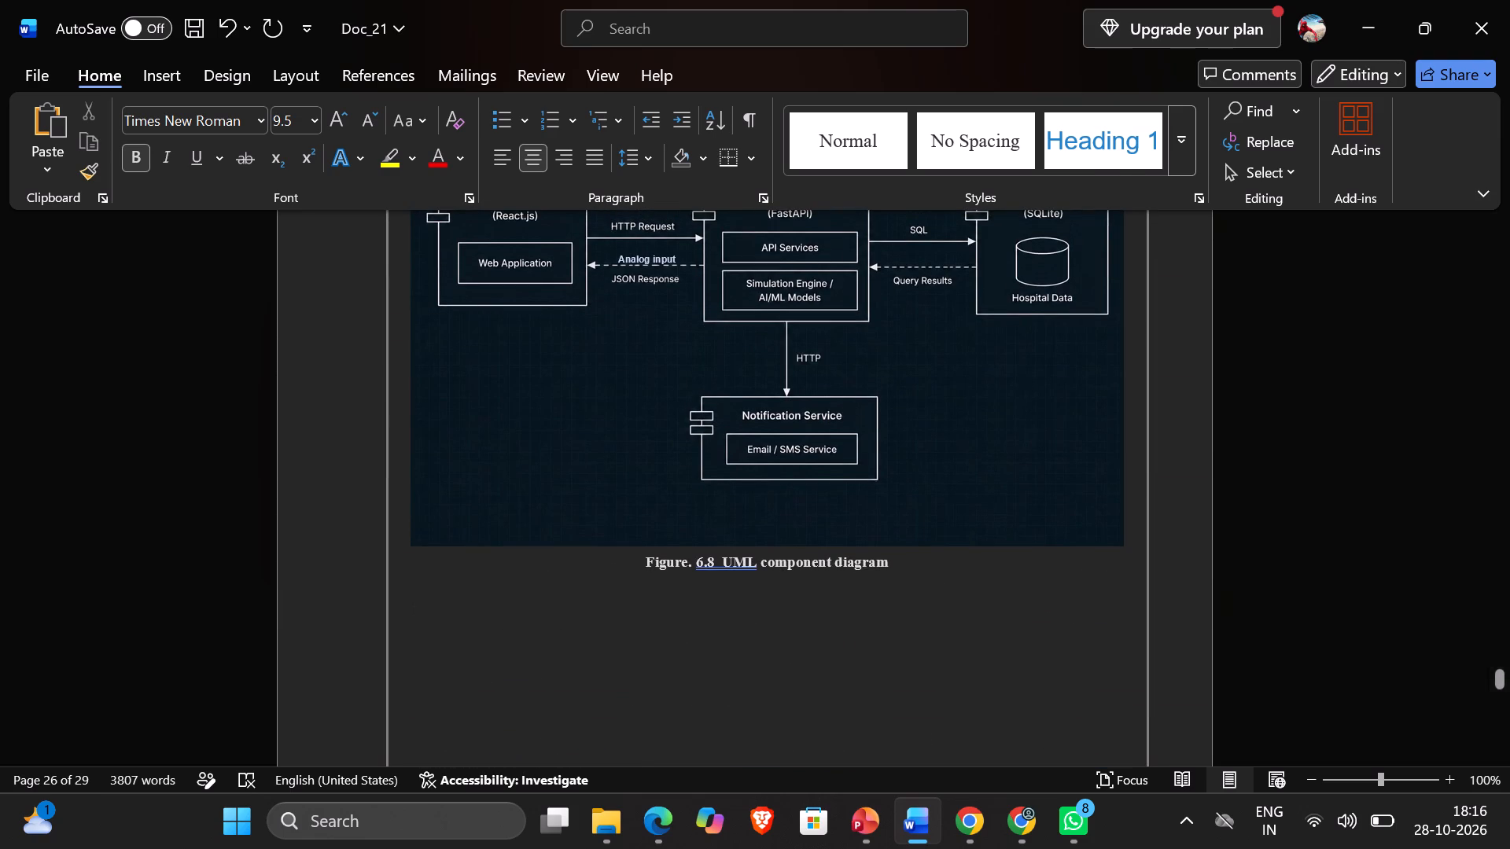
{"action": "left_click", "coordinate": [1130, 542]}
{"action": "key", "text": "Return"}
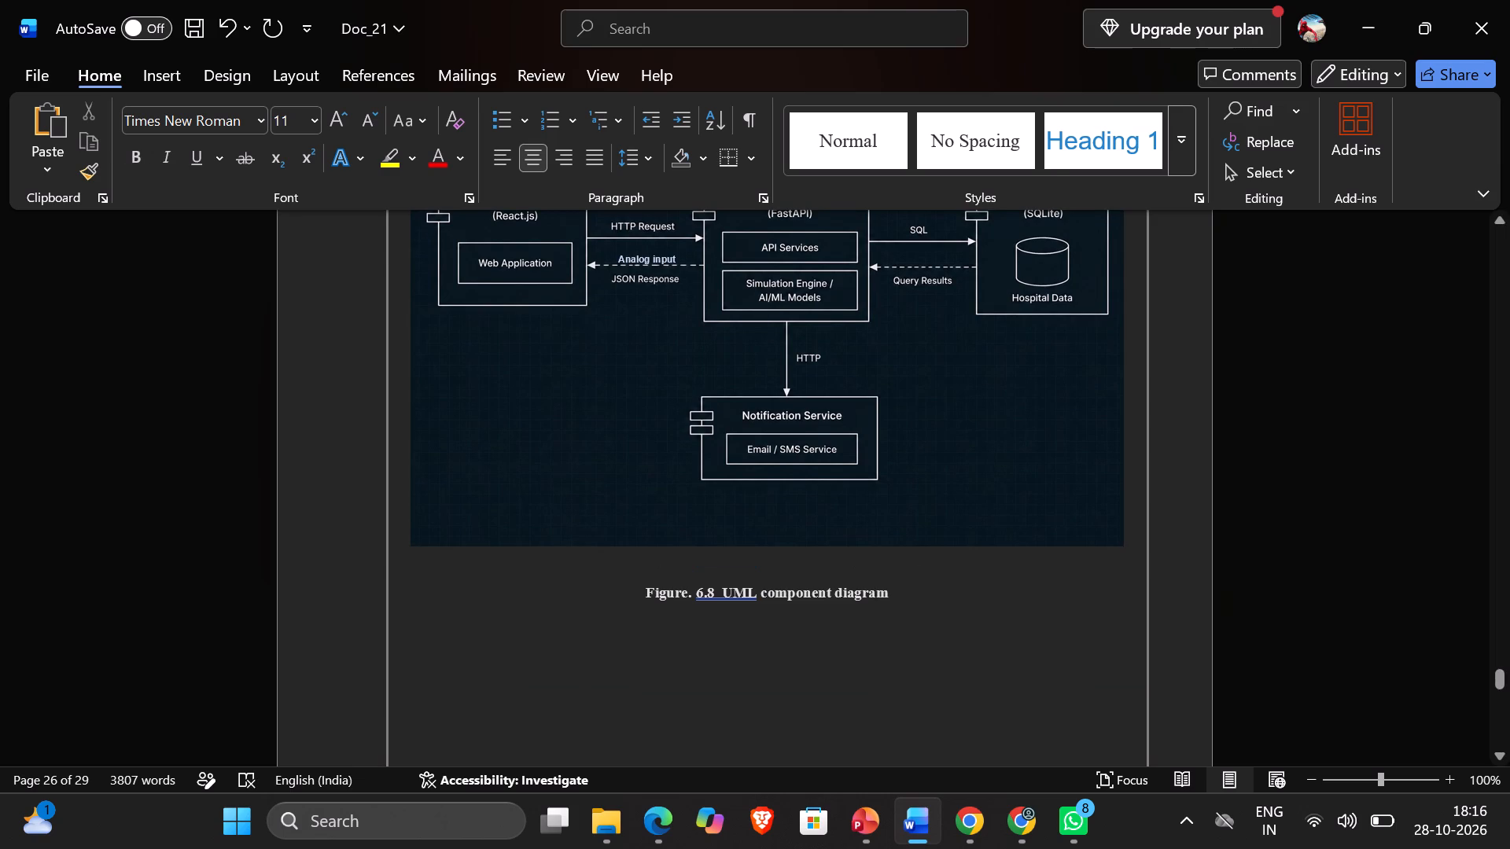
Review the layout from the 6.5.7 Component Diagram section through to the CONCLUSIONS heading.
{"action": "scroll", "coordinate": [1084, 524], "scroll_direction": "up", "scroll_amount": 2}
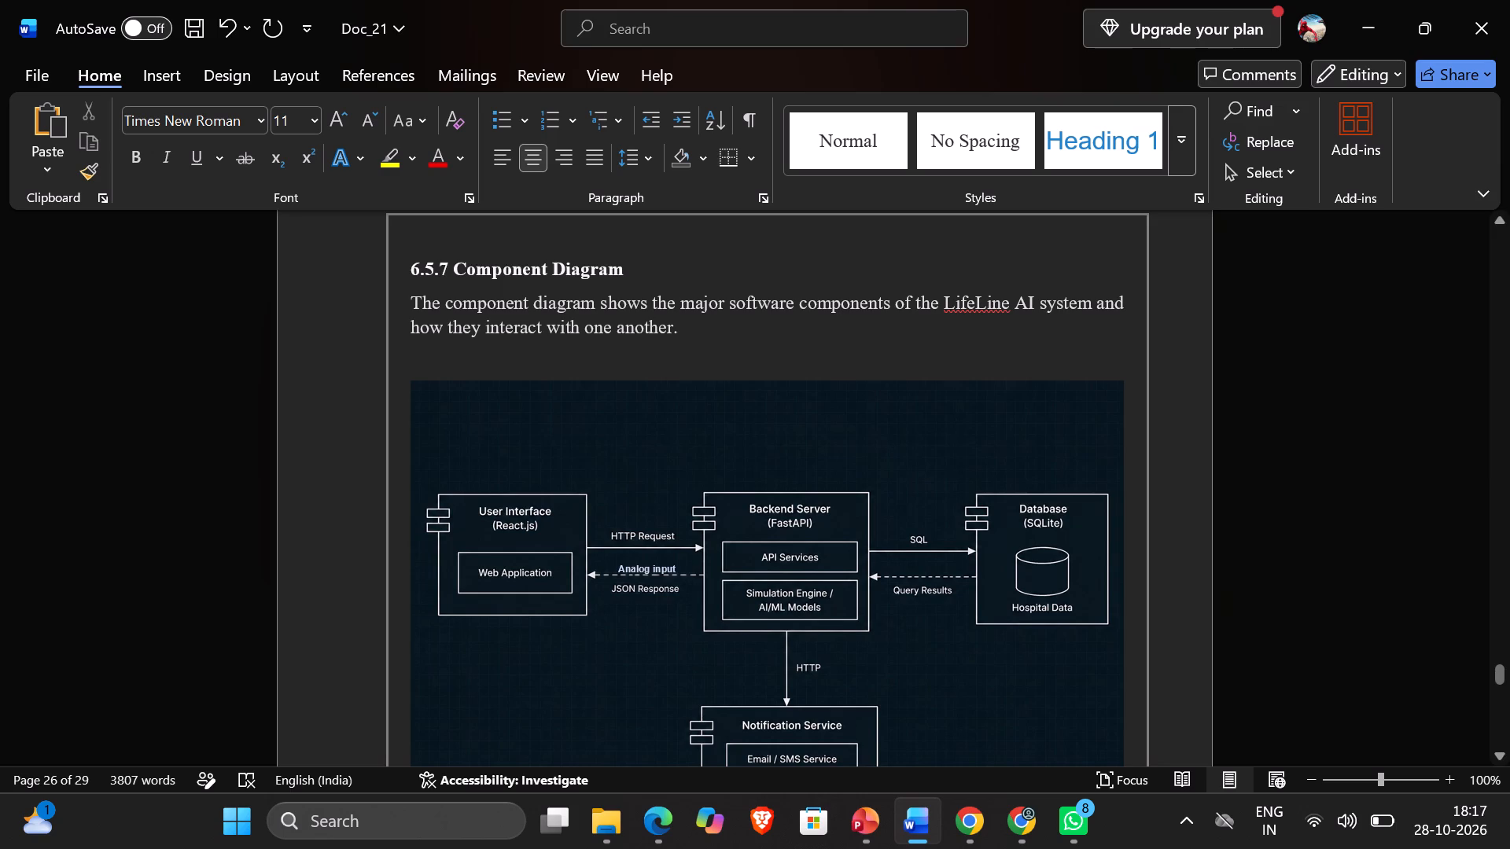
{"action": "scroll", "coordinate": [885, 542], "scroll_direction": "down", "scroll_amount": 3}
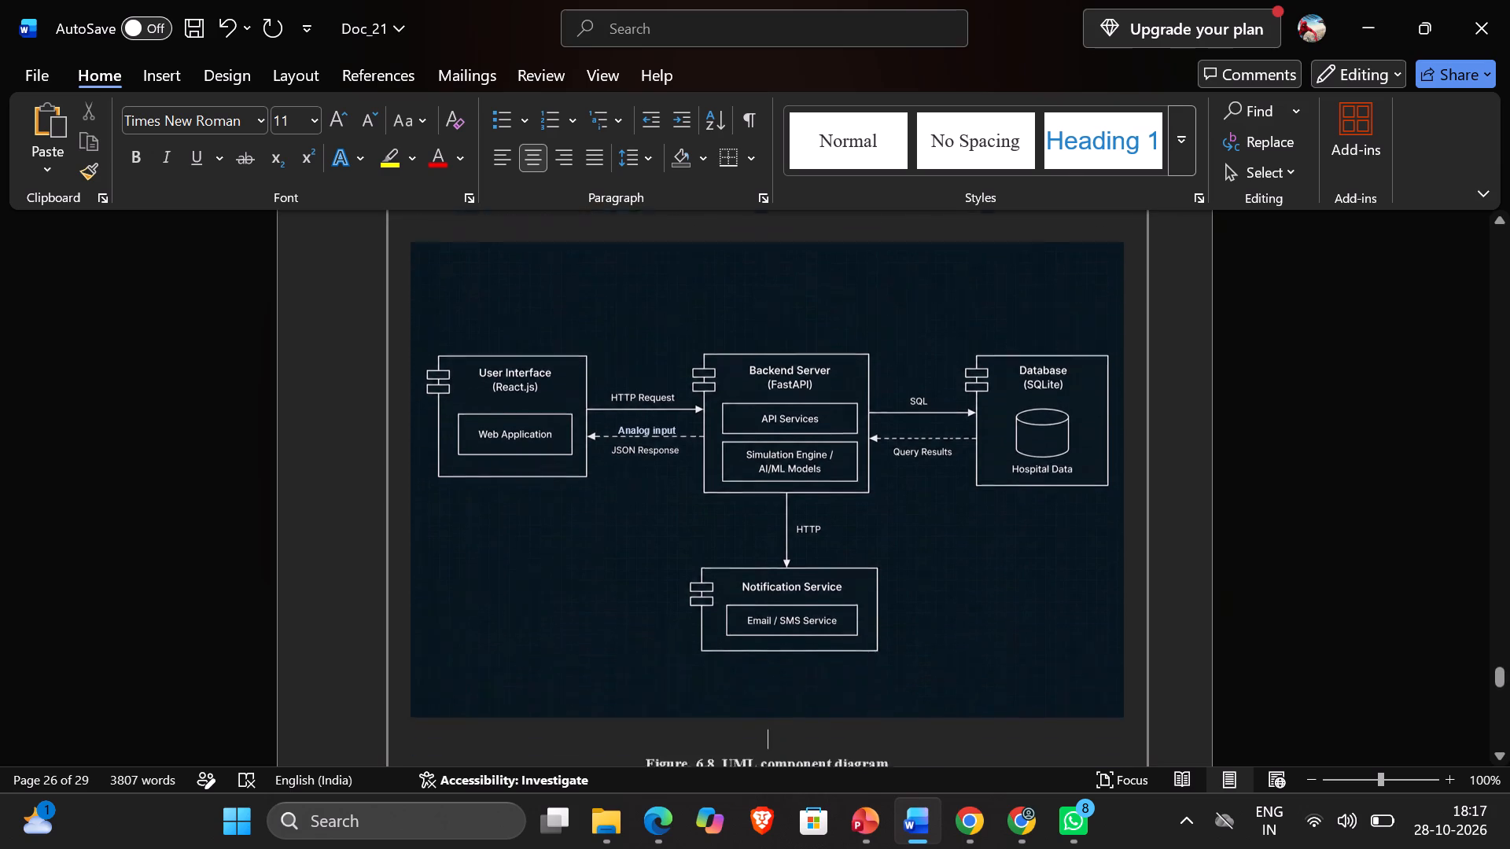
{"action": "scroll", "coordinate": [885, 542], "scroll_direction": "down", "scroll_amount": 5}
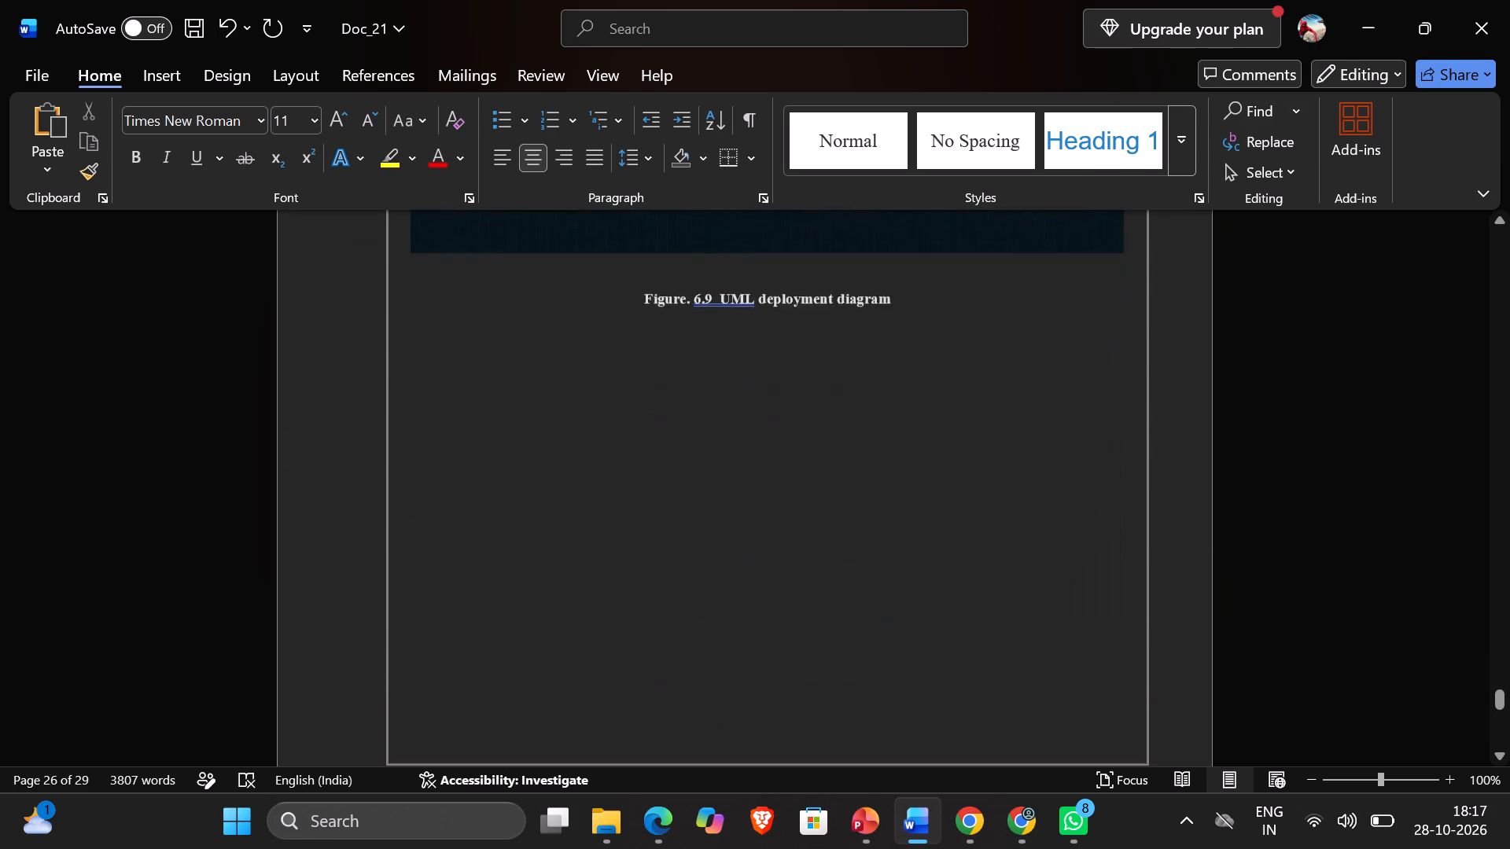
{"action": "scroll", "coordinate": [885, 542], "scroll_direction": "down", "scroll_amount": 4}
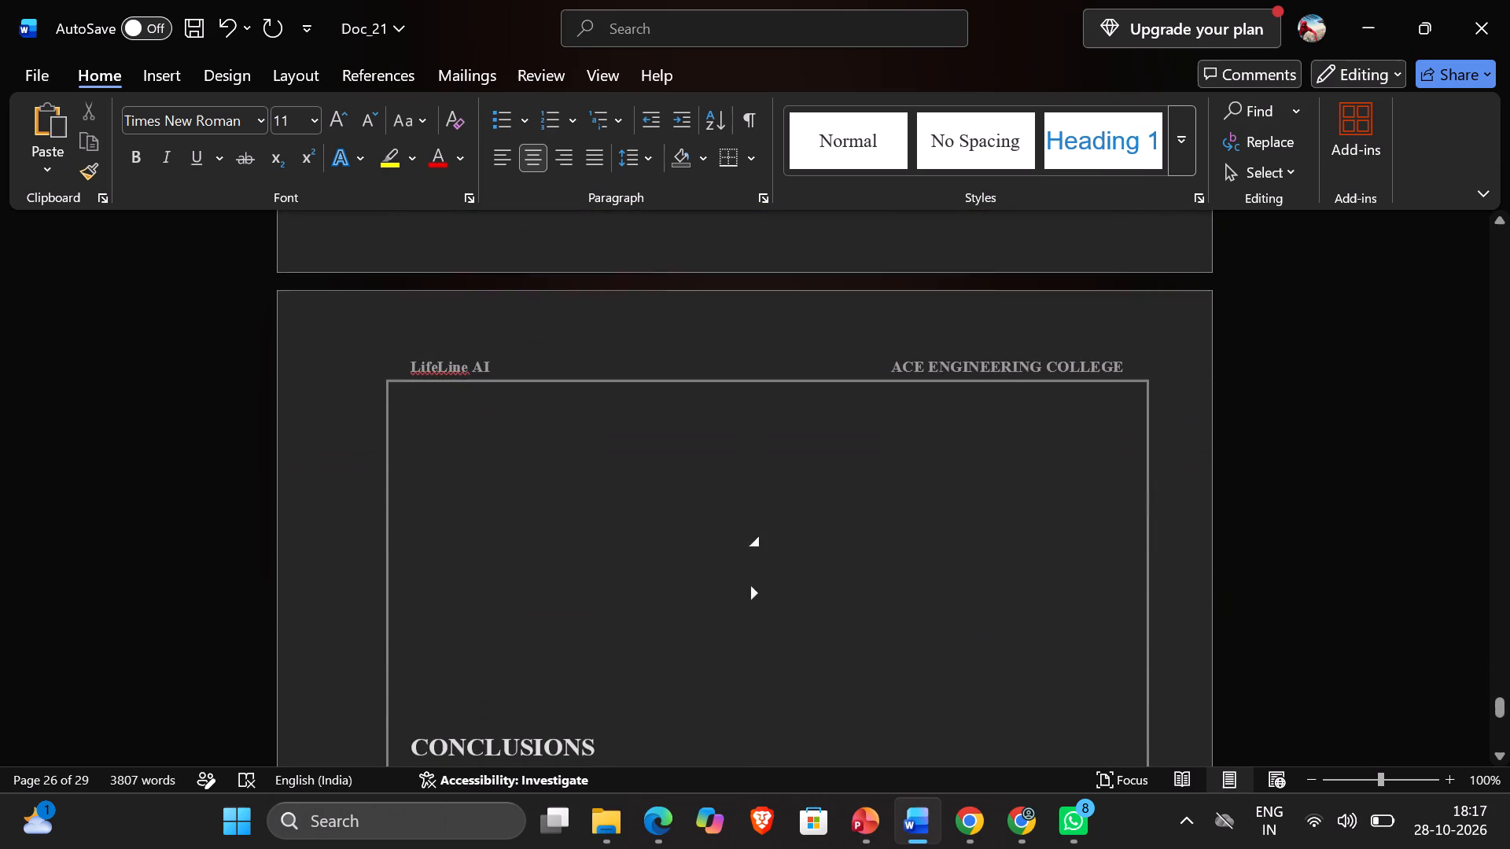
{"action": "left_click", "coordinate": [417, 743]}
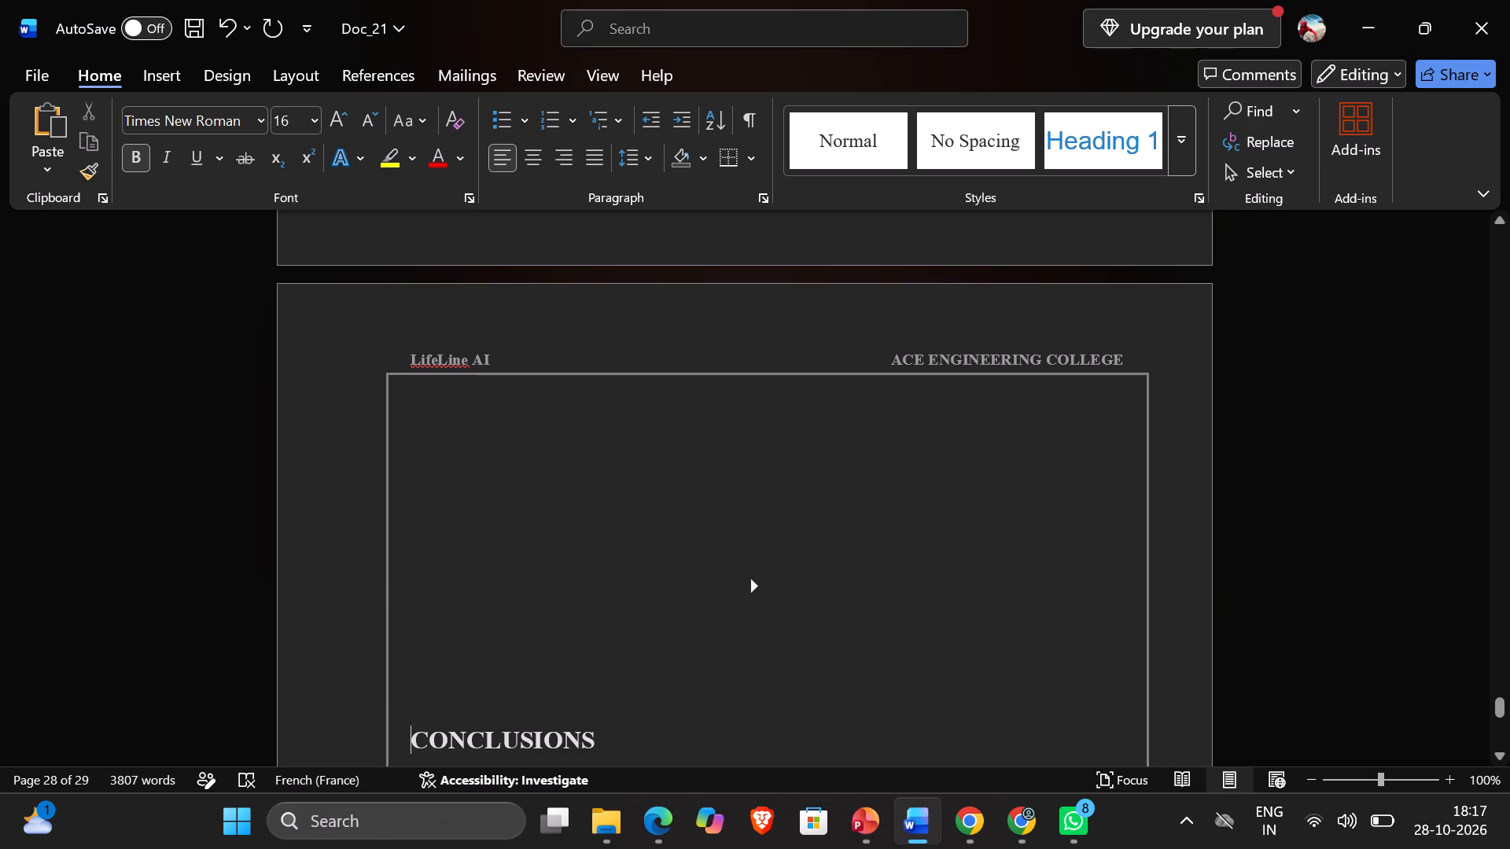
Return to the start of the report and look through the front pages up to the TABLE OF CONTENT page.
{"action": "scroll", "coordinate": [584, 590], "scroll_direction": "up", "scroll_amount": 14}
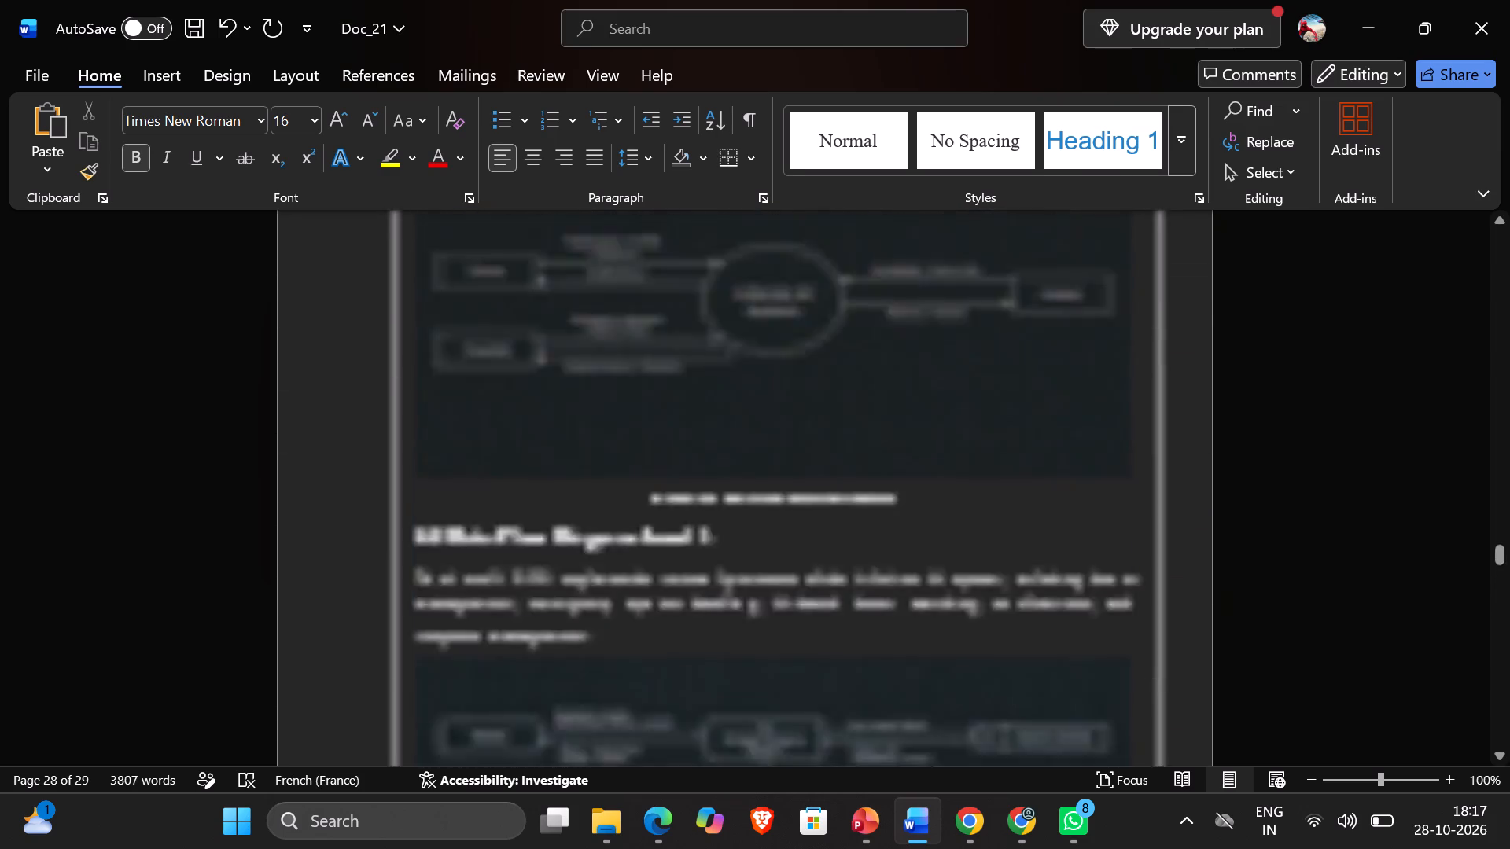
{"action": "scroll", "coordinate": [584, 590], "scroll_direction": "up", "scroll_amount": 20}
{"action": "scroll", "coordinate": [584, 590], "scroll_direction": "up", "scroll_amount": 20}
{"action": "scroll", "coordinate": [584, 590], "scroll_direction": "up", "scroll_amount": 20}
{"action": "scroll", "coordinate": [584, 590], "scroll_direction": "up", "scroll_amount": 3}
{"action": "scroll", "coordinate": [584, 590], "scroll_direction": "down", "scroll_amount": 1}
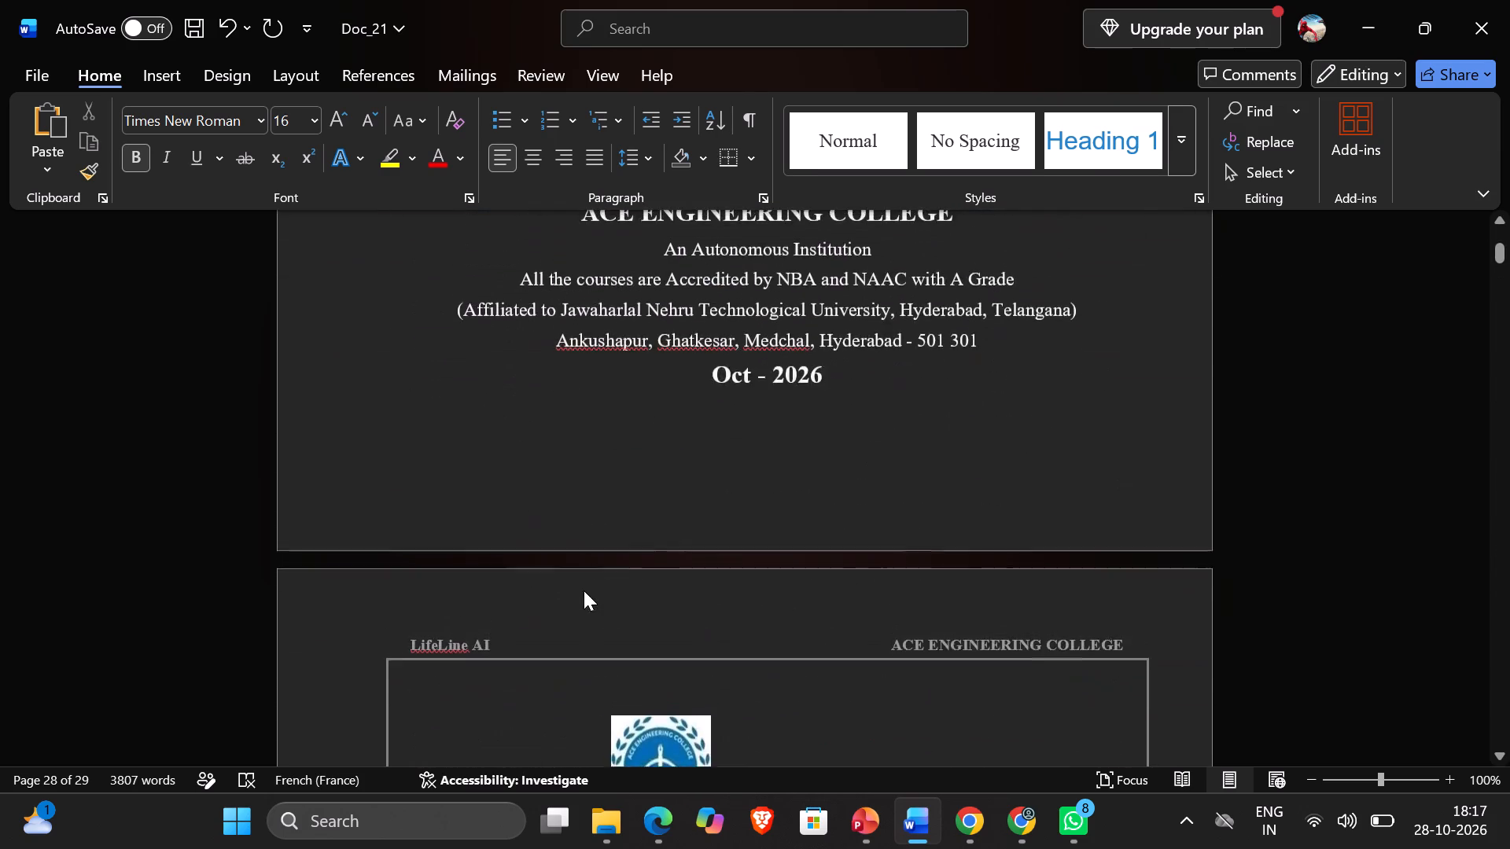
{"action": "scroll", "coordinate": [584, 590], "scroll_direction": "down", "scroll_amount": 3}
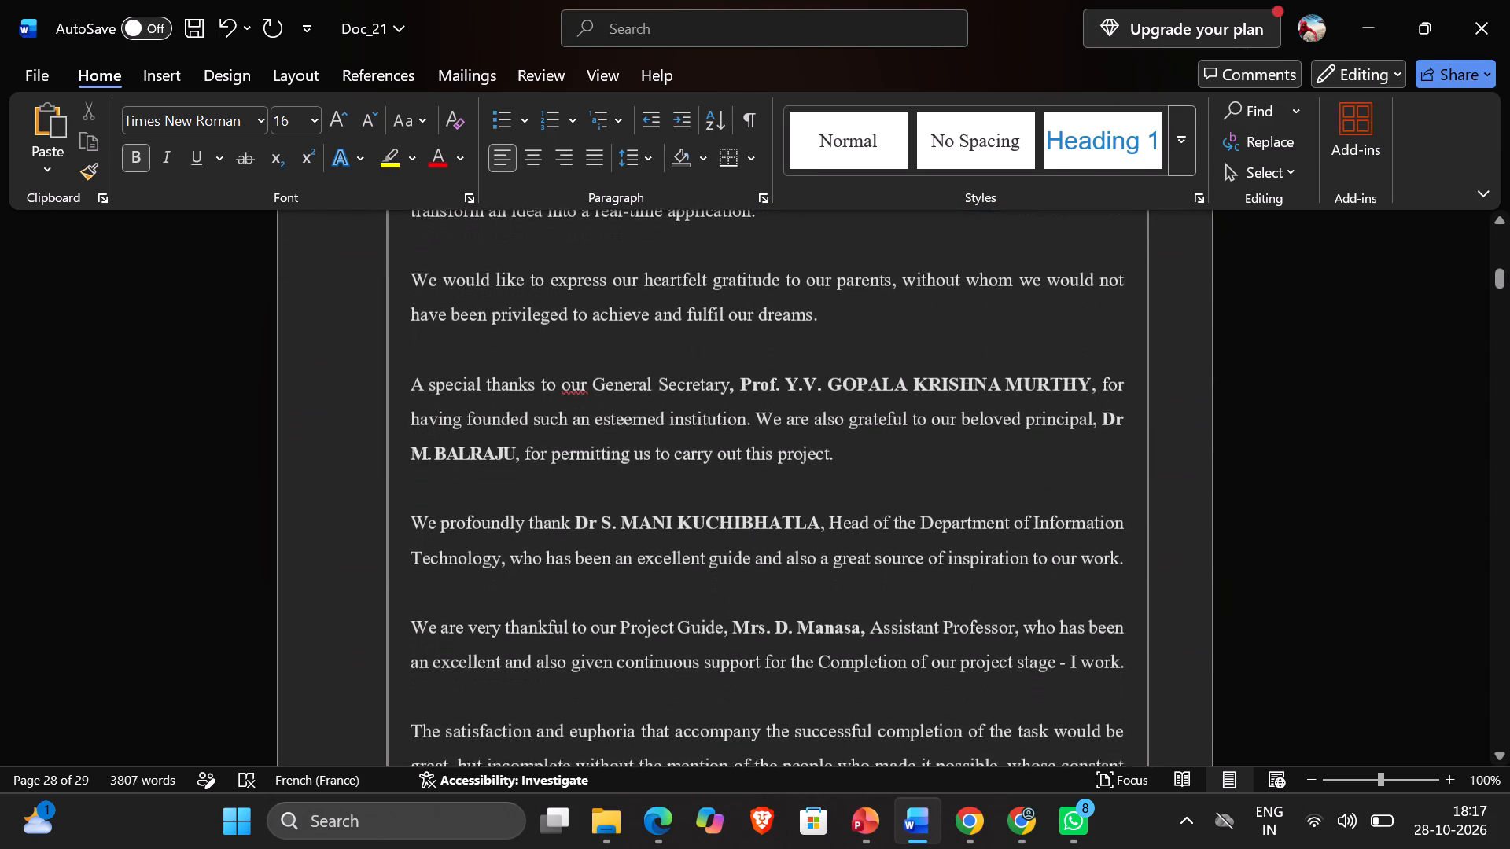
{"action": "scroll", "coordinate": [584, 590], "scroll_direction": "down", "scroll_amount": 7}
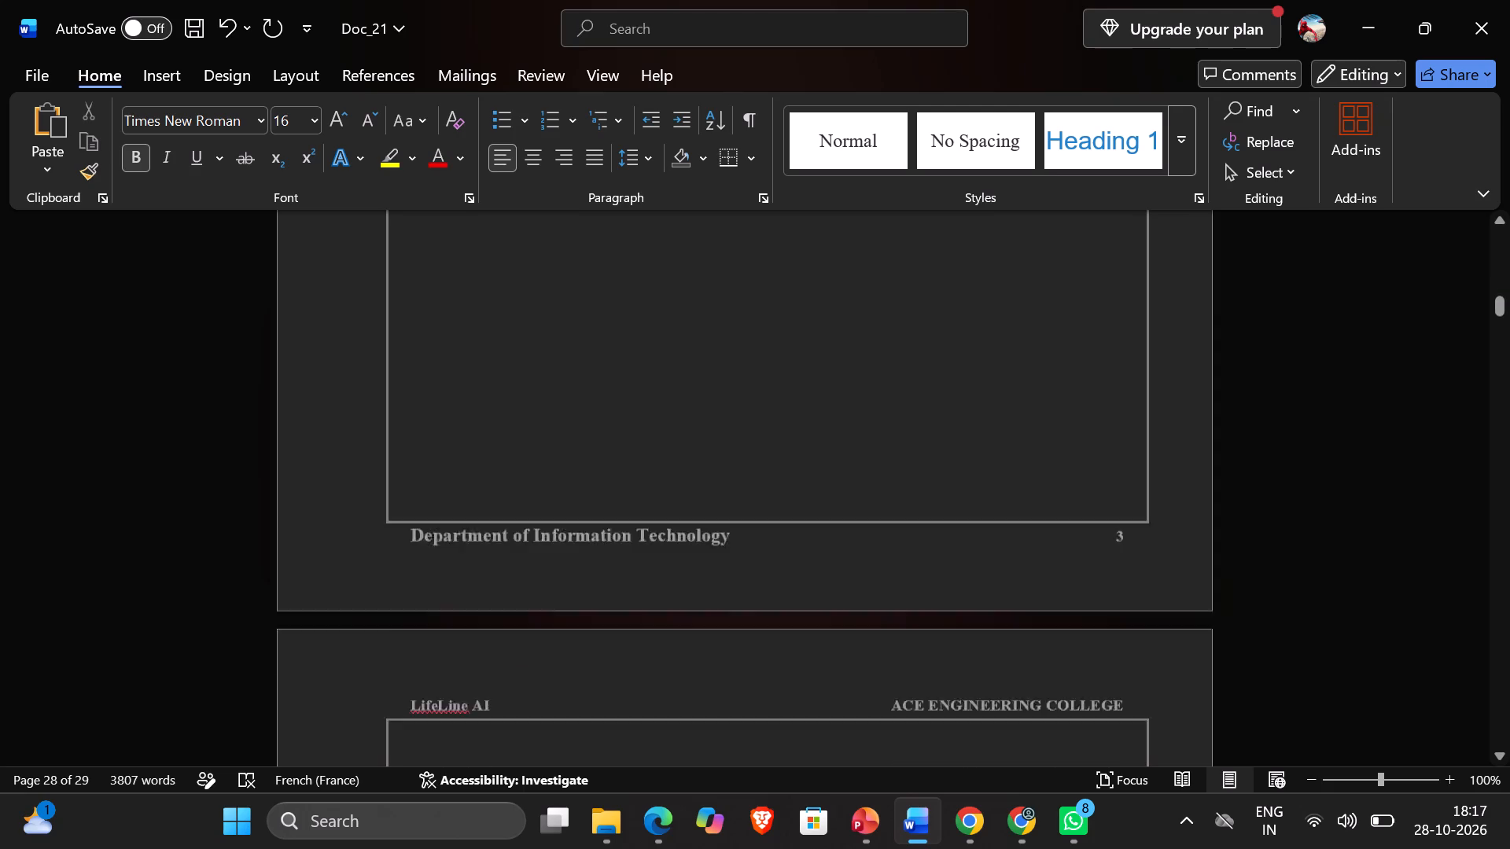
{"action": "scroll", "coordinate": [584, 590], "scroll_direction": "down", "scroll_amount": 4}
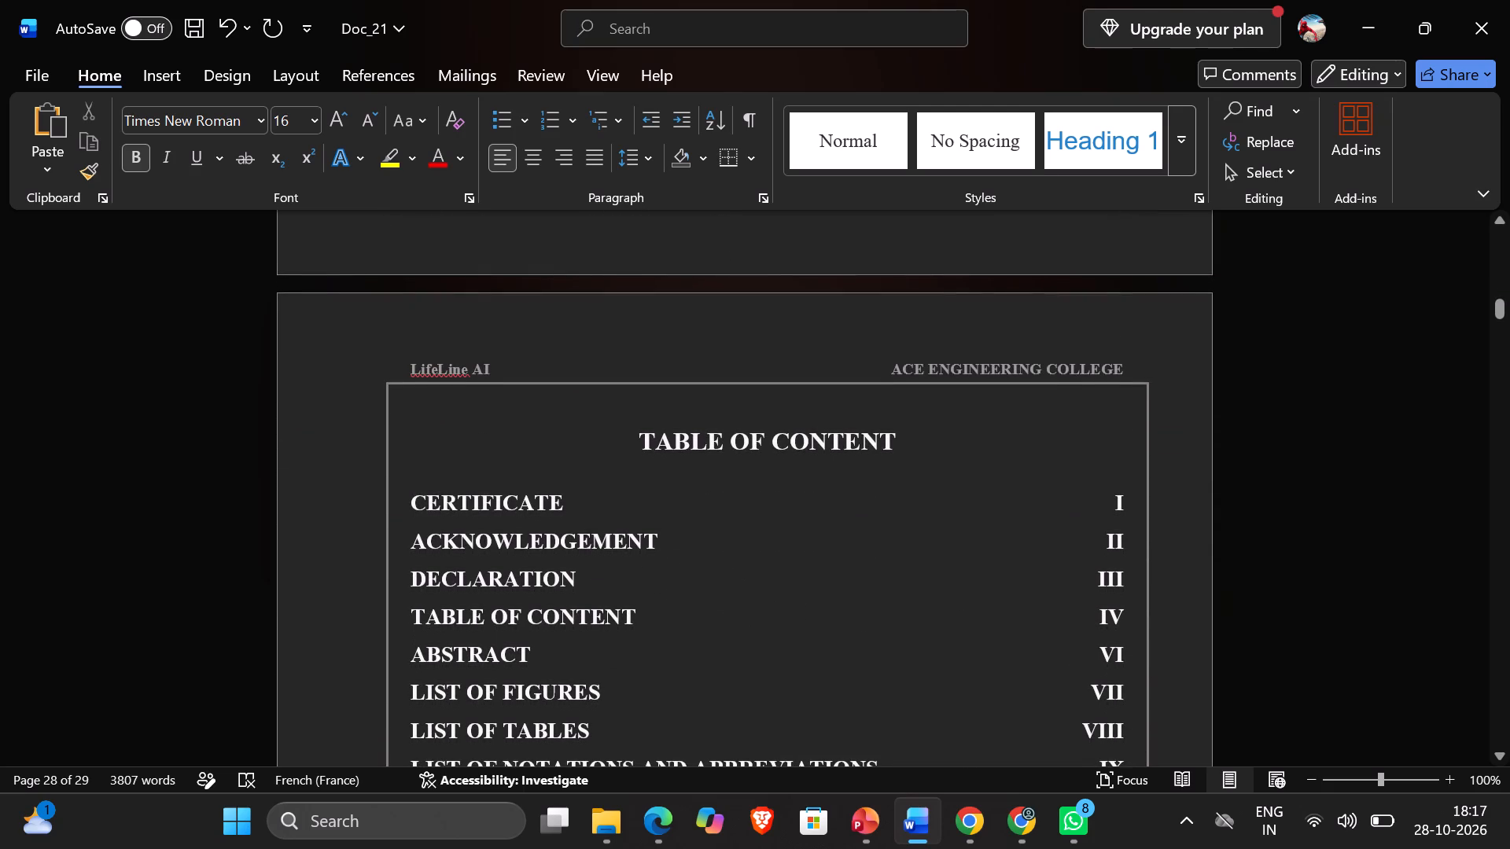
{"action": "scroll", "coordinate": [584, 590], "scroll_direction": "down", "scroll_amount": 1}
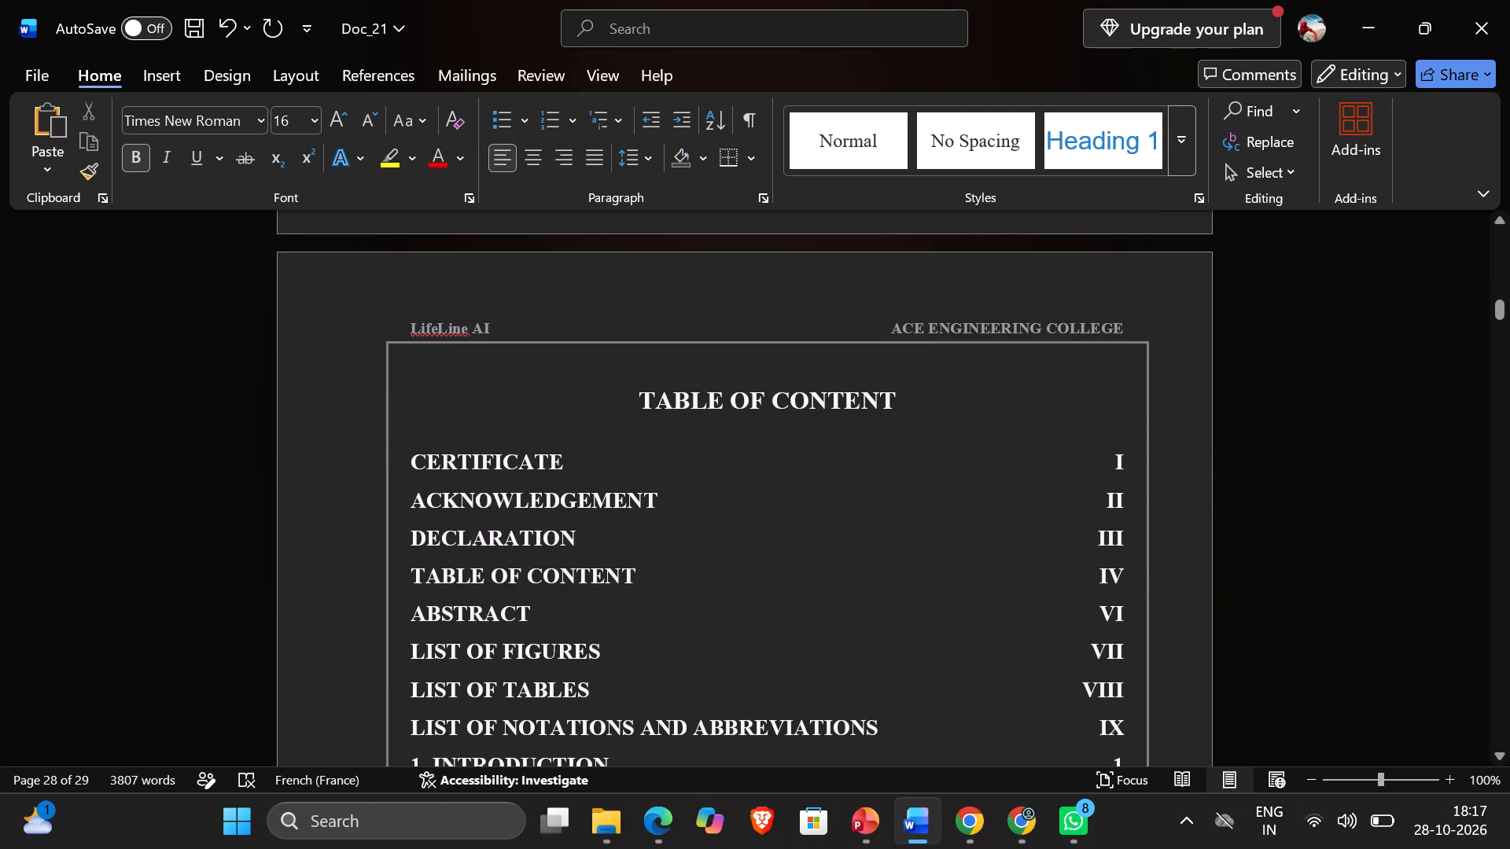
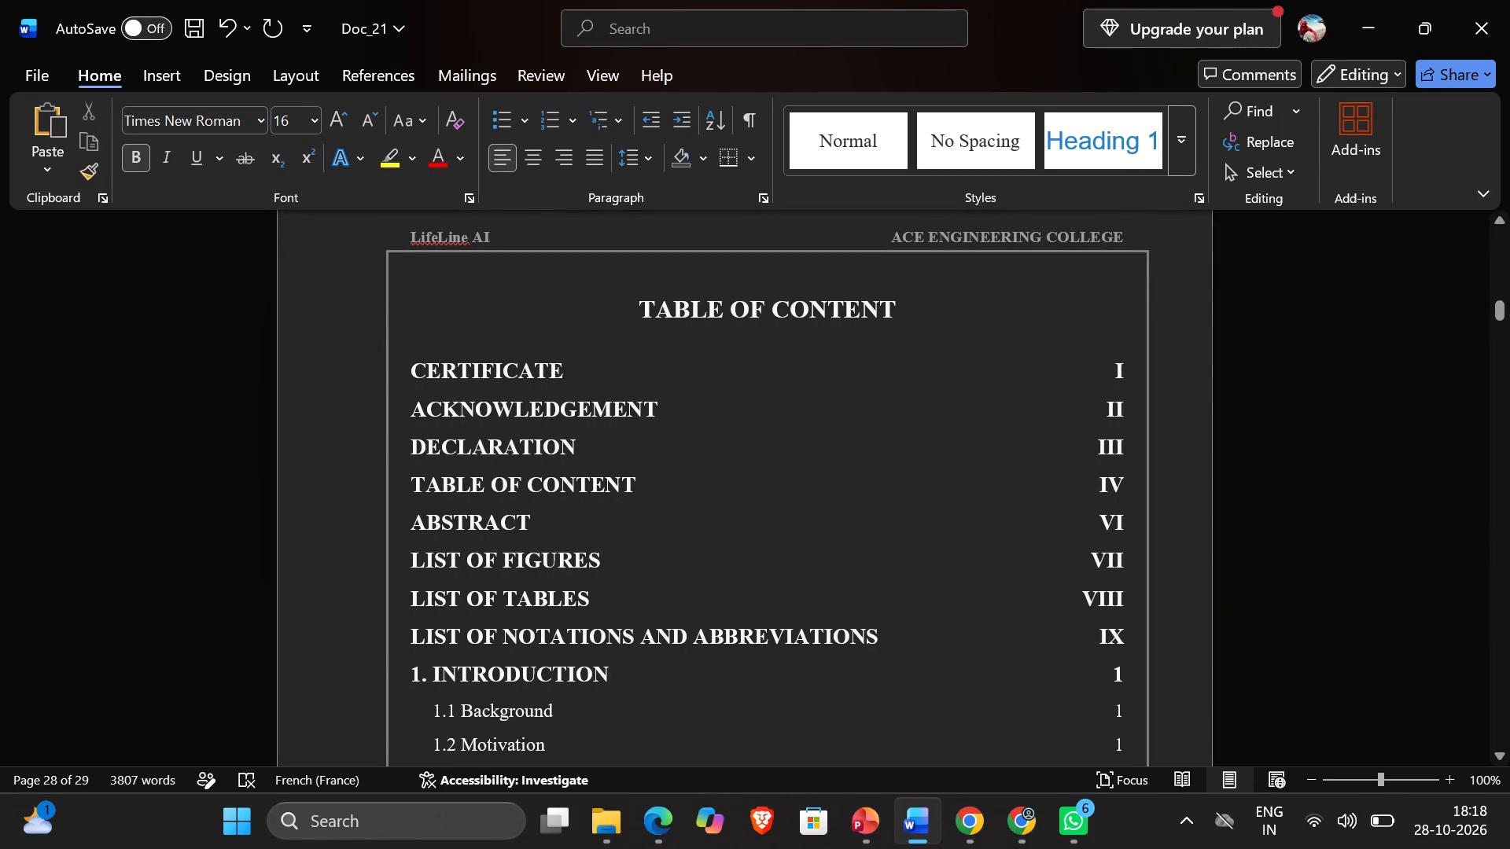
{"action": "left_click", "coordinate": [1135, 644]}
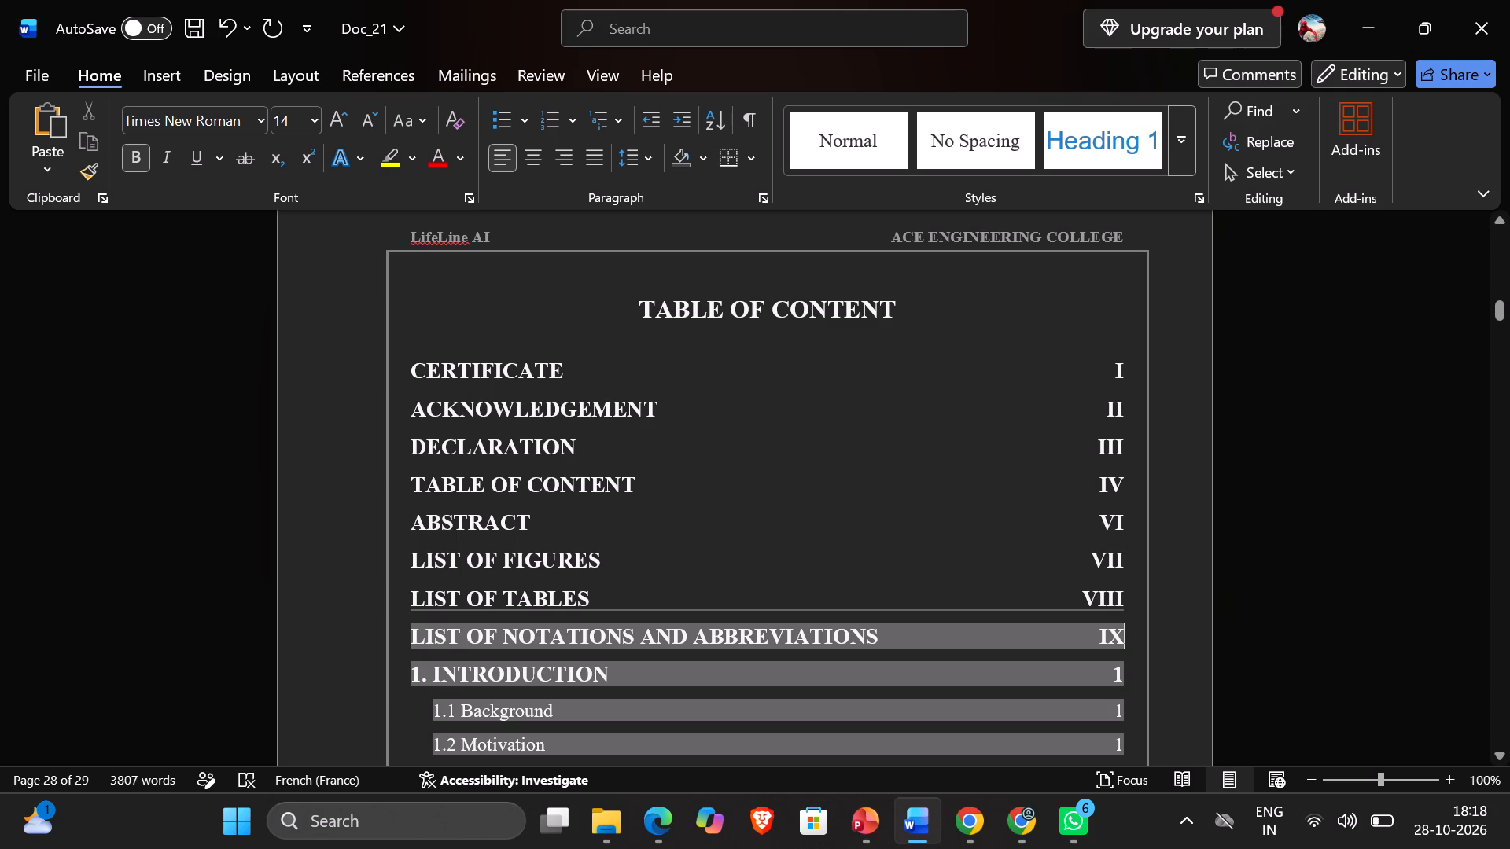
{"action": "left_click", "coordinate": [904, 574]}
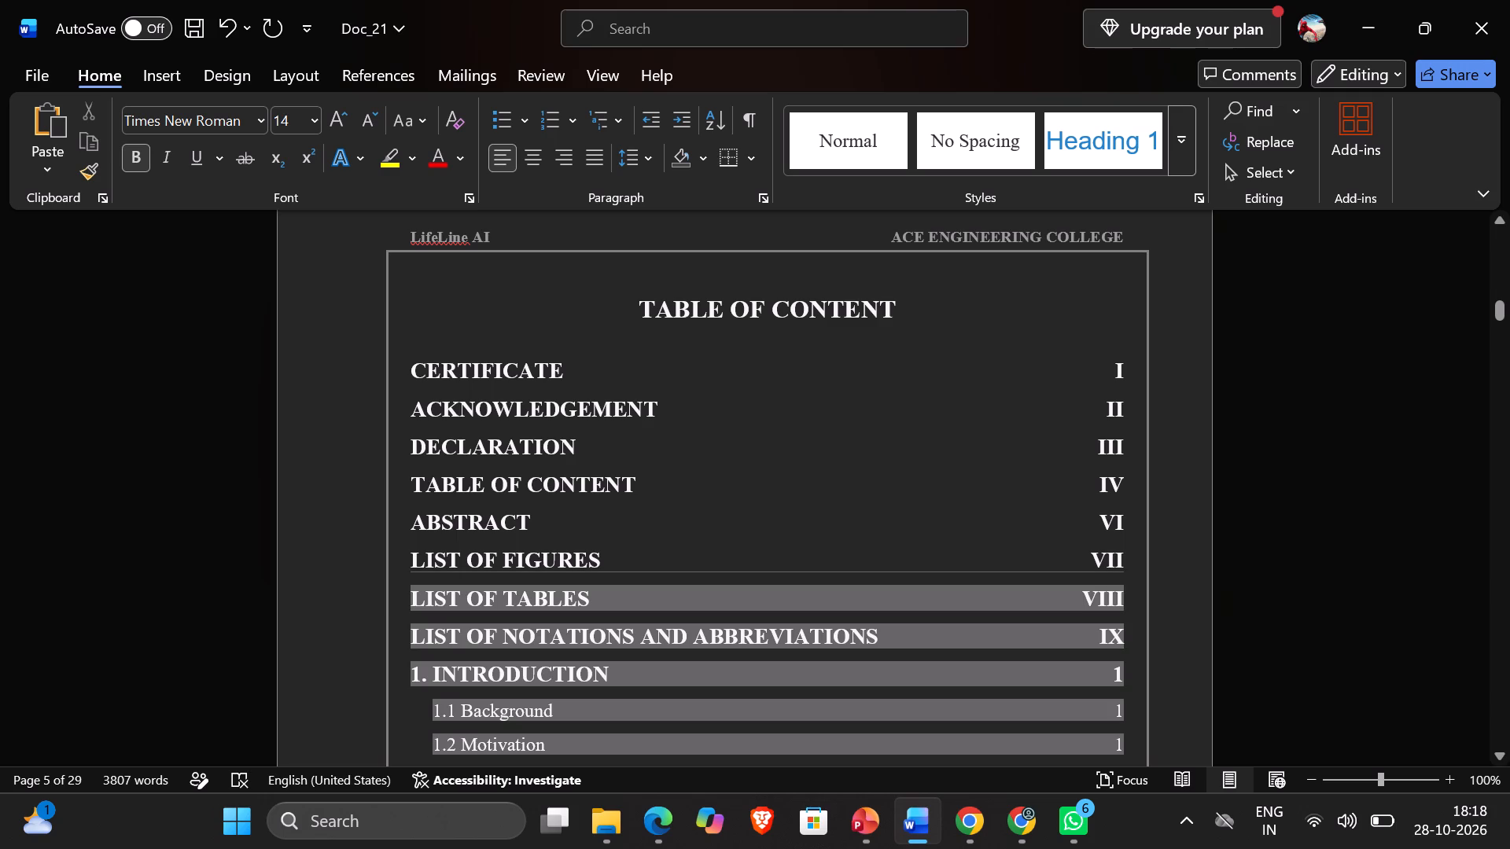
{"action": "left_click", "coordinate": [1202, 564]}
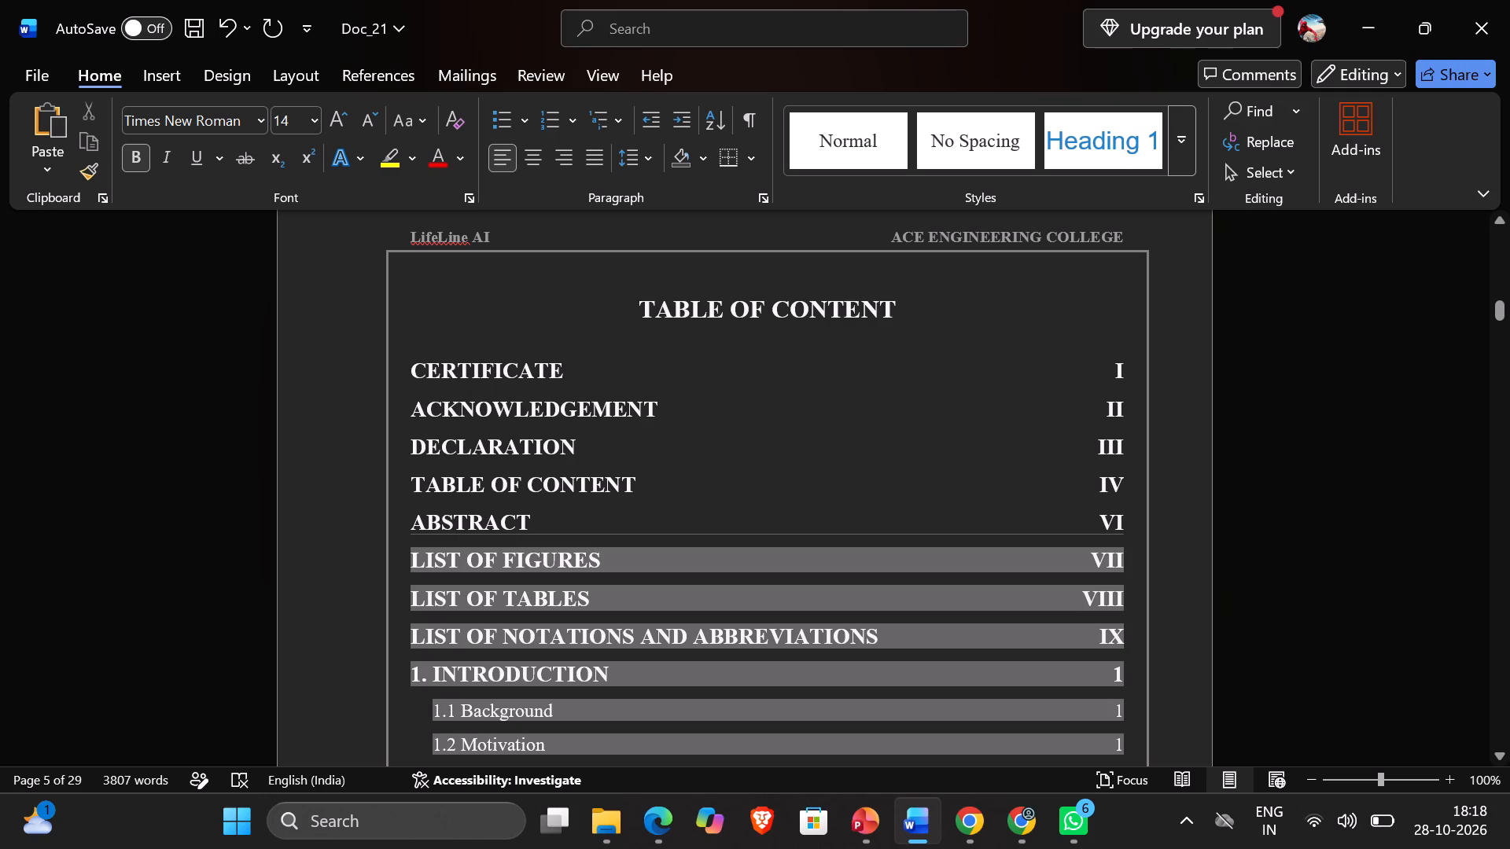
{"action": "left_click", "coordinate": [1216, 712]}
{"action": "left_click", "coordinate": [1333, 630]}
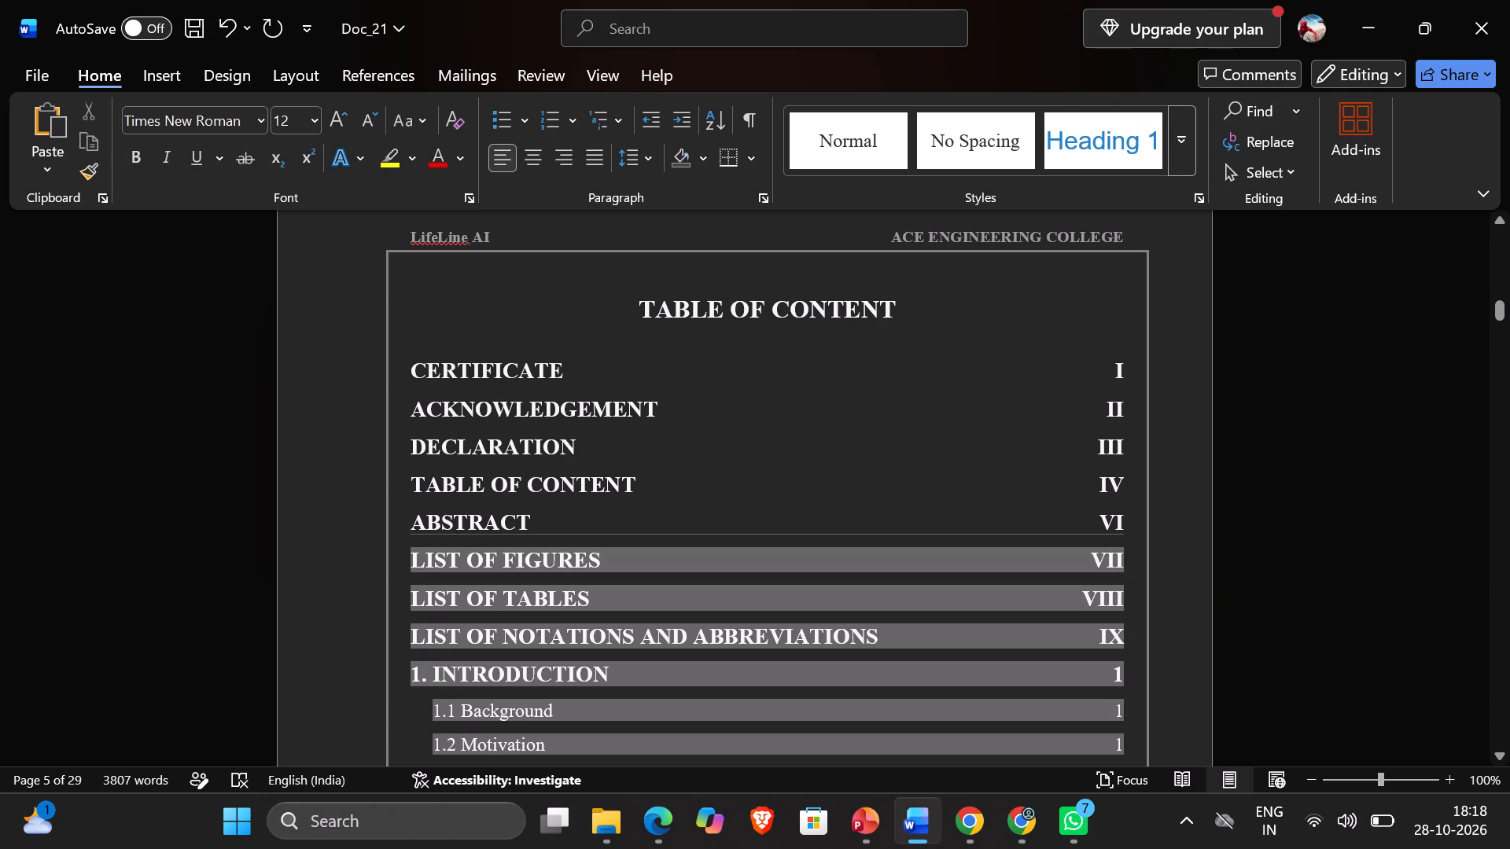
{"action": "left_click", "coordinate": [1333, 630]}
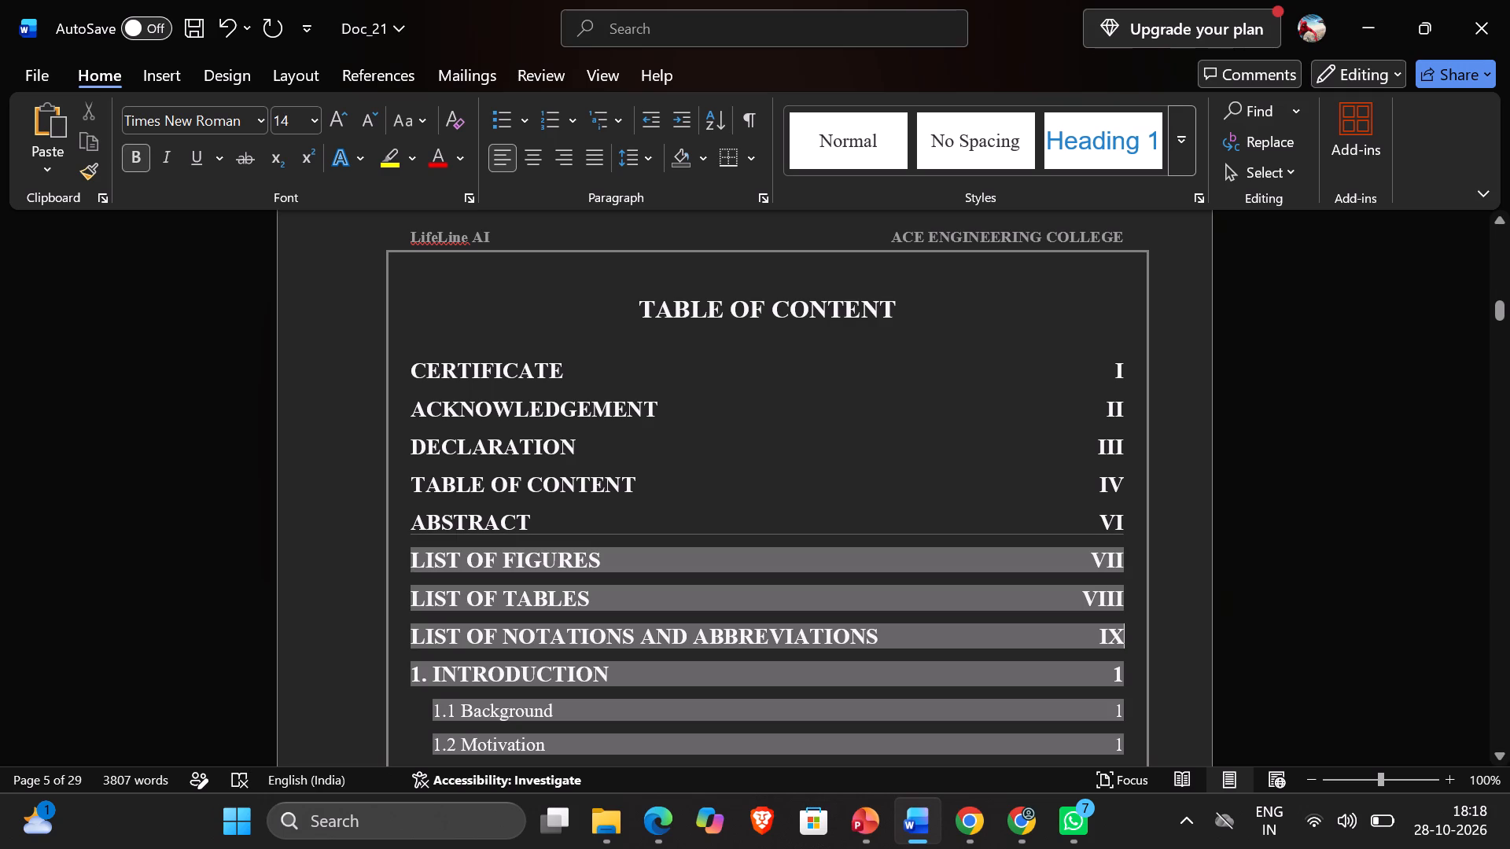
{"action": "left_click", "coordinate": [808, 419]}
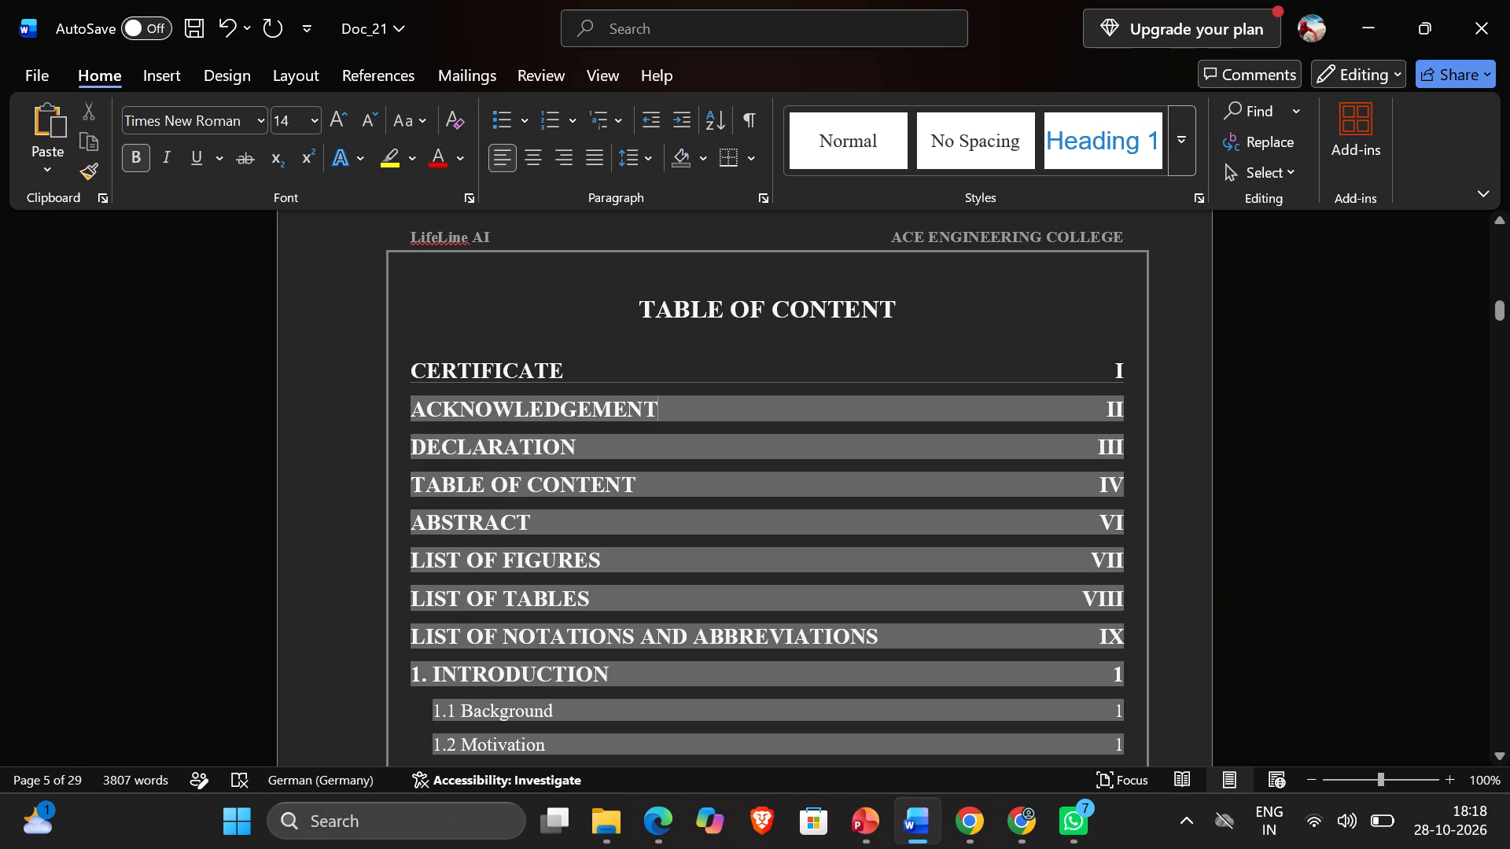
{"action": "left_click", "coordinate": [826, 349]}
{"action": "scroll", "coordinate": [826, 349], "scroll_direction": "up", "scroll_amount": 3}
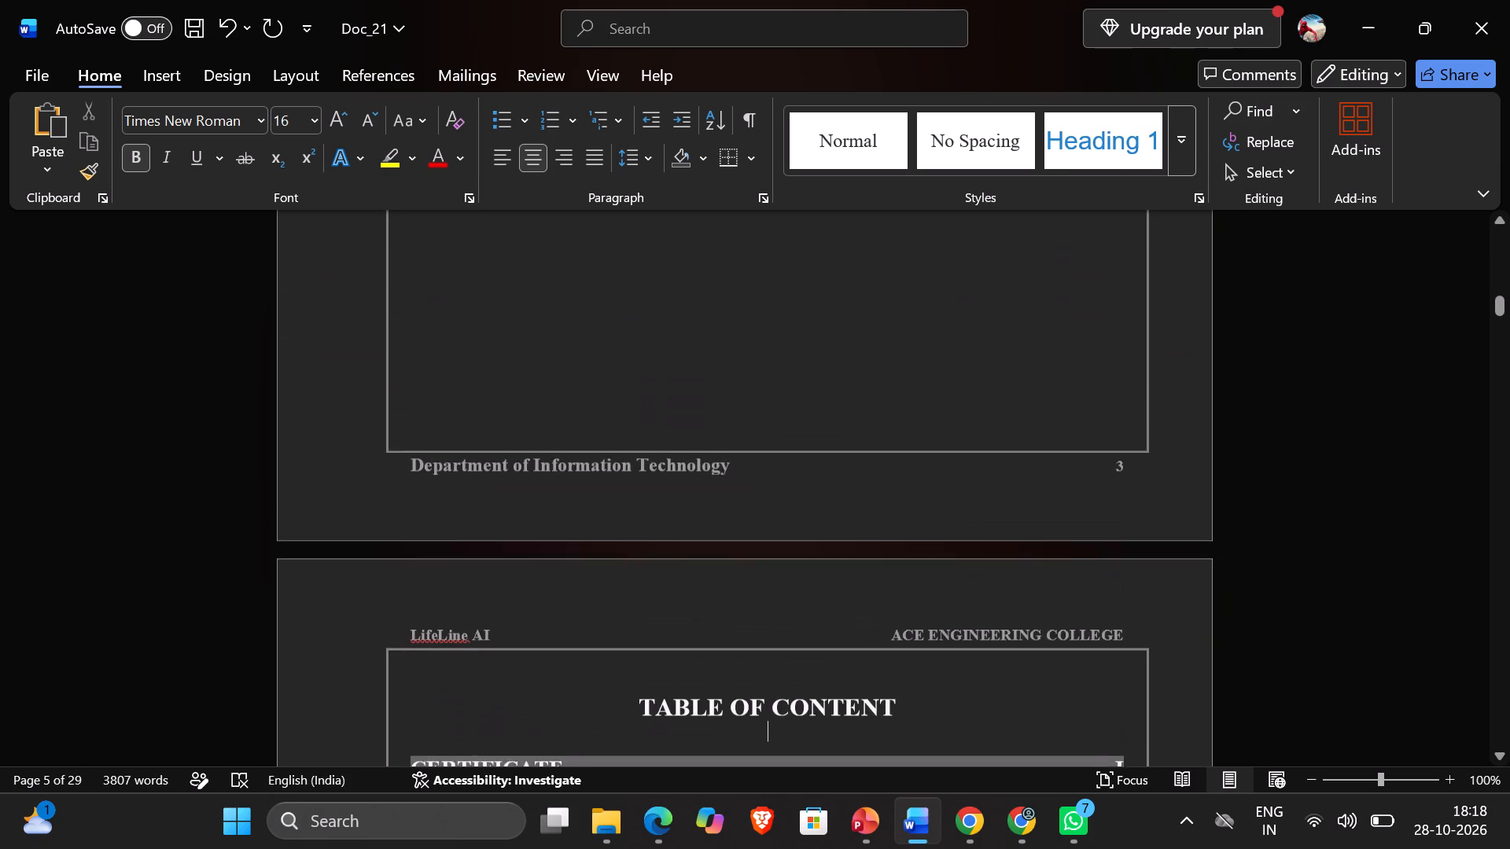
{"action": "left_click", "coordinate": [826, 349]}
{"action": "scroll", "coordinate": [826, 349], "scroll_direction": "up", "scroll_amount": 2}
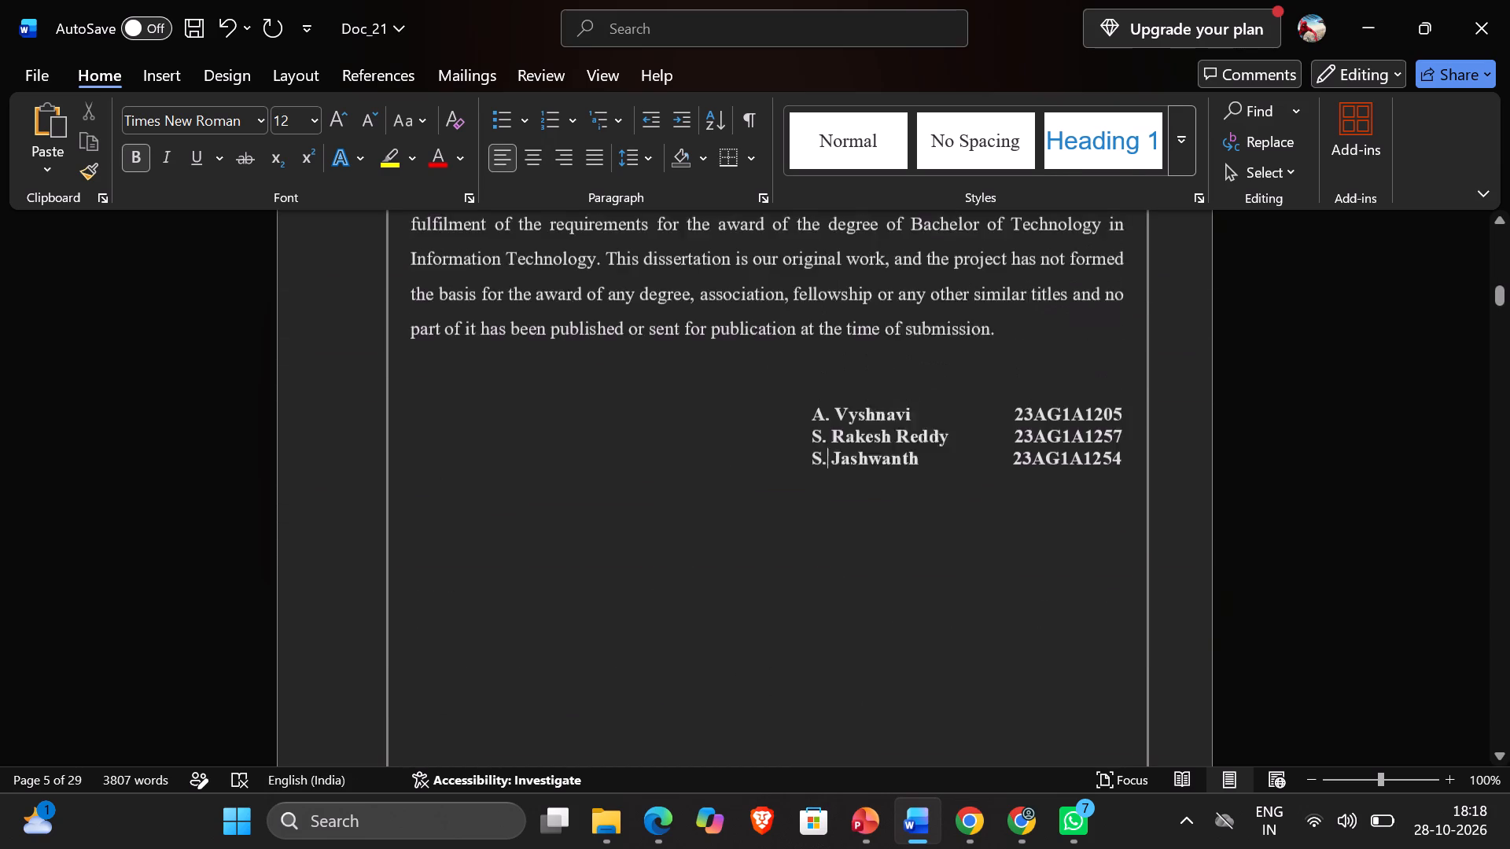
Review the table of contents entries, the ABSTRACT, and the List of Figures and List of Tables pages.
{"action": "scroll", "coordinate": [826, 349], "scroll_direction": "down", "scroll_amount": 3}
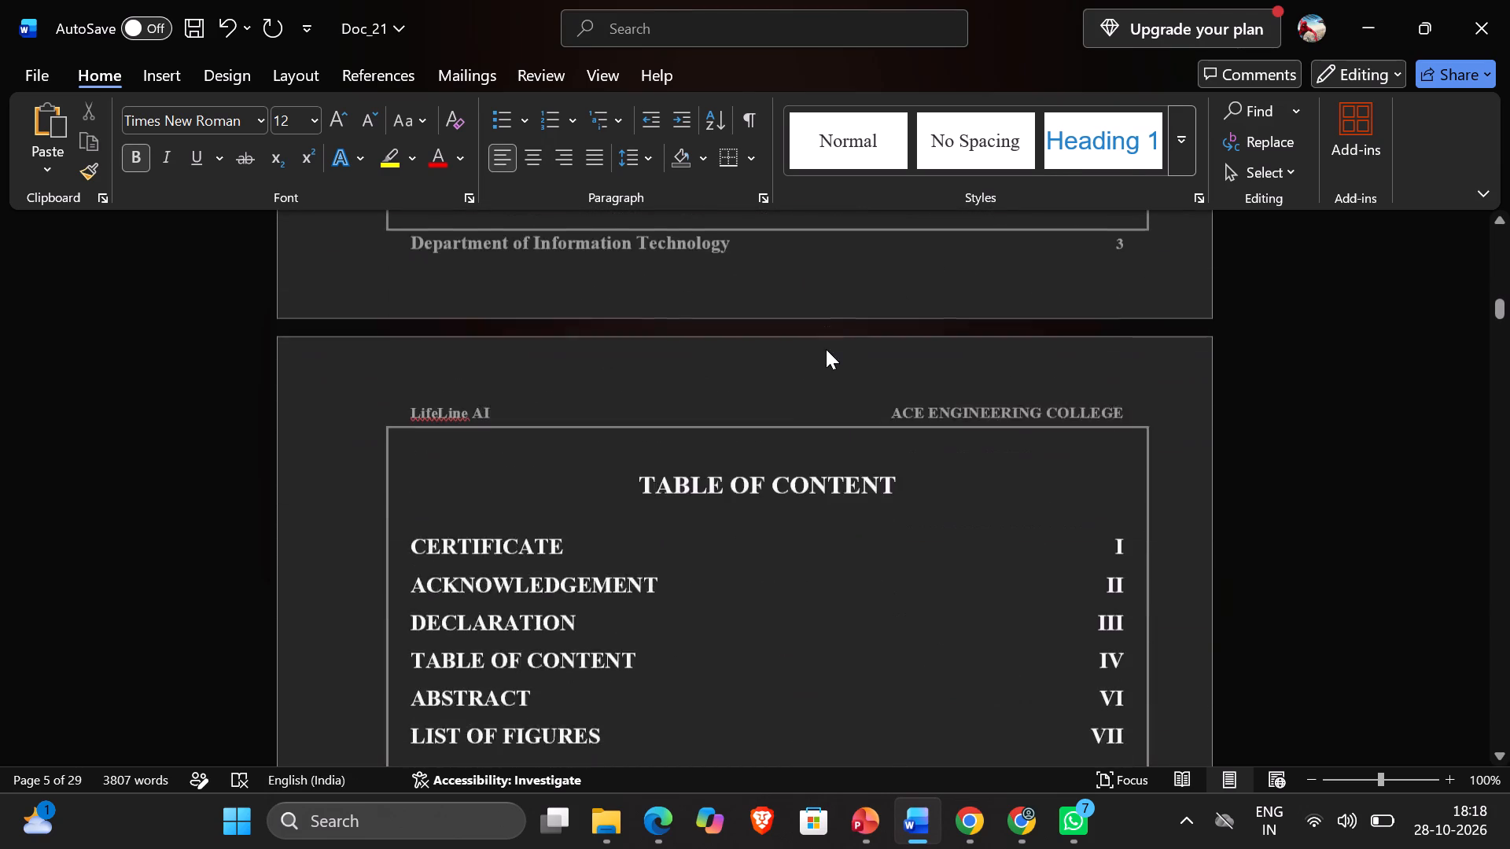
{"action": "scroll", "coordinate": [826, 349], "scroll_direction": "down", "scroll_amount": 2}
{"action": "scroll", "coordinate": [826, 349], "scroll_direction": "up", "scroll_amount": 1}
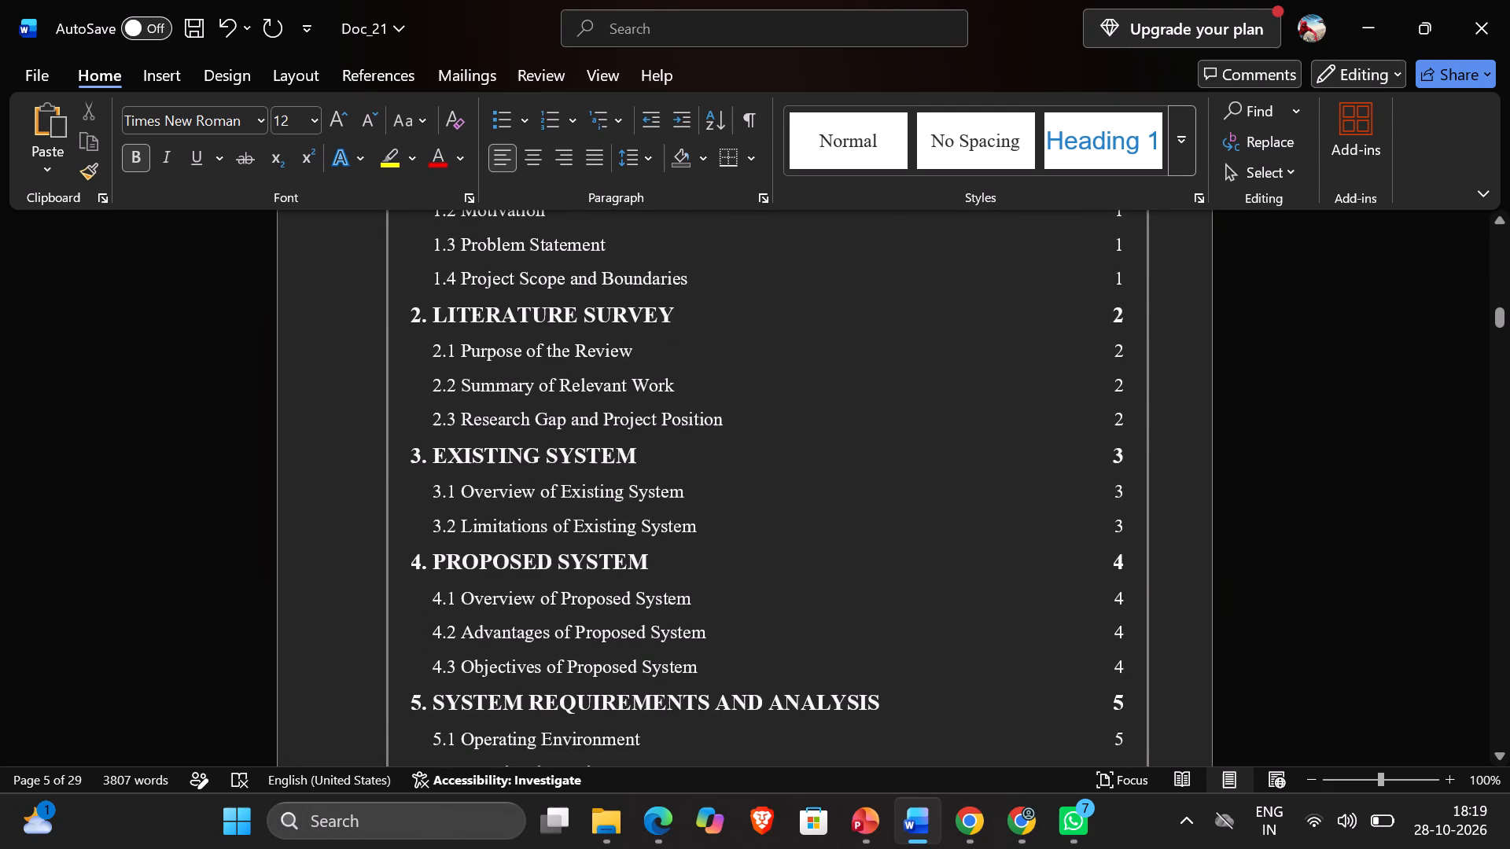
{"action": "scroll", "coordinate": [826, 349], "scroll_direction": "down", "scroll_amount": 2}
{"action": "scroll", "coordinate": [826, 349], "scroll_direction": "up", "scroll_amount": 1}
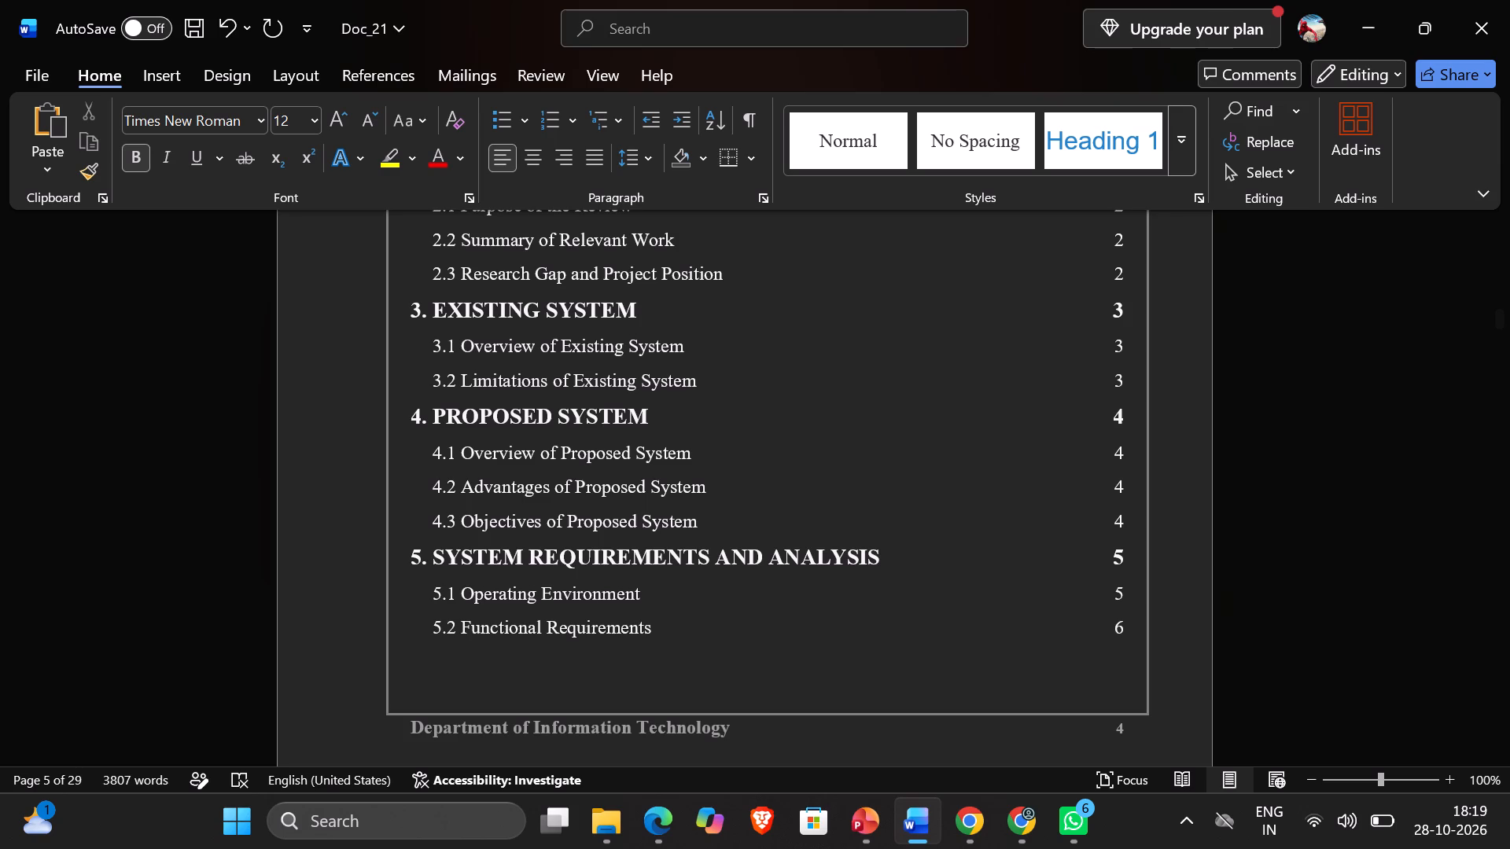
{"action": "scroll", "coordinate": [826, 349], "scroll_direction": "down", "scroll_amount": 4}
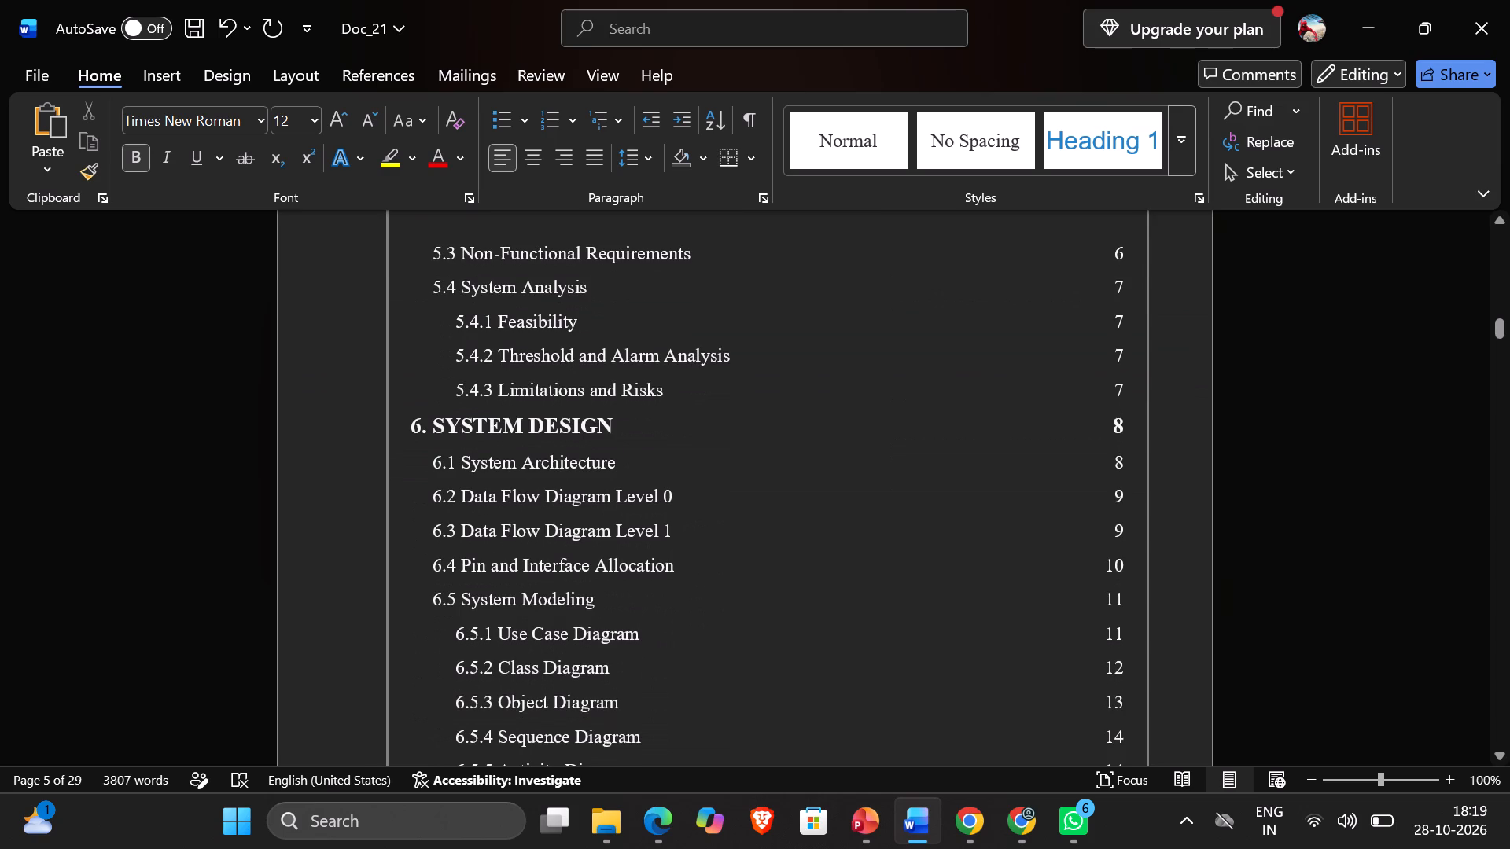
{"action": "scroll", "coordinate": [826, 349], "scroll_direction": "down", "scroll_amount": 1}
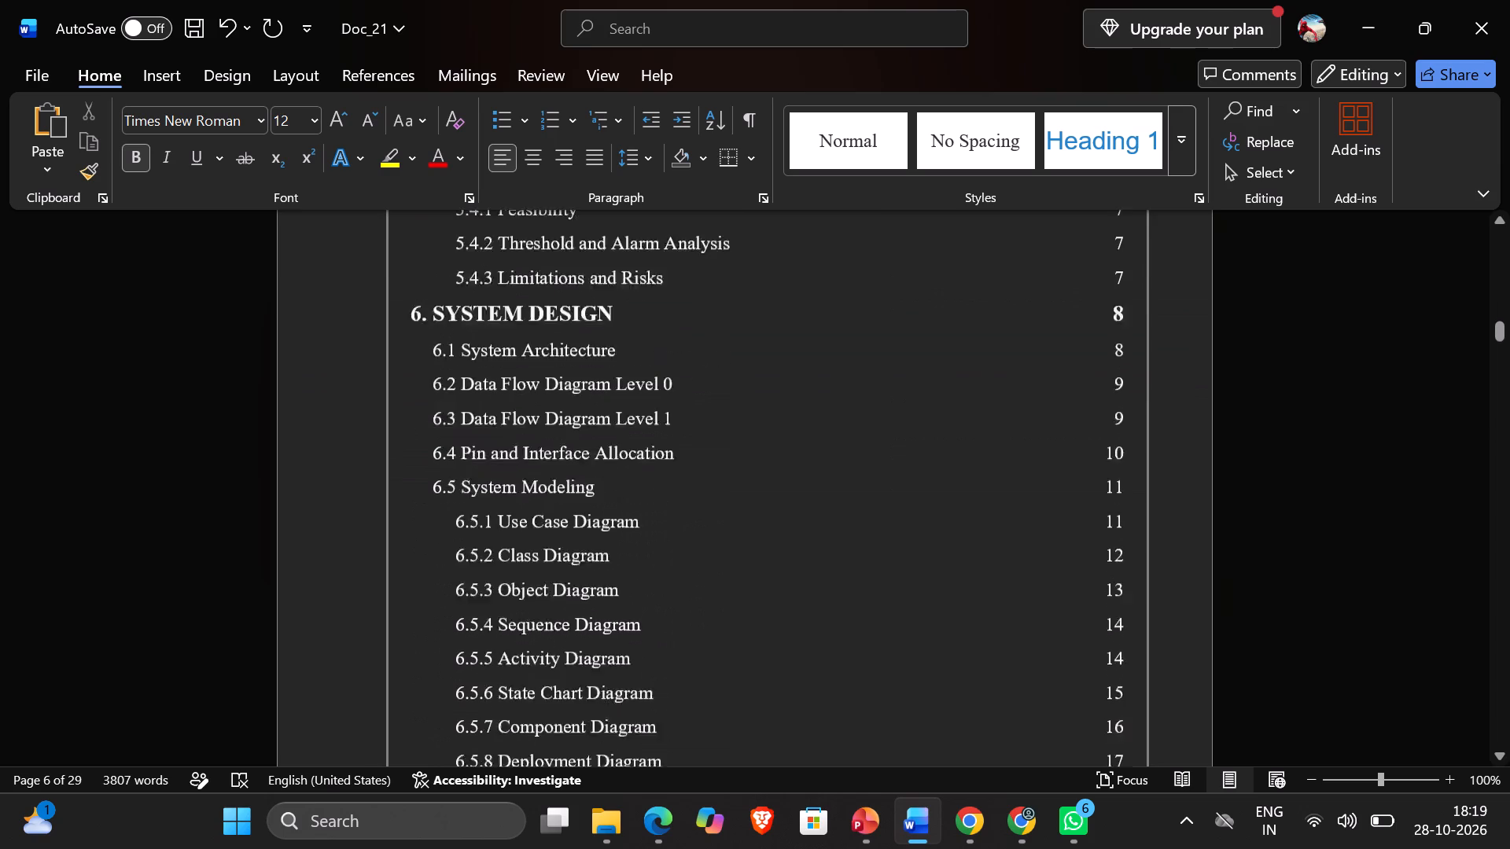
{"action": "scroll", "coordinate": [826, 349], "scroll_direction": "down", "scroll_amount": 2}
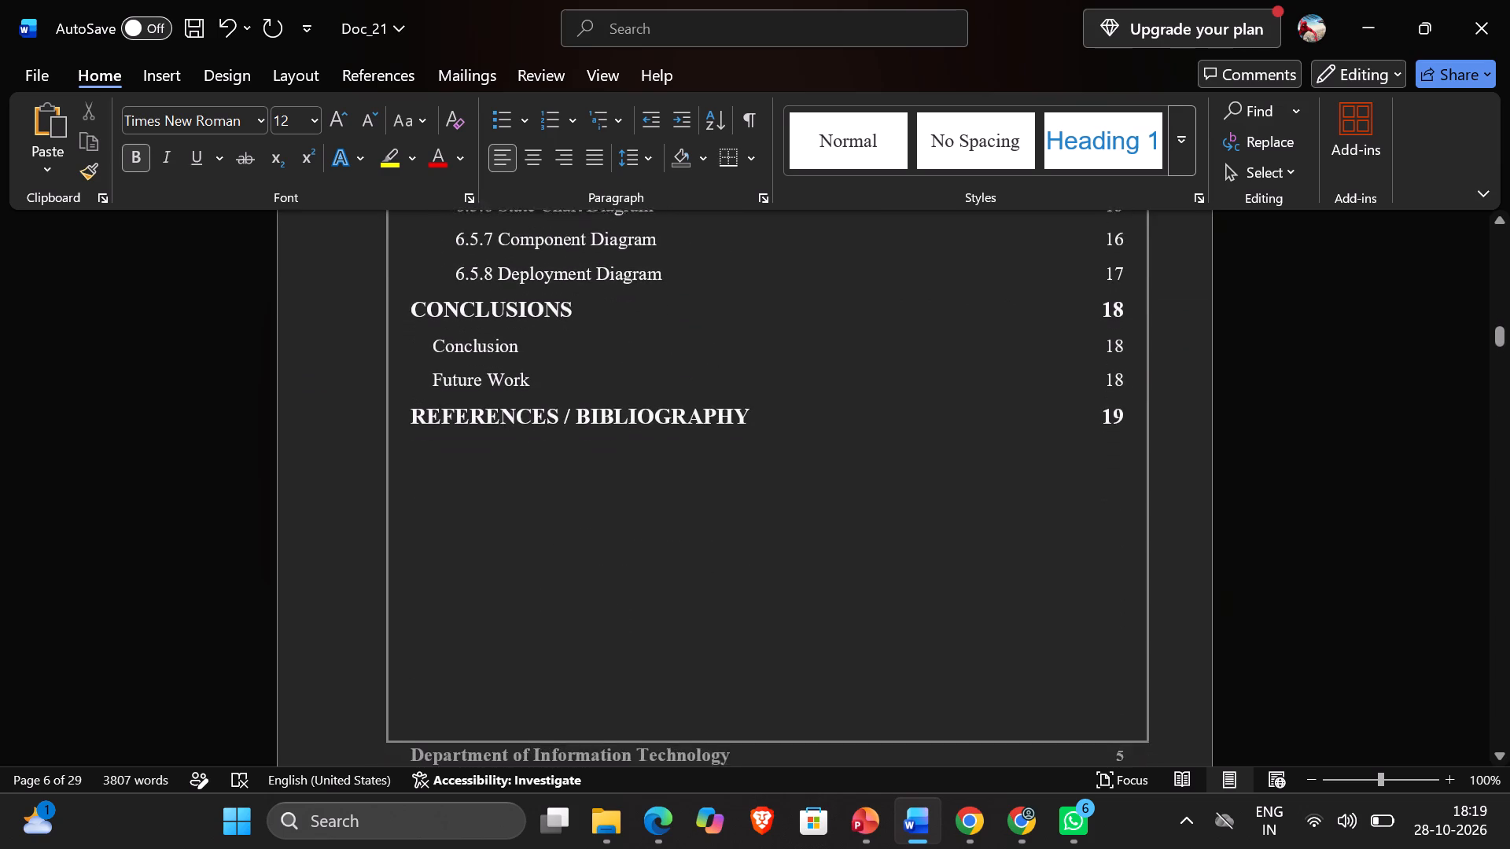
{"action": "scroll", "coordinate": [826, 349], "scroll_direction": "down", "scroll_amount": 2}
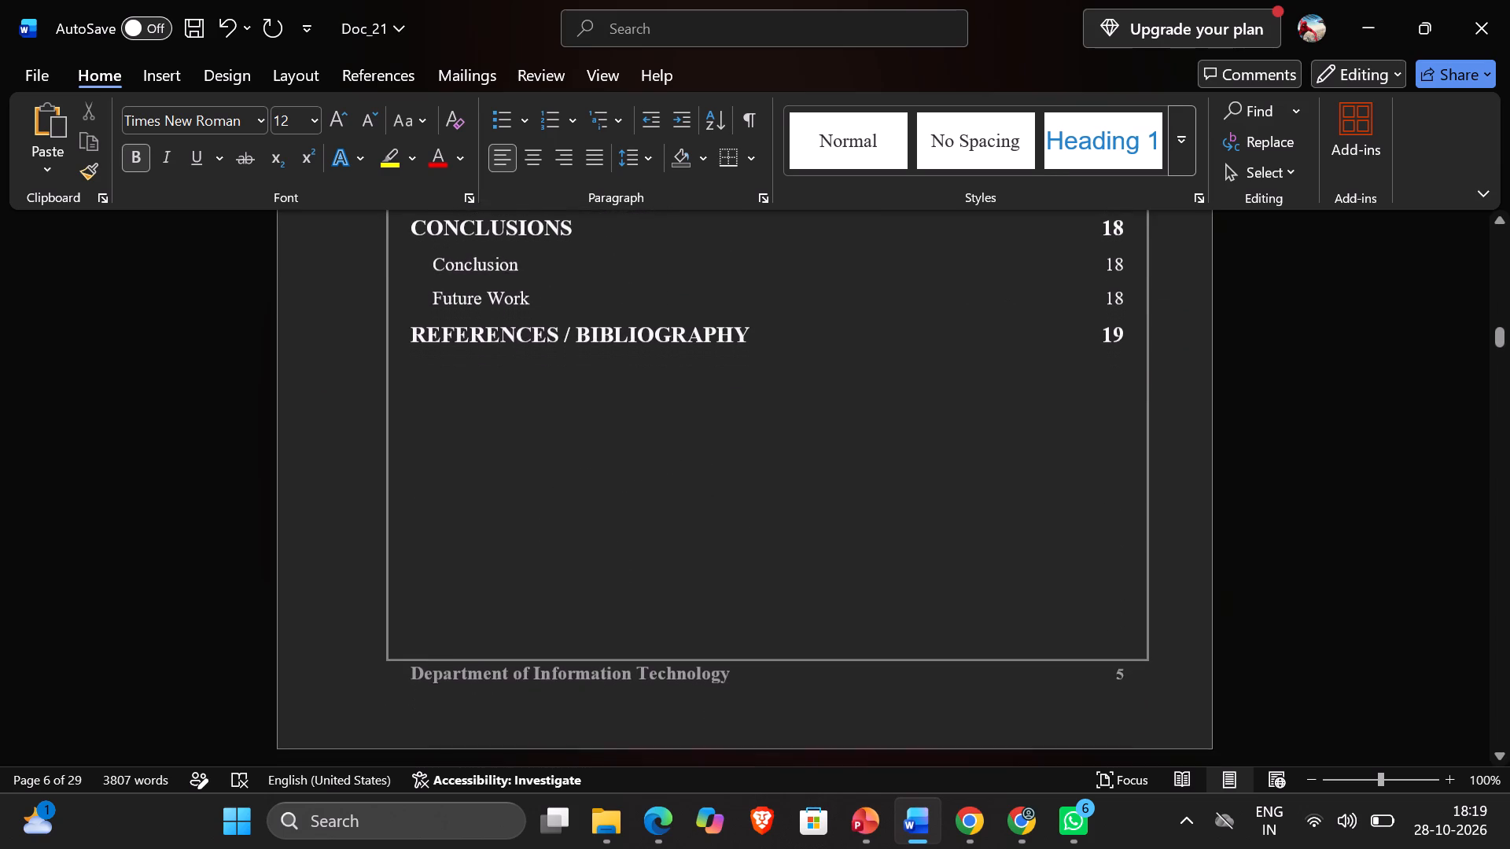
{"action": "scroll", "coordinate": [826, 349], "scroll_direction": "down", "scroll_amount": 3}
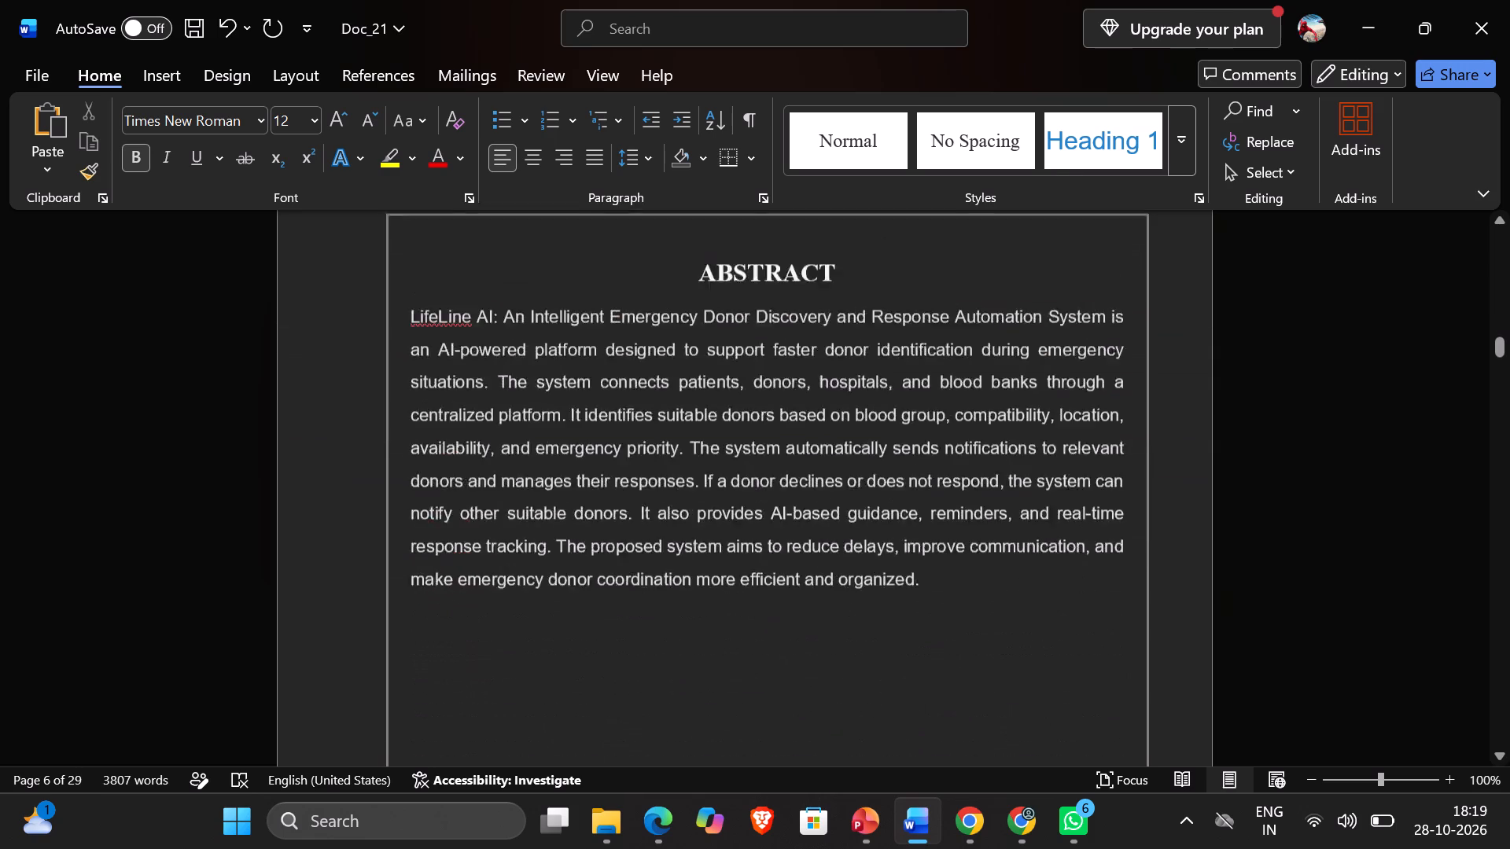
{"action": "scroll", "coordinate": [826, 349], "scroll_direction": "down", "scroll_amount": 3}
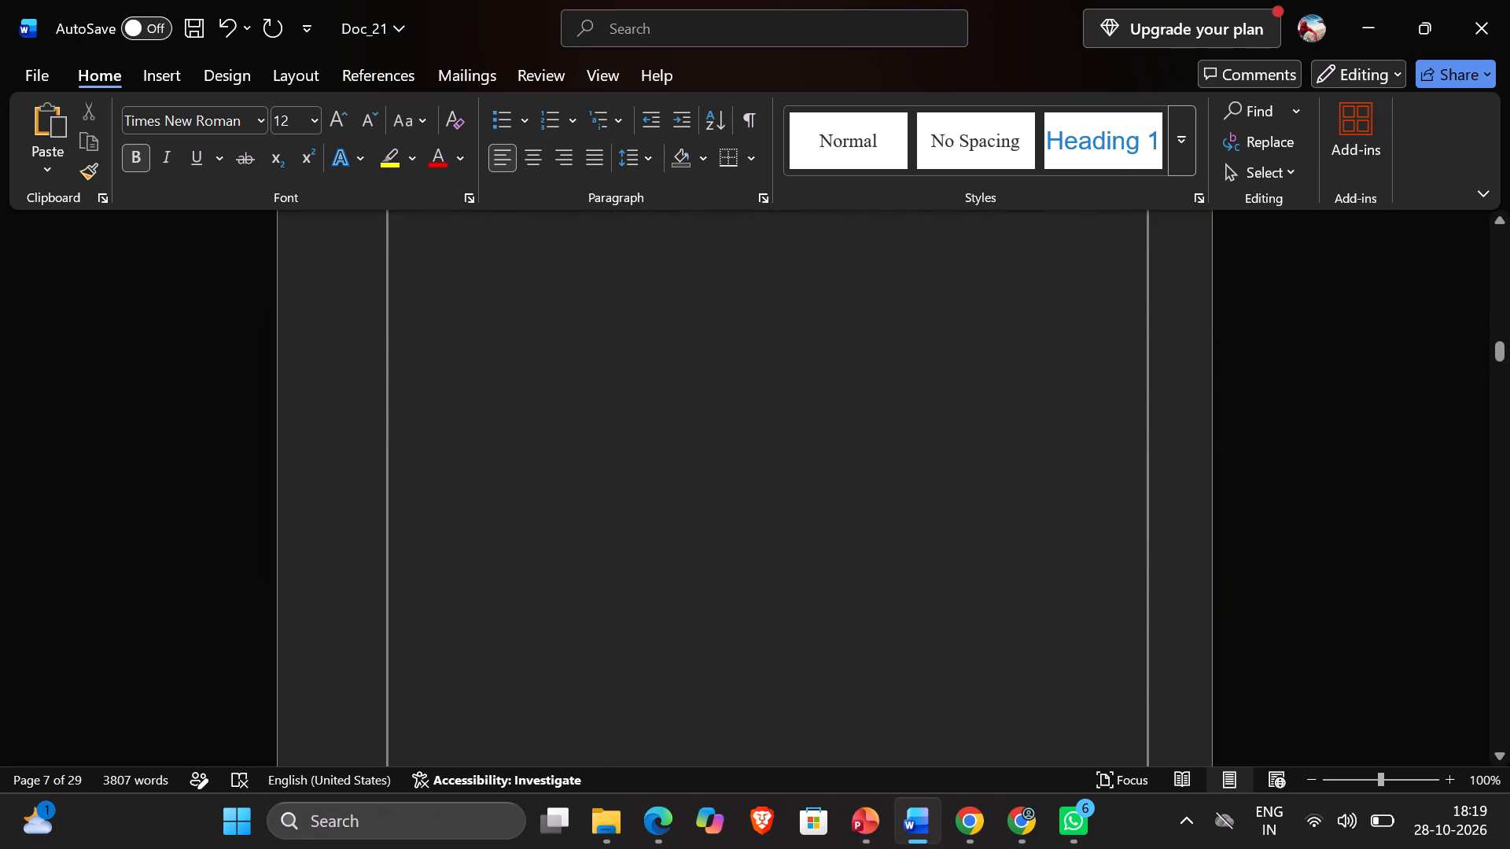
{"action": "scroll", "coordinate": [826, 349], "scroll_direction": "down", "scroll_amount": 2}
{"action": "scroll", "coordinate": [826, 349], "scroll_direction": "up", "scroll_amount": 2}
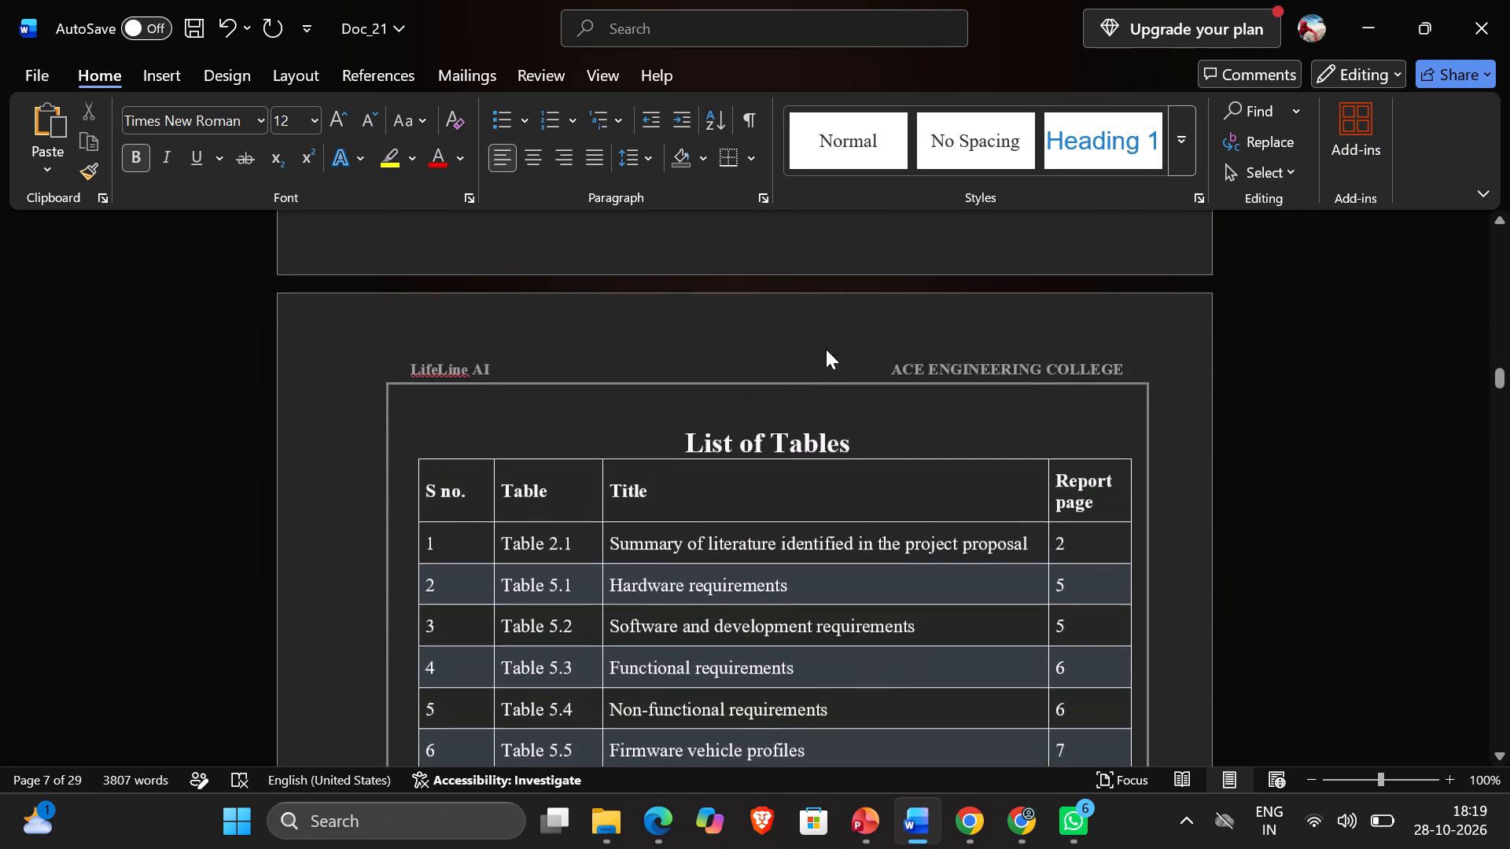
{"action": "scroll", "coordinate": [826, 349], "scroll_direction": "up", "scroll_amount": 6}
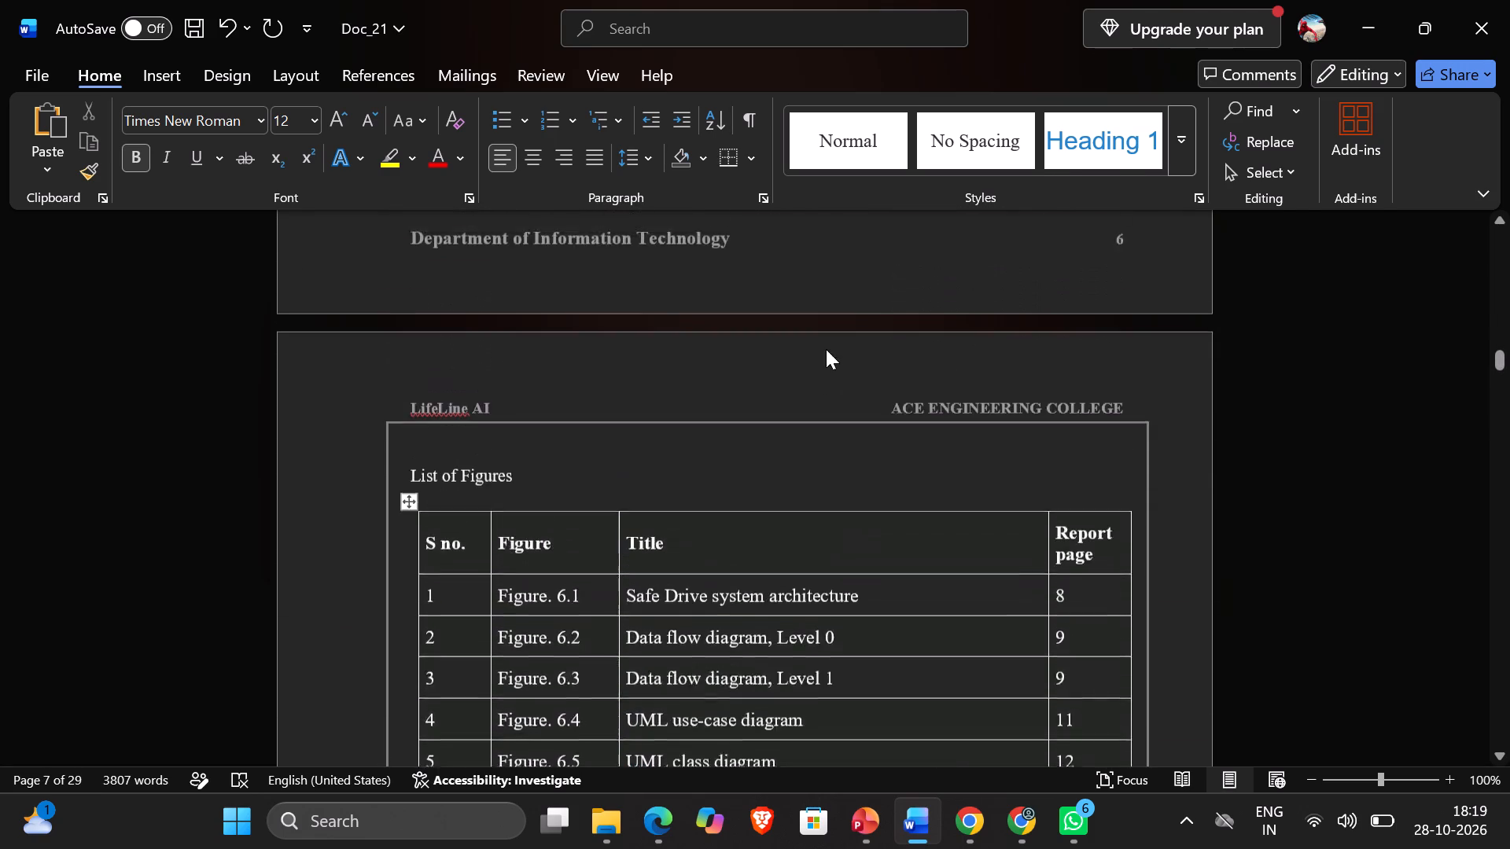
{"action": "scroll", "coordinate": [826, 349], "scroll_direction": "up", "scroll_amount": 1}
{"action": "scroll", "coordinate": [826, 349], "scroll_direction": "down", "scroll_amount": 4}
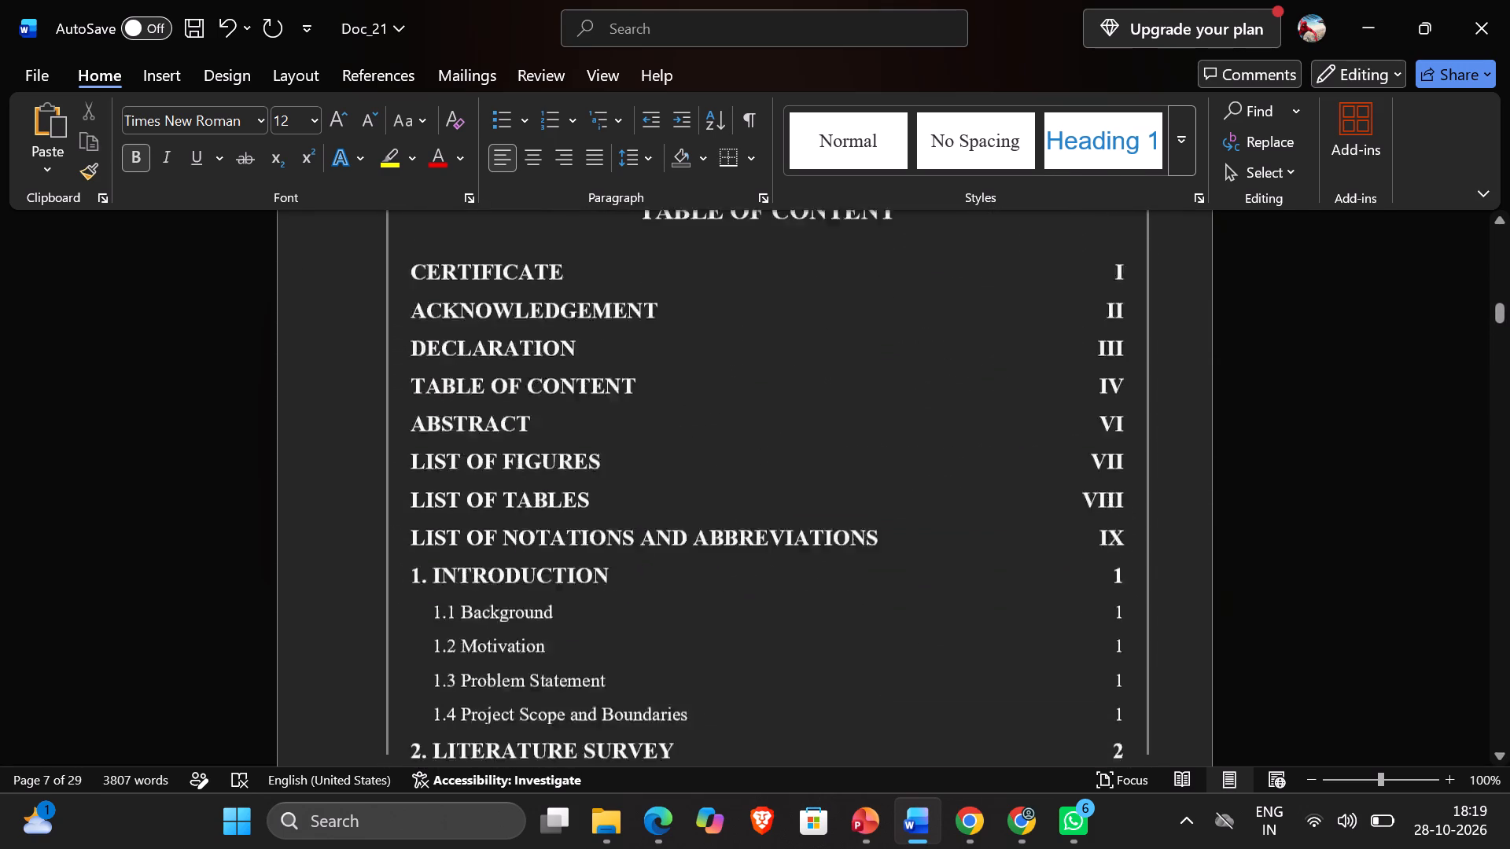
Remove the LIST OF NOTATIONS AND ABBREVIATIONS heading together with its entire tables.
{"action": "scroll", "coordinate": [826, 349], "scroll_direction": "down", "scroll_amount": 3}
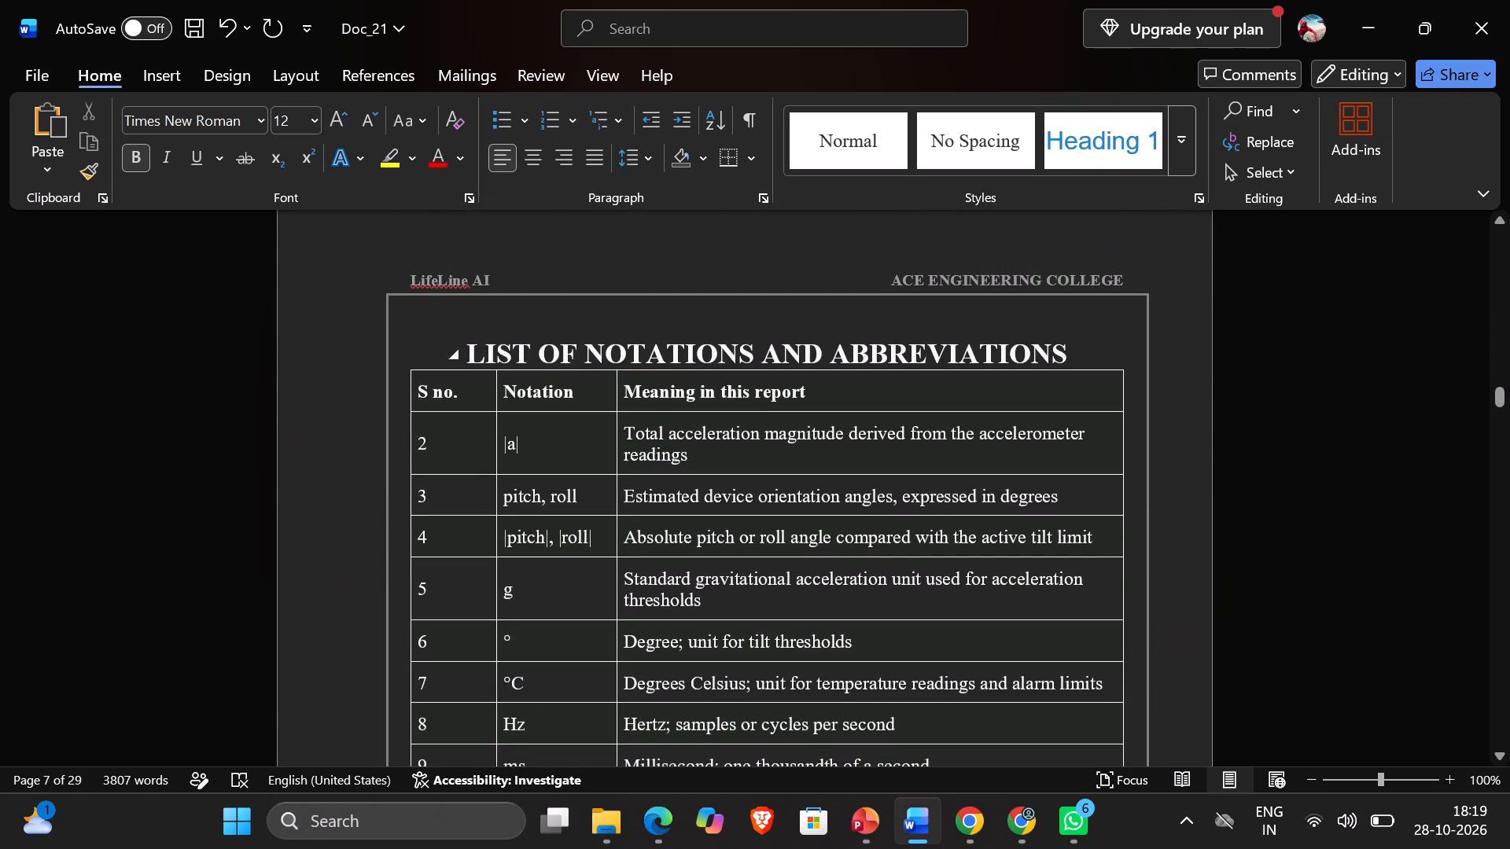
{"action": "left_click_drag", "start_coordinate": [473, 351], "coordinate": [584, 495]}
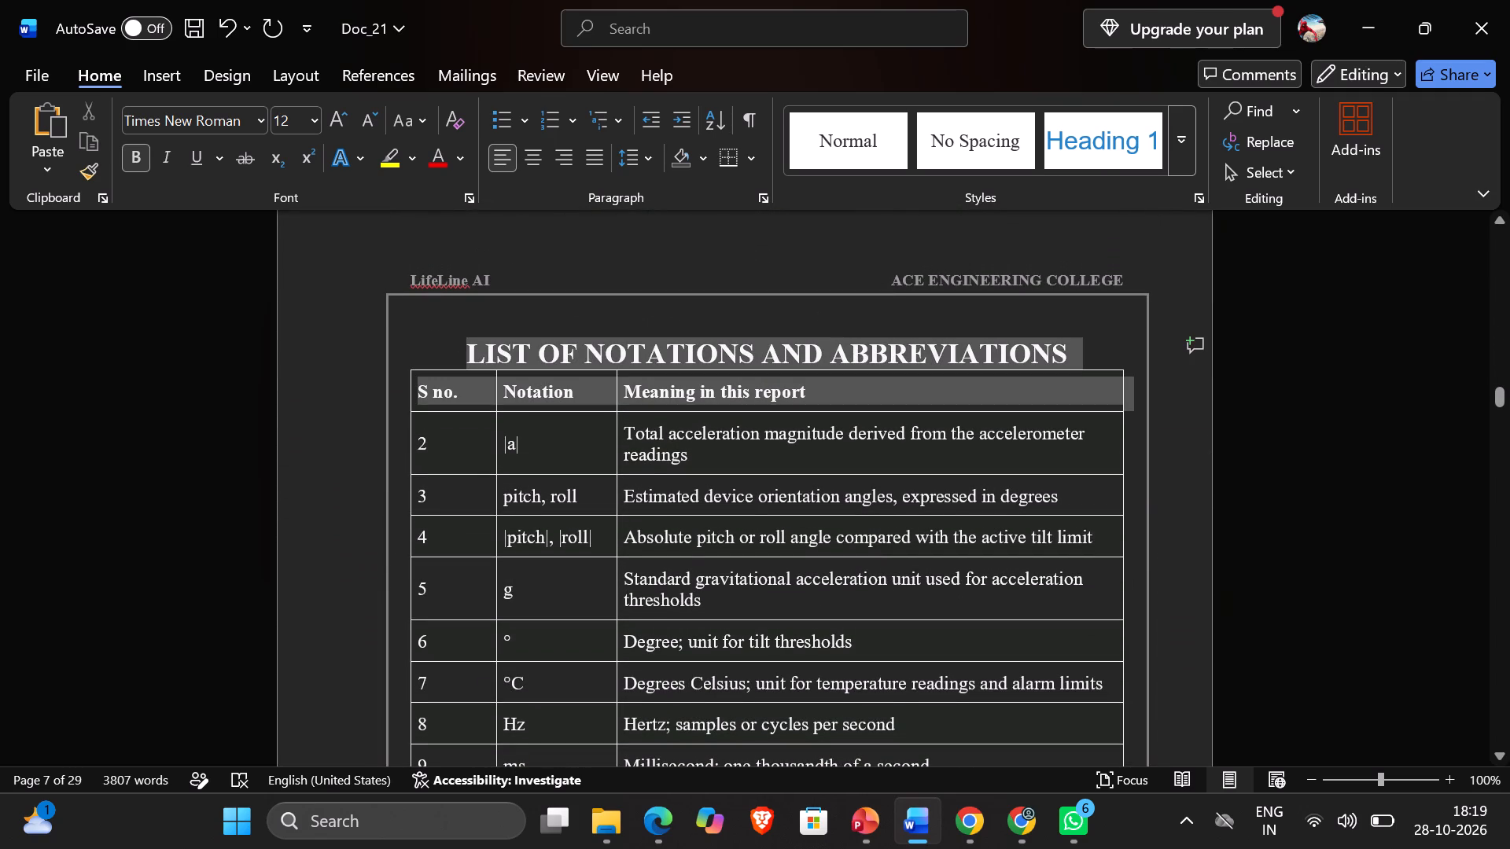
{"action": "left_click_drag", "start_coordinate": [584, 495], "coordinate": [706, 480]}
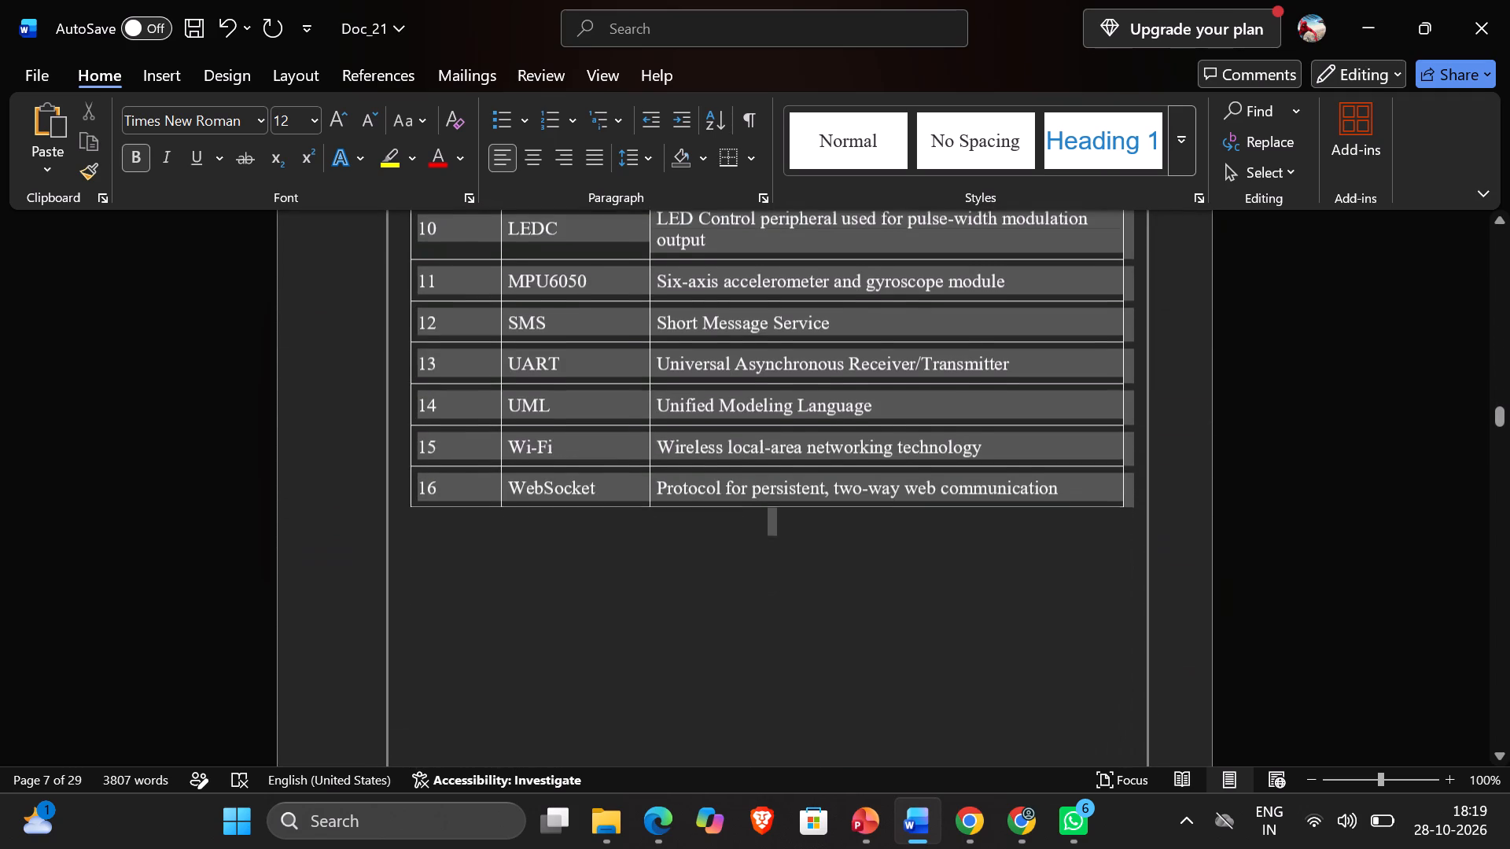
{"action": "left_click_drag", "start_coordinate": [706, 480], "coordinate": [1011, 499]}
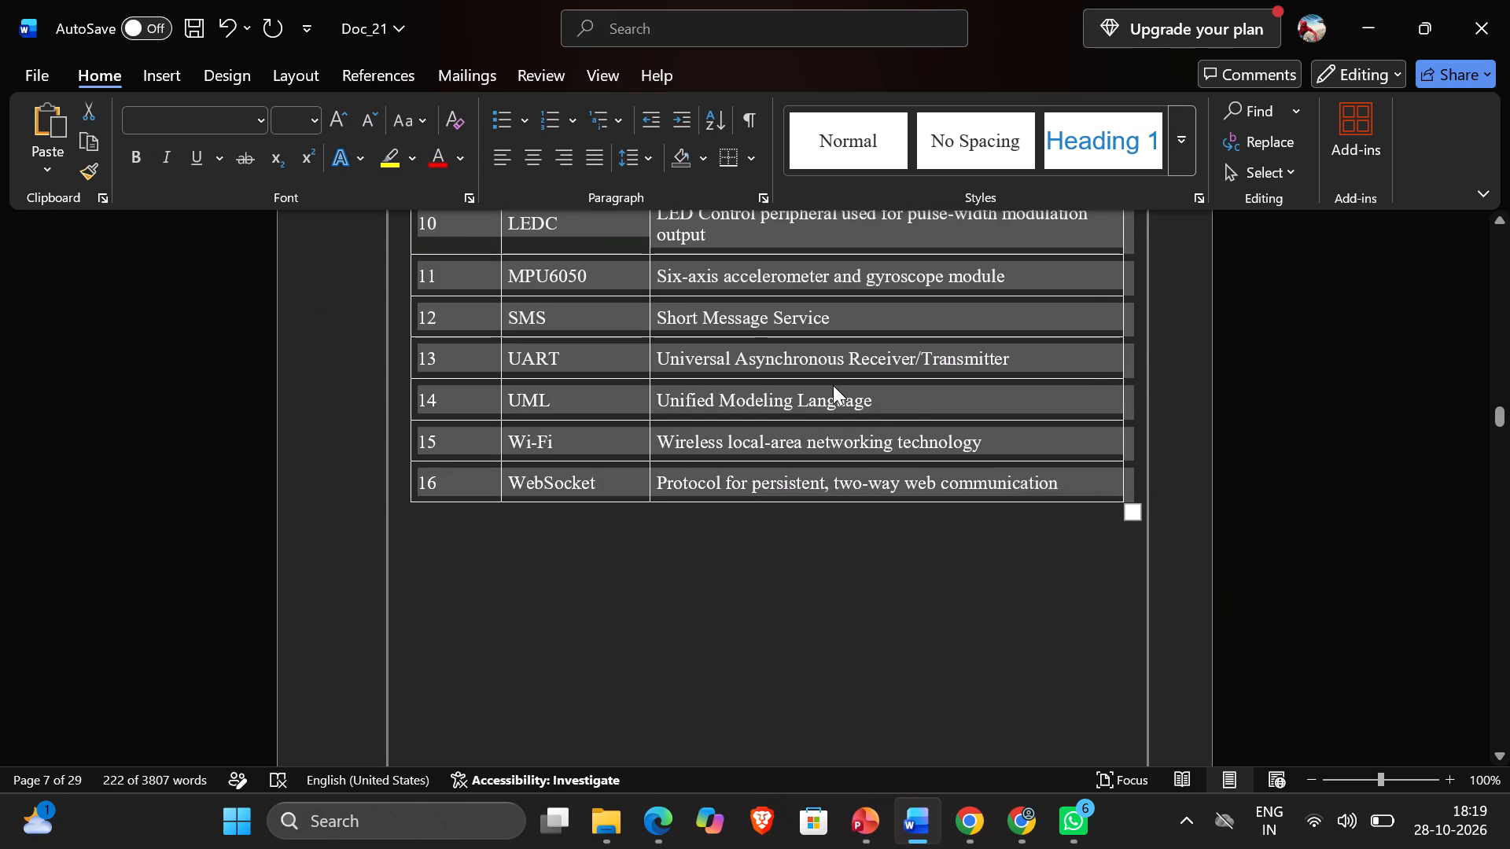
{"action": "right_click", "coordinate": [833, 385]}
{"action": "left_click", "coordinate": [897, 335]}
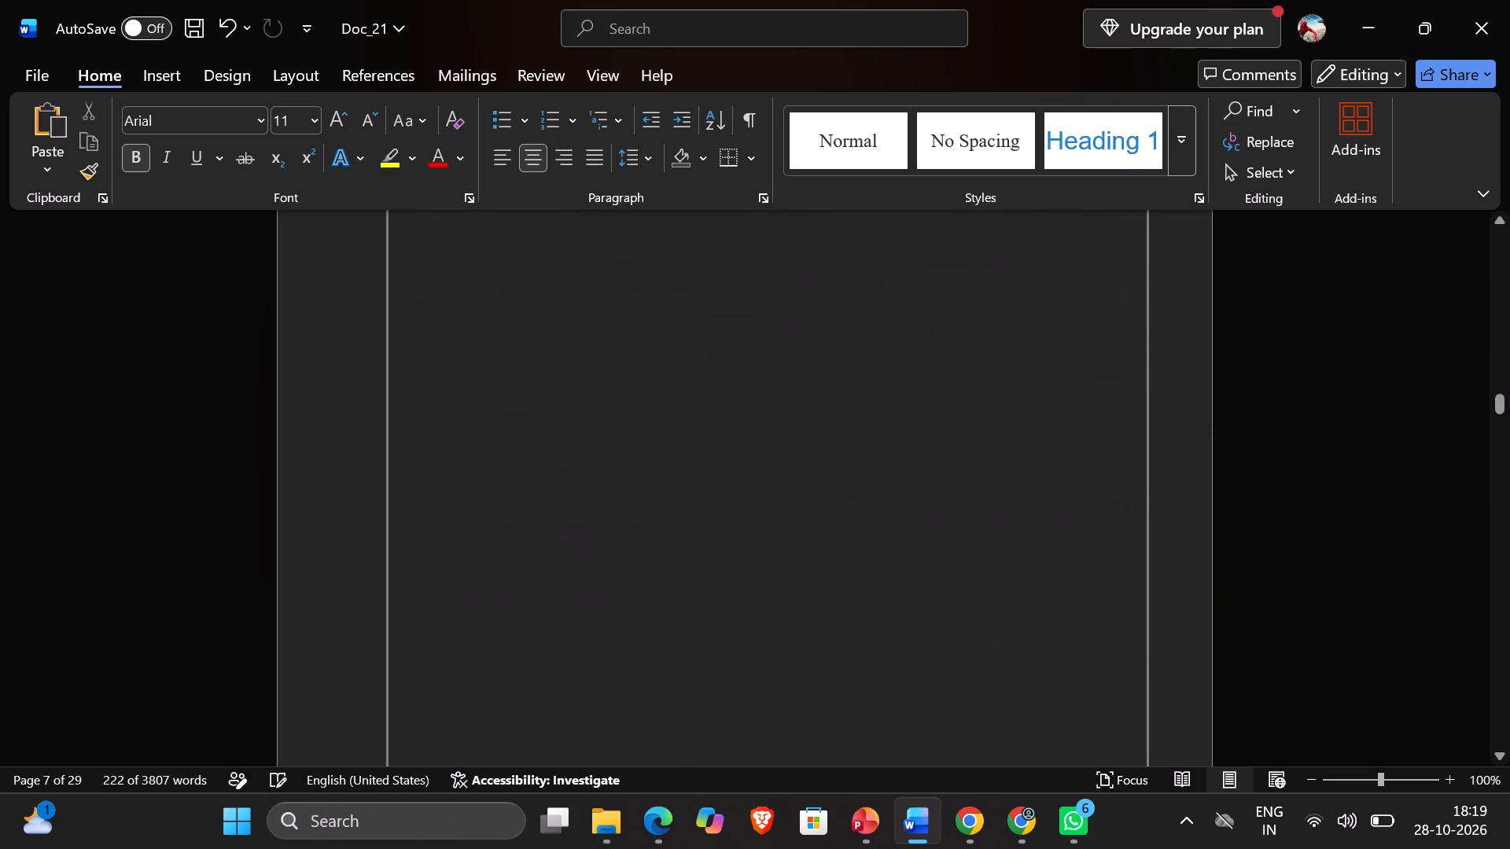
Check the List of Tables page and the entries in the List of Figures.
{"action": "scroll", "coordinate": [897, 335], "scroll_direction": "up", "scroll_amount": 4}
{"action": "scroll", "coordinate": [897, 335], "scroll_direction": "down", "scroll_amount": 1}
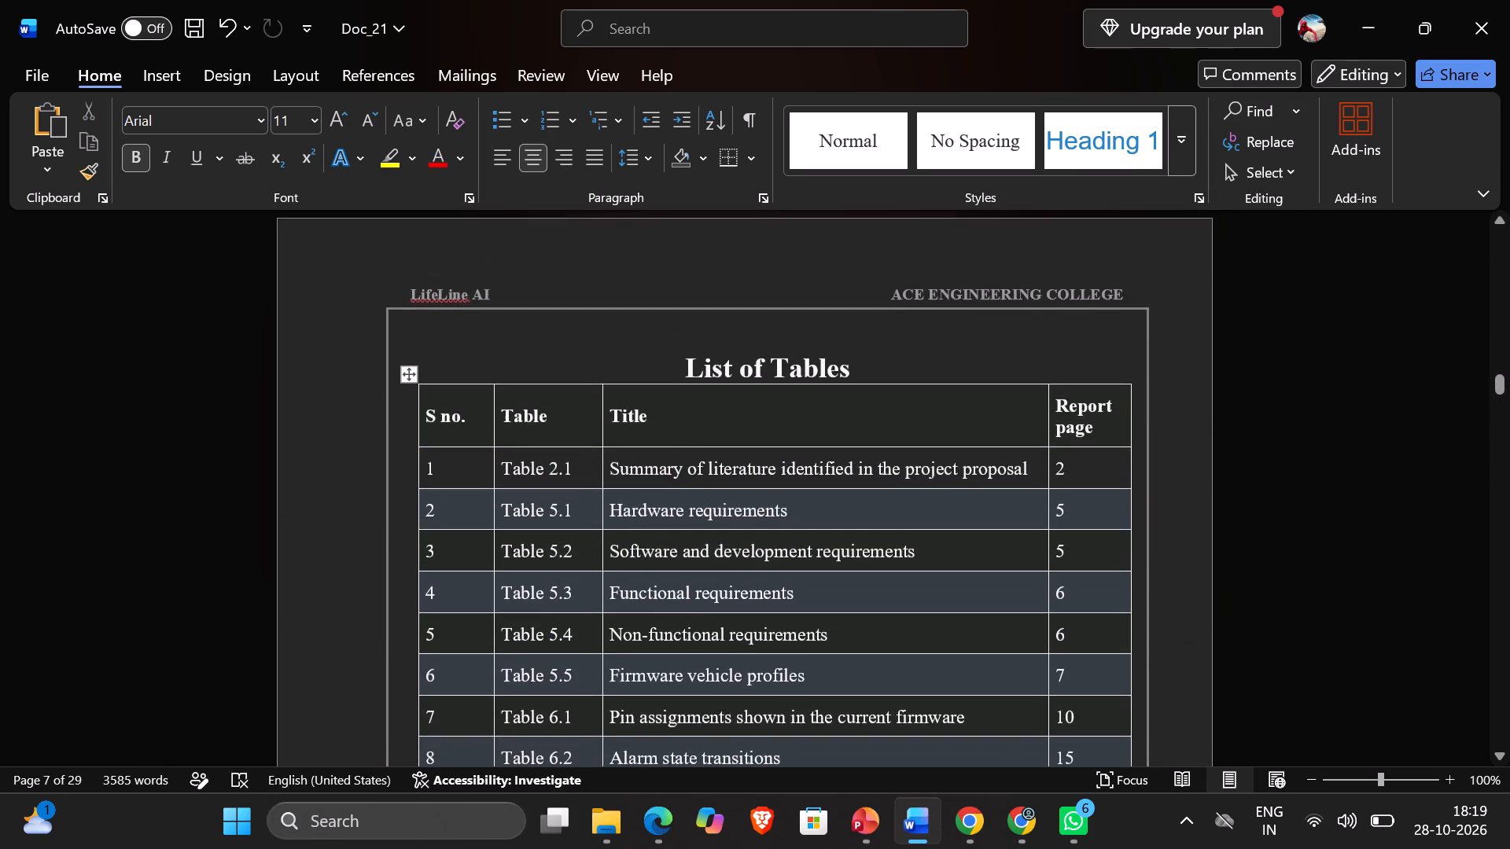
{"action": "scroll", "coordinate": [897, 335], "scroll_direction": "down", "scroll_amount": 1}
{"action": "left_click", "coordinate": [866, 400]}
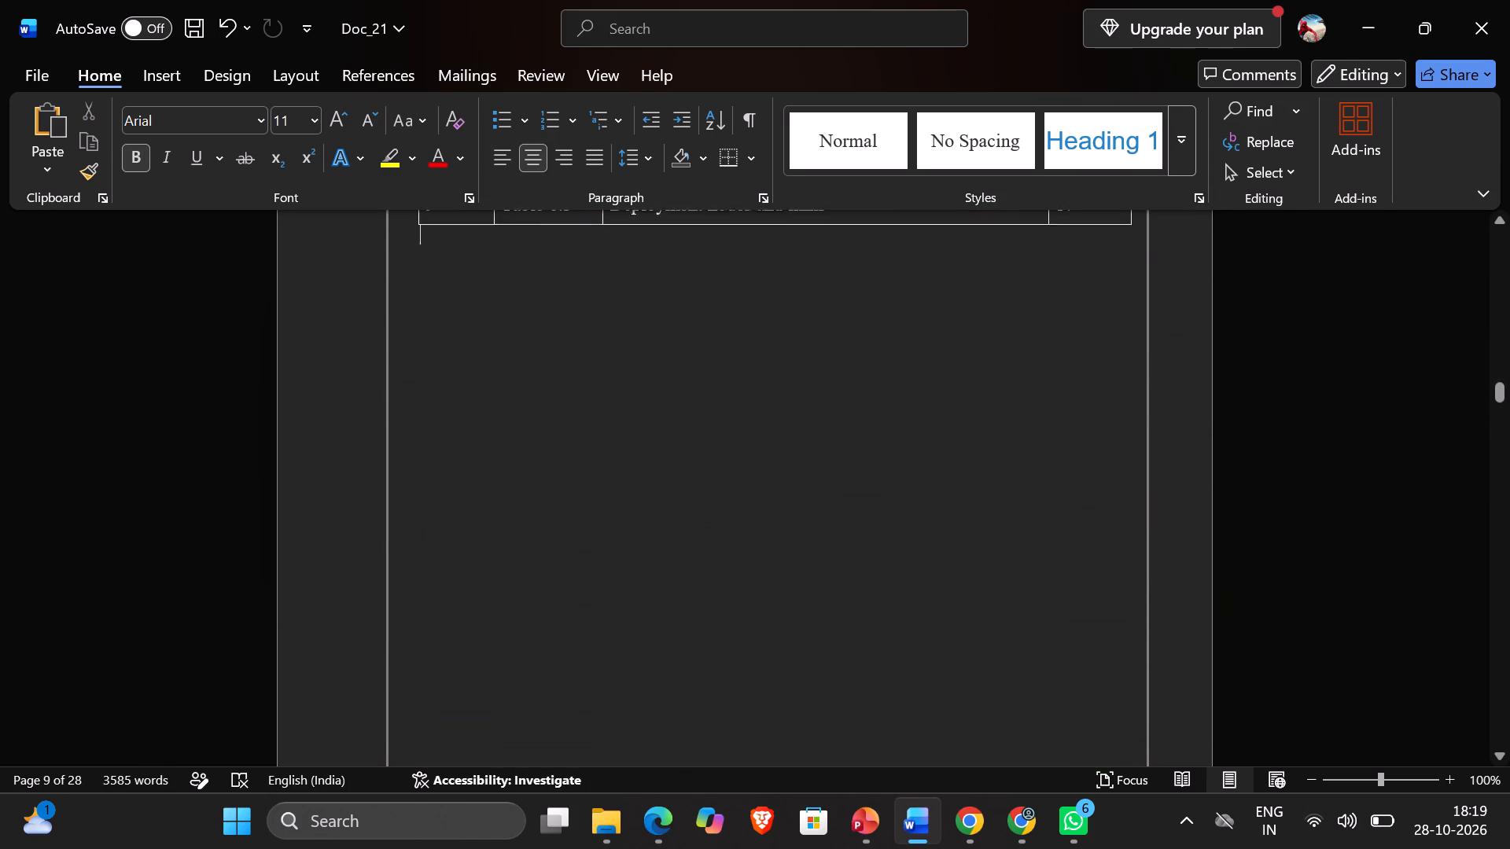
{"action": "scroll", "coordinate": [866, 400], "scroll_direction": "up", "scroll_amount": 4}
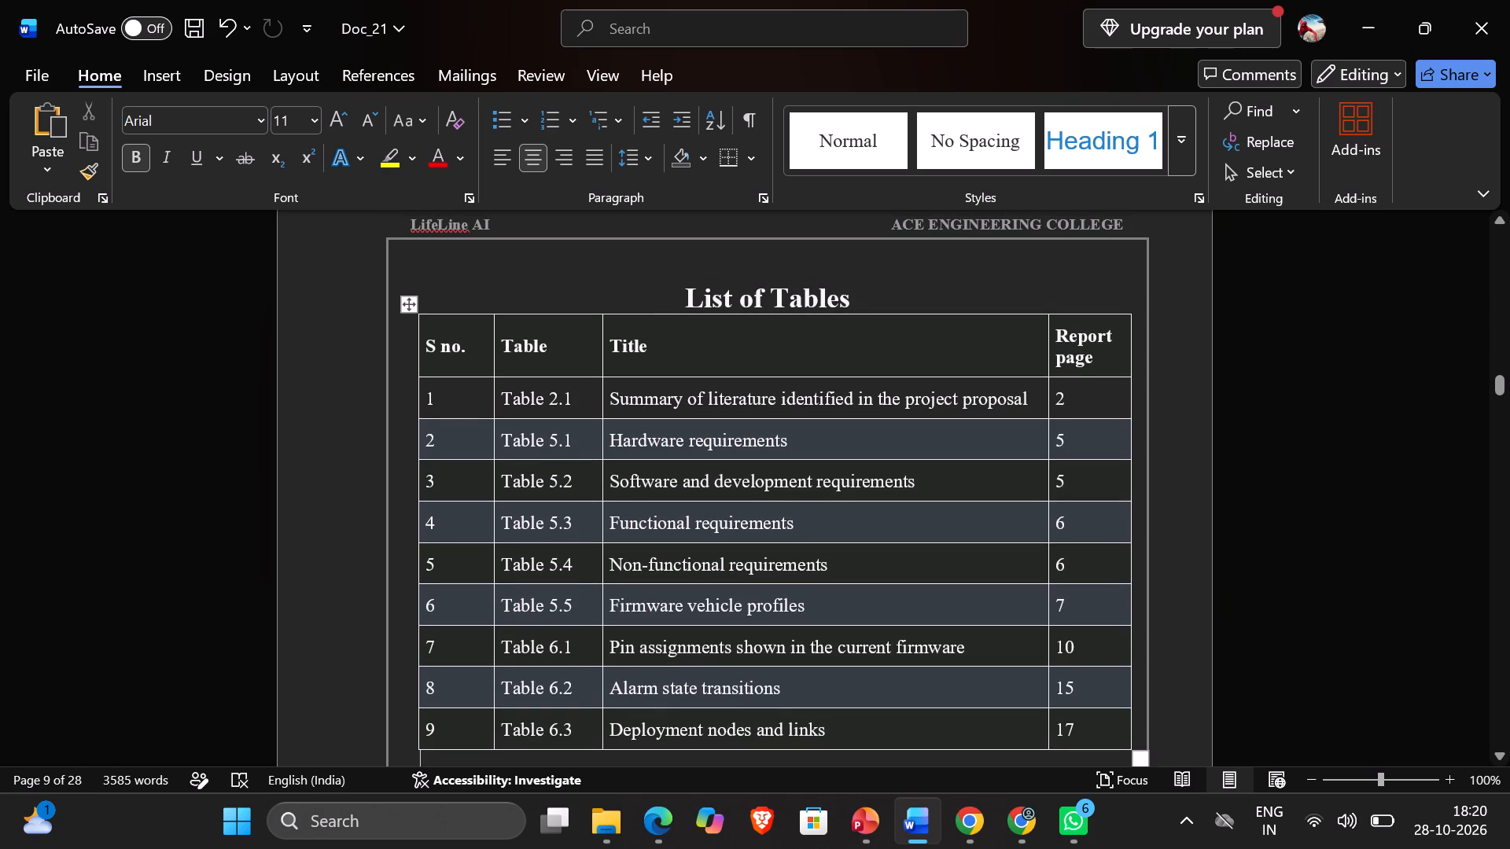
{"action": "scroll", "coordinate": [1057, 500], "scroll_direction": "up", "scroll_amount": 3}
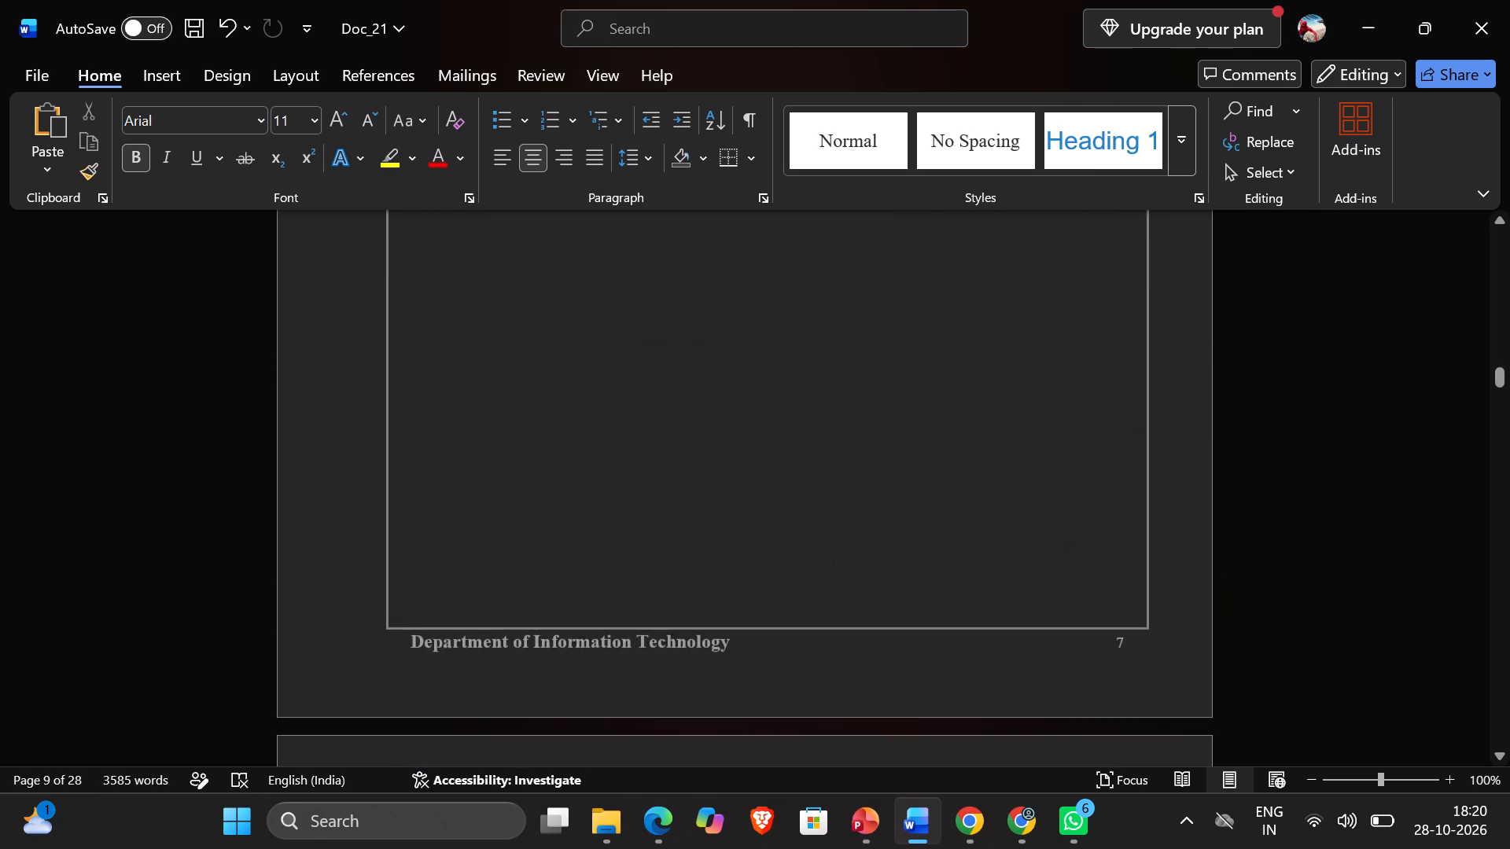
{"action": "scroll", "coordinate": [1057, 500], "scroll_direction": "up", "scroll_amount": 5}
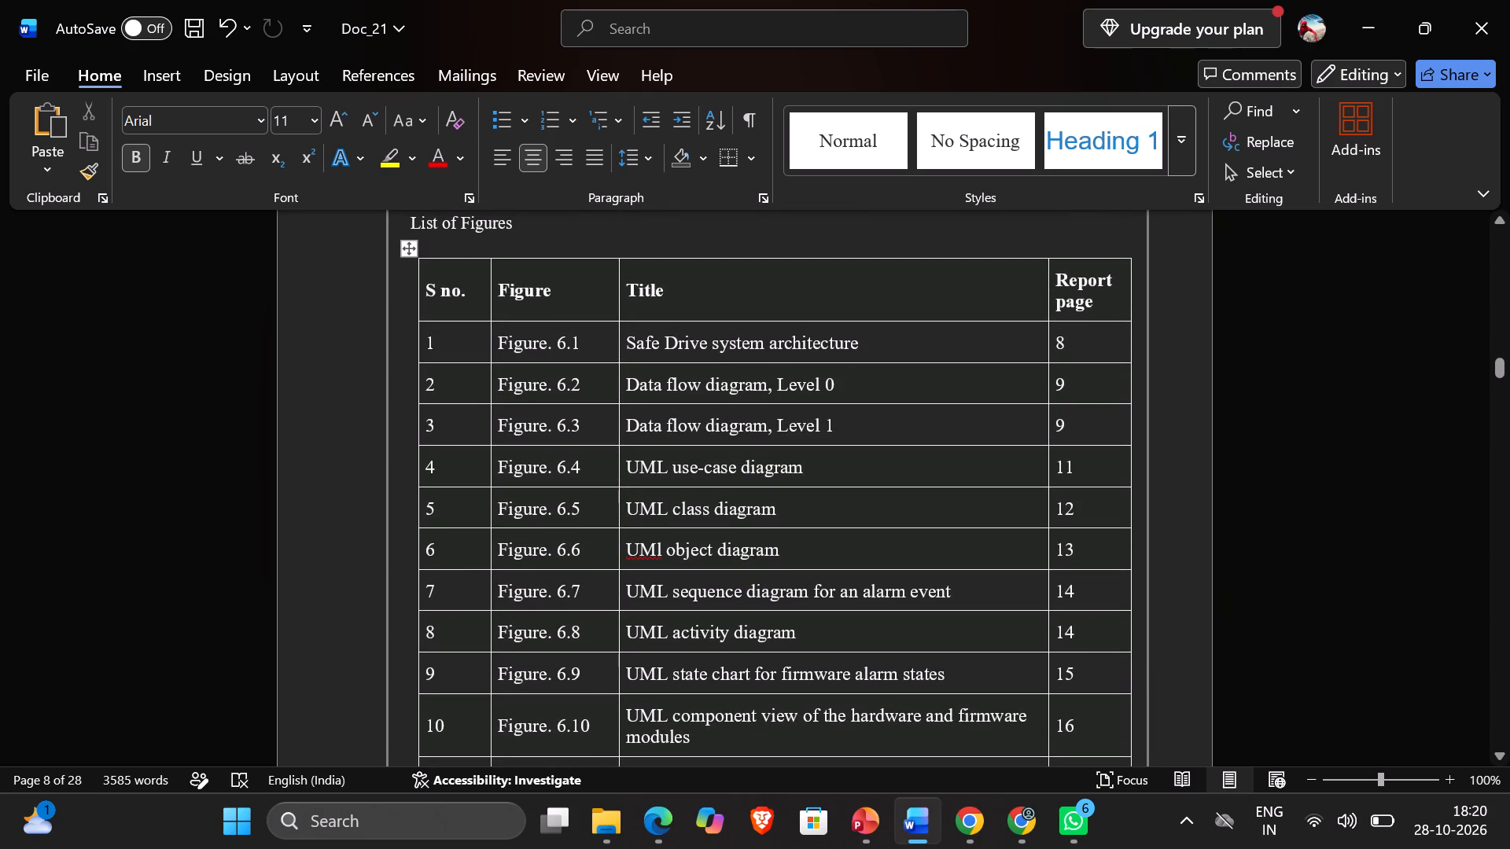
Delete the words "Safe Drive" from the Figure 6.1 title in the List of Figures.
{"action": "left_click", "coordinate": [707, 341]}
{"action": "key", "text": "BackSpace"}
{"action": "key", "text": "BackSpace"}
{"action": "key", "text": "BackSpace"}
{"action": "key", "text": "BackSpace"}
{"action": "key", "text": "BackSpace"}
{"action": "key", "text": "BackSpace"}
{"action": "key", "text": "BackSpace"}
{"action": "key", "text": "BackSpace"}
{"action": "key", "text": "BackSpace"}
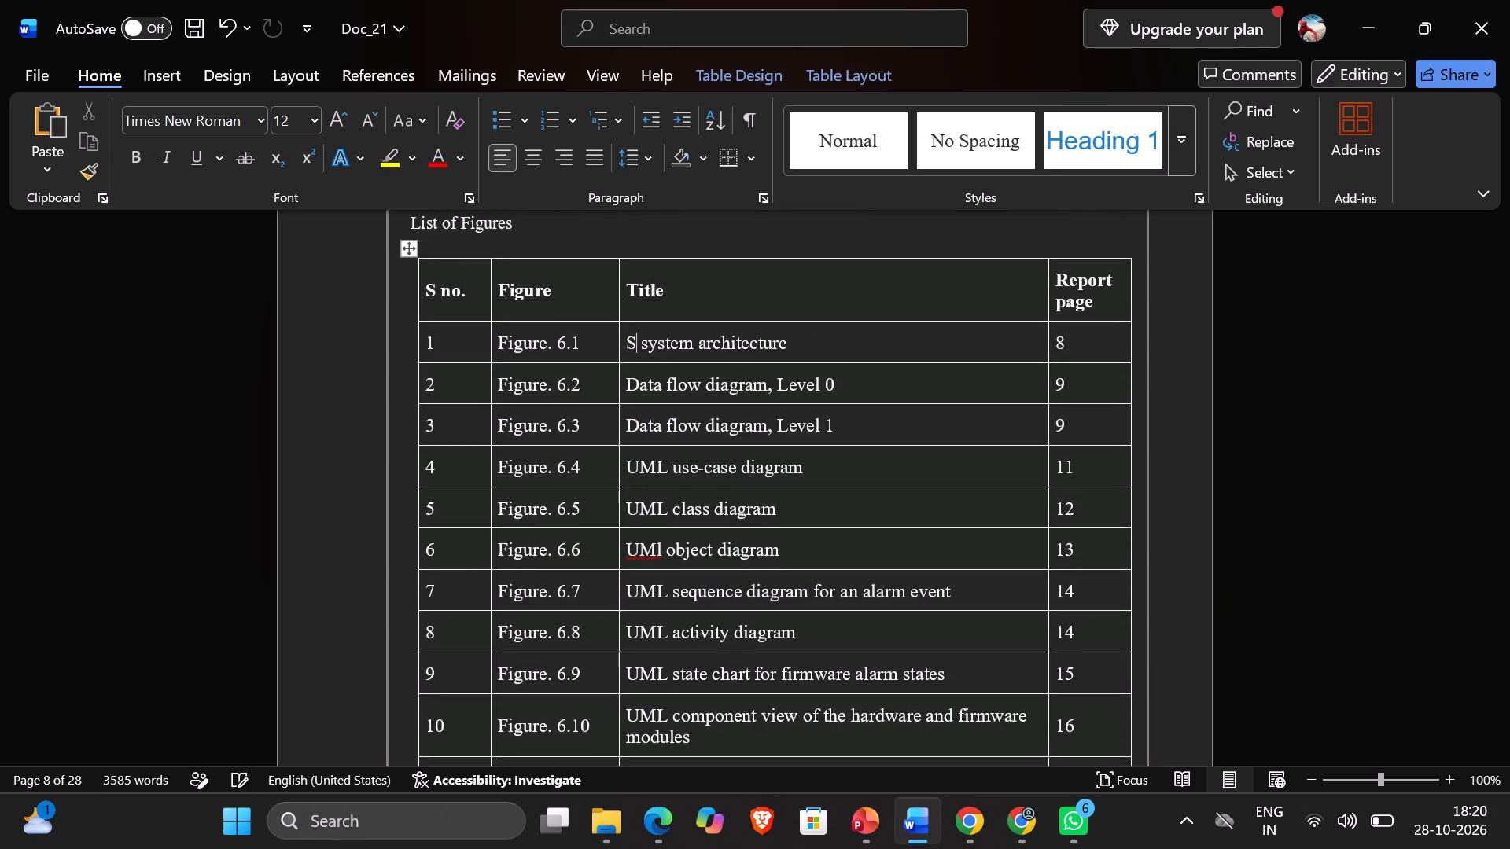
{"action": "key", "text": "BackSpace"}
{"action": "key", "text": "BackSpace"}
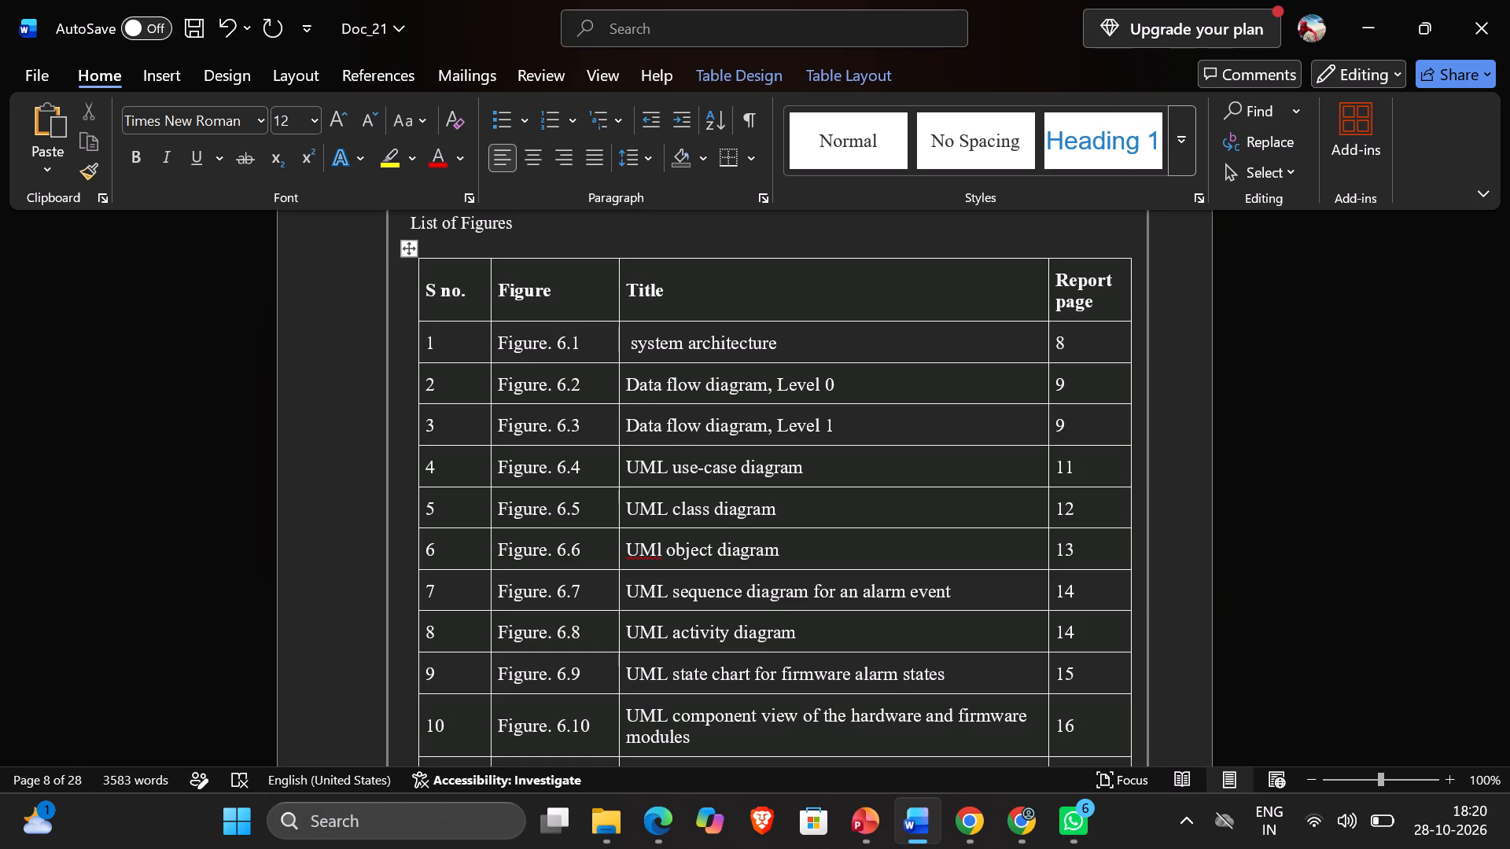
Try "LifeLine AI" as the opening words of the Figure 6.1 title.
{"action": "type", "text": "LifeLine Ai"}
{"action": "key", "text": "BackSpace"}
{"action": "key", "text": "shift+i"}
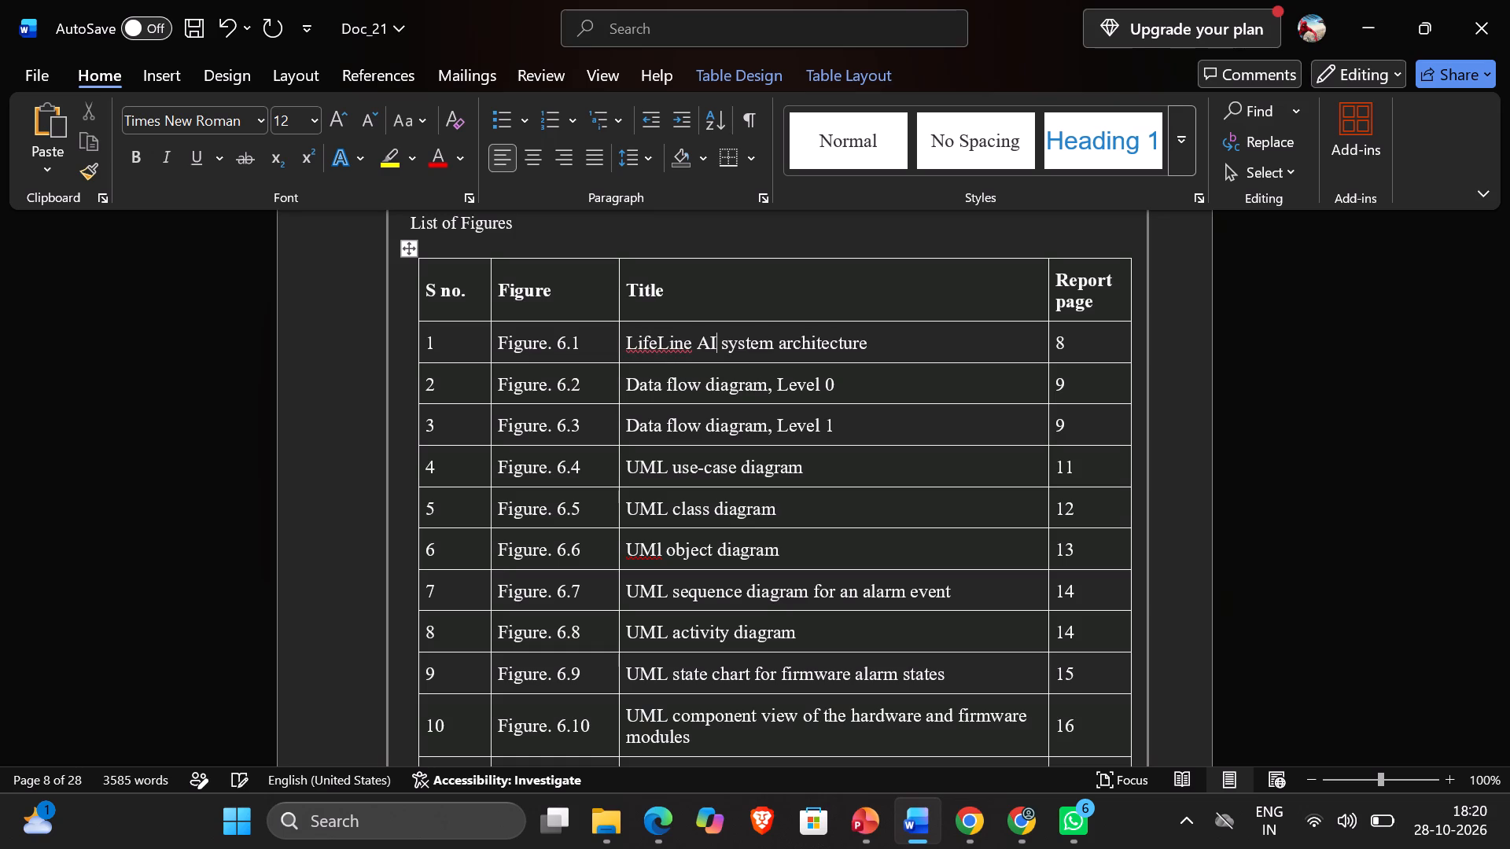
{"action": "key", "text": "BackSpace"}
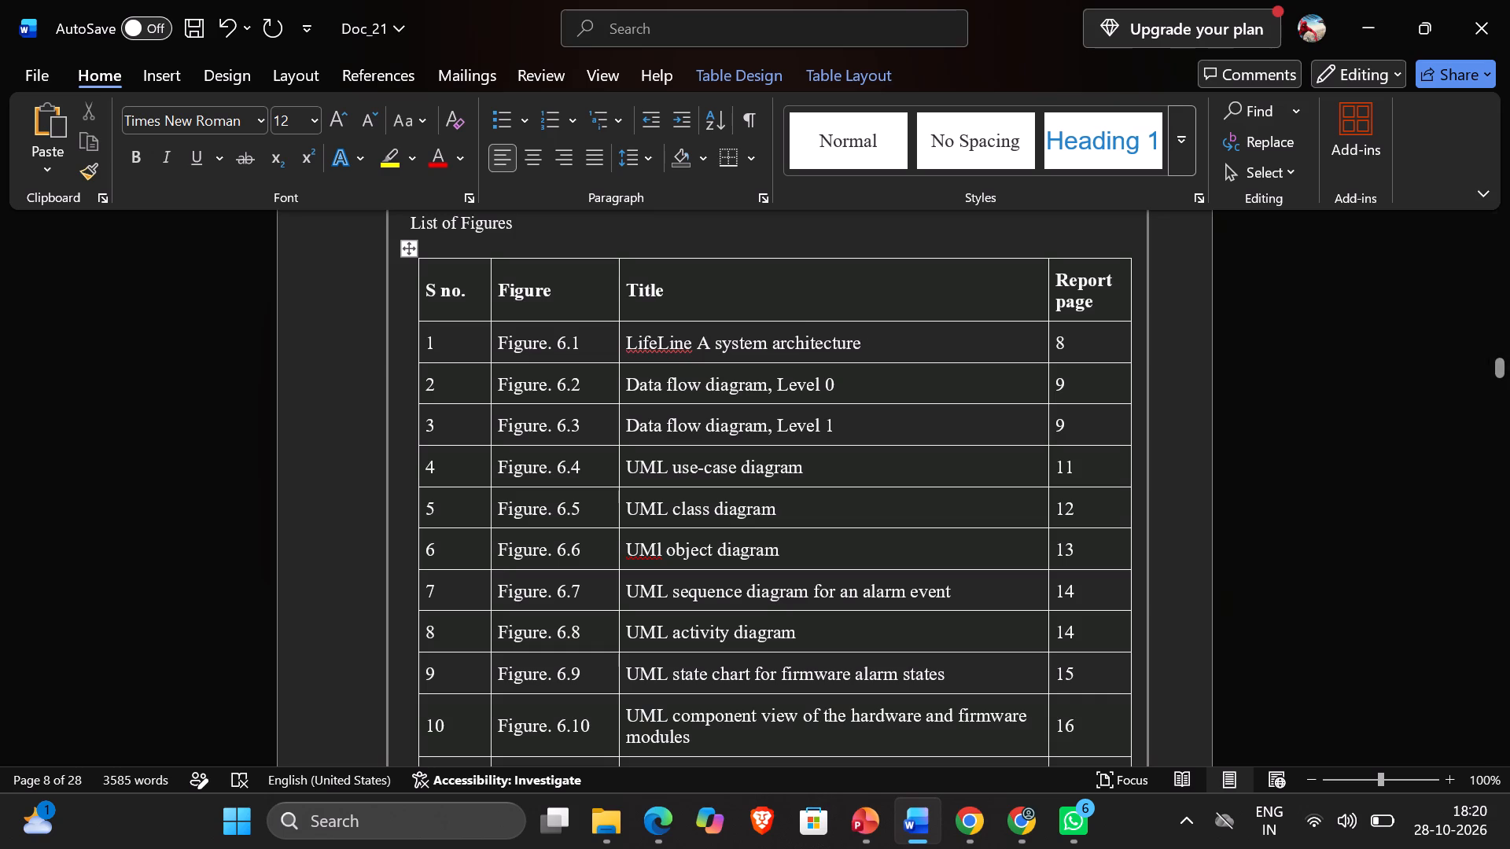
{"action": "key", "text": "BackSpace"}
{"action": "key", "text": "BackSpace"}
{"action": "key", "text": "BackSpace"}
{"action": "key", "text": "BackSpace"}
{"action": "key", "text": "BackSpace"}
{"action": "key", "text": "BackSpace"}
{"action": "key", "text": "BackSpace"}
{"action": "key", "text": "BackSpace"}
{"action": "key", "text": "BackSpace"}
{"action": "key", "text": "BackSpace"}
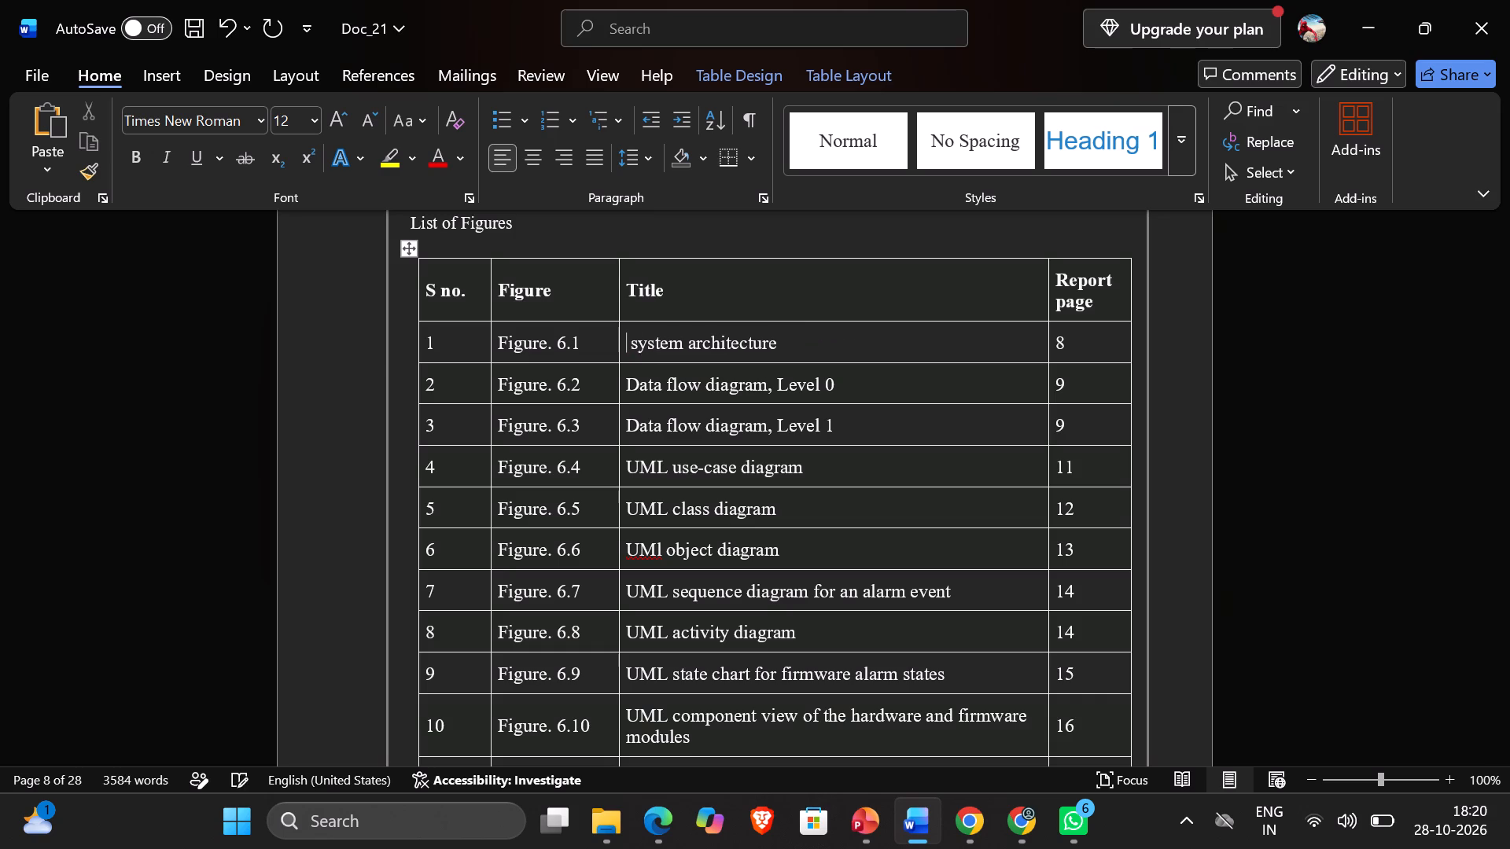
Remove the leading space and capitalize the Figure 6.1 title so it reads "System architecture".
{"action": "key", "text": "Right"}
{"action": "key", "text": "Right"}
{"action": "key", "text": "BackSpace"}
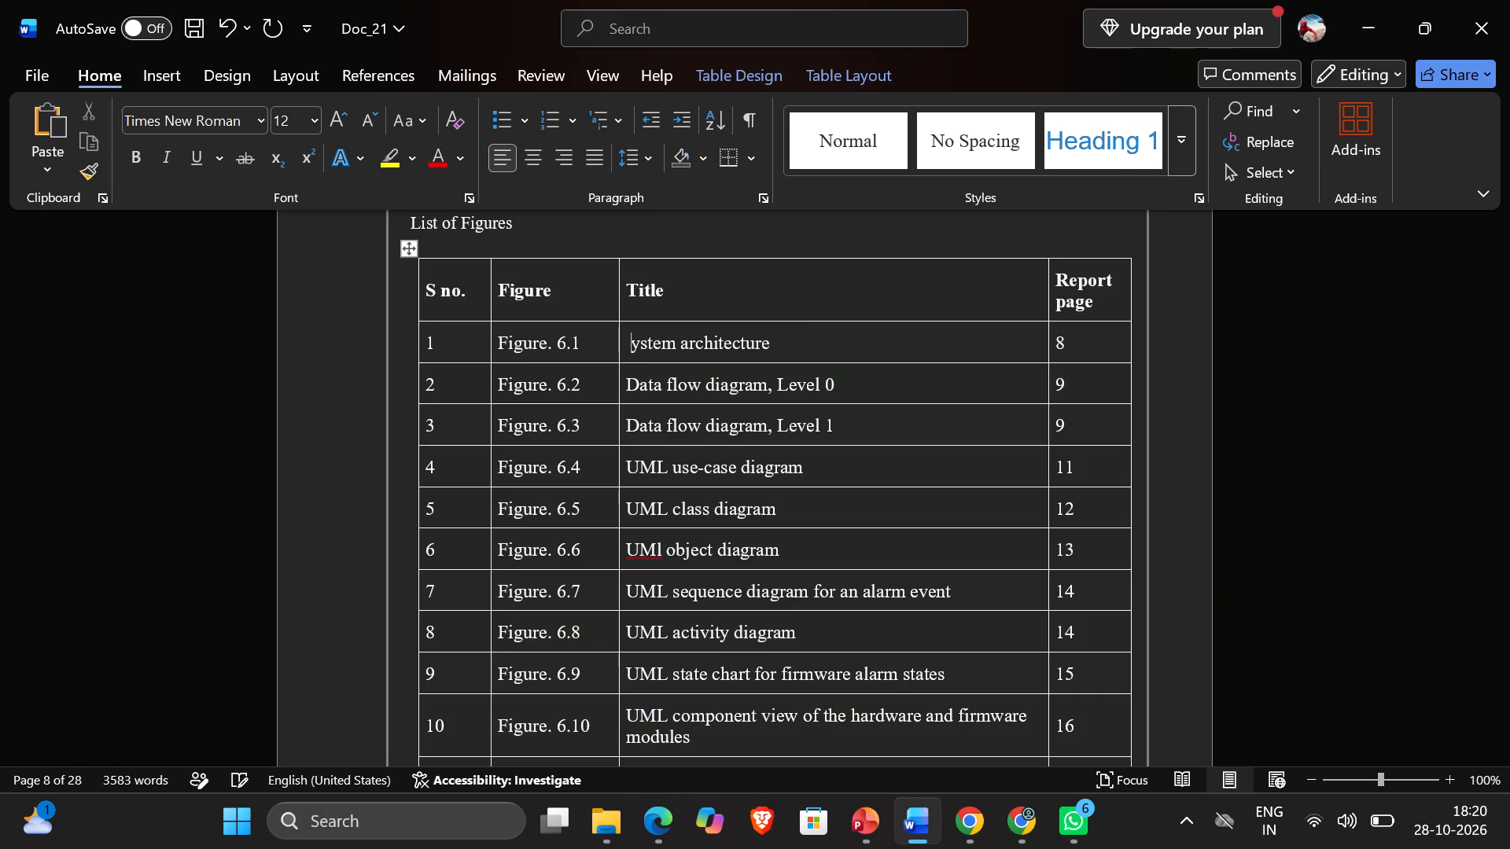
{"action": "key", "text": "BackSpace"}
{"action": "key", "text": "s"}
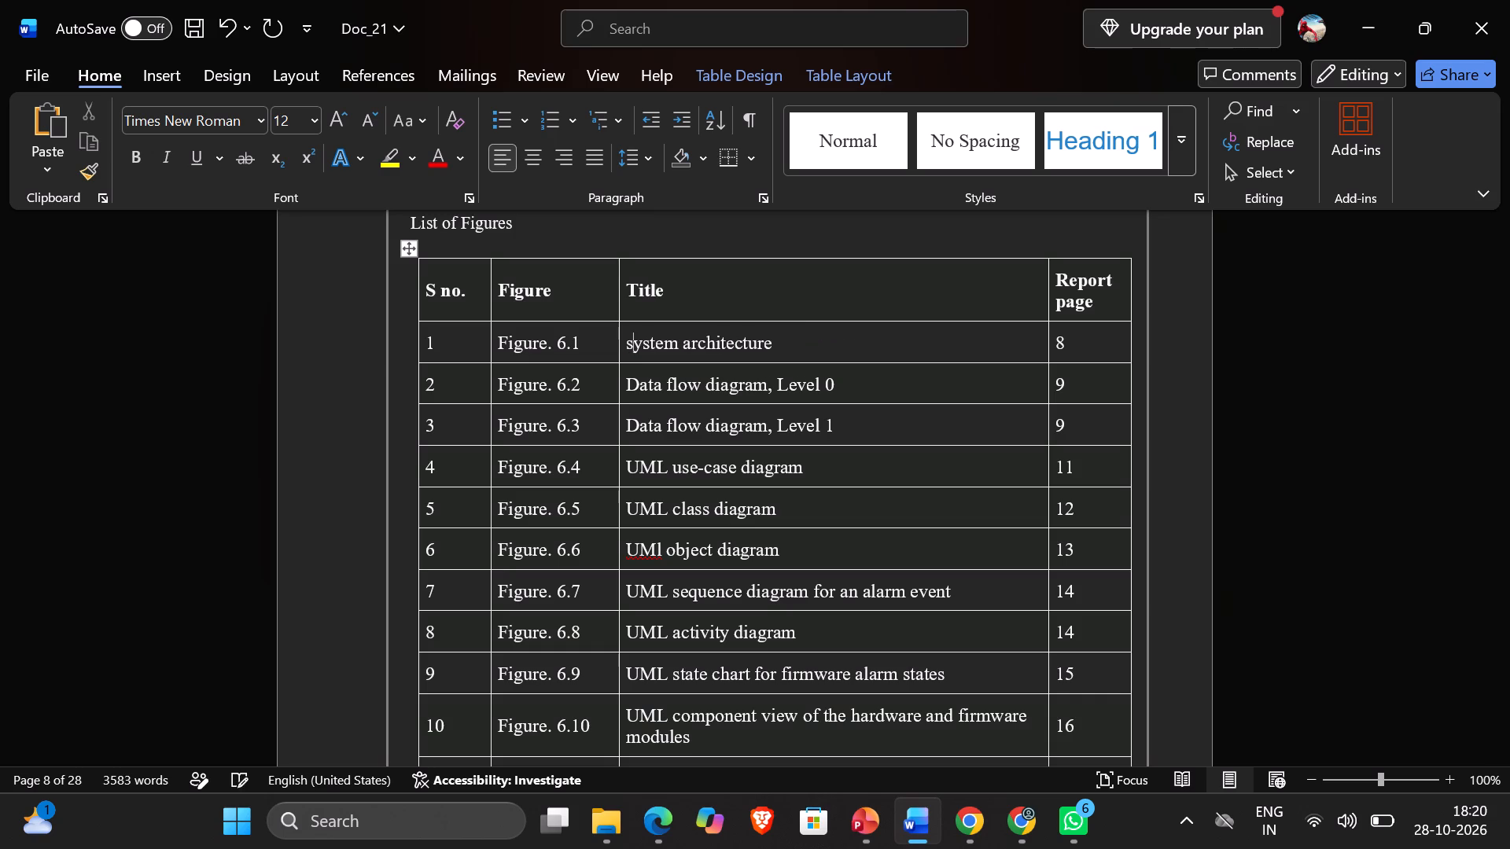
{"action": "key", "text": "BackSpace"}
{"action": "key", "text": "shift+s"}
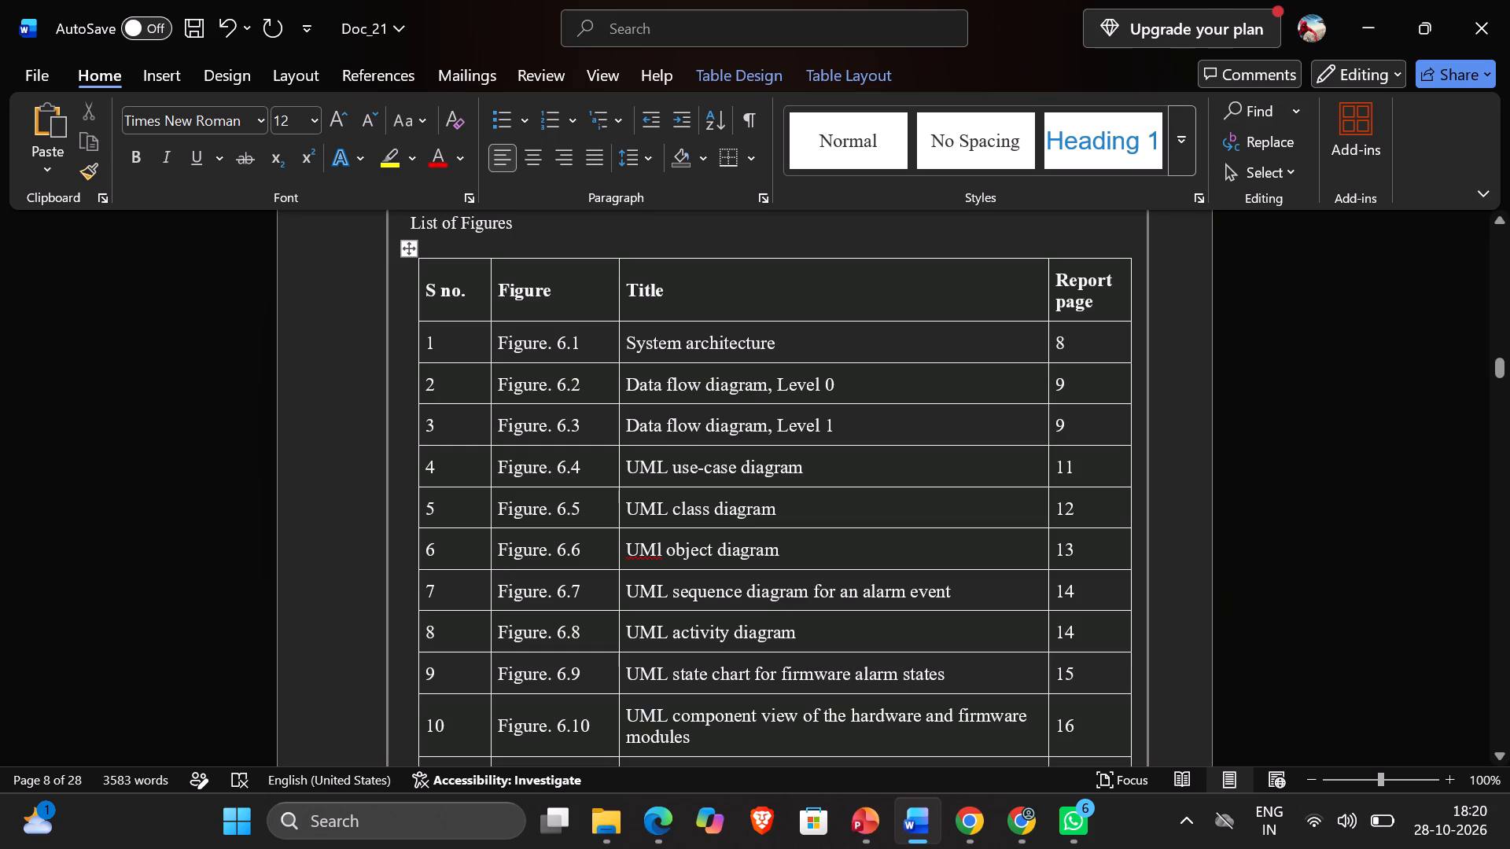
Shorten the Figure 6.7 title in the List of Figures to "UML sequence diagram".
{"action": "scroll", "coordinate": [830, 427], "scroll_direction": "down", "scroll_amount": 1}
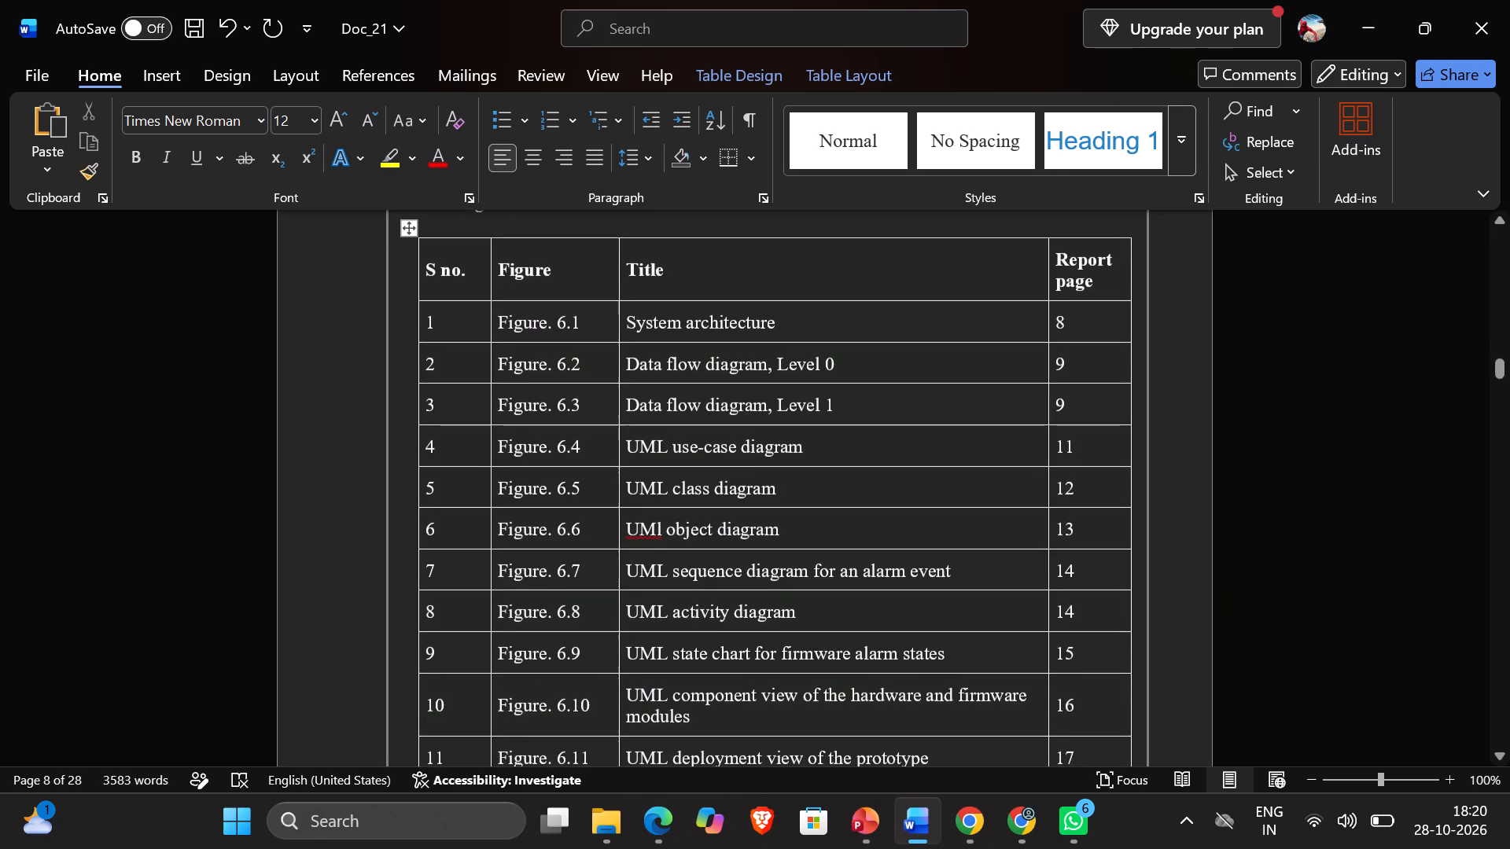
{"action": "scroll", "coordinate": [830, 427], "scroll_direction": "down", "scroll_amount": 1}
{"action": "left_click", "coordinate": [966, 563]}
{"action": "key", "text": "BackSpace"}
{"action": "key", "text": "BackSpace"}
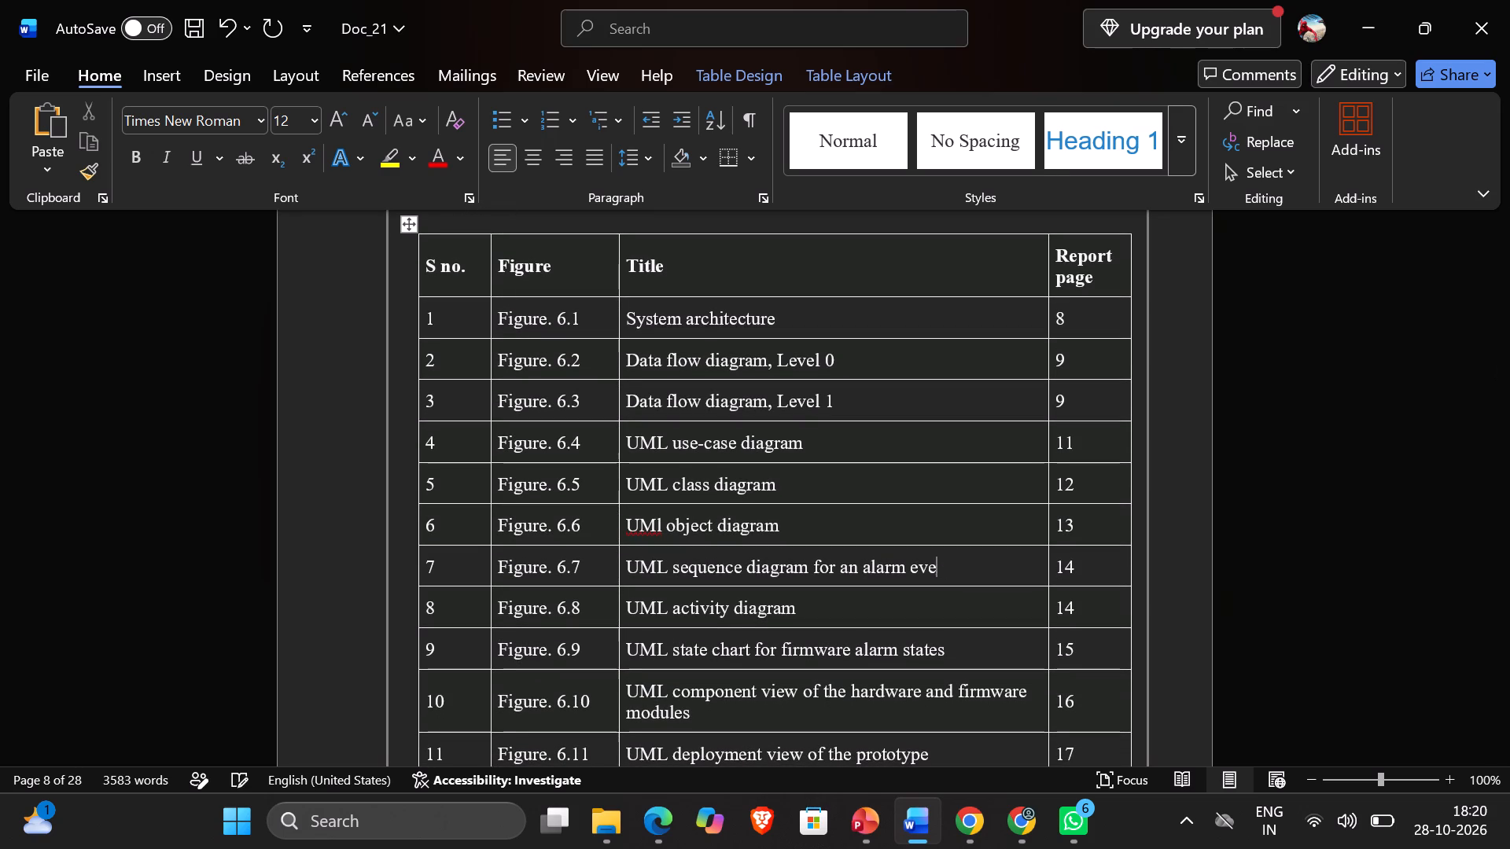
{"action": "key", "text": "BackSpace"}
{"action": "key", "text": "BackSpace"}
{"action": "key", "text": "BackSpace"}
{"action": "key", "text": "BackSpace"}
{"action": "key", "text": "BackSpace"}
{"action": "key", "text": "BackSpace"}
{"action": "key", "text": "BackSpace"}
{"action": "key", "text": "BackSpace"}
{"action": "key", "text": "BackSpace"}
{"action": "key", "text": "BackSpace"}
{"action": "key", "text": "BackSpace"}
{"action": "key", "text": "BackSpace"}
{"action": "key", "text": "BackSpace"}
{"action": "key", "text": "BackSpace"}
{"action": "key", "text": "BackSpace"}
{"action": "key", "text": "BackSpace"}
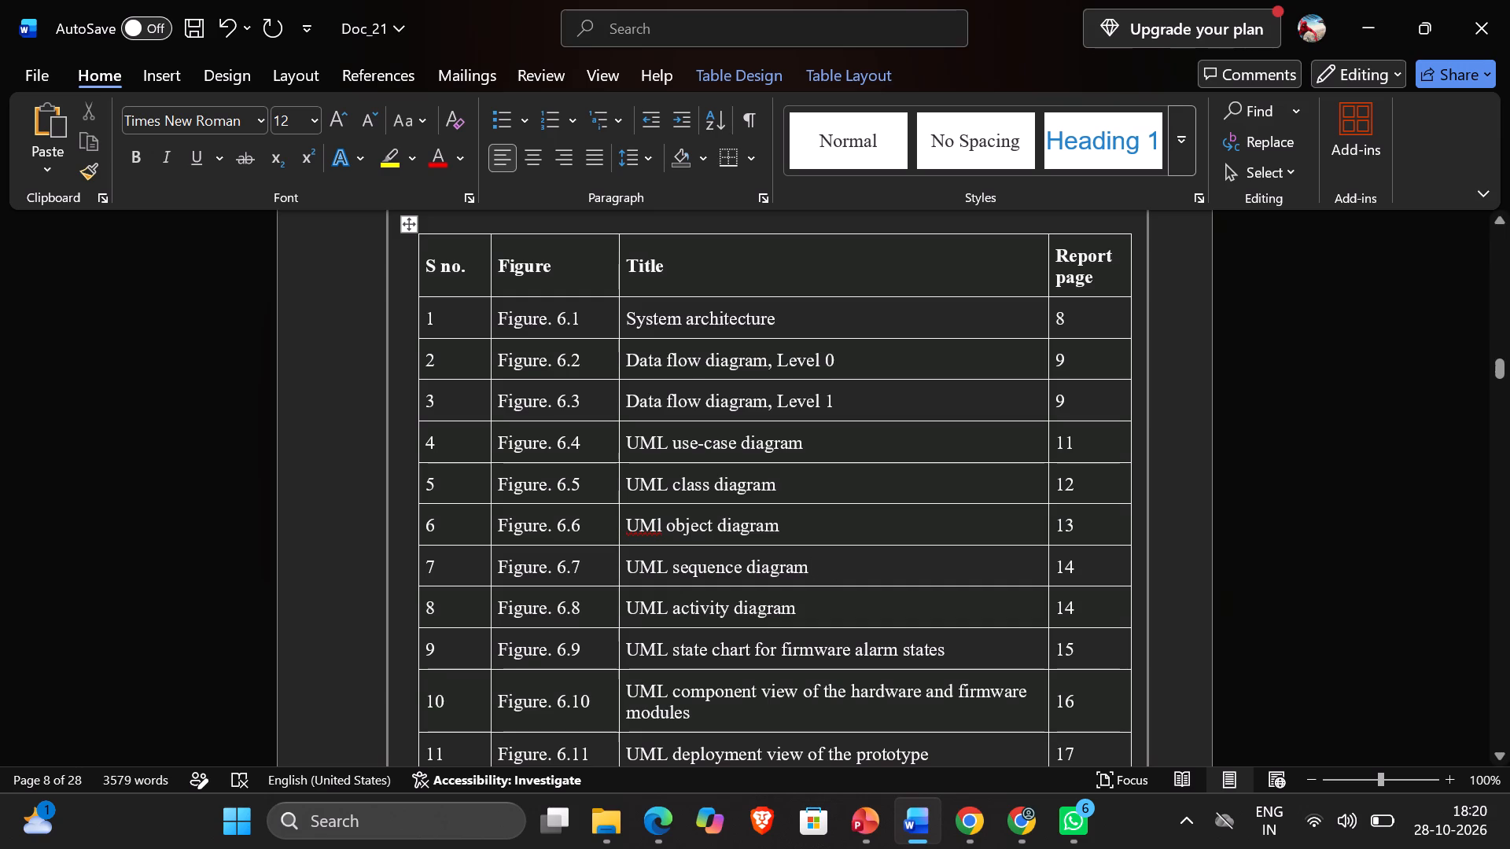
Change the Figure 6.9 title in the List of Figures to "UML state chart diagram".
{"action": "left_click", "coordinate": [969, 652]}
{"action": "key", "text": "BackSpace"}
{"action": "key", "text": "BackSpace"}
{"action": "key", "text": "BackSpace"}
{"action": "key", "text": "BackSpace"}
{"action": "key", "text": "BackSpace"}
{"action": "key", "text": "BackSpace"}
{"action": "key", "text": "BackSpace"}
{"action": "key", "text": "BackSpace"}
{"action": "key", "text": "BackSpace"}
{"action": "key", "text": "BackSpace"}
{"action": "key", "text": "BackSpace"}
{"action": "key", "text": "BackSpace"}
{"action": "key", "text": "BackSpace"}
{"action": "key", "text": "BackSpace"}
{"action": "key", "text": "BackSpace"}
{"action": "key", "text": "BackSpace"}
{"action": "key", "text": "BackSpace"}
{"action": "key", "text": "BackSpace"}
{"action": "key", "text": "BackSpace"}
{"action": "key", "text": "BackSpace"}
{"action": "key", "text": "BackSpace"}
{"action": "key", "text": "BackSpace"}
{"action": "key", "text": "BackSpace"}
{"action": "key", "text": "BackSpace"}
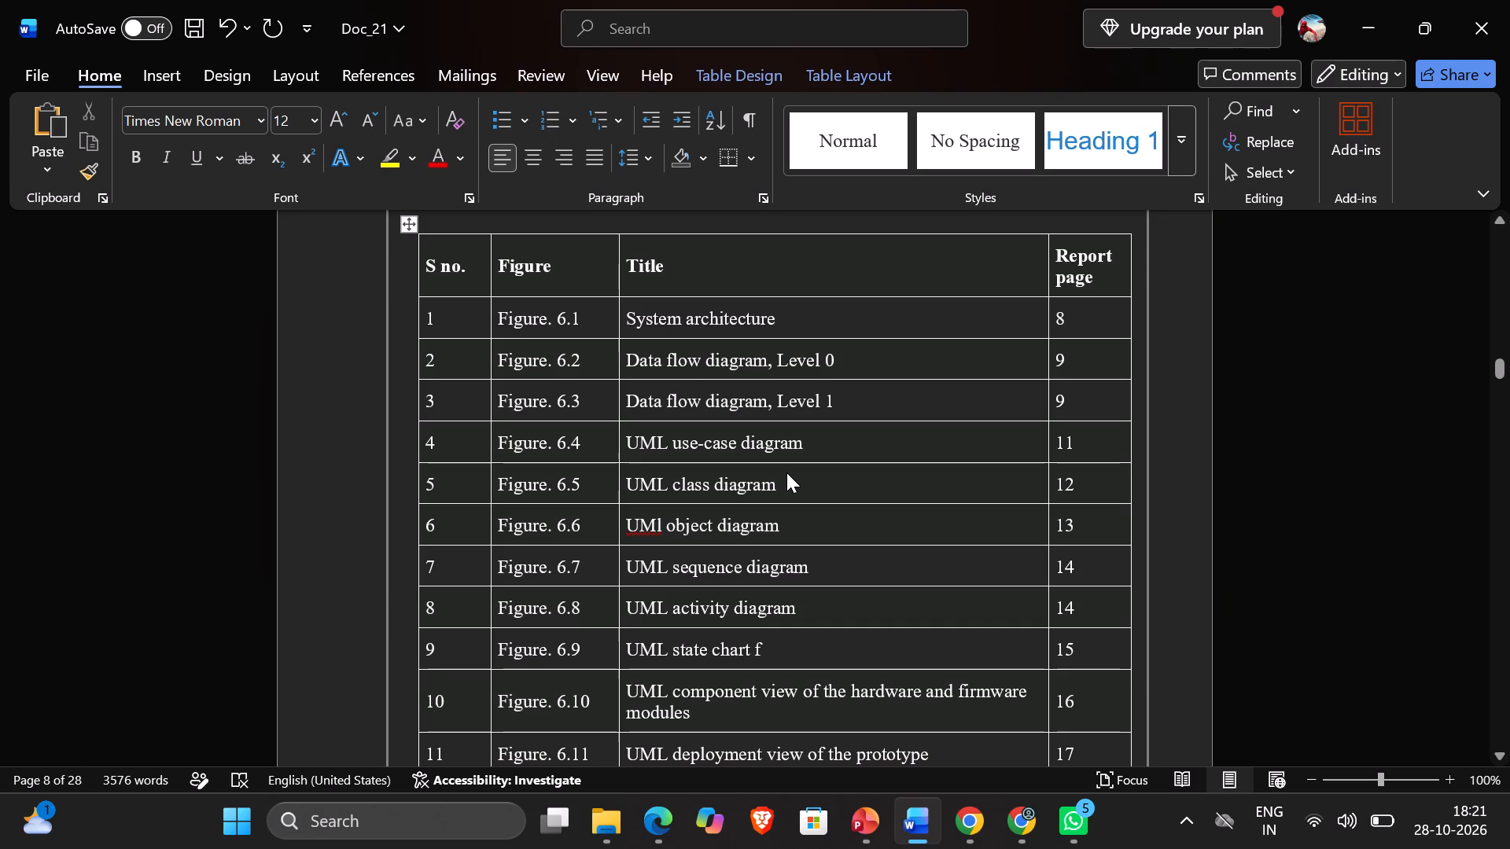
{"action": "key", "text": "BackSpace"}
{"action": "key", "text": "d"}
{"action": "type", "text": "iagram"}
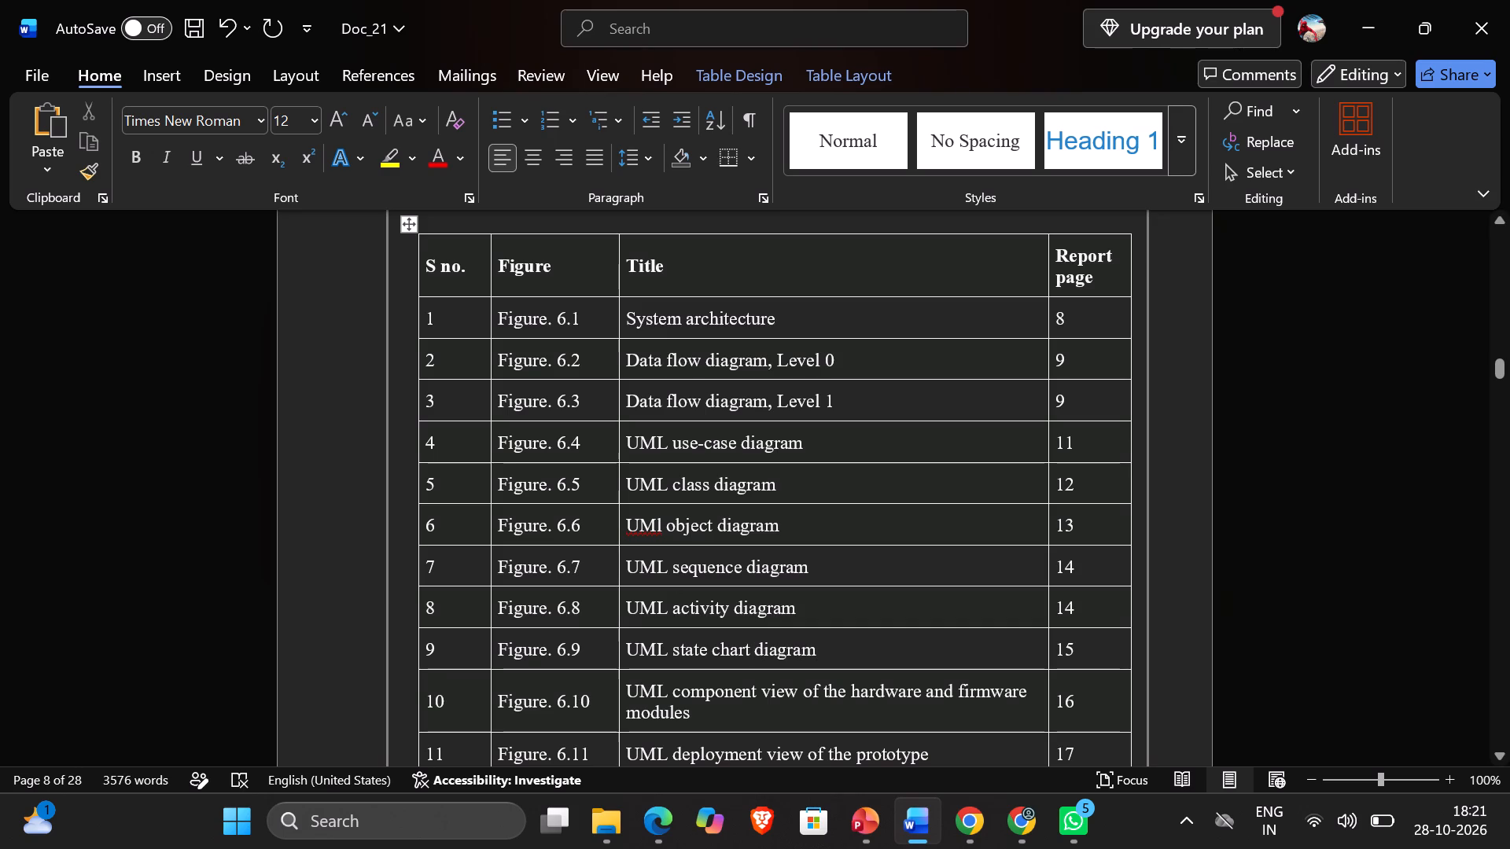
Change the Figure 6.10 title in the List of Figures to "UML component diagram".
{"action": "left_click", "coordinate": [735, 719]}
{"action": "key", "text": "BackSpace"}
{"action": "key", "text": "BackSpace"}
{"action": "key", "text": "BackSpace"}
{"action": "key", "text": "BackSpace"}
{"action": "key", "text": "BackSpace"}
{"action": "key", "text": "BackSpace"}
{"action": "key", "text": "BackSpace"}
{"action": "key", "text": "BackSpace"}
{"action": "key", "text": "BackSpace"}
{"action": "key", "text": "BackSpace"}
{"action": "key", "text": "BackSpace"}
{"action": "key", "text": "BackSpace"}
{"action": "key", "text": "BackSpace"}
{"action": "key", "text": "BackSpace"}
{"action": "key", "text": "BackSpace"}
{"action": "key", "text": "BackSpace"}
{"action": "key", "text": "BackSpace"}
{"action": "key", "text": "BackSpace"}
{"action": "key", "text": "BackSpace"}
{"action": "key", "text": "BackSpace"}
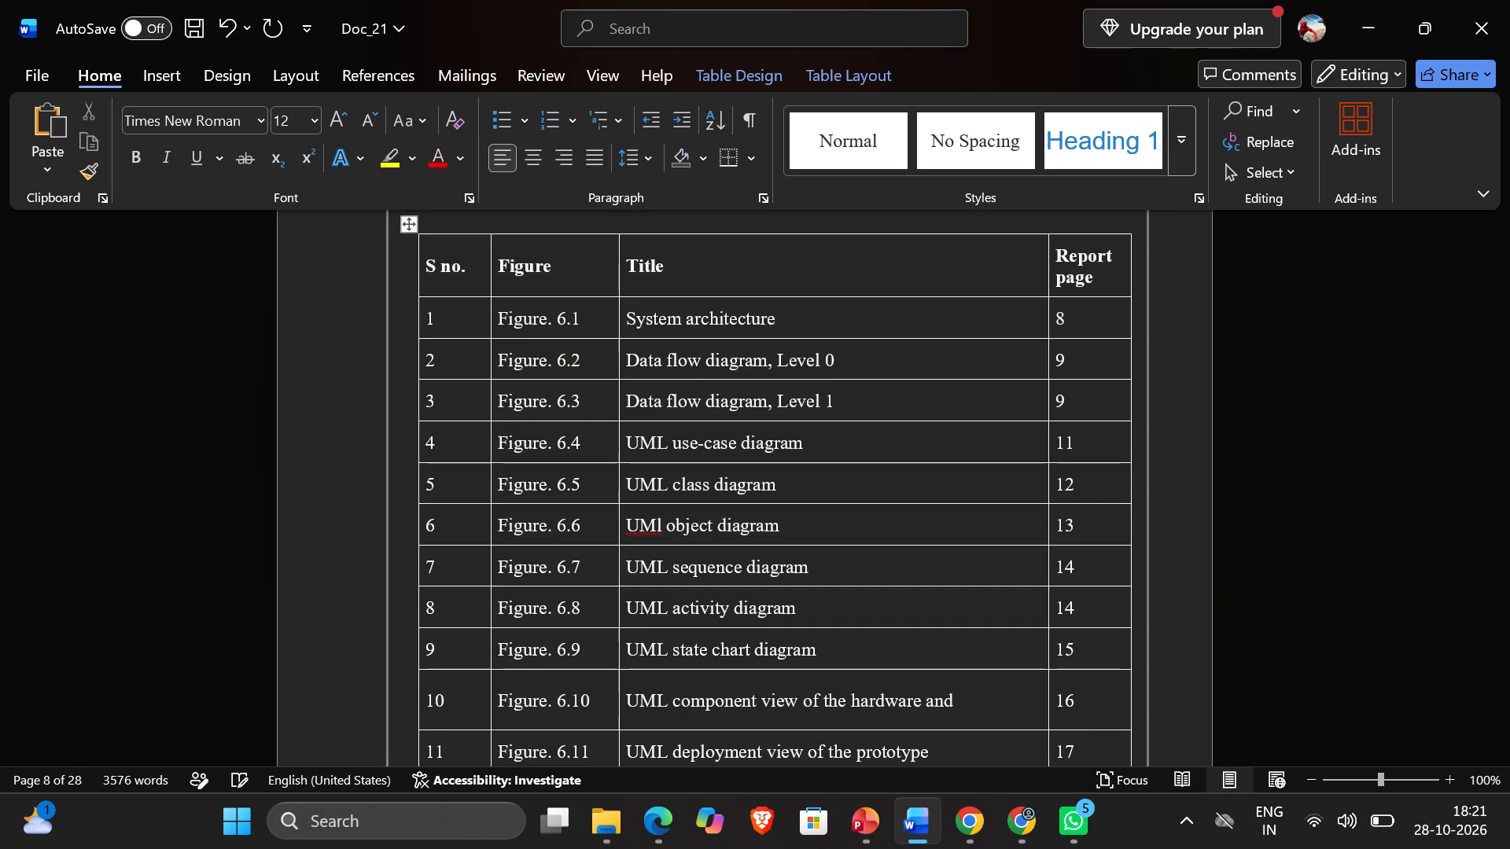
{"action": "key", "text": "BackSpace"}
{"action": "key", "text": "BackSpace"}
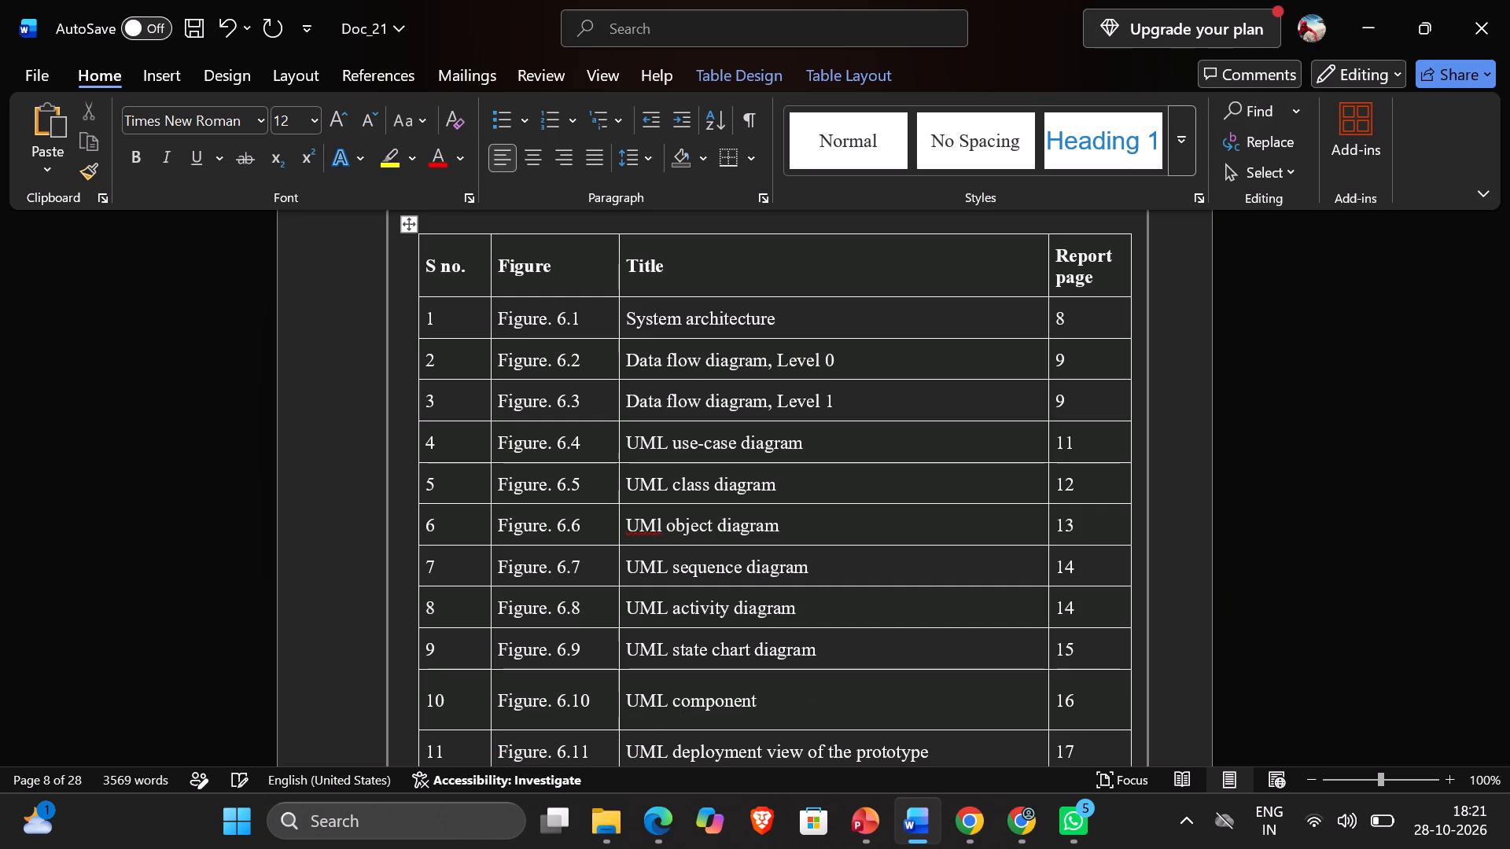
{"action": "key", "text": "d"}
{"action": "type", "text": "iag"}
{"action": "type", "text": "ram"}
Change the Figure 6.11 title in the List of Figures to "UML deployment diagram".
{"action": "scroll", "coordinate": [808, 689], "scroll_direction": "down", "scroll_amount": 1}
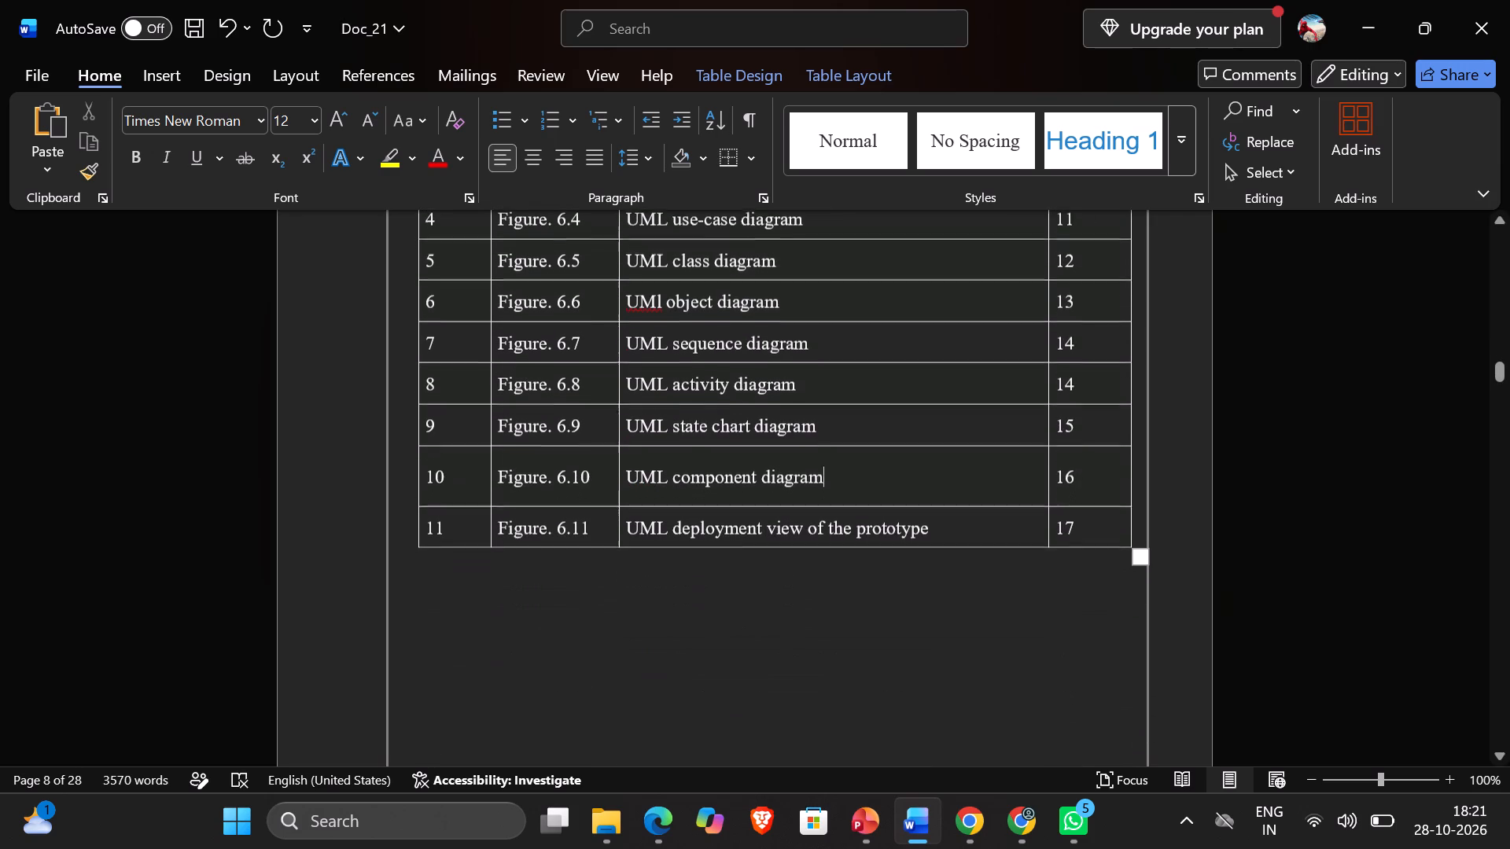
{"action": "left_click", "coordinate": [942, 534]}
{"action": "key", "text": "BackSpace"}
{"action": "key", "text": "BackSpace"}
{"action": "key", "text": "BackSpace"}
{"action": "key", "text": "BackSpace"}
{"action": "key", "text": "BackSpace"}
{"action": "key", "text": "BackSpace"}
{"action": "key", "text": "BackSpace"}
{"action": "key", "text": "BackSpace"}
{"action": "key", "text": "BackSpace"}
{"action": "key", "text": "BackSpace"}
{"action": "key", "text": "BackSpace"}
{"action": "key", "text": "BackSpace"}
{"action": "key", "text": "BackSpace"}
{"action": "key", "text": "BackSpace"}
{"action": "key", "text": "BackSpace"}
{"action": "key", "text": "BackSpace"}
{"action": "key", "text": "BackSpace"}
{"action": "key", "text": "BackSpace"}
{"action": "key", "text": "BackSpace"}
{"action": "key", "text": "BackSpace"}
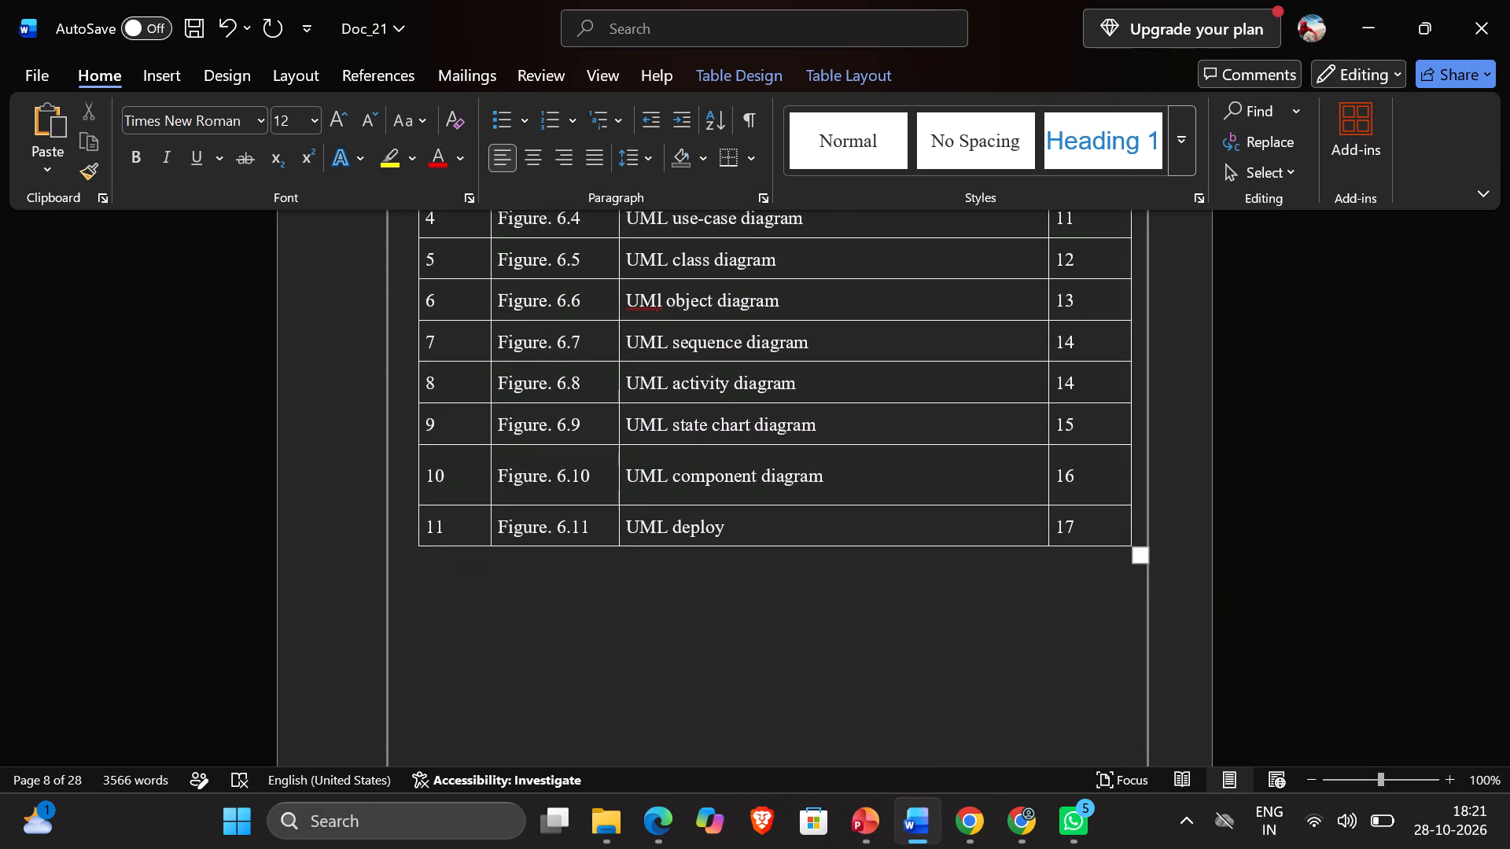
{"action": "type", "text": "ment diagram"}
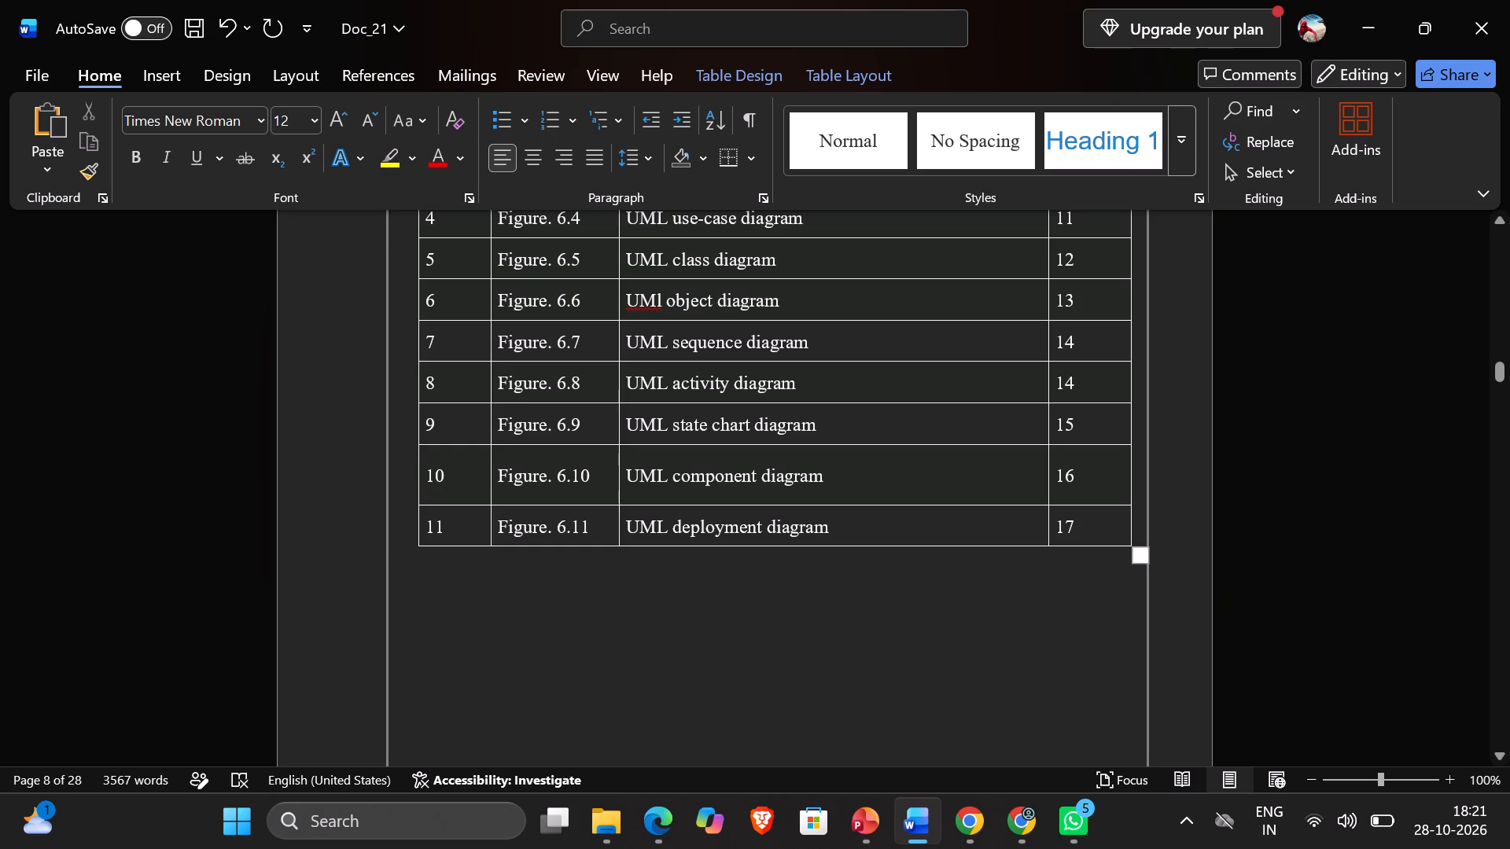
Reduce the height of the Figure 6.10 row to match the other rows of the List of Figures table.
{"action": "left_click", "coordinate": [879, 465]}
{"action": "double_click", "coordinate": [879, 465]}
{"action": "left_click_drag", "start_coordinate": [905, 507], "coordinate": [901, 491]}
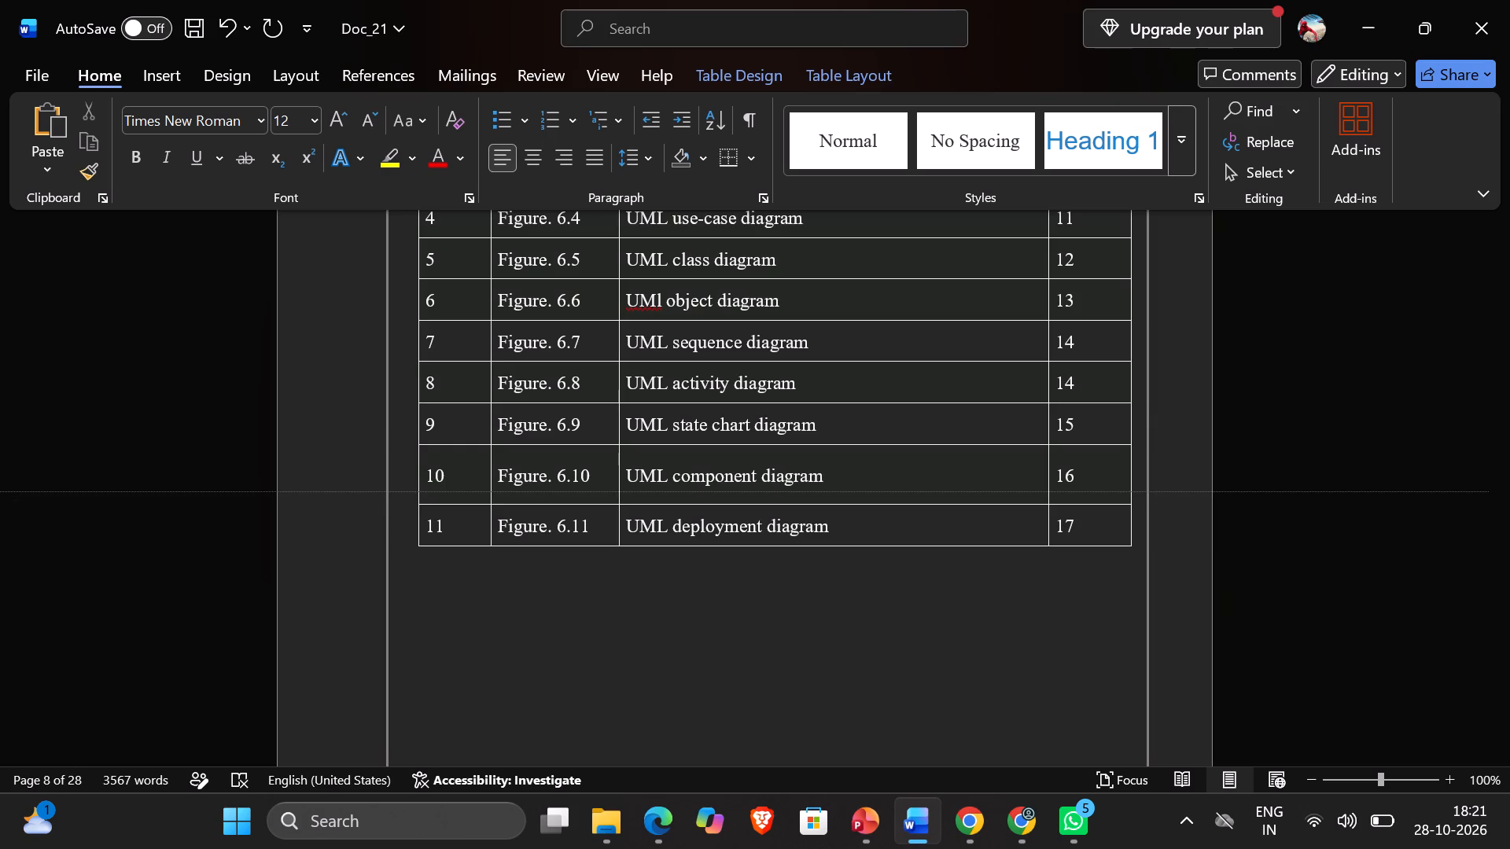
{"action": "left_click_drag", "start_coordinate": [901, 491], "coordinate": [898, 479]}
{"action": "left_click", "coordinate": [917, 608]}
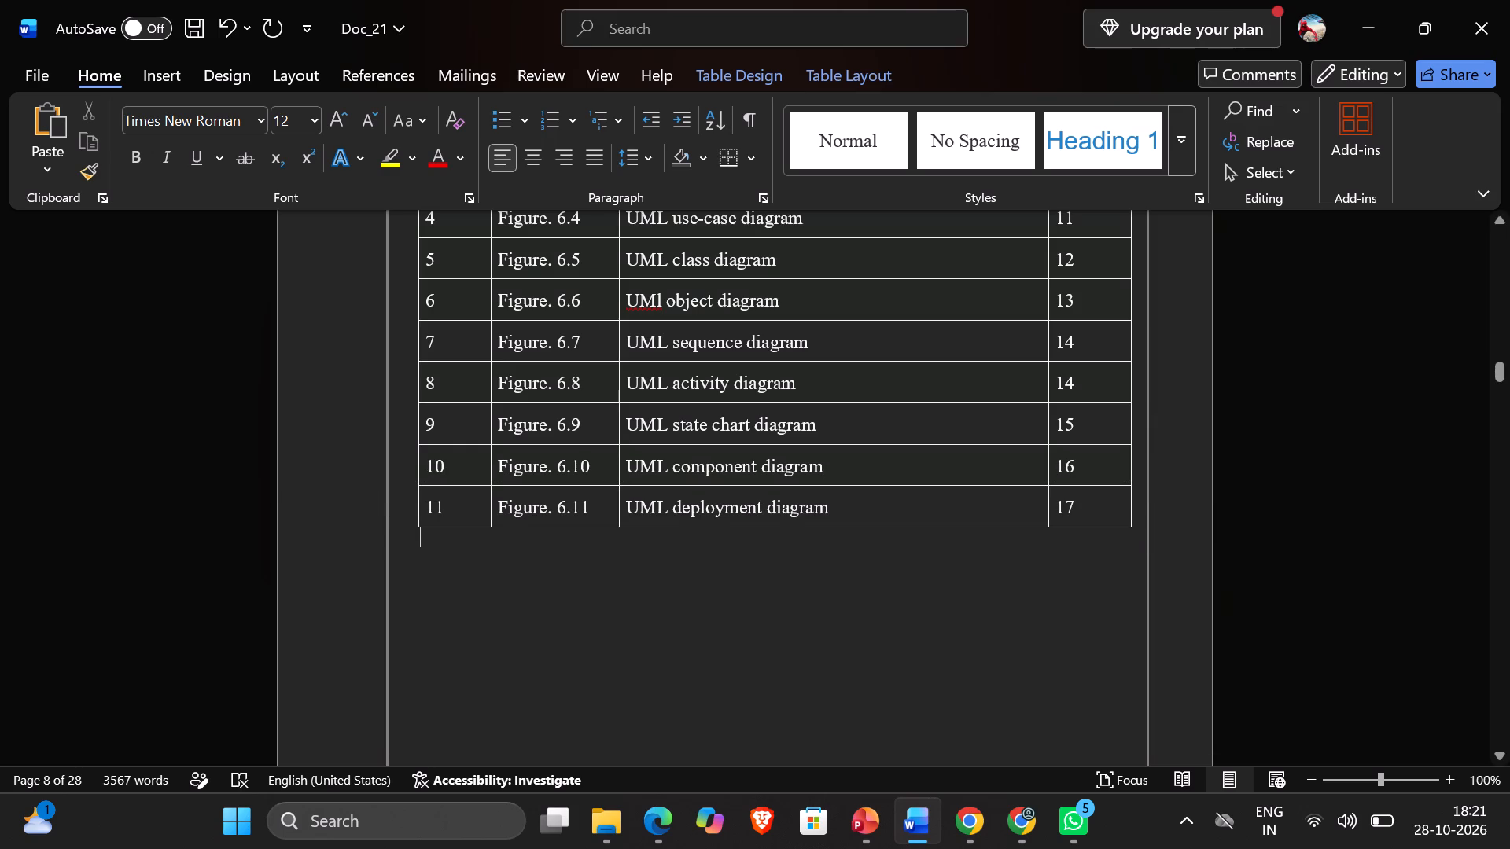
Review the List of Figures titles, the List of Tables entries and the pages leading up to the INTRODUCTION.
{"action": "scroll", "coordinate": [917, 608], "scroll_direction": "up", "scroll_amount": 2}
{"action": "scroll", "coordinate": [917, 608], "scroll_direction": "down", "scroll_amount": 1}
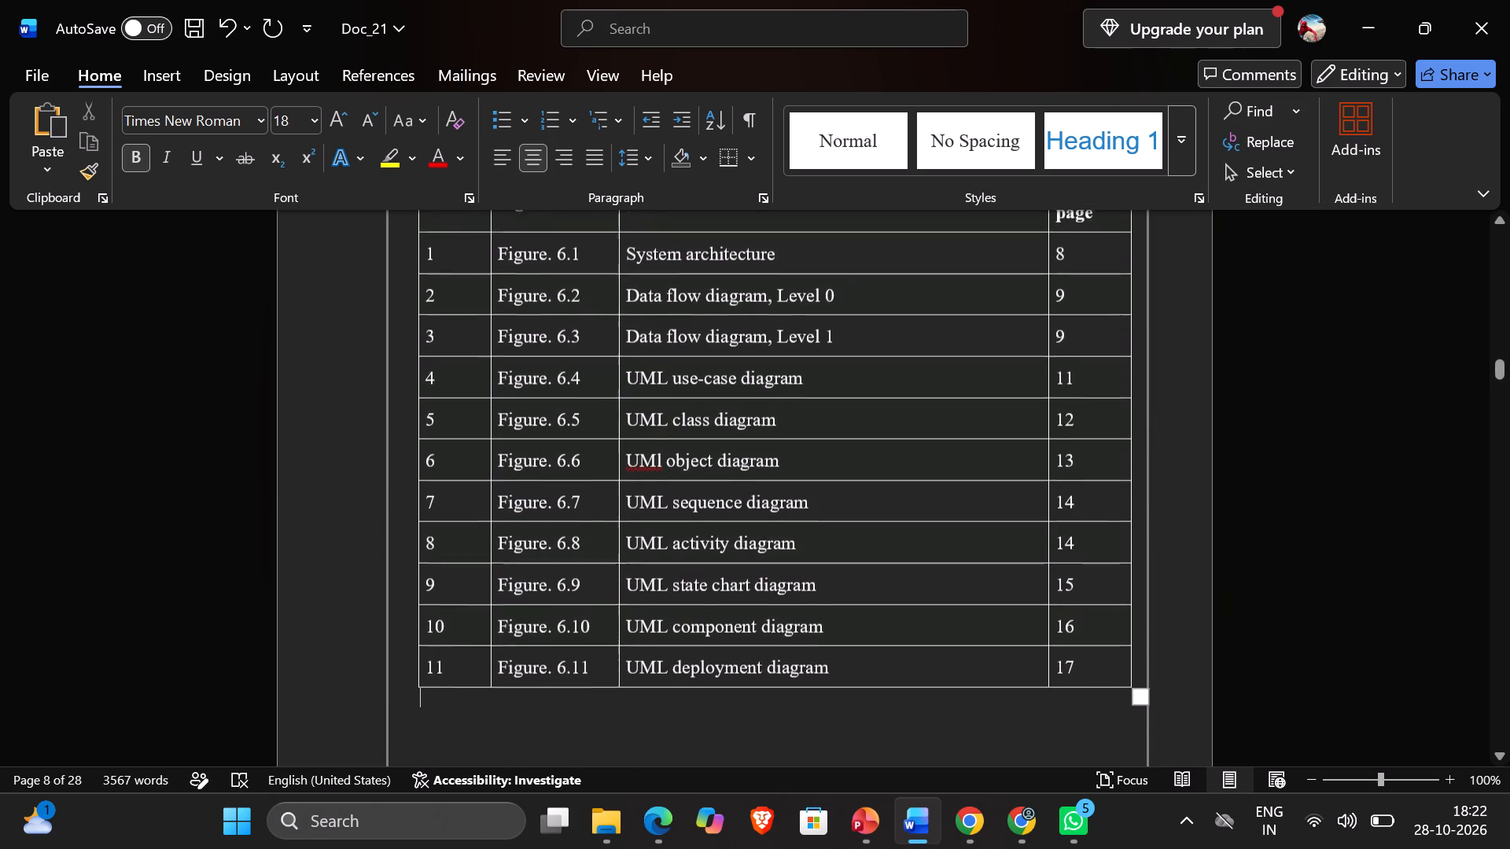
{"action": "scroll", "coordinate": [917, 608], "scroll_direction": "down", "scroll_amount": 1}
{"action": "scroll", "coordinate": [917, 608], "scroll_direction": "up", "scroll_amount": 3}
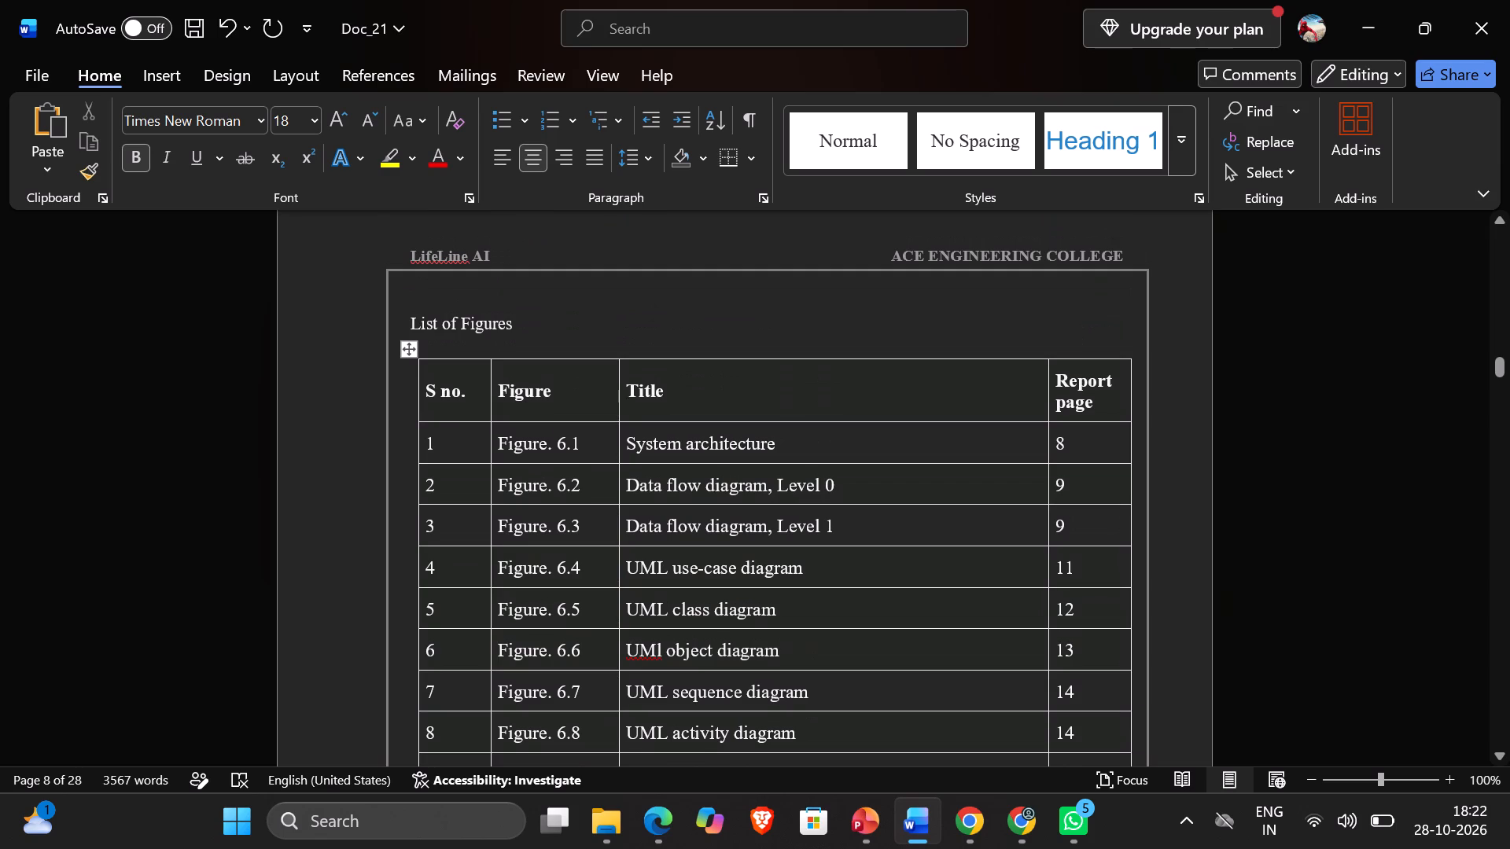
{"action": "scroll", "coordinate": [917, 608], "scroll_direction": "down", "scroll_amount": 2}
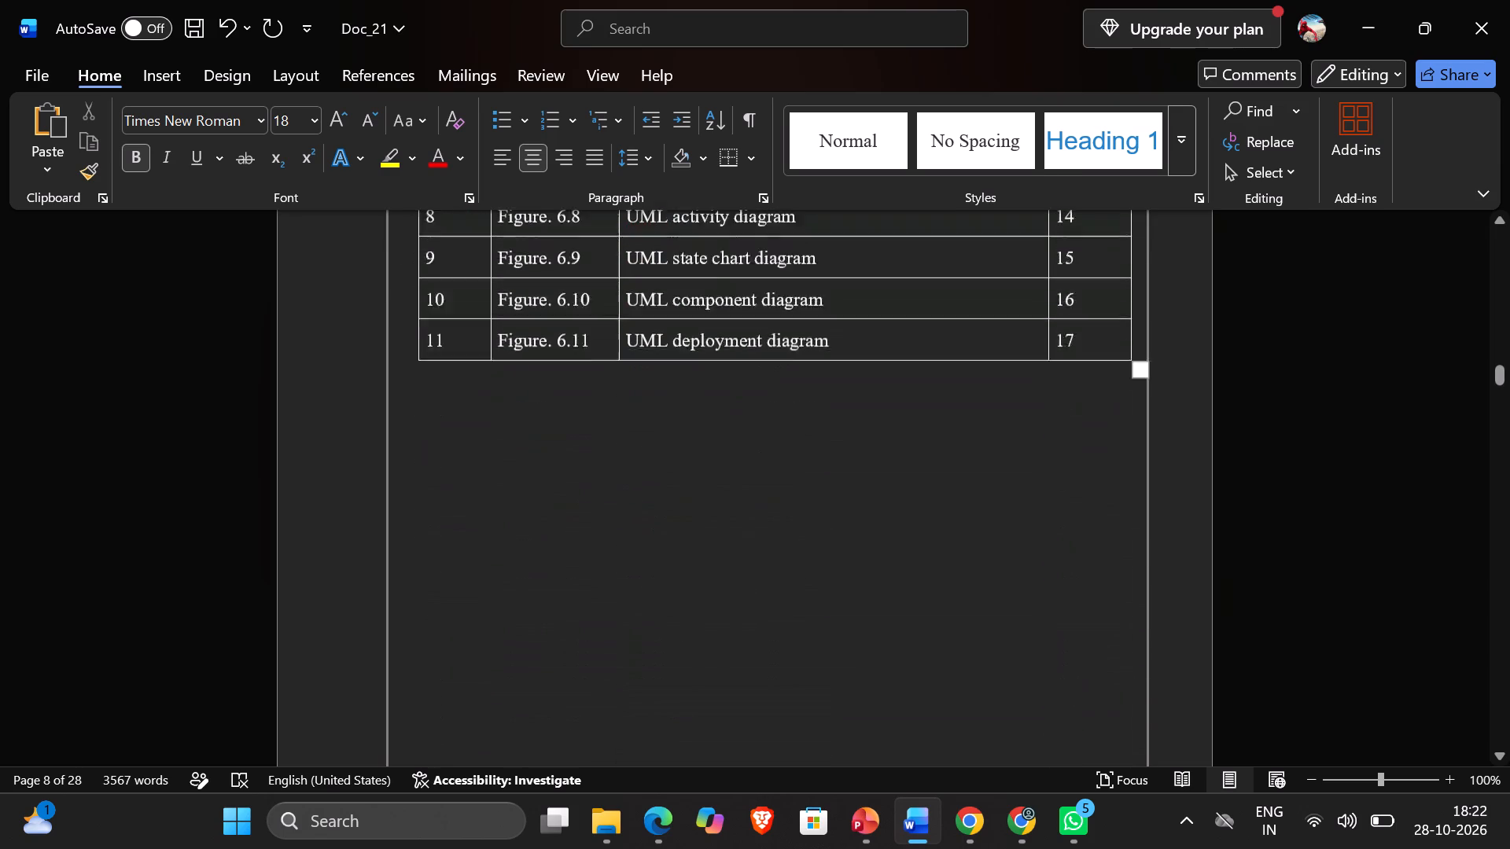
{"action": "scroll", "coordinate": [917, 608], "scroll_direction": "down", "scroll_amount": 2}
{"action": "scroll", "coordinate": [917, 608], "scroll_direction": "up", "scroll_amount": 3}
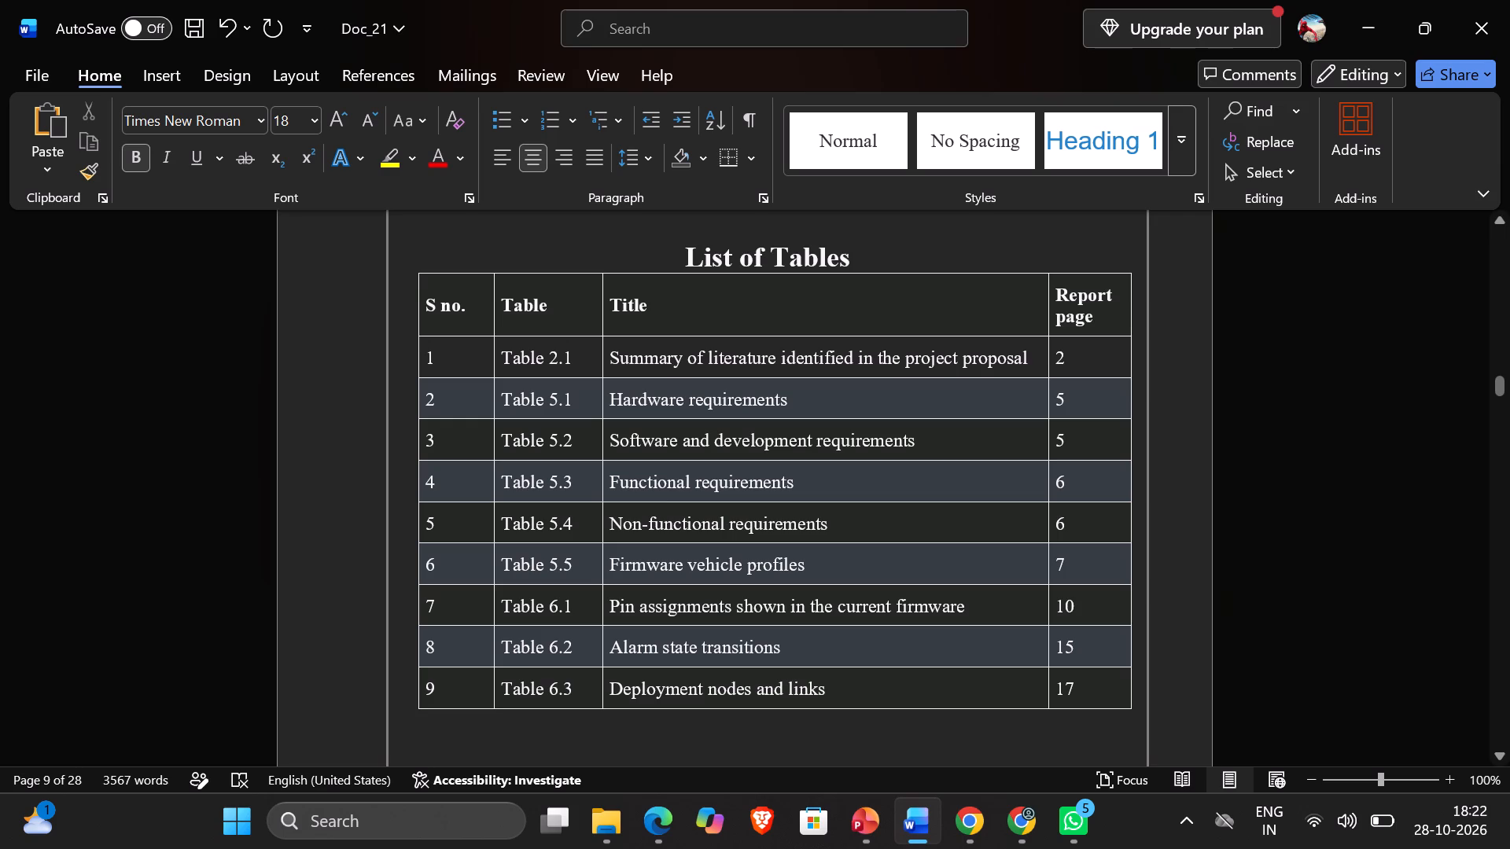
{"action": "scroll", "coordinate": [779, 617], "scroll_direction": "down", "scroll_amount": 1}
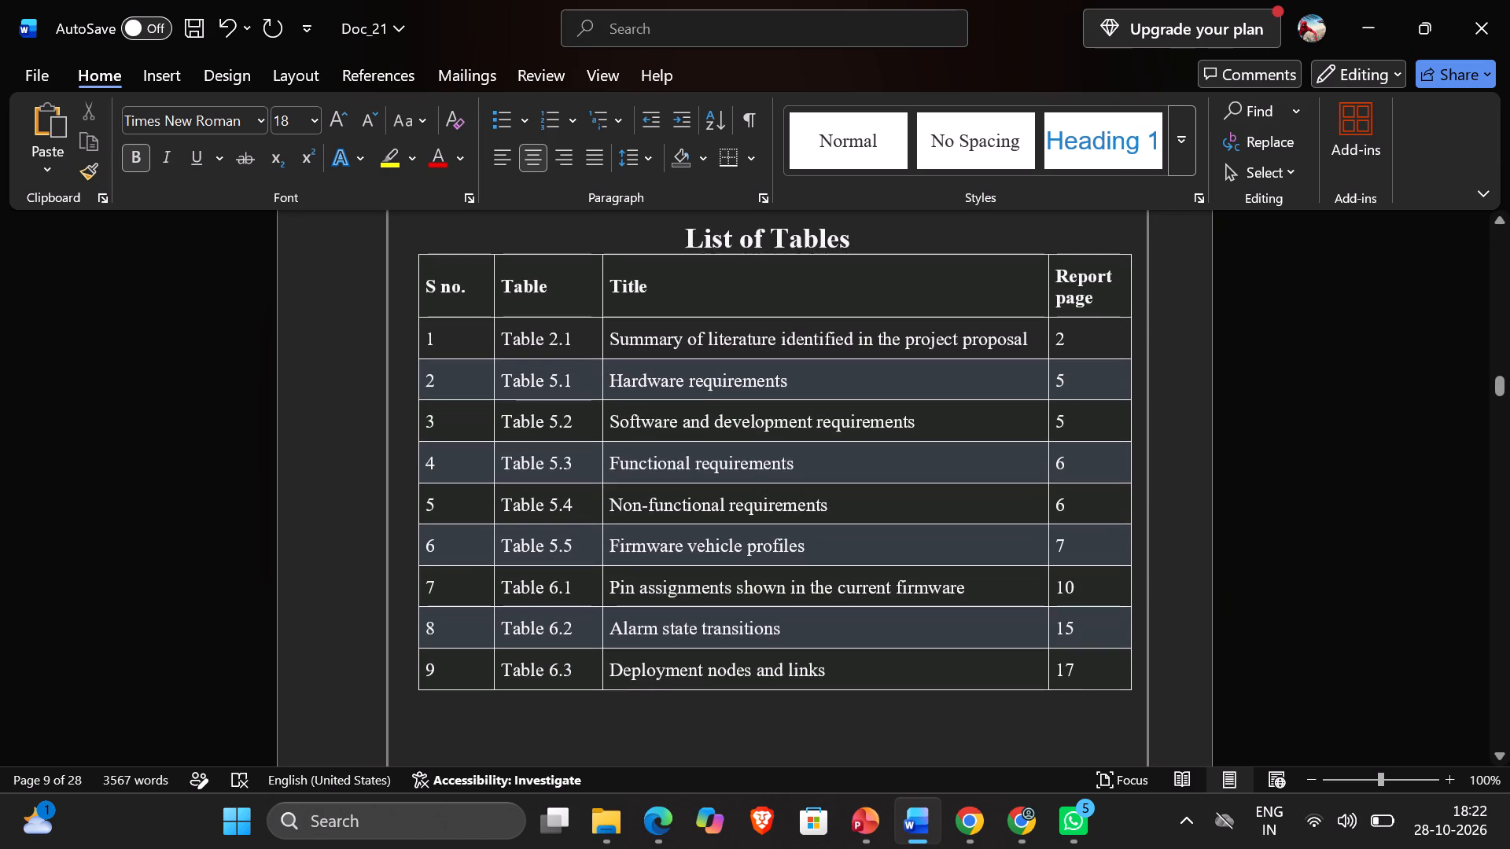
{"action": "scroll", "coordinate": [779, 617], "scroll_direction": "down", "scroll_amount": 6}
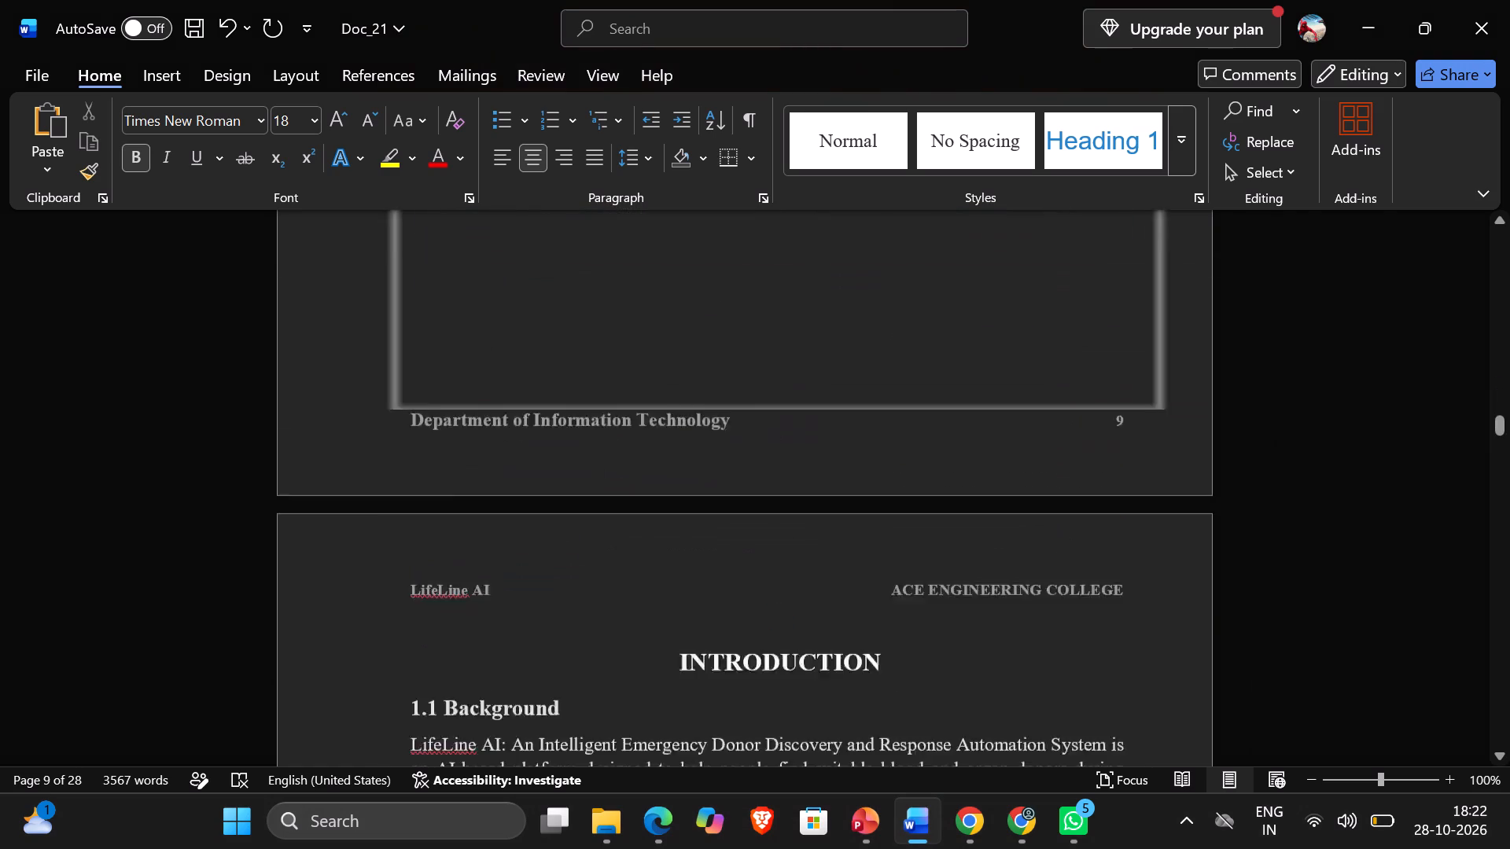
{"action": "scroll", "coordinate": [779, 617], "scroll_direction": "up", "scroll_amount": 2}
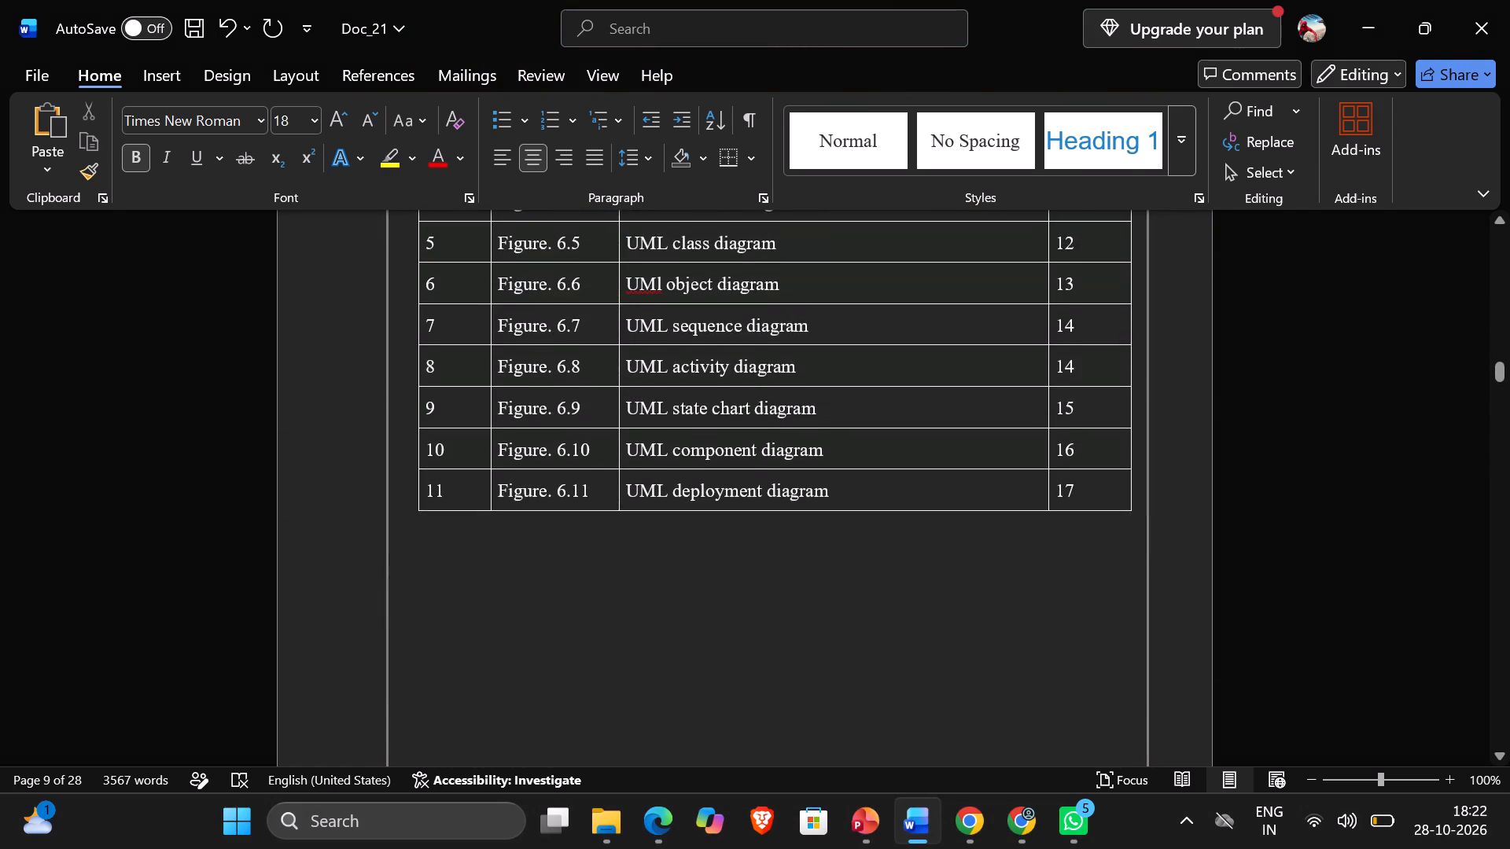
{"action": "scroll", "coordinate": [778, 617], "scroll_direction": "down", "scroll_amount": 3}
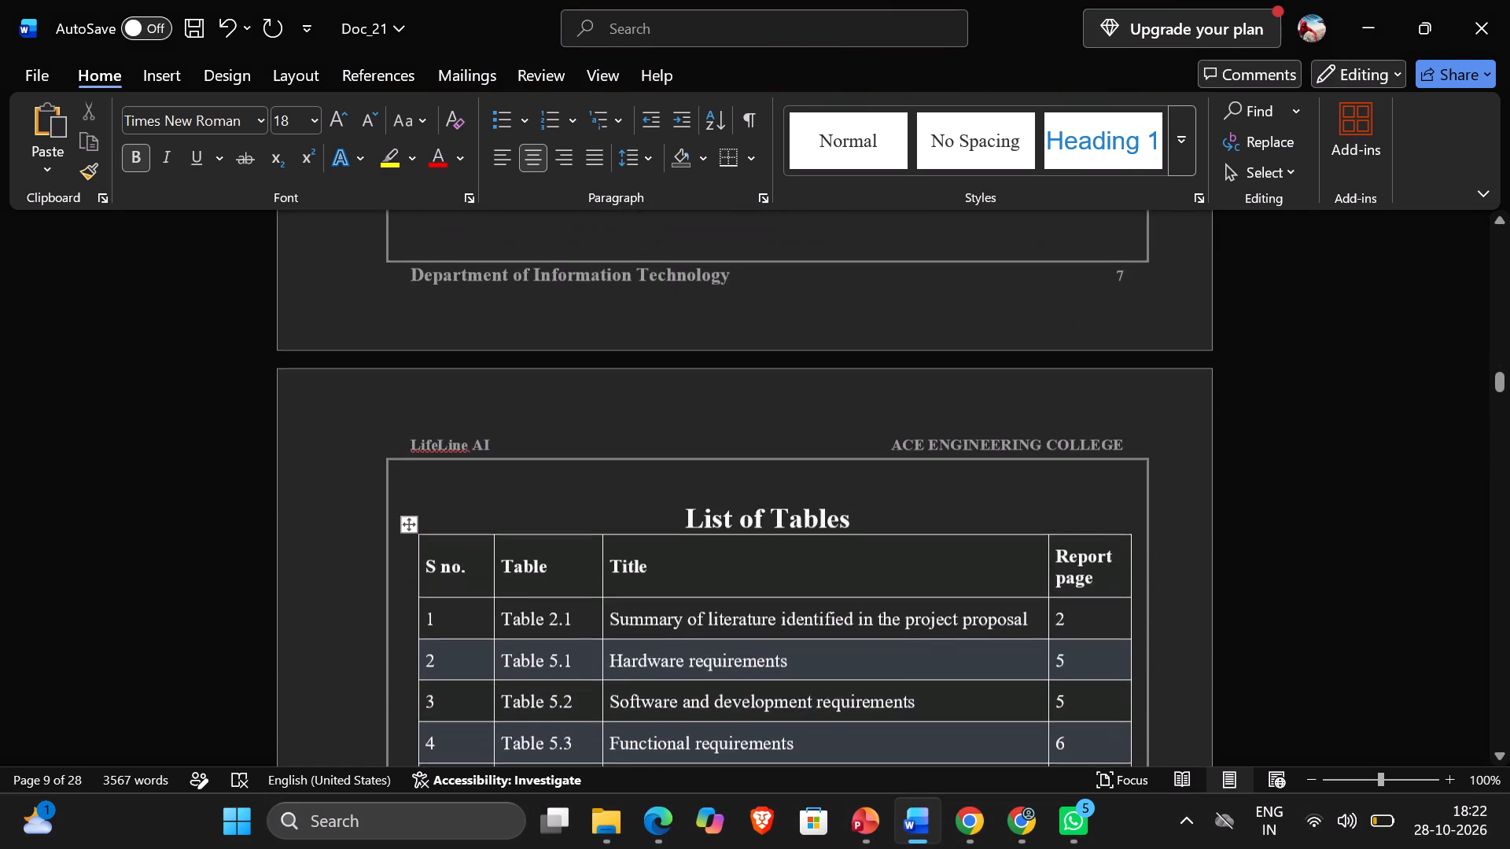
{"action": "scroll", "coordinate": [778, 617], "scroll_direction": "down", "scroll_amount": 4}
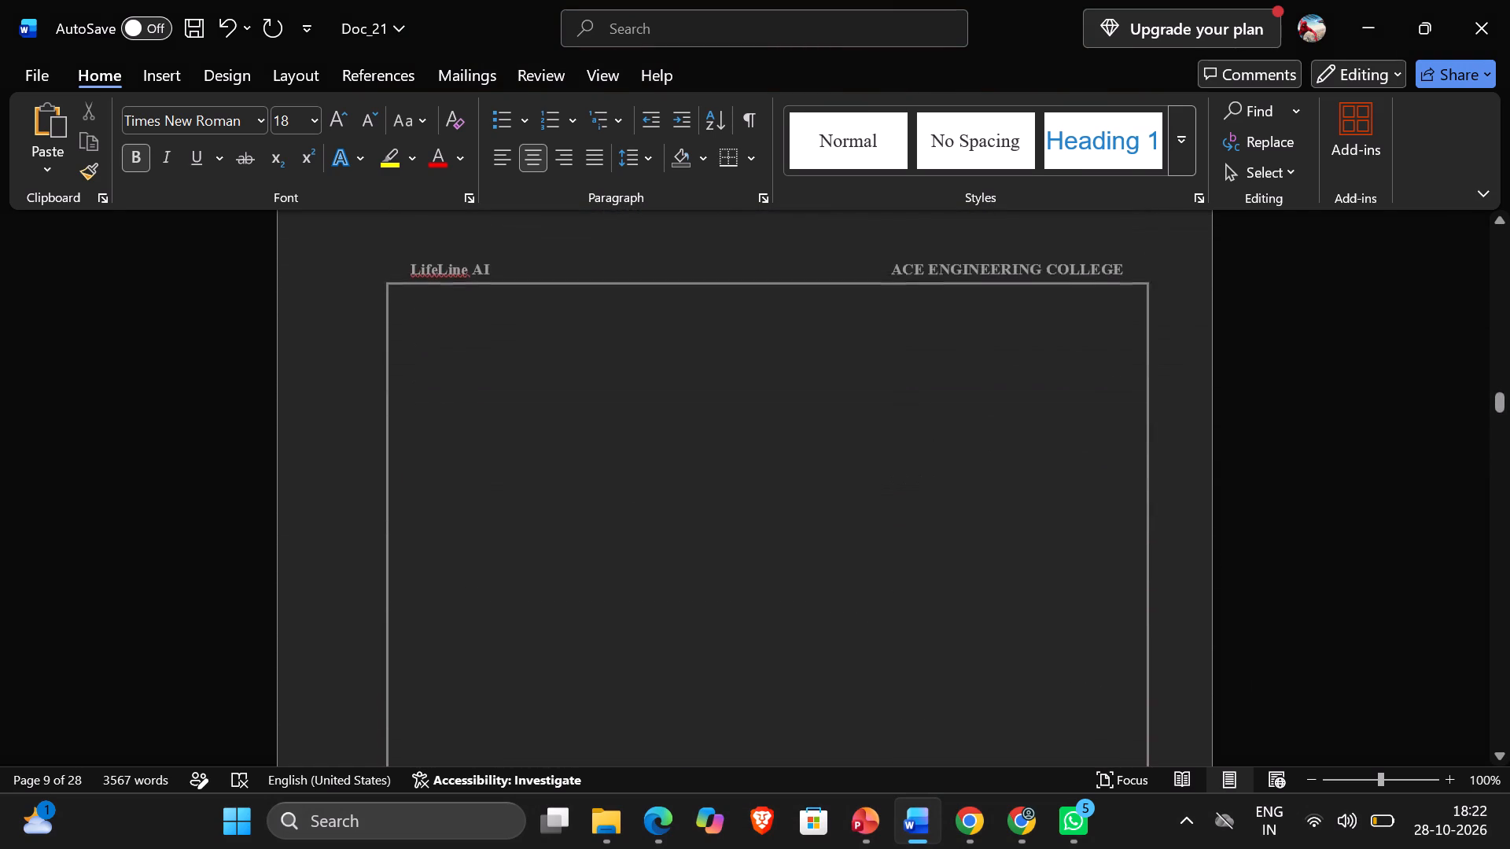
Delete the blank page between the List of Tables and the INTRODUCTION chapter.
{"action": "scroll", "coordinate": [778, 617], "scroll_direction": "down", "scroll_amount": 2}
{"action": "scroll", "coordinate": [815, 522], "scroll_direction": "down", "scroll_amount": 1}
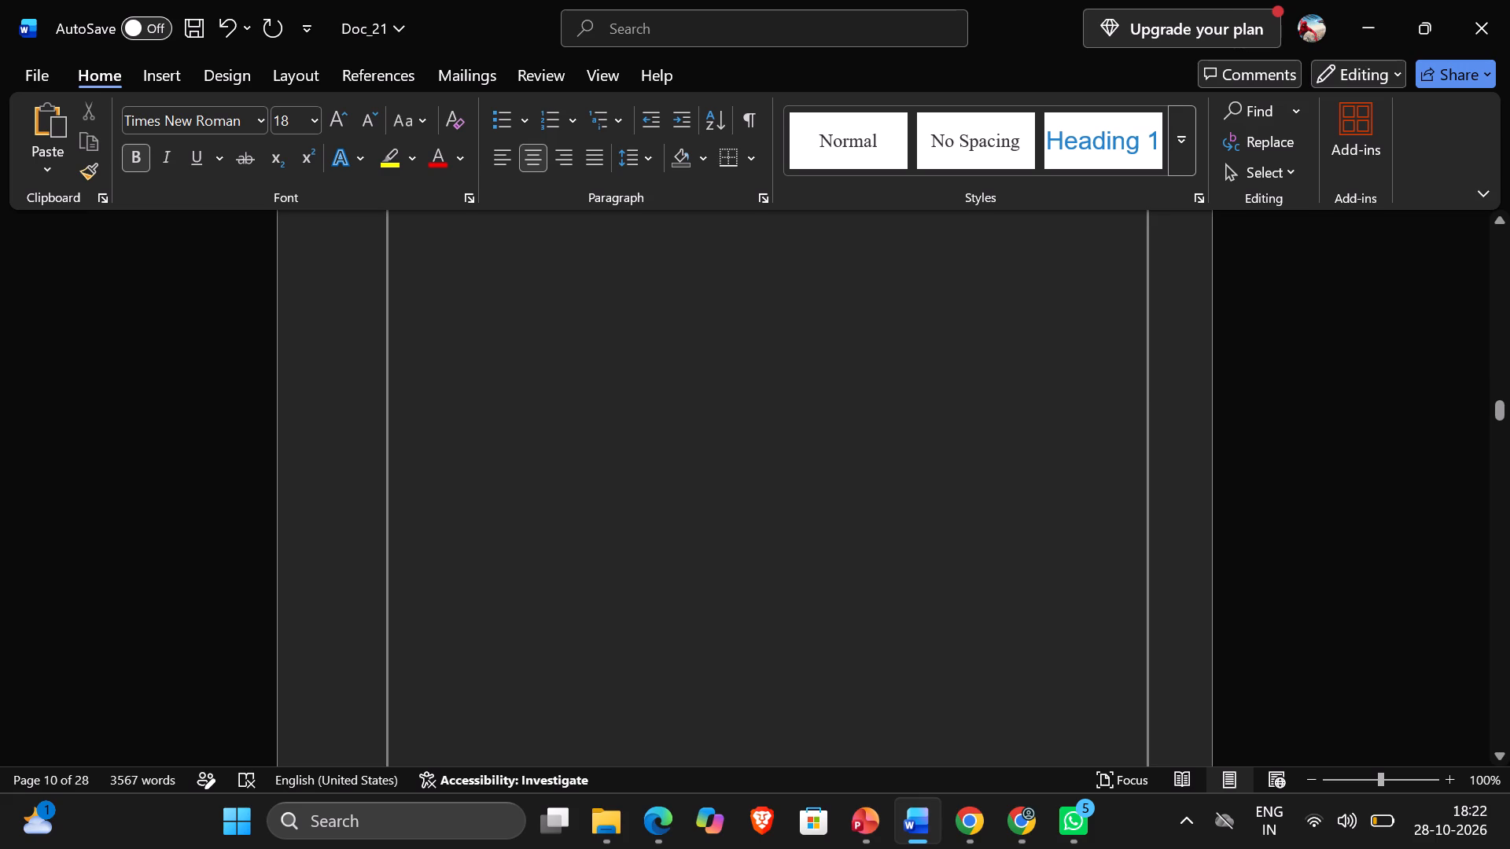
{"action": "scroll", "coordinate": [815, 522], "scroll_direction": "down", "scroll_amount": 2}
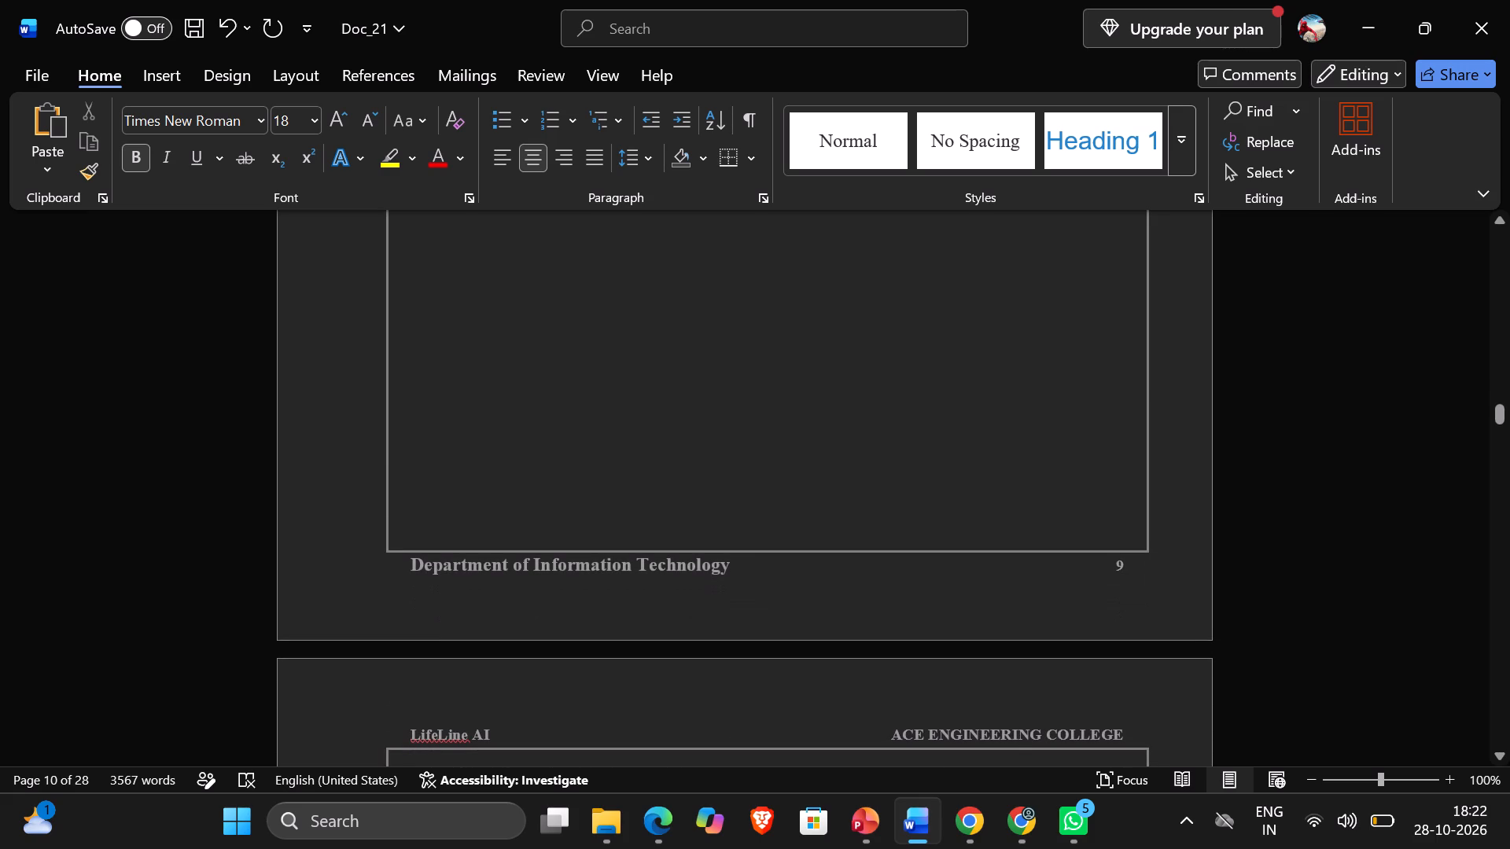
{"action": "left_click", "coordinate": [941, 443]}
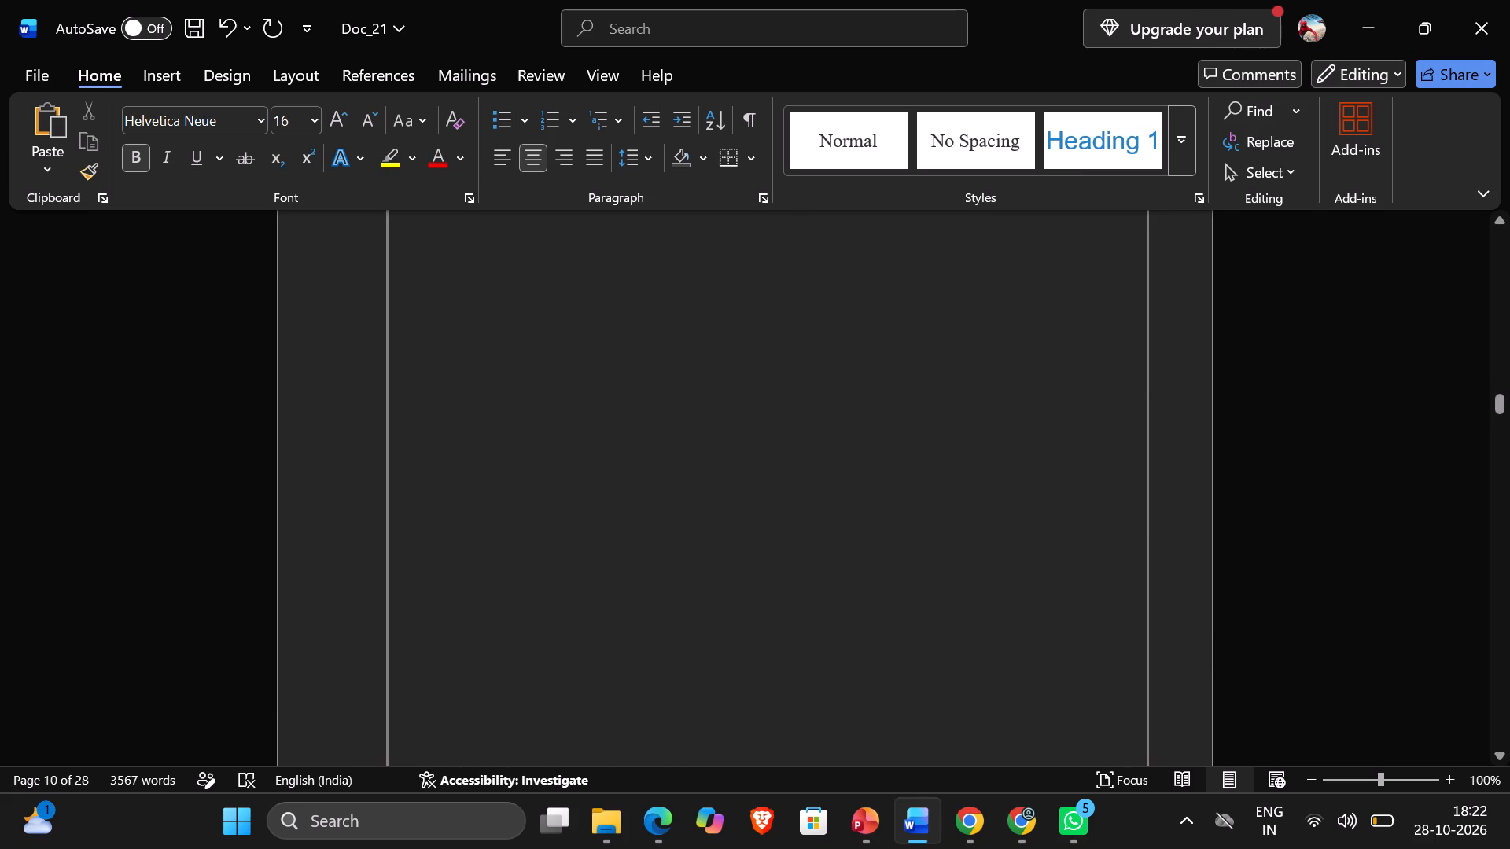
{"action": "key", "text": "Delete"}
Review the front matter from the INTRODUCTION page back through the List of Tables, abstract and table of contents to the DECLARATION.
{"action": "scroll", "coordinate": [941, 443], "scroll_direction": "up", "scroll_amount": 4}
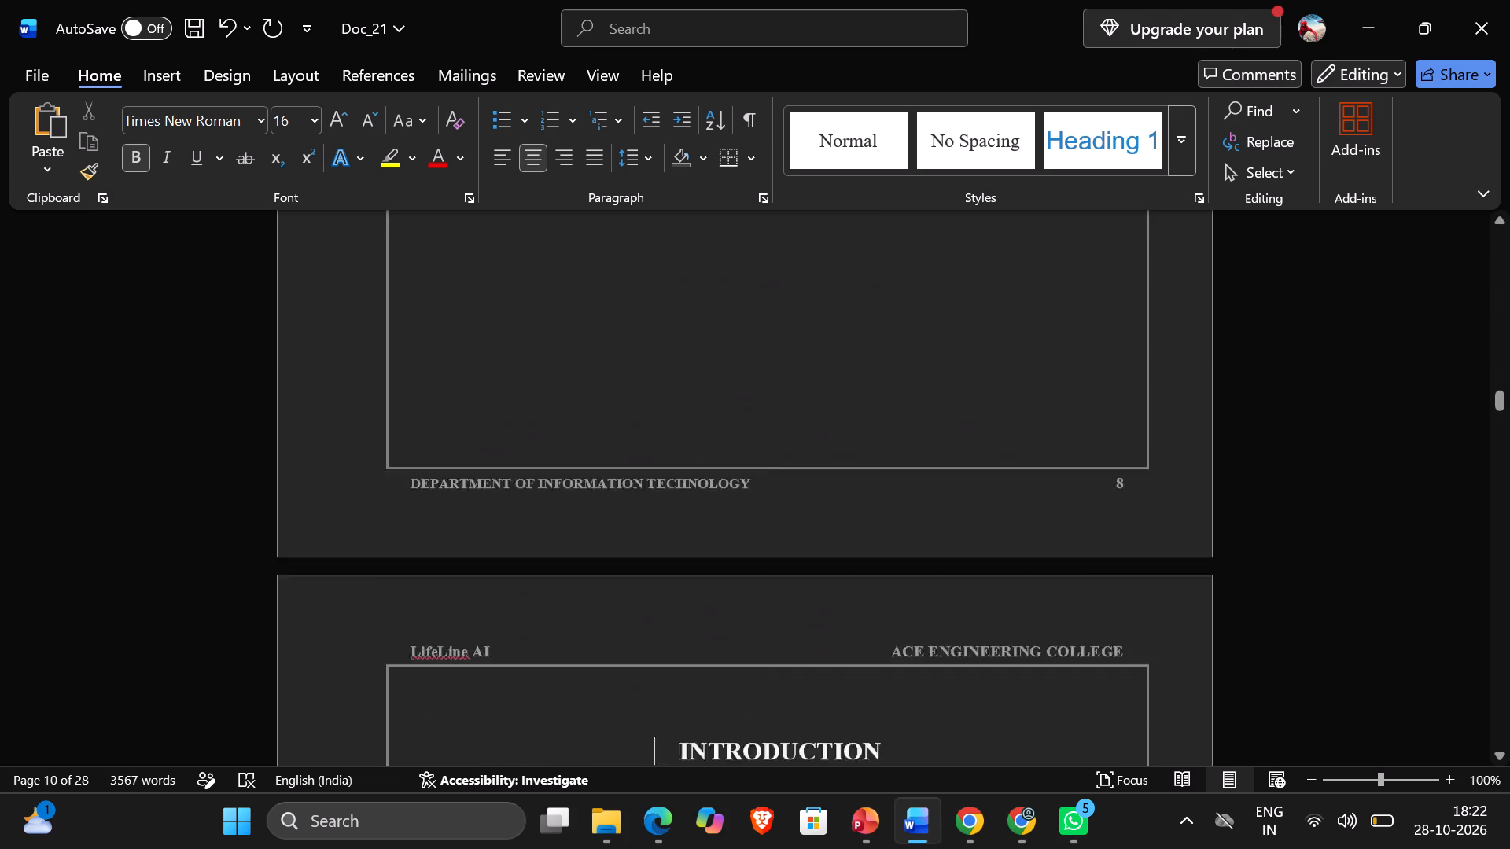
{"action": "scroll", "coordinate": [941, 443], "scroll_direction": "down", "scroll_amount": 1}
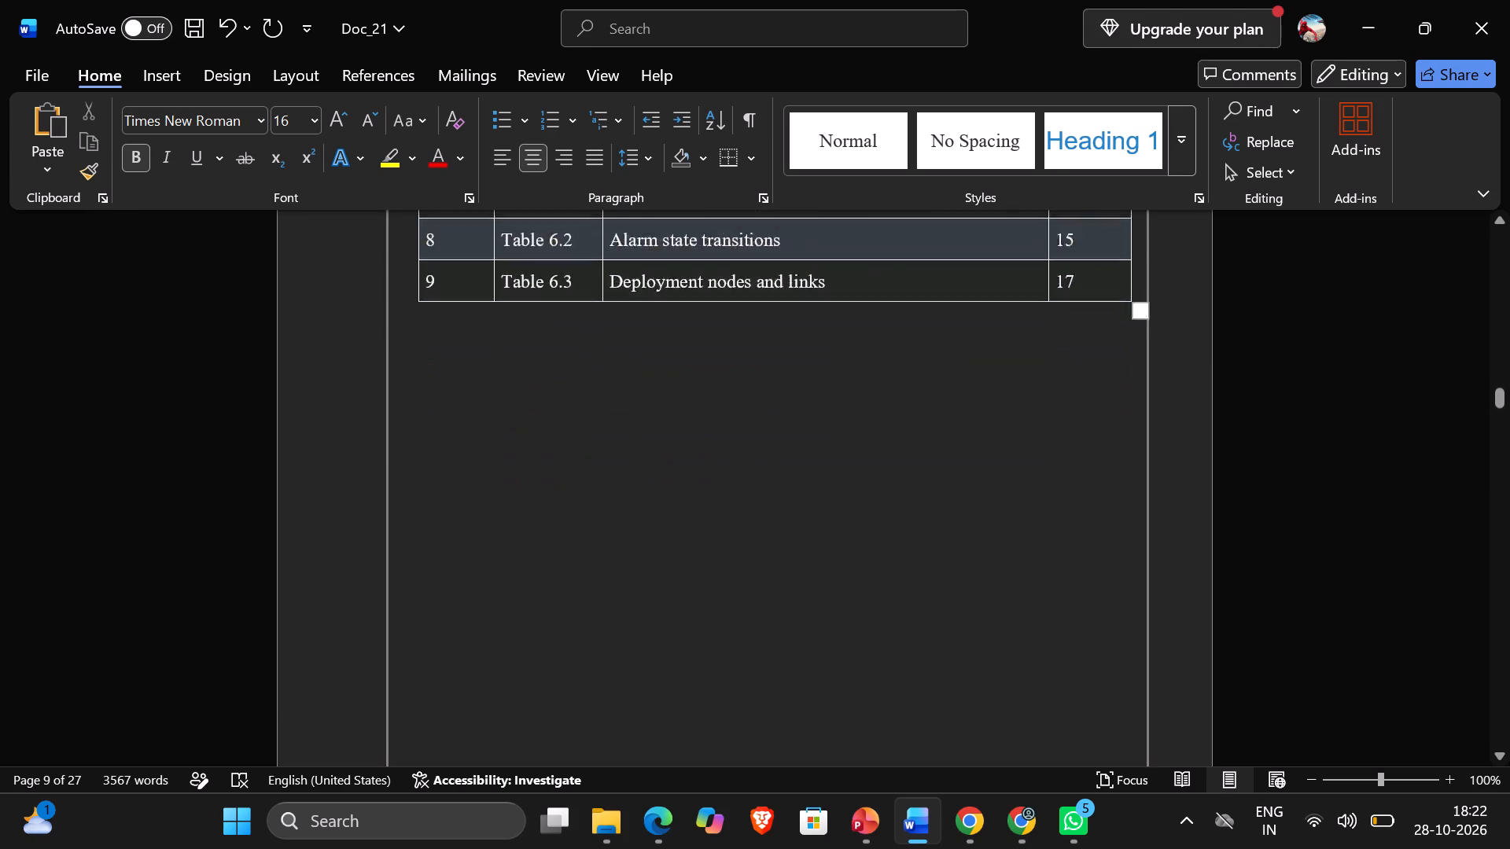
{"action": "scroll", "coordinate": [941, 443], "scroll_direction": "down", "scroll_amount": 1}
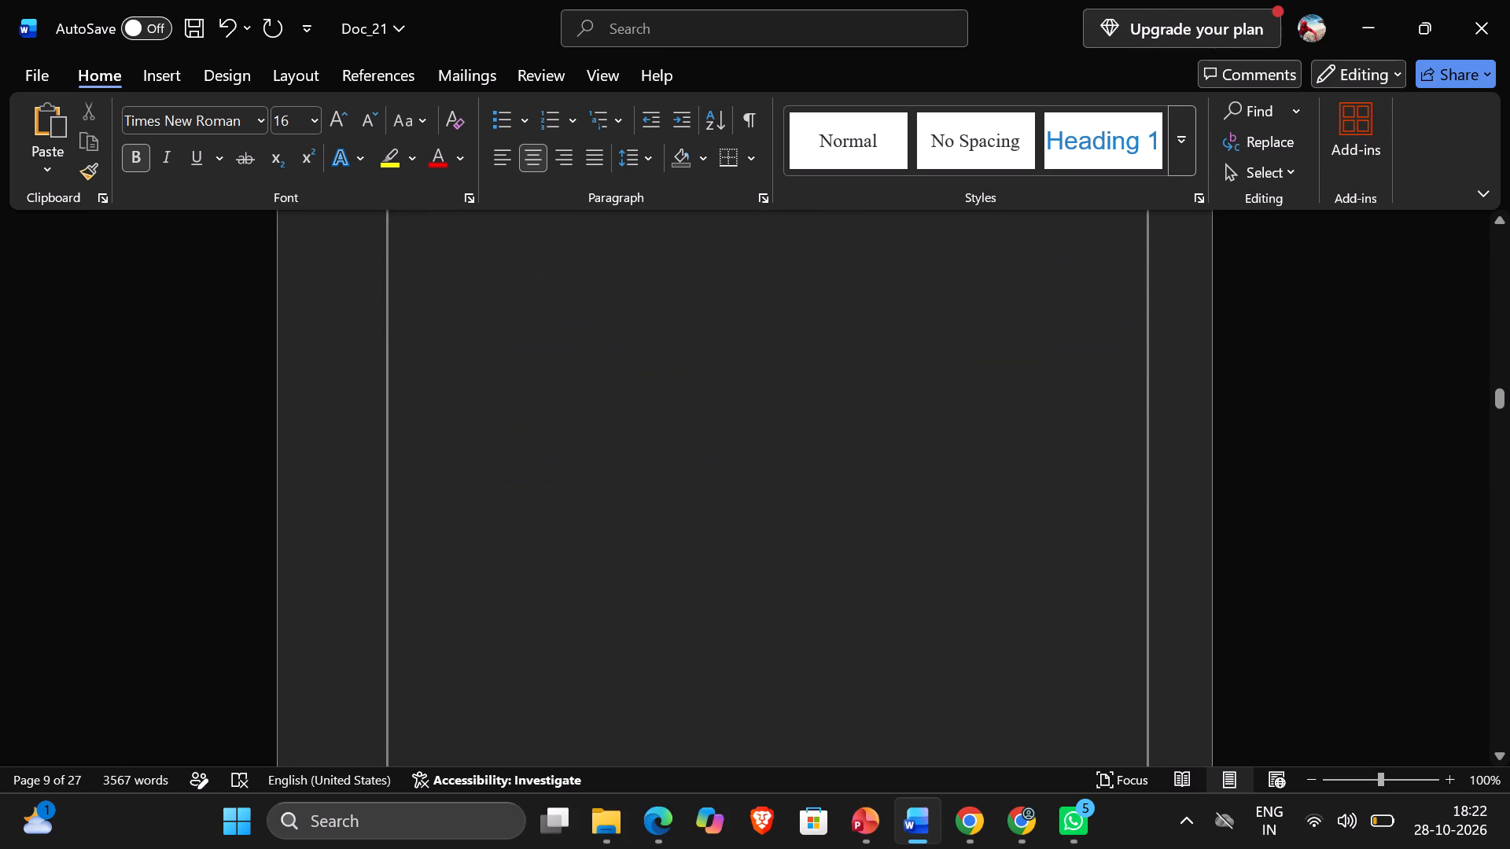
{"action": "scroll", "coordinate": [941, 443], "scroll_direction": "up", "scroll_amount": 3}
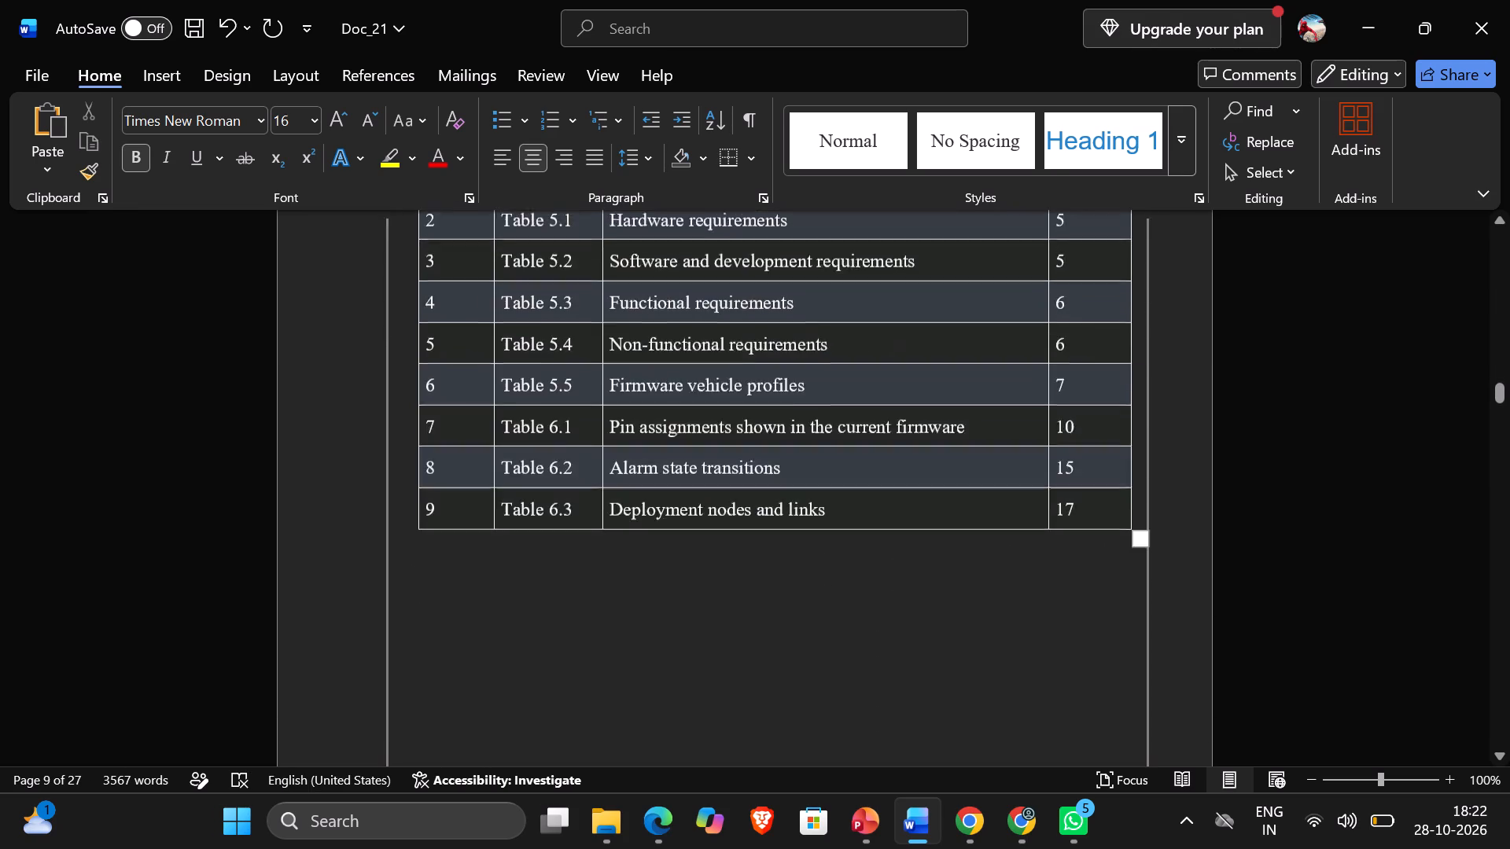
{"action": "scroll", "coordinate": [941, 443], "scroll_direction": "up", "scroll_amount": 1}
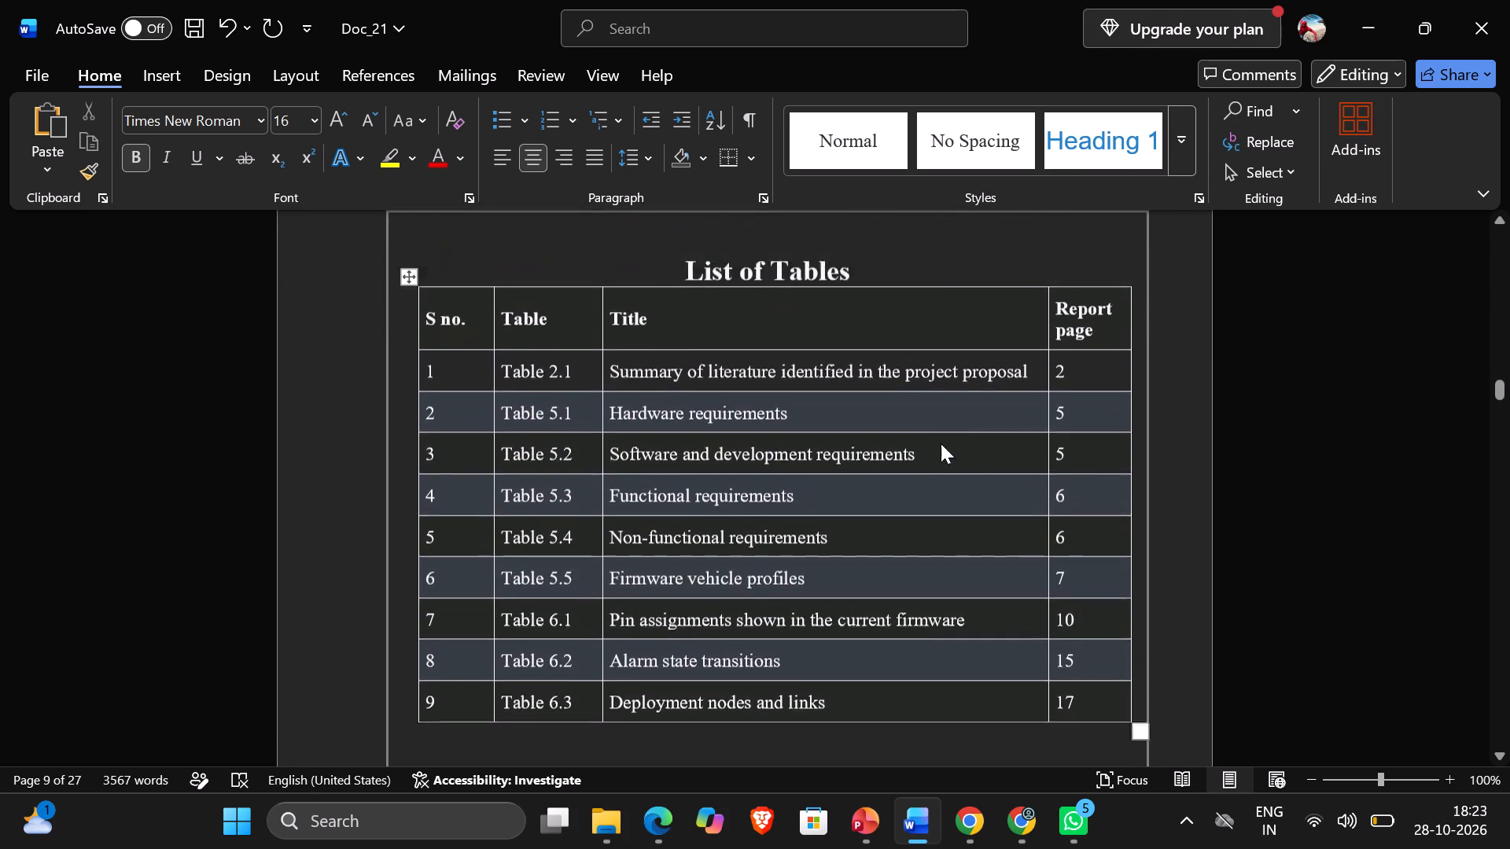
{"action": "scroll", "coordinate": [941, 443], "scroll_direction": "up", "scroll_amount": 8}
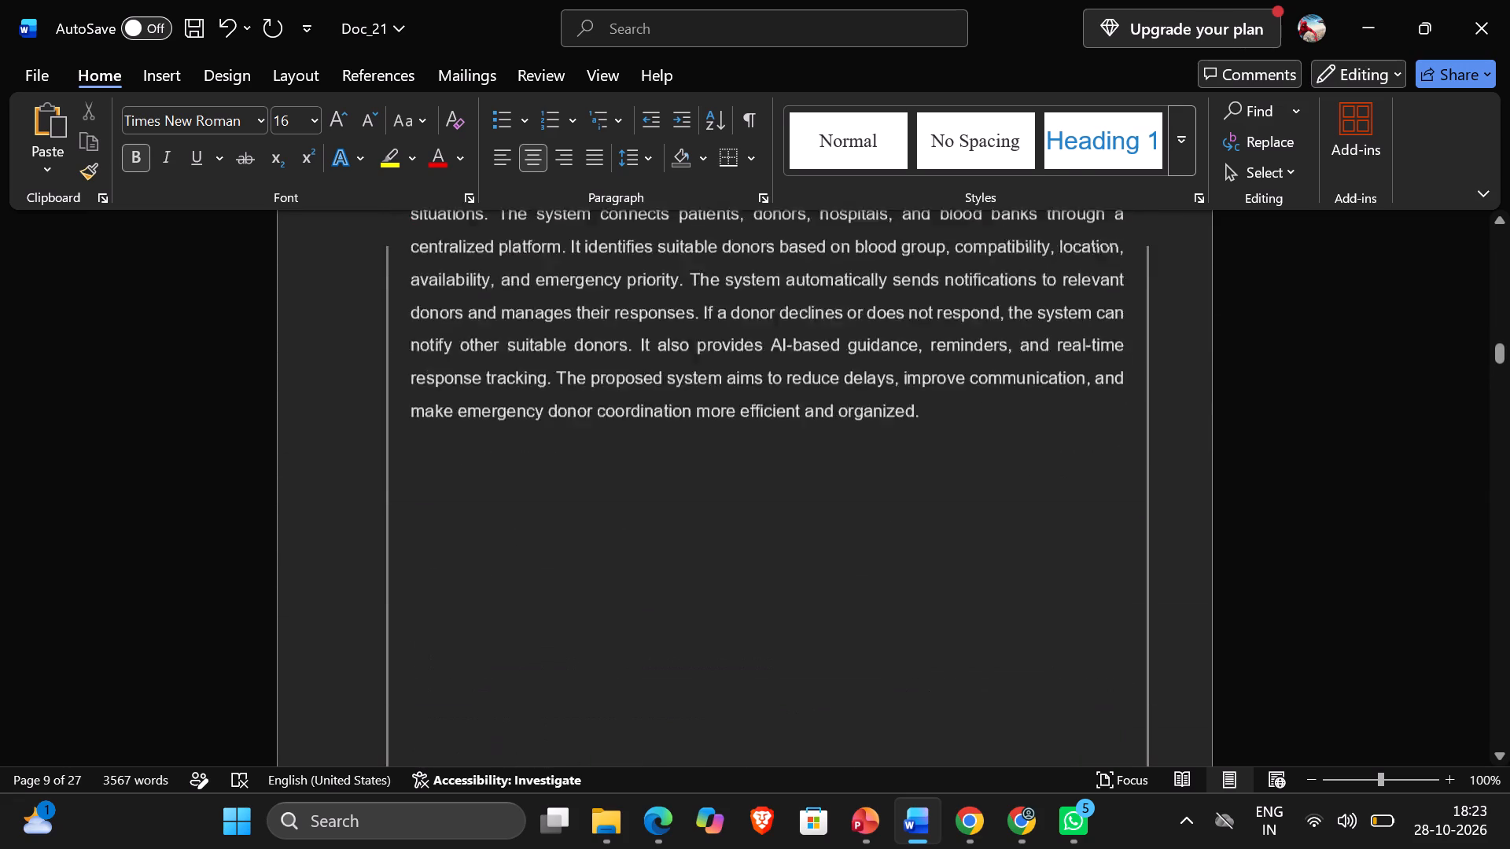
{"action": "scroll", "coordinate": [941, 443], "scroll_direction": "up", "scroll_amount": 4}
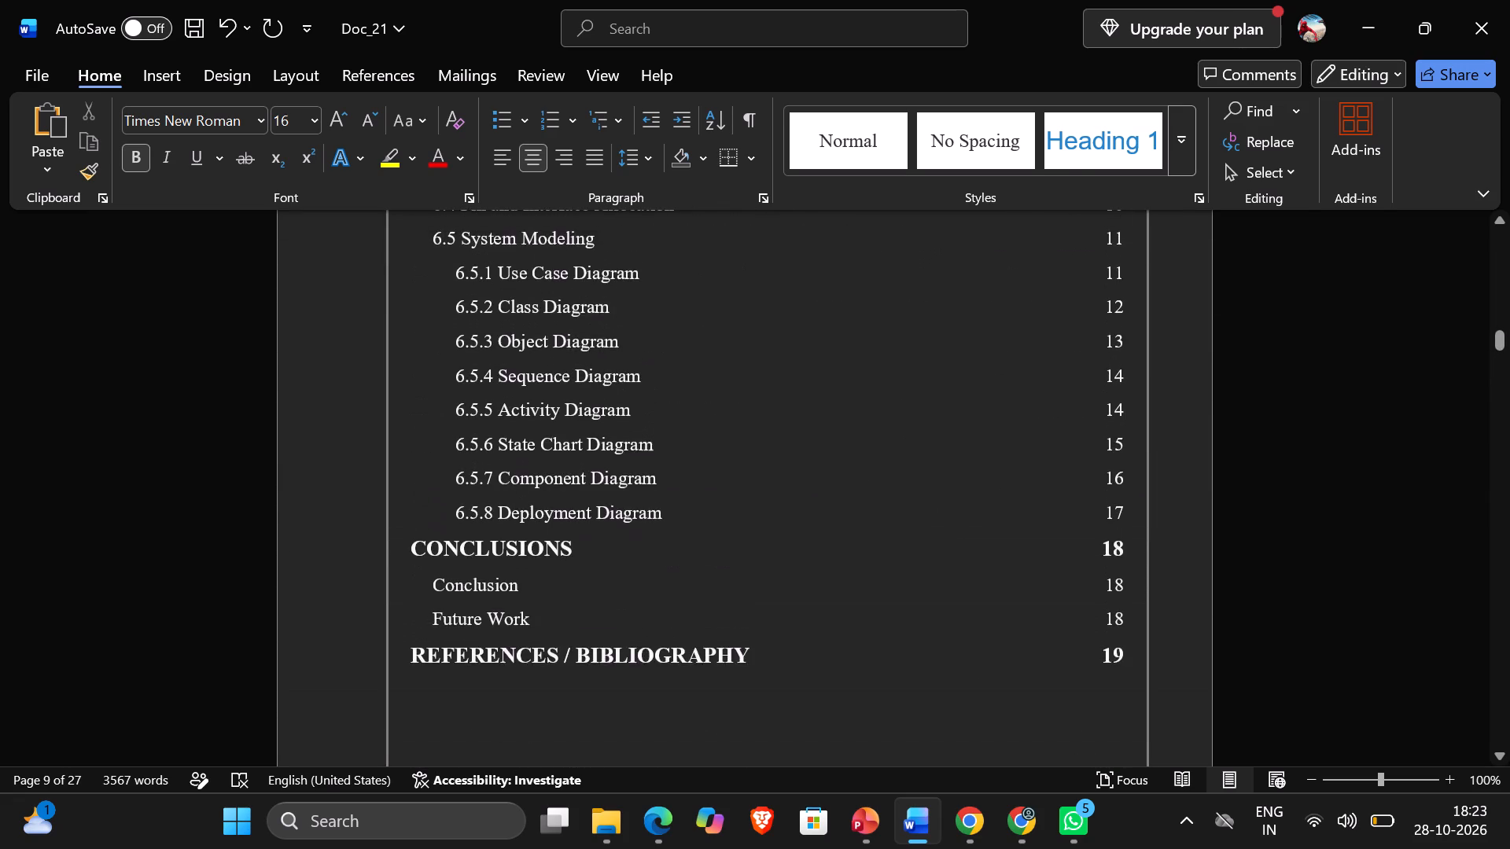
{"action": "scroll", "coordinate": [941, 443], "scroll_direction": "up", "scroll_amount": 7}
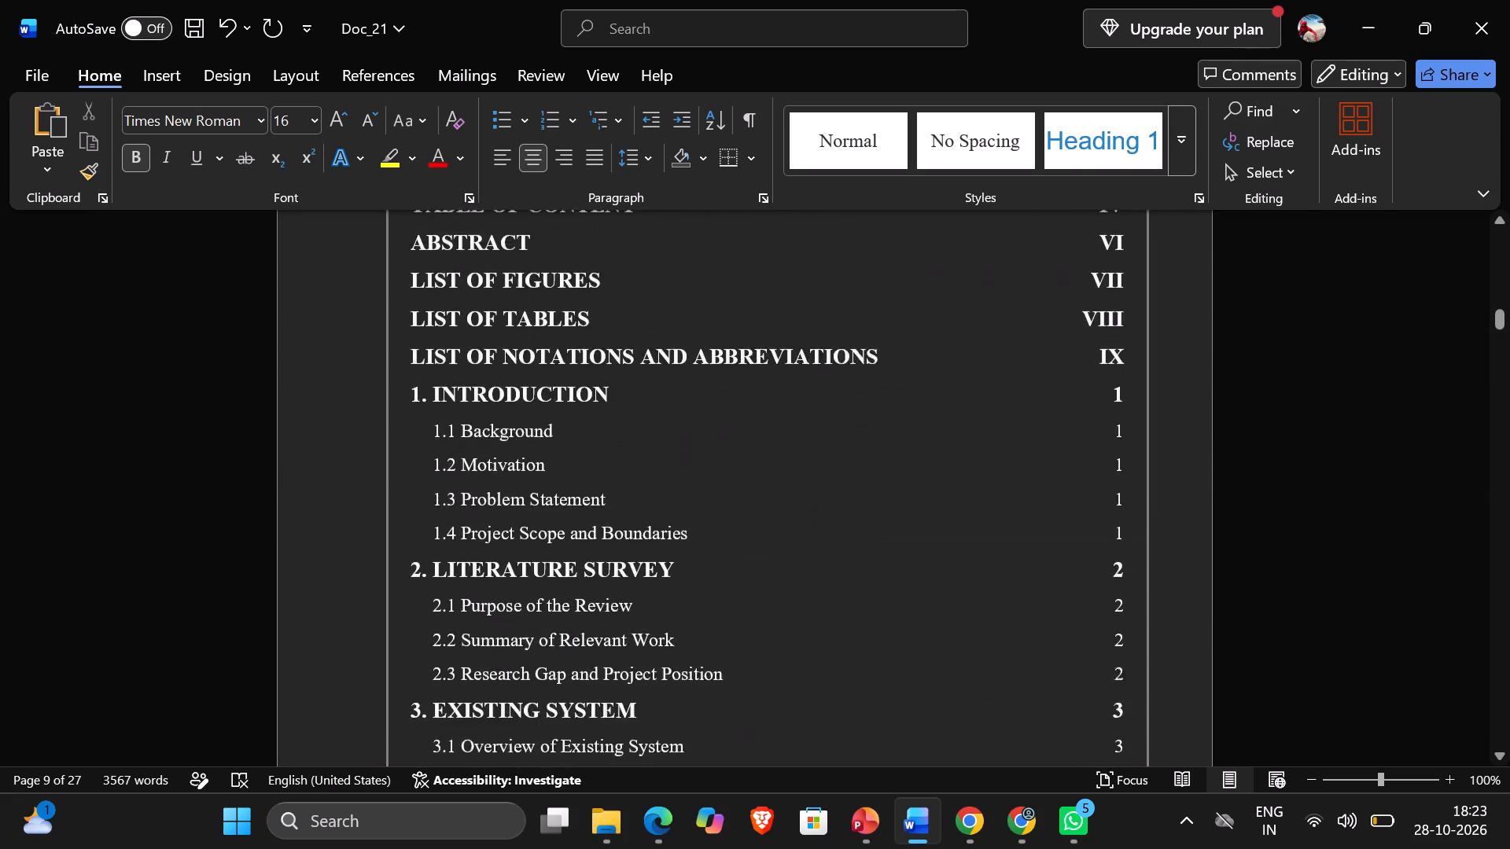
{"action": "scroll", "coordinate": [941, 443], "scroll_direction": "up", "scroll_amount": 4}
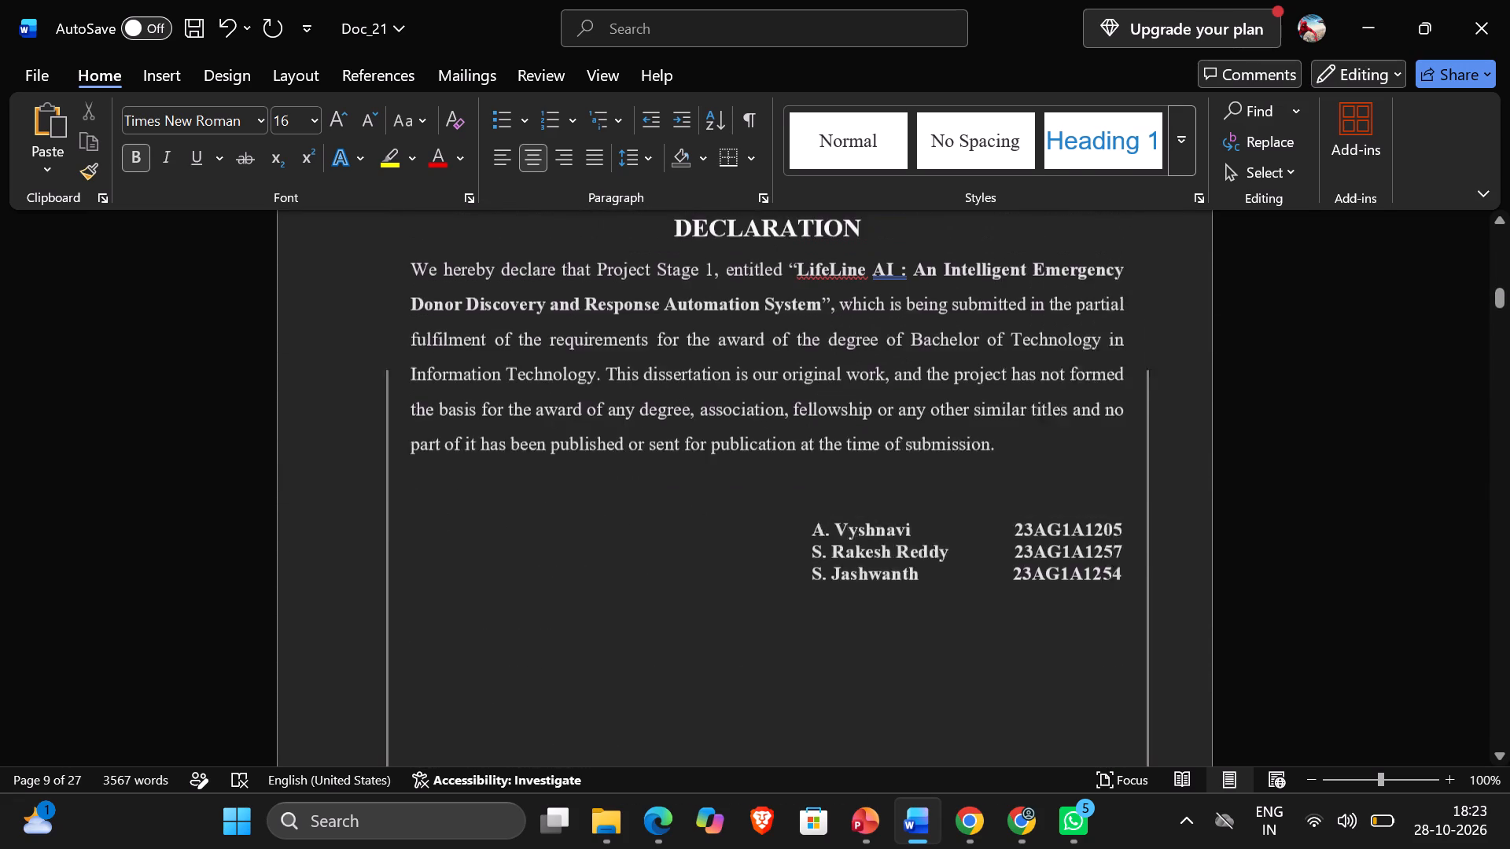
Recheck the List of Figures and List of Tables pages and how they lead into the INTRODUCTION and literature survey.
{"action": "scroll", "coordinate": [941, 443], "scroll_direction": "down", "scroll_amount": 6}
{"action": "scroll", "coordinate": [941, 443], "scroll_direction": "up", "scroll_amount": 1}
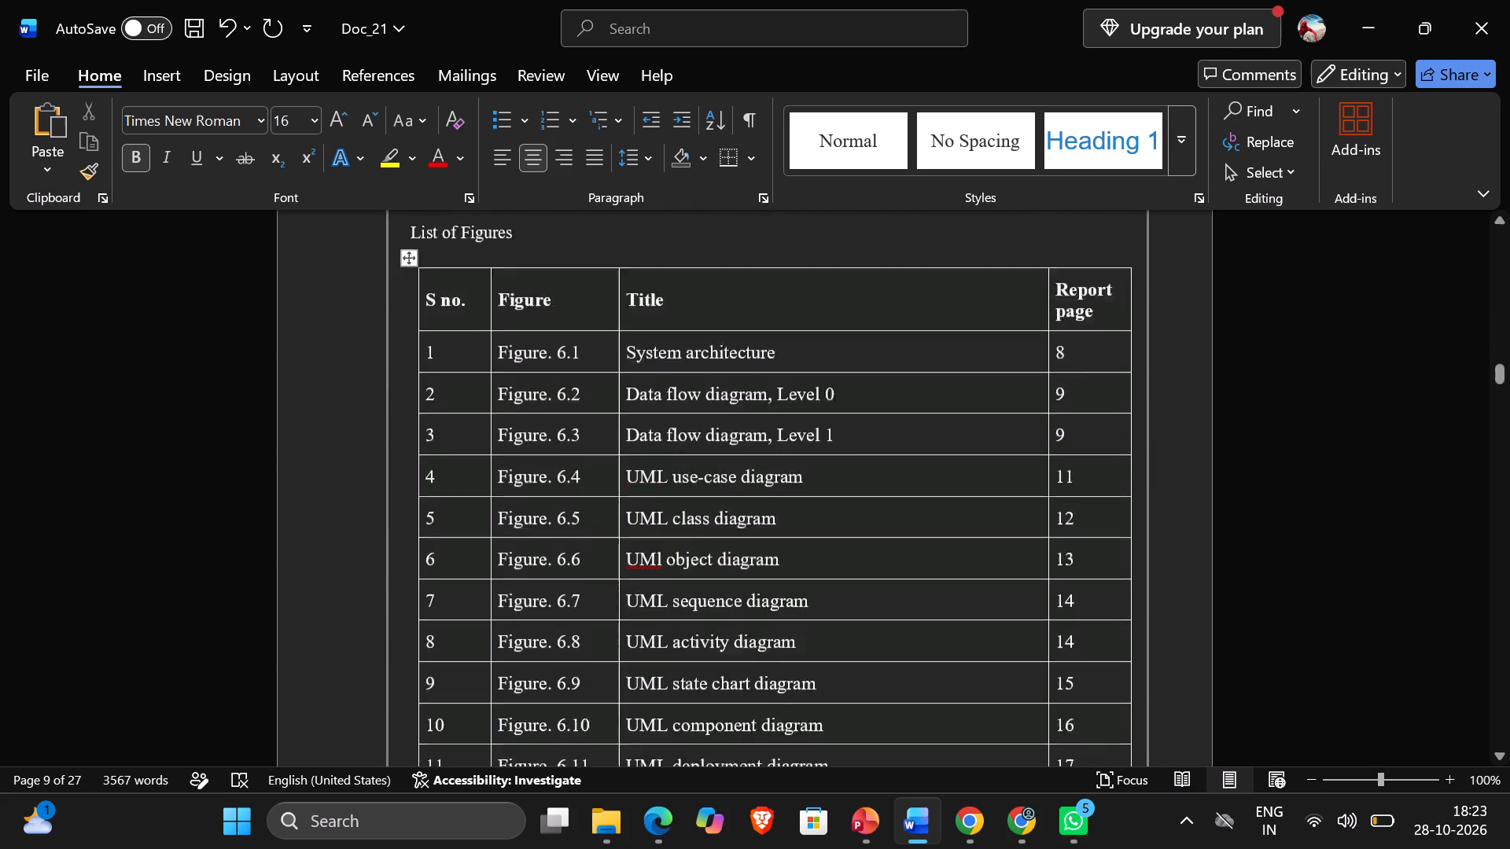
{"action": "scroll", "coordinate": [941, 443], "scroll_direction": "up", "scroll_amount": 1}
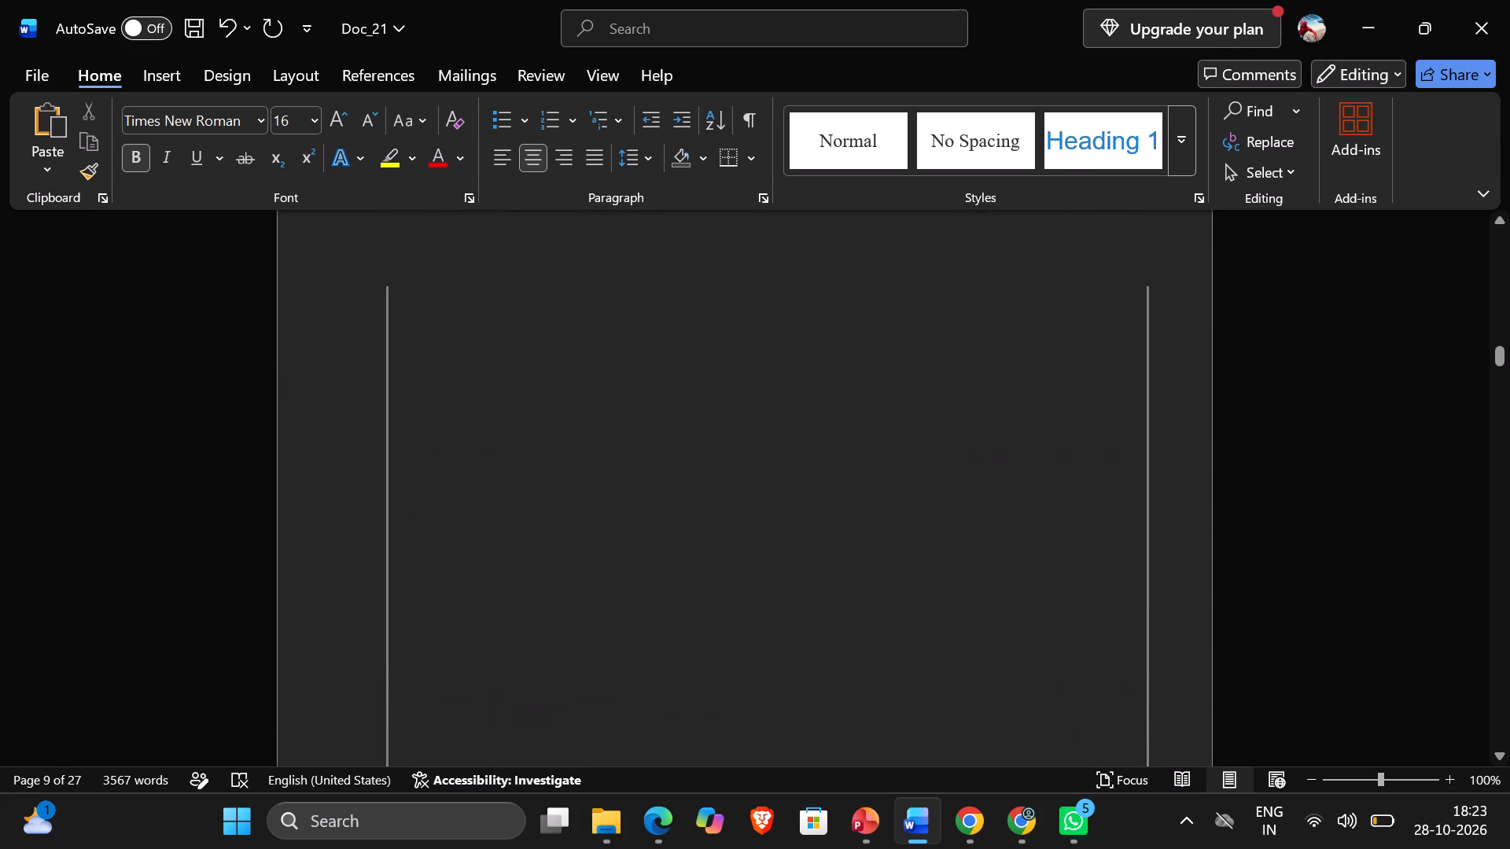
{"action": "scroll", "coordinate": [941, 443], "scroll_direction": "up", "scroll_amount": 1}
{"action": "scroll", "coordinate": [941, 443], "scroll_direction": "down", "scroll_amount": 1}
{"action": "scroll", "coordinate": [941, 443], "scroll_direction": "up", "scroll_amount": 1}
{"action": "scroll", "coordinate": [941, 443], "scroll_direction": "down", "scroll_amount": 2}
{"action": "scroll", "coordinate": [941, 443], "scroll_direction": "up", "scroll_amount": 1}
{"action": "scroll", "coordinate": [941, 443], "scroll_direction": "down", "scroll_amount": 1}
{"action": "scroll", "coordinate": [941, 443], "scroll_direction": "up", "scroll_amount": 1}
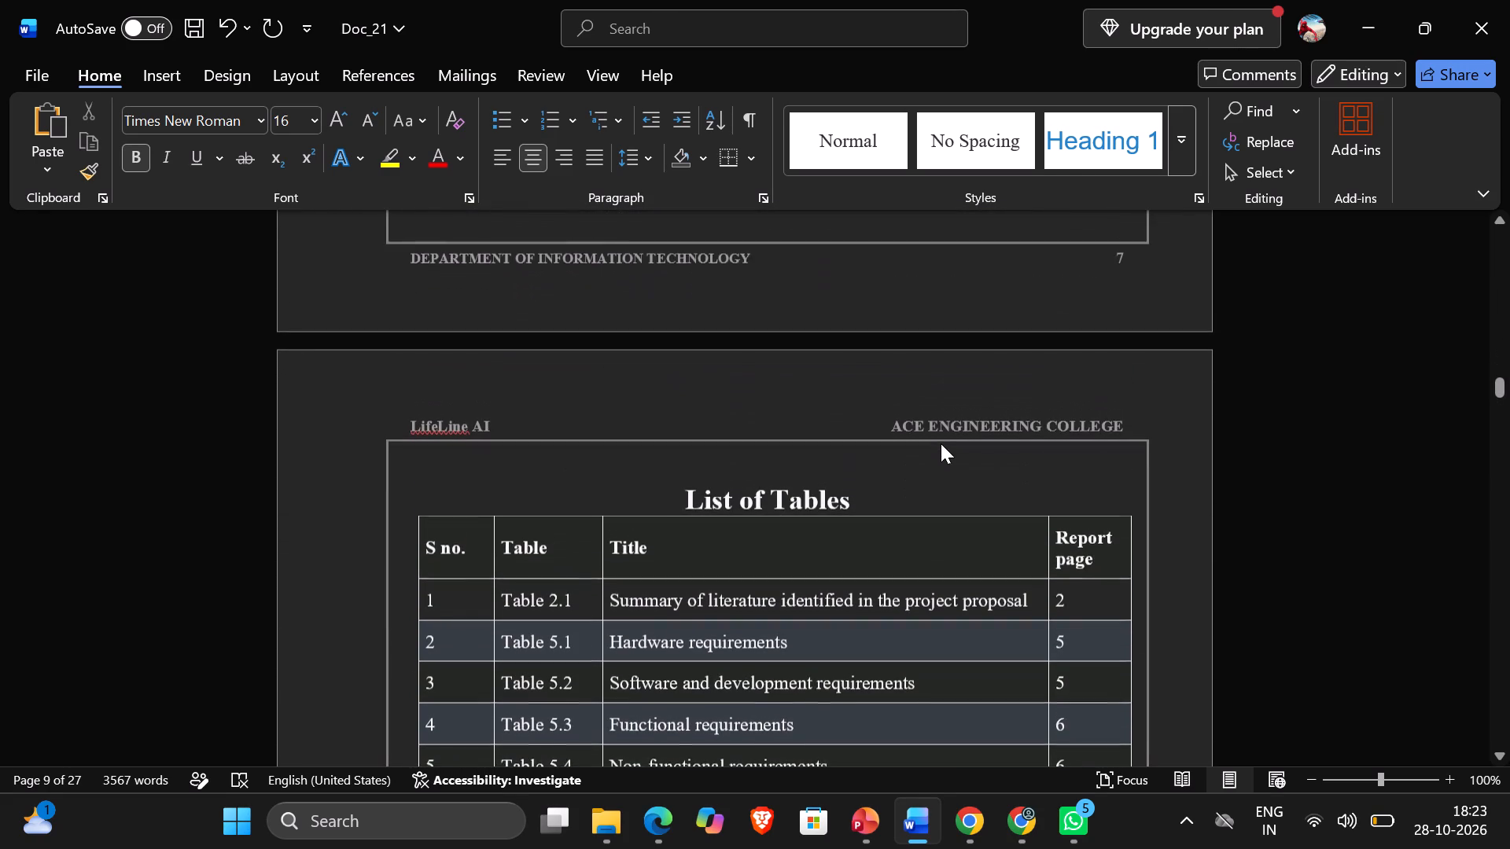
{"action": "scroll", "coordinate": [941, 443], "scroll_direction": "down", "scroll_amount": 2}
{"action": "scroll", "coordinate": [941, 443], "scroll_direction": "up", "scroll_amount": 2}
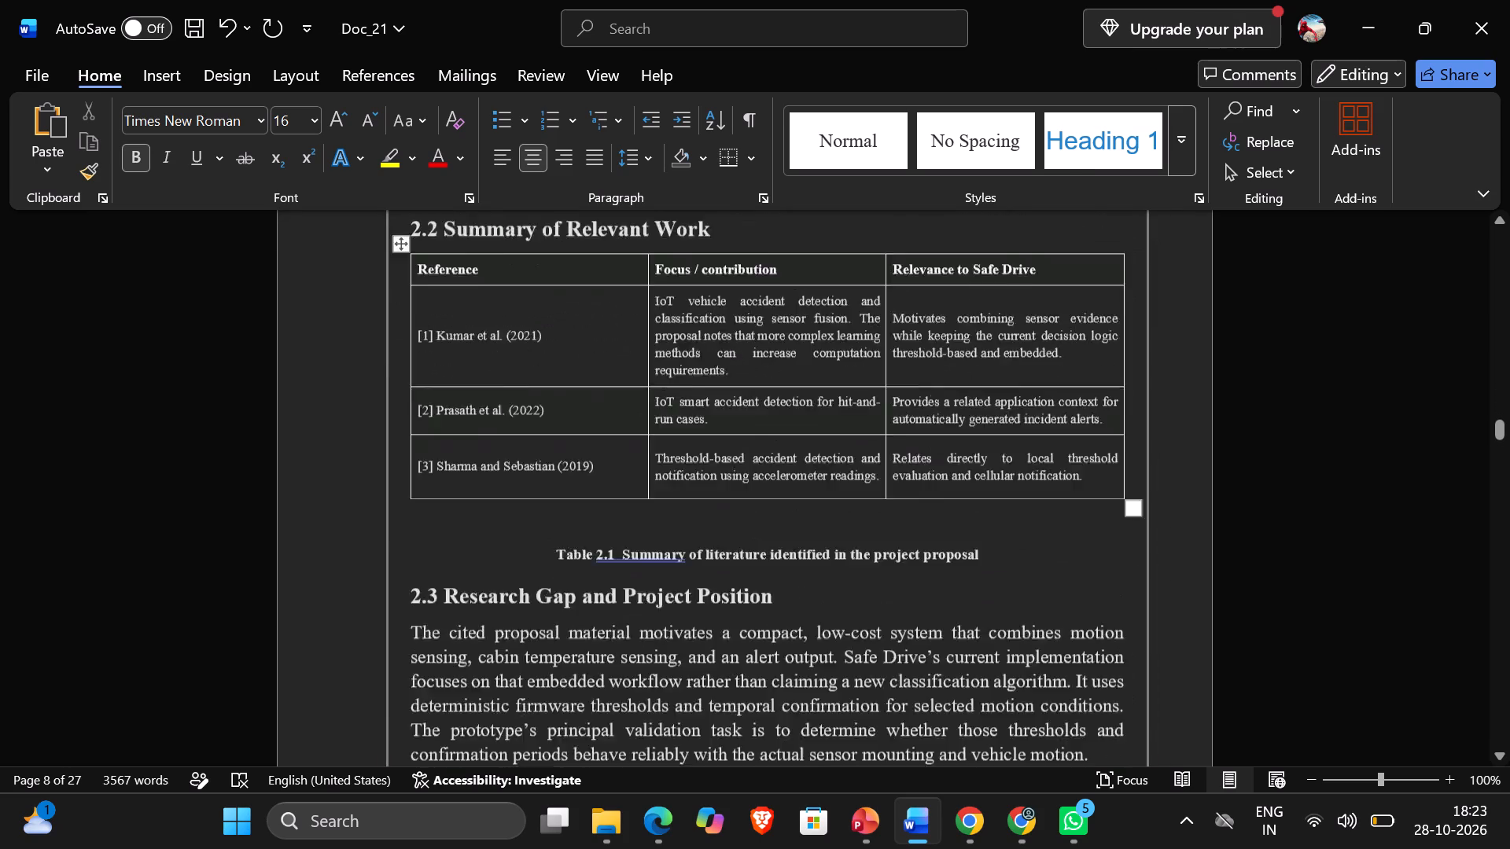
{"action": "scroll", "coordinate": [941, 443], "scroll_direction": "up", "scroll_amount": 5}
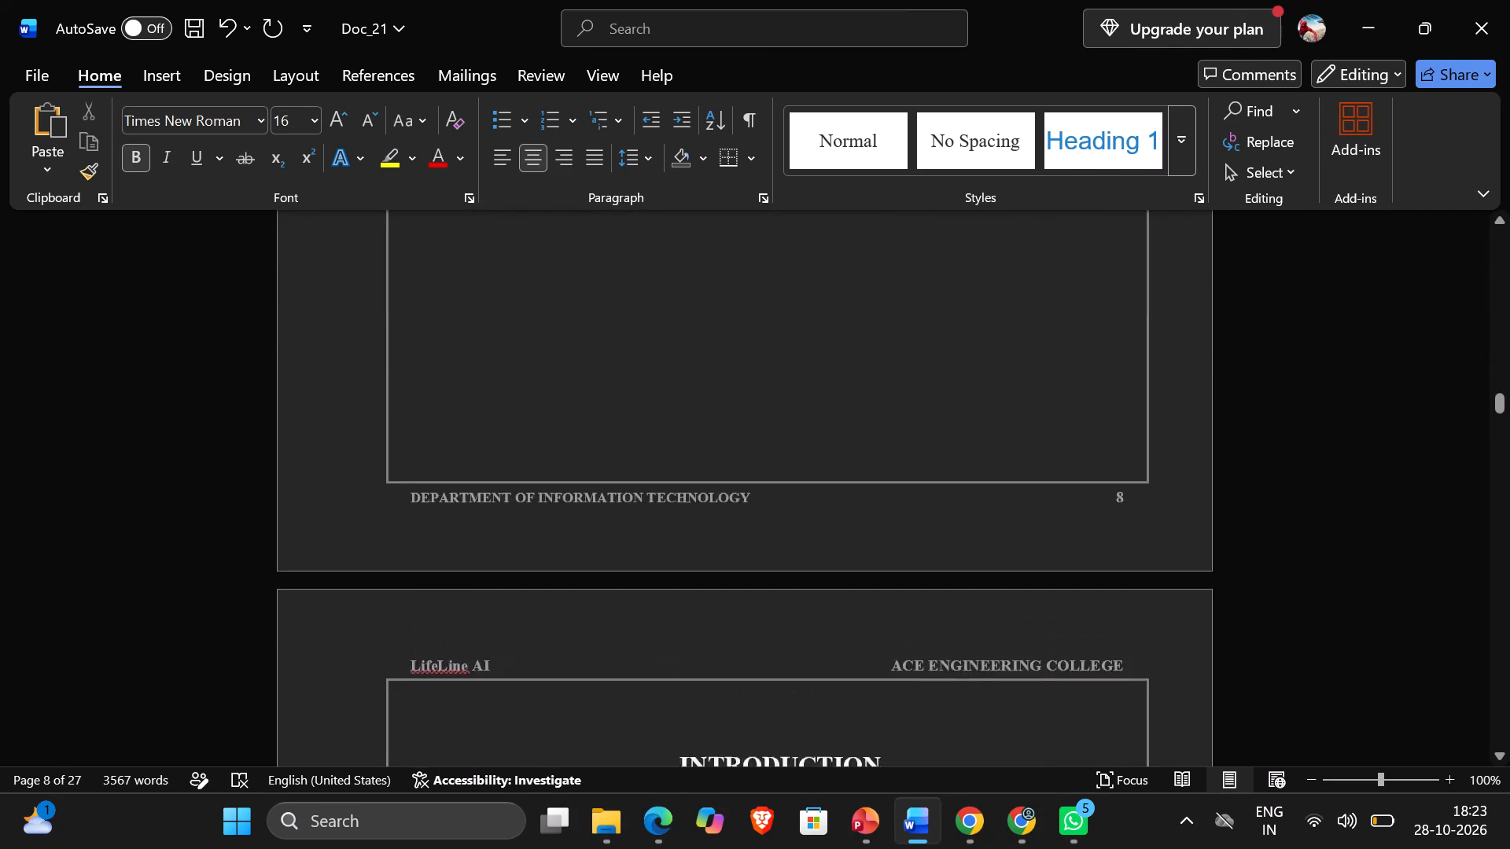
{"action": "scroll", "coordinate": [941, 443], "scroll_direction": "up", "scroll_amount": 2}
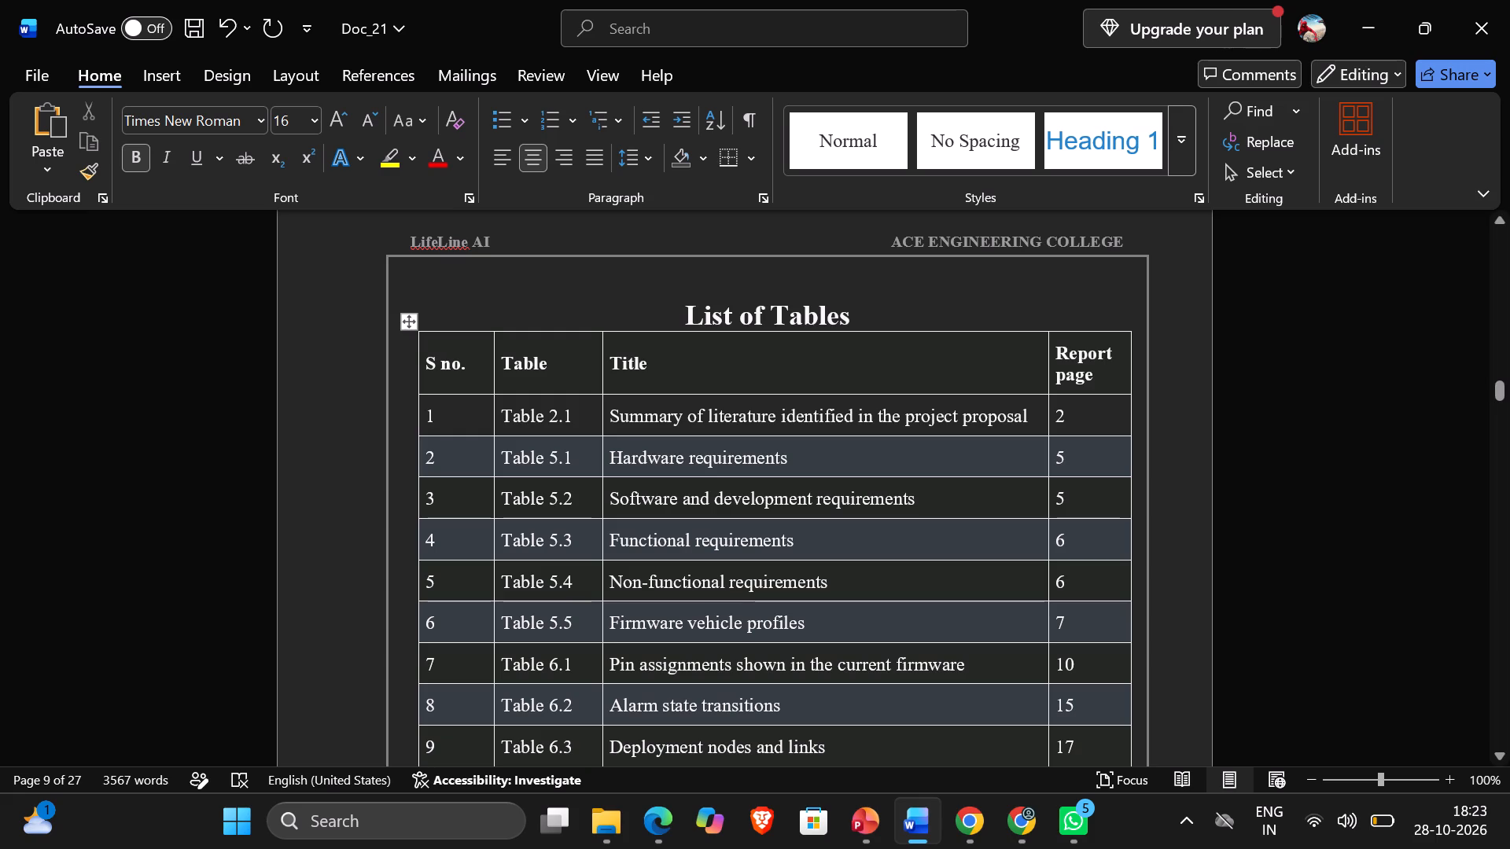
Compare the List of Tables with the report body, examining the INTRODUCTION and the LITERATURE SURVEY with its Table 2.1.
{"action": "scroll", "coordinate": [929, 507], "scroll_direction": "down", "scroll_amount": 2}
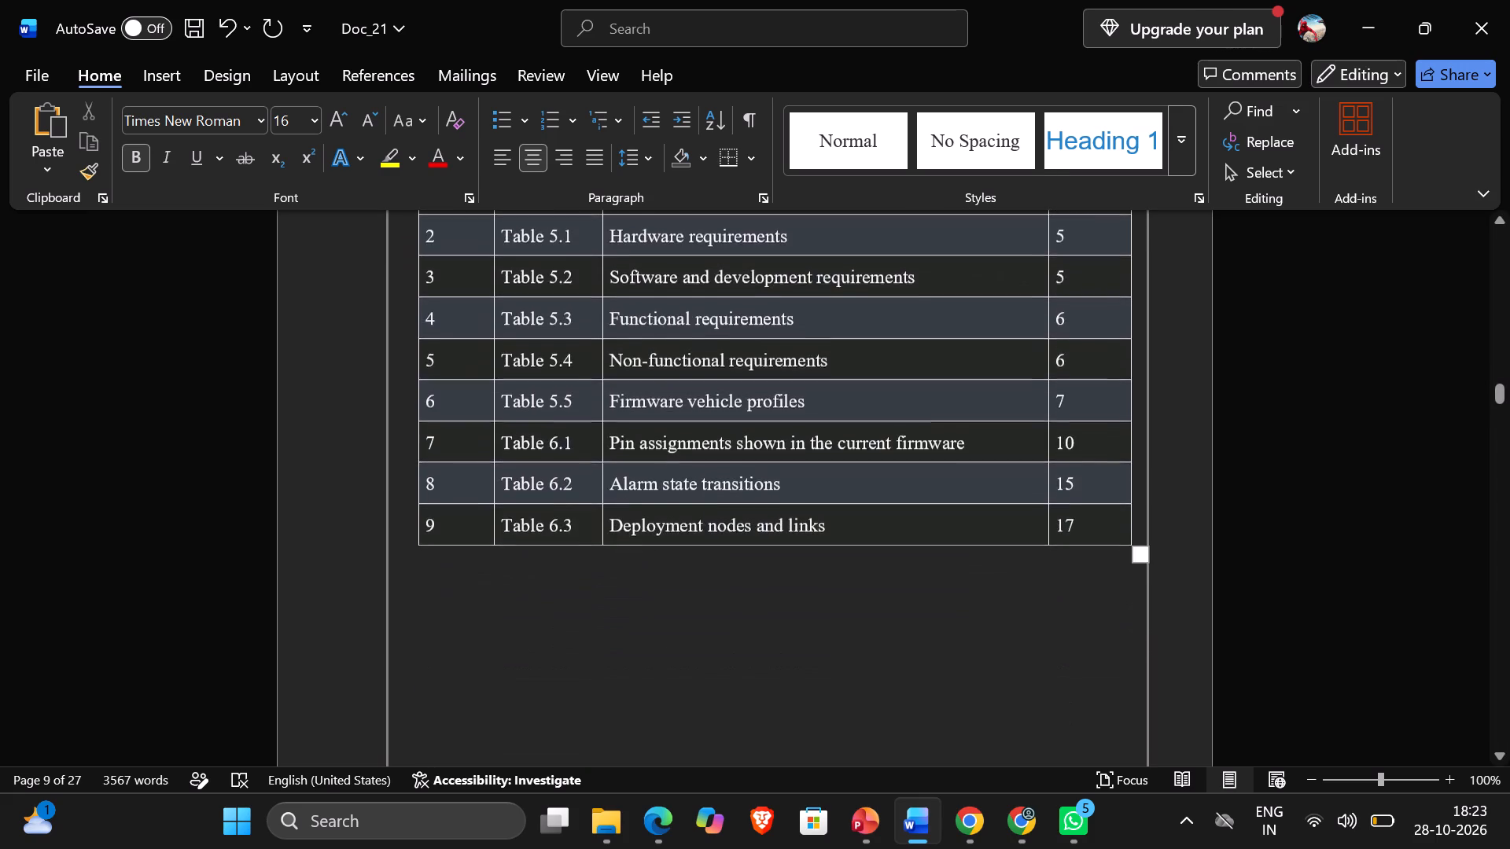
{"action": "scroll", "coordinate": [929, 507], "scroll_direction": "down", "scroll_amount": 4}
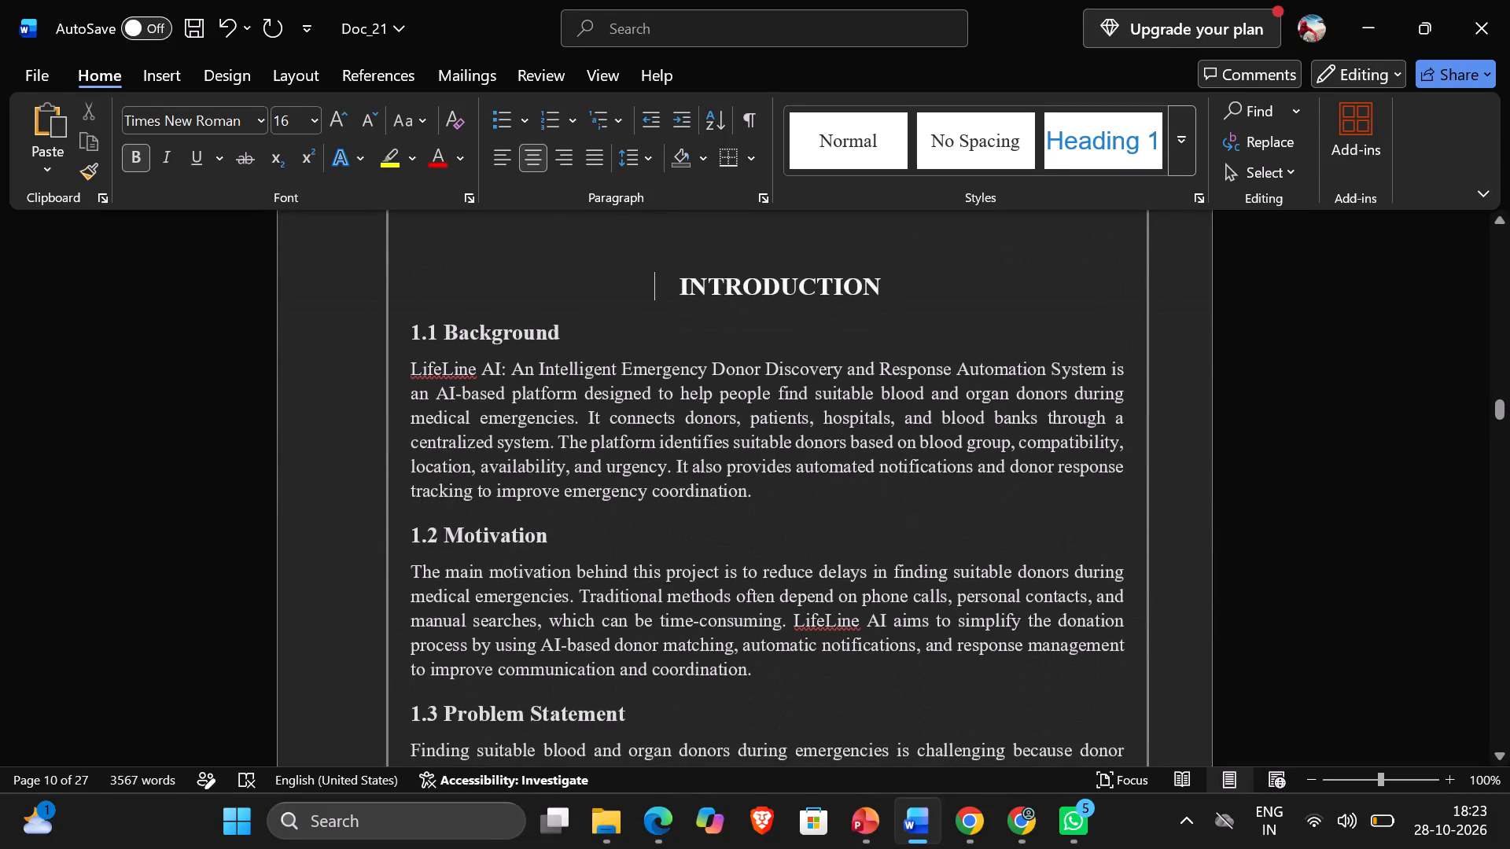
{"action": "scroll", "coordinate": [929, 507], "scroll_direction": "down", "scroll_amount": 4}
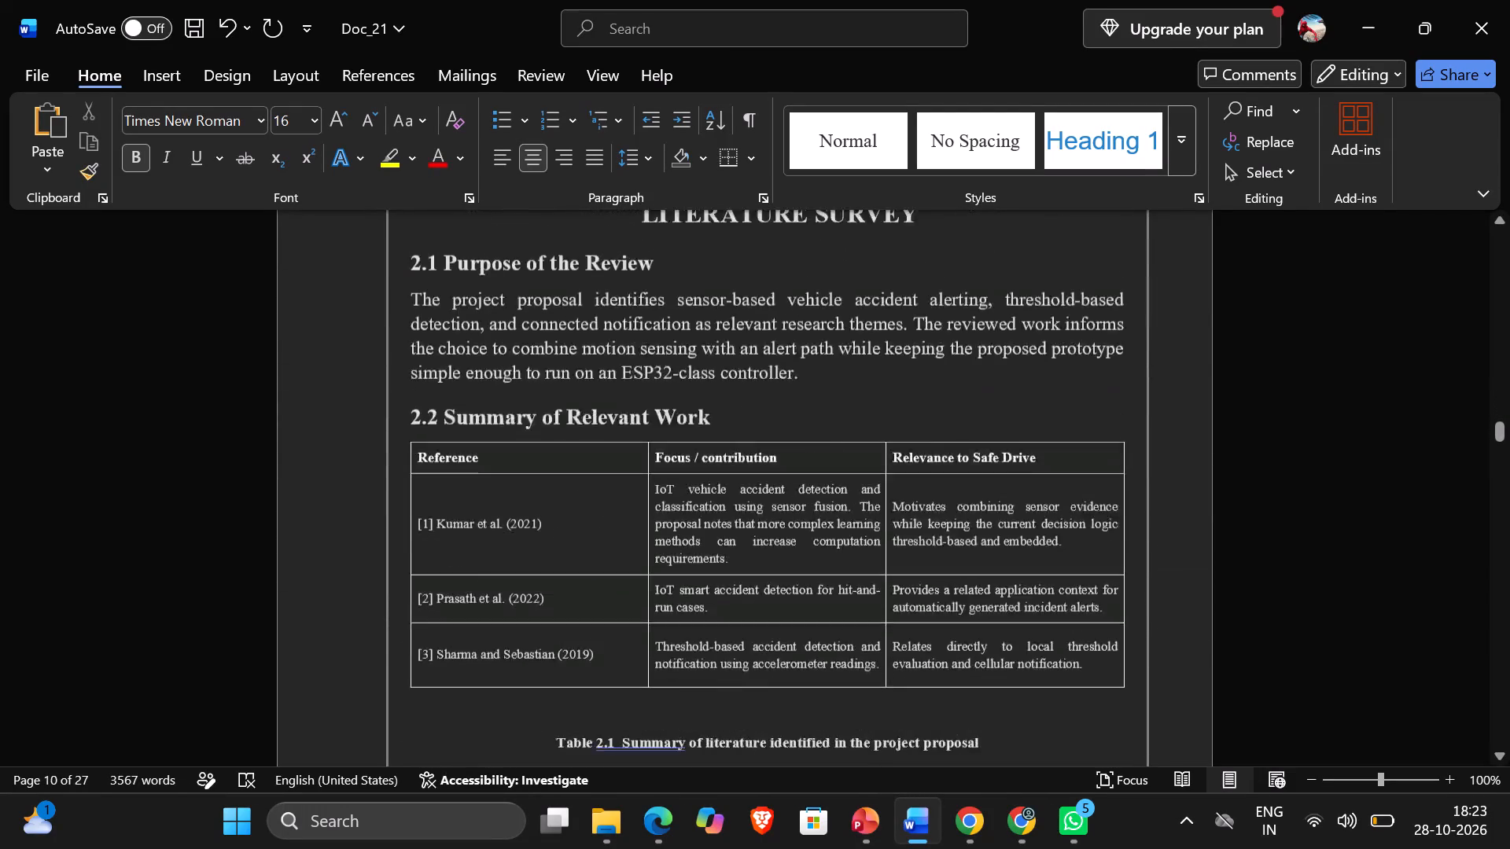
{"action": "scroll", "coordinate": [929, 507], "scroll_direction": "down", "scroll_amount": 1}
{"action": "scroll", "coordinate": [929, 507], "scroll_direction": "up", "scroll_amount": 1}
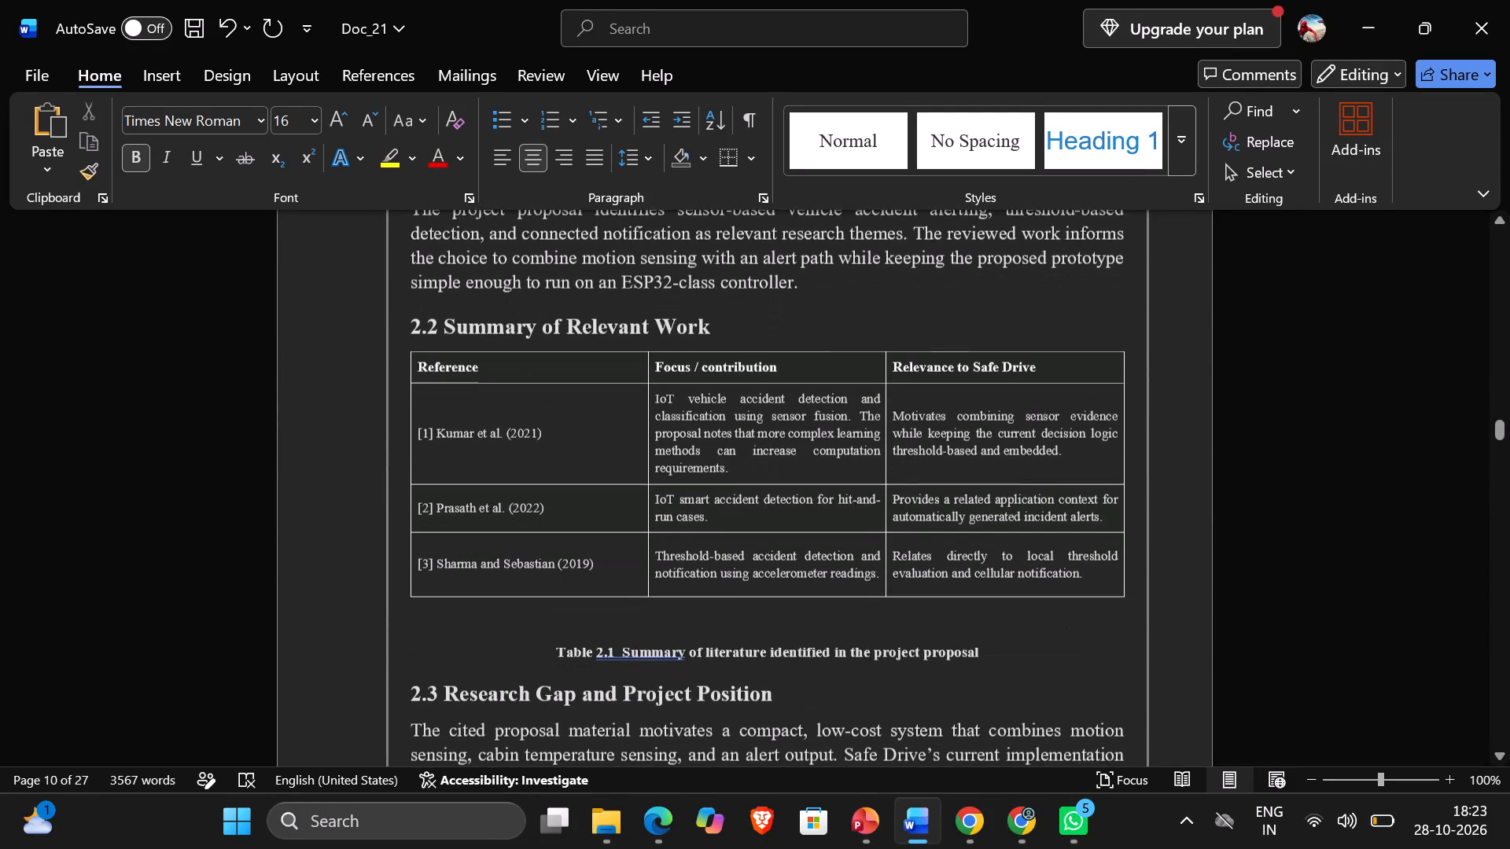
{"action": "scroll", "coordinate": [929, 507], "scroll_direction": "up", "scroll_amount": 2}
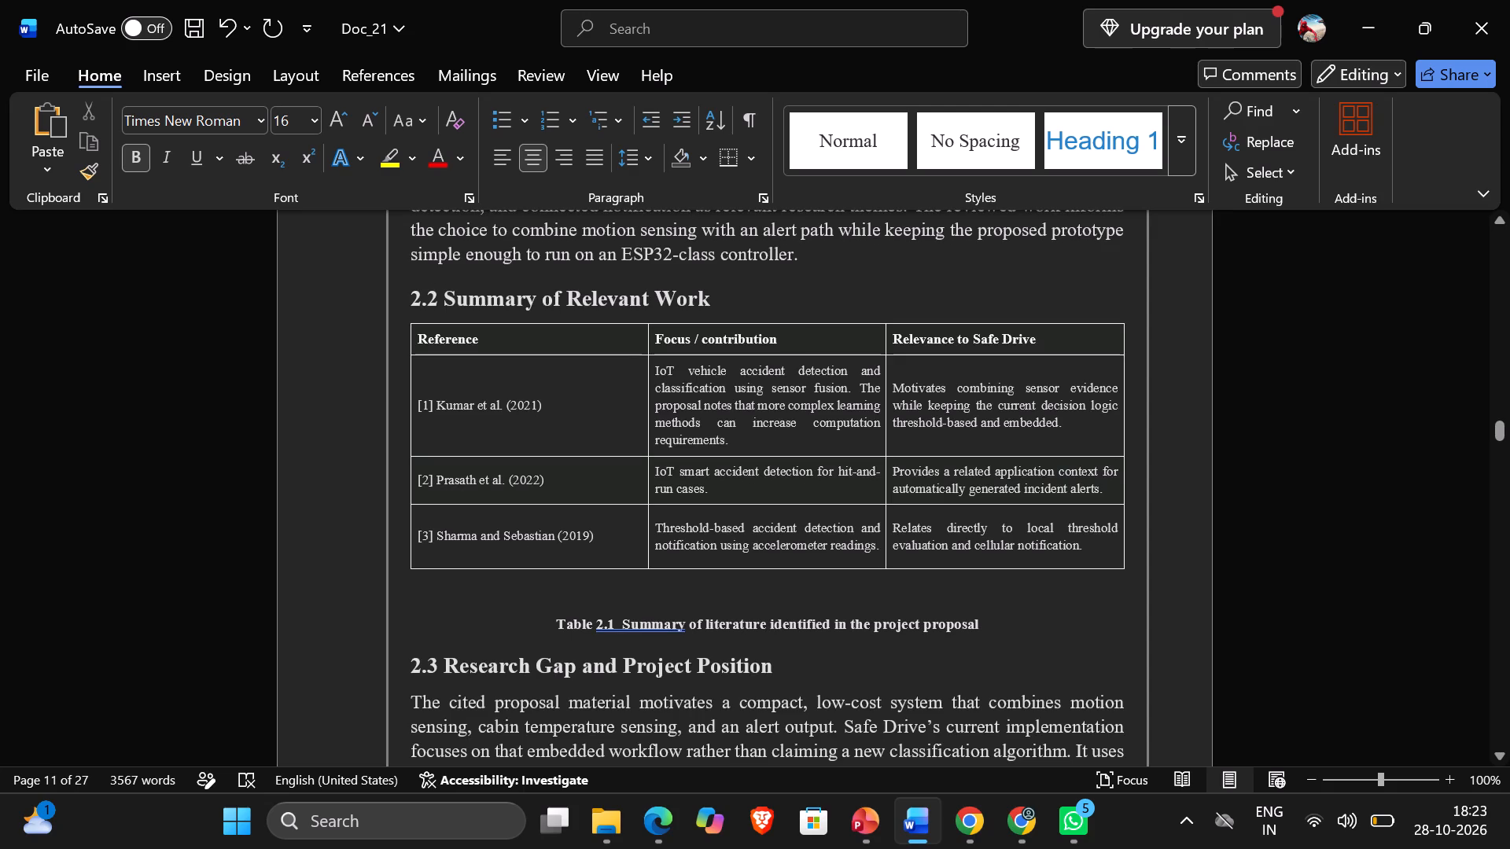
{"action": "scroll", "coordinate": [929, 507], "scroll_direction": "up", "scroll_amount": 1}
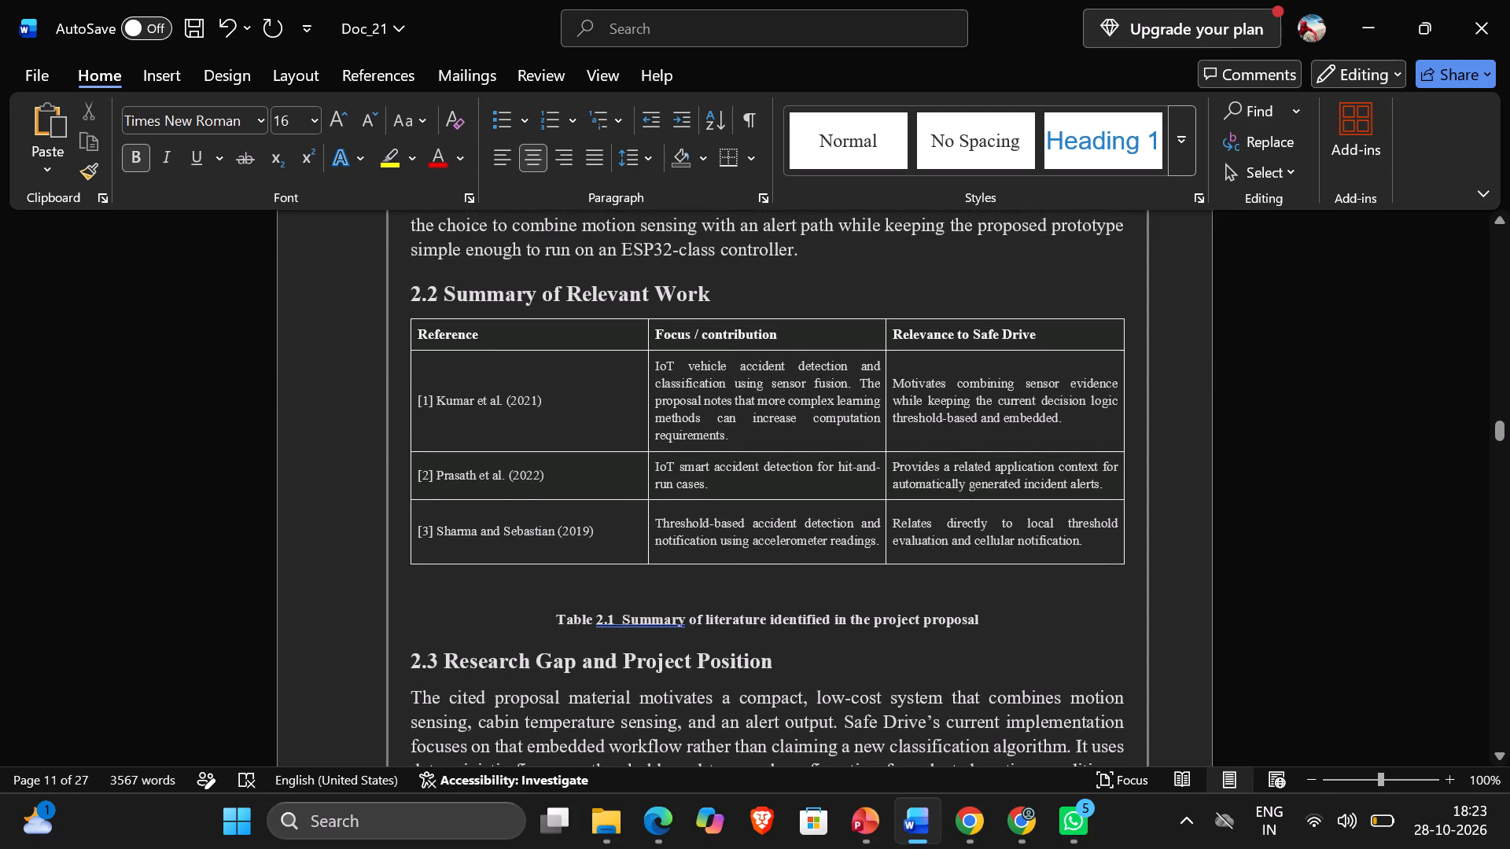
{"action": "scroll", "coordinate": [929, 507], "scroll_direction": "up", "scroll_amount": 2}
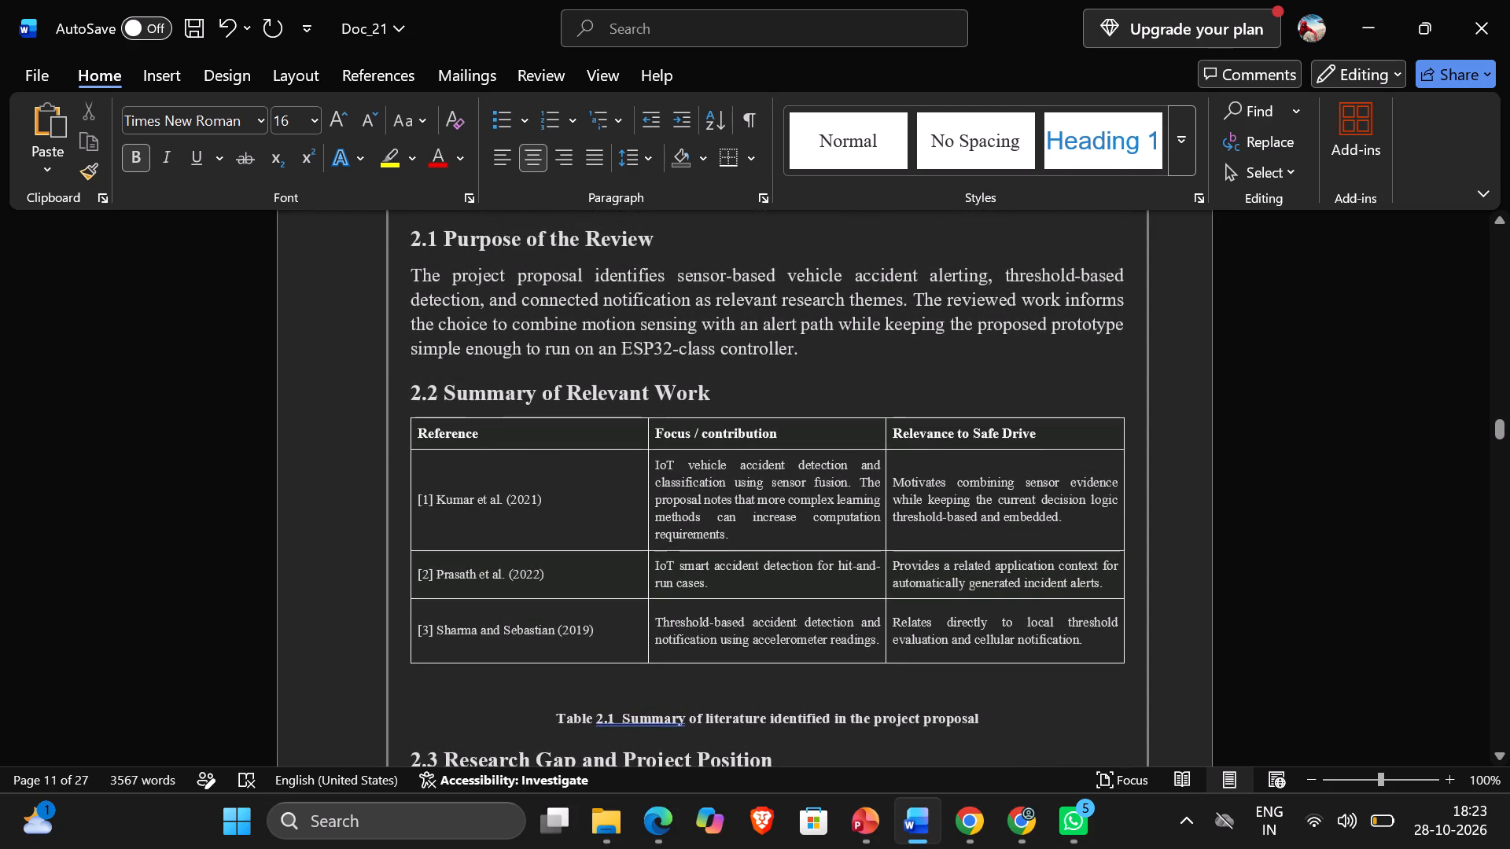
Review the report from section 2.3 through the system chapters, requirements tables, UML diagrams and future work to the REFERENCES / BIBLIOGRAPHY.
{"action": "scroll", "coordinate": [929, 507], "scroll_direction": "down", "scroll_amount": 1}
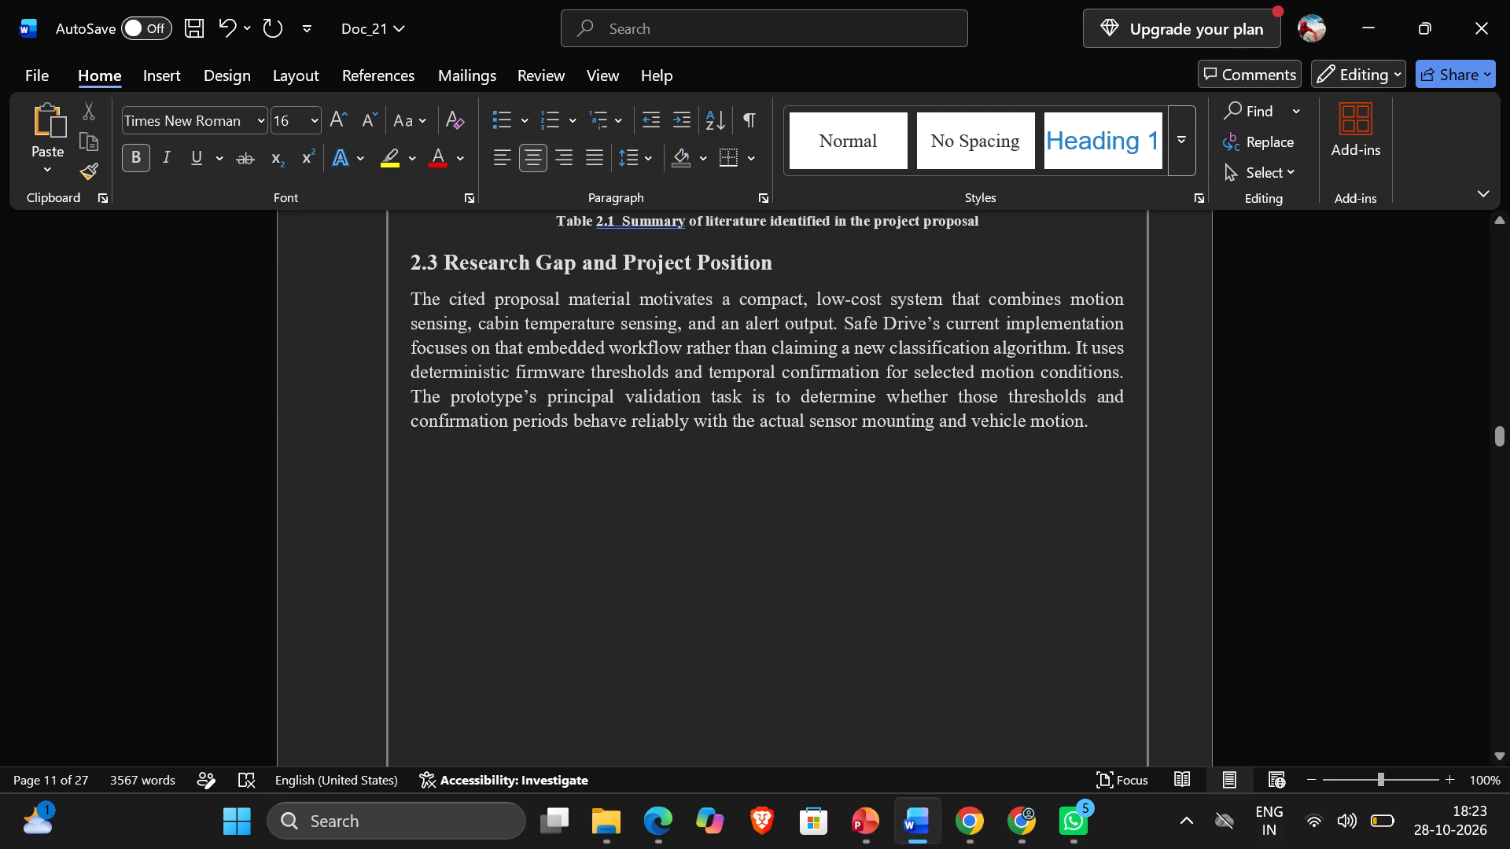
{"action": "scroll", "coordinate": [917, 429], "scroll_direction": "down", "scroll_amount": 3}
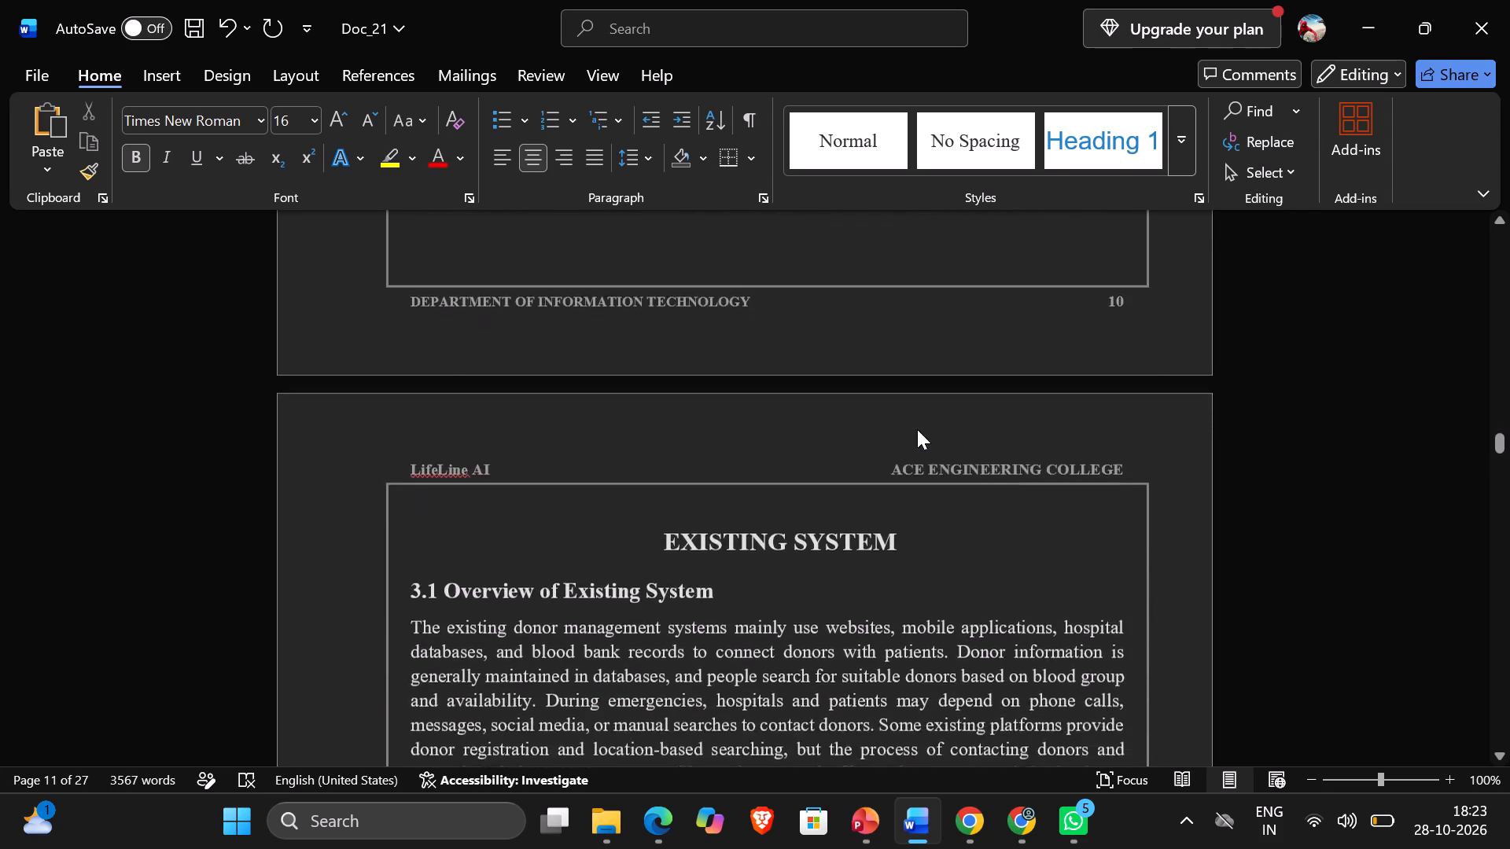
{"action": "scroll", "coordinate": [917, 429], "scroll_direction": "down", "scroll_amount": 4}
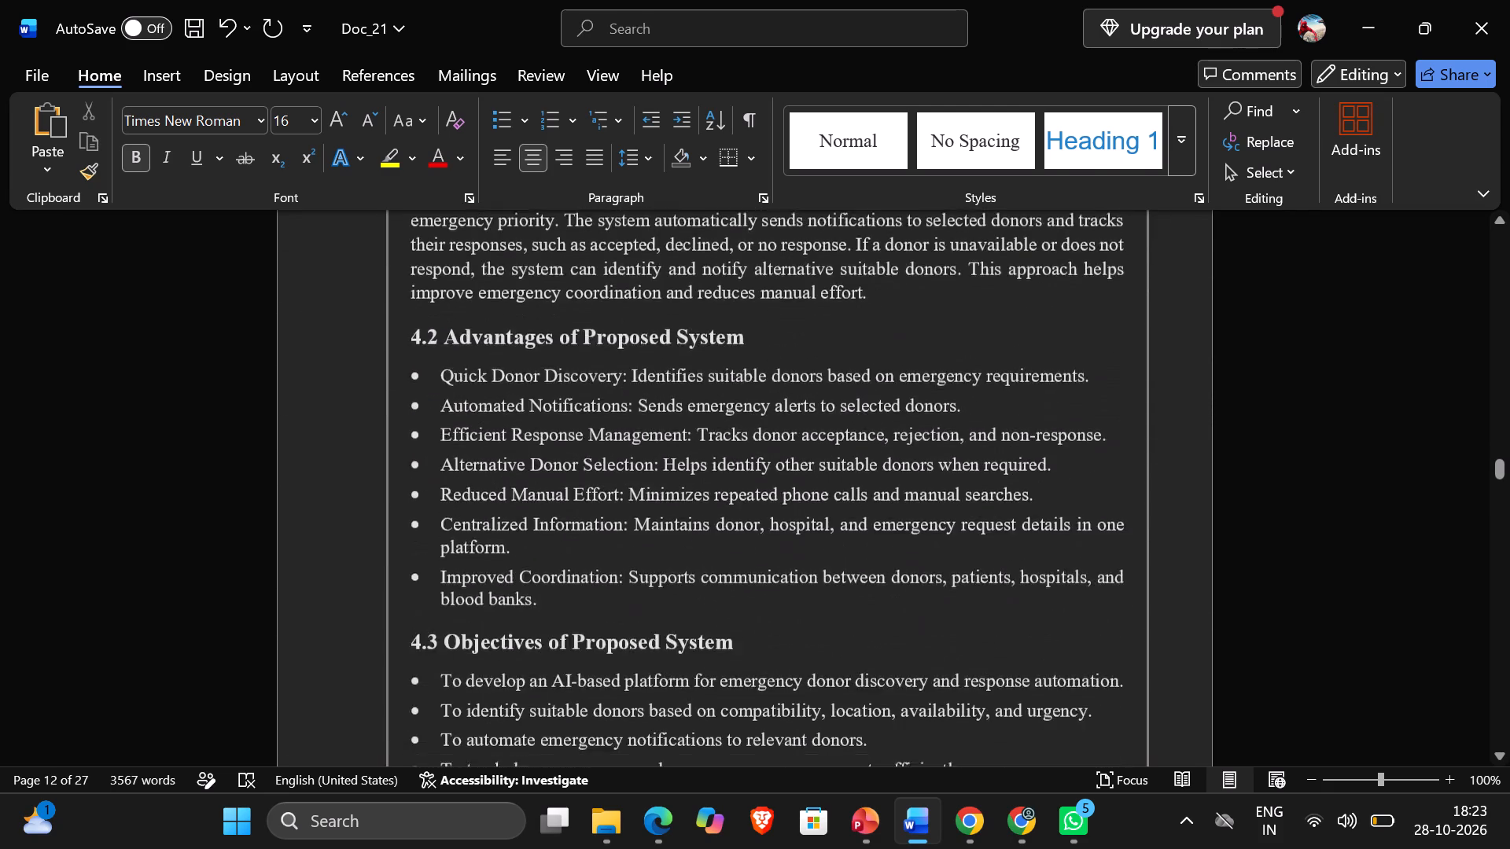
{"action": "scroll", "coordinate": [917, 429], "scroll_direction": "down", "scroll_amount": 3}
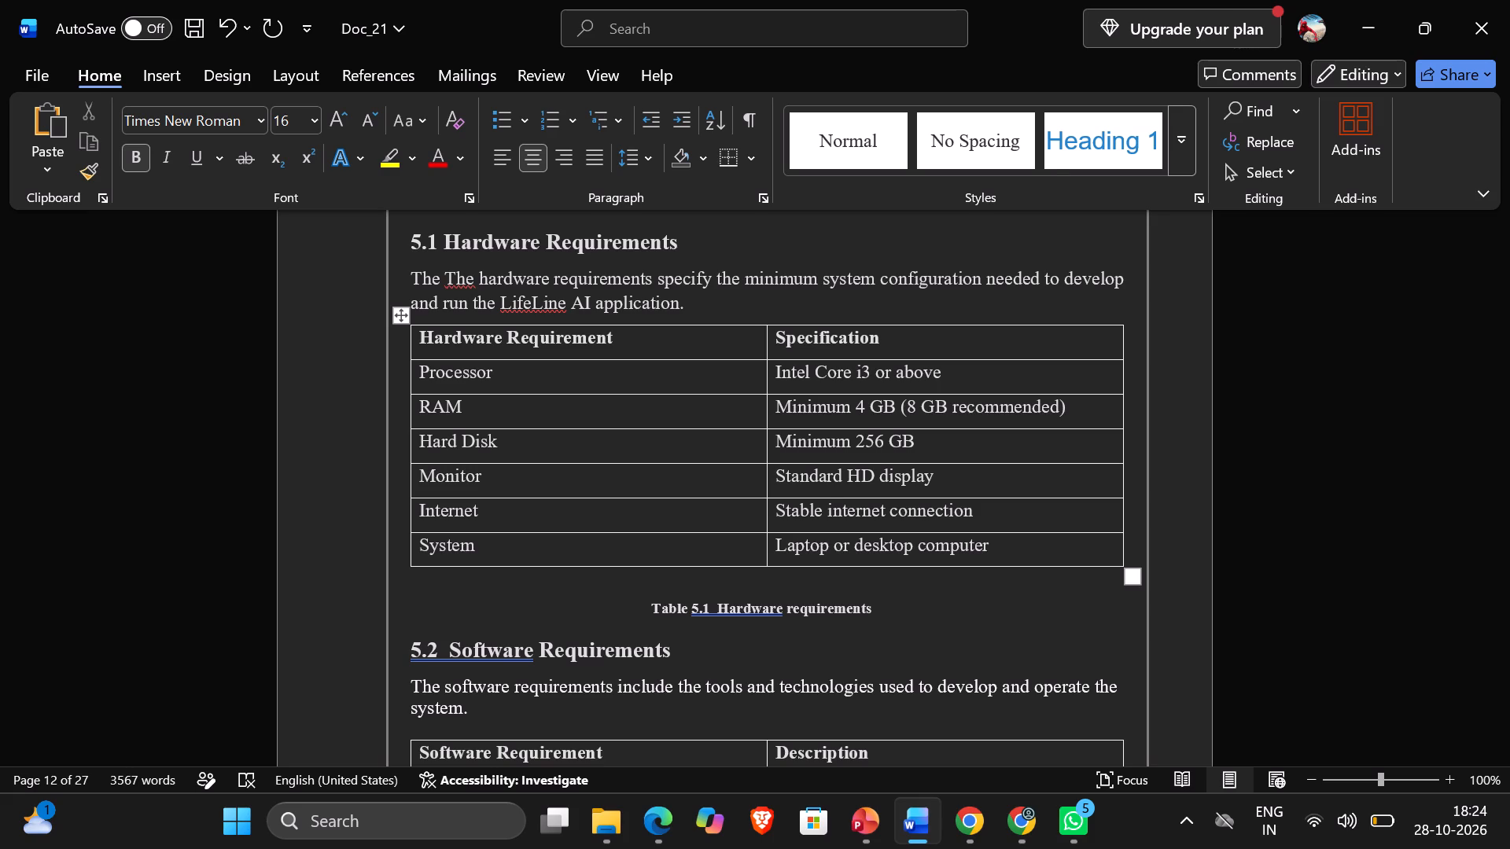
{"action": "scroll", "coordinate": [917, 429], "scroll_direction": "down", "scroll_amount": 6}
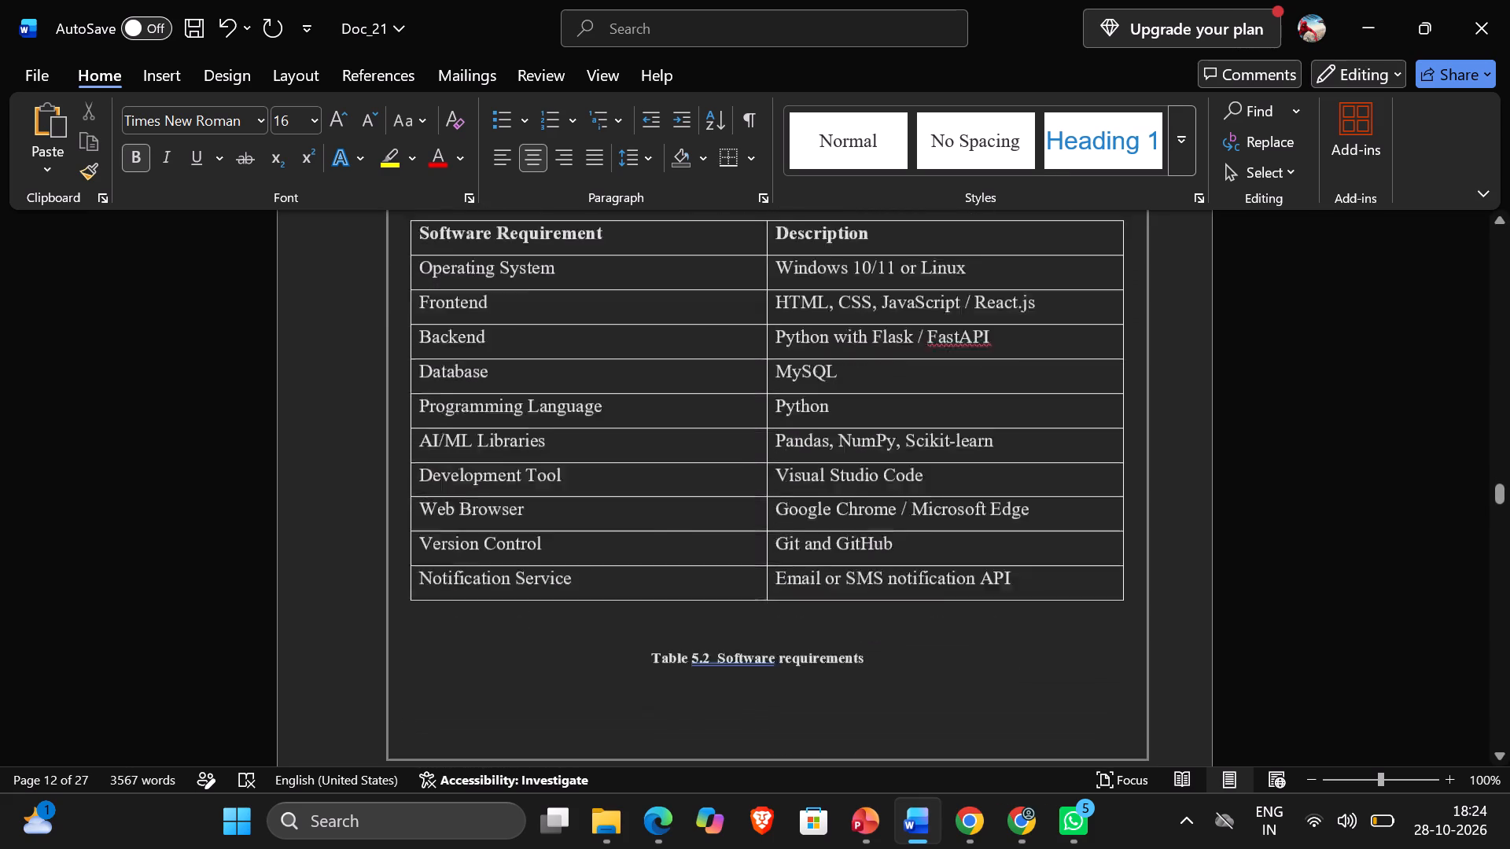
{"action": "scroll", "coordinate": [917, 429], "scroll_direction": "down", "scroll_amount": 4}
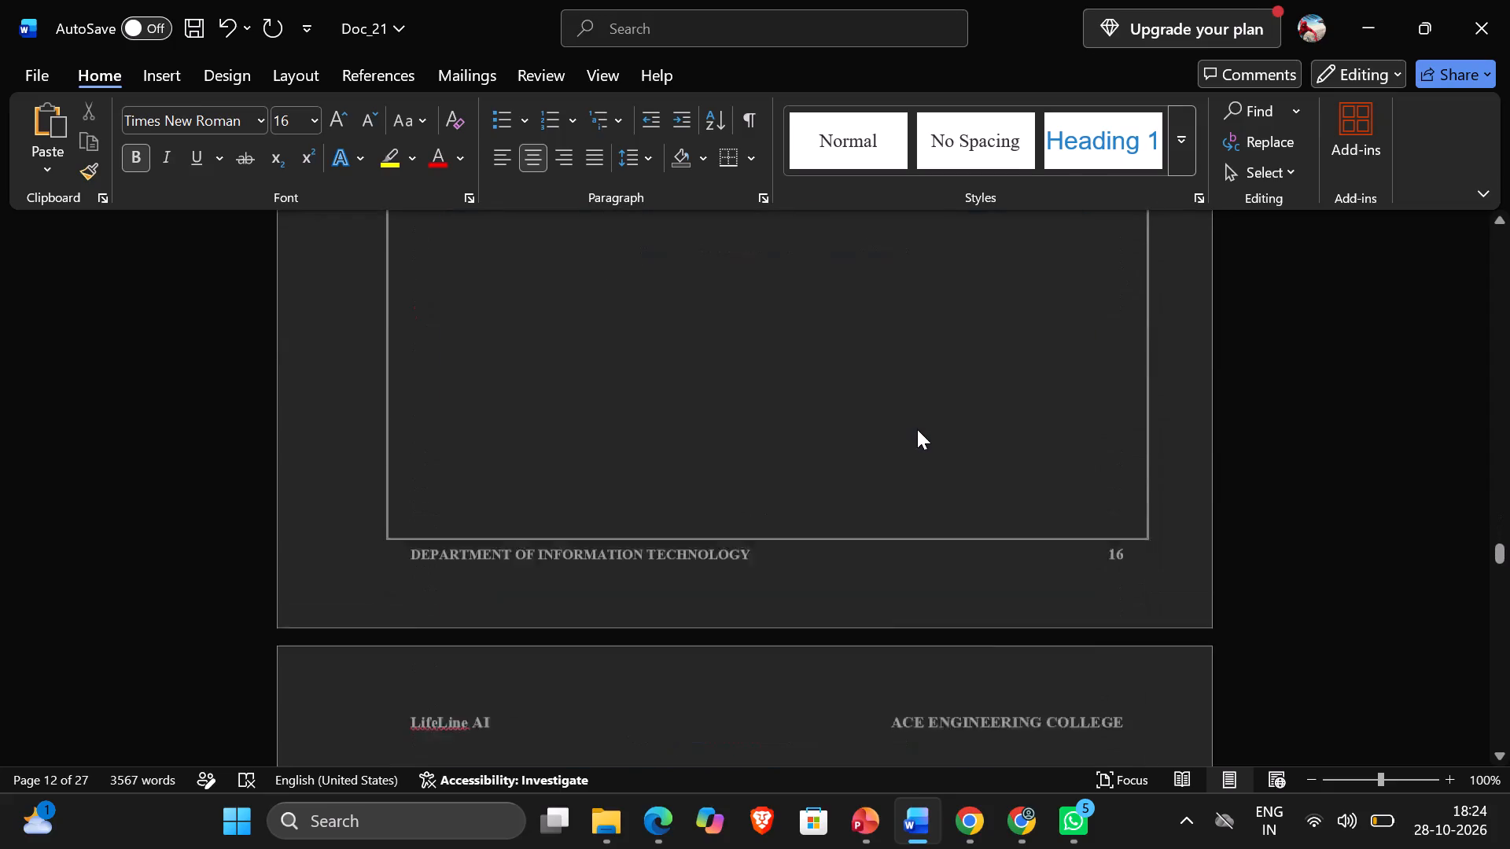
{"action": "scroll", "coordinate": [917, 429], "scroll_direction": "down", "scroll_amount": 5}
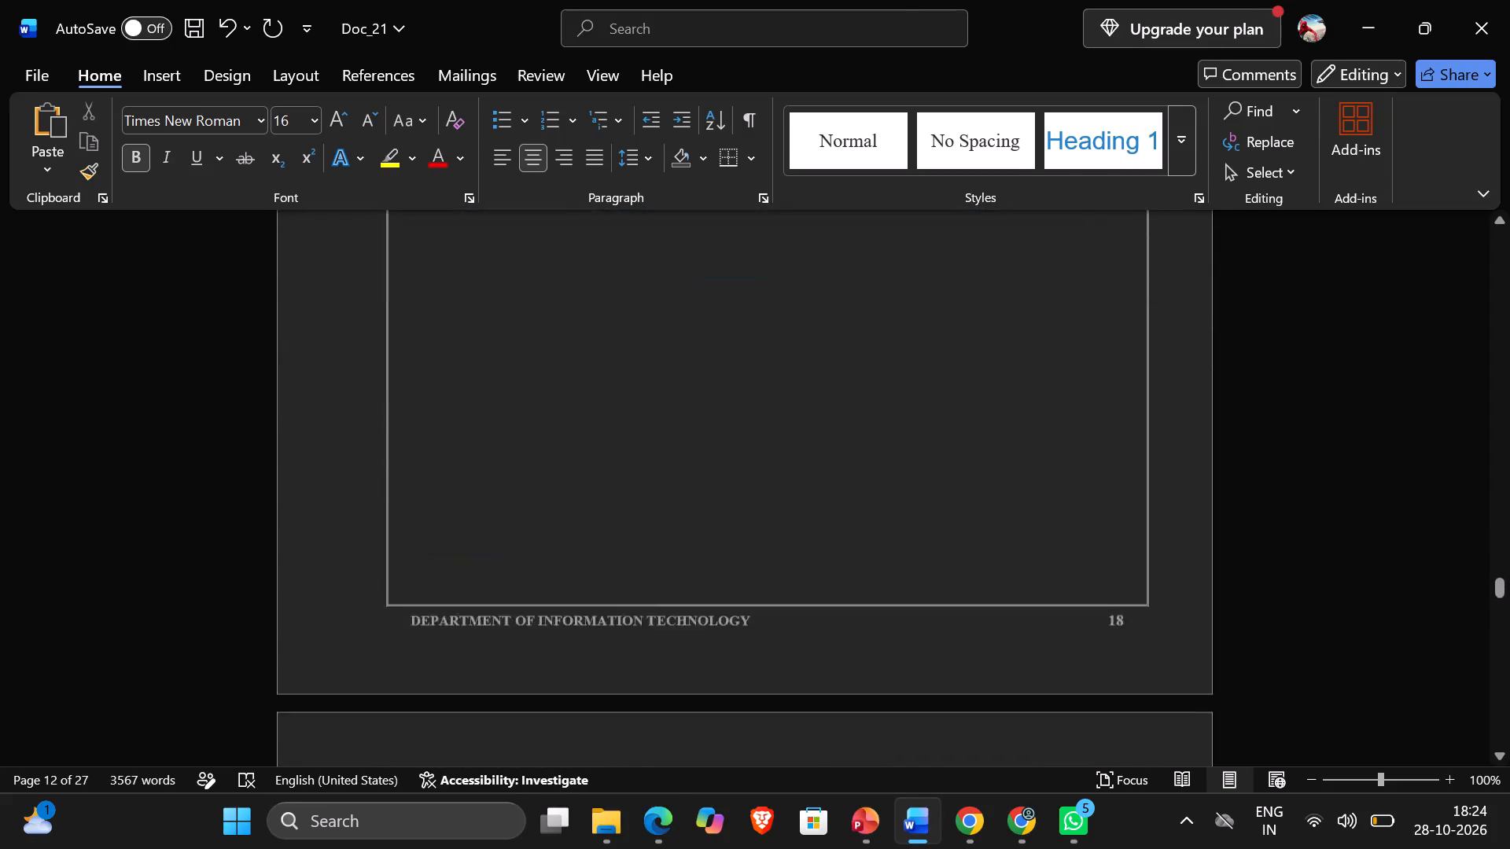
{"action": "scroll", "coordinate": [917, 429], "scroll_direction": "down", "scroll_amount": 5}
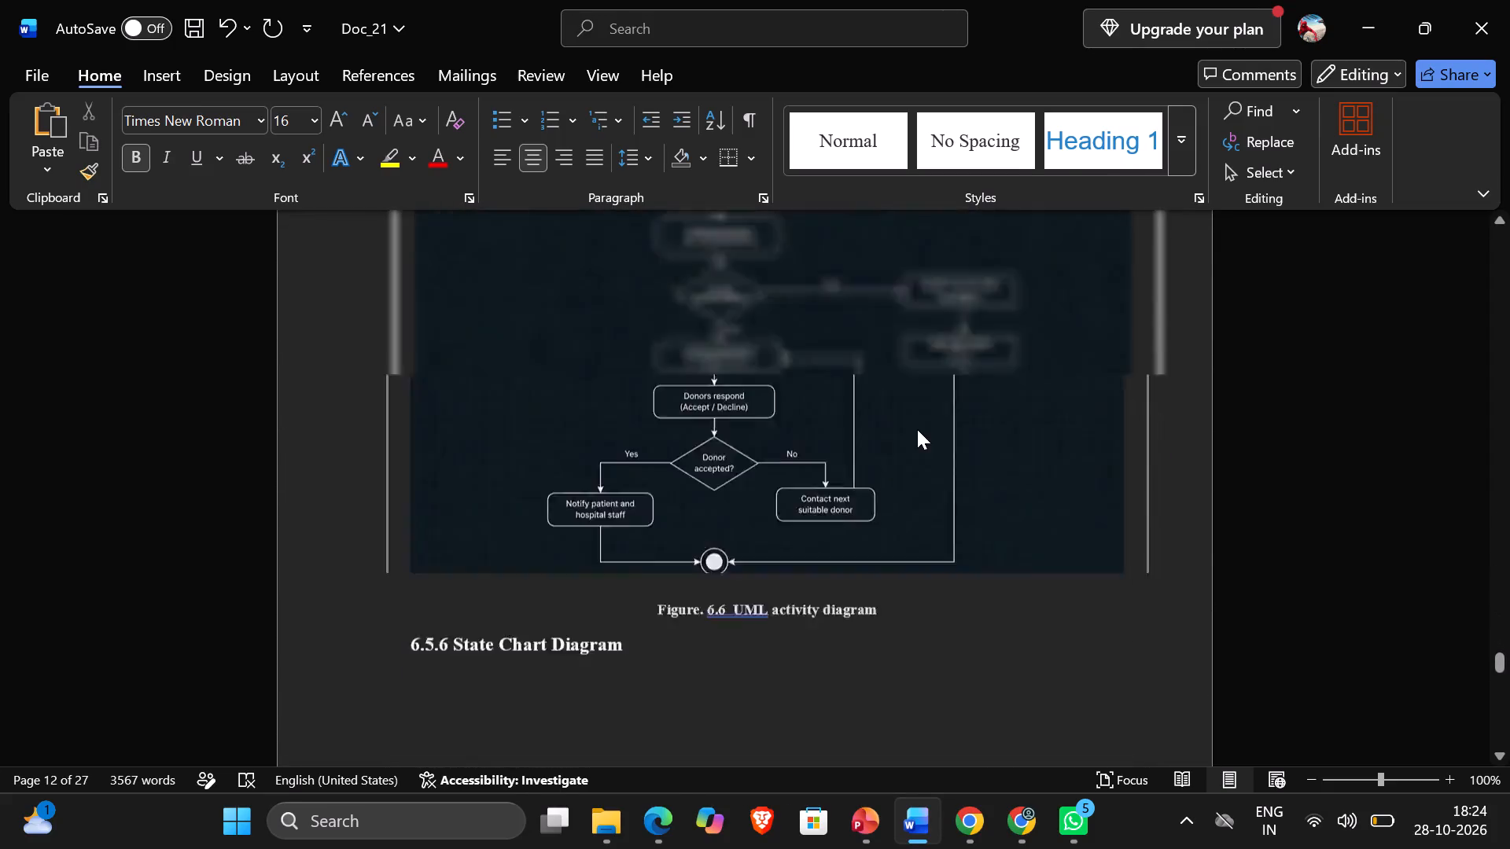
{"action": "scroll", "coordinate": [917, 429], "scroll_direction": "down", "scroll_amount": 3}
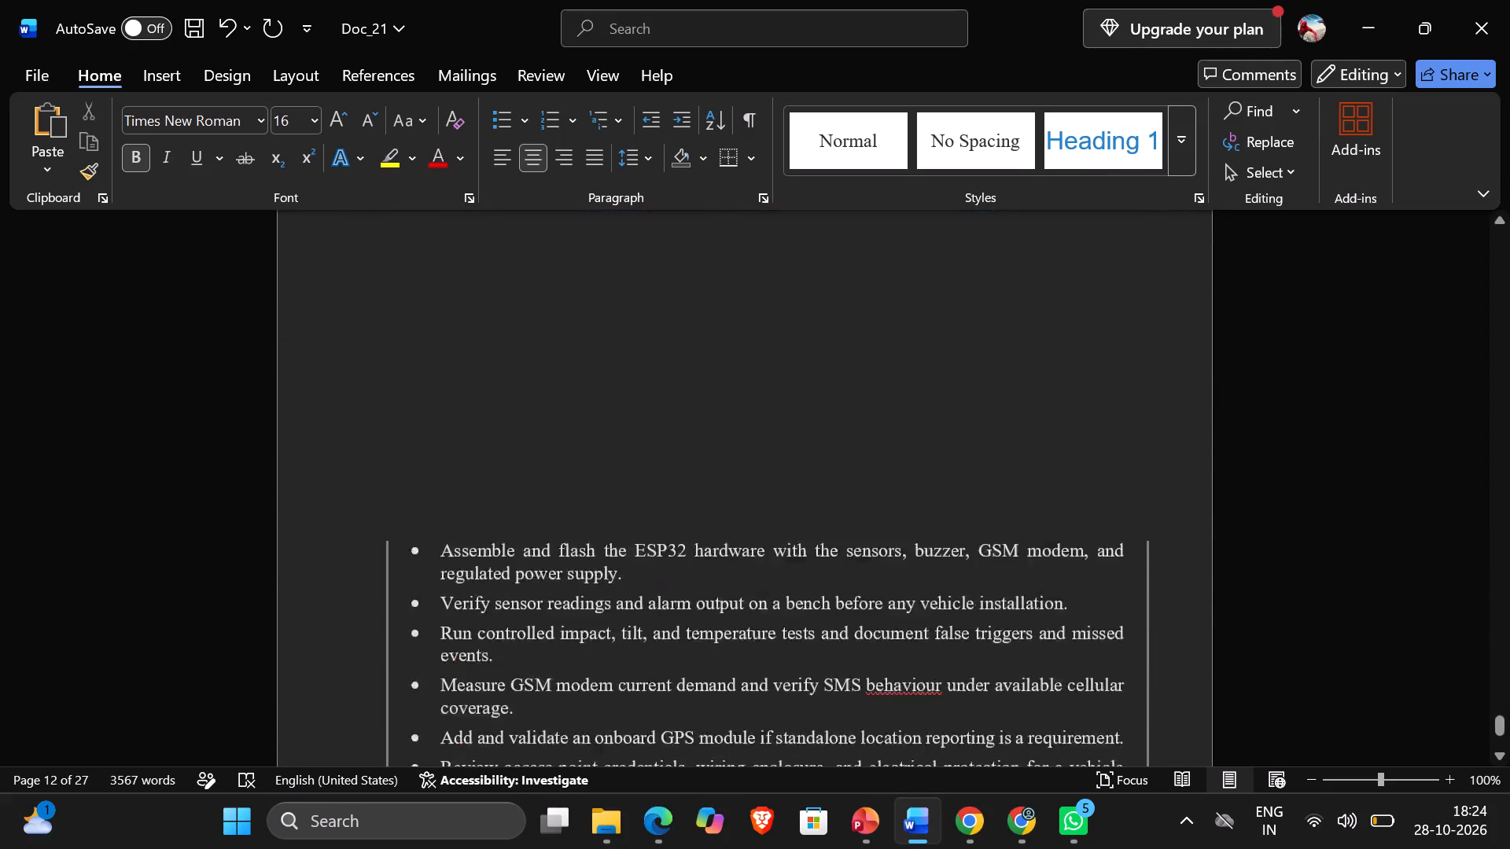
{"action": "scroll", "coordinate": [917, 429], "scroll_direction": "down", "scroll_amount": 3}
{"action": "scroll", "coordinate": [917, 429], "scroll_direction": "up", "scroll_amount": 4}
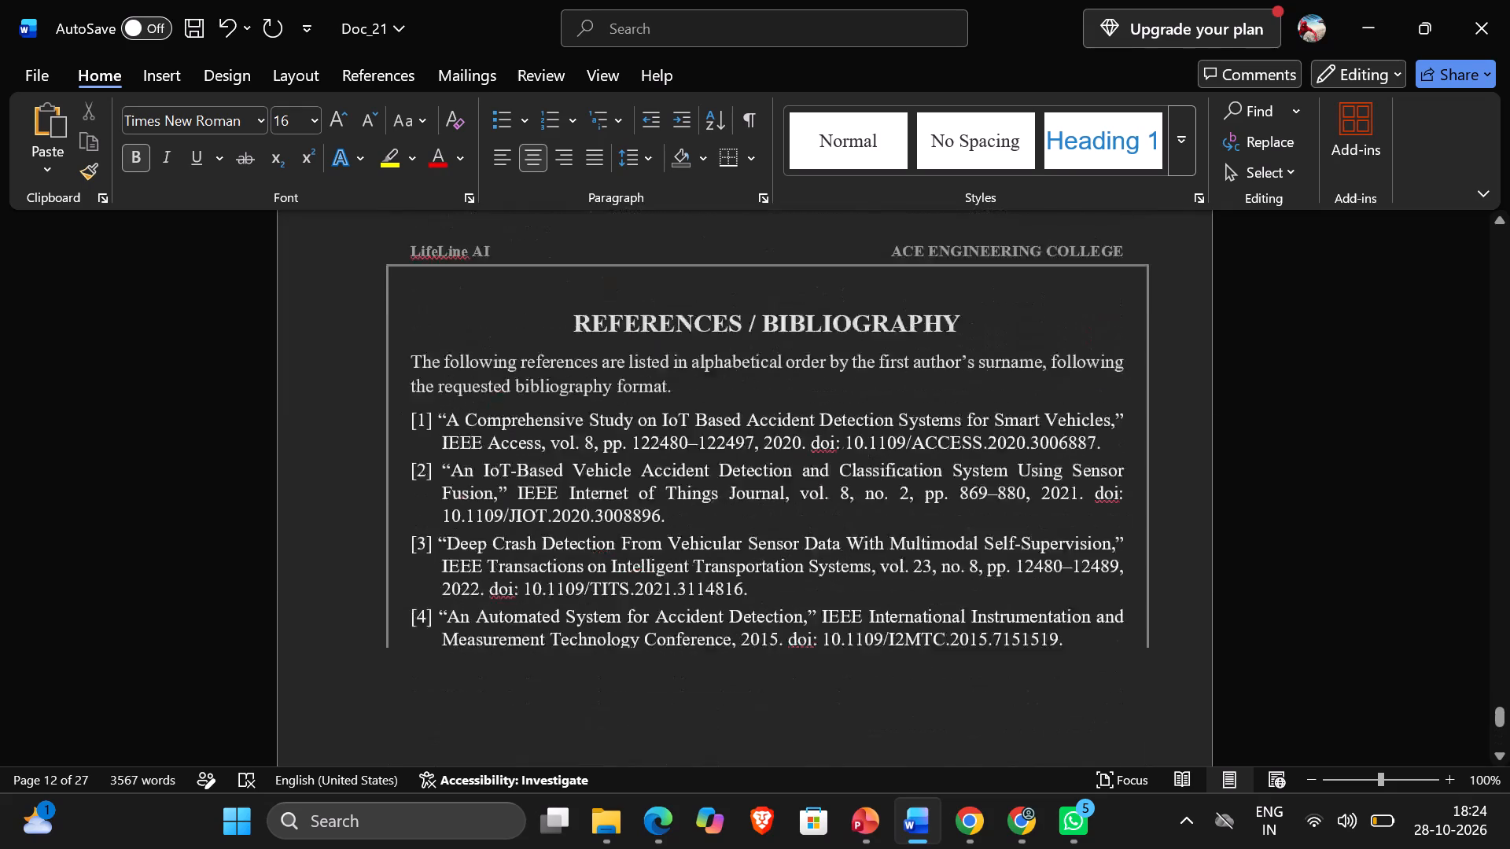
Review the report's front matter from the title page through the DECLARATION and TABLE OF CONTENT to the ABSTRACT.
{"action": "scroll", "coordinate": [917, 429], "scroll_direction": "up", "scroll_amount": 17}
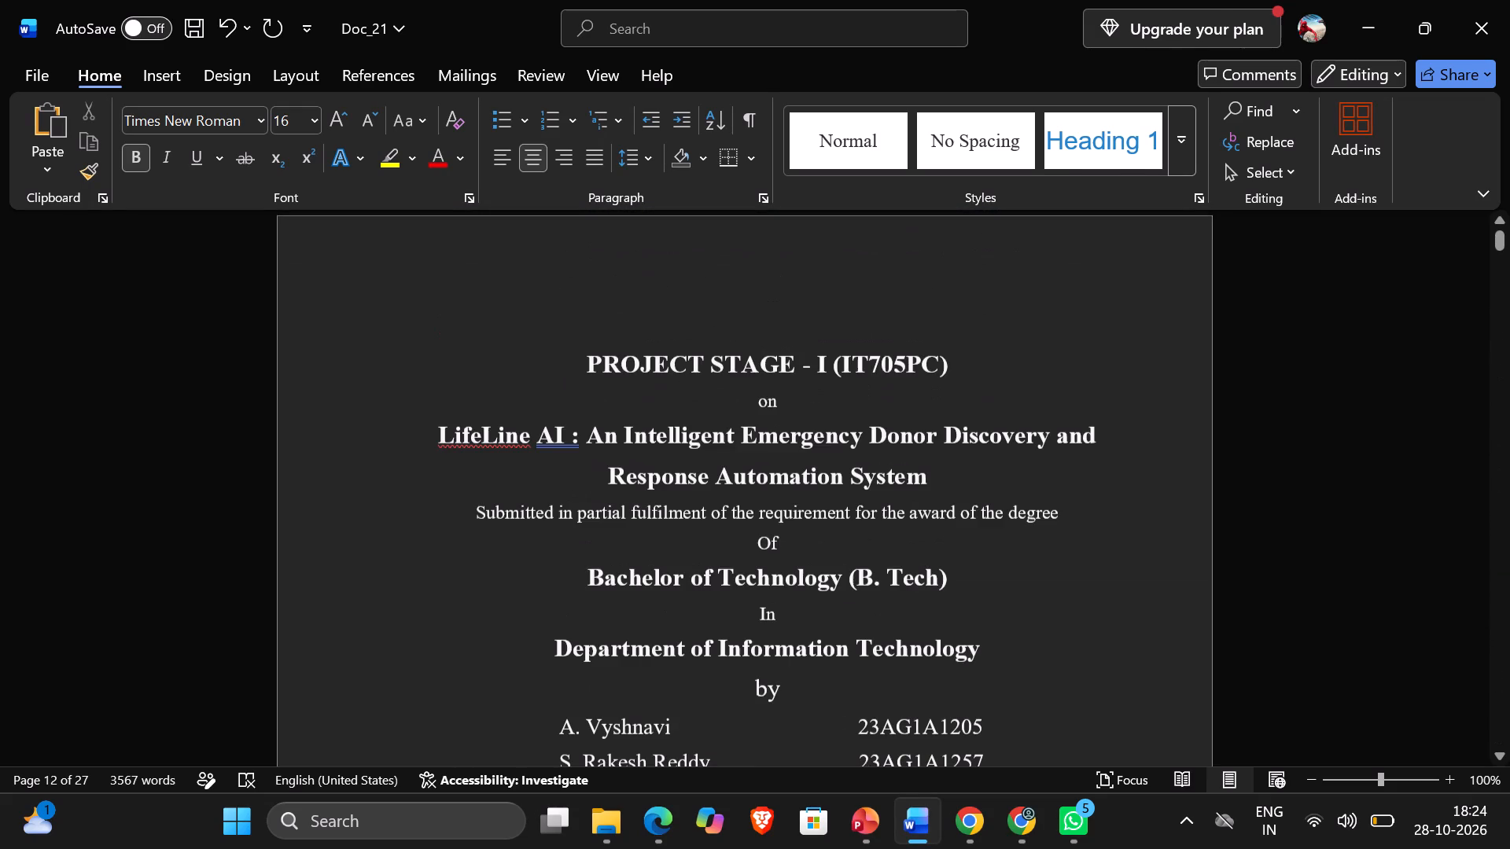
{"action": "scroll", "coordinate": [917, 429], "scroll_direction": "down", "scroll_amount": 1}
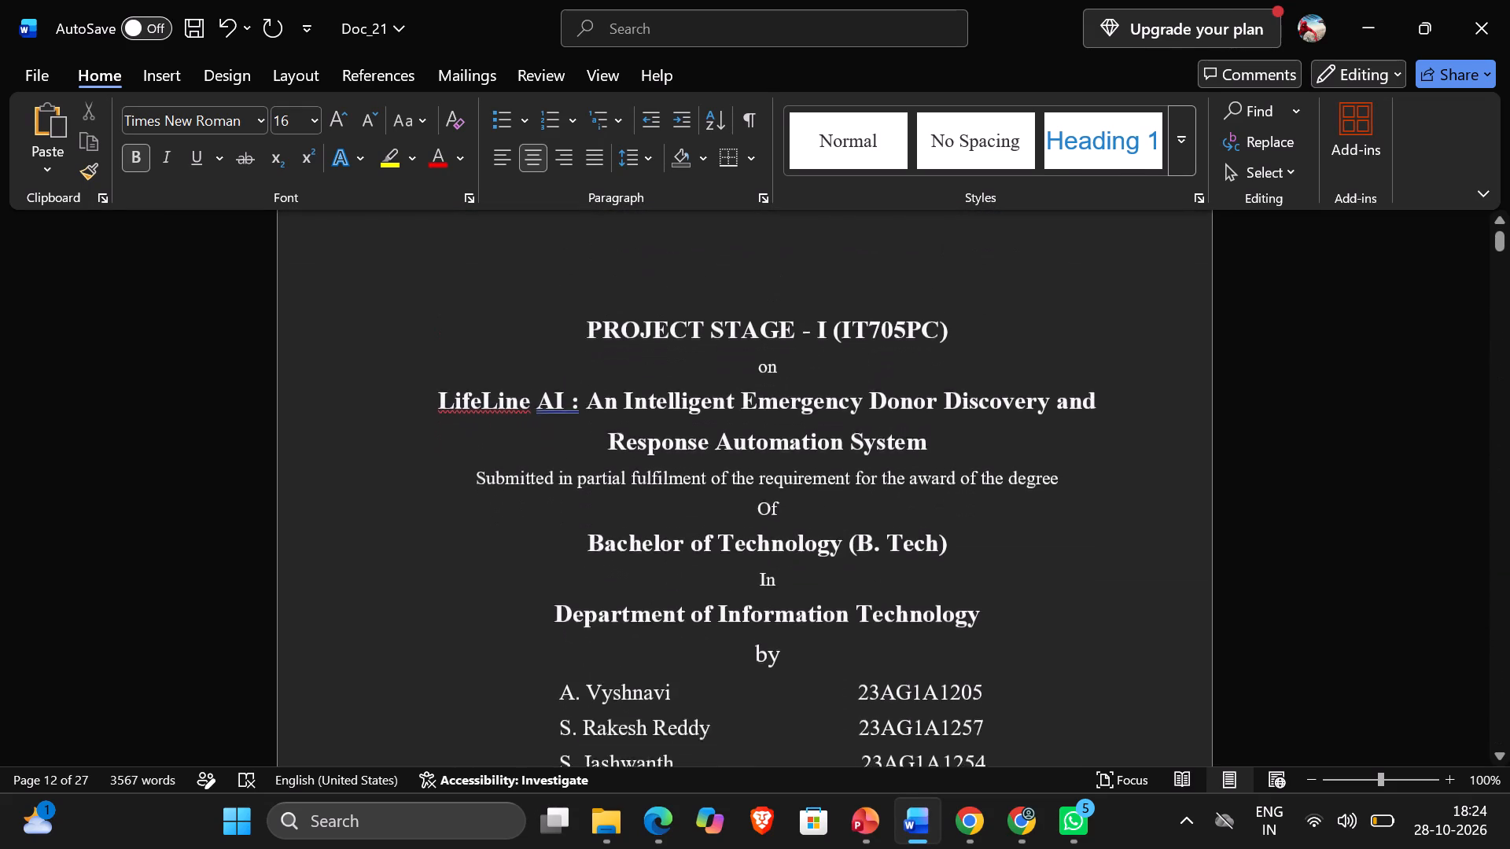
{"action": "scroll", "coordinate": [917, 429], "scroll_direction": "down", "scroll_amount": 6}
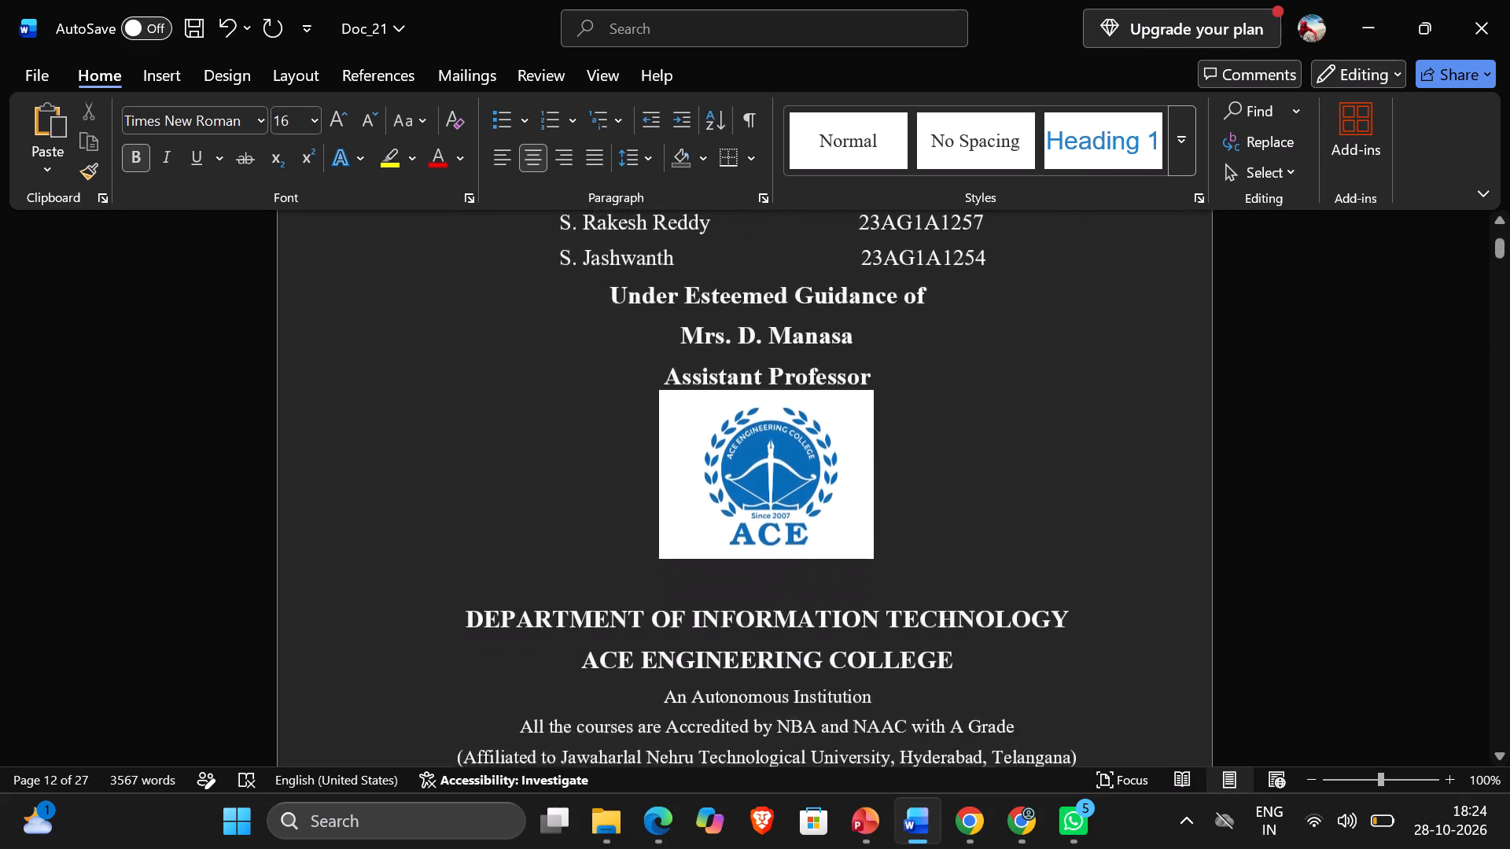
{"action": "scroll", "coordinate": [917, 429], "scroll_direction": "down", "scroll_amount": 6}
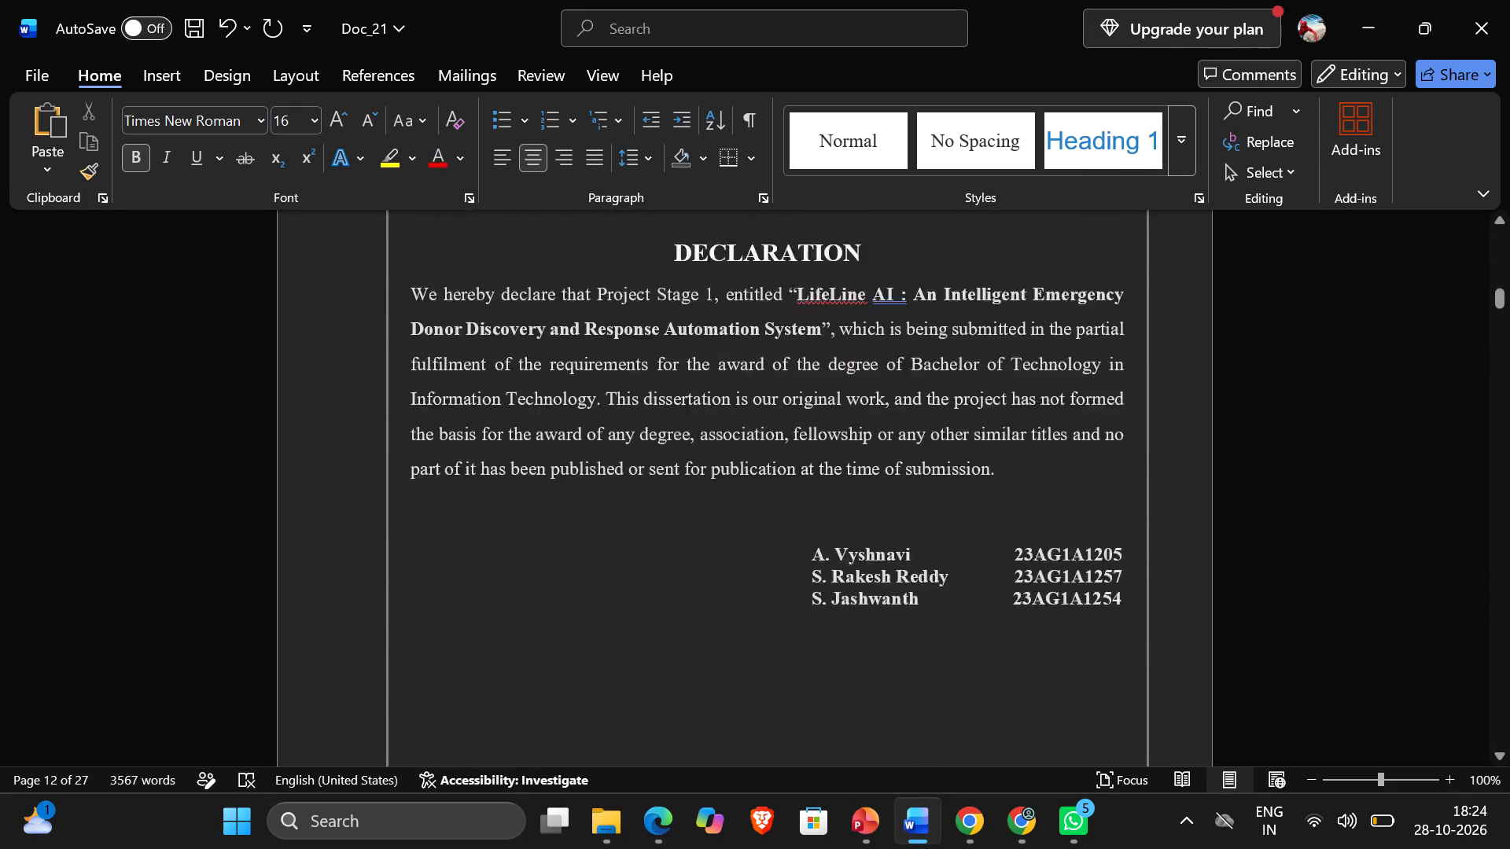
{"action": "scroll", "coordinate": [917, 429], "scroll_direction": "down", "scroll_amount": 3}
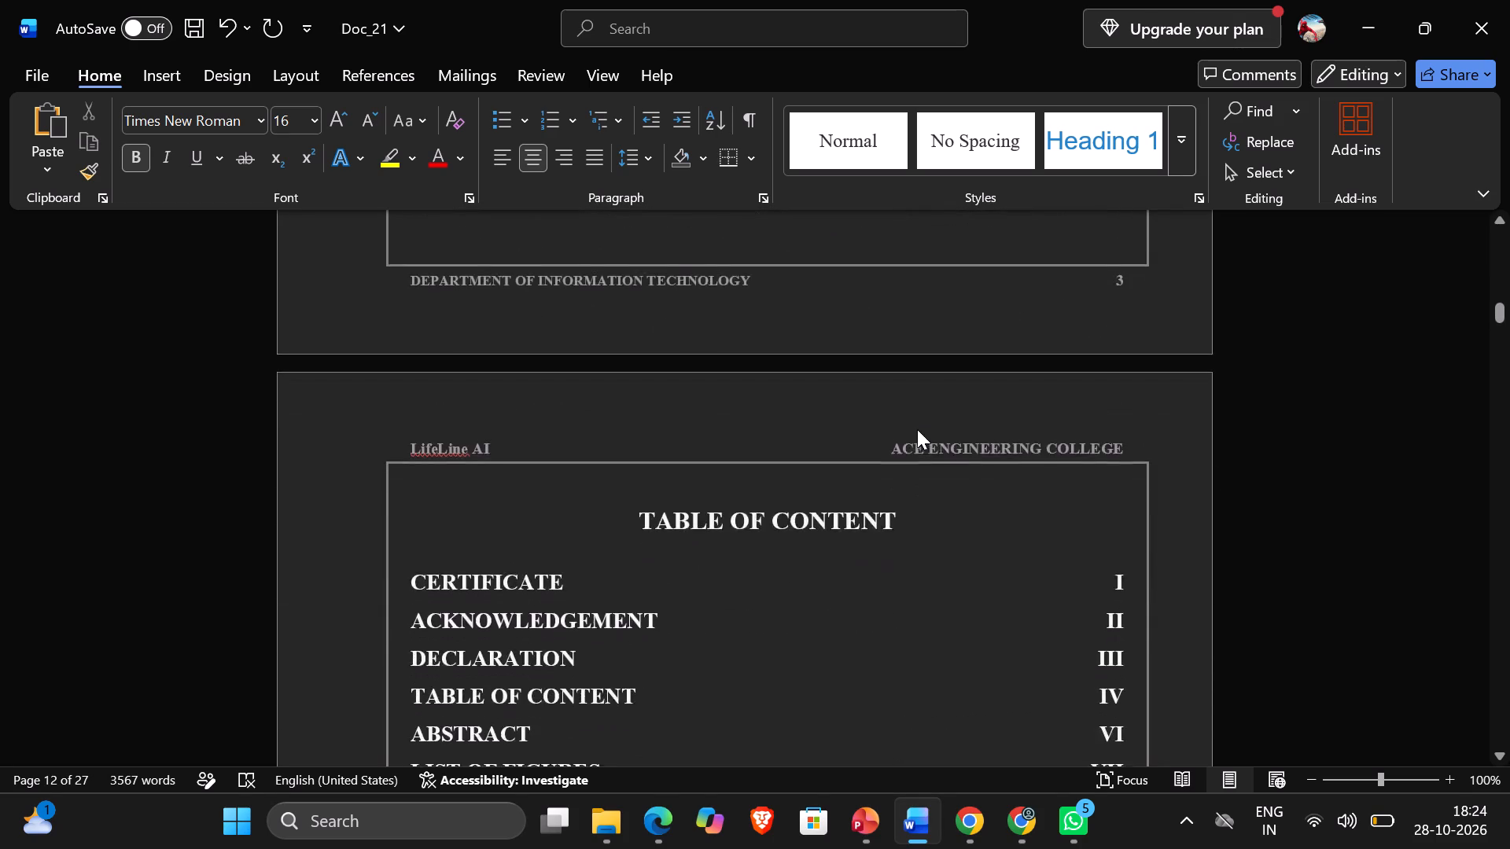
{"action": "scroll", "coordinate": [917, 429], "scroll_direction": "down", "scroll_amount": 4}
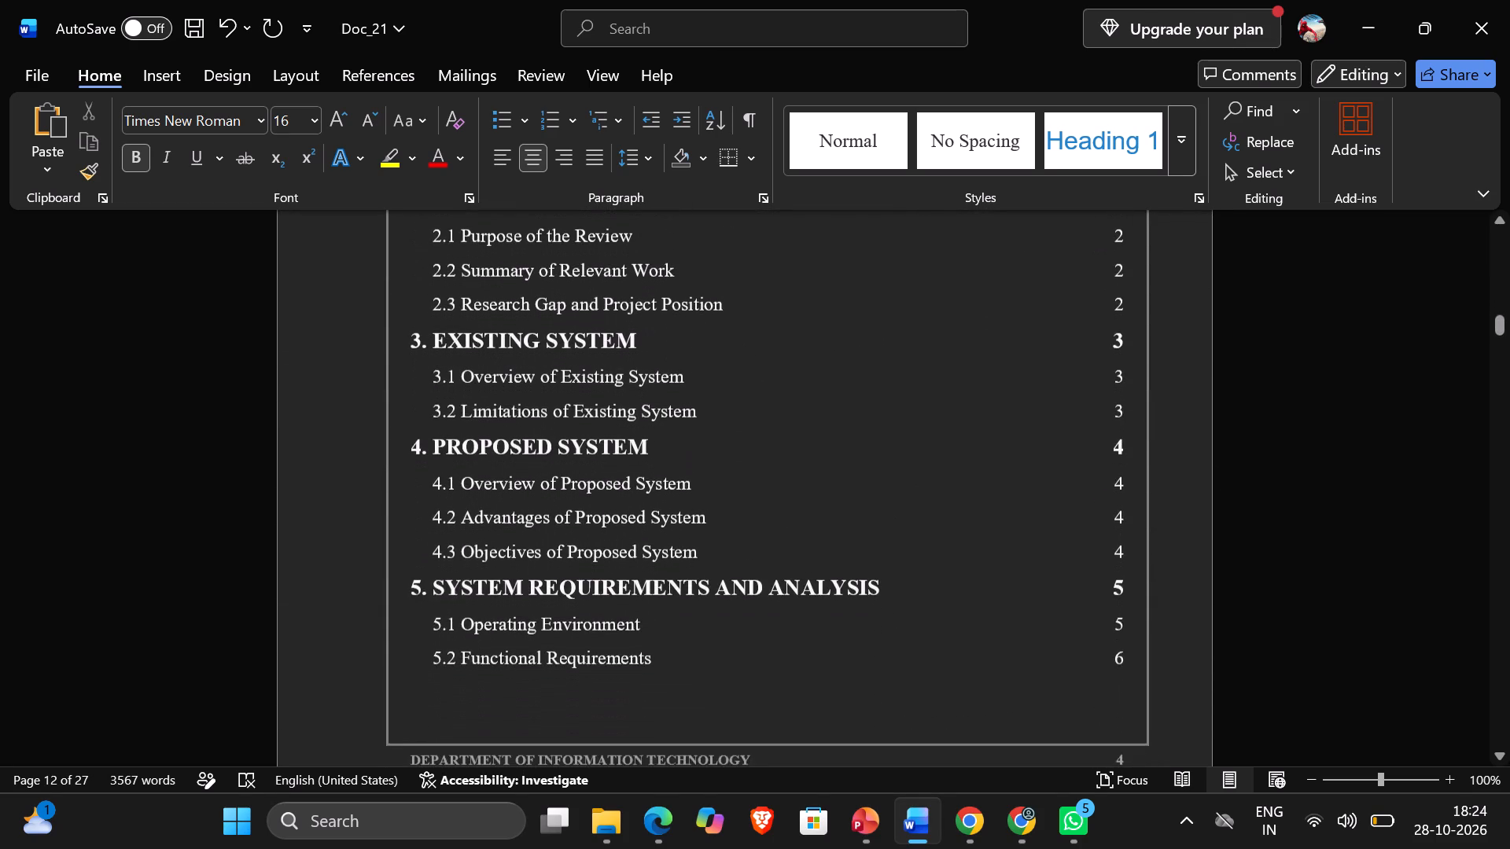
{"action": "scroll", "coordinate": [917, 429], "scroll_direction": "down", "scroll_amount": 1}
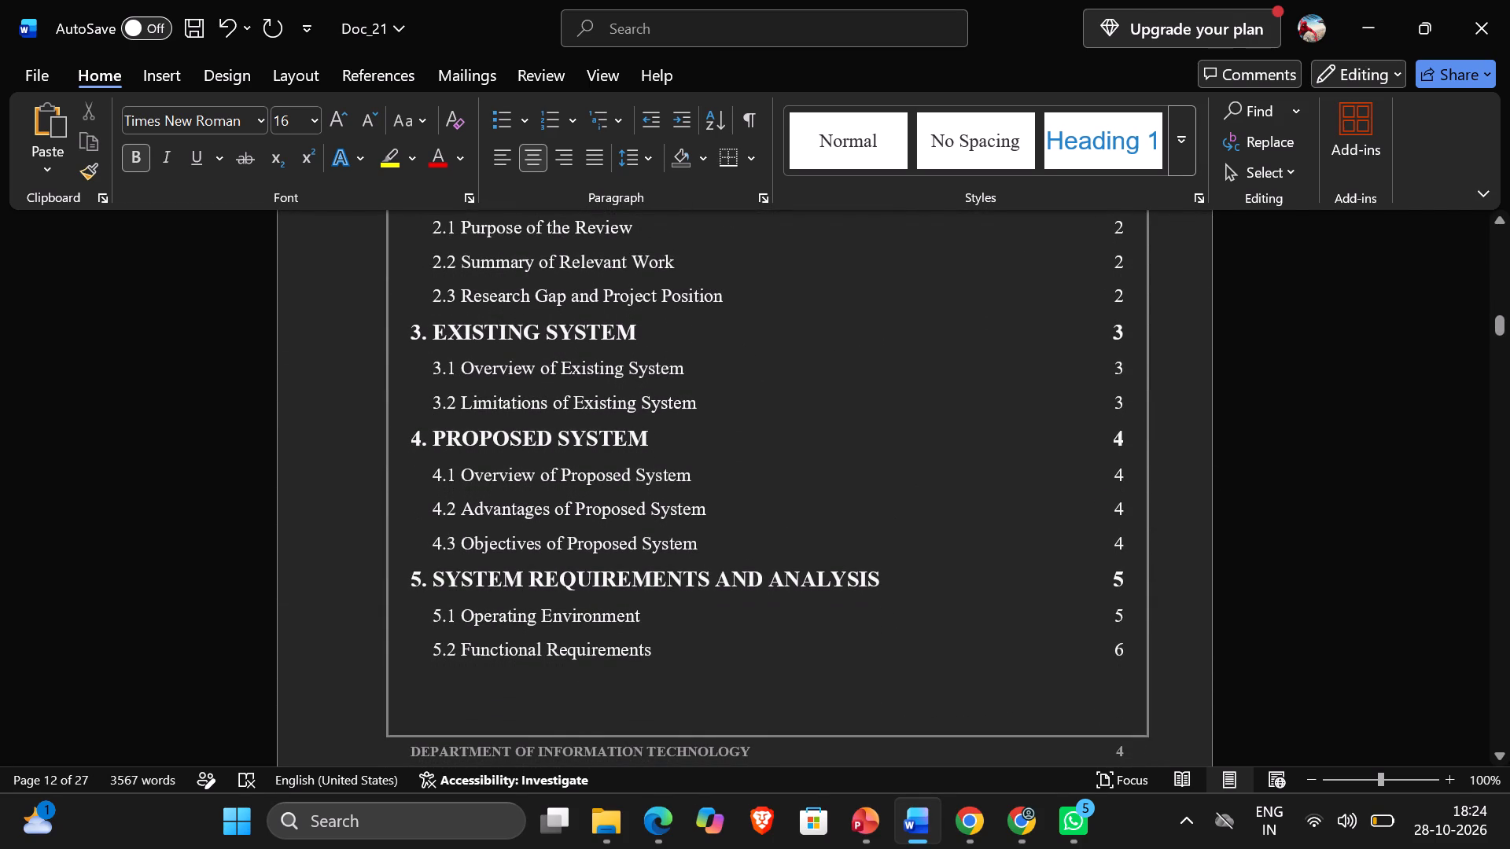
{"action": "scroll", "coordinate": [917, 429], "scroll_direction": "down", "scroll_amount": 5}
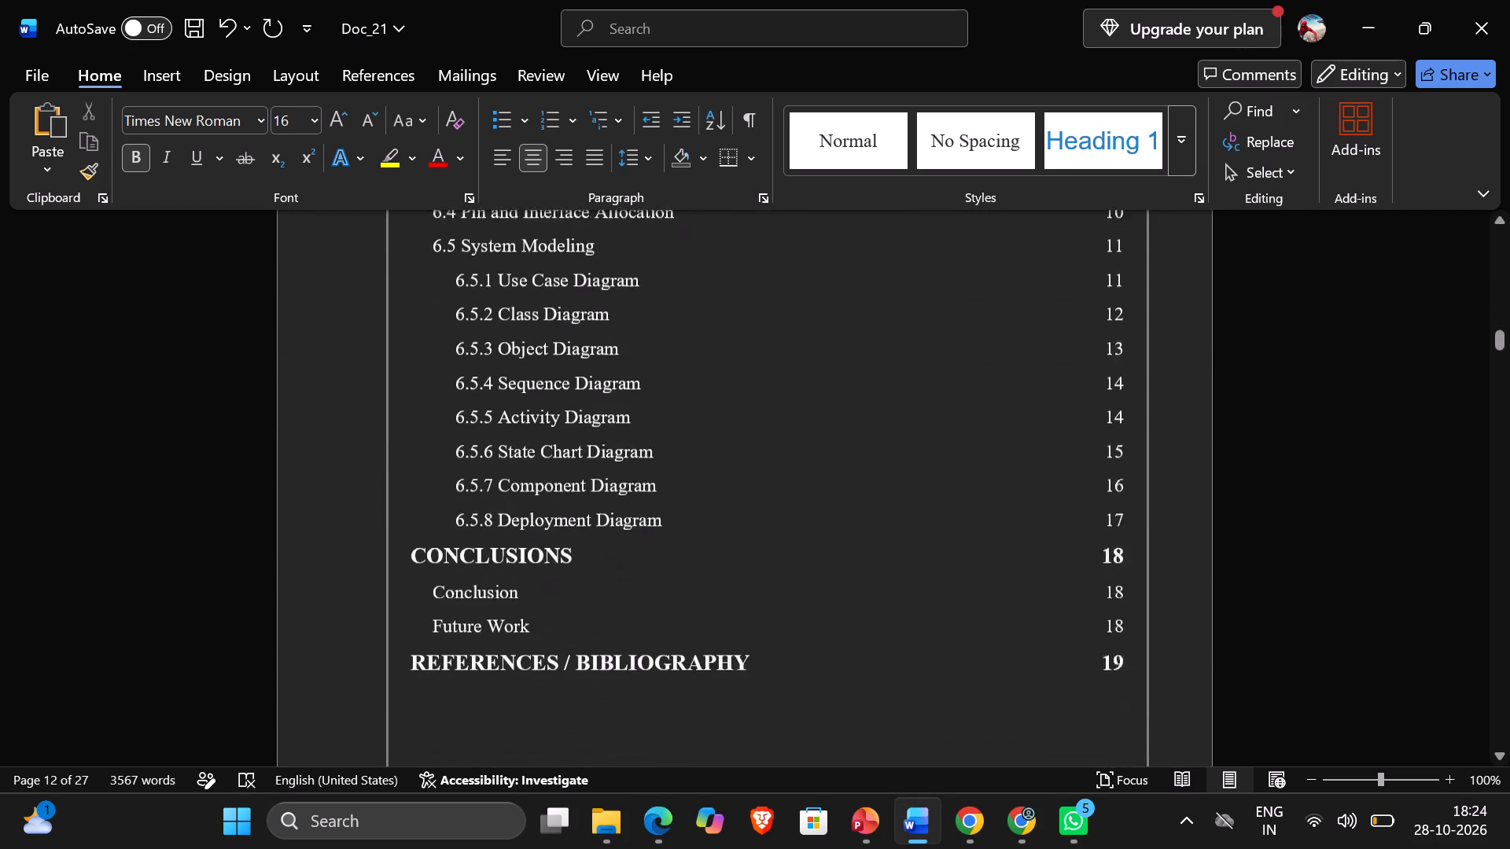
{"action": "scroll", "coordinate": [917, 429], "scroll_direction": "down", "scroll_amount": 4}
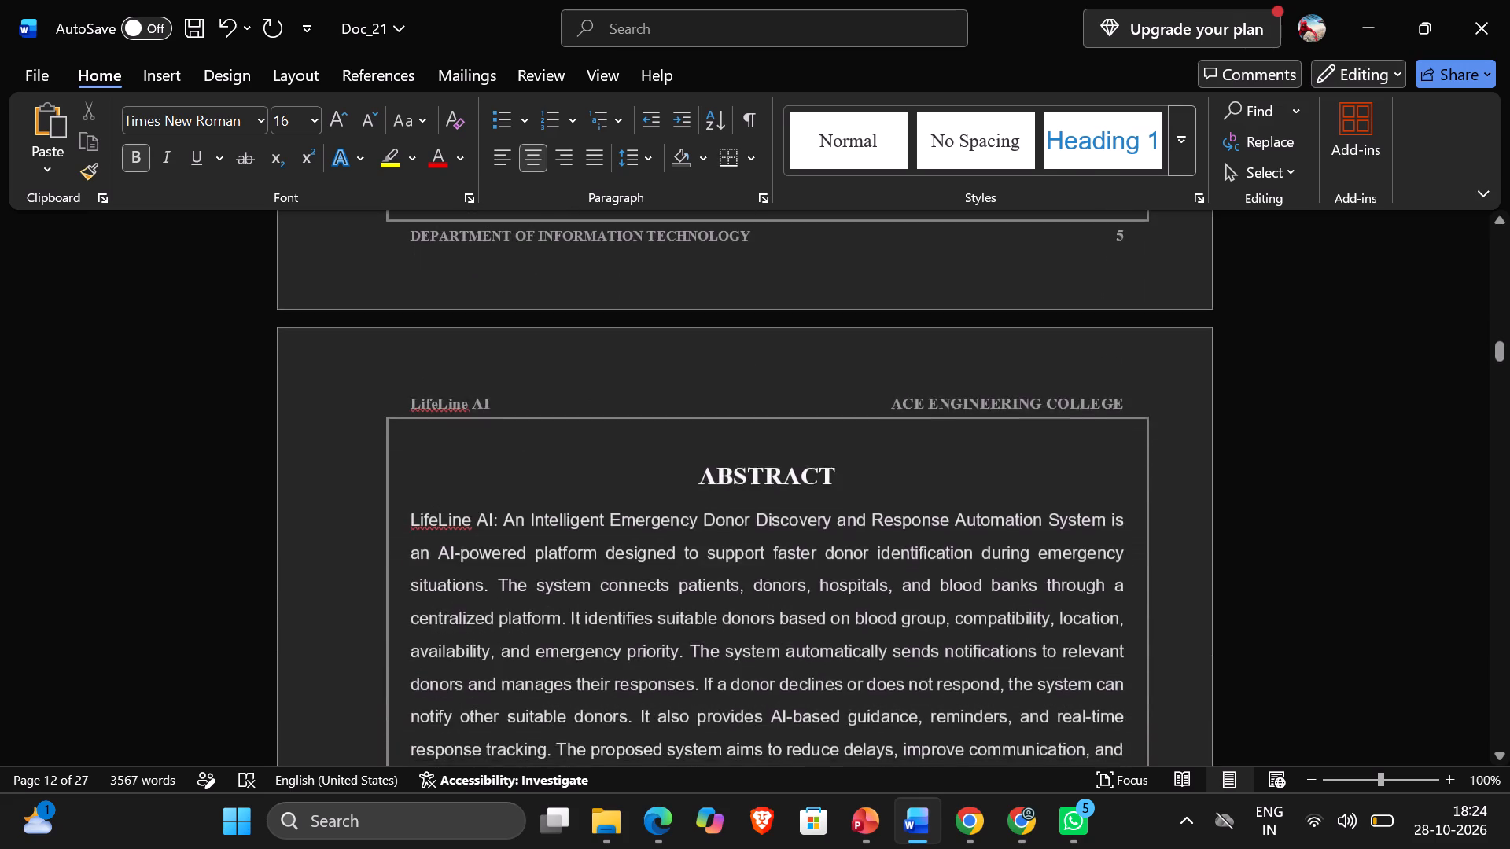
Examine the List of Figures entries, their numbering and report pages.
{"action": "scroll", "coordinate": [917, 429], "scroll_direction": "down", "scroll_amount": 4}
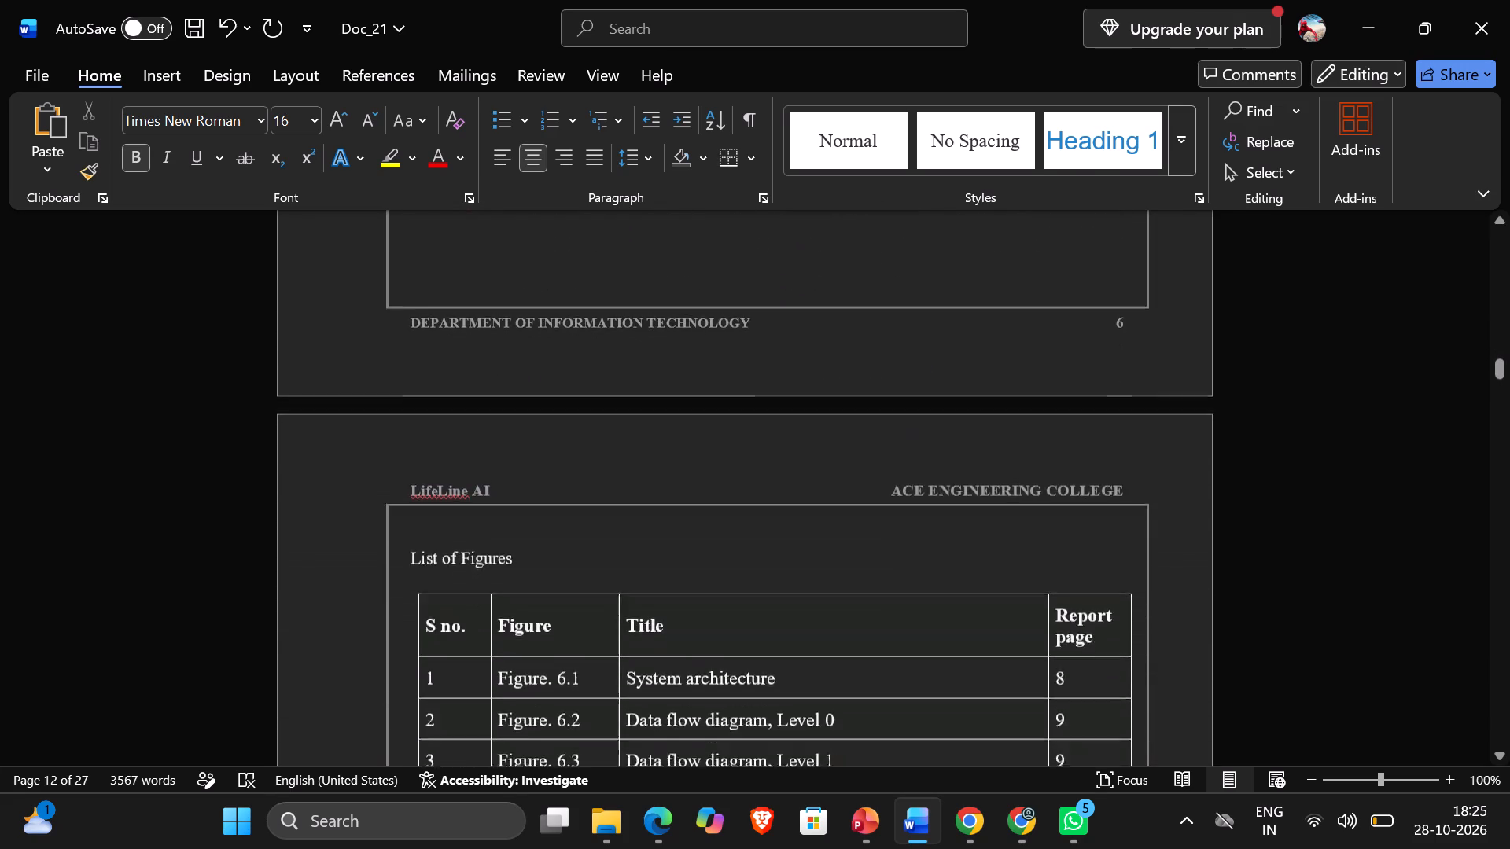
{"action": "scroll", "coordinate": [917, 429], "scroll_direction": "down", "scroll_amount": 2}
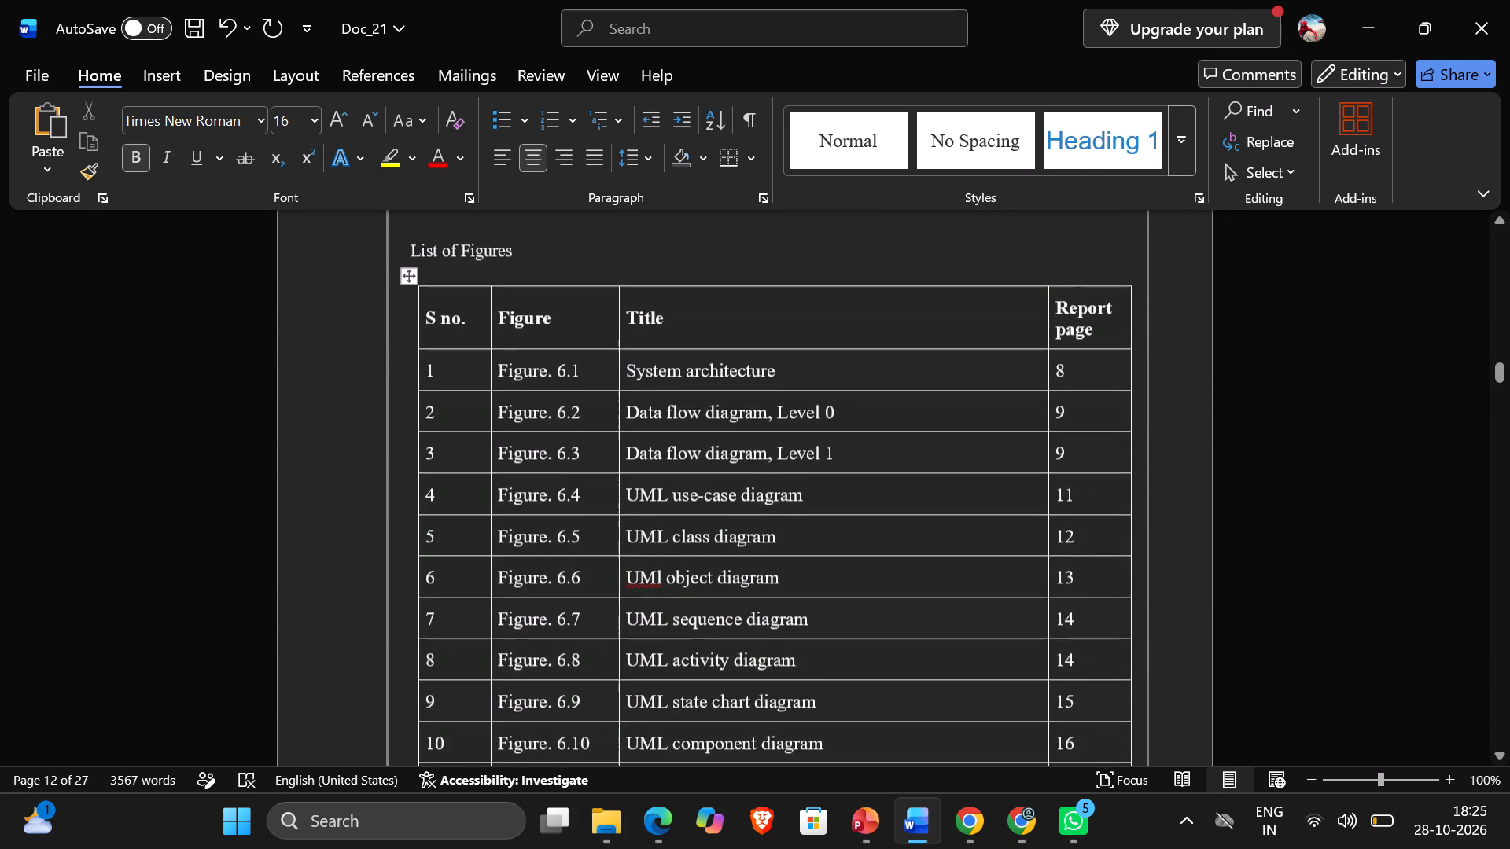
{"action": "scroll", "coordinate": [917, 429], "scroll_direction": "down", "scroll_amount": 2}
{"action": "scroll", "coordinate": [917, 429], "scroll_direction": "up", "scroll_amount": 1}
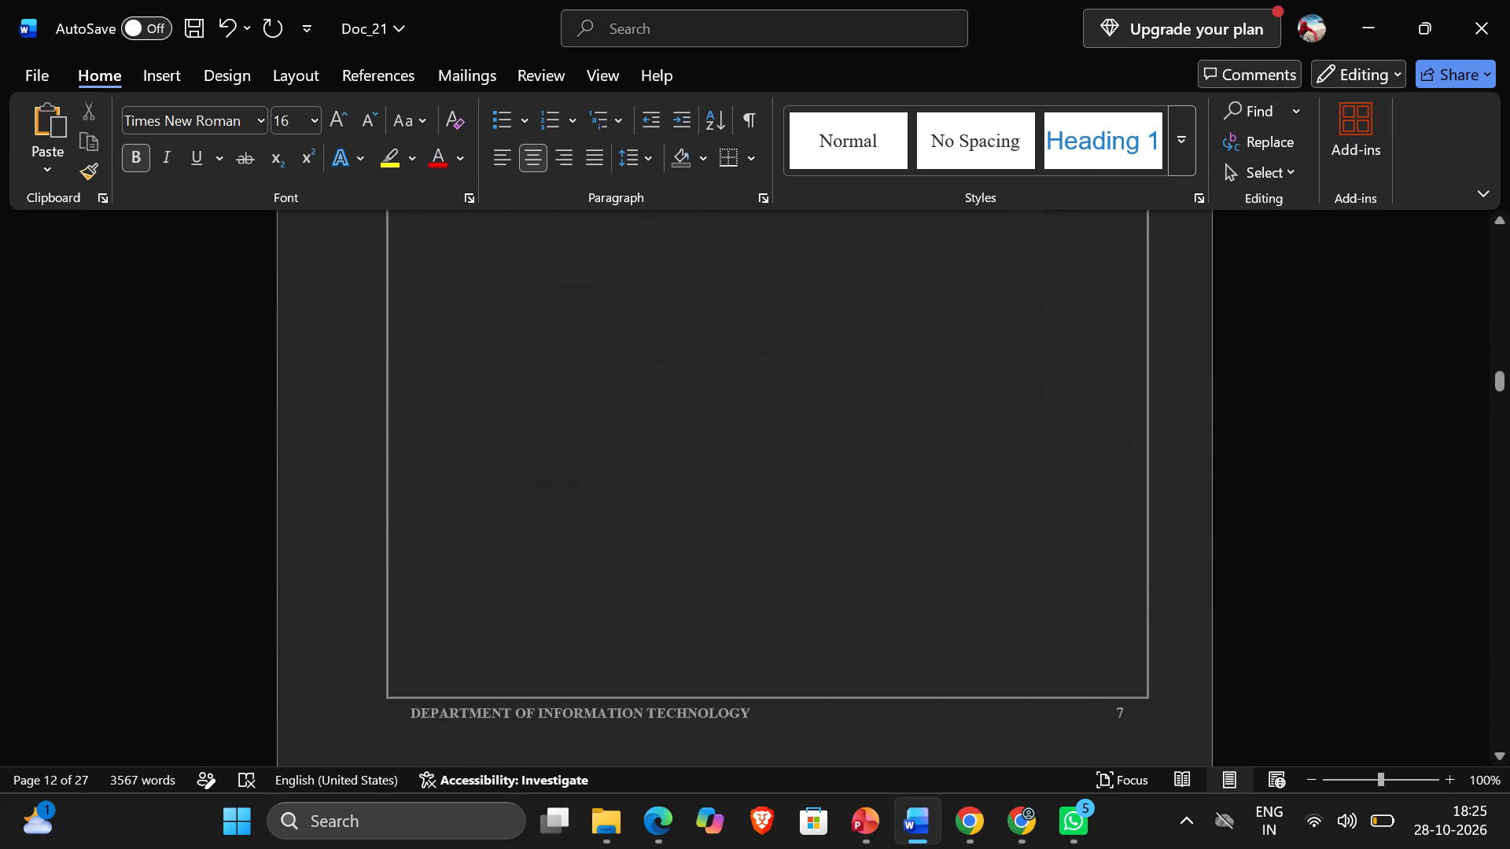
{"action": "scroll", "coordinate": [917, 429], "scroll_direction": "up", "scroll_amount": 2}
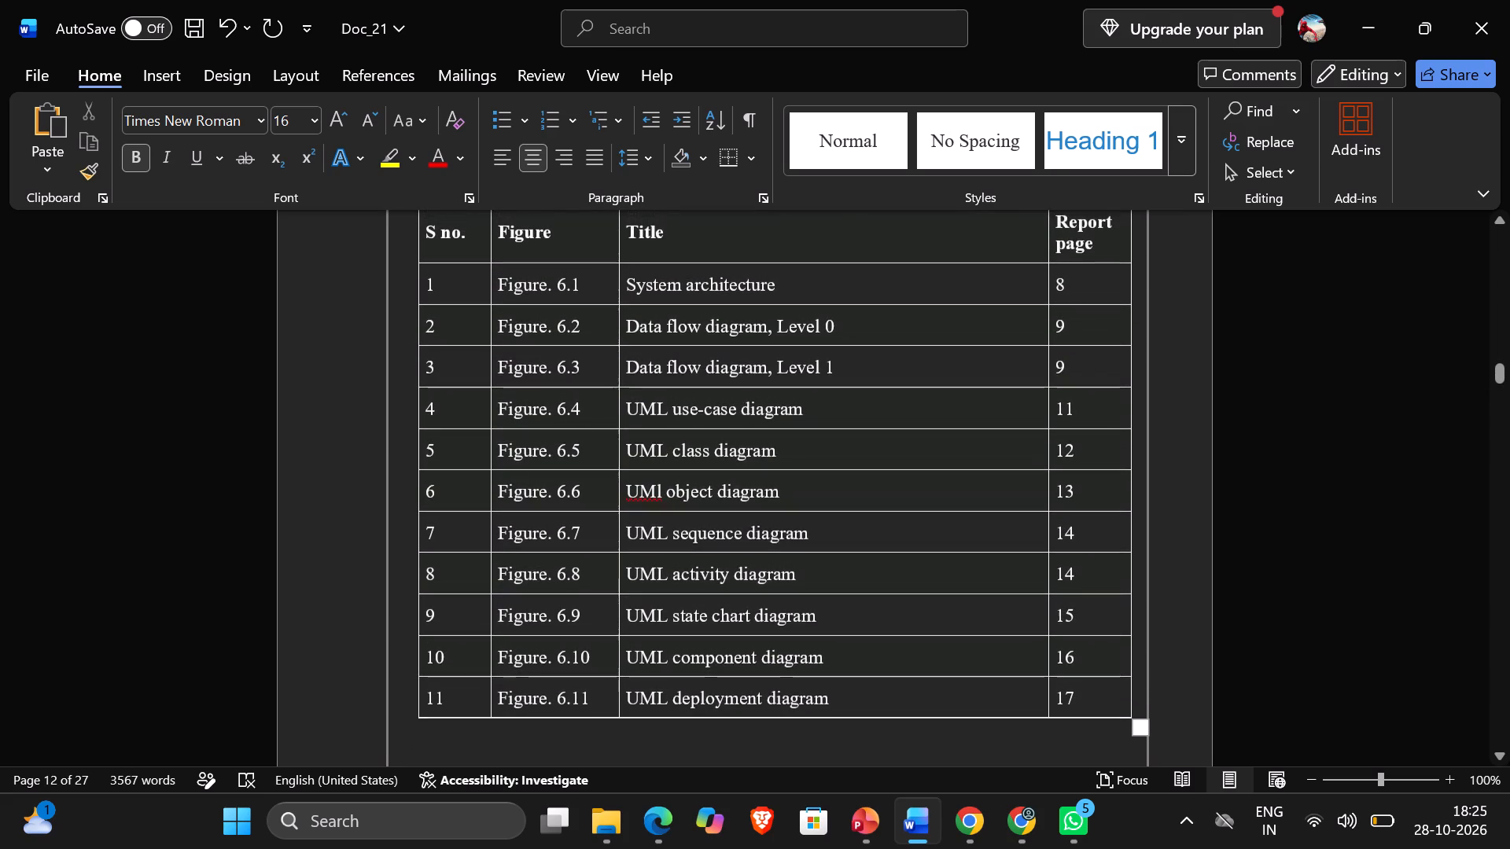
{"action": "scroll", "coordinate": [917, 429], "scroll_direction": "down", "scroll_amount": 2}
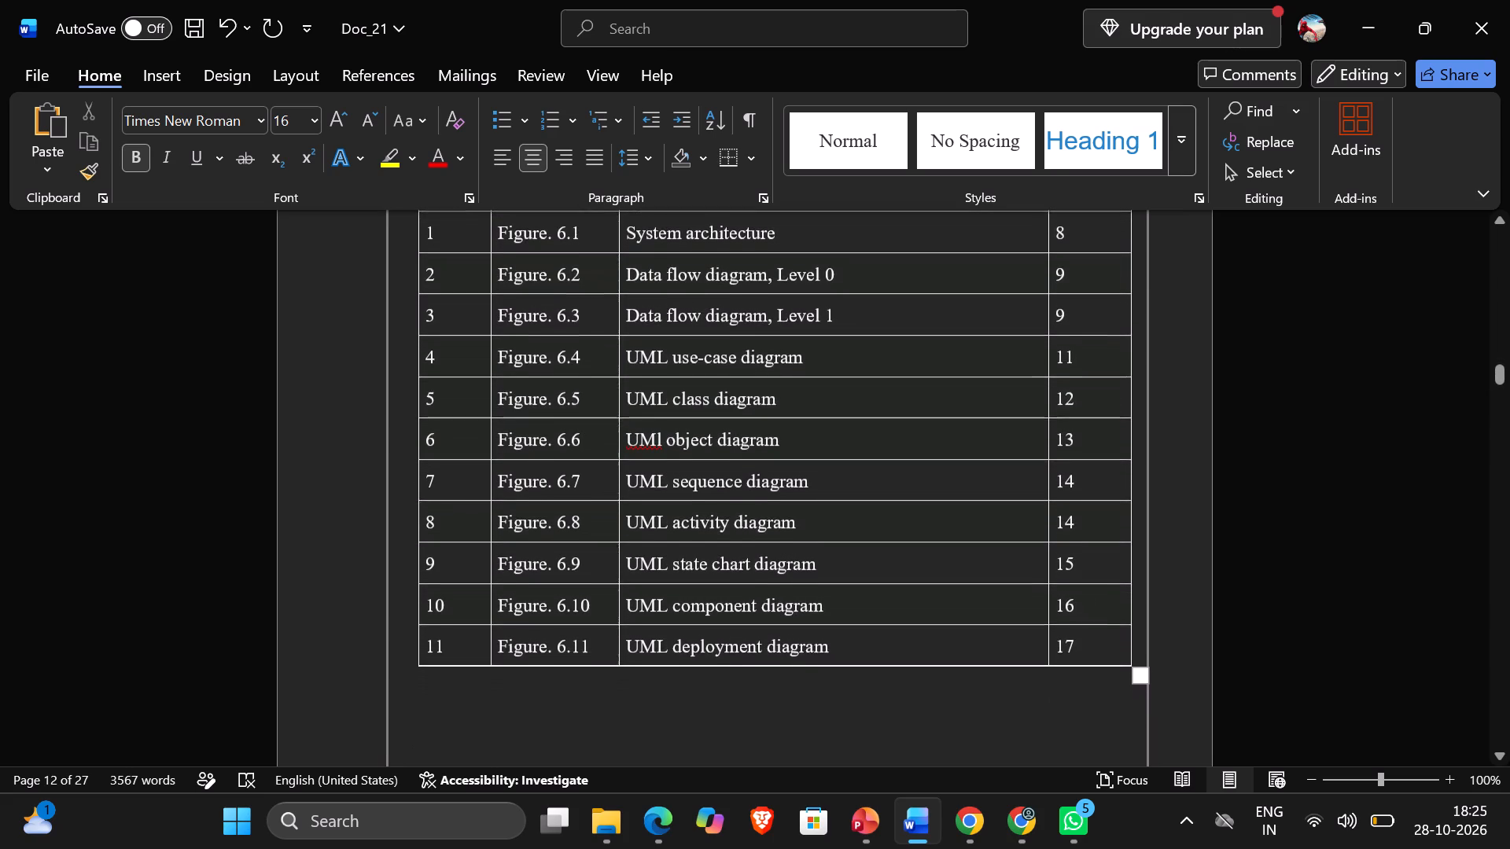
{"action": "scroll", "coordinate": [917, 429], "scroll_direction": "down", "scroll_amount": 3}
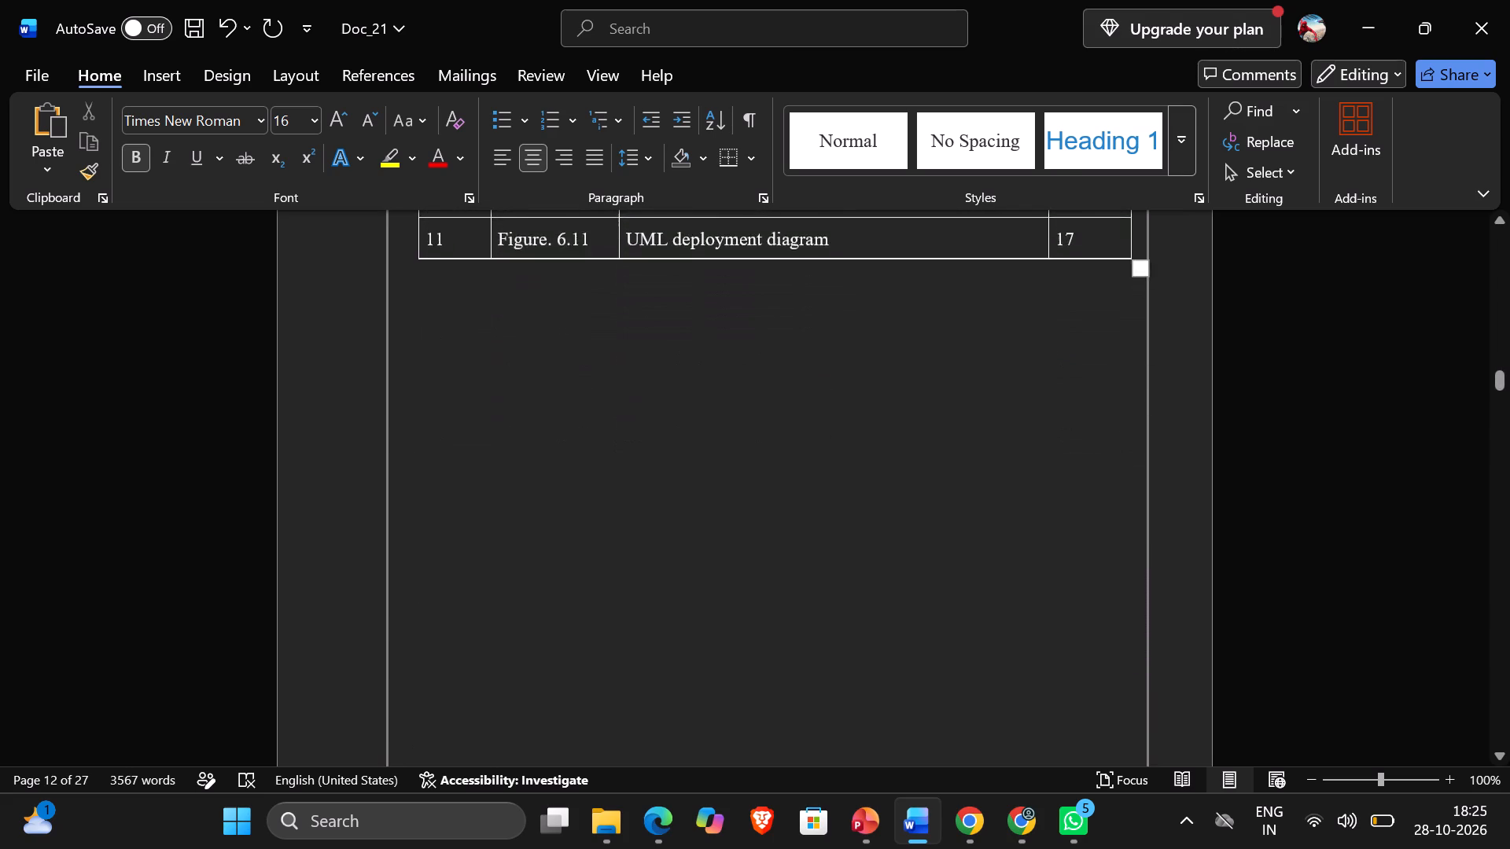
Cut the contents of the Table 2.1 literature summary row from the List of Tables.
{"action": "scroll", "coordinate": [917, 429], "scroll_direction": "down", "scroll_amount": 3}
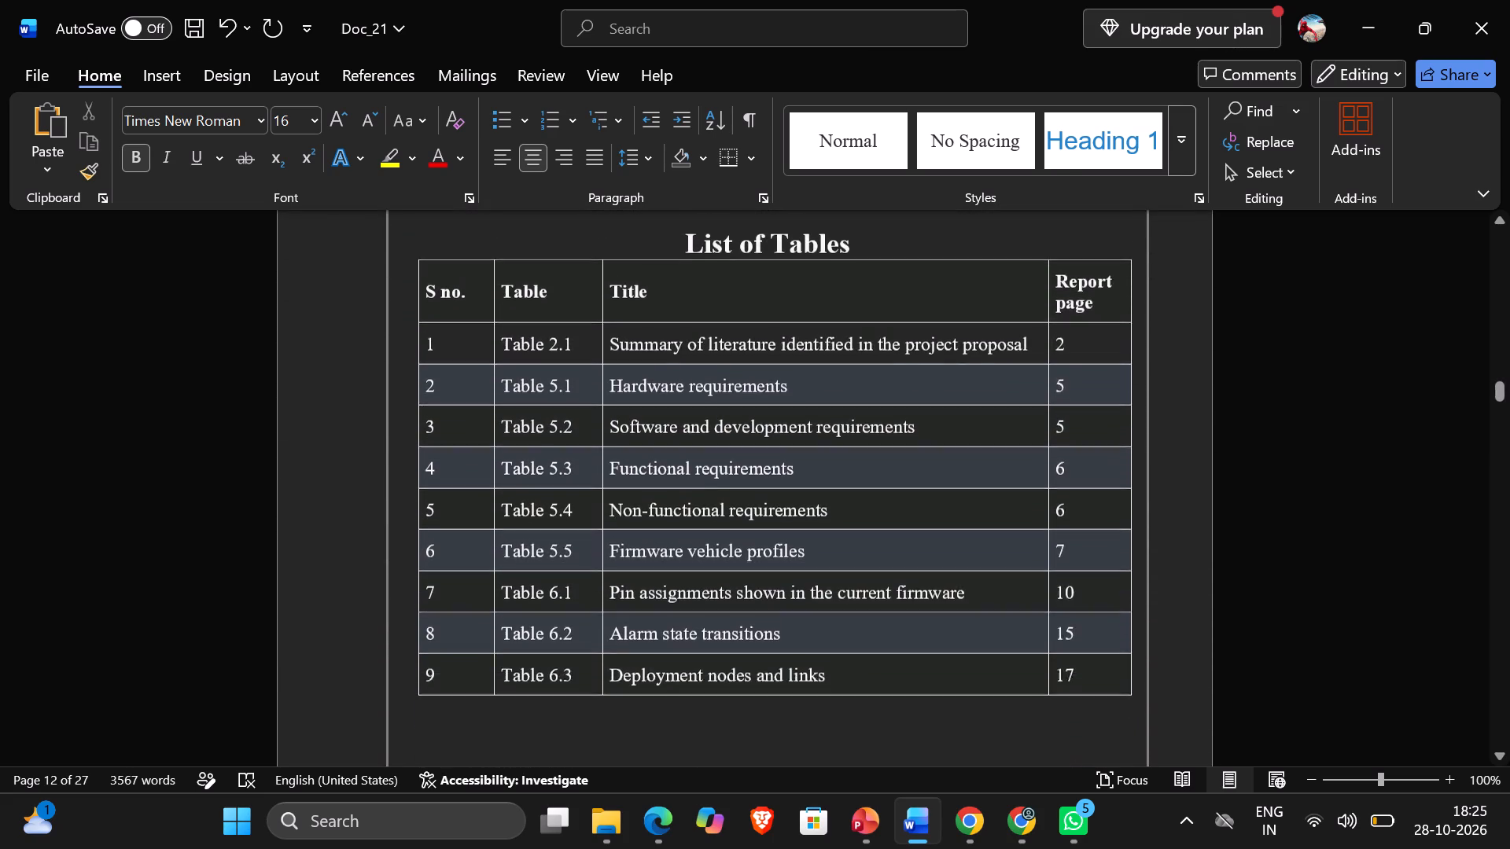
{"action": "scroll", "coordinate": [917, 429], "scroll_direction": "down", "scroll_amount": 1}
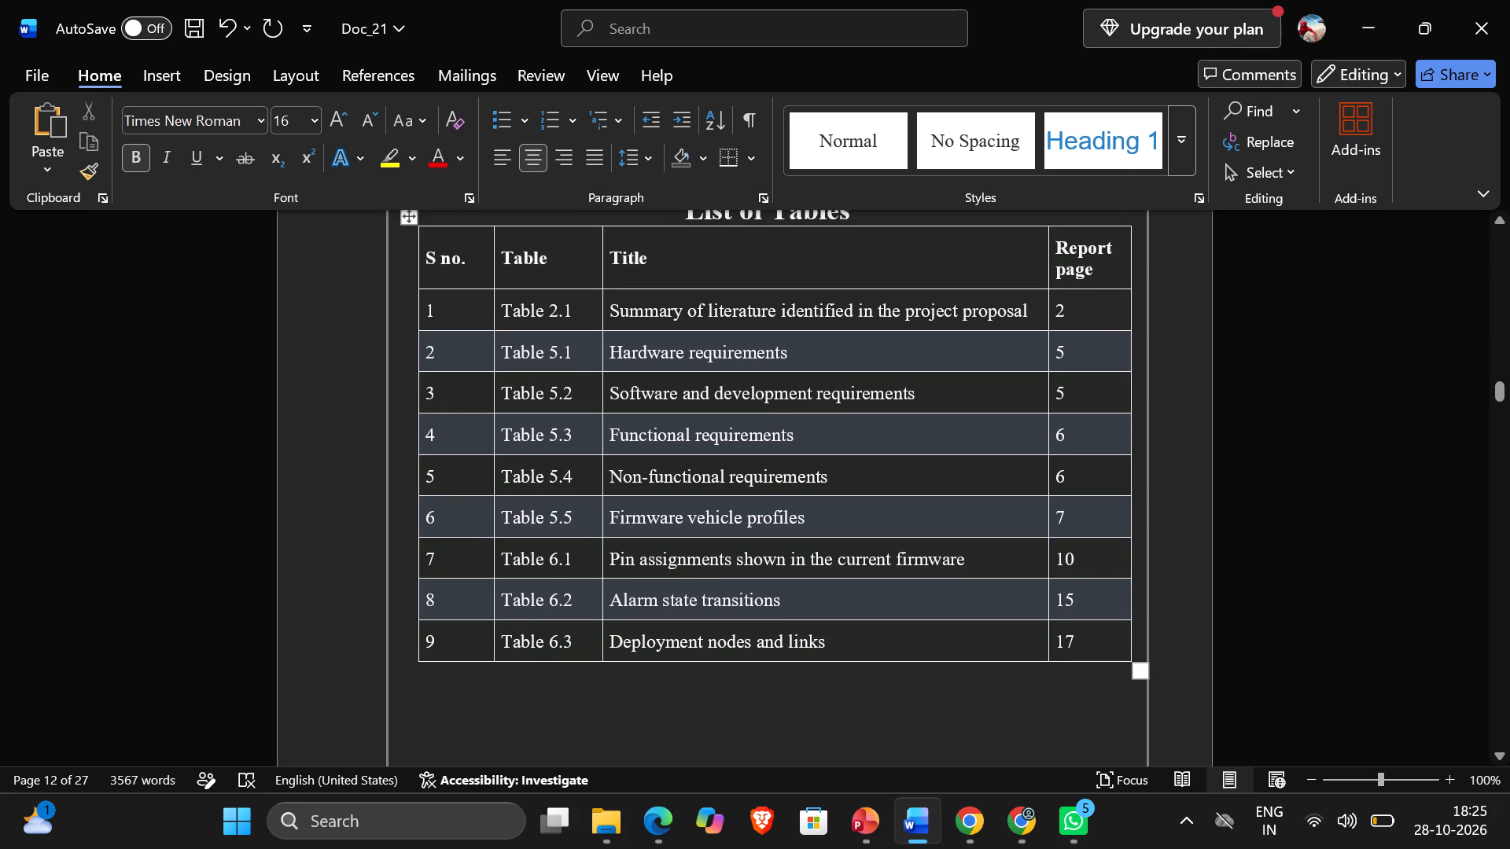
{"action": "left_click_drag", "start_coordinate": [427, 304], "coordinate": [823, 303]}
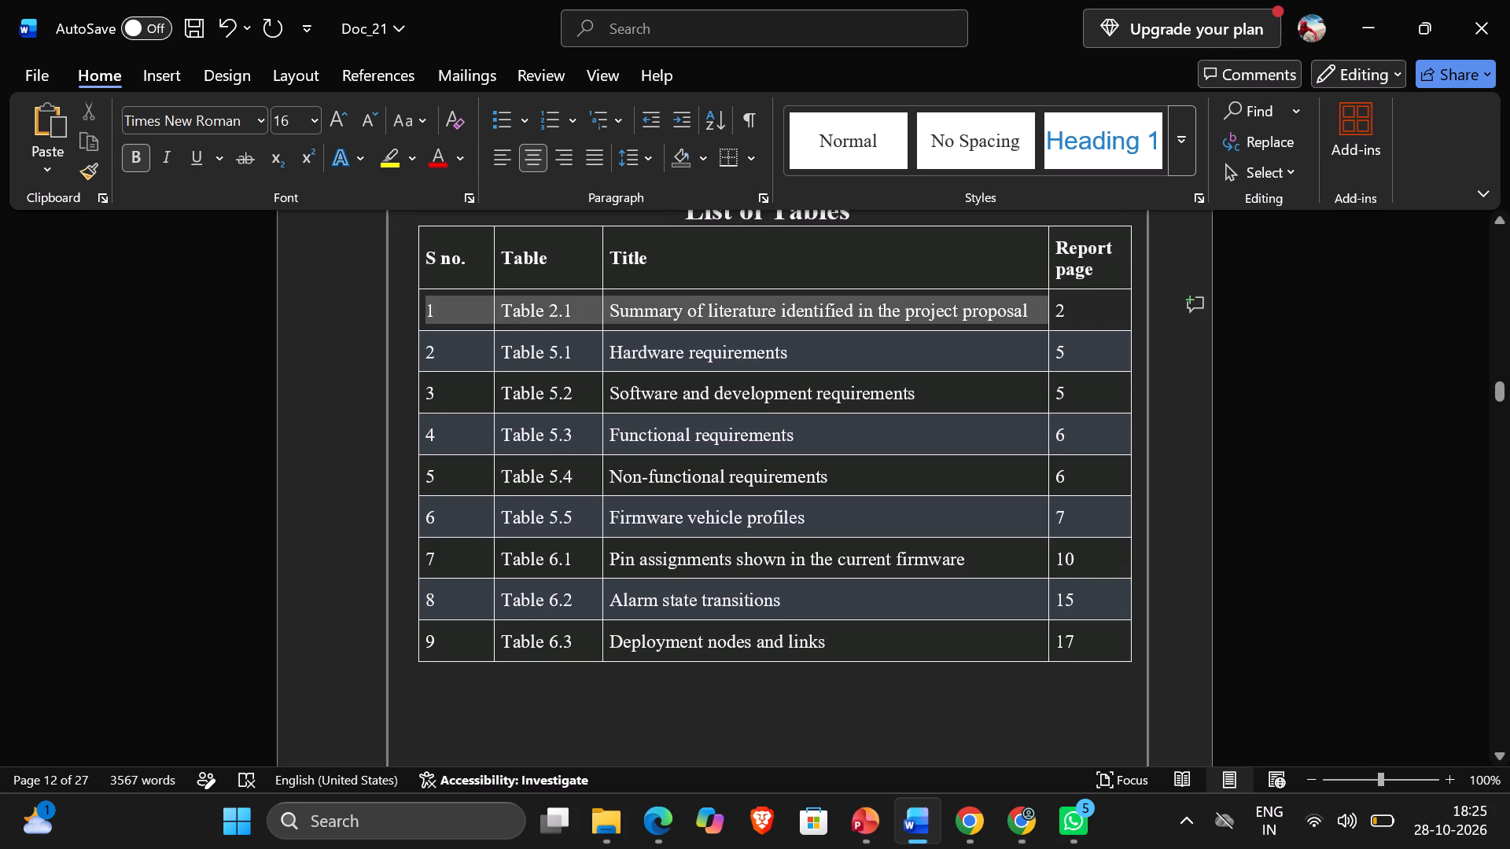
{"action": "left_click_drag", "start_coordinate": [823, 303], "coordinate": [1082, 321]}
{"action": "right_click", "coordinate": [988, 303]}
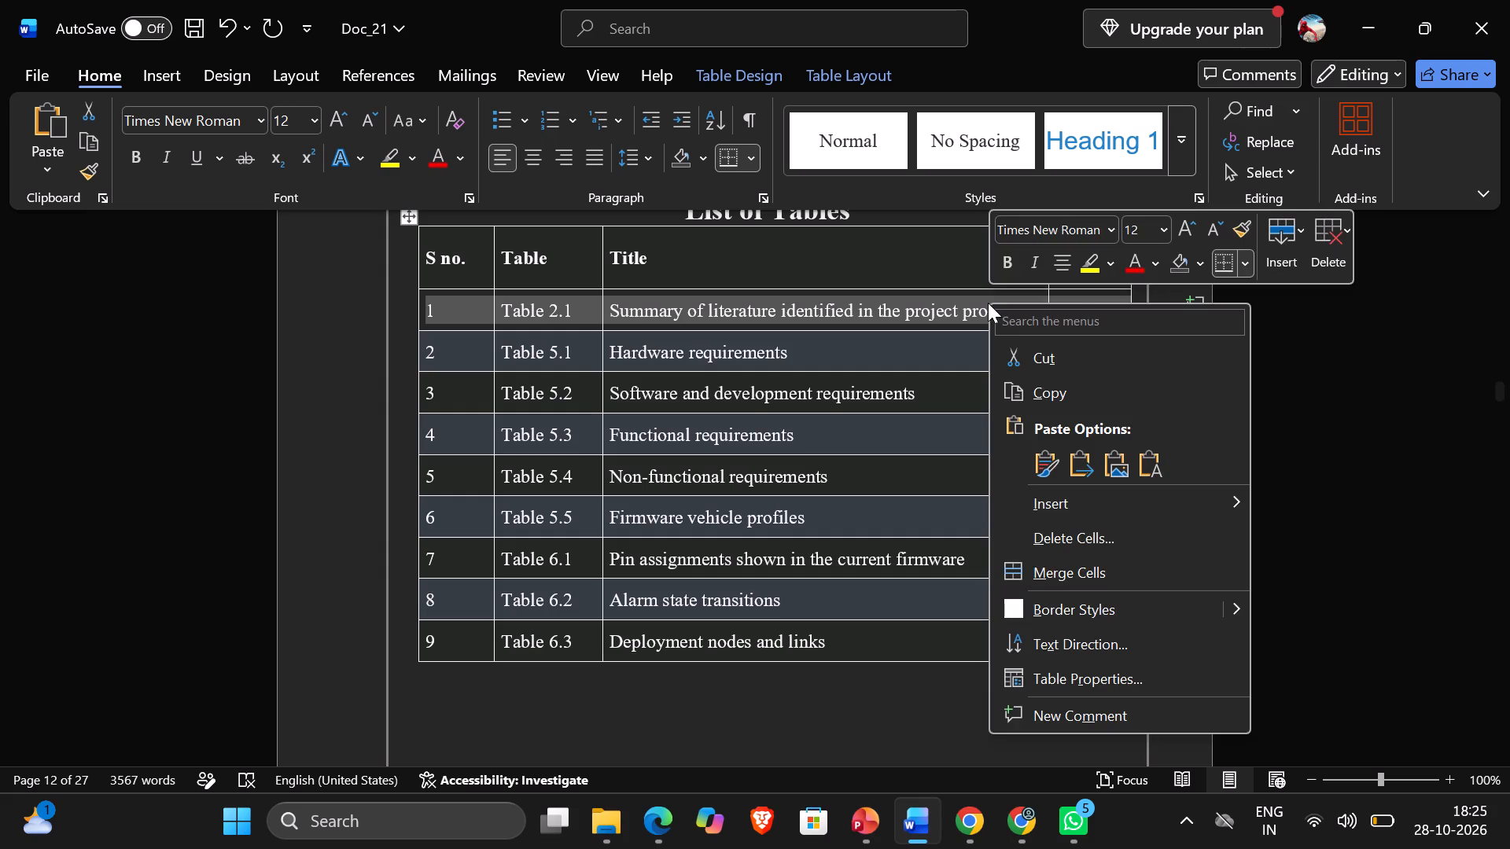
{"action": "left_click", "coordinate": [1050, 366]}
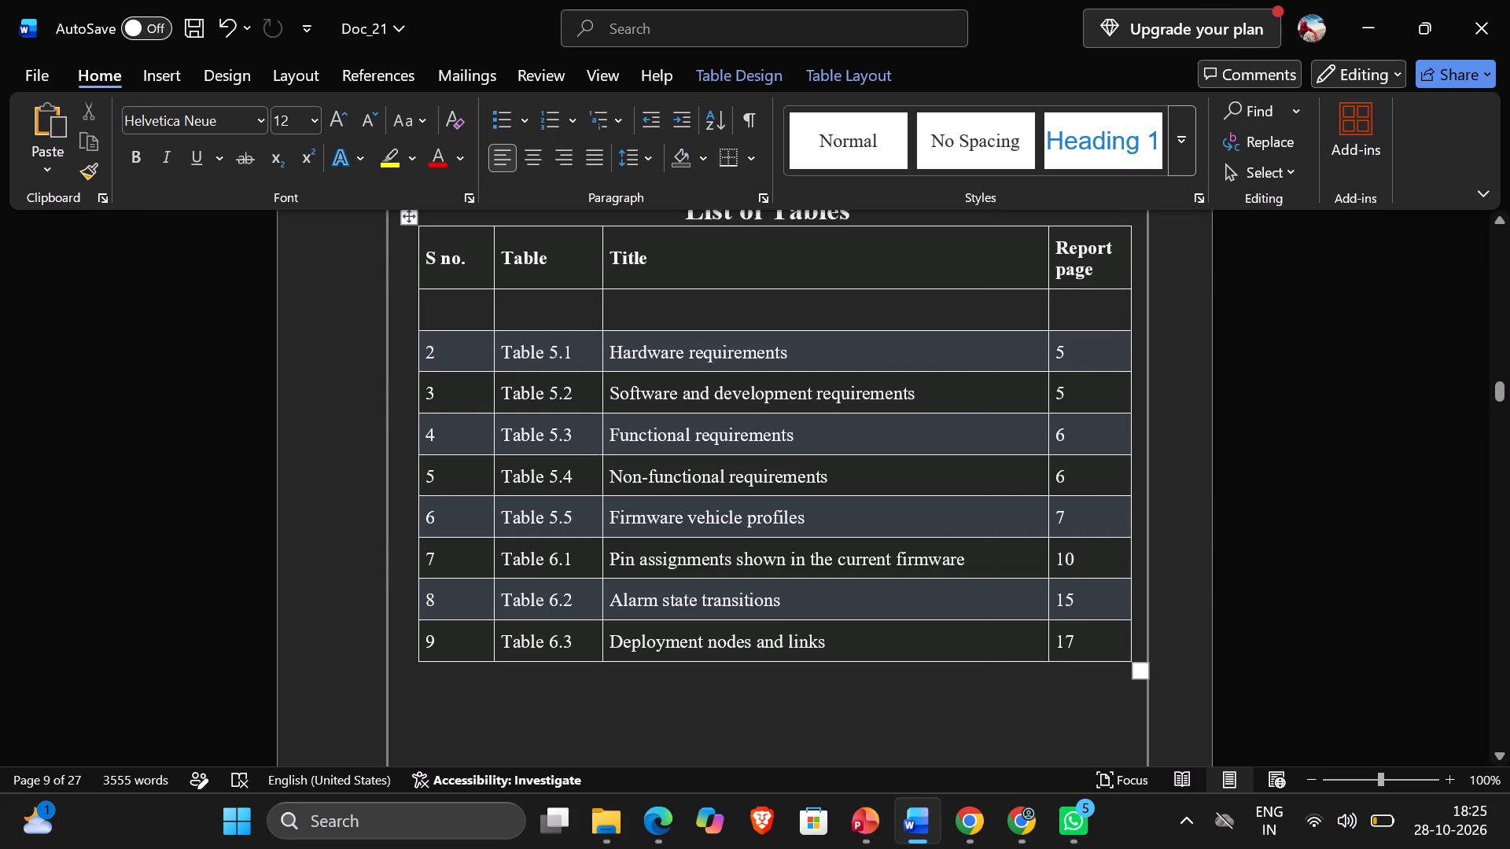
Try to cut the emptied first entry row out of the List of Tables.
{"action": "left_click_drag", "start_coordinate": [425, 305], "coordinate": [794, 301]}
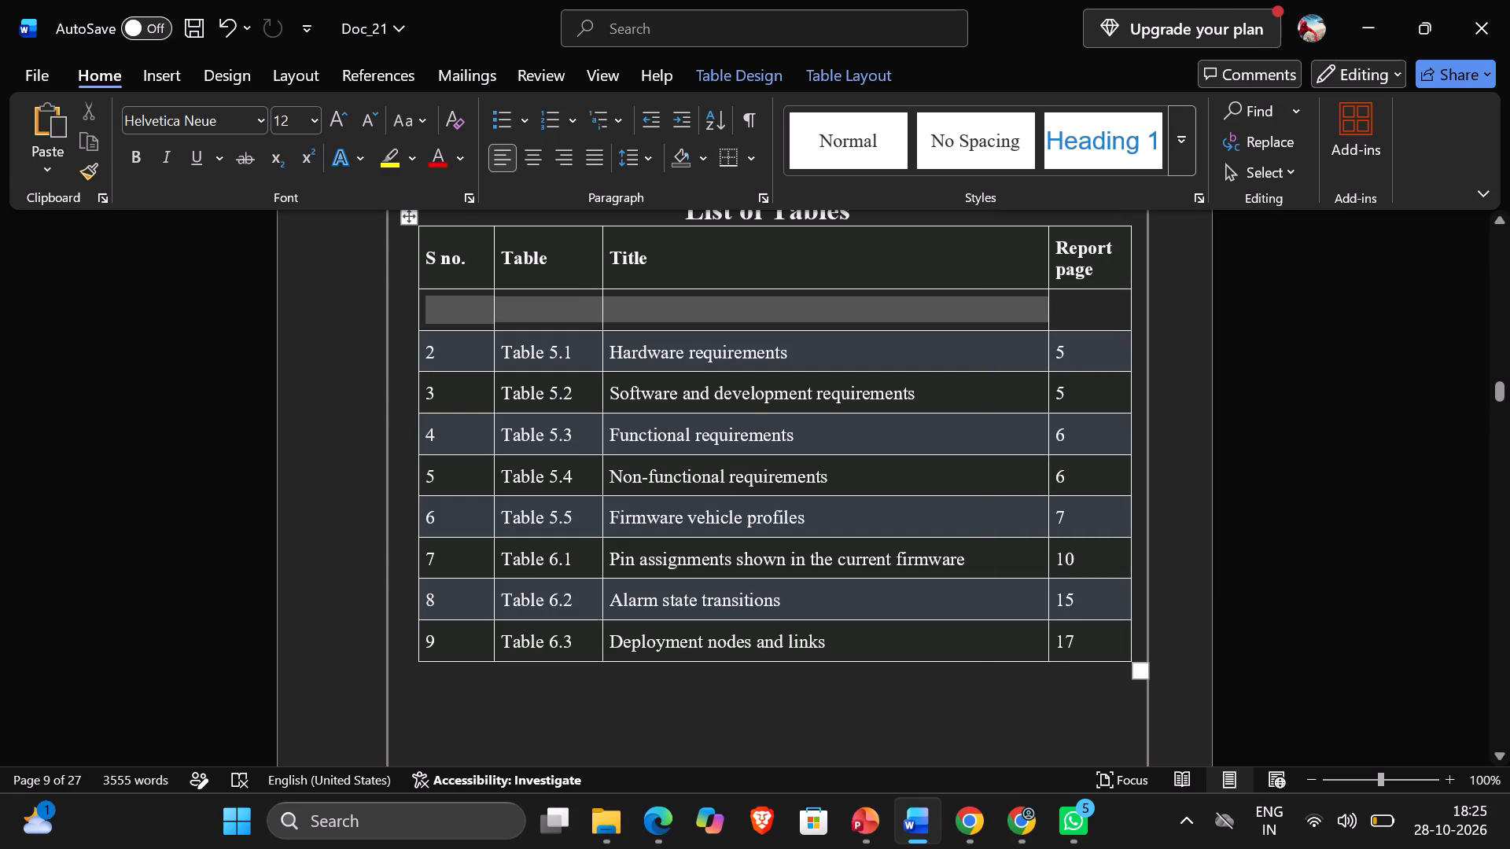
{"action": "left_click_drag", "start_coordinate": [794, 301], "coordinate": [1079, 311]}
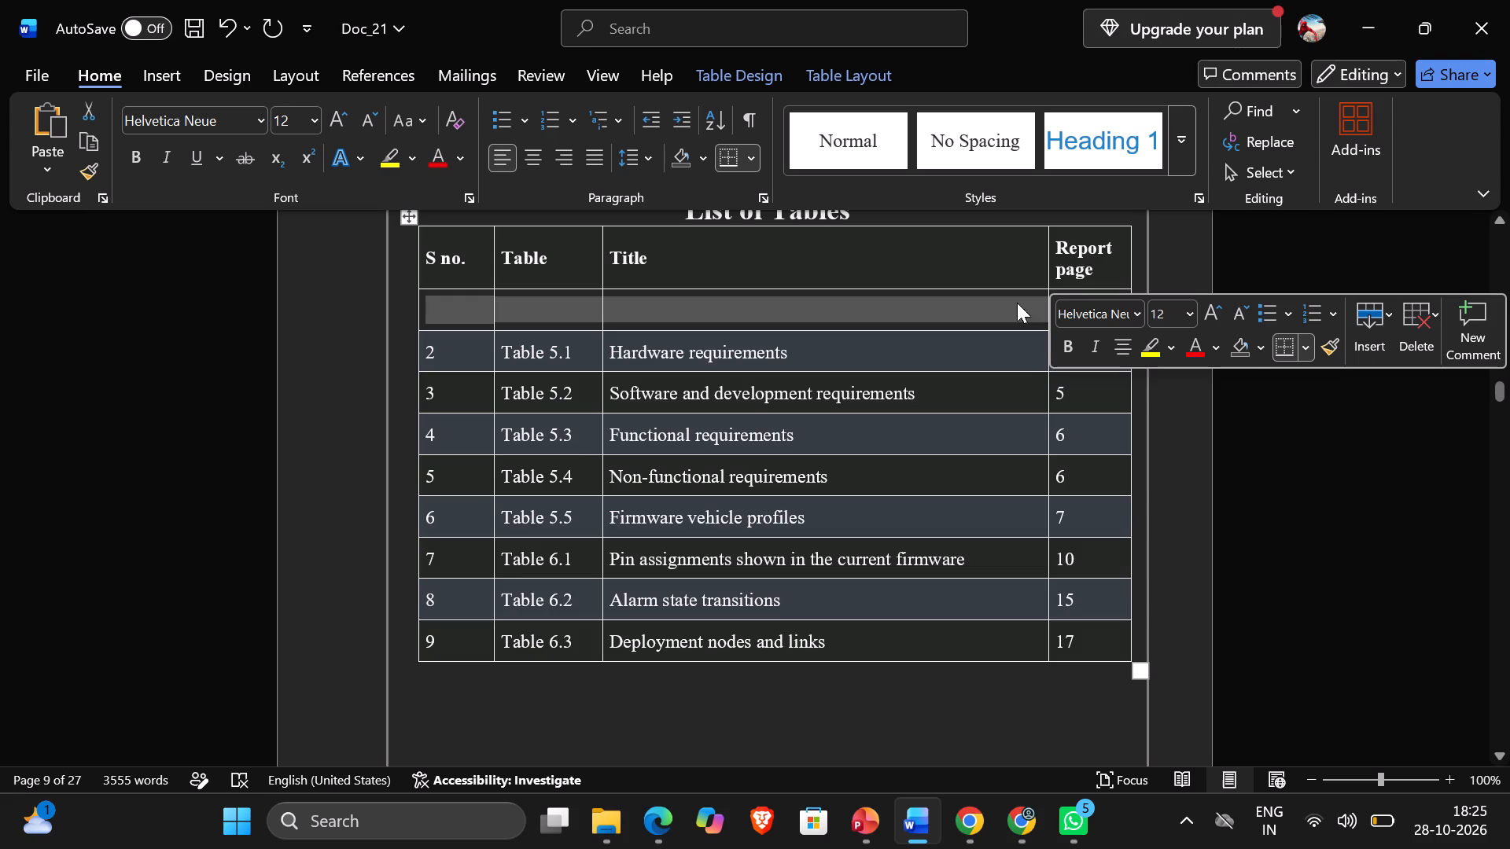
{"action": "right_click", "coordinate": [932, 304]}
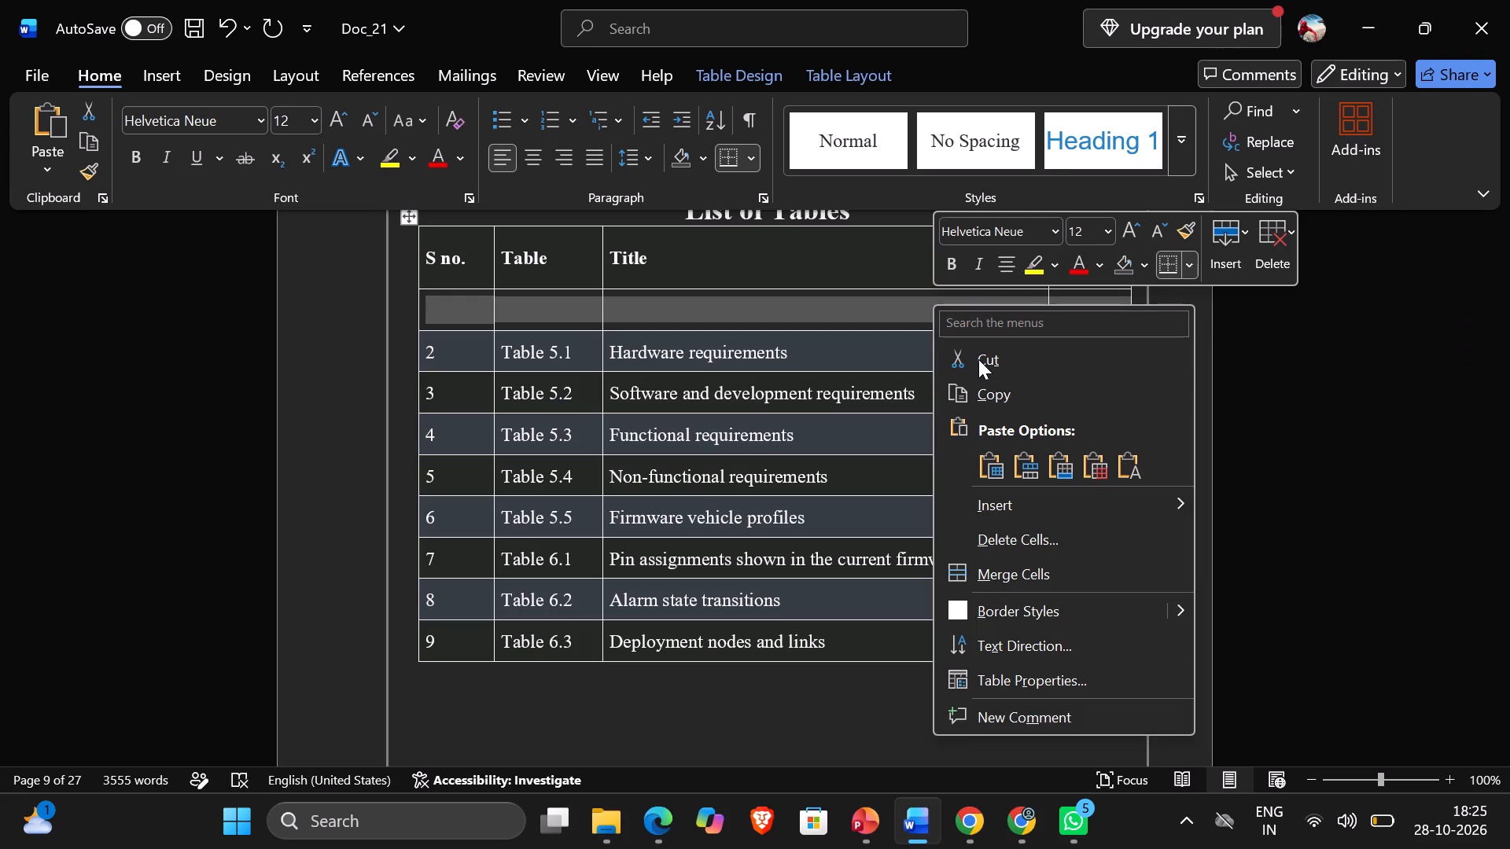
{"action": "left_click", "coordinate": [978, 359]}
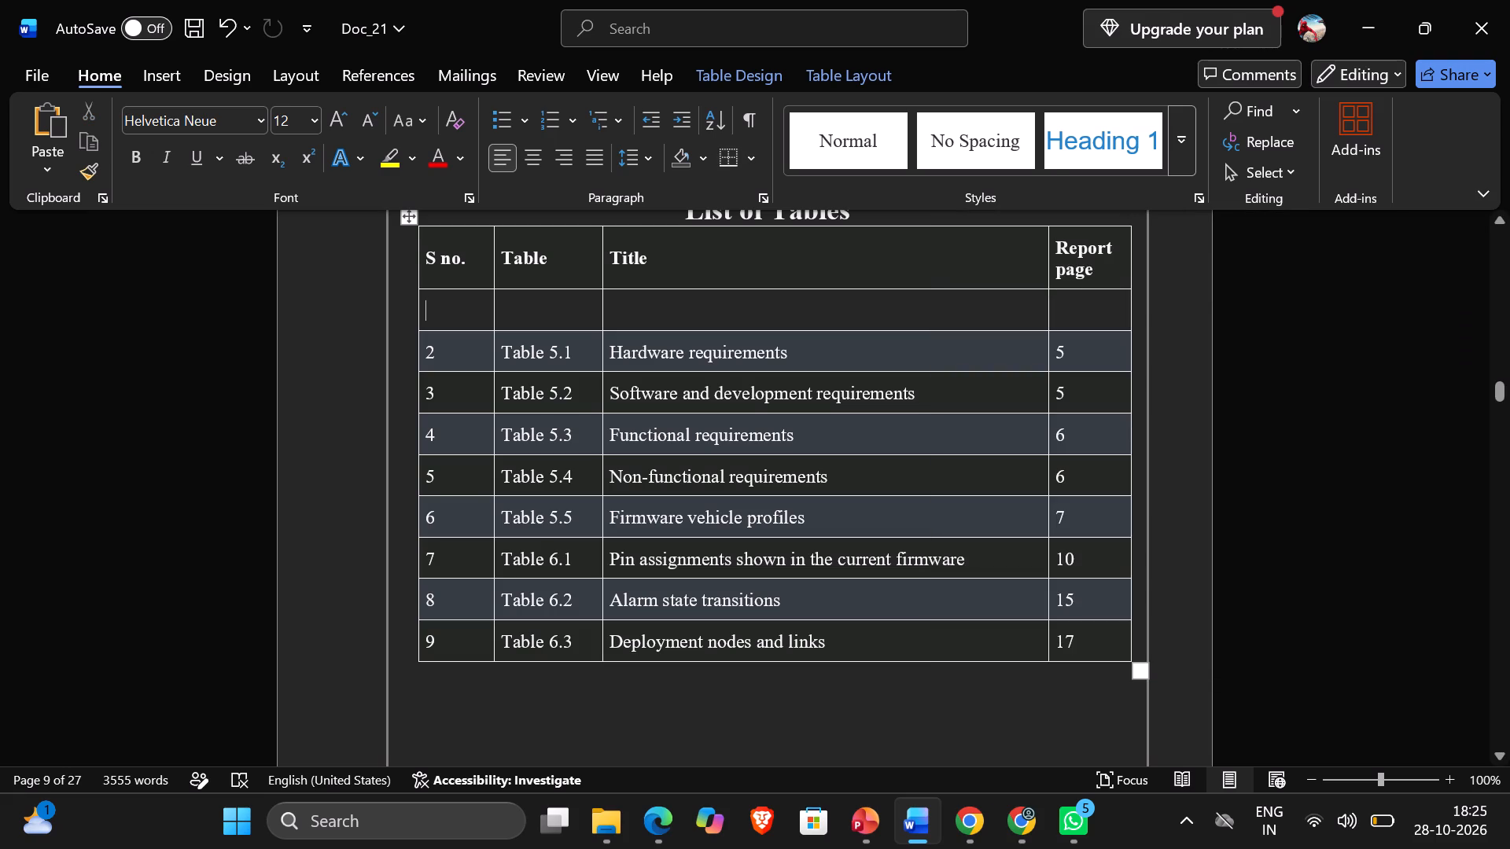
Fill the empty first row of the List of Tables with 1, Table 5.1, Hardware requirements and report page 5.
{"action": "key", "text": "1"}
{"action": "key", "text": "Right"}
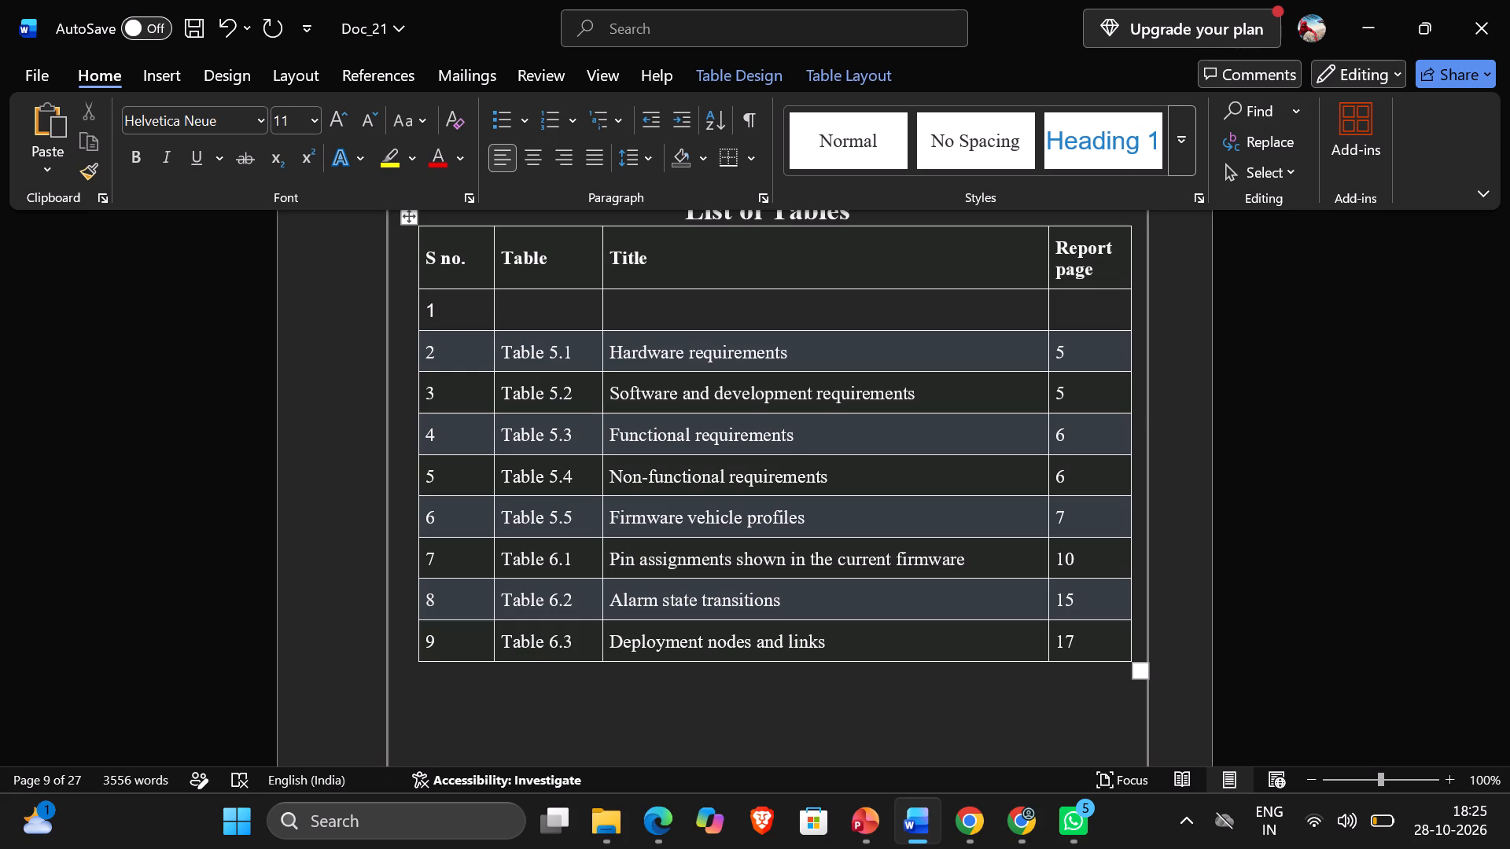
{"action": "type", "text": "Ta"}
{"action": "type", "text": "ble"}
{"action": "key", "text": "space"}
{"action": "key", "text": "5"}
{"action": "type", "text": ".1"}
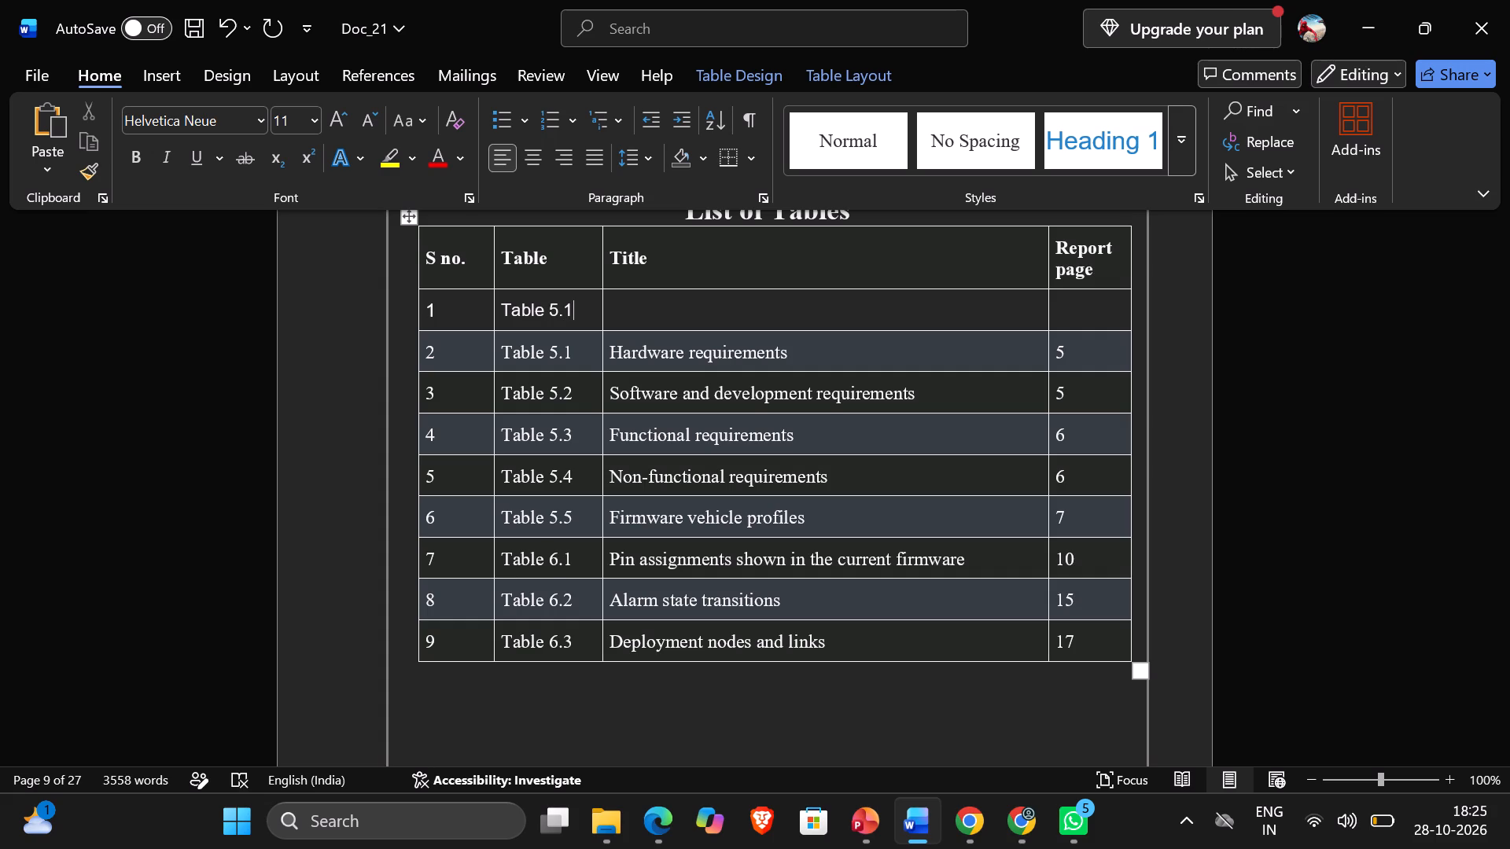
{"action": "key", "text": "Right"}
{"action": "type", "text": "Hard"}
{"action": "type", "text": "ware"}
{"action": "key", "text": "space"}
{"action": "type", "text": "requir"}
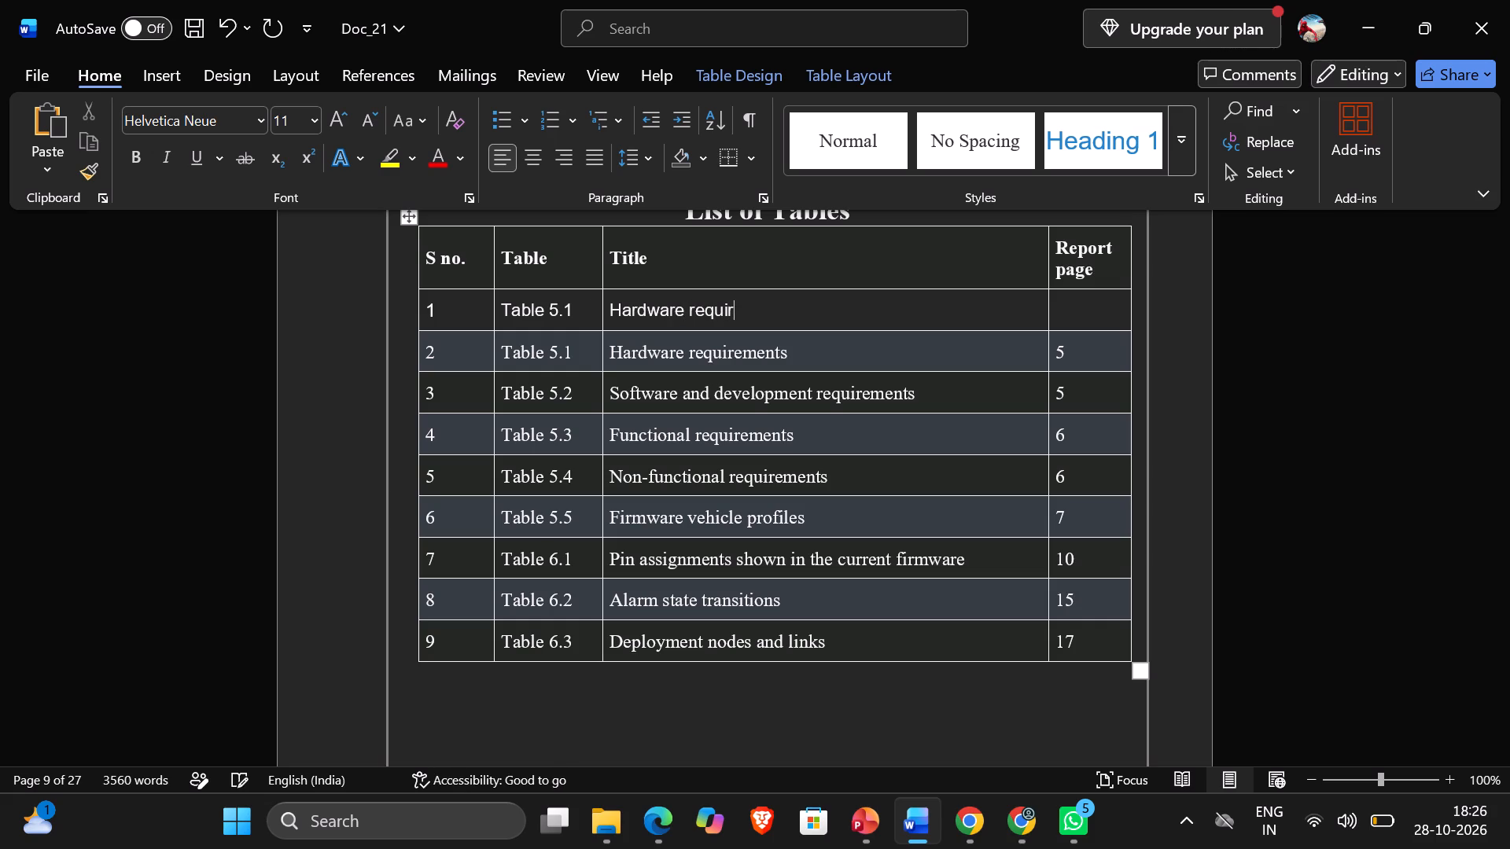
{"action": "type", "text": "ements"}
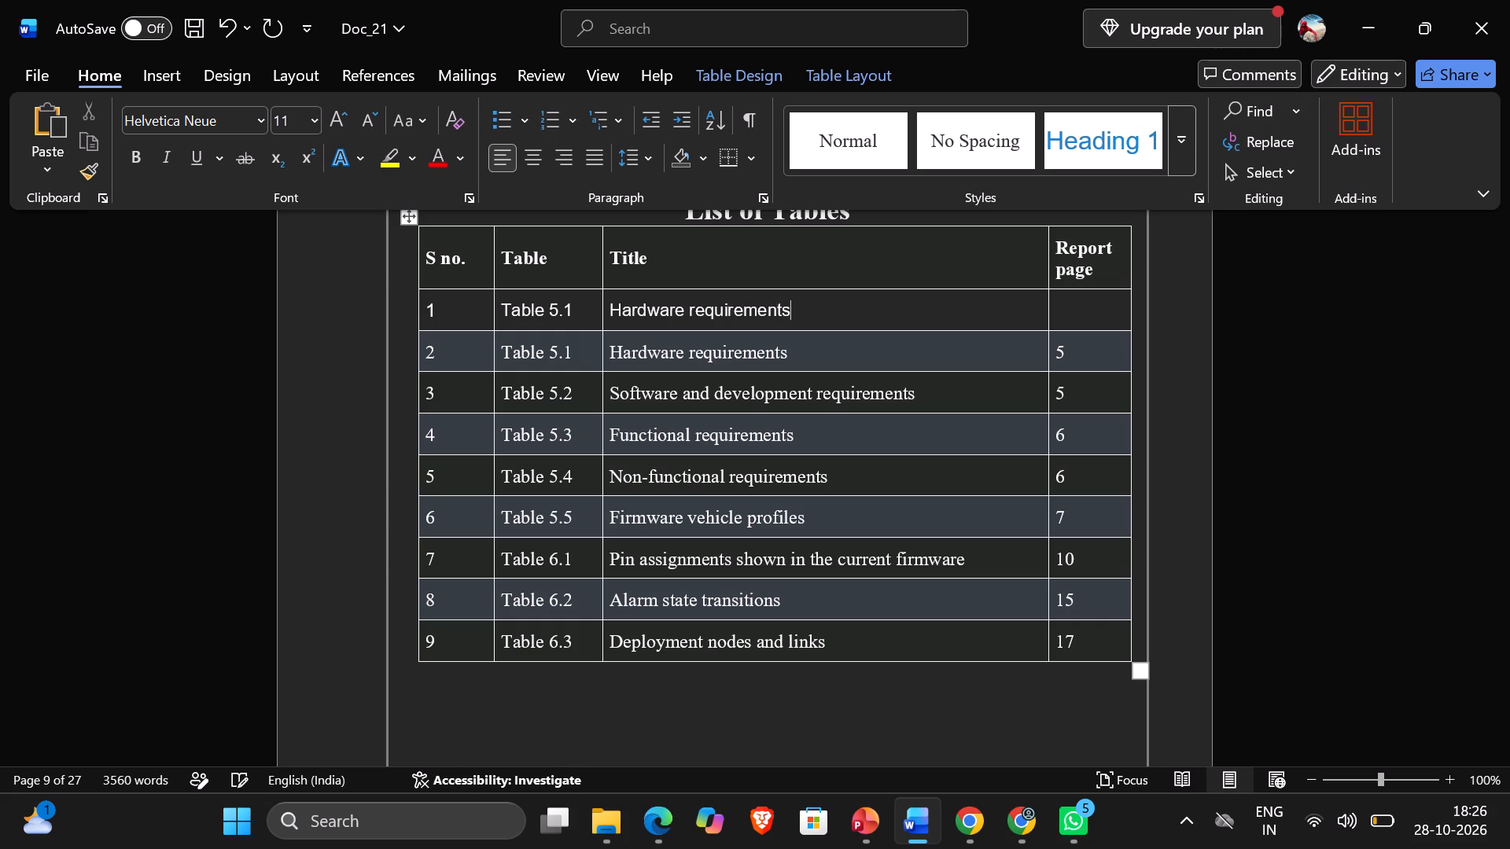
{"action": "key", "text": "Right"}
{"action": "key", "text": "5"}
Cut the contents of rows 3 to 9, Table 5.2 through Table 6.3, from the List of Tables.
{"action": "left_click_drag", "start_coordinate": [424, 390], "coordinate": [582, 406]}
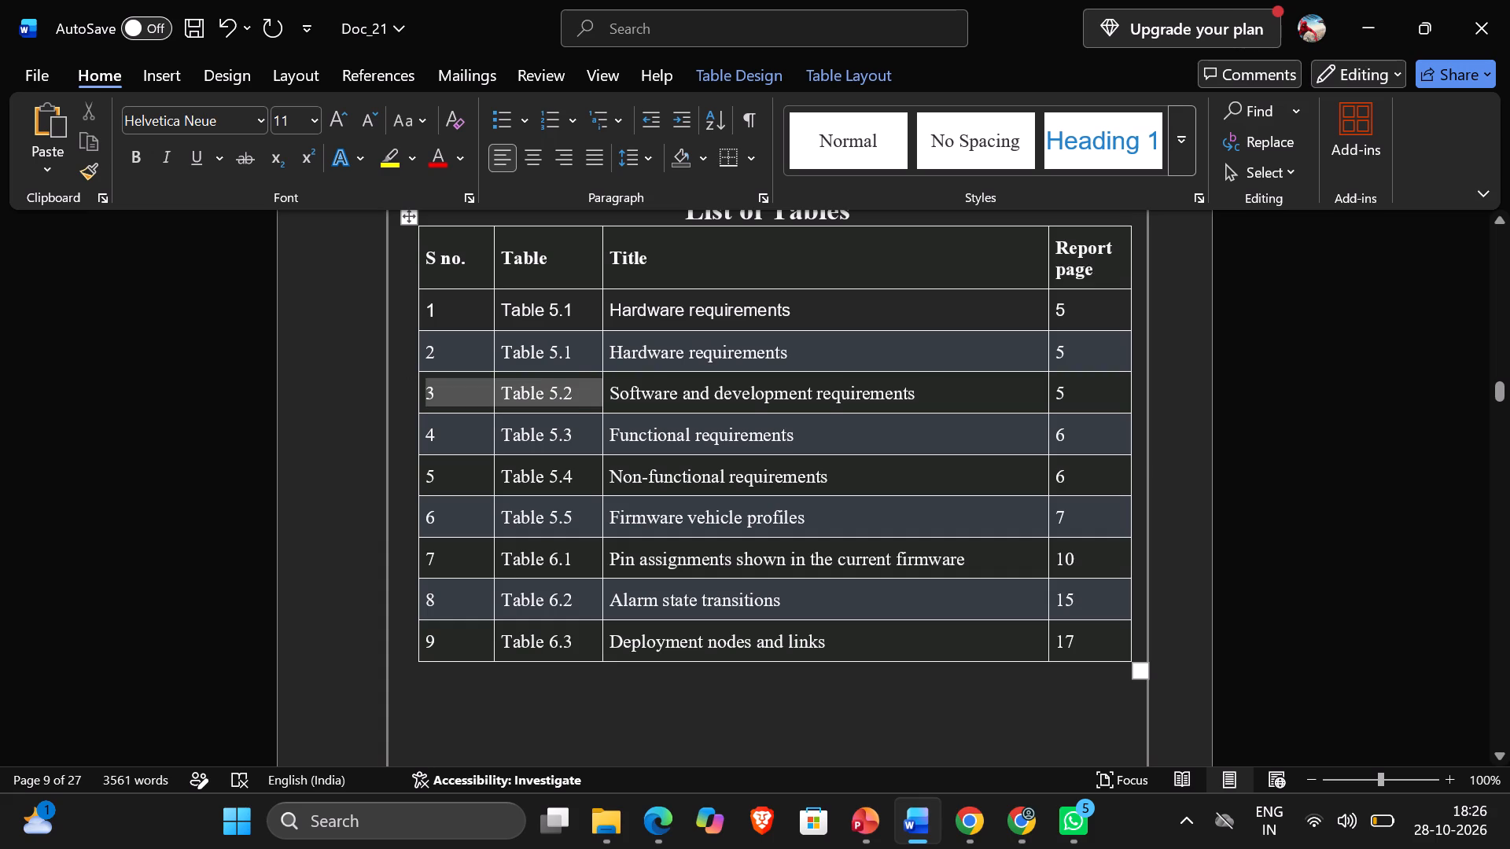
{"action": "left_click_drag", "start_coordinate": [582, 406], "coordinate": [1018, 641]}
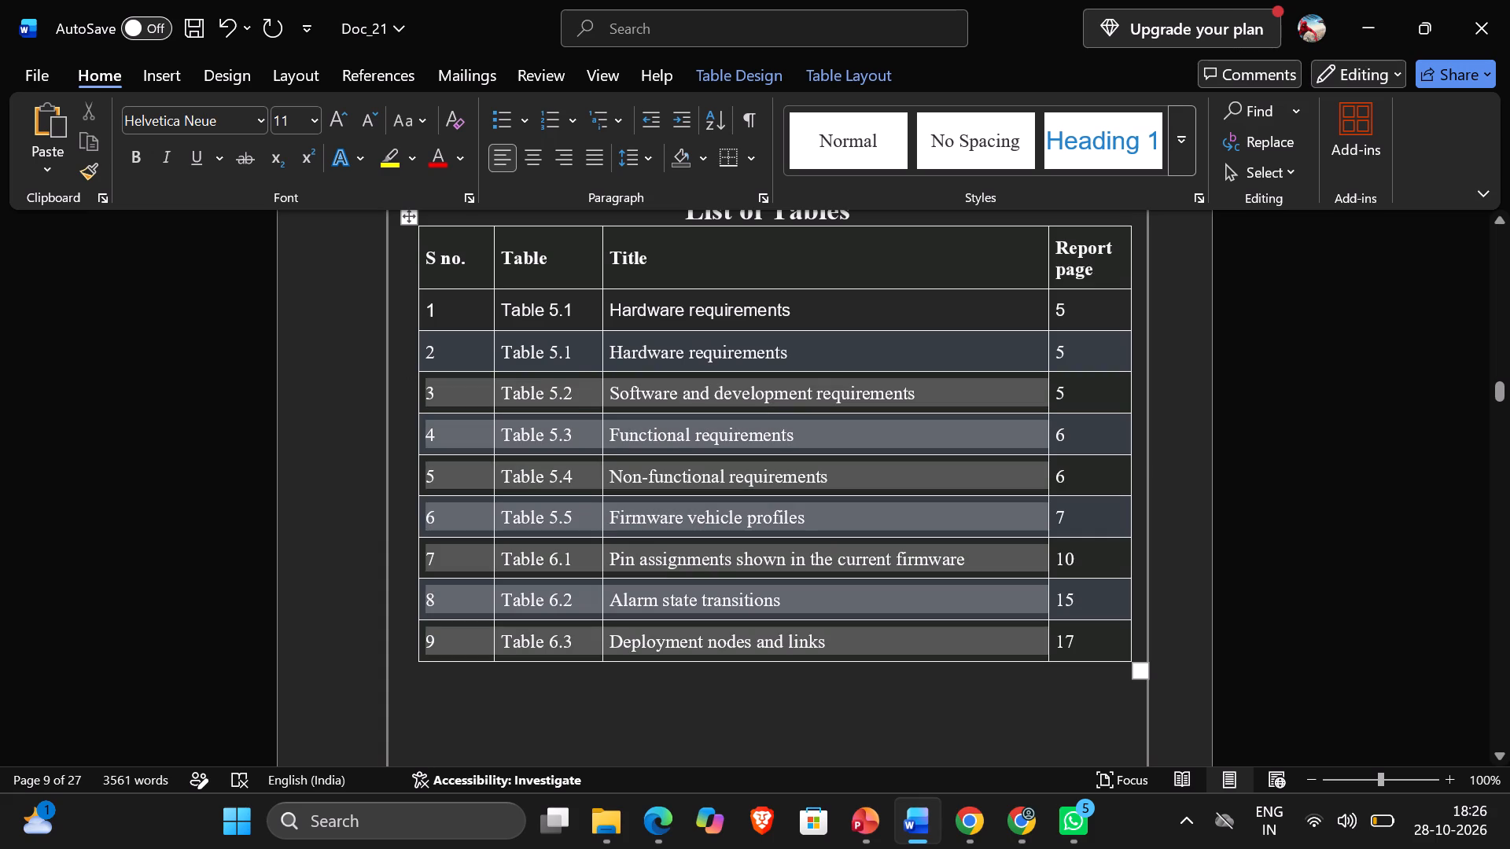
{"action": "left_click_drag", "start_coordinate": [1018, 641], "coordinate": [1092, 642]}
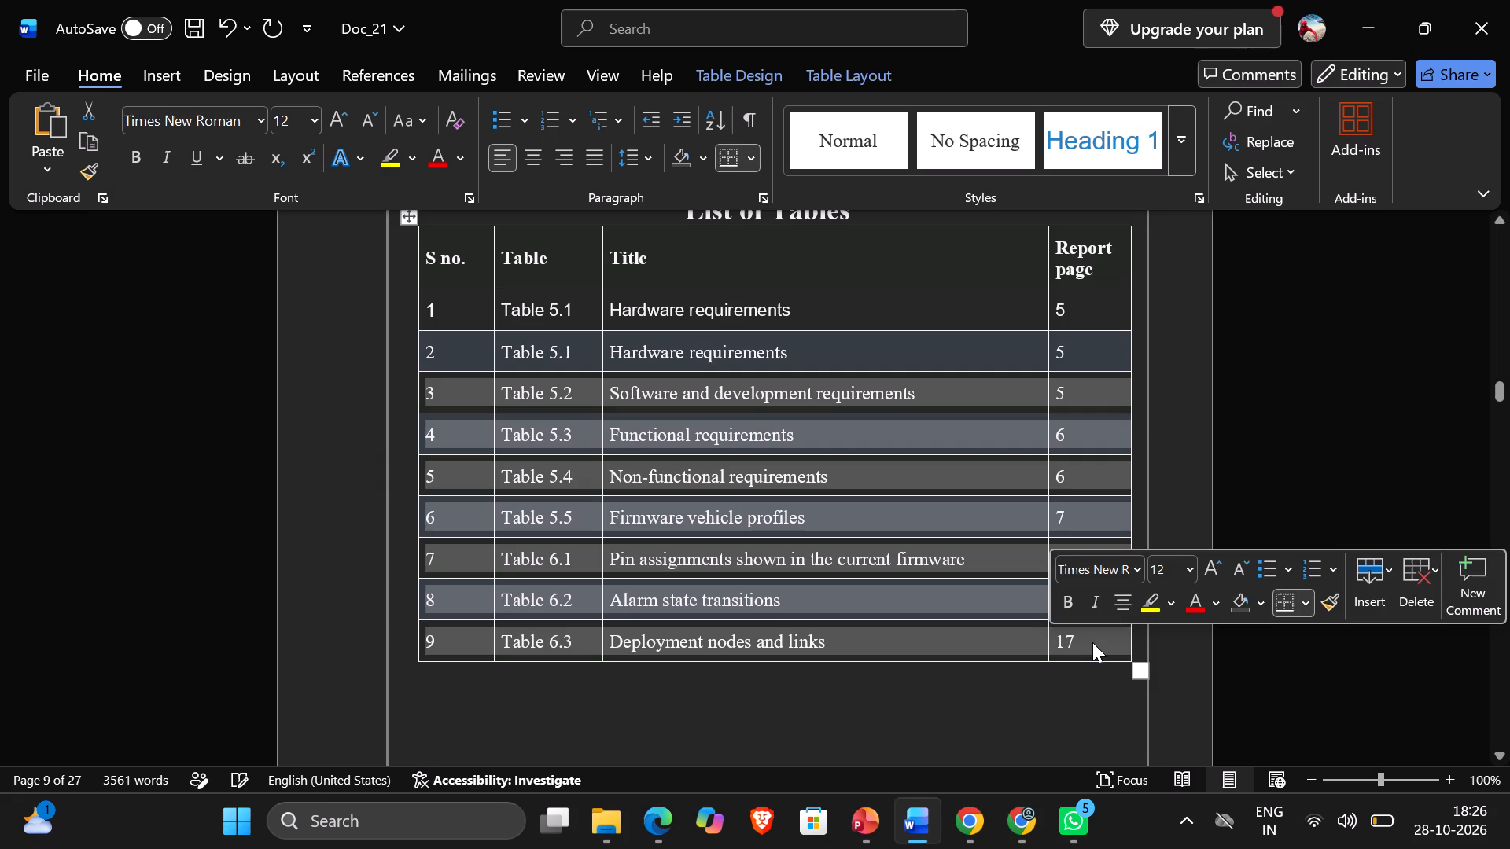
{"action": "right_click", "coordinate": [913, 548]}
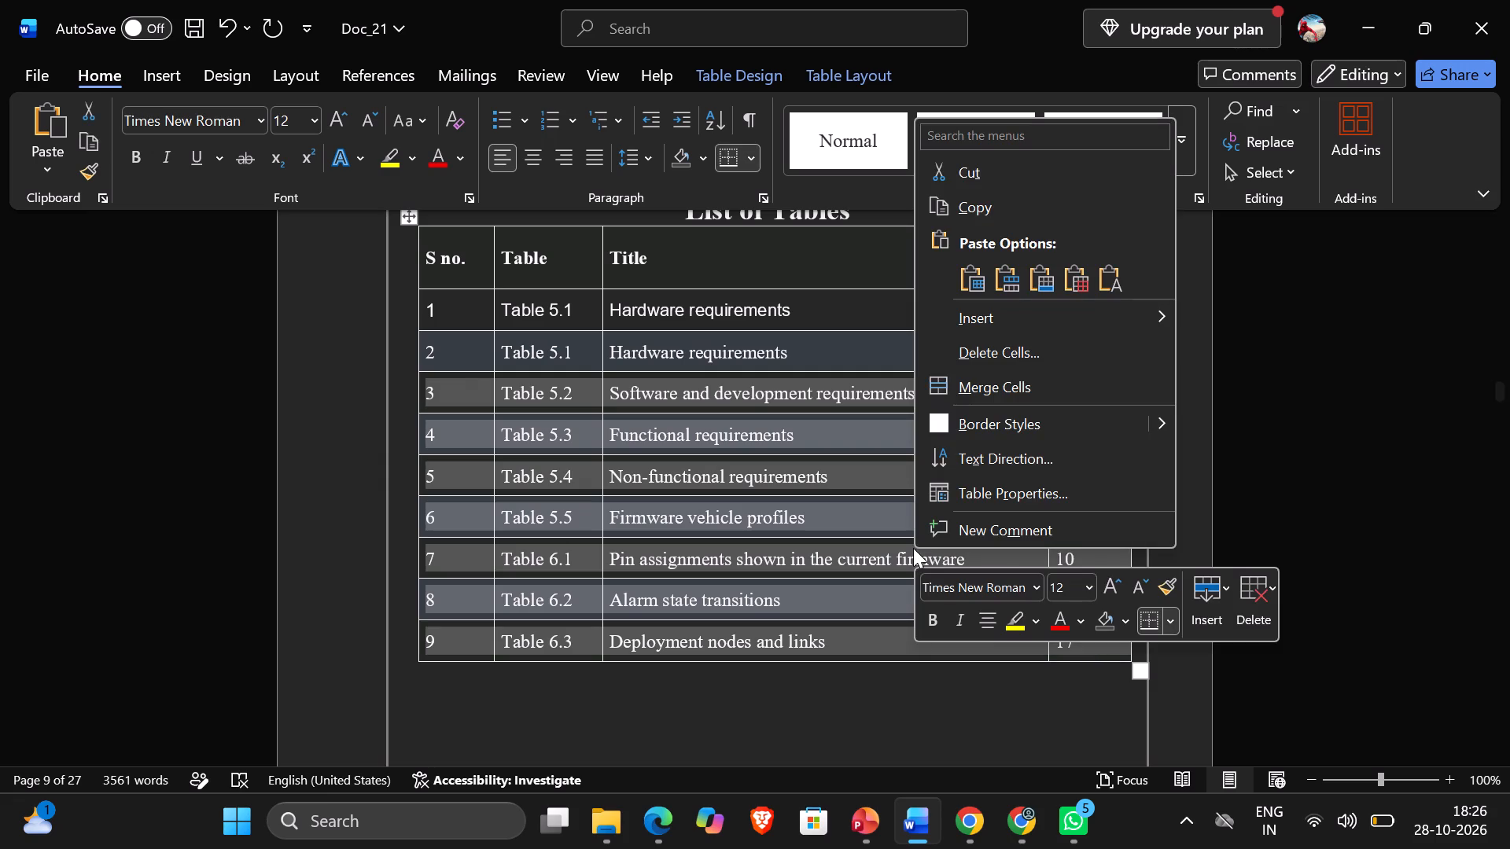
{"action": "left_click", "coordinate": [975, 165]}
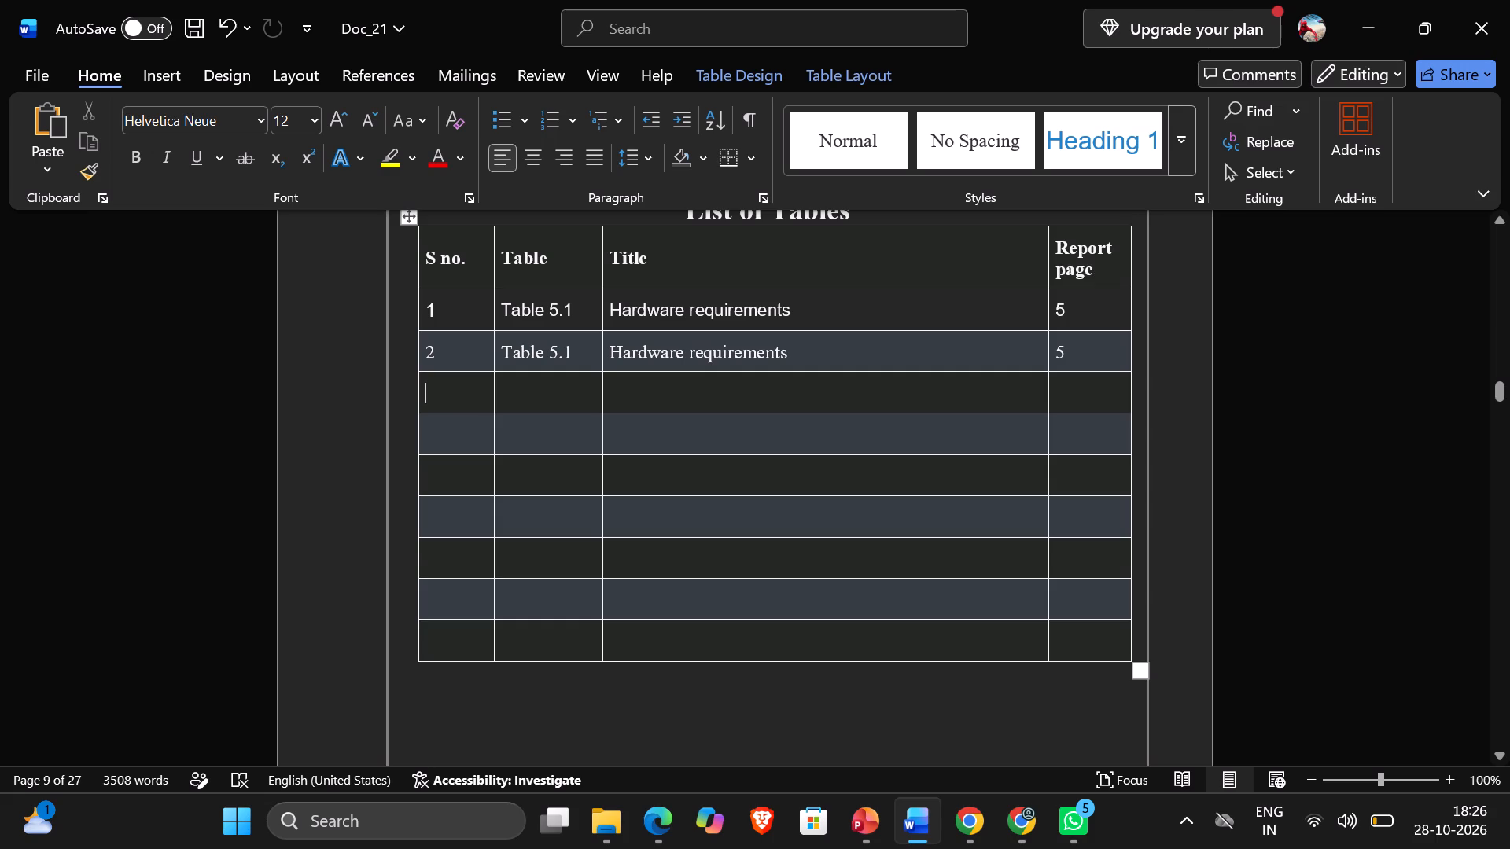
Delete the cells of all the emptied rows below entry 2 in the List of Tables, using the shift cells left option.
{"action": "left_click_drag", "start_coordinate": [442, 394], "coordinate": [990, 623]}
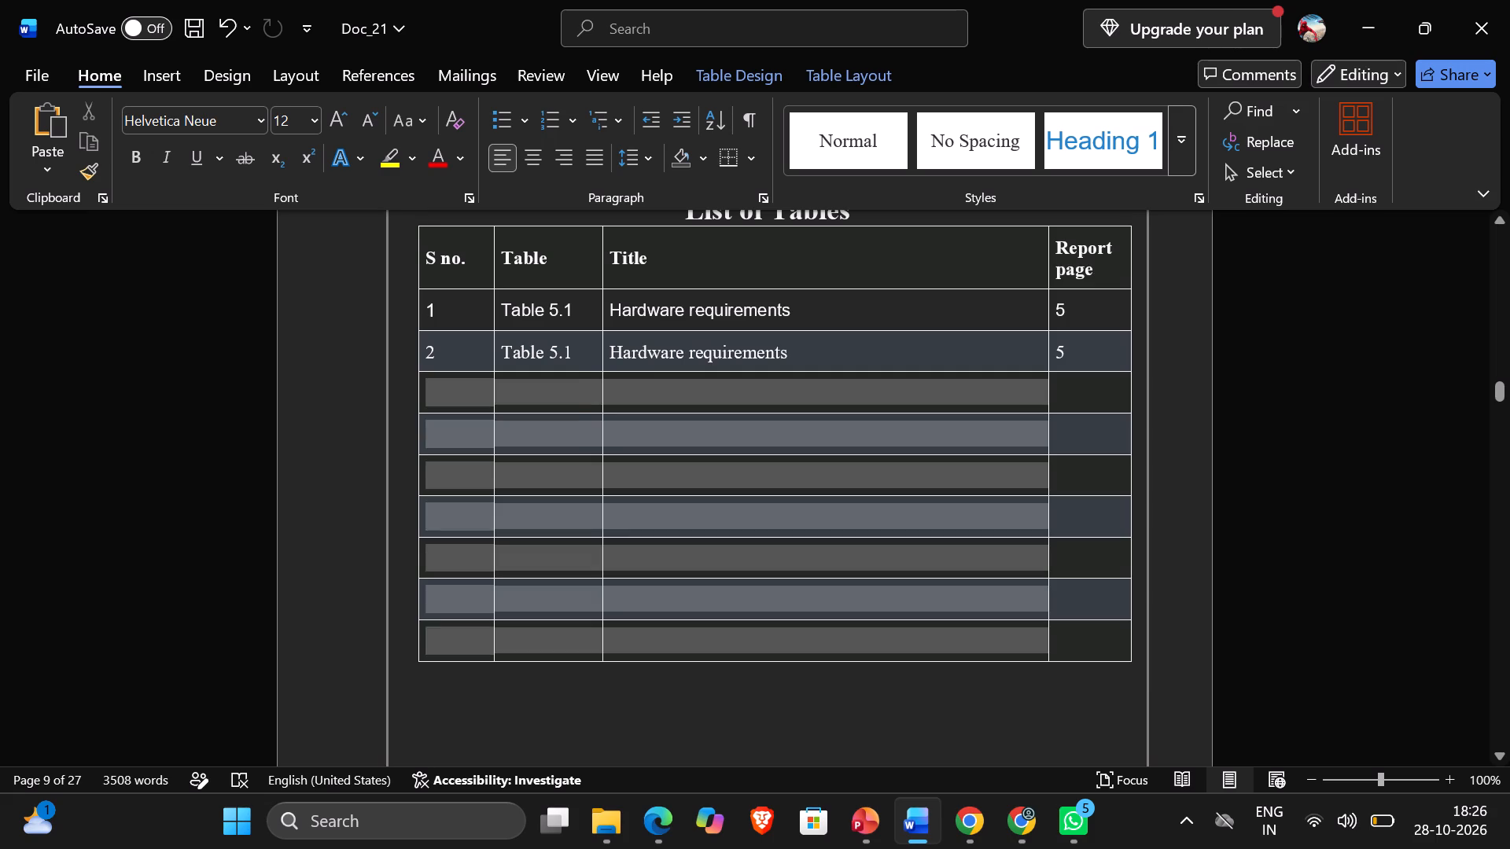
{"action": "left_click_drag", "start_coordinate": [990, 623], "coordinate": [1076, 617]}
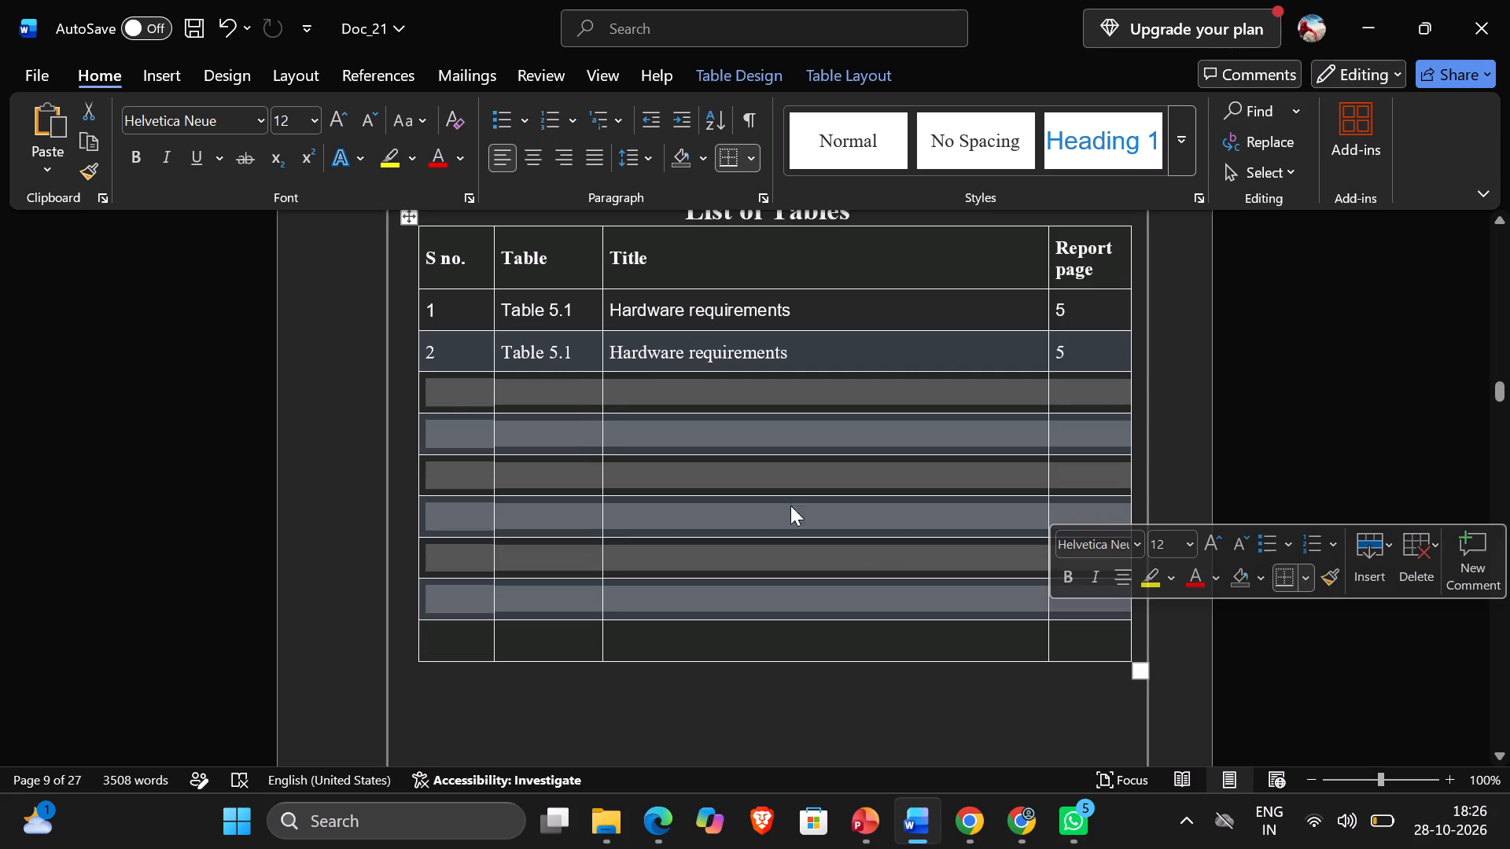
{"action": "left_click", "coordinate": [431, 391]}
{"action": "left_click", "coordinate": [431, 391]}
{"action": "left_click_drag", "start_coordinate": [431, 391], "coordinate": [617, 443]}
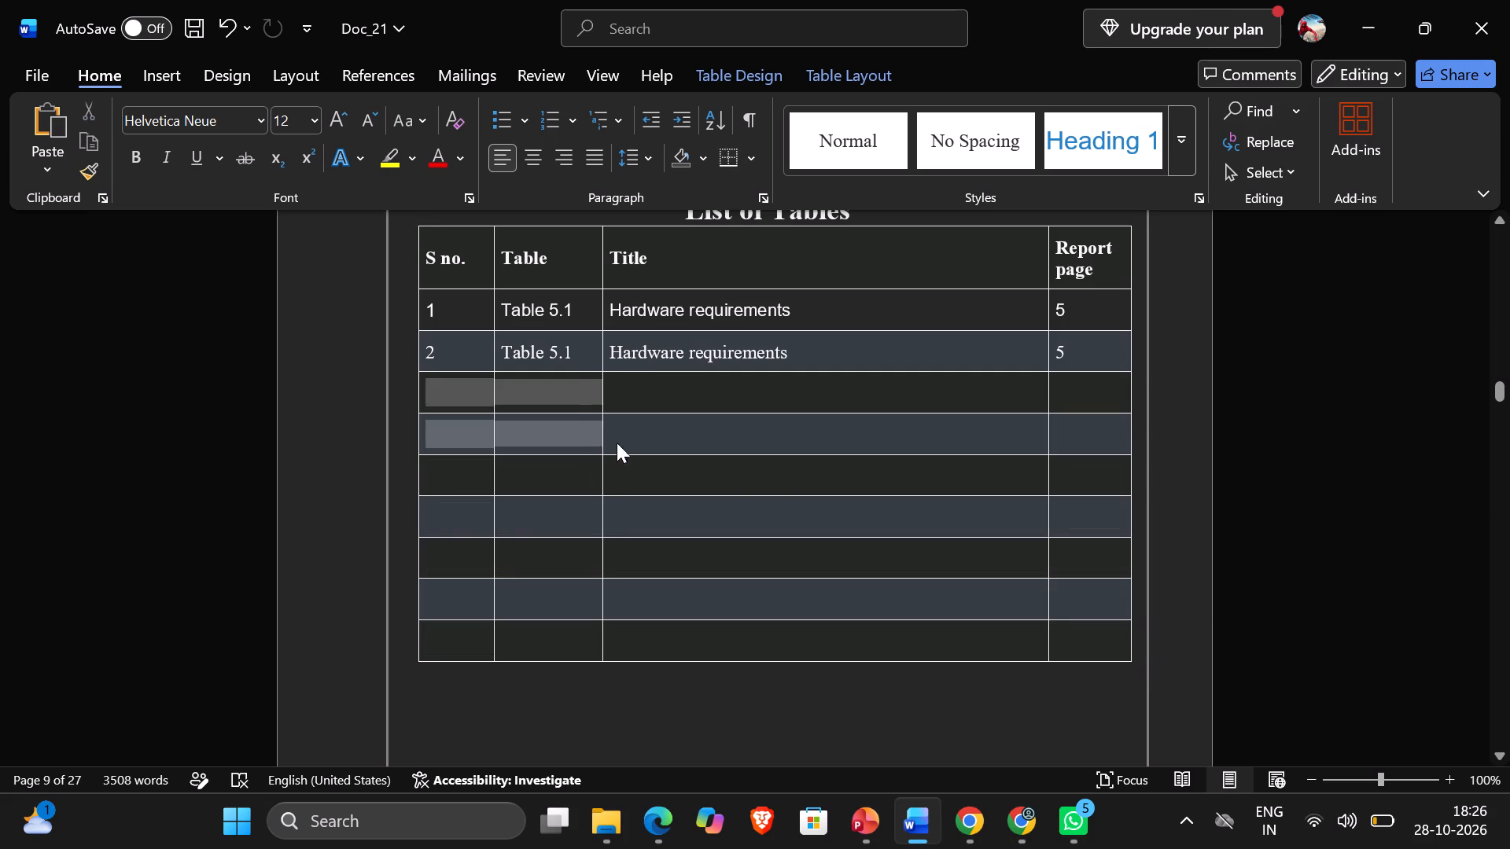
{"action": "left_click_drag", "start_coordinate": [617, 443], "coordinate": [1086, 652]}
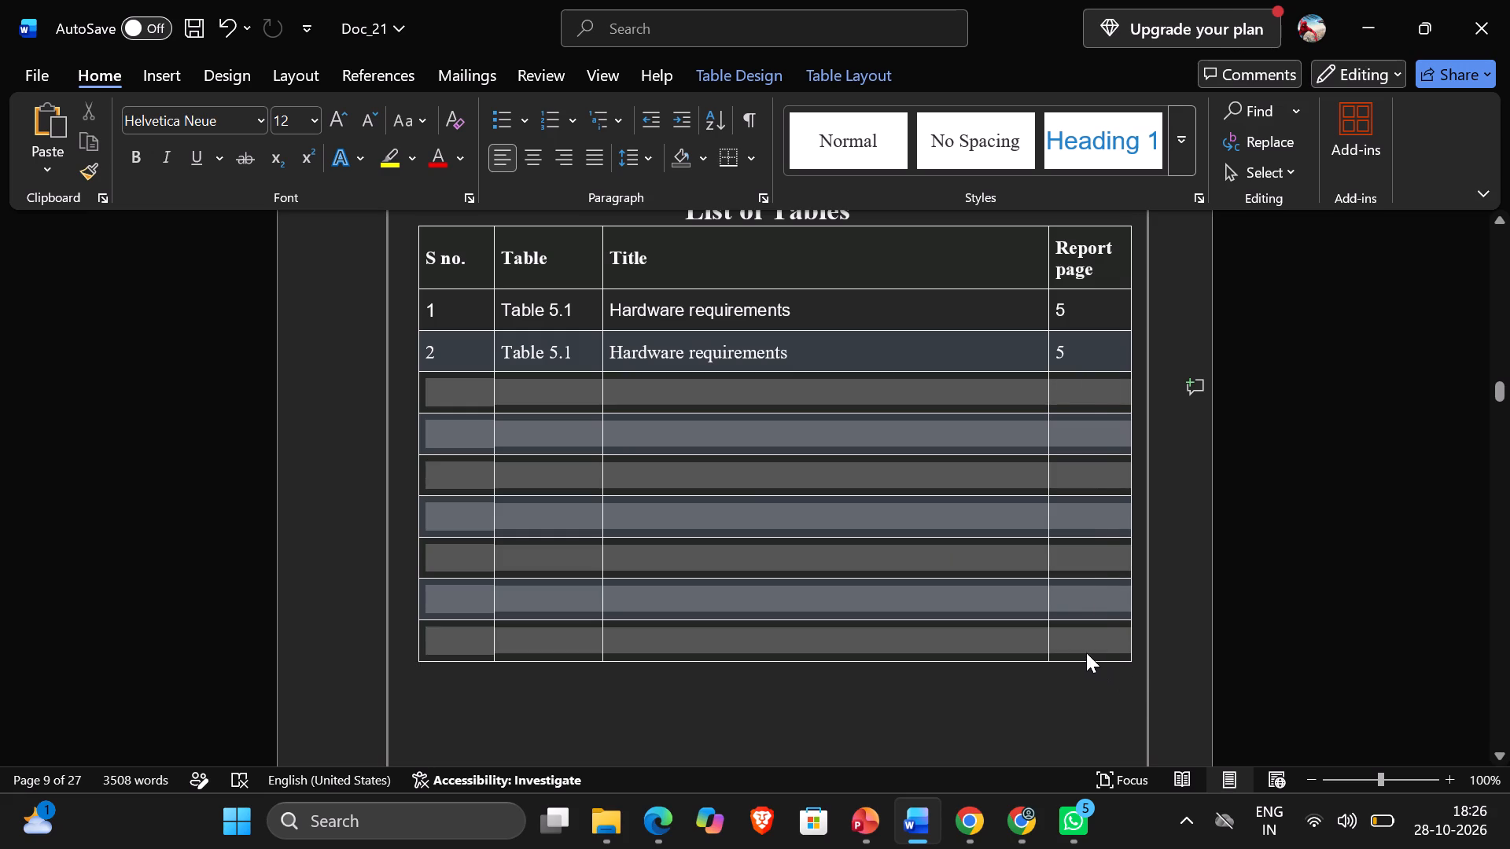
{"action": "left_click_drag", "start_coordinate": [1086, 652], "coordinate": [1084, 650]}
{"action": "right_click", "coordinate": [937, 547]}
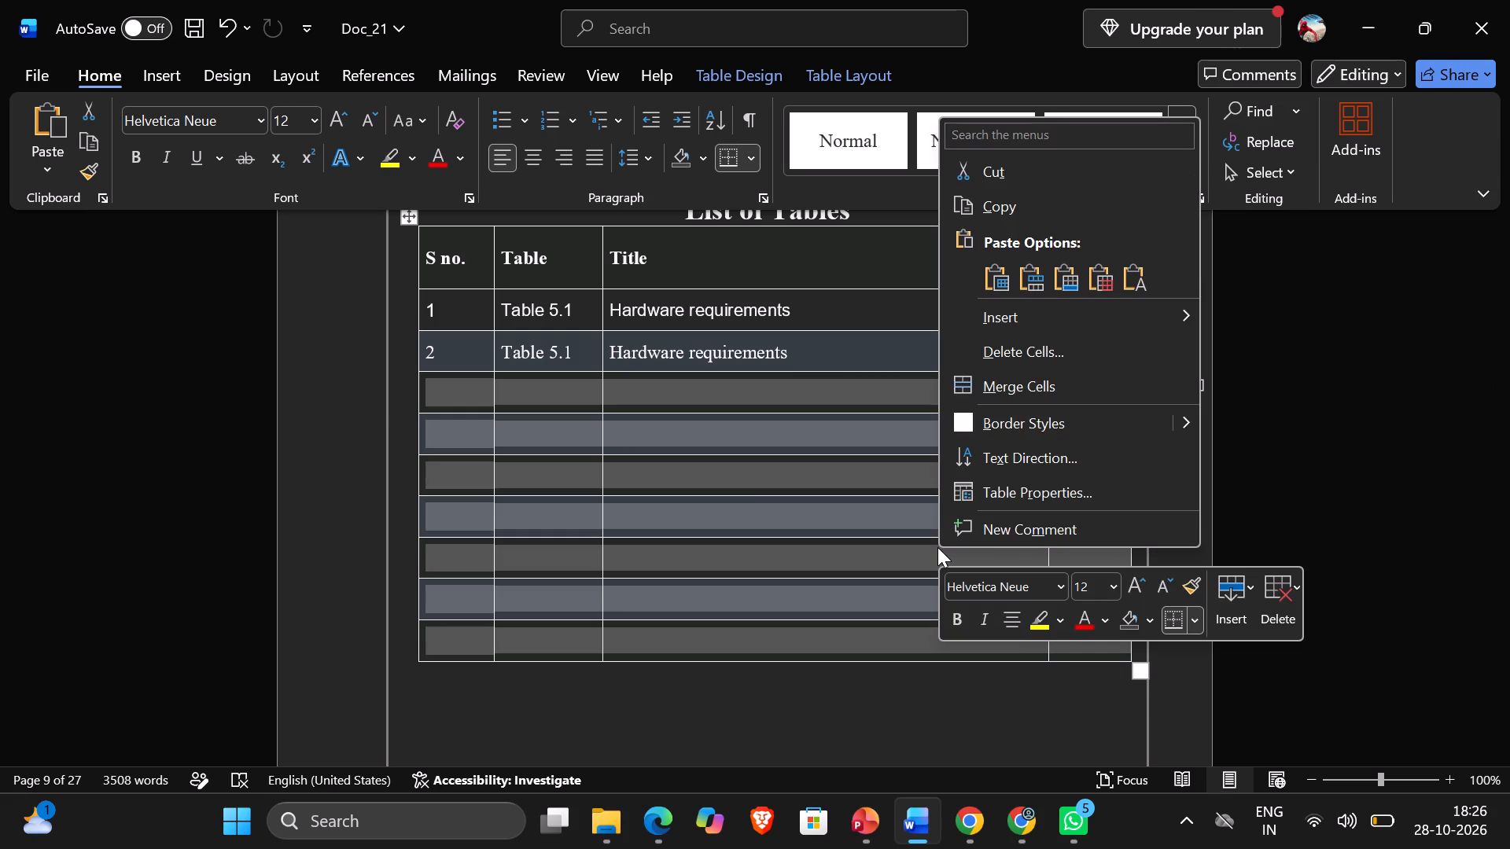
{"action": "left_click", "coordinate": [1018, 368]}
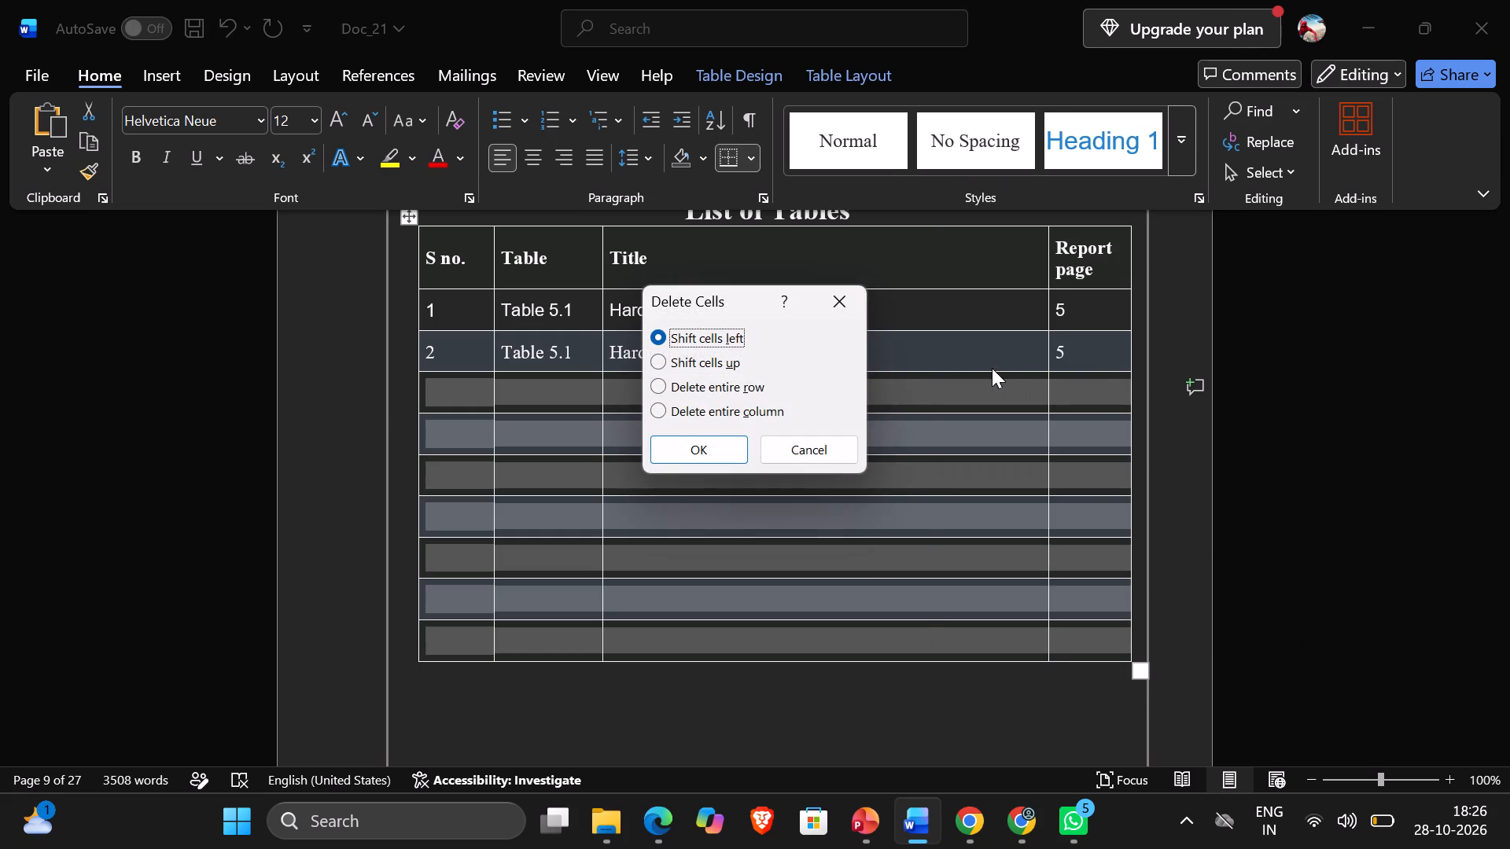
{"action": "left_click", "coordinate": [725, 448]}
{"action": "left_click", "coordinate": [697, 442]}
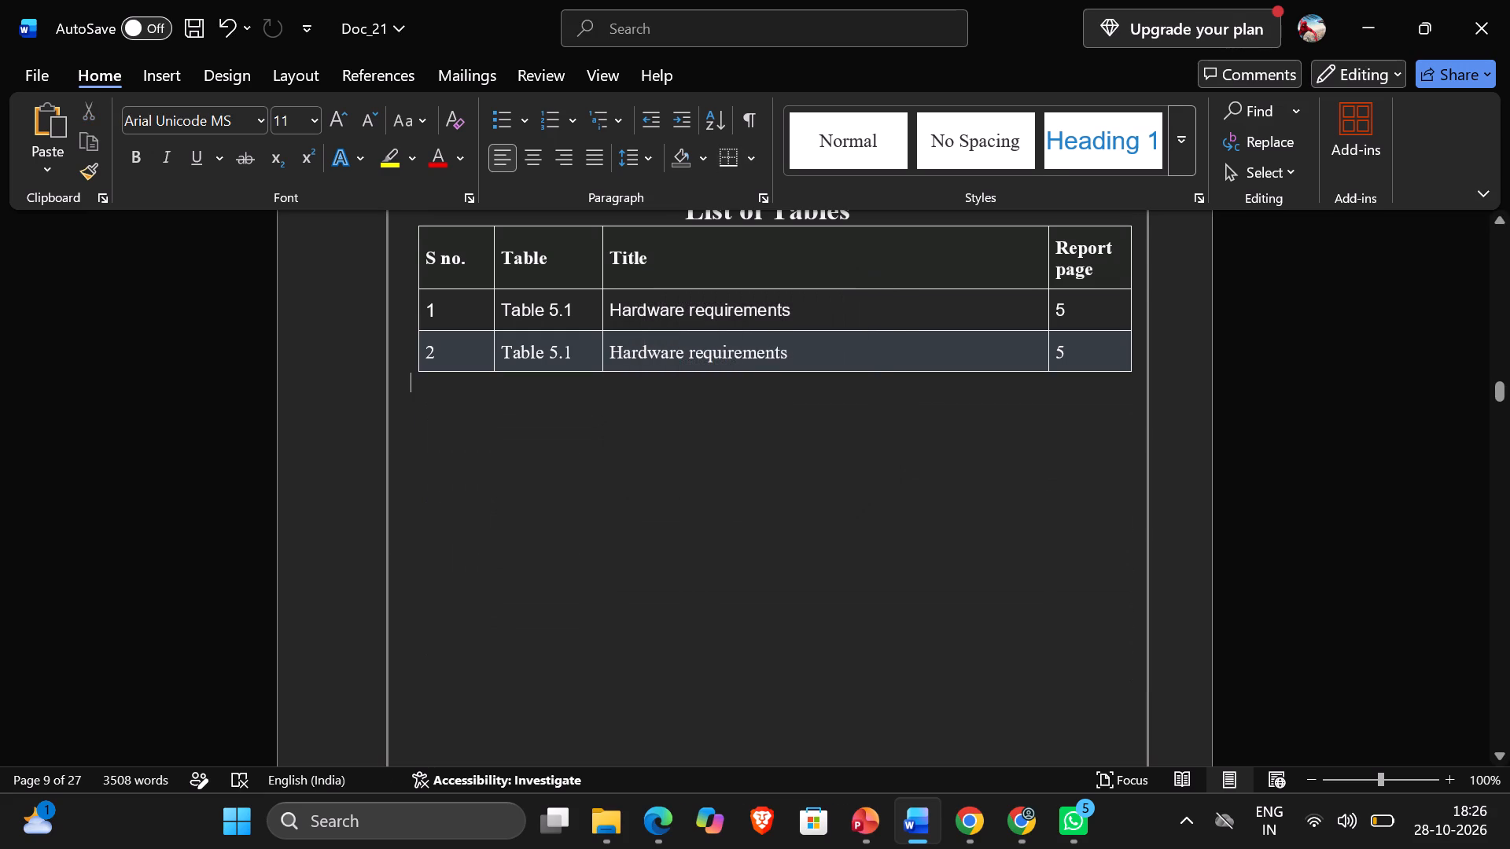
Change the table number of the second List of Tables entry to Table 5.2.
{"action": "left_click", "coordinate": [580, 355]}
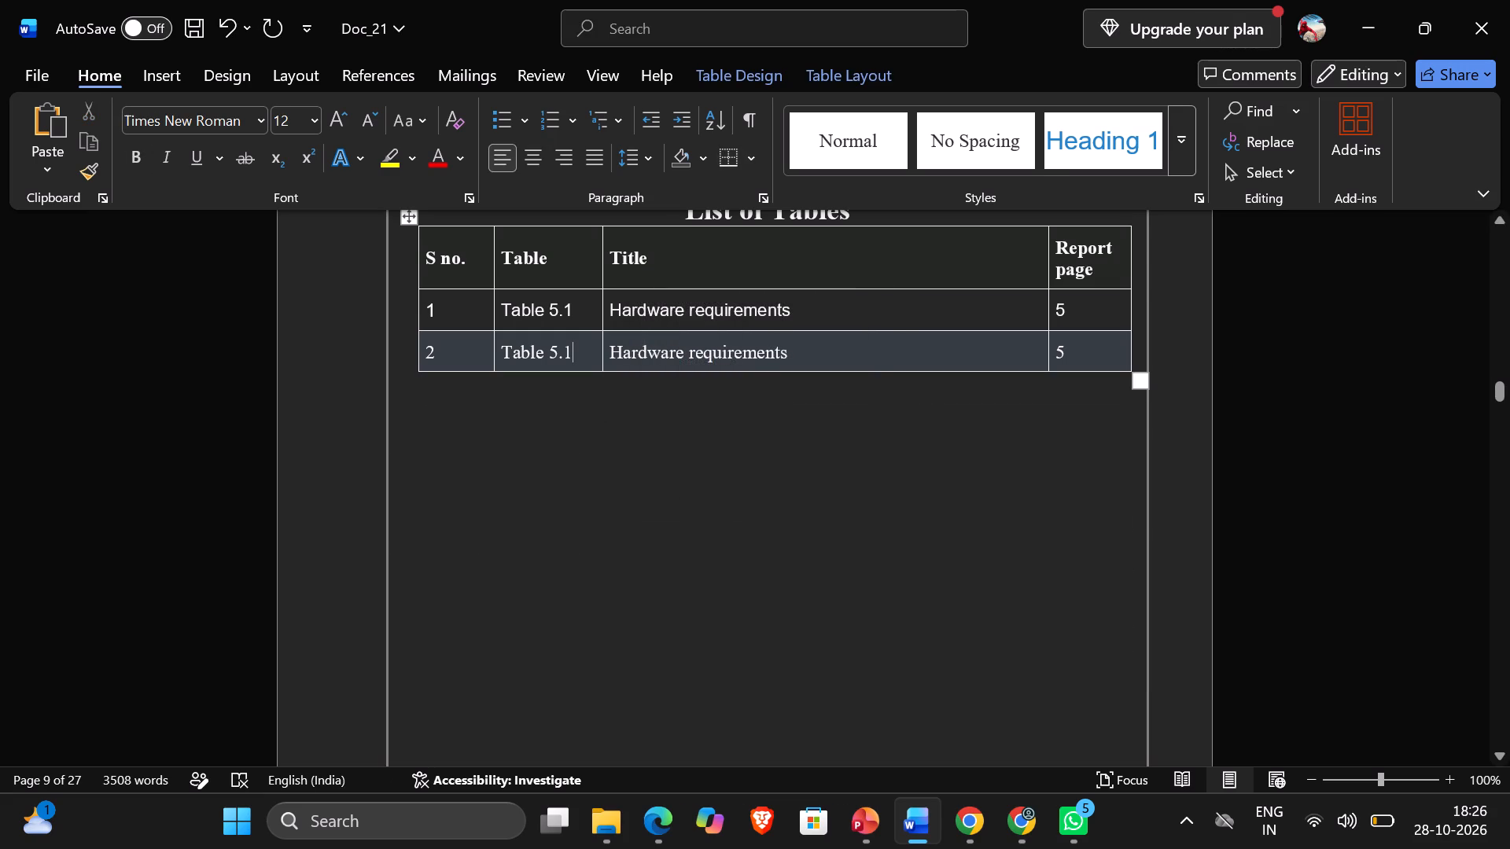
{"action": "key", "text": "BackSpace"}
{"action": "key", "text": "2"}
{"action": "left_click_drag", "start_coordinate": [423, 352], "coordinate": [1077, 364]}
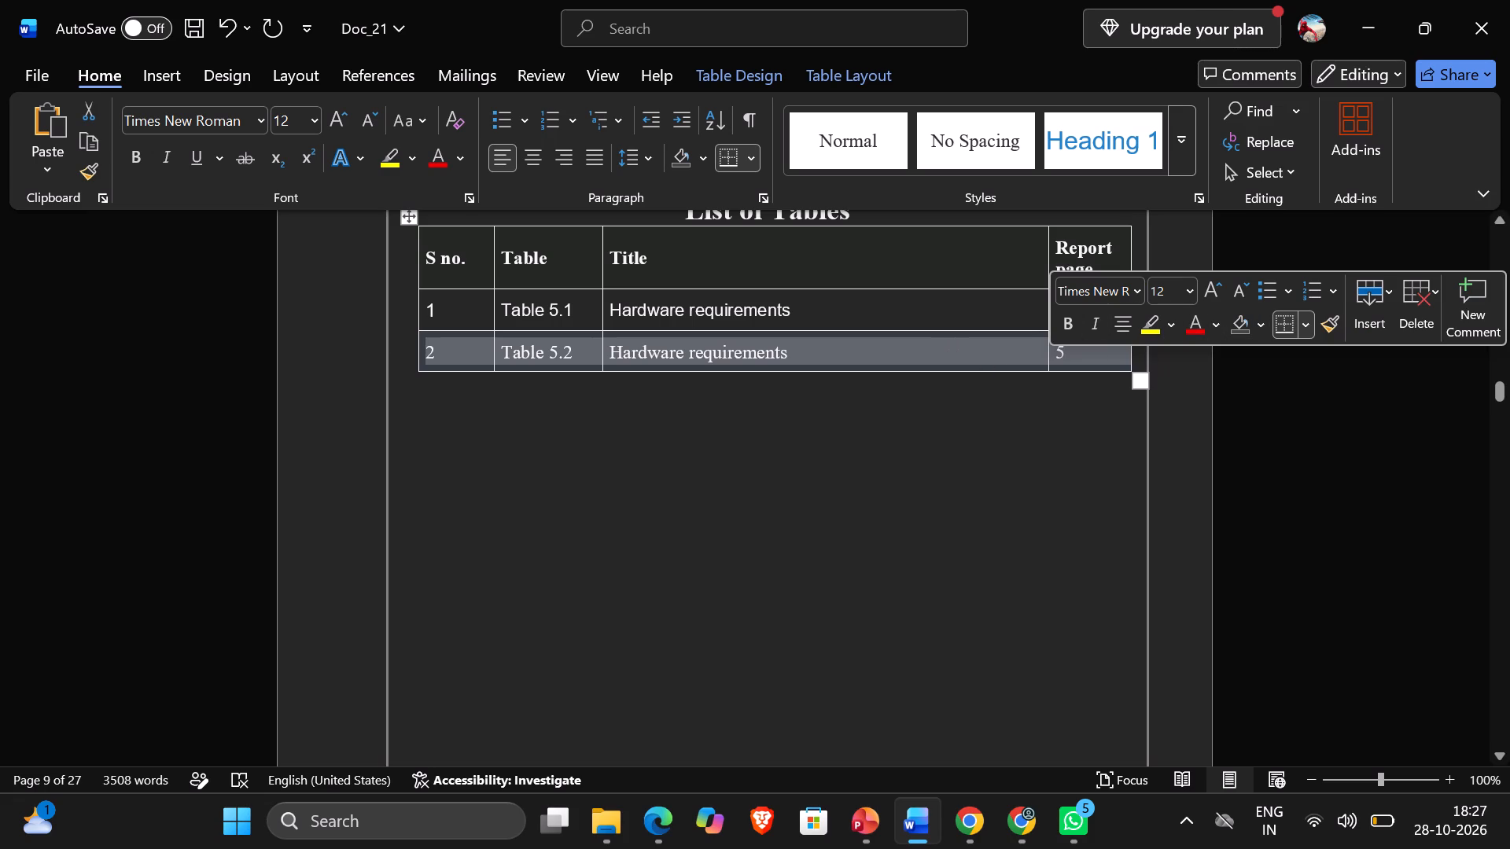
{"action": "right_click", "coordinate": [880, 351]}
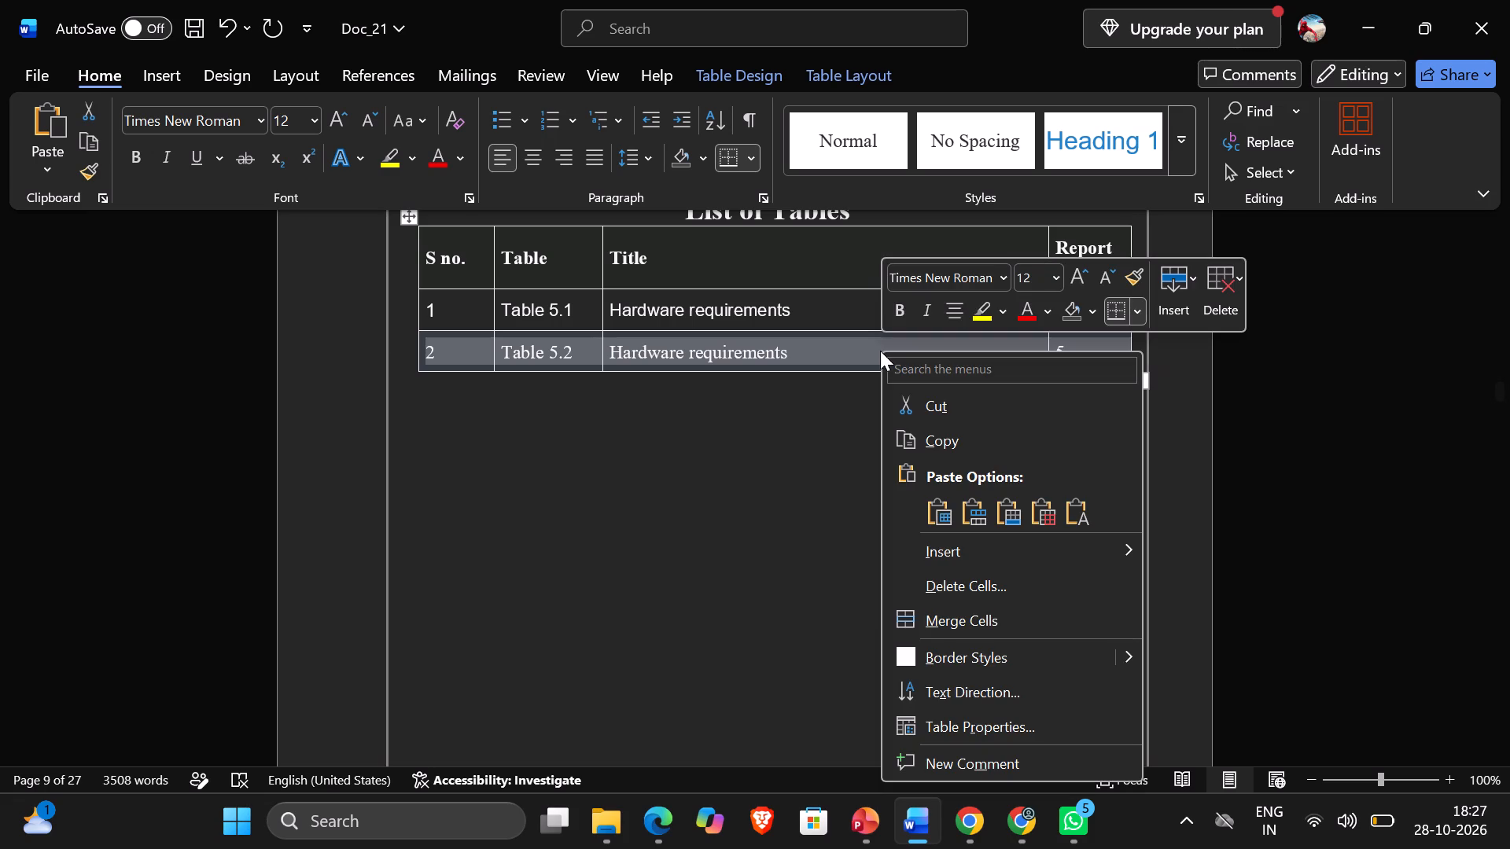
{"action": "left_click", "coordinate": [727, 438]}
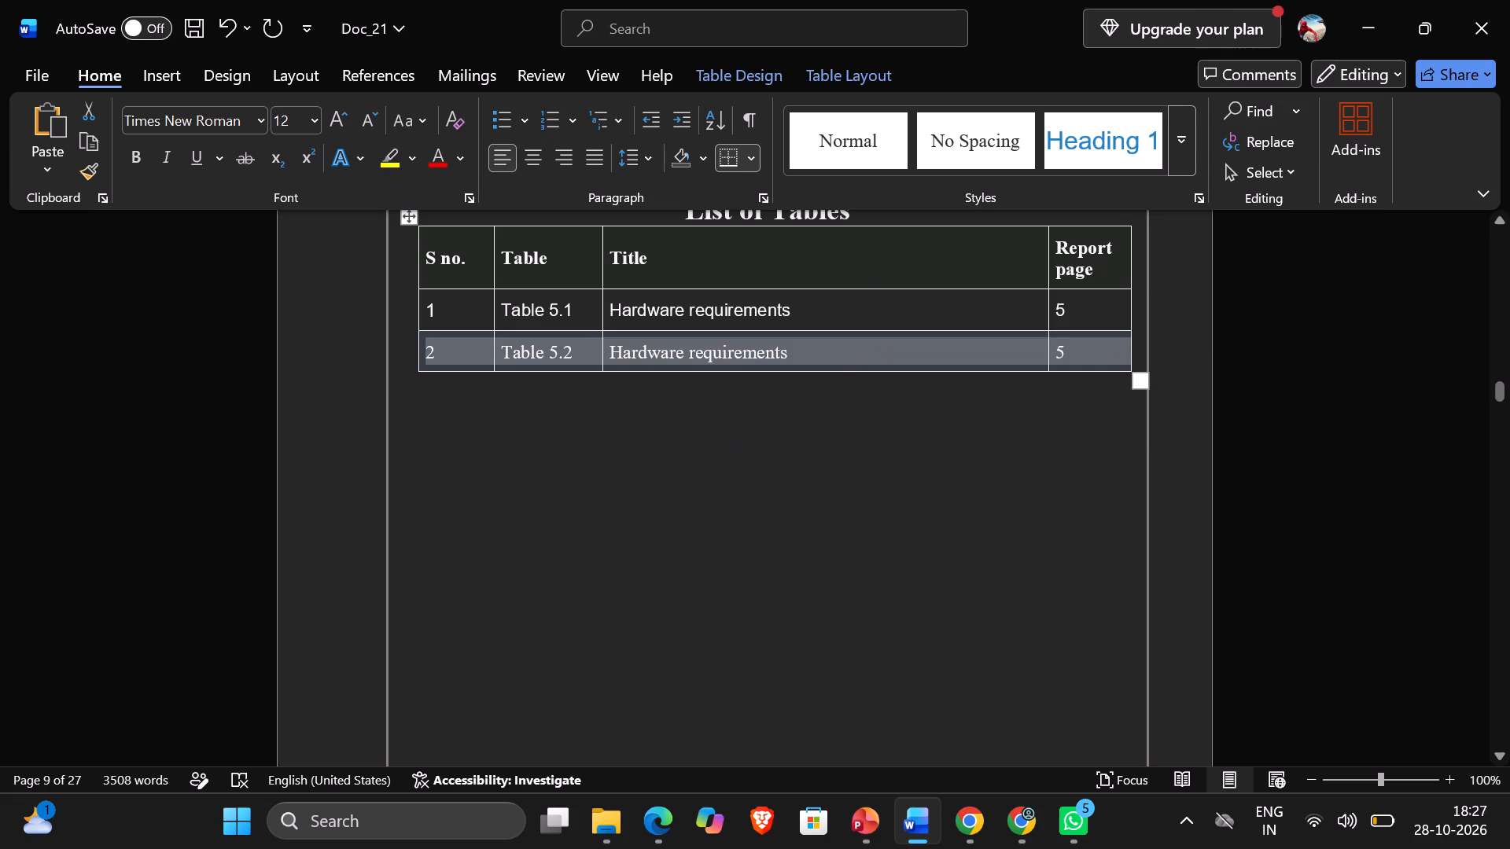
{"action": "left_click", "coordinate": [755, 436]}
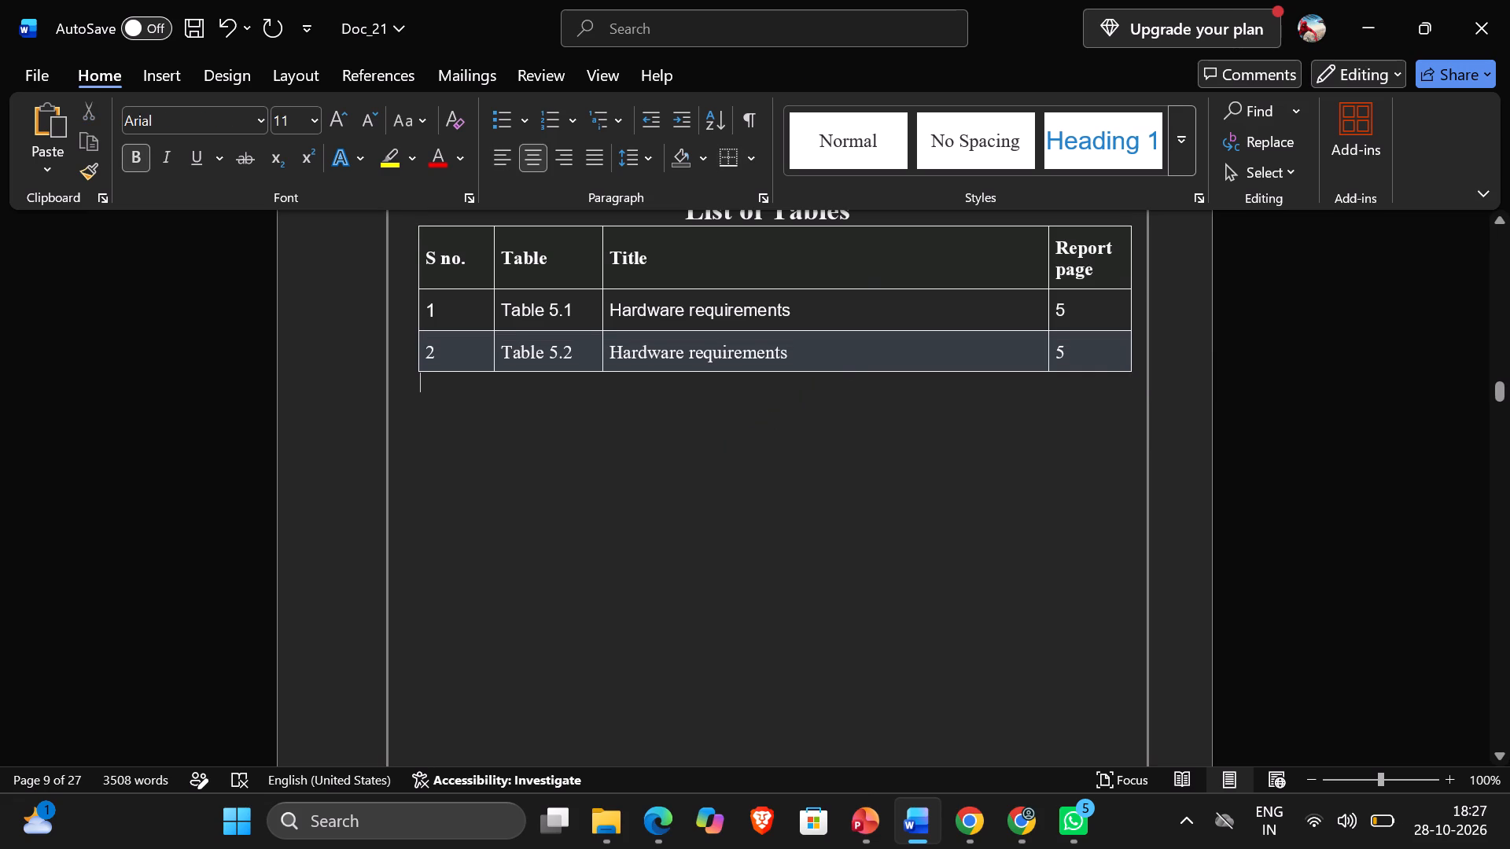
Change the title of the Table 5.2 entry in the List of Tables to Software requirements.
{"action": "left_click", "coordinate": [648, 347]}
{"action": "key", "text": "BackSpace"}
{"action": "key", "text": "BackSpace"}
{"action": "key", "text": "BackSpace"}
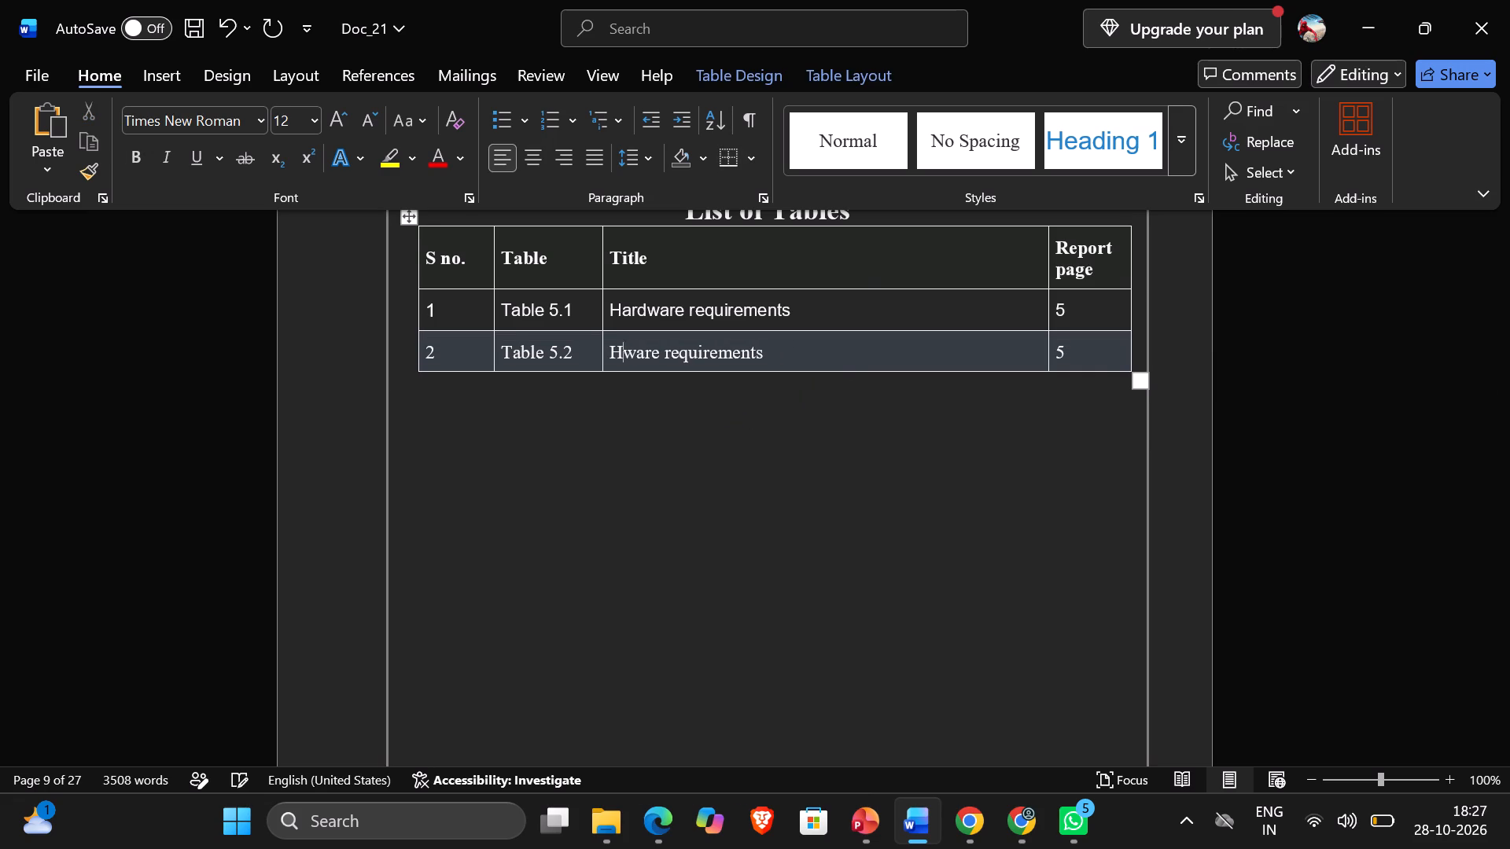
{"action": "key", "text": "BackSpace"}
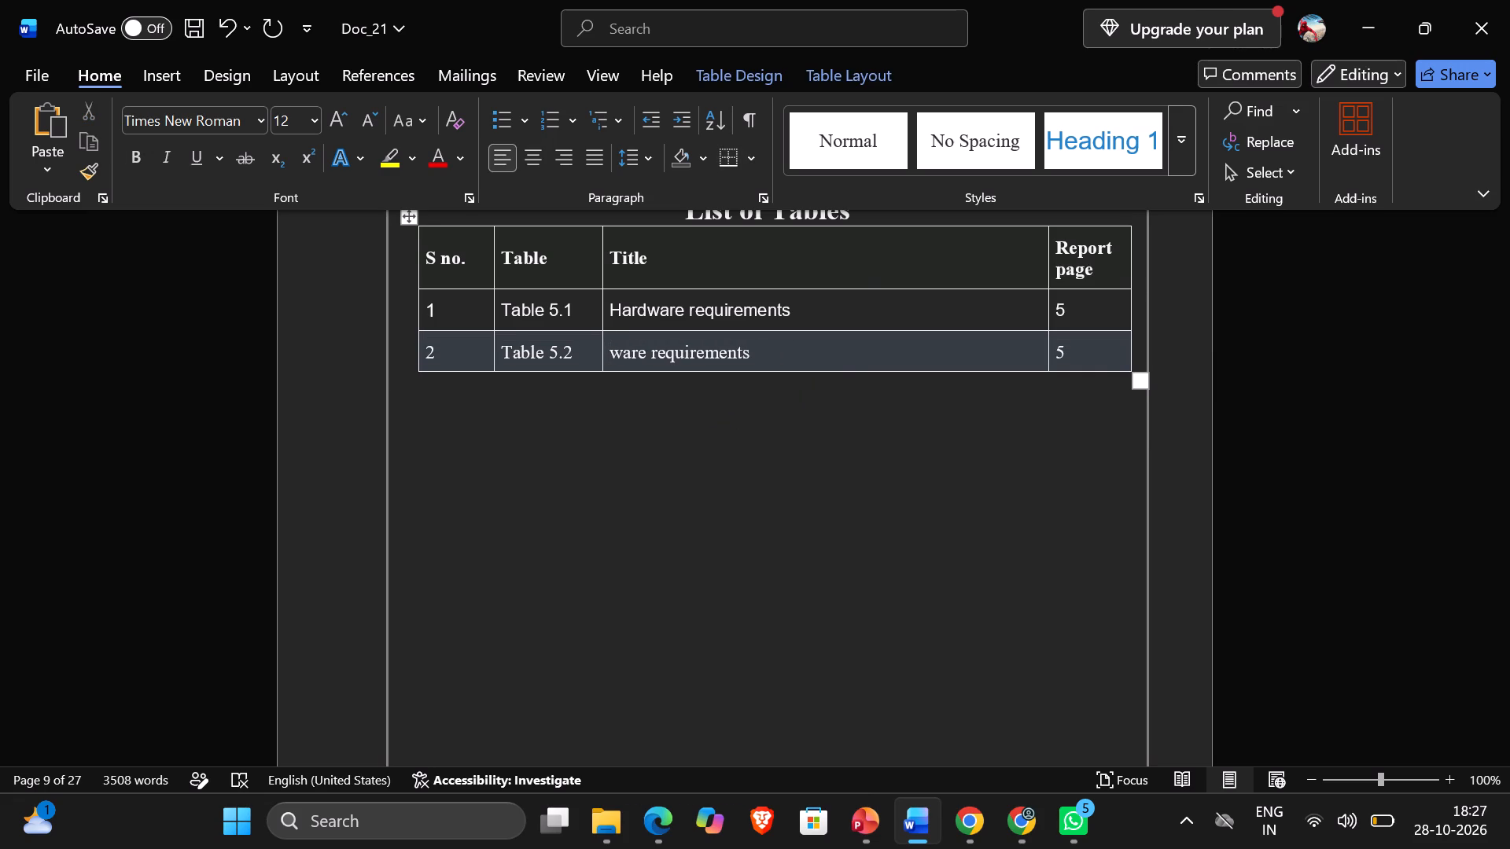
{"action": "type", "text": "So"}
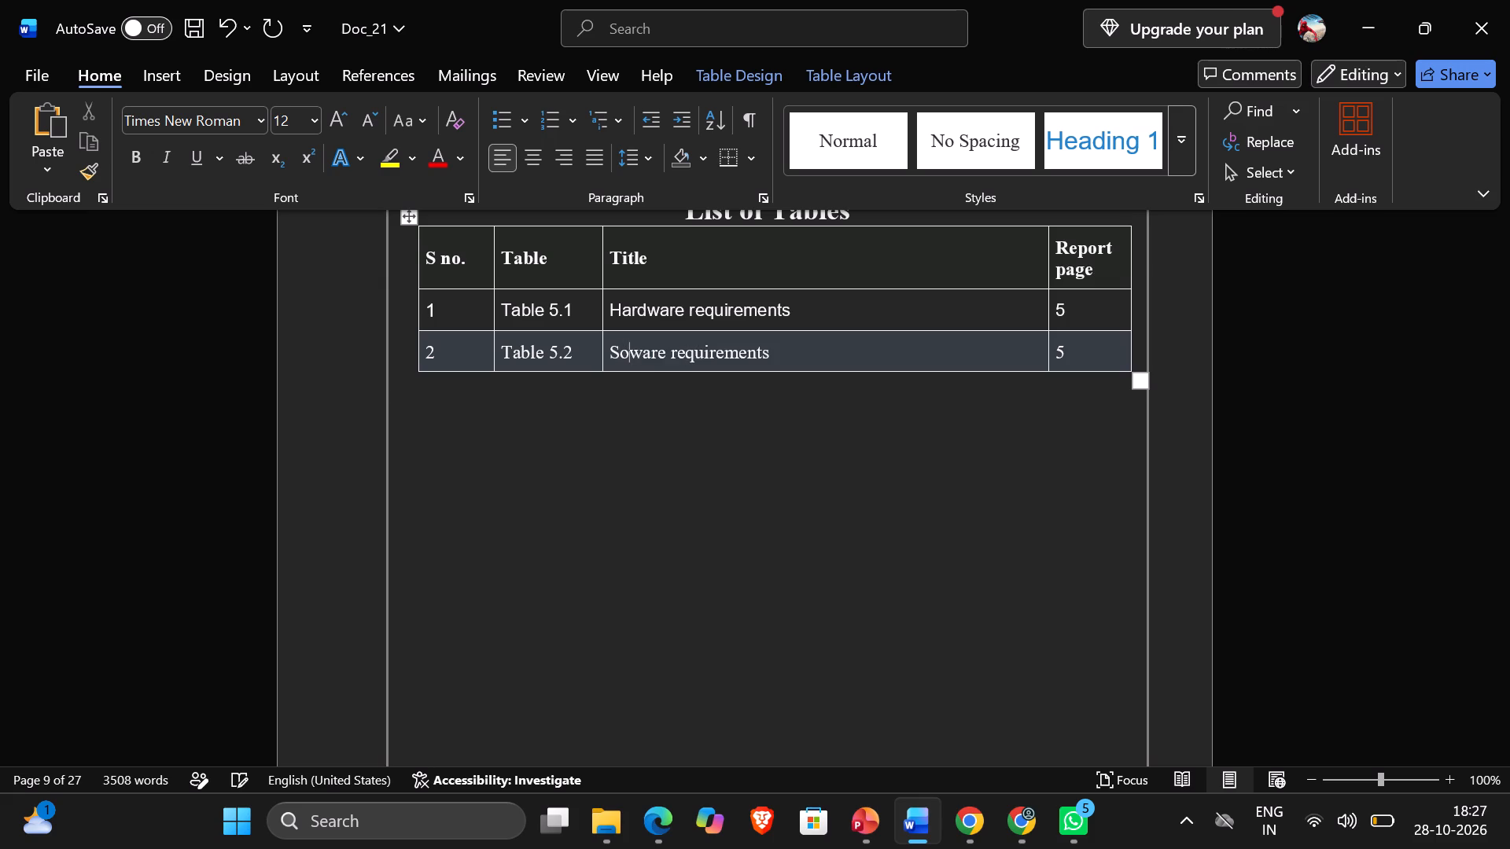
{"action": "type", "text": "ft"}
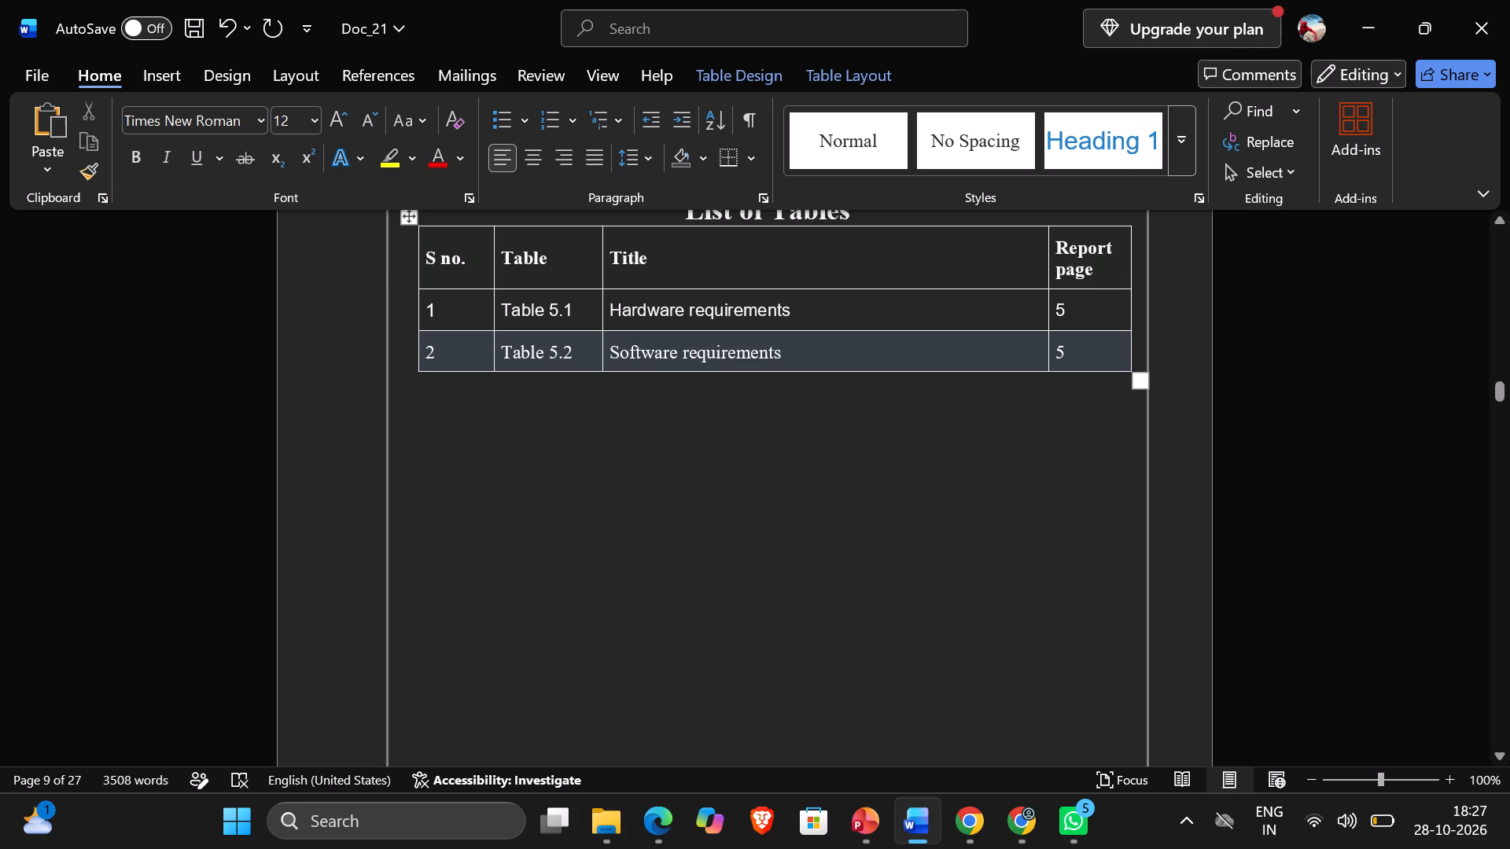
Review the front matter from the List of Tables back to the cover page, including the List of Figures, table of contents and acknowledgement.
{"action": "scroll", "coordinate": [793, 465], "scroll_direction": "right", "scroll_amount": 1}
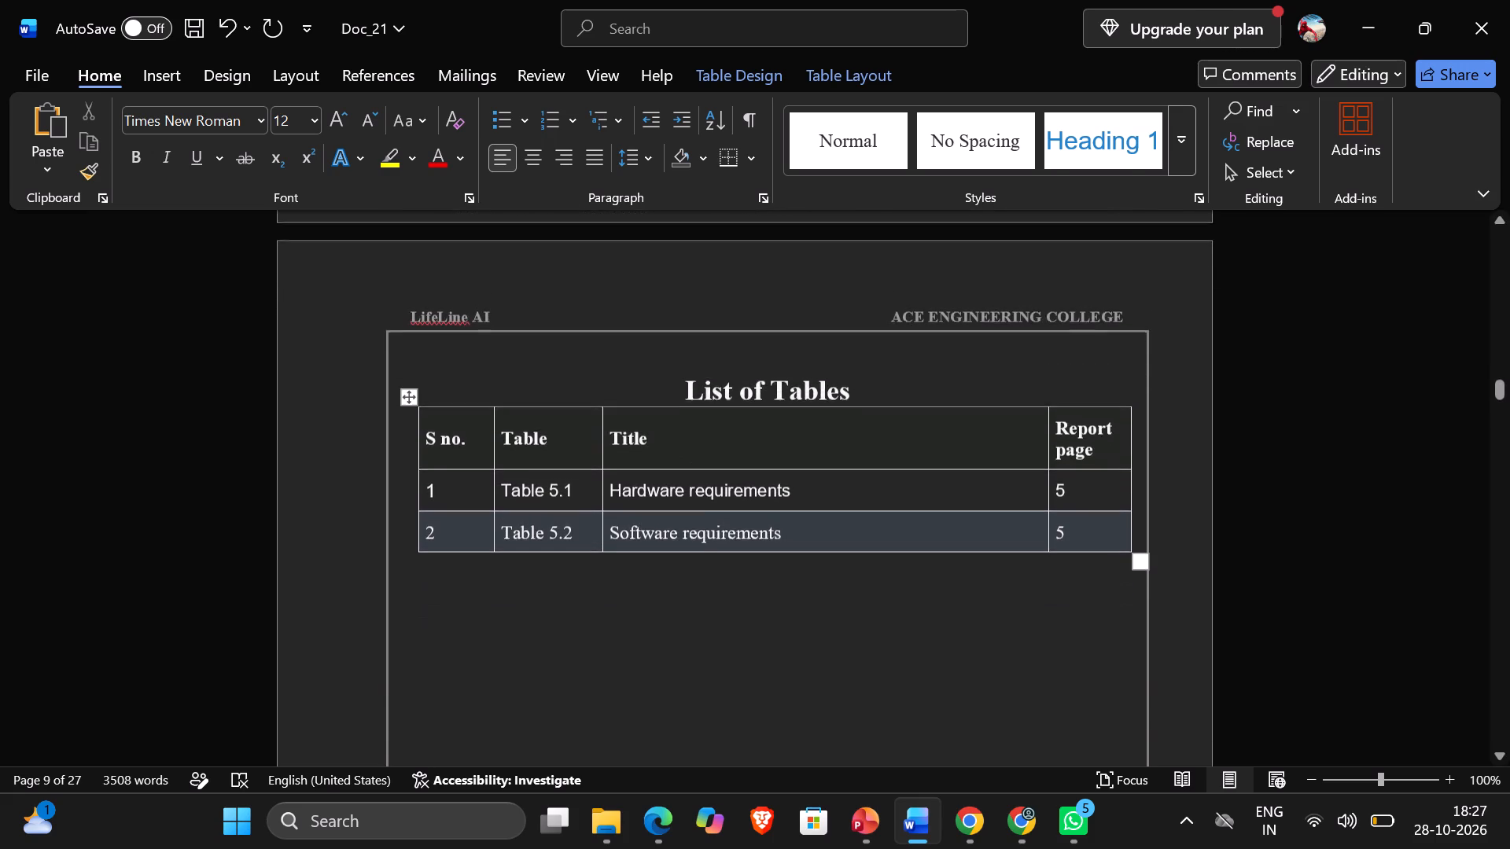
{"action": "scroll", "coordinate": [793, 465], "scroll_direction": "right", "scroll_amount": 1}
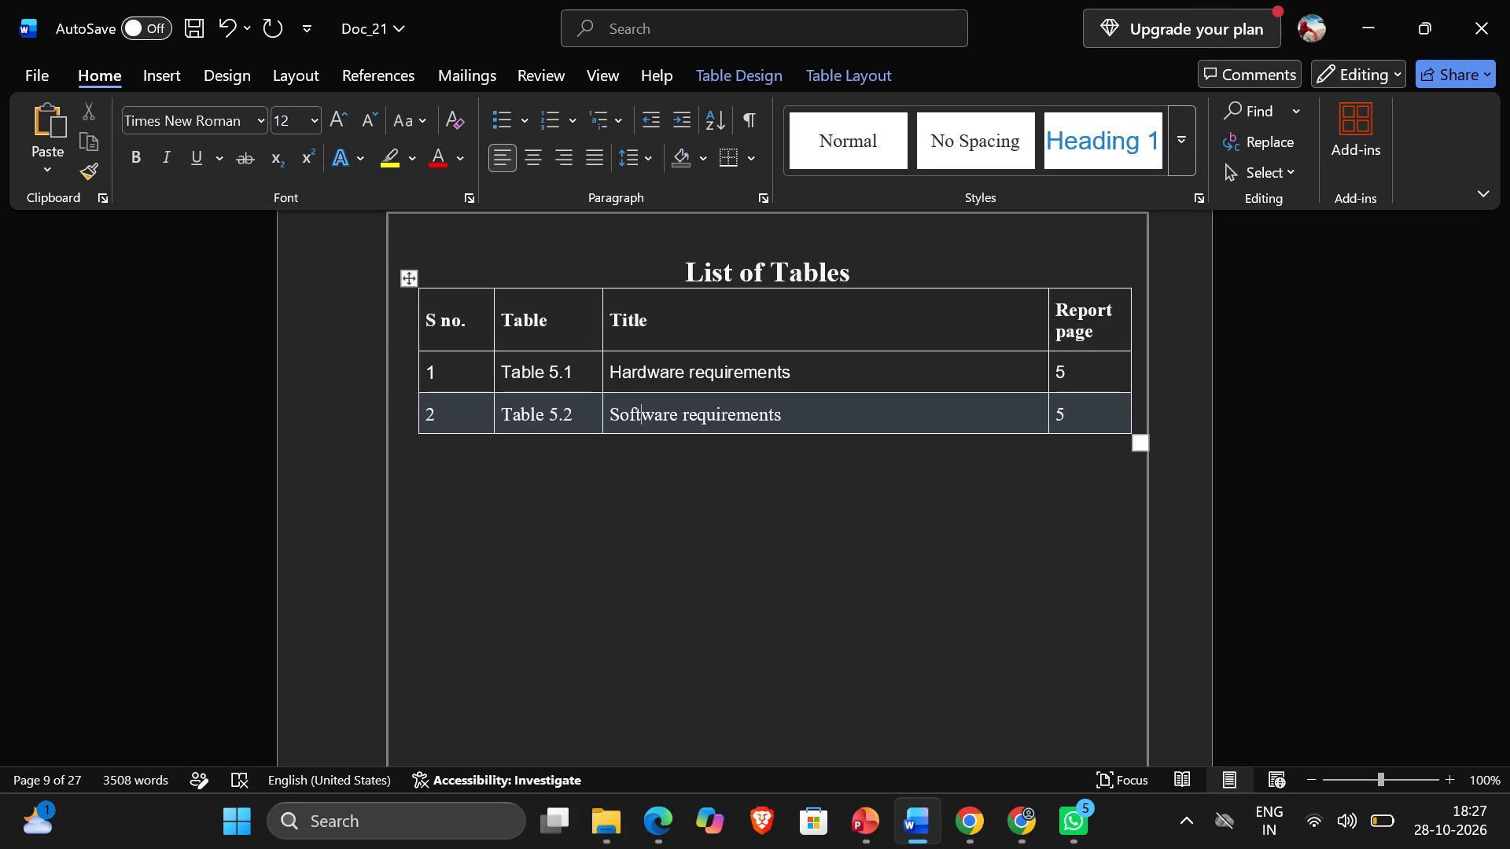
{"action": "scroll", "coordinate": [793, 465], "scroll_direction": "up", "scroll_amount": 4}
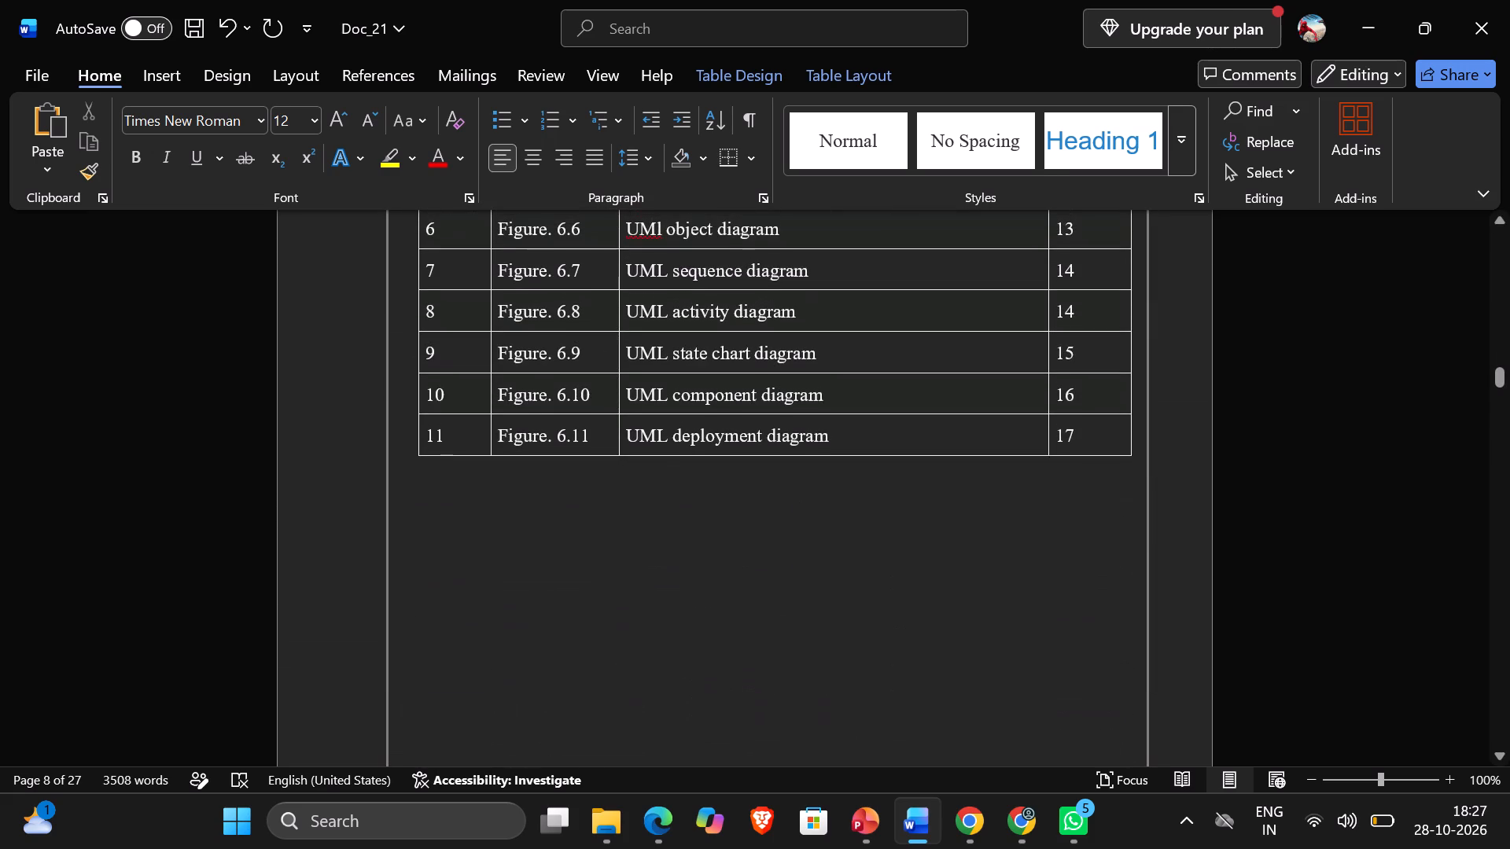
{"action": "scroll", "coordinate": [793, 465], "scroll_direction": "up", "scroll_amount": 4}
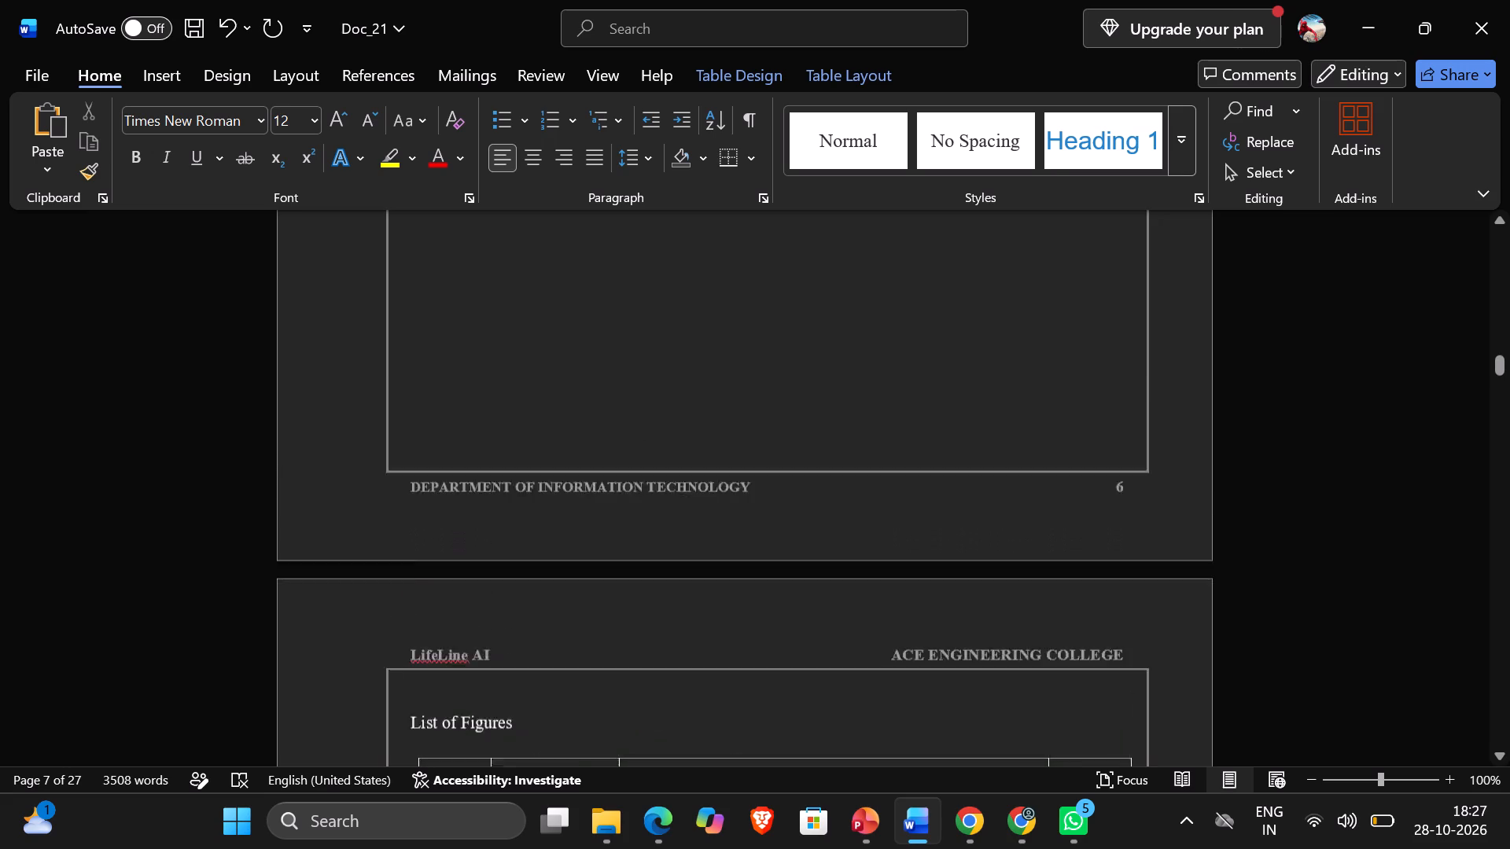
{"action": "scroll", "coordinate": [793, 465], "scroll_direction": "up", "scroll_amount": 3}
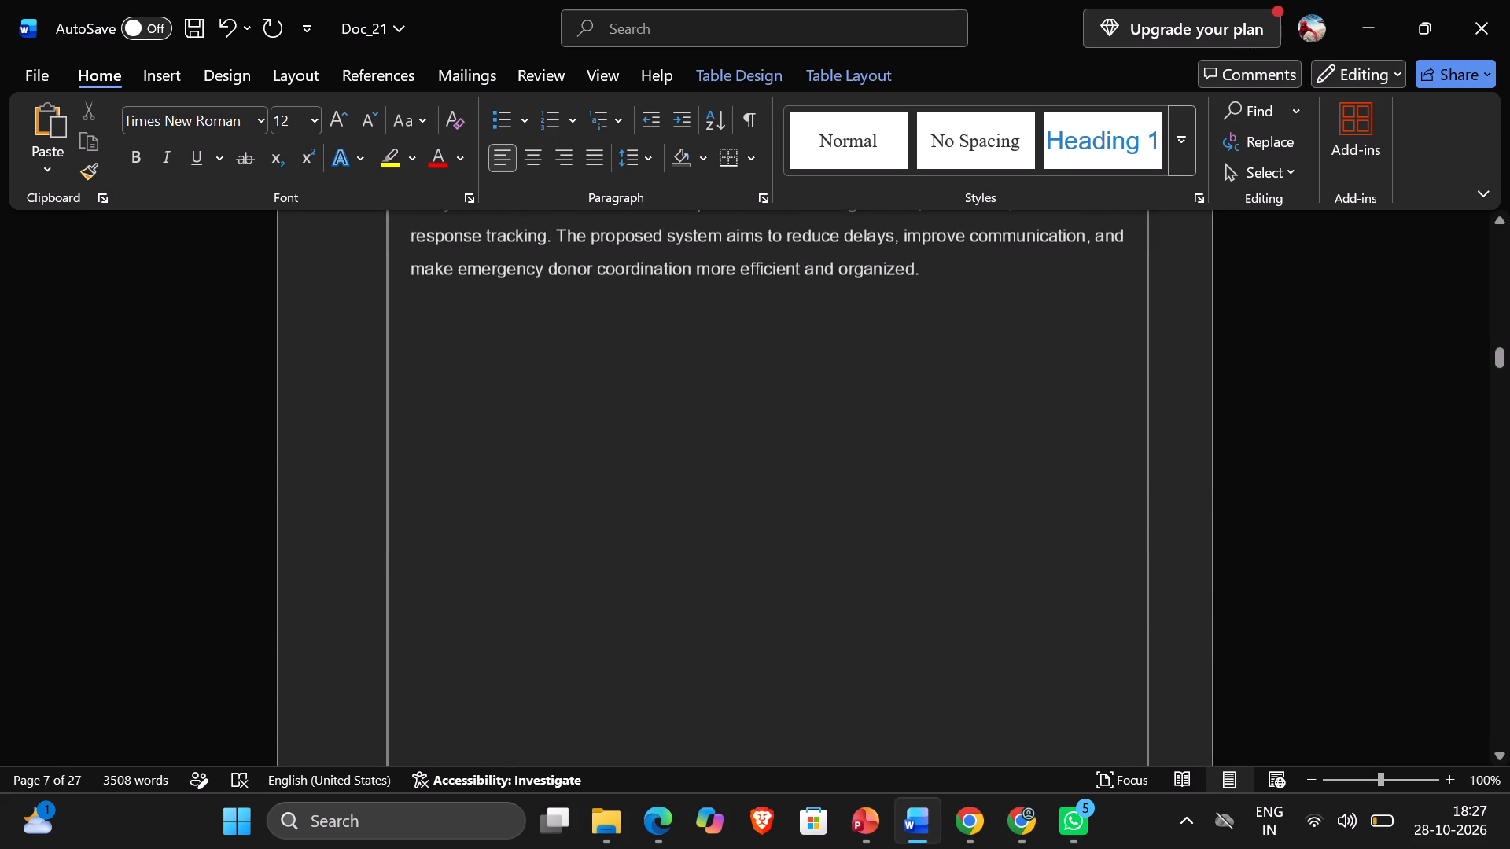
{"action": "scroll", "coordinate": [793, 465], "scroll_direction": "up", "scroll_amount": 2}
{"action": "scroll", "coordinate": [793, 465], "scroll_direction": "down", "scroll_amount": 3}
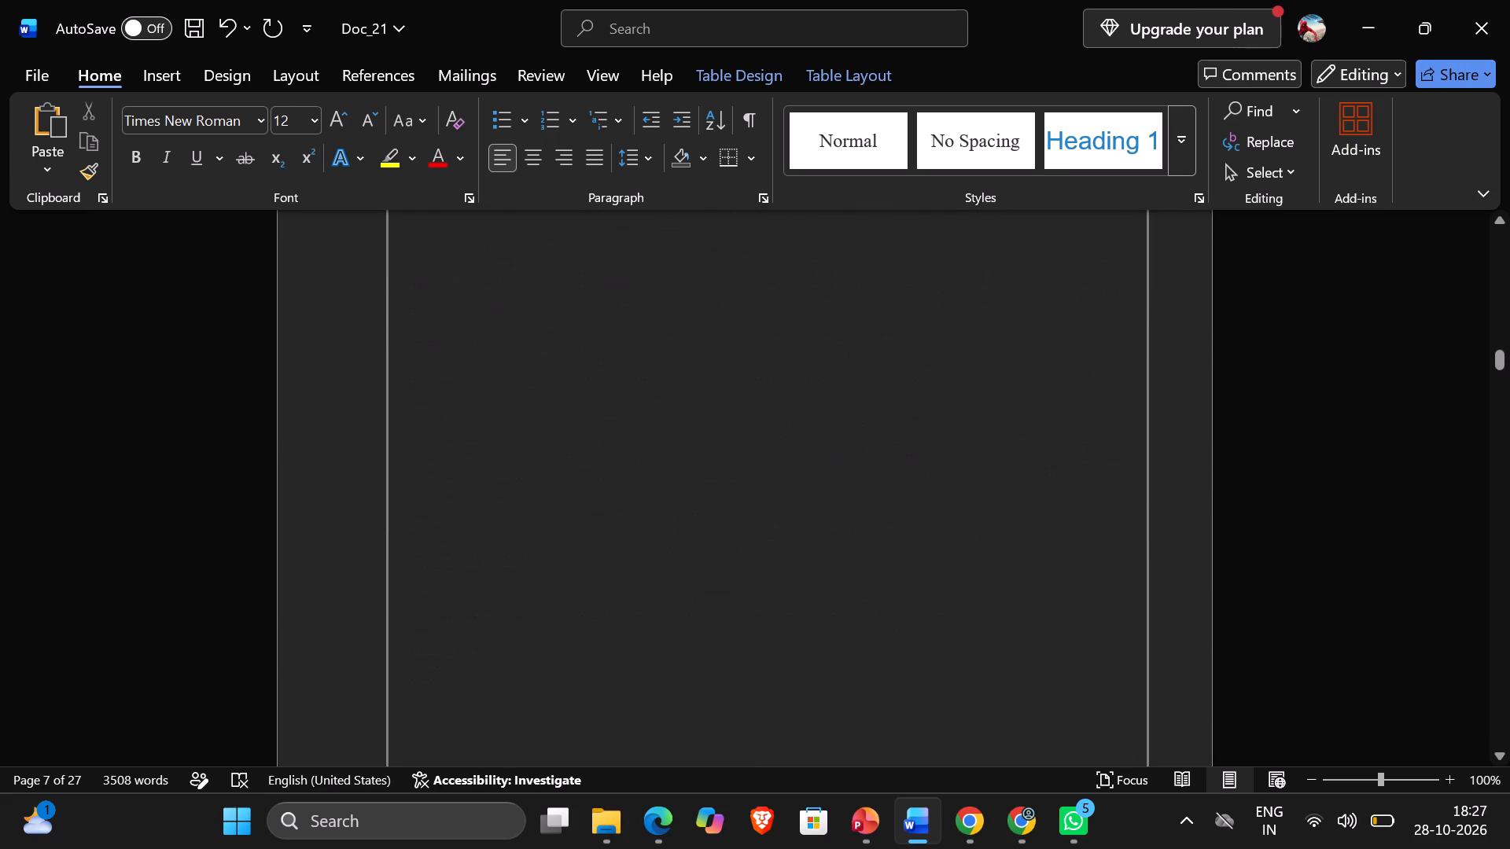
{"action": "scroll", "coordinate": [793, 465], "scroll_direction": "right", "scroll_amount": 2}
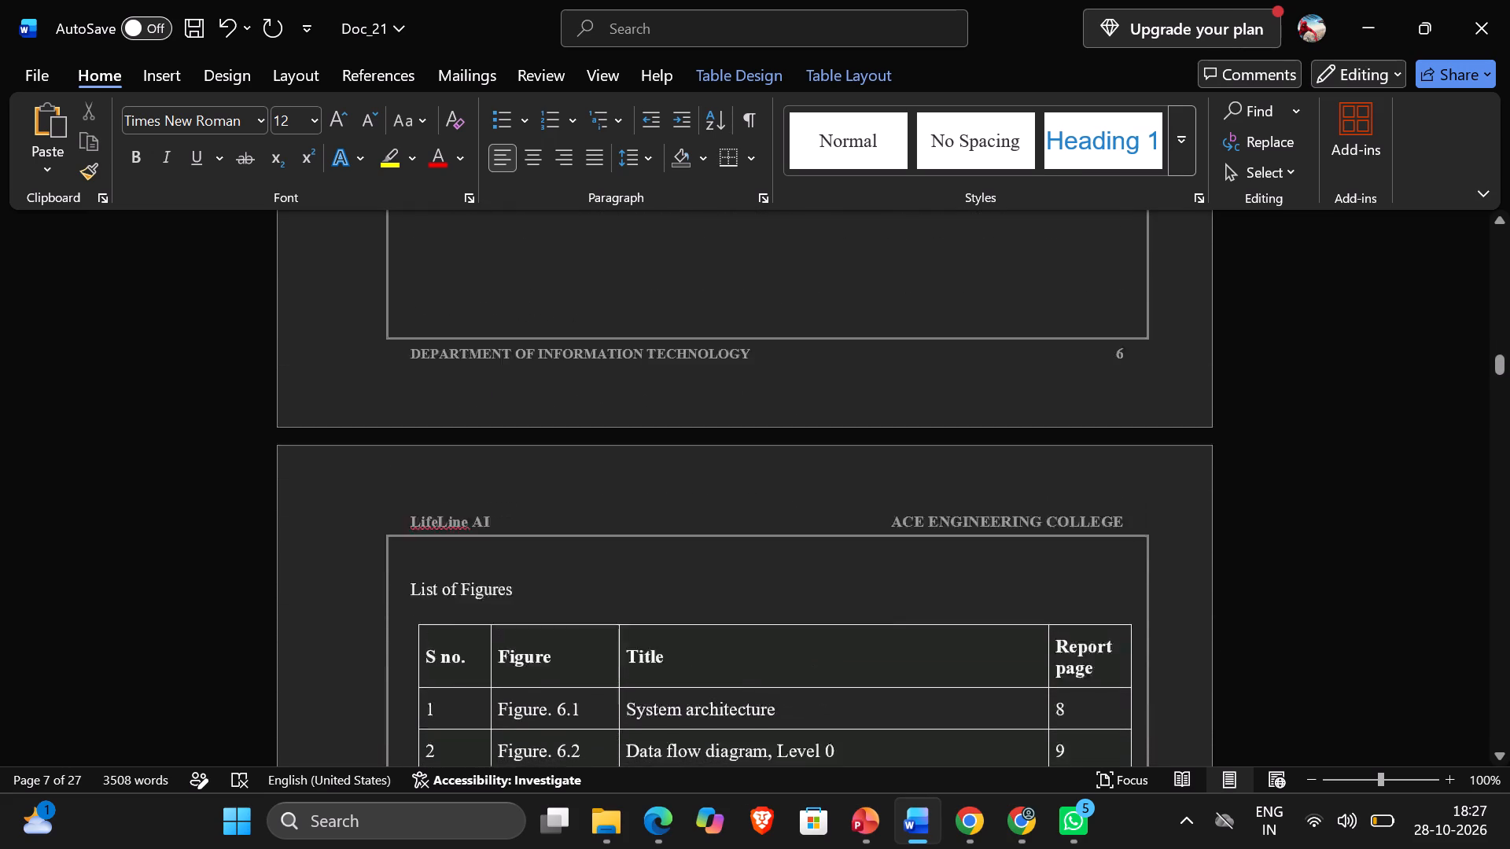
{"action": "scroll", "coordinate": [793, 465], "scroll_direction": "right", "scroll_amount": 1}
{"action": "scroll", "coordinate": [793, 465], "scroll_direction": "up", "scroll_amount": 3}
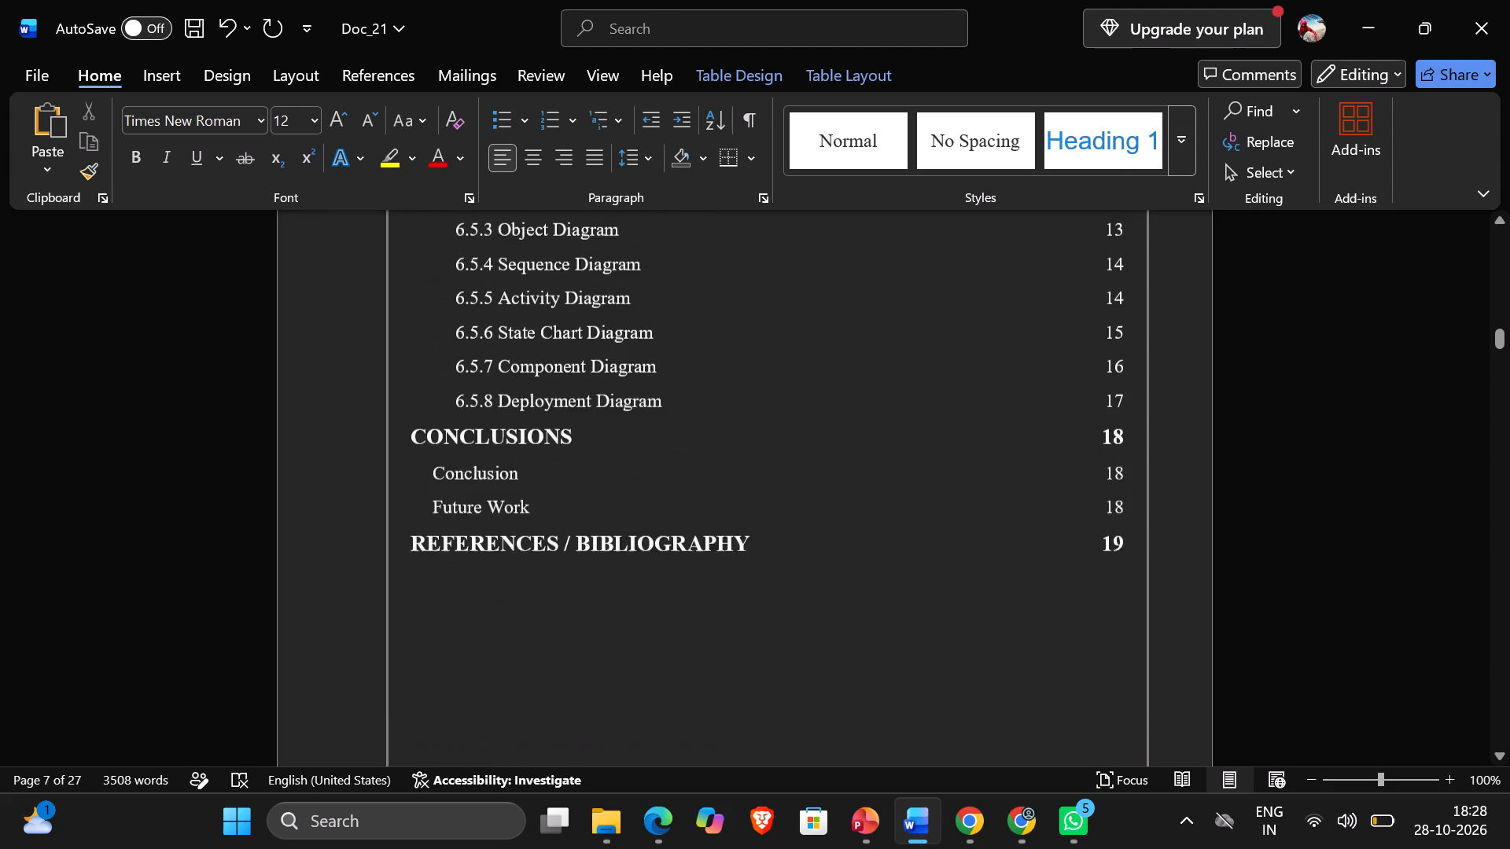
{"action": "scroll", "coordinate": [793, 465], "scroll_direction": "up", "scroll_amount": 7}
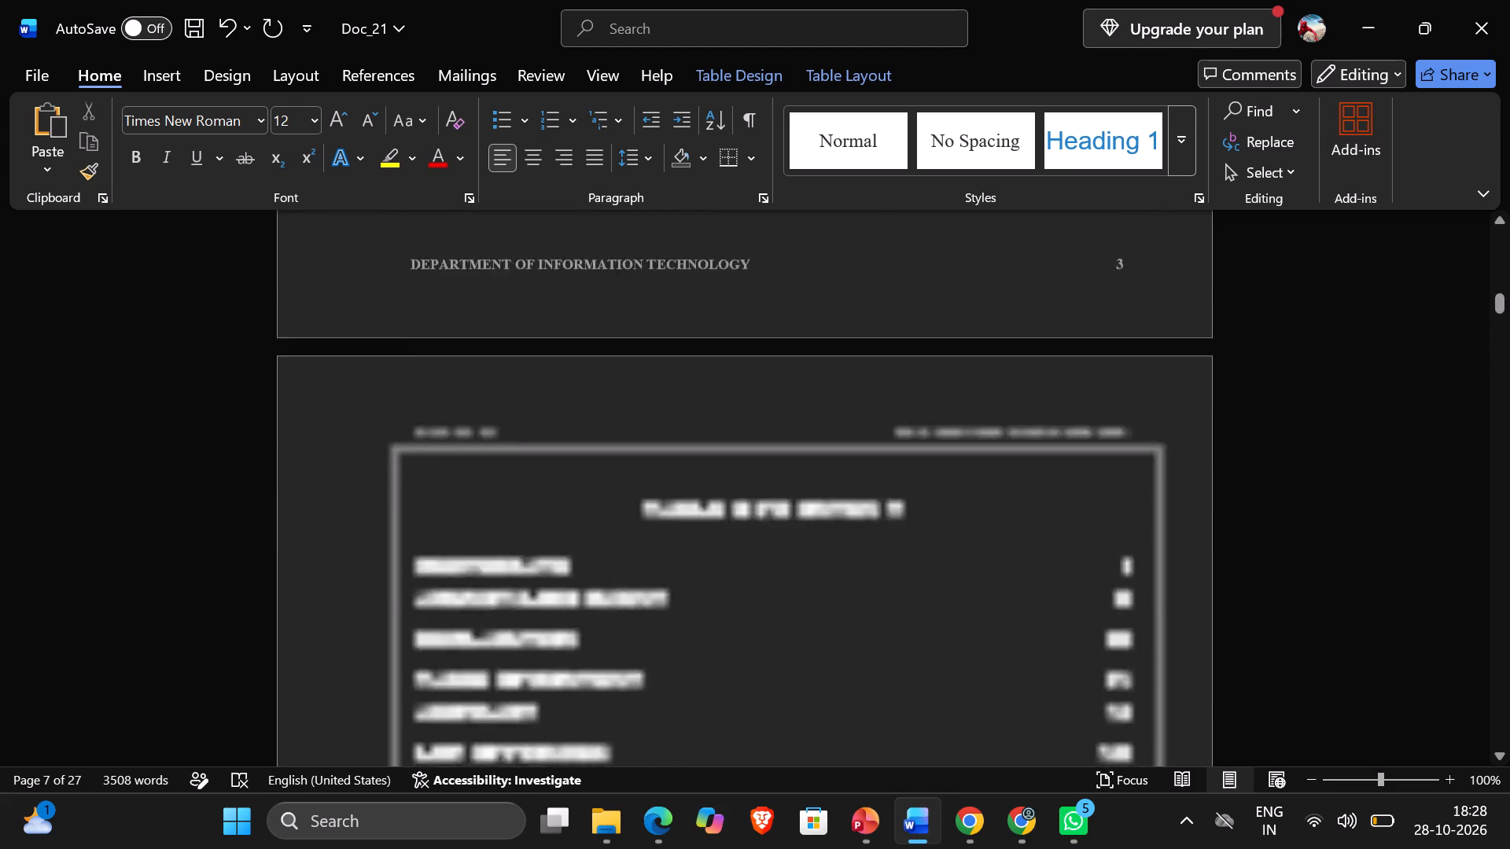
{"action": "scroll", "coordinate": [793, 465], "scroll_direction": "up", "scroll_amount": 1}
{"action": "scroll", "coordinate": [793, 465], "scroll_direction": "down", "scroll_amount": 1}
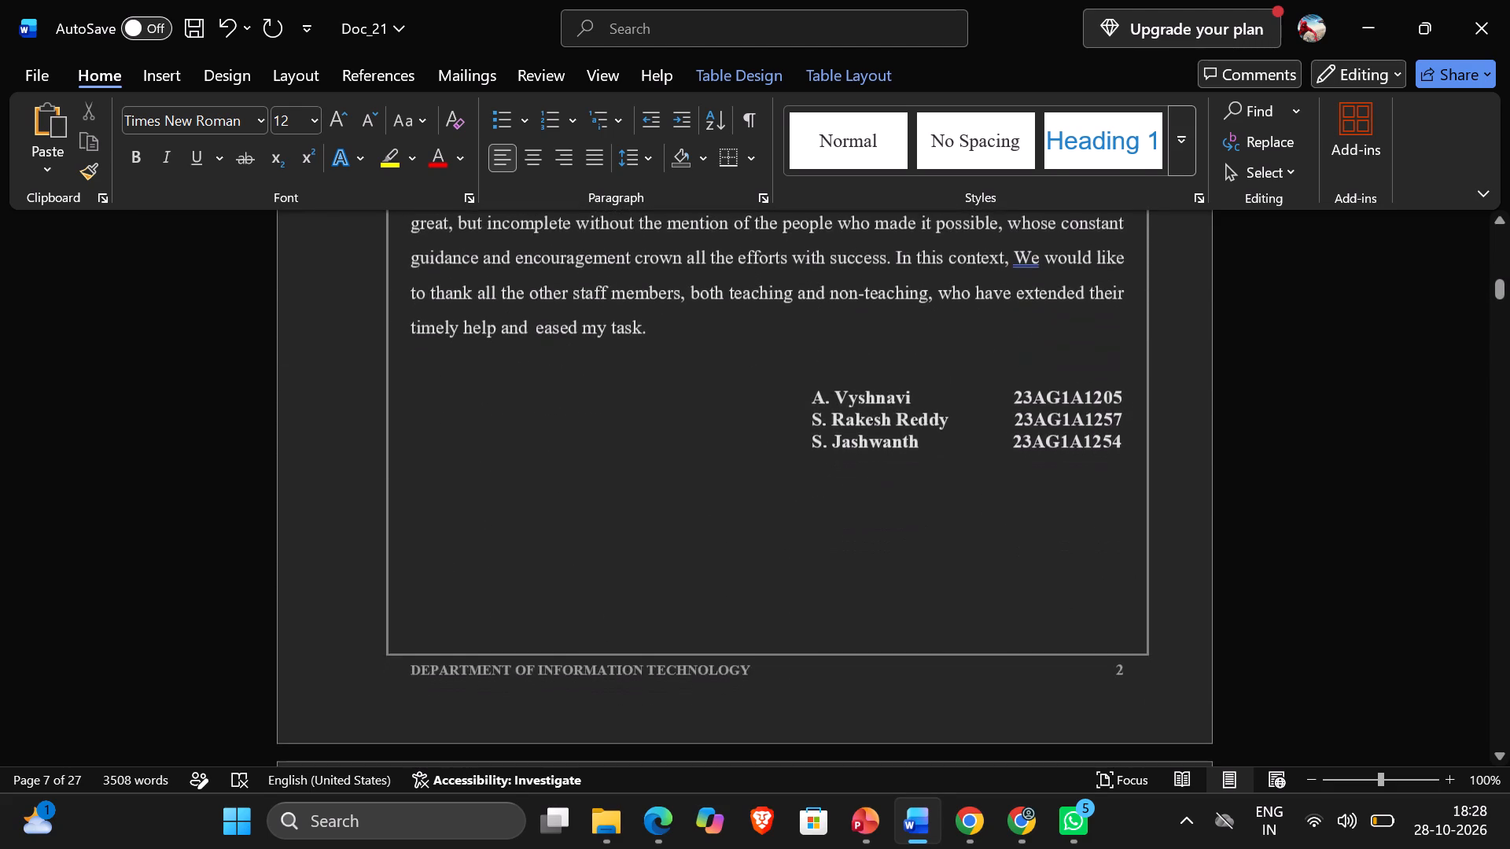
{"action": "scroll", "coordinate": [793, 465], "scroll_direction": "up", "scroll_amount": 6}
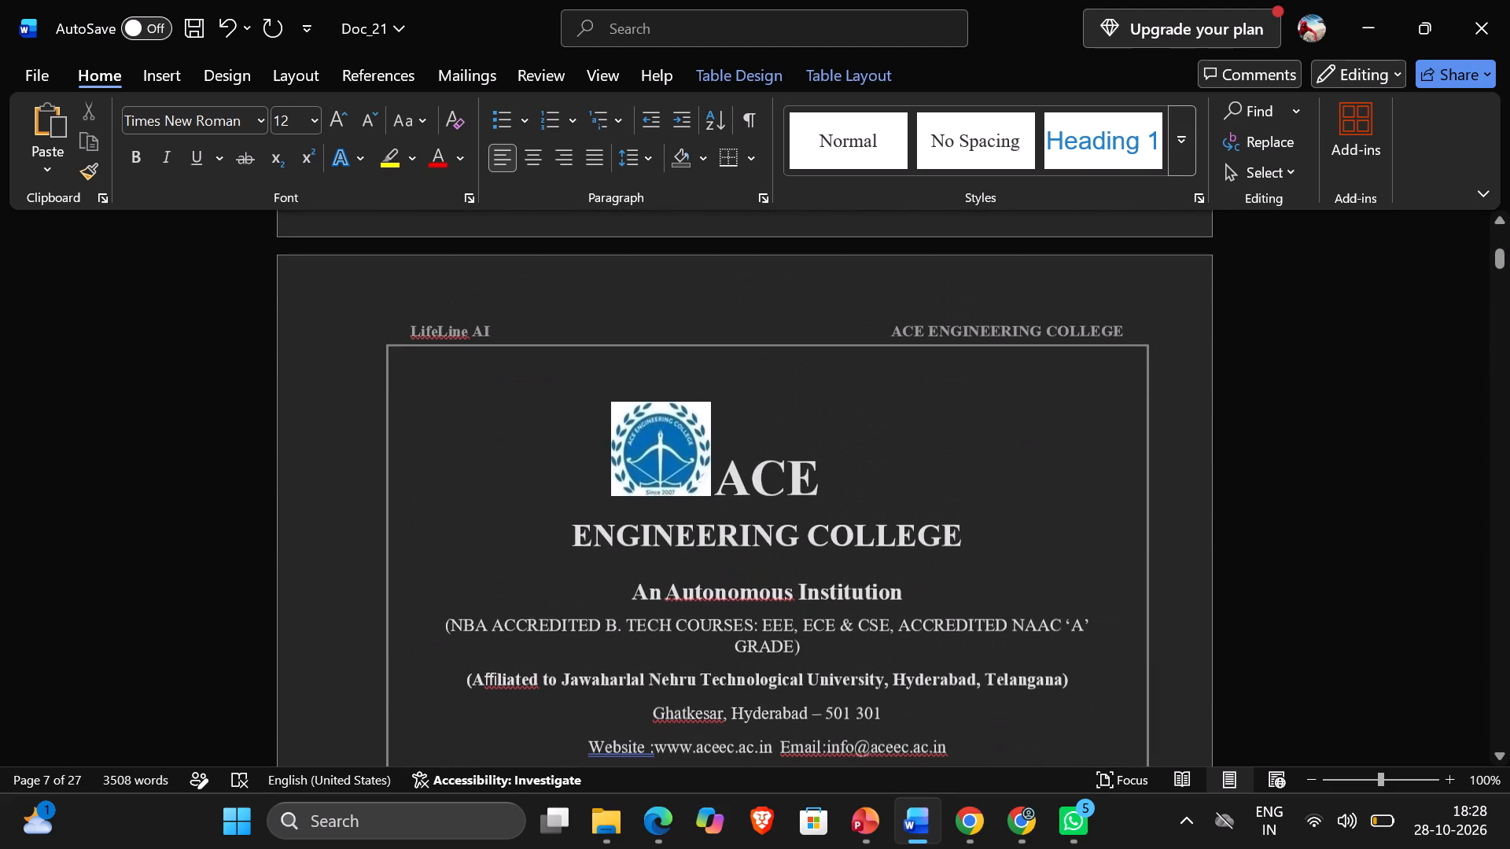
{"action": "scroll", "coordinate": [793, 465], "scroll_direction": "up", "scroll_amount": 3}
{"action": "scroll", "coordinate": [793, 465], "scroll_direction": "down", "scroll_amount": 1}
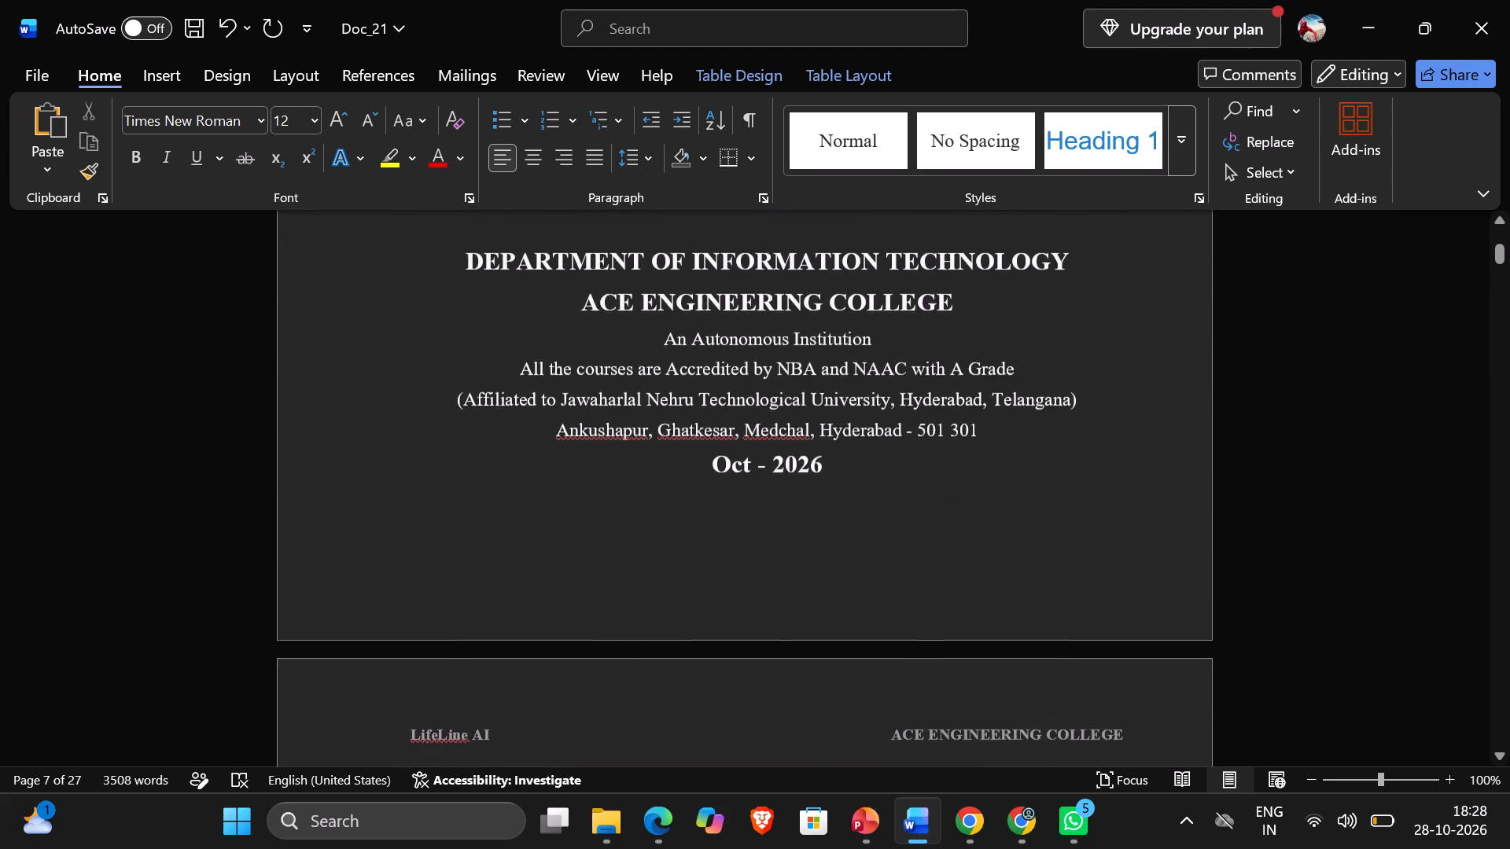
{"action": "scroll", "coordinate": [793, 465], "scroll_direction": "down", "scroll_amount": 6}
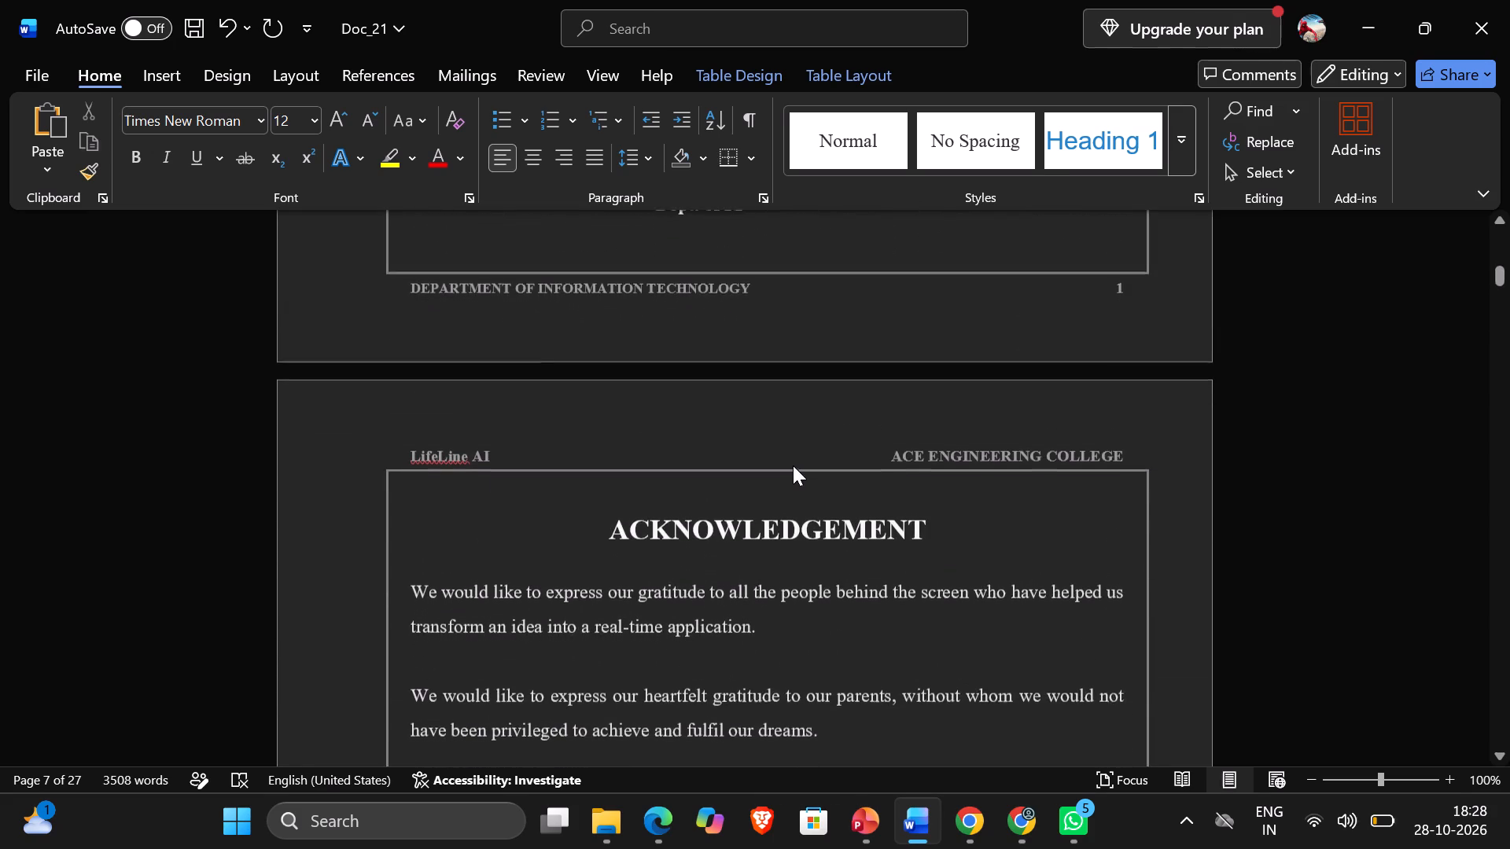
Review the certificate, acknowledgement, declaration and table of content pages of the report.
{"action": "scroll", "coordinate": [793, 465], "scroll_direction": "down", "scroll_amount": 3}
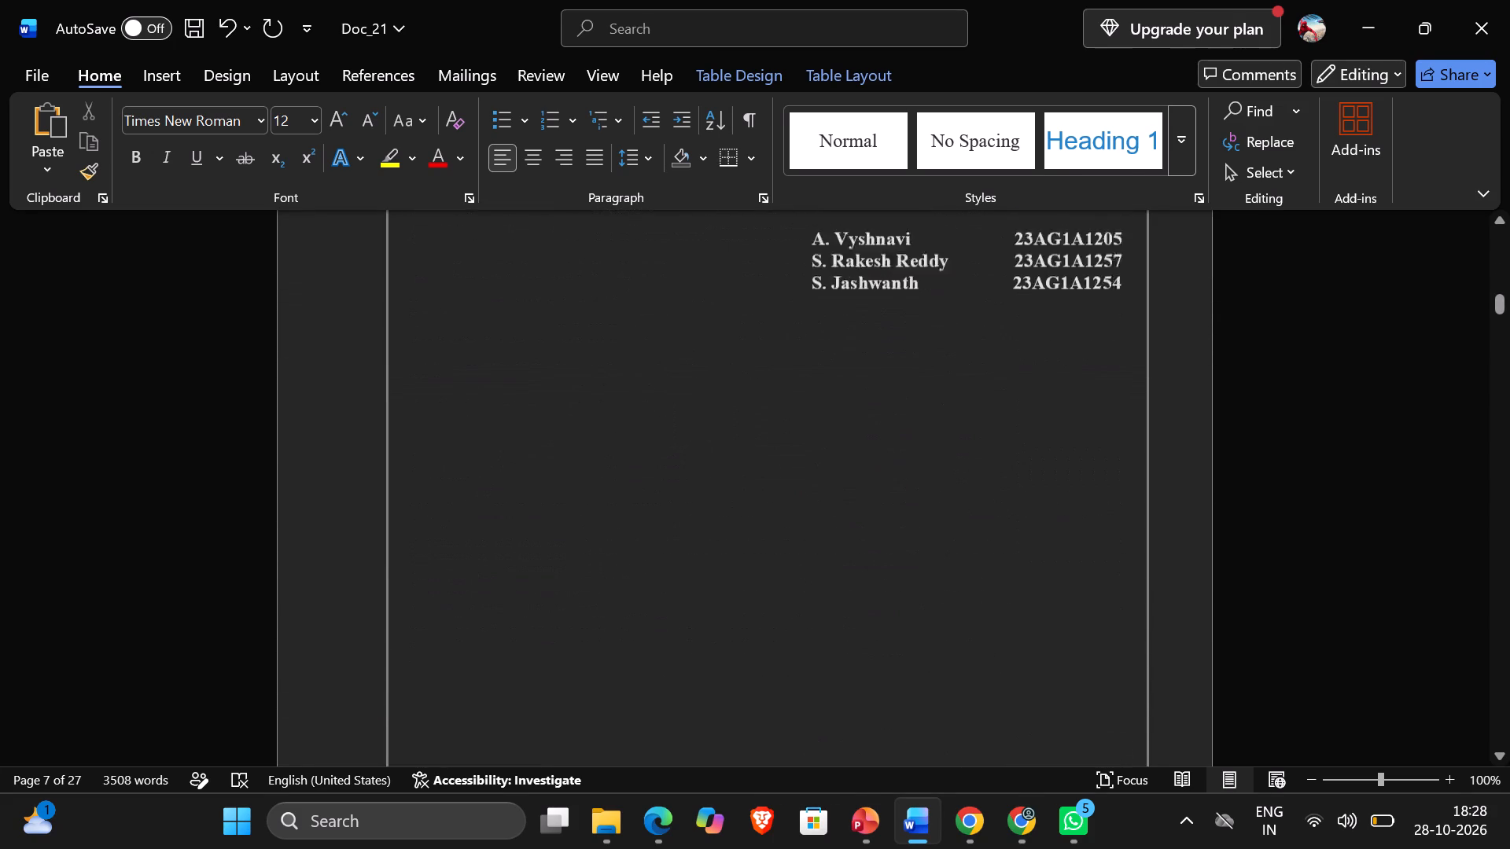
{"action": "scroll", "coordinate": [793, 465], "scroll_direction": "down", "scroll_amount": 4}
{"action": "scroll", "coordinate": [793, 465], "scroll_direction": "right", "scroll_amount": 1}
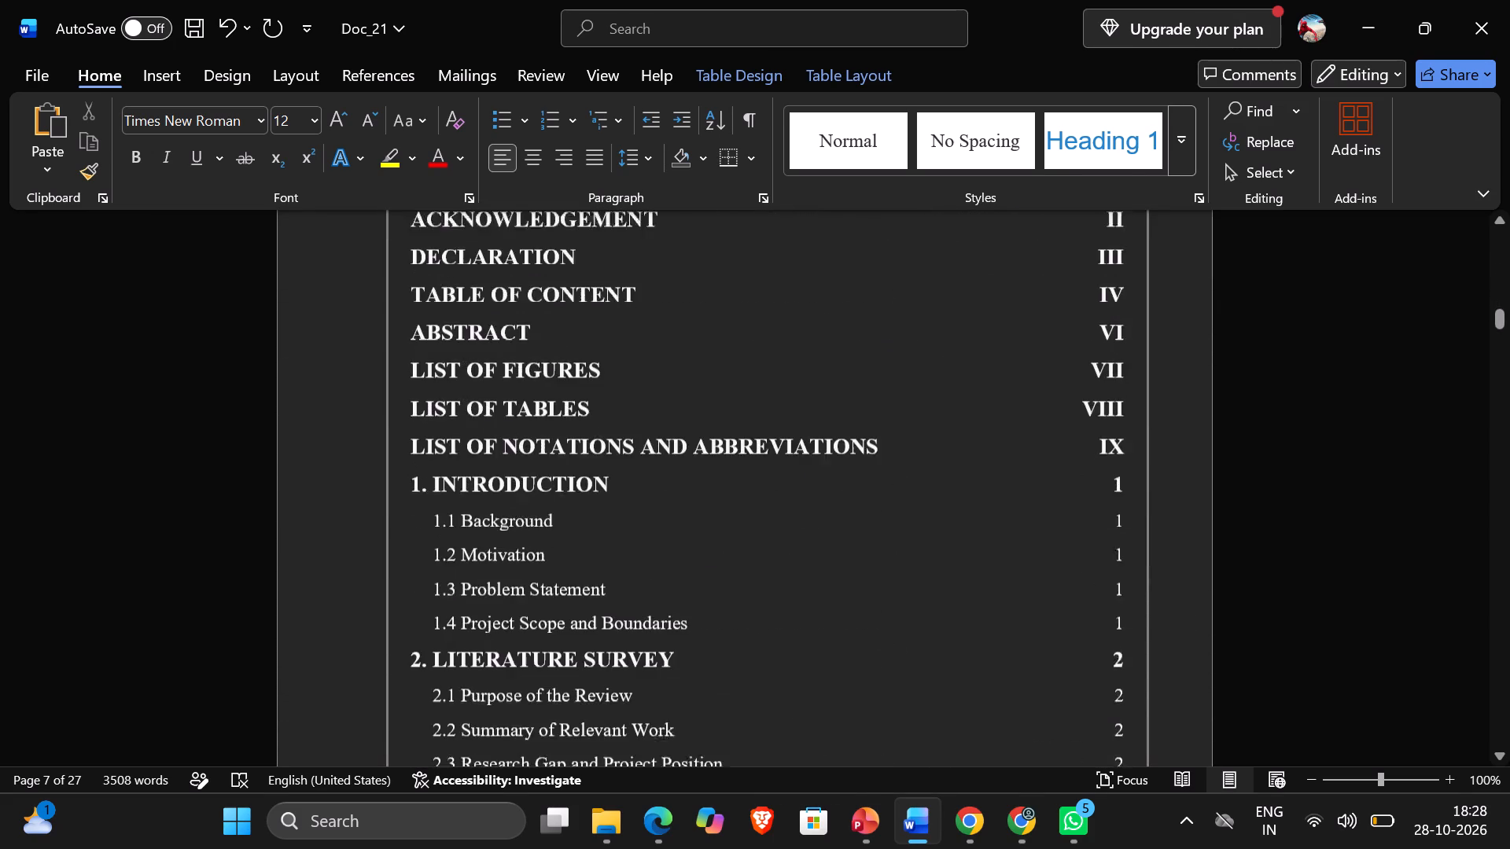
{"action": "scroll", "coordinate": [793, 465], "scroll_direction": "right", "scroll_amount": 1}
{"action": "scroll", "coordinate": [793, 465], "scroll_direction": "up", "scroll_amount": 1}
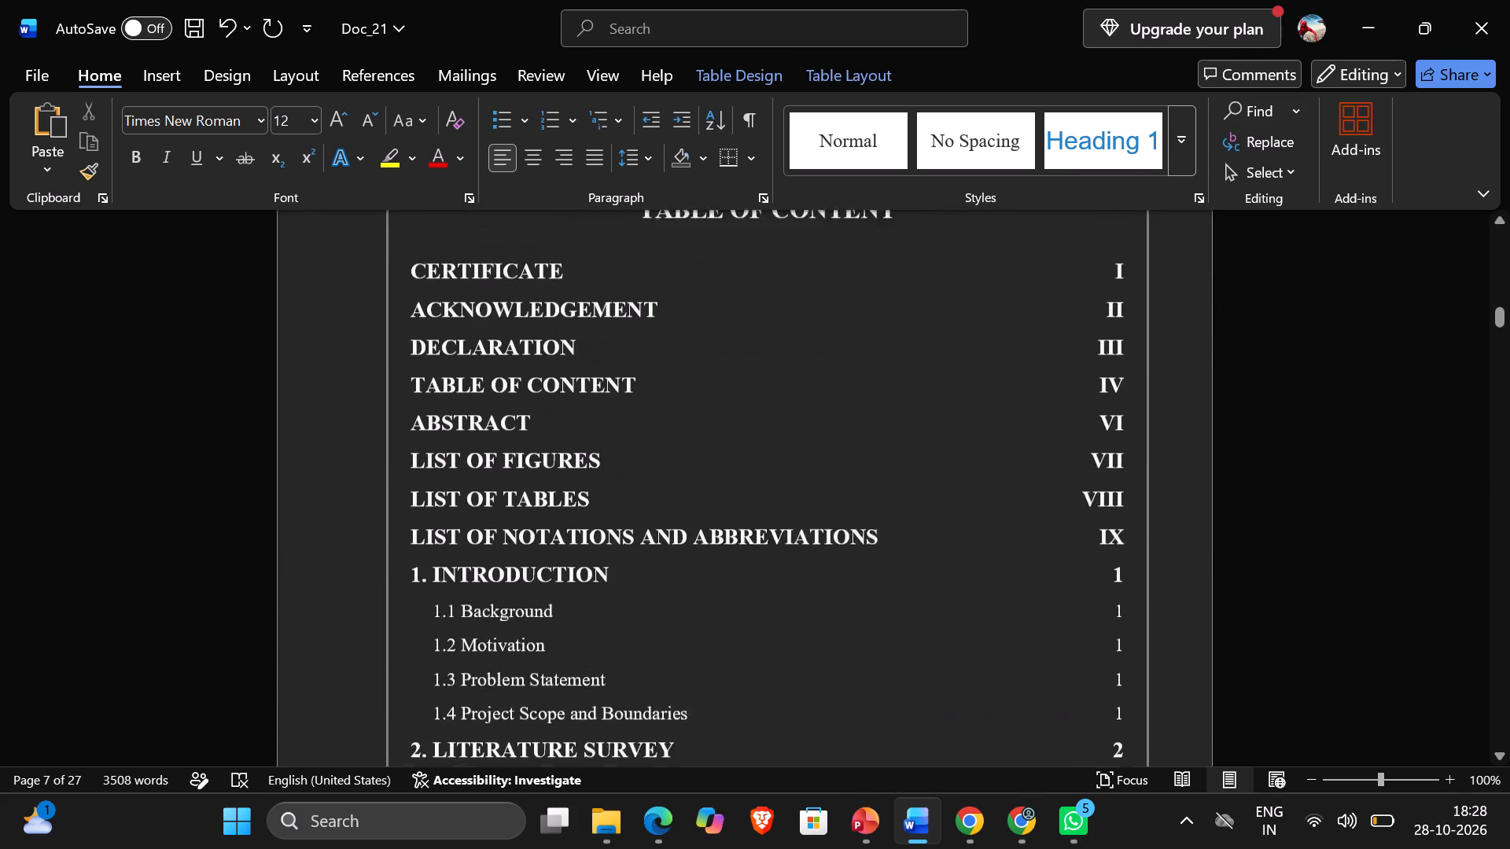
{"action": "scroll", "coordinate": [793, 465], "scroll_direction": "up", "scroll_amount": 2}
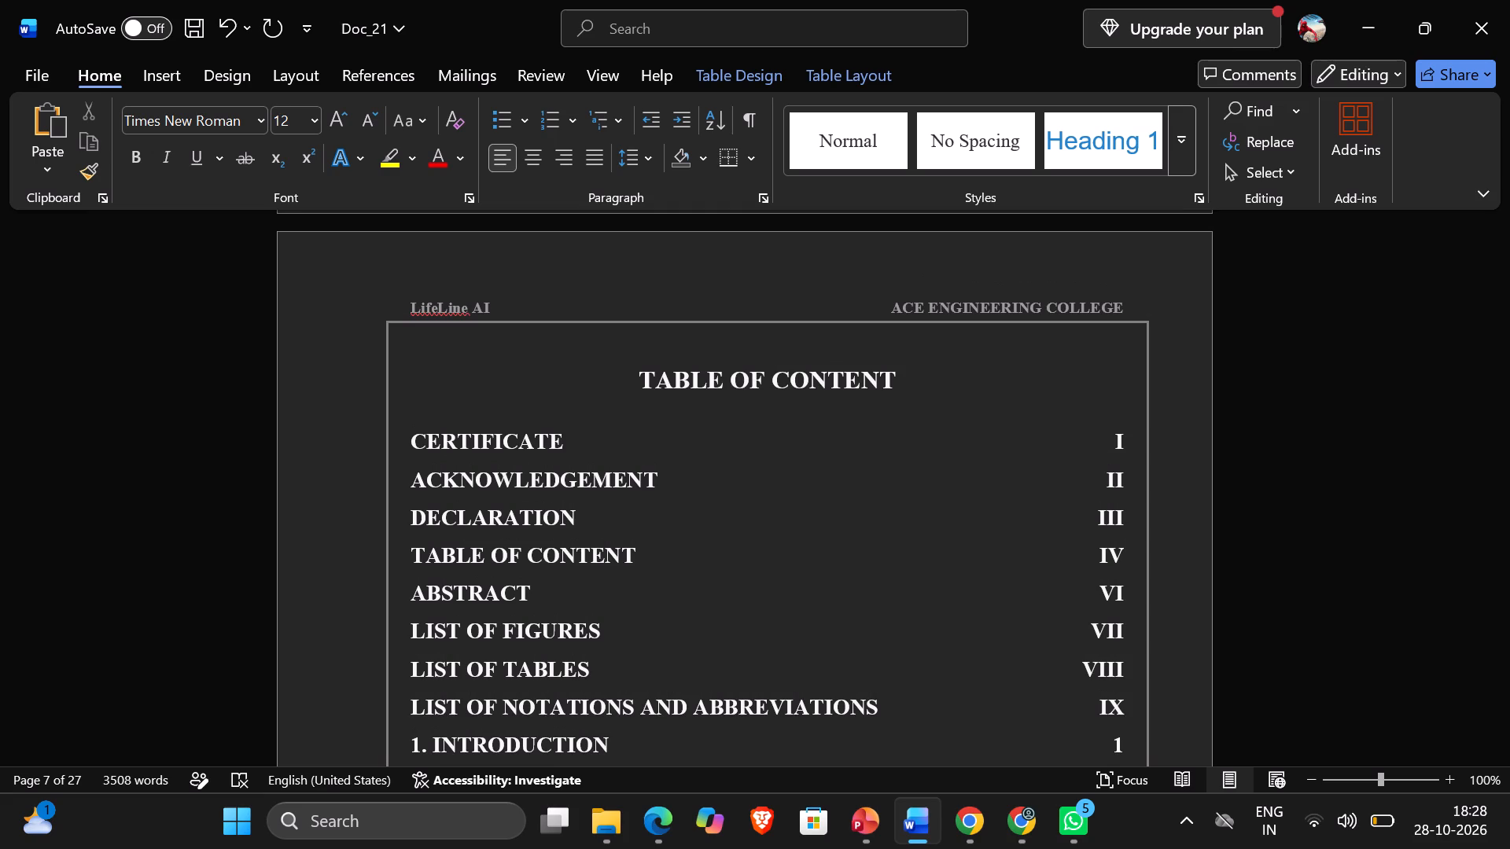
{"action": "scroll", "coordinate": [793, 465], "scroll_direction": "up", "scroll_amount": 2}
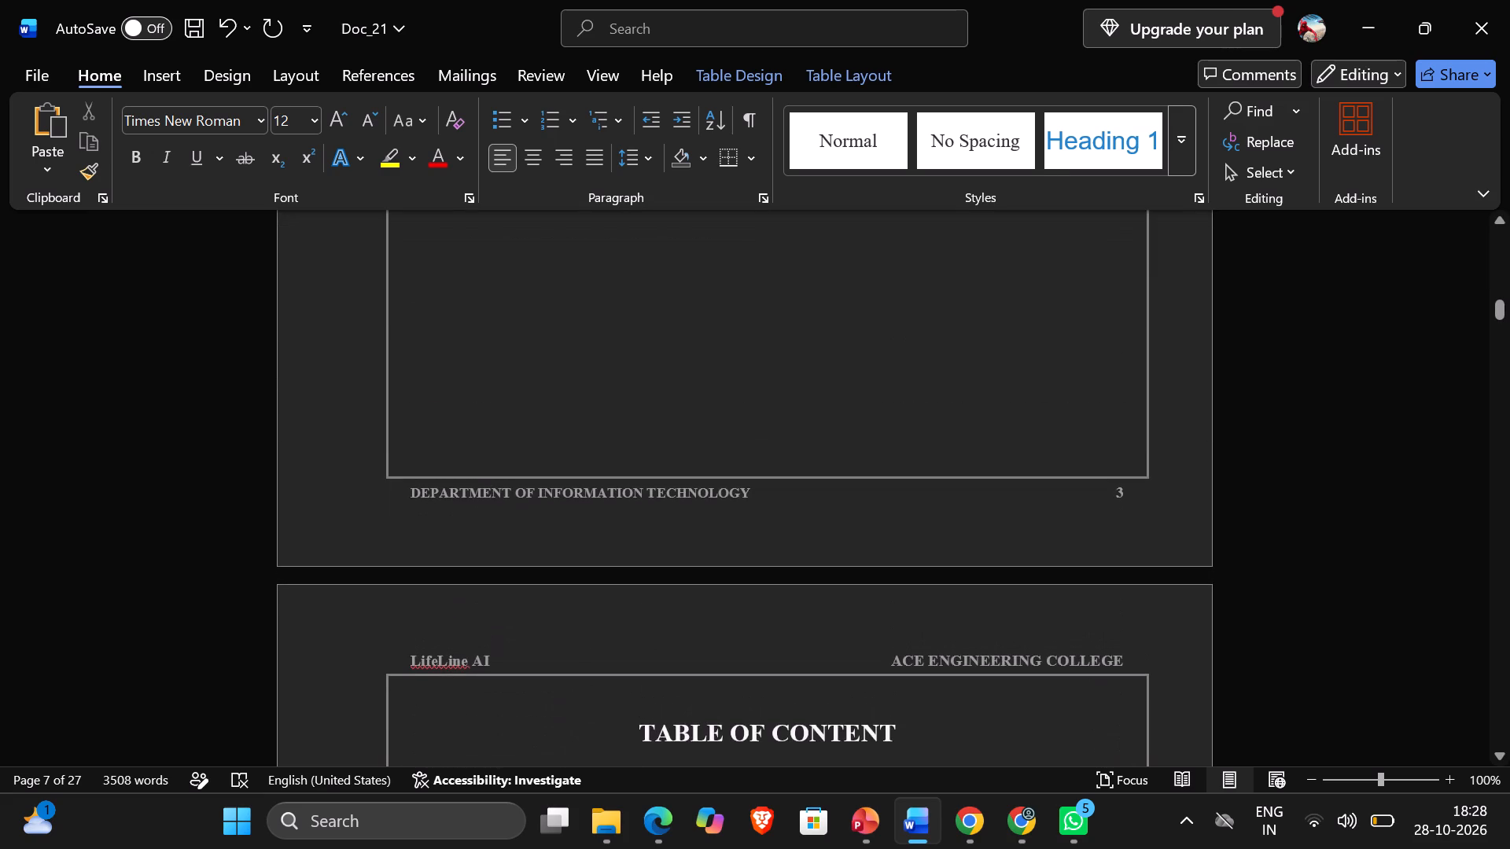
{"action": "scroll", "coordinate": [793, 465], "scroll_direction": "up", "scroll_amount": 7}
{"action": "scroll", "coordinate": [793, 465], "scroll_direction": "right", "scroll_amount": 1}
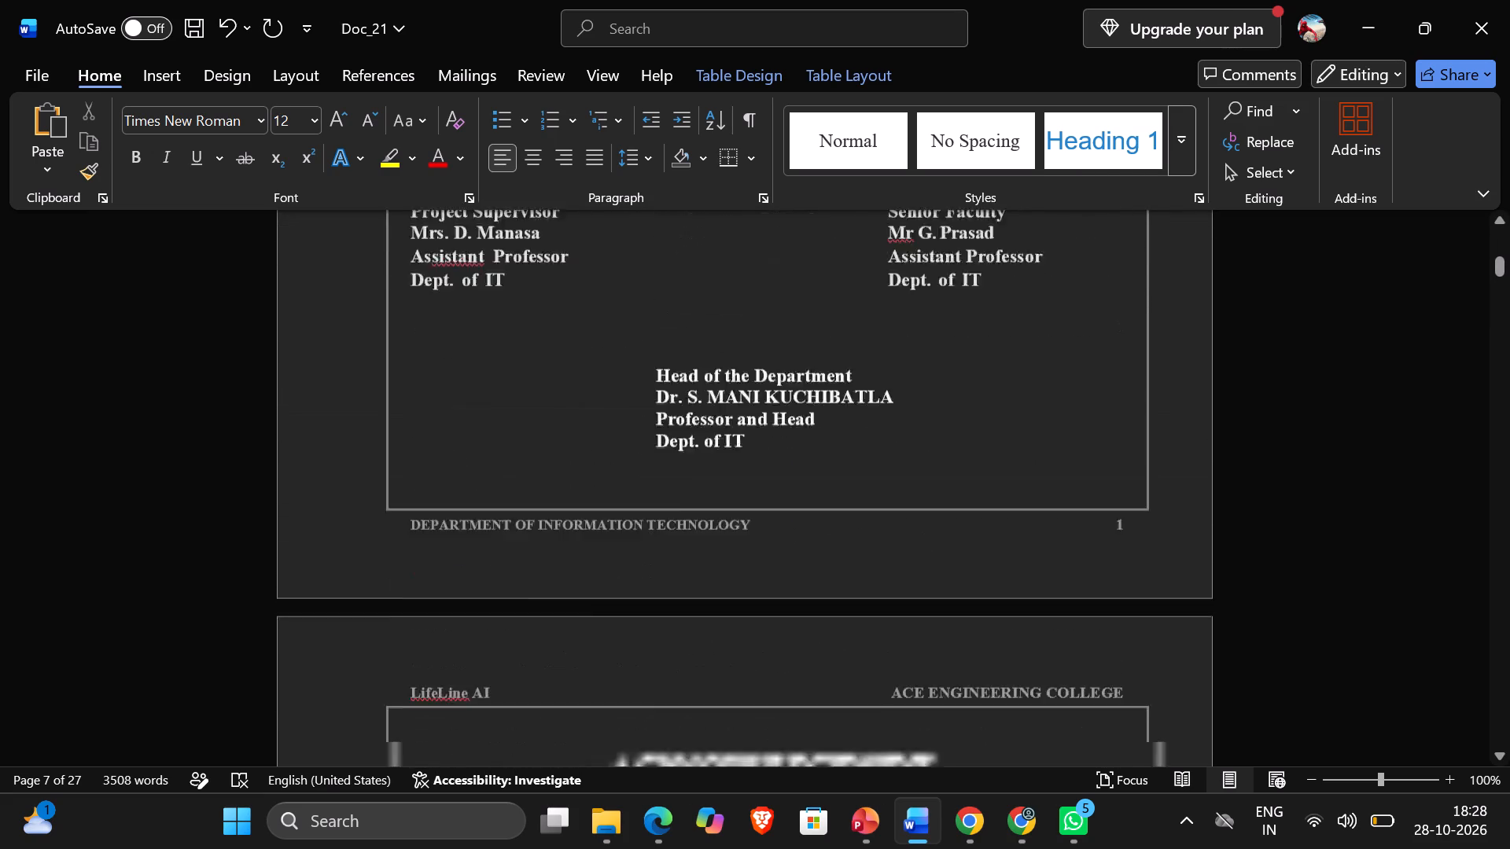
{"action": "scroll", "coordinate": [793, 465], "scroll_direction": "right", "scroll_amount": 1}
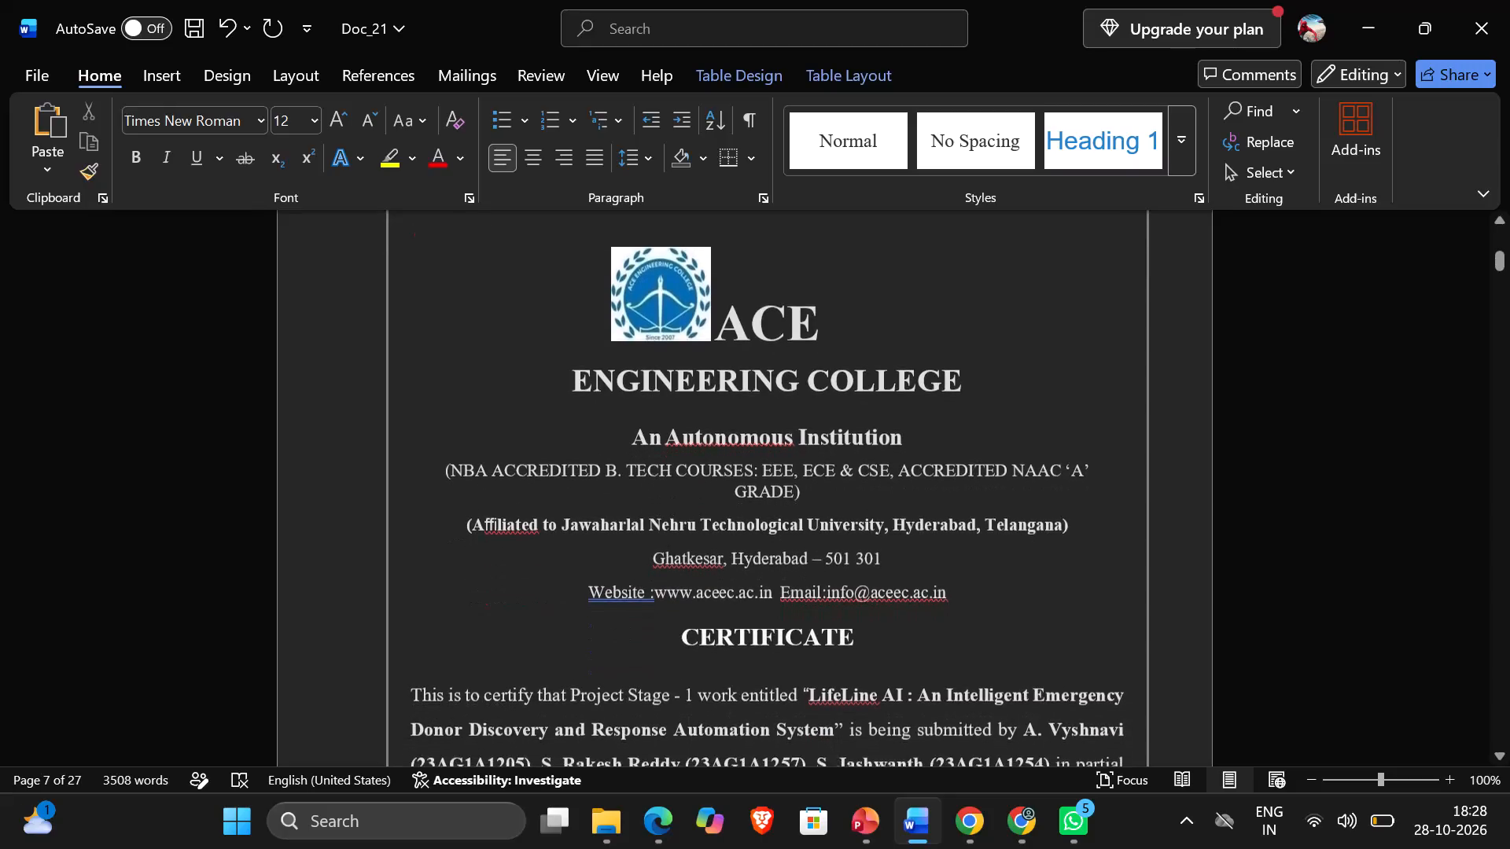
{"action": "scroll", "coordinate": [793, 465], "scroll_direction": "right", "scroll_amount": 1}
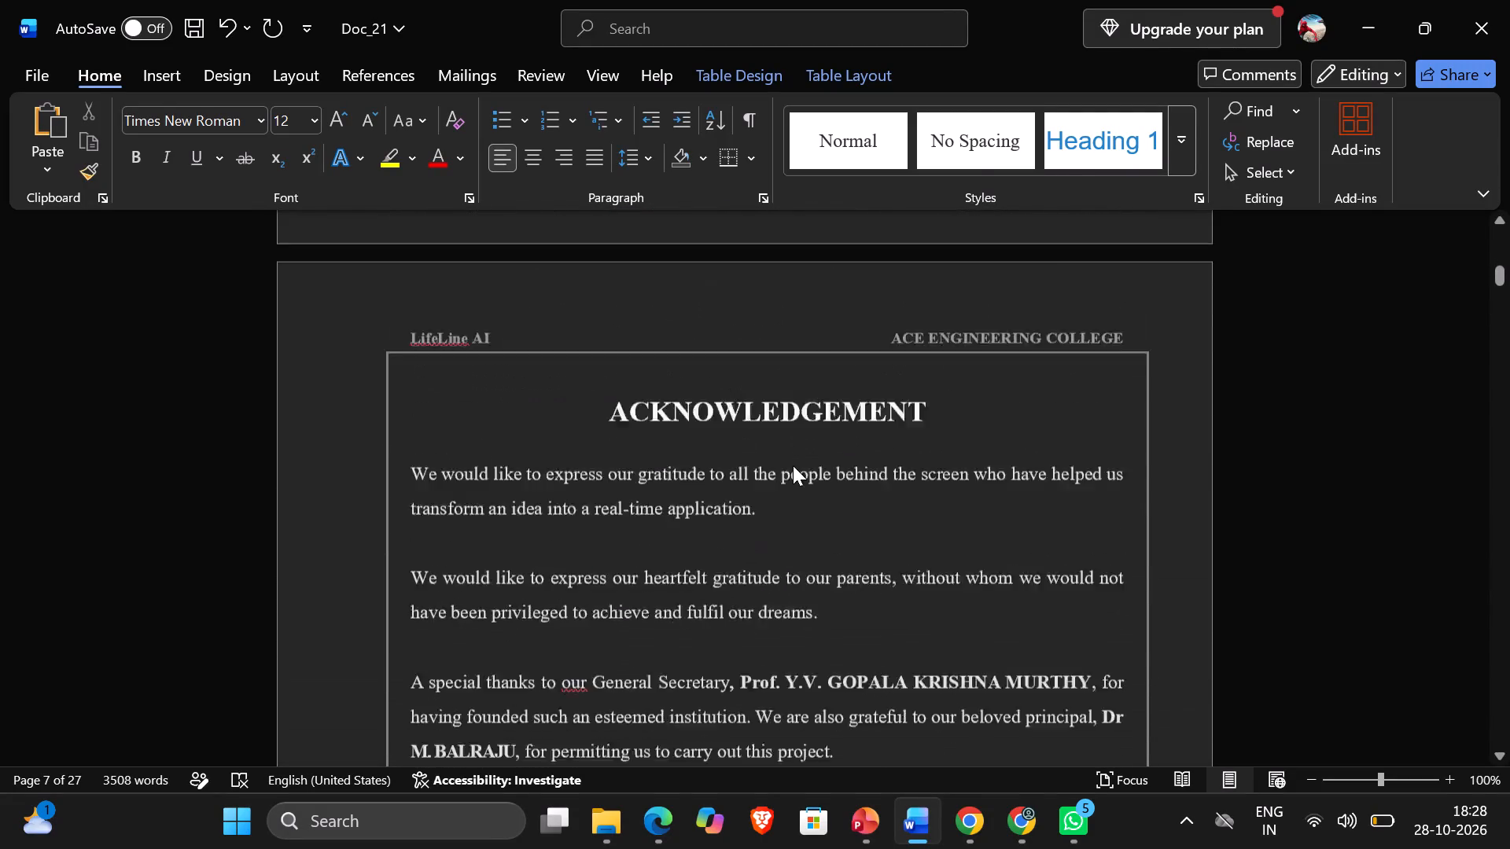
{"action": "scroll", "coordinate": [793, 465], "scroll_direction": "right", "scroll_amount": 2}
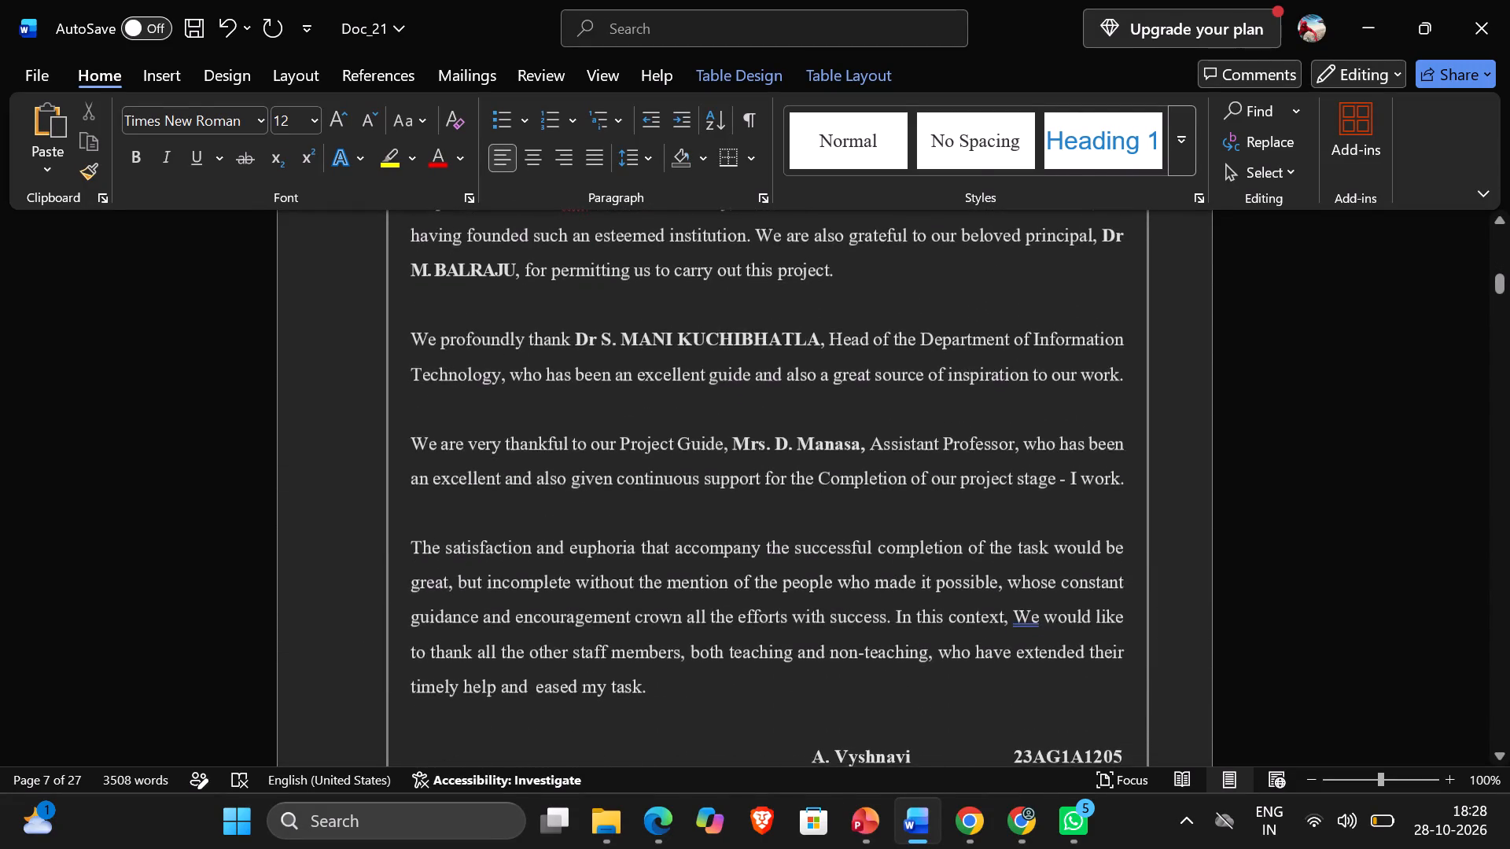
{"action": "scroll", "coordinate": [793, 465], "scroll_direction": "right", "scroll_amount": 1}
{"action": "scroll", "coordinate": [793, 465], "scroll_direction": "down", "scroll_amount": 1}
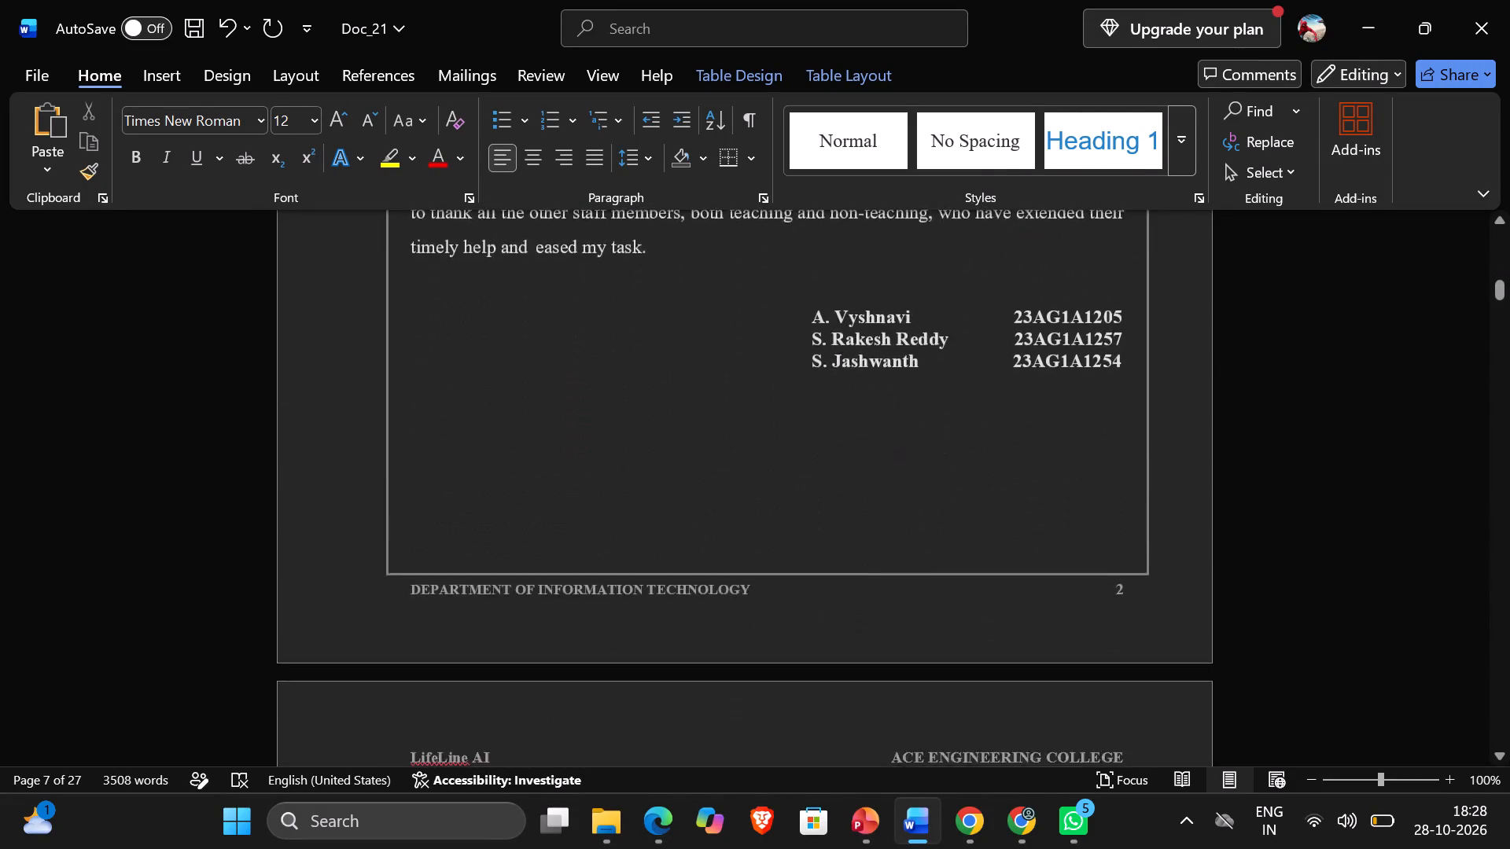
{"action": "scroll", "coordinate": [793, 465], "scroll_direction": "down", "scroll_amount": 3}
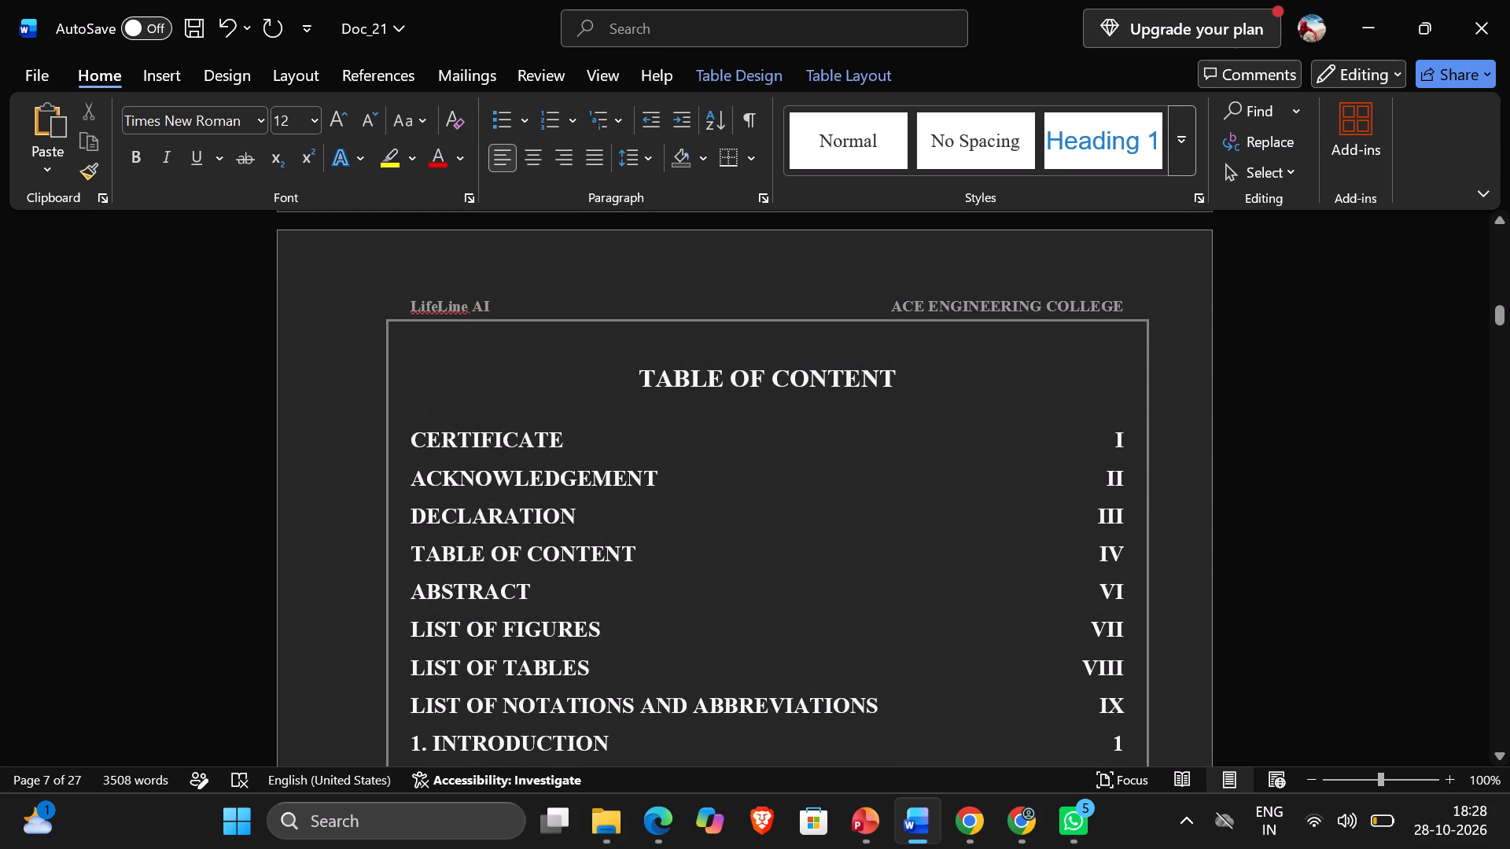
{"action": "scroll", "coordinate": [793, 465], "scroll_direction": "down", "scroll_amount": 2}
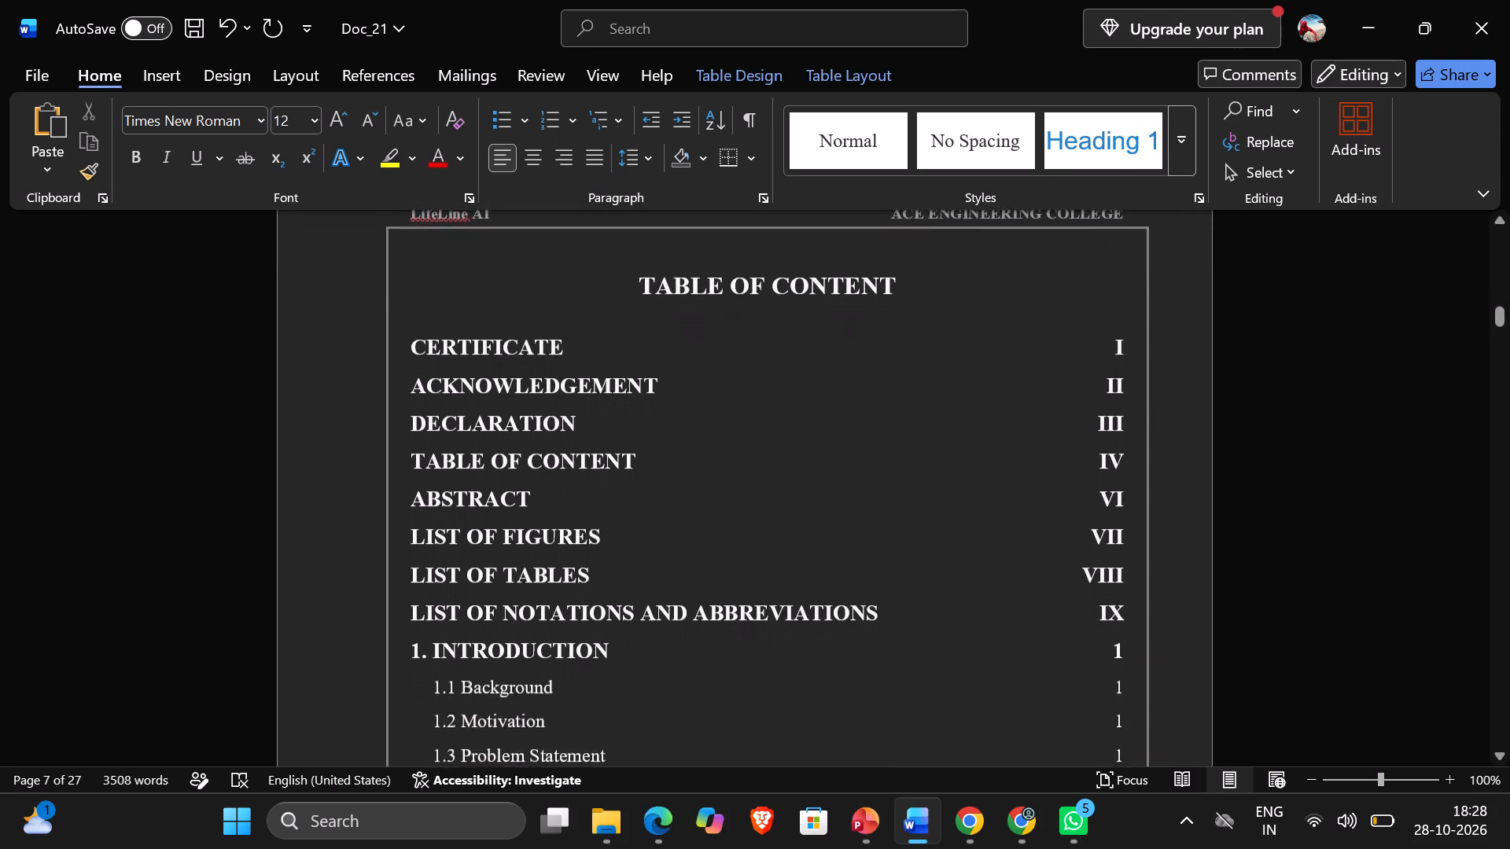
Check the table of content entries, including the front matter and chapter headings, and the declaration page before them.
{"action": "left_click_drag", "start_coordinate": [1126, 571], "coordinate": [1122, 571]}
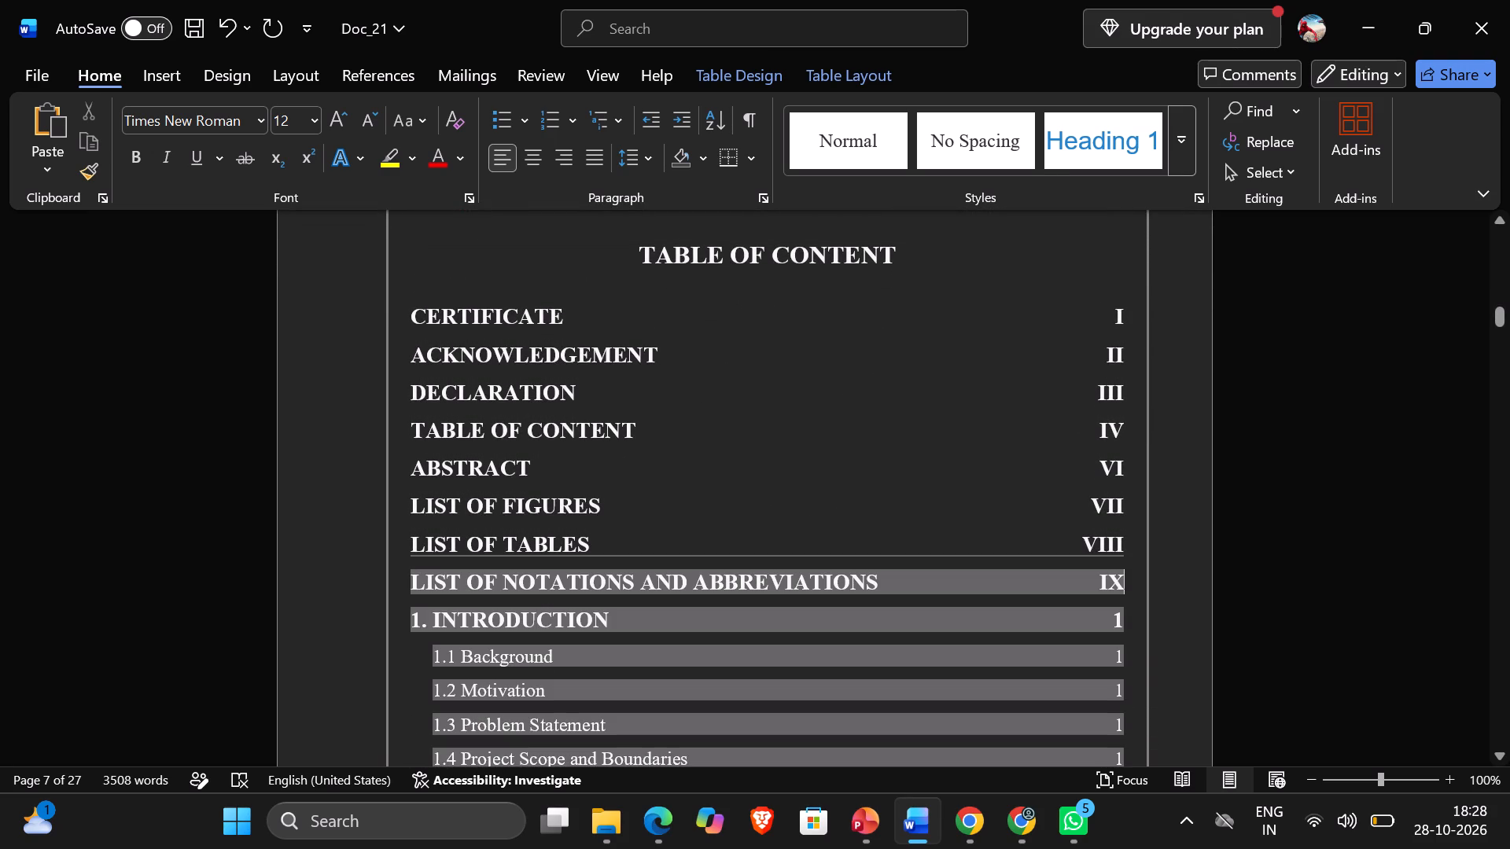
{"action": "left_click_drag", "start_coordinate": [1122, 571], "coordinate": [1119, 571]}
{"action": "left_click", "coordinate": [970, 524]}
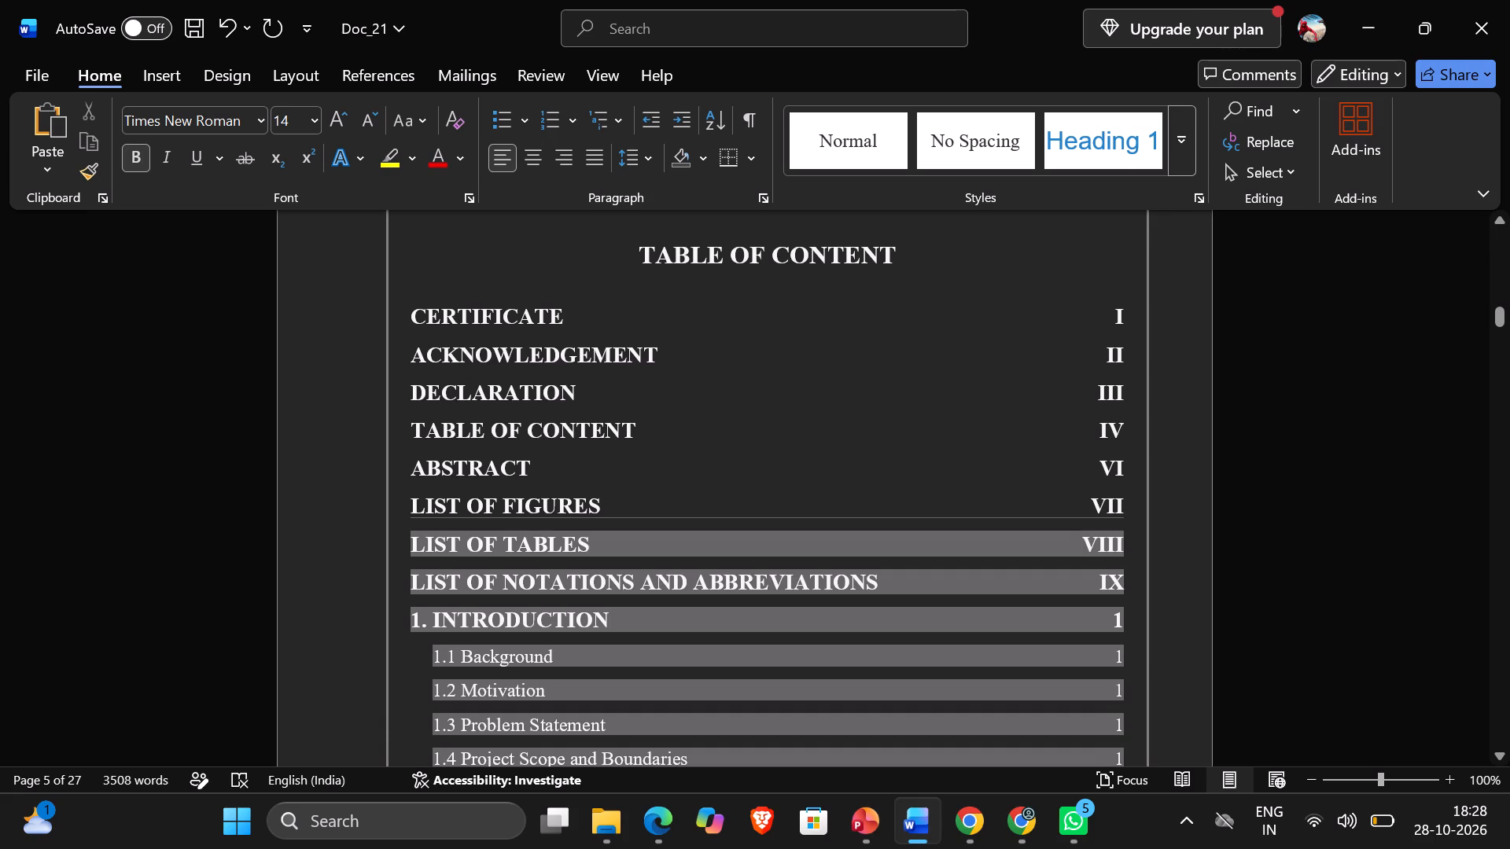
{"action": "scroll", "coordinate": [1129, 462], "scroll_direction": "up", "scroll_amount": 2}
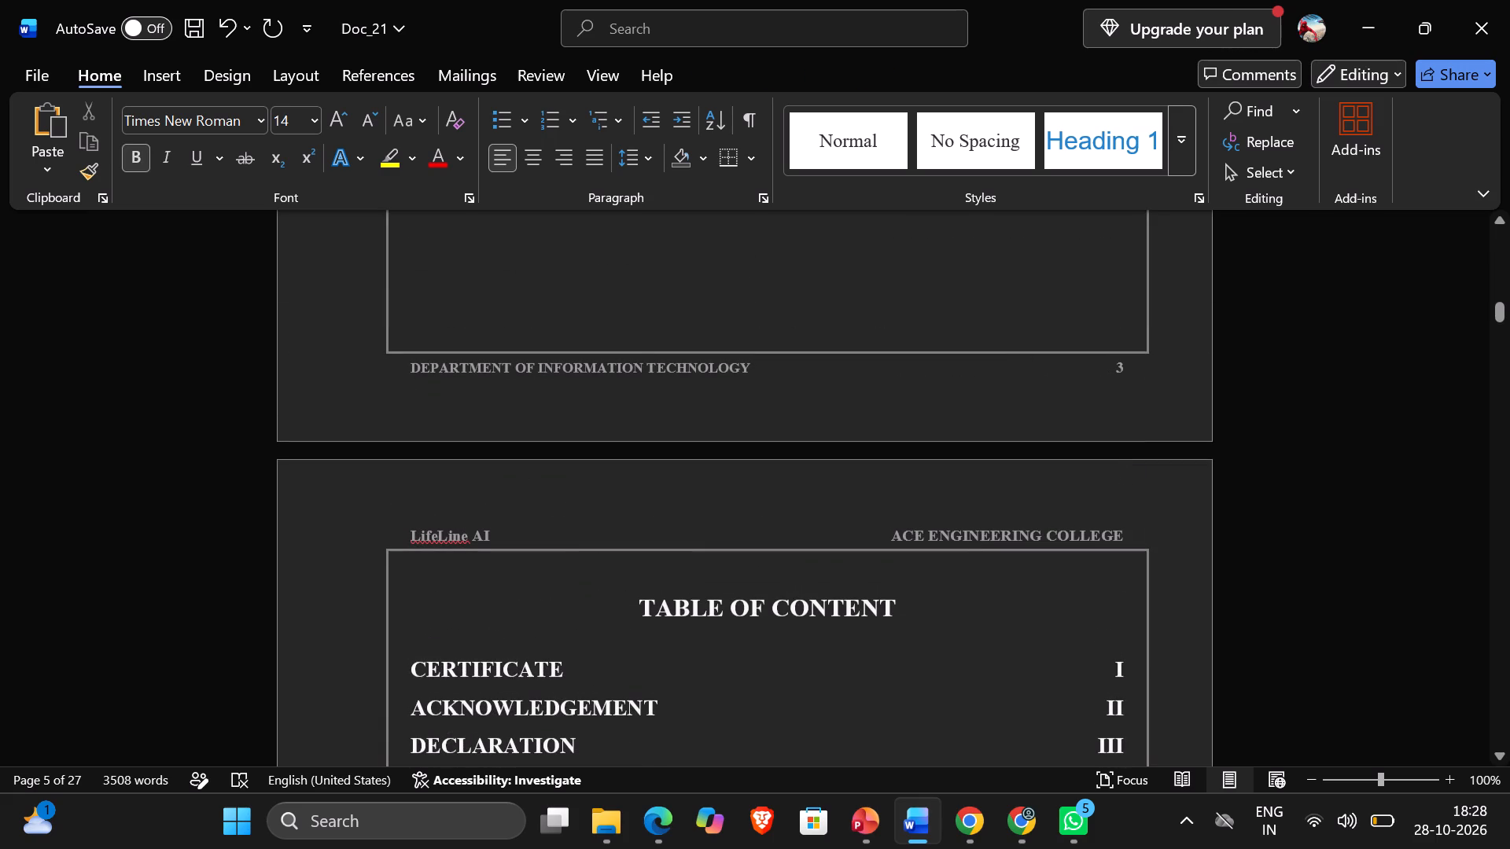
{"action": "left_click", "coordinate": [996, 303]}
{"action": "scroll", "coordinate": [996, 303], "scroll_direction": "up", "scroll_amount": 1}
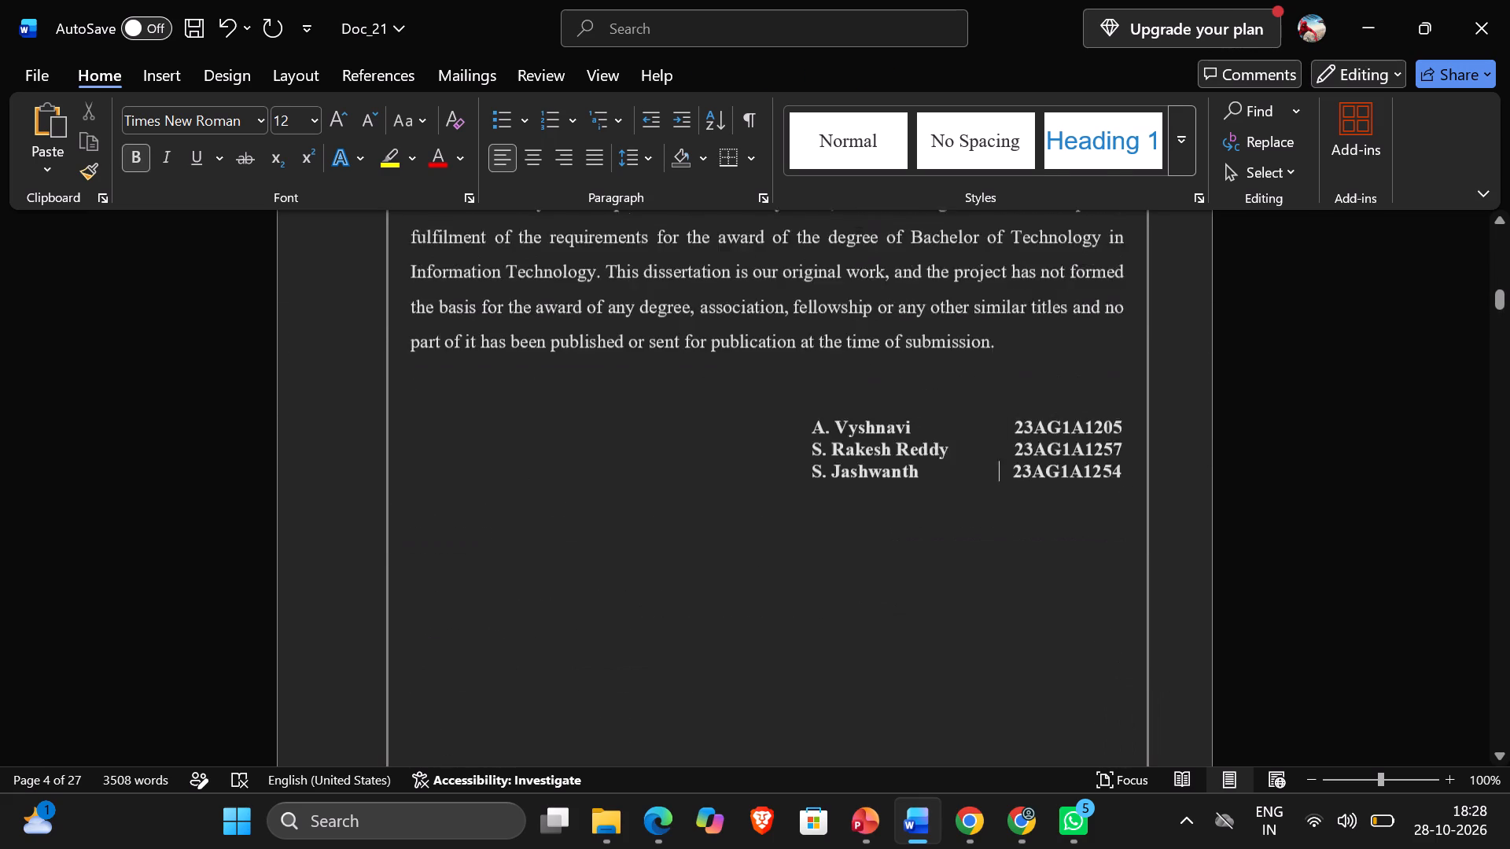
{"action": "scroll", "coordinate": [996, 303], "scroll_direction": "down", "scroll_amount": 7}
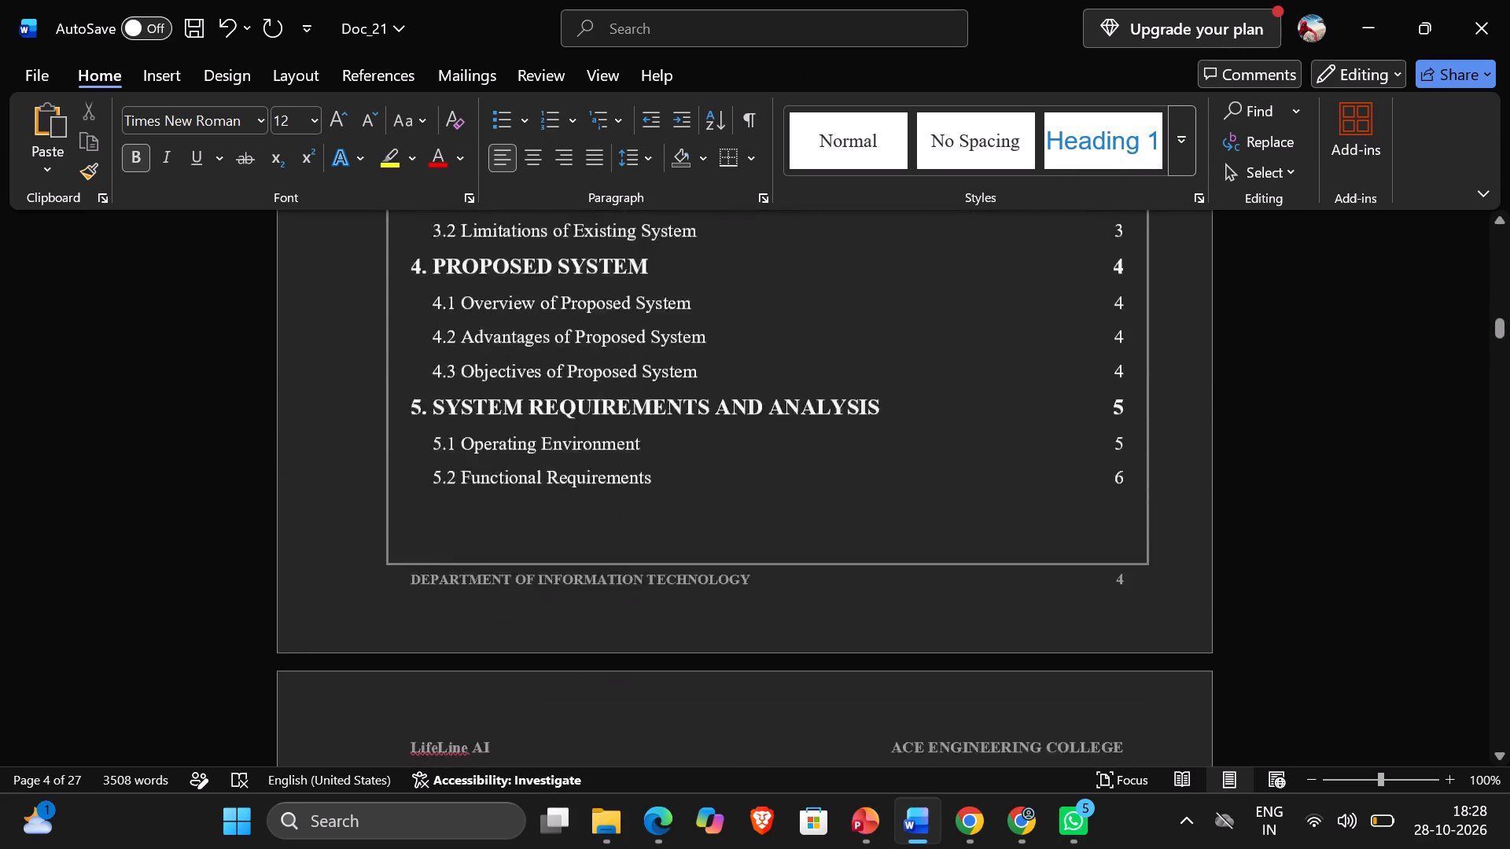
{"action": "scroll", "coordinate": [996, 303], "scroll_direction": "up", "scroll_amount": 1}
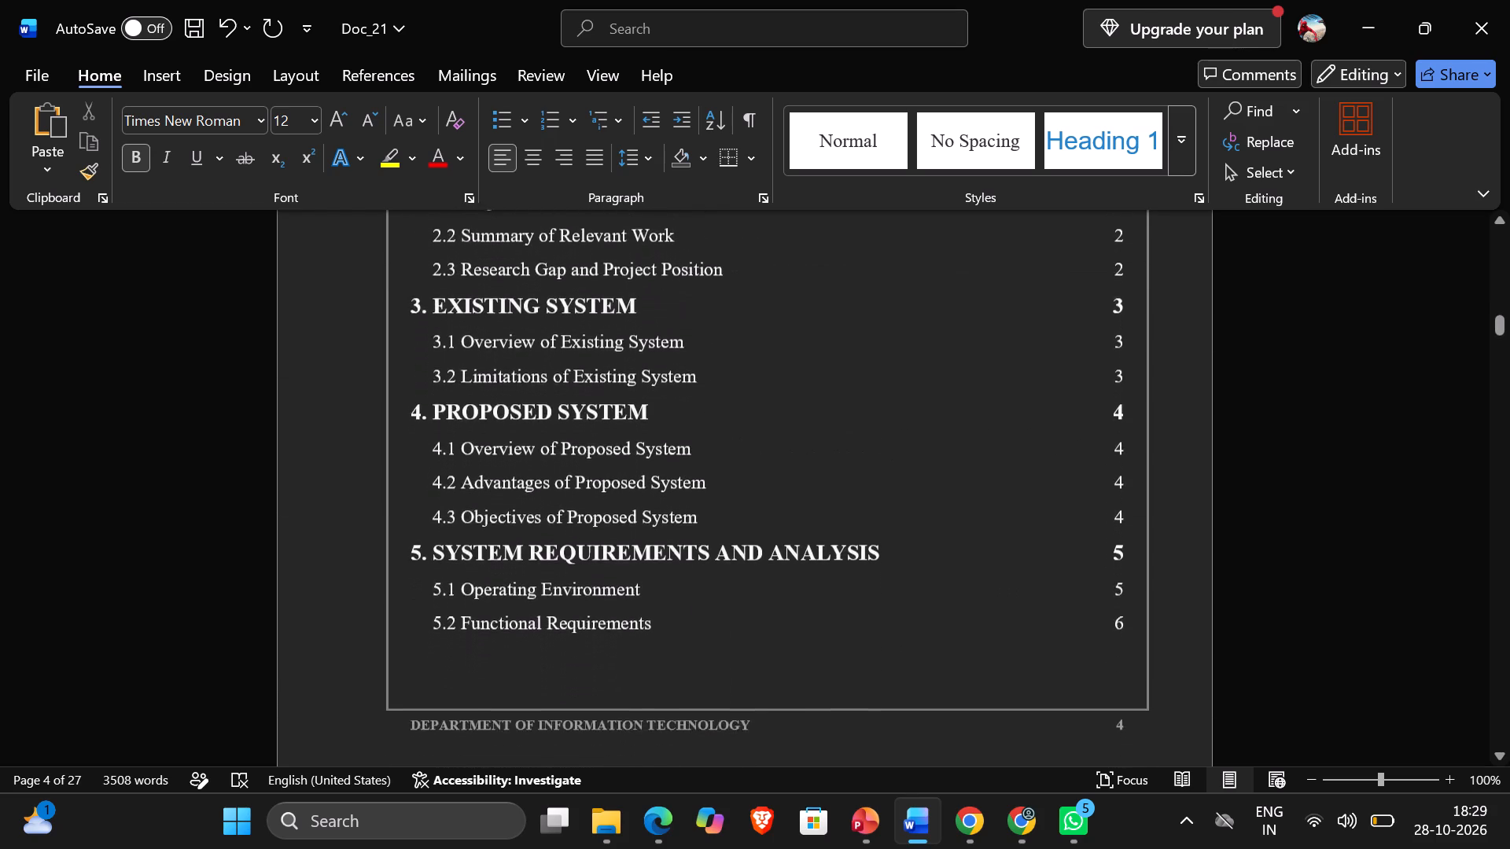
{"action": "scroll", "coordinate": [996, 303], "scroll_direction": "up", "scroll_amount": 6}
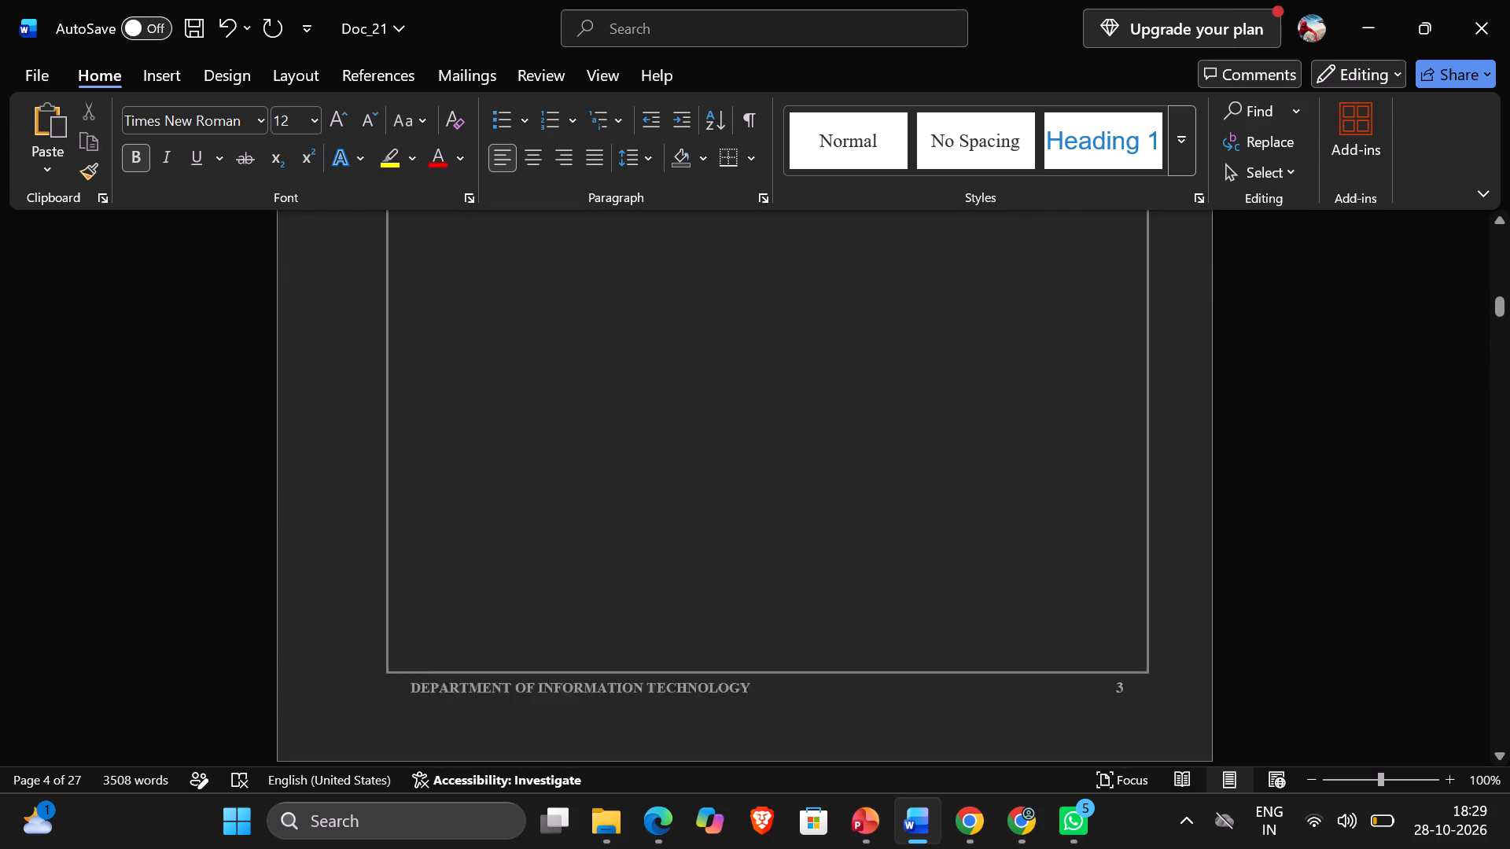
{"action": "scroll", "coordinate": [996, 303], "scroll_direction": "up", "scroll_amount": 4}
{"action": "scroll", "coordinate": [996, 303], "scroll_direction": "down", "scroll_amount": 1}
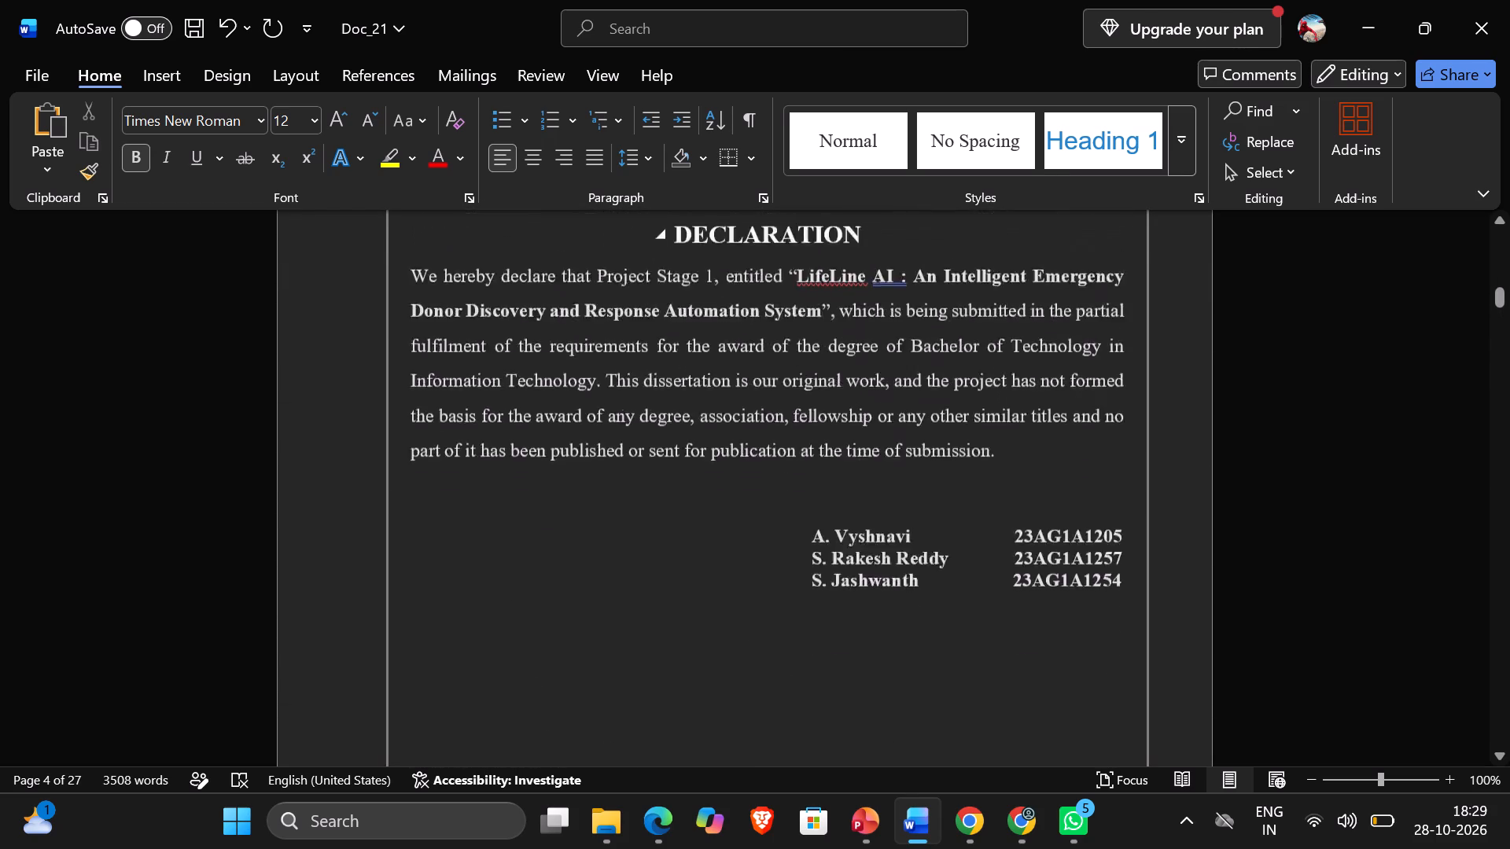
{"action": "scroll", "coordinate": [996, 303], "scroll_direction": "down", "scroll_amount": 3}
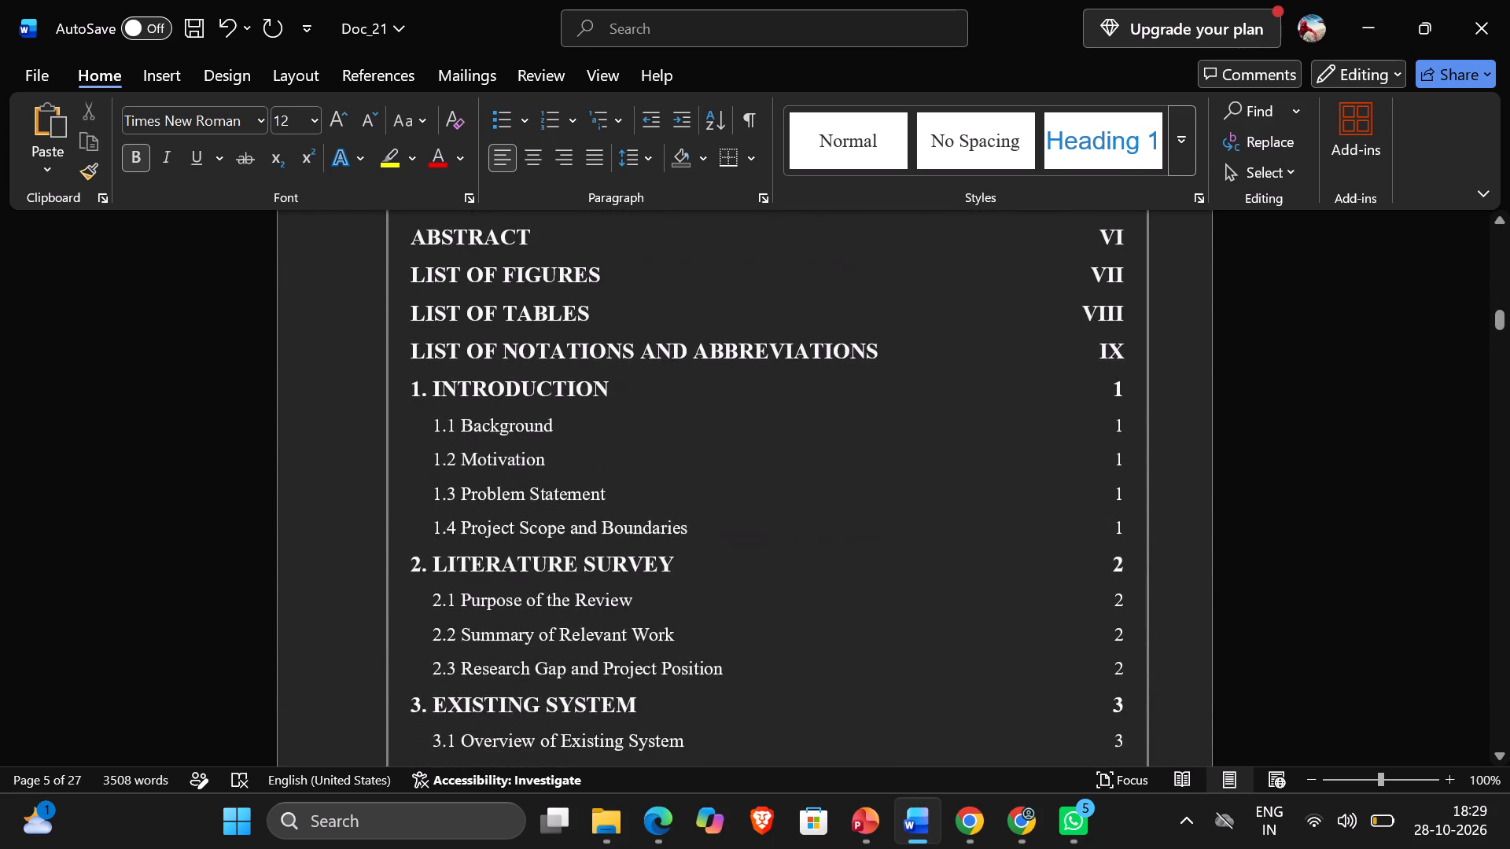
{"action": "scroll", "coordinate": [996, 303], "scroll_direction": "down", "scroll_amount": 1}
{"action": "scroll", "coordinate": [996, 303], "scroll_direction": "up", "scroll_amount": 1}
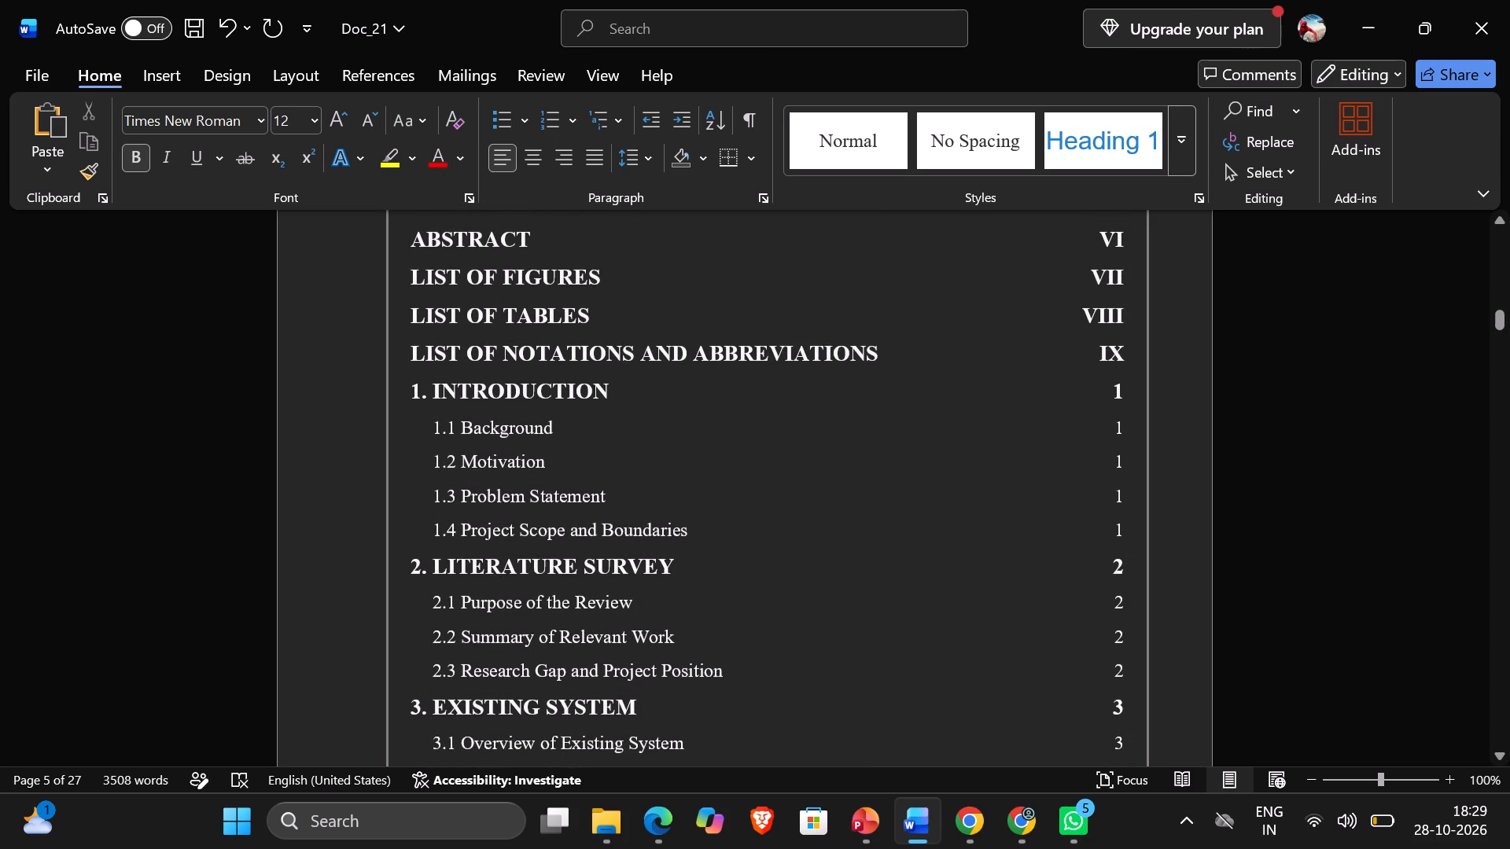
Delete the List of Notations and Abbreviations entry with its page number IX from the table of content.
{"action": "left_click", "coordinate": [647, 358]}
{"action": "key", "text": "BackSpace"}
{"action": "key", "text": "BackSpace"}
{"action": "key", "text": "BackSpace"}
{"action": "key", "text": "BackSpace"}
{"action": "key", "text": "BackSpace"}
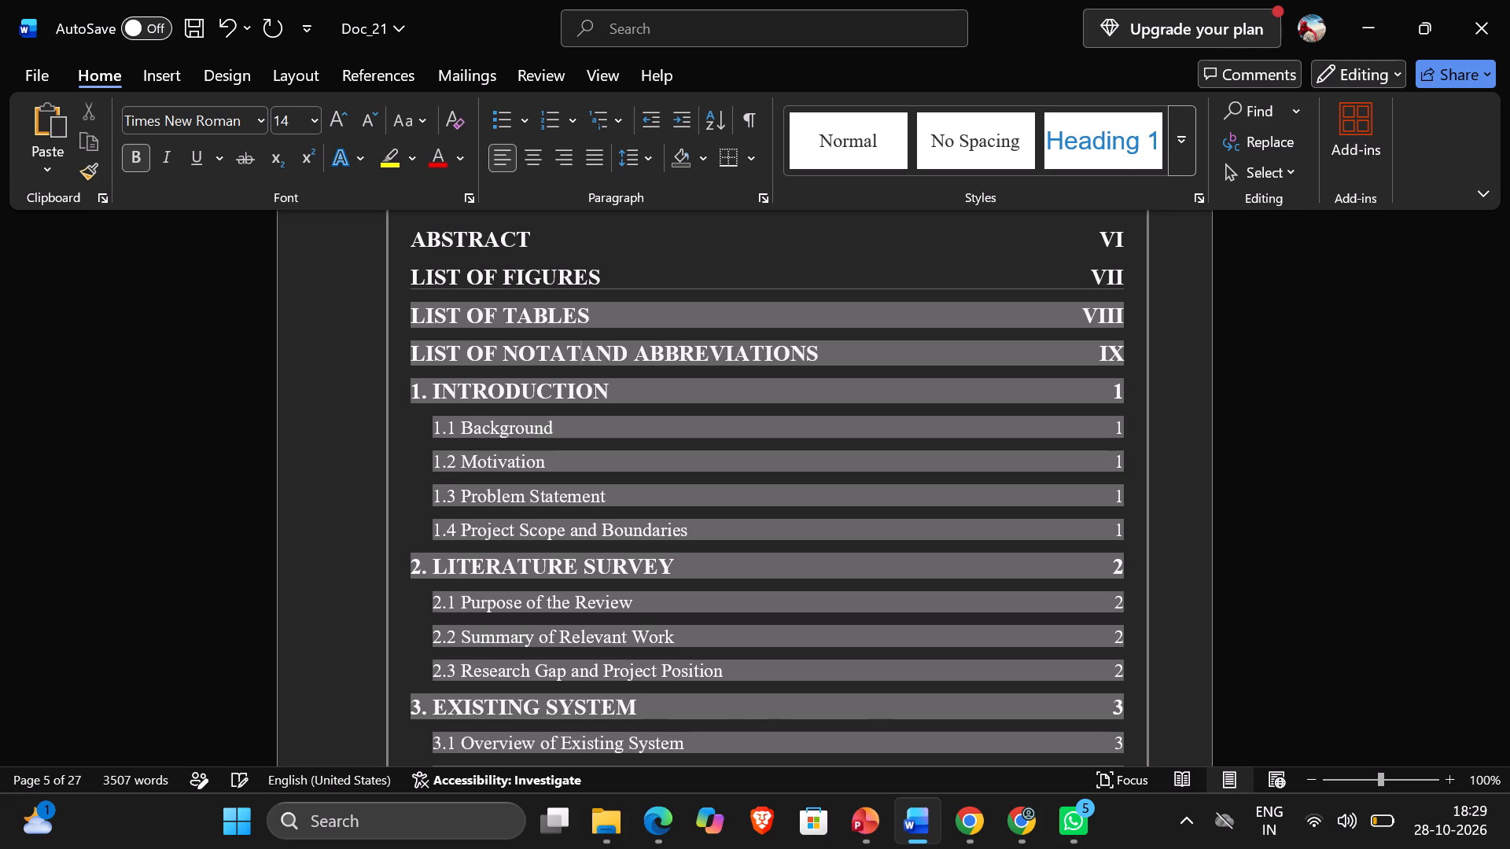
{"action": "key", "text": "BackSpace"}
{"action": "key", "text": "BackSpace"}
{"action": "key", "text": "BackSpace"}
{"action": "key", "text": "BackSpace"}
{"action": "key", "text": "BackSpace"}
{"action": "key", "text": "BackSpace"}
{"action": "key", "text": "BackSpace"}
{"action": "key", "text": "BackSpace"}
{"action": "key", "text": "BackSpace"}
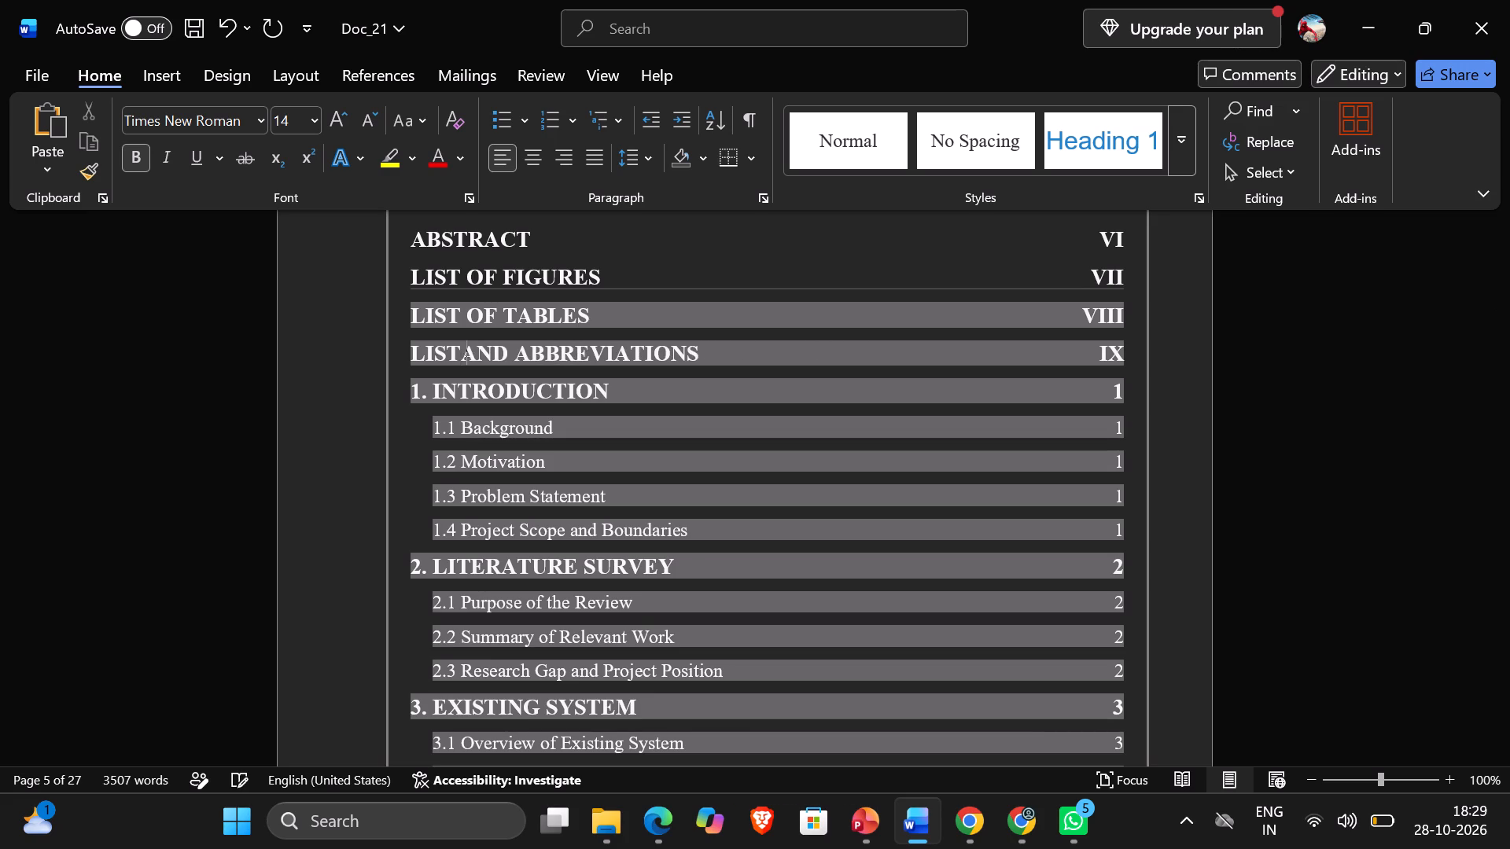
{"action": "key", "text": "BackSpace"}
{"action": "key", "text": "BackSpace"}
{"action": "key", "text": "BackSpace"}
{"action": "key", "text": "BackSpace"}
{"action": "key", "text": "BackSpace"}
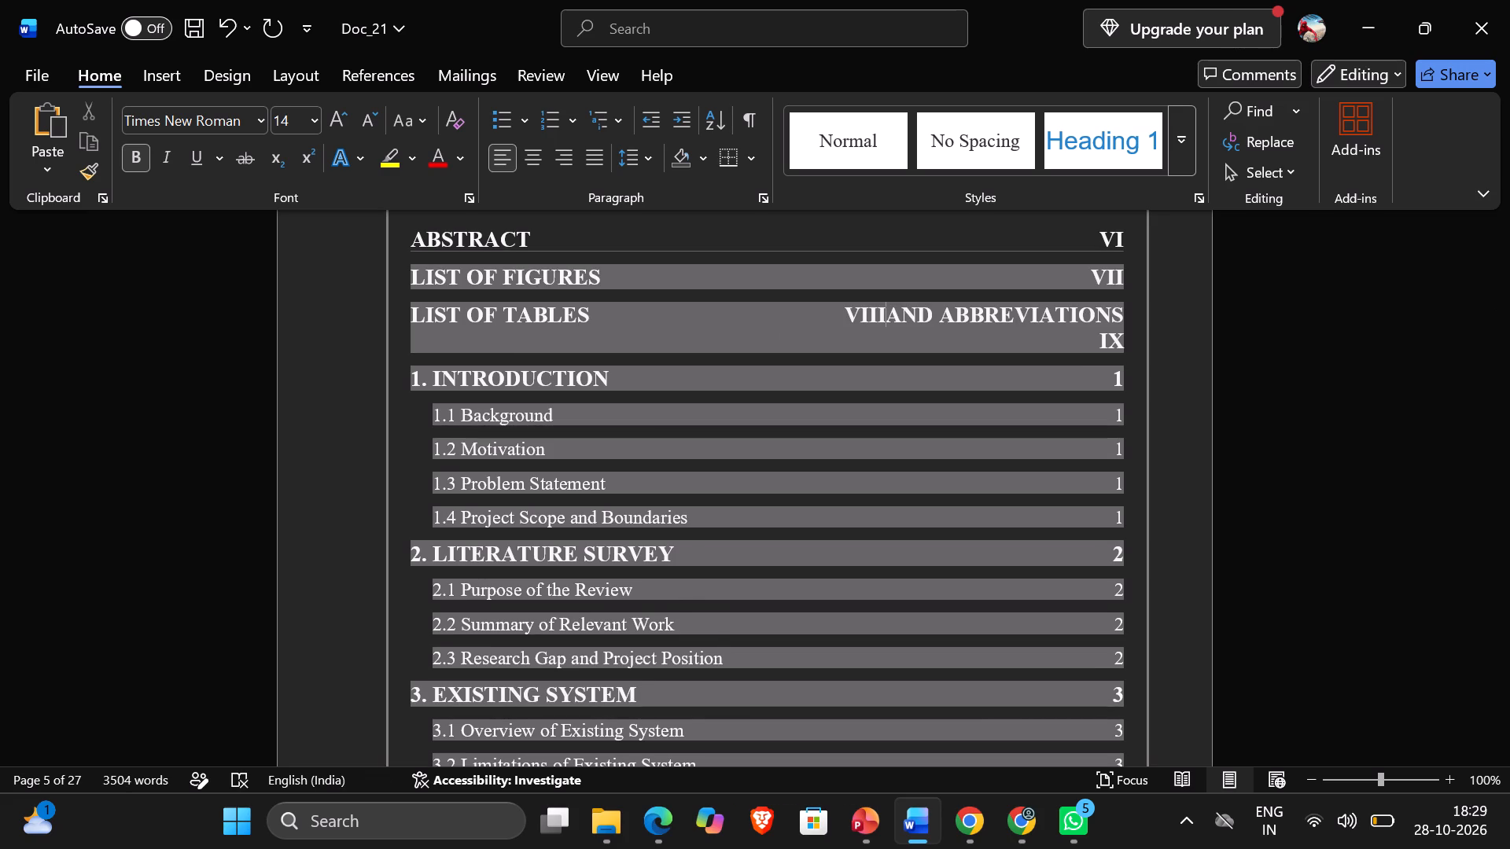
{"action": "key", "text": "Right"}
{"action": "key", "text": "Right"}
{"action": "key", "text": "Right"}
{"action": "key", "text": "Right"}
{"action": "key", "text": "Right"}
{"action": "key", "text": "Right"}
{"action": "key", "text": "Right"}
{"action": "key", "text": "Right"}
{"action": "key", "text": "Right"}
{"action": "key", "text": "Right"}
{"action": "key", "text": "Right"}
{"action": "key", "text": "Right"}
{"action": "key", "text": "Right"}
{"action": "key", "text": "Right"}
{"action": "key", "text": "Right"}
{"action": "key", "text": "Right"}
{"action": "key", "text": "Right"}
{"action": "key", "text": "Right"}
{"action": "key", "text": "Right"}
{"action": "key", "text": "Right"}
{"action": "key", "text": "BackSpace"}
{"action": "key", "text": "BackSpace"}
{"action": "key", "text": "BackSpace"}
{"action": "key", "text": "BackSpace"}
{"action": "key", "text": "BackSpace"}
{"action": "key", "text": "BackSpace"}
{"action": "key", "text": "BackSpace"}
{"action": "key", "text": "BackSpace"}
{"action": "key", "text": "BackSpace"}
{"action": "key", "text": "BackSpace"}
{"action": "key", "text": "BackSpace"}
{"action": "key", "text": "BackSpace"}
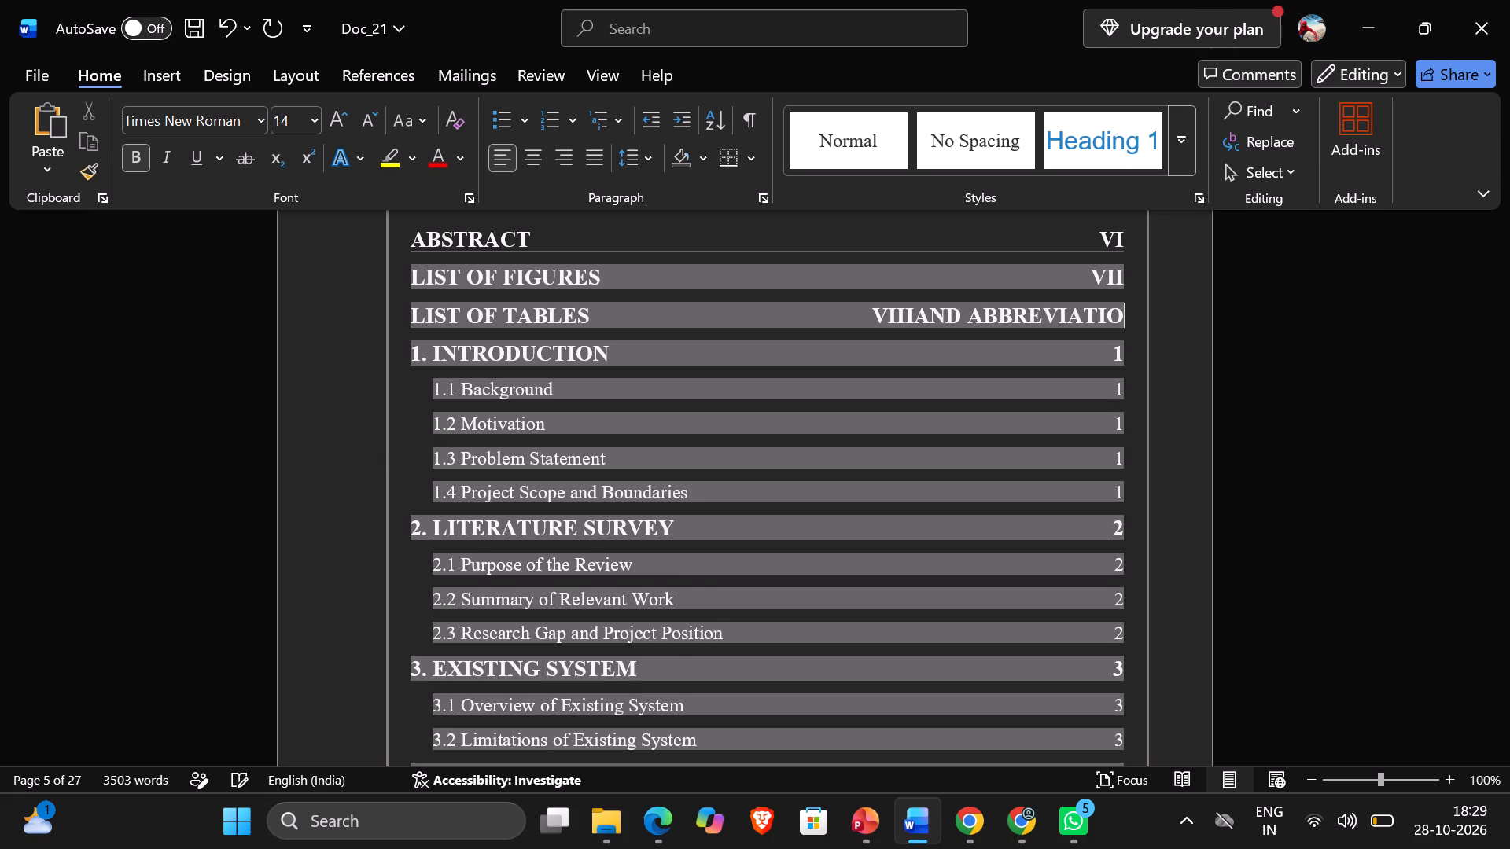
{"action": "key", "text": "BackSpace"}
{"action": "key", "text": "BackSpace"}
{"action": "key", "text": "BackSpace"}
{"action": "key", "text": "BackSpace"}
{"action": "key", "text": "BackSpace"}
{"action": "key", "text": "BackSpace"}
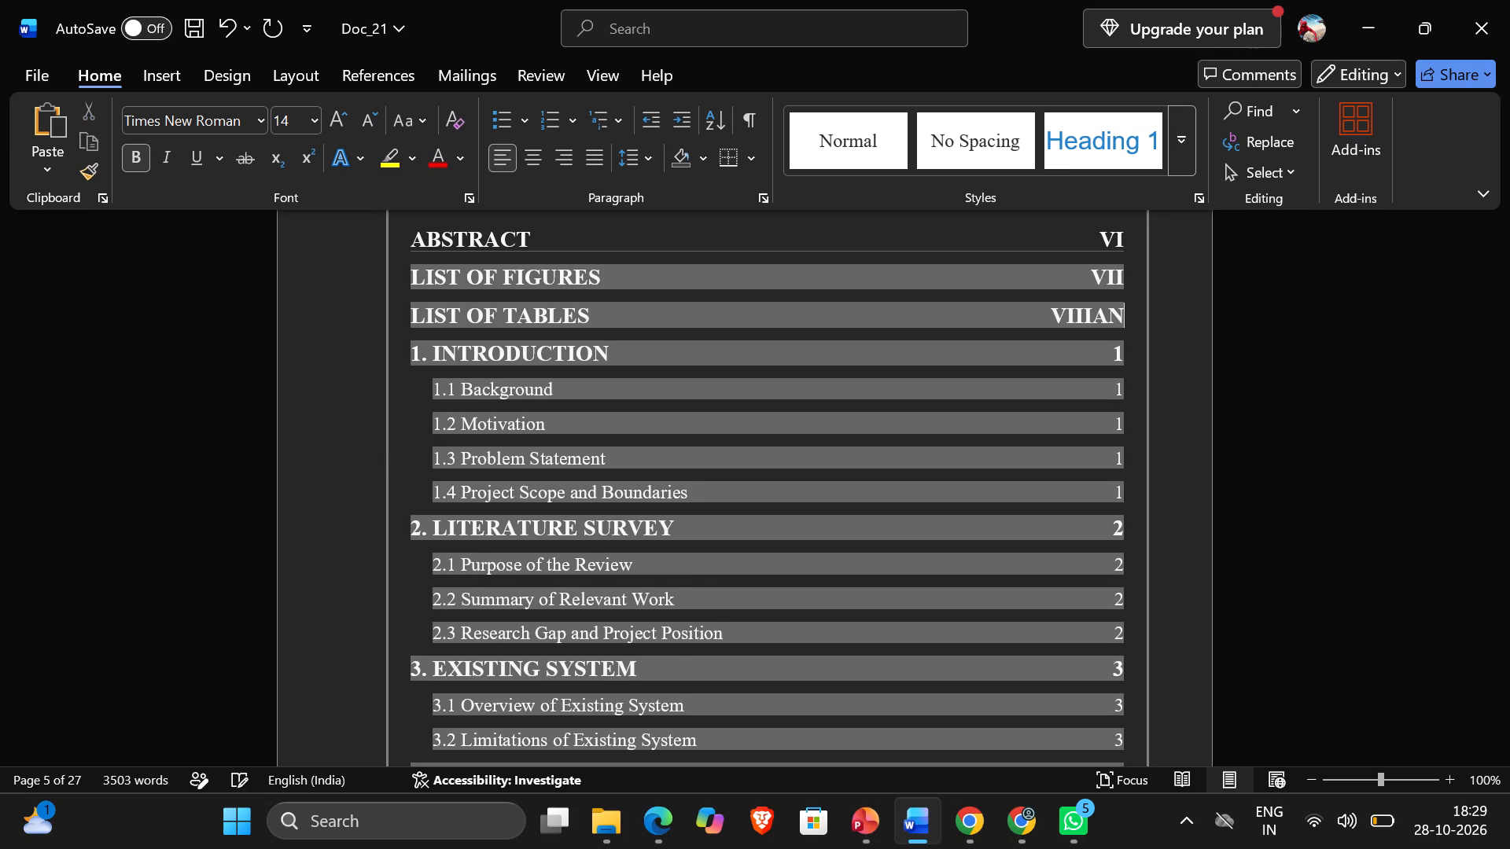
{"action": "key", "text": "BackSpace"}
{"action": "key", "text": "BackSpace"}
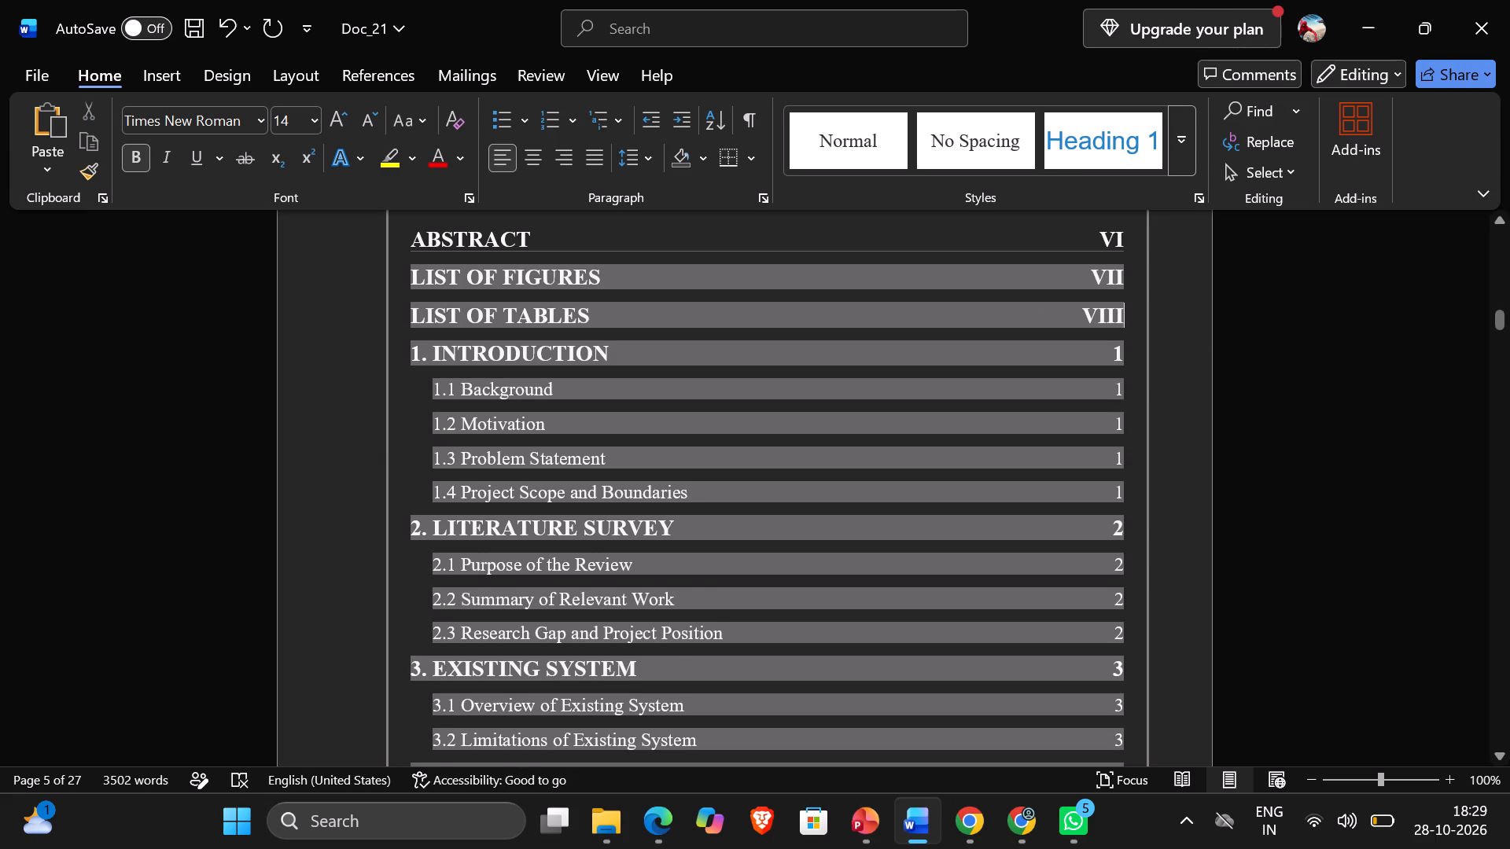
Review the edited table of content from its heading through the front matter and first chapter entries.
{"action": "scroll", "coordinate": [499, 369], "scroll_direction": "up", "scroll_amount": 5}
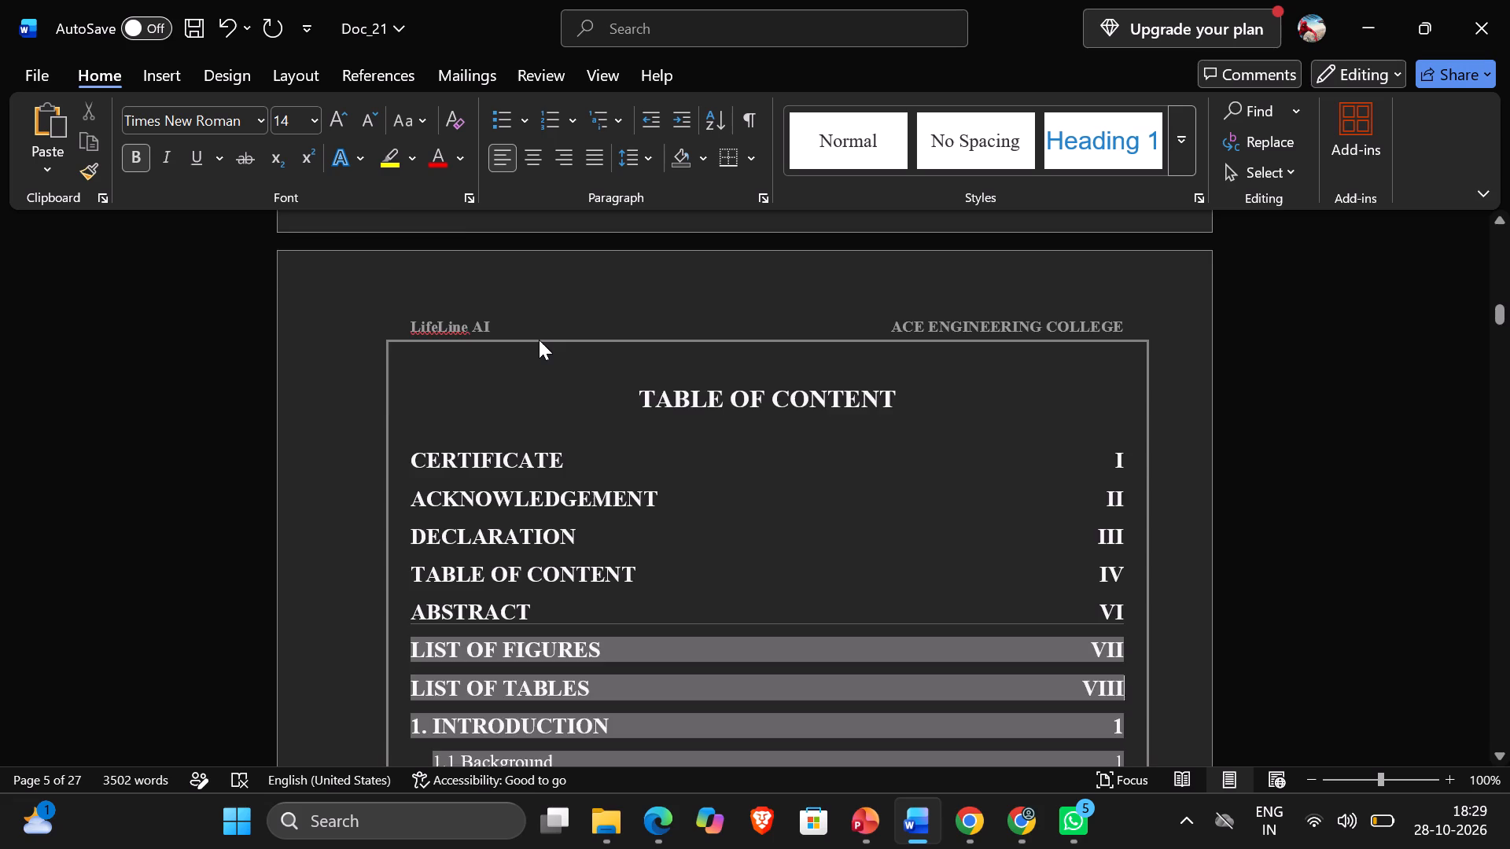
{"action": "scroll", "coordinate": [539, 340], "scroll_direction": "up", "scroll_amount": 1}
{"action": "left_click", "coordinate": [656, 241]}
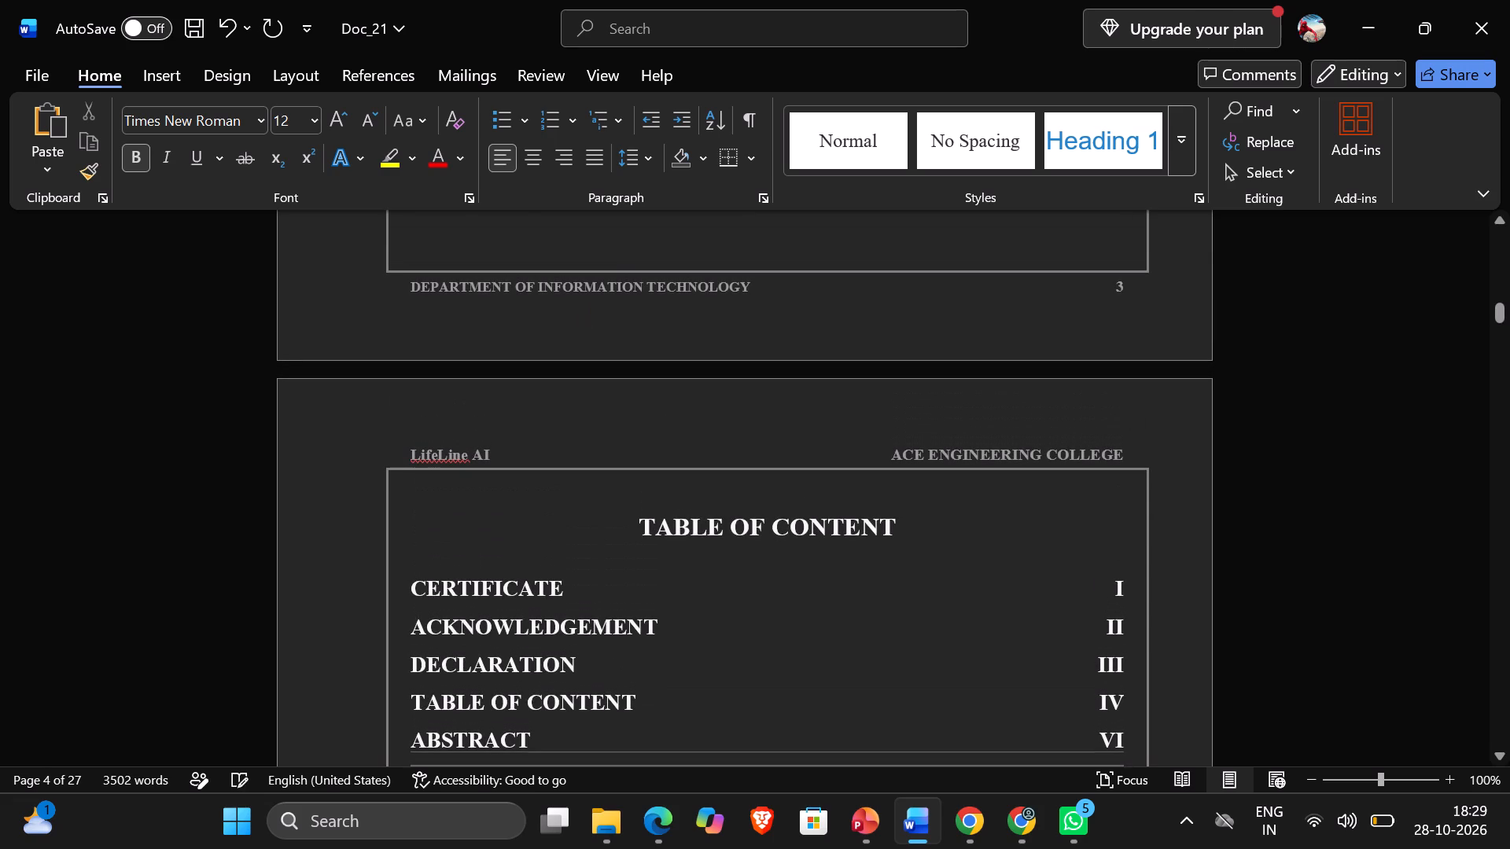
{"action": "scroll", "coordinate": [656, 241], "scroll_direction": "up", "scroll_amount": 1}
{"action": "scroll", "coordinate": [656, 241], "scroll_direction": "down", "scroll_amount": 3}
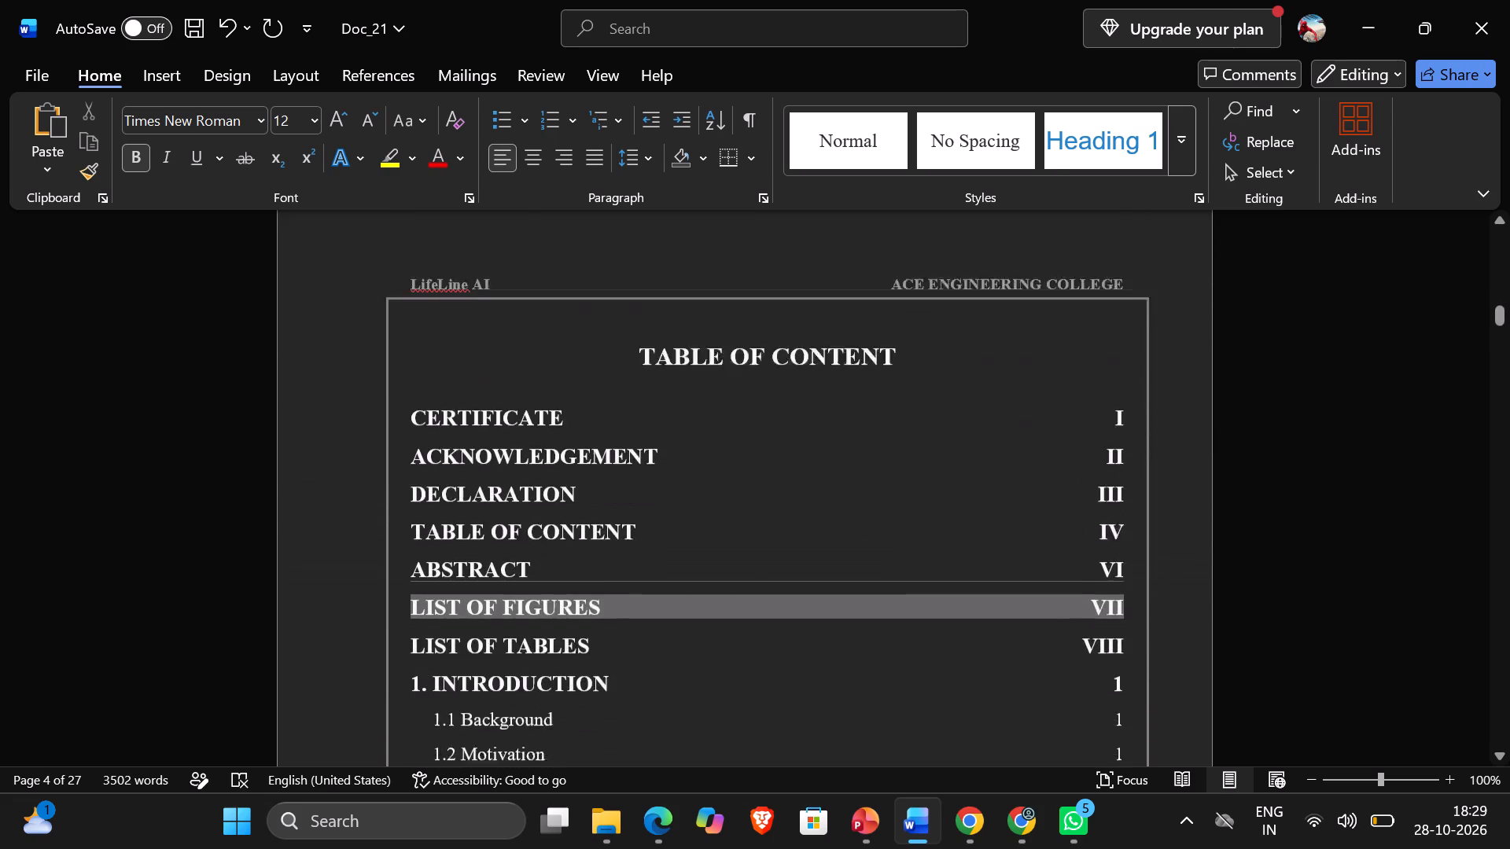
{"action": "scroll", "coordinate": [656, 241], "scroll_direction": "down", "scroll_amount": 1}
{"action": "scroll", "coordinate": [691, 356], "scroll_direction": "down", "scroll_amount": 1}
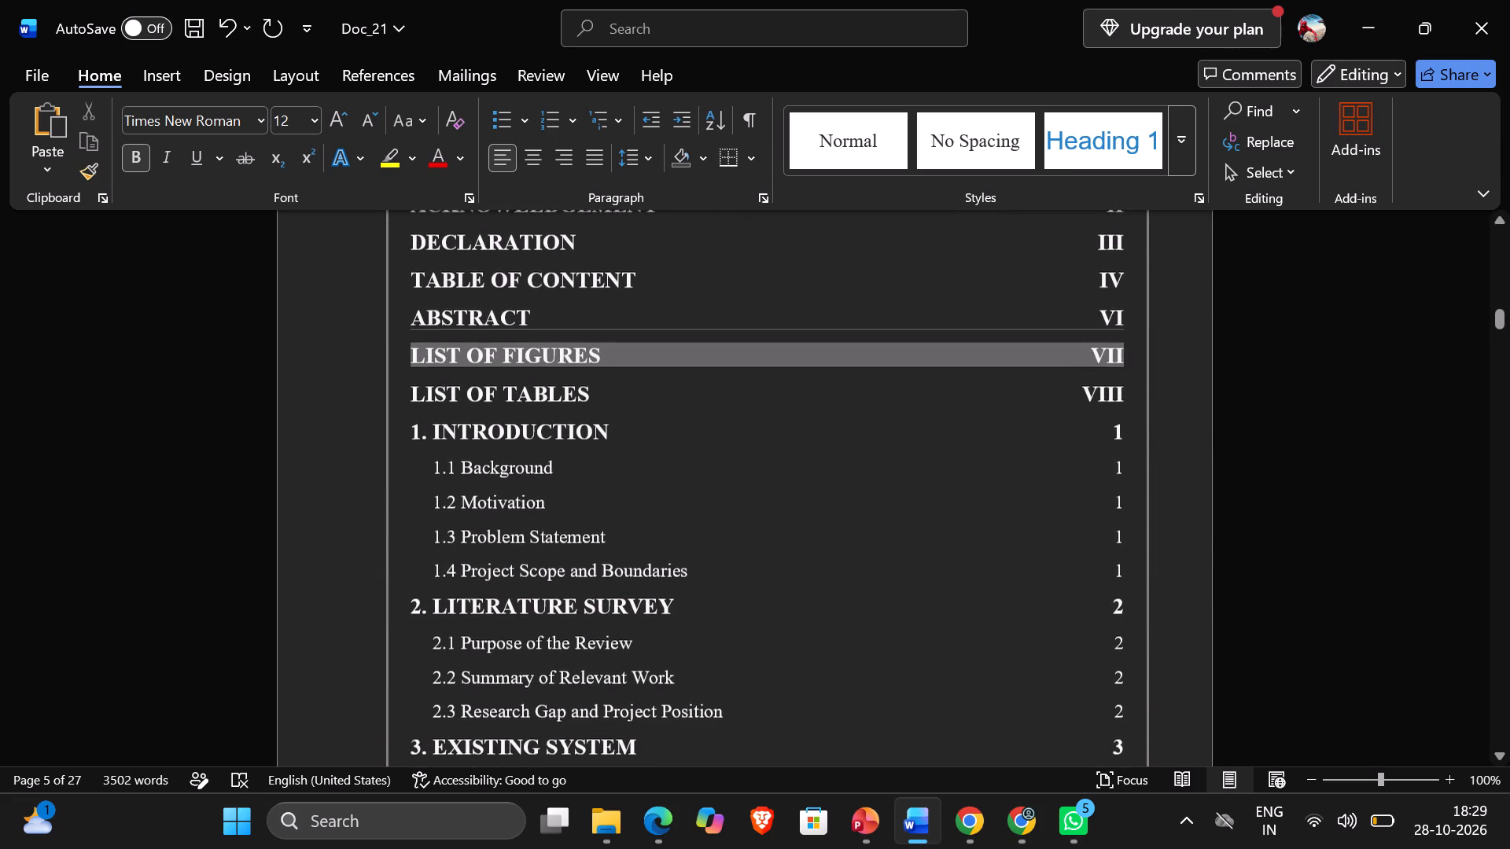
{"action": "scroll", "coordinate": [691, 356], "scroll_direction": "down", "scroll_amount": 1}
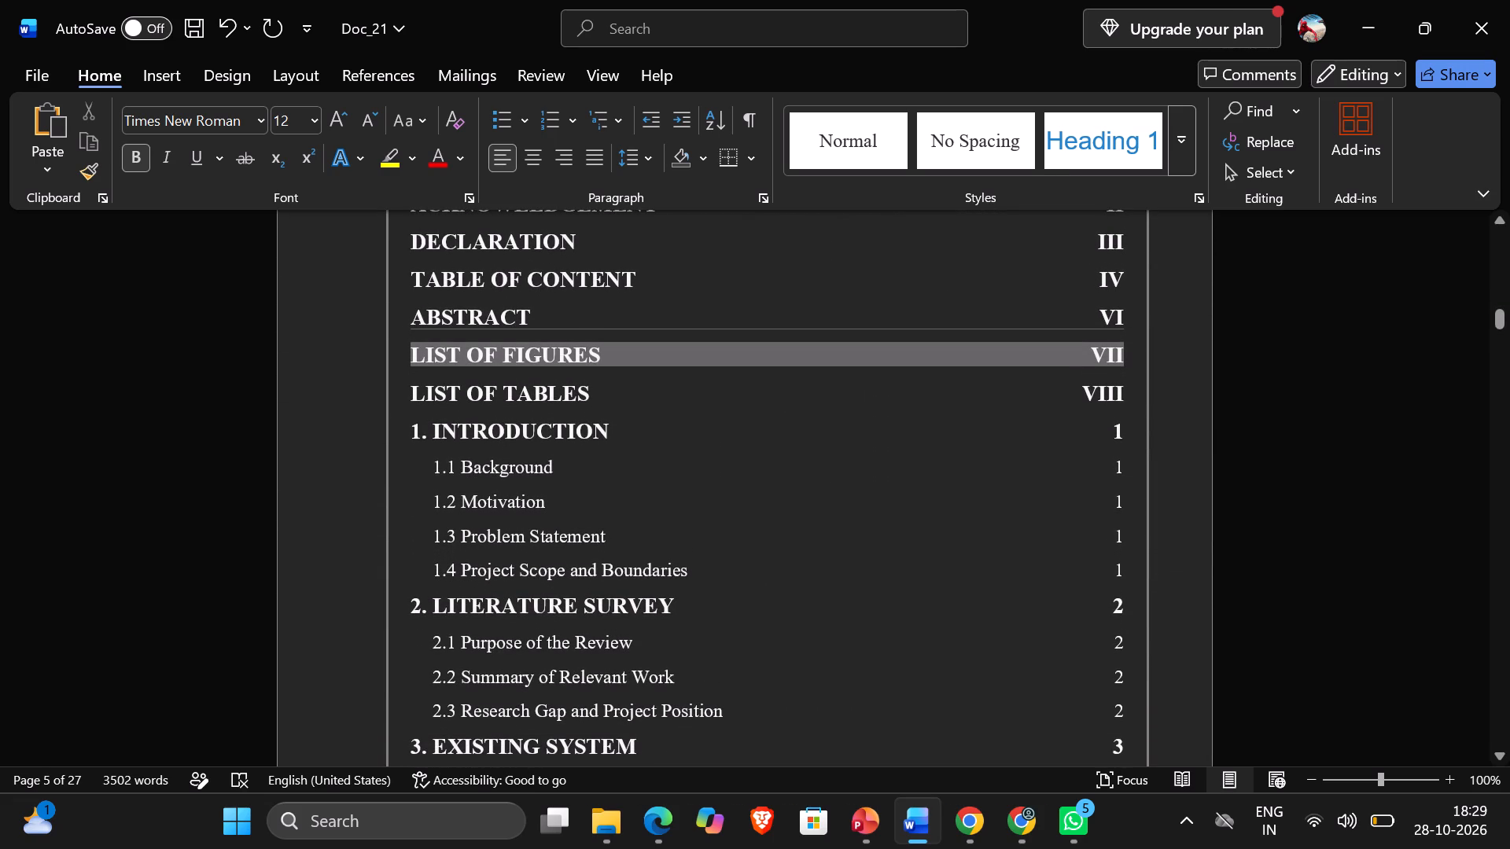
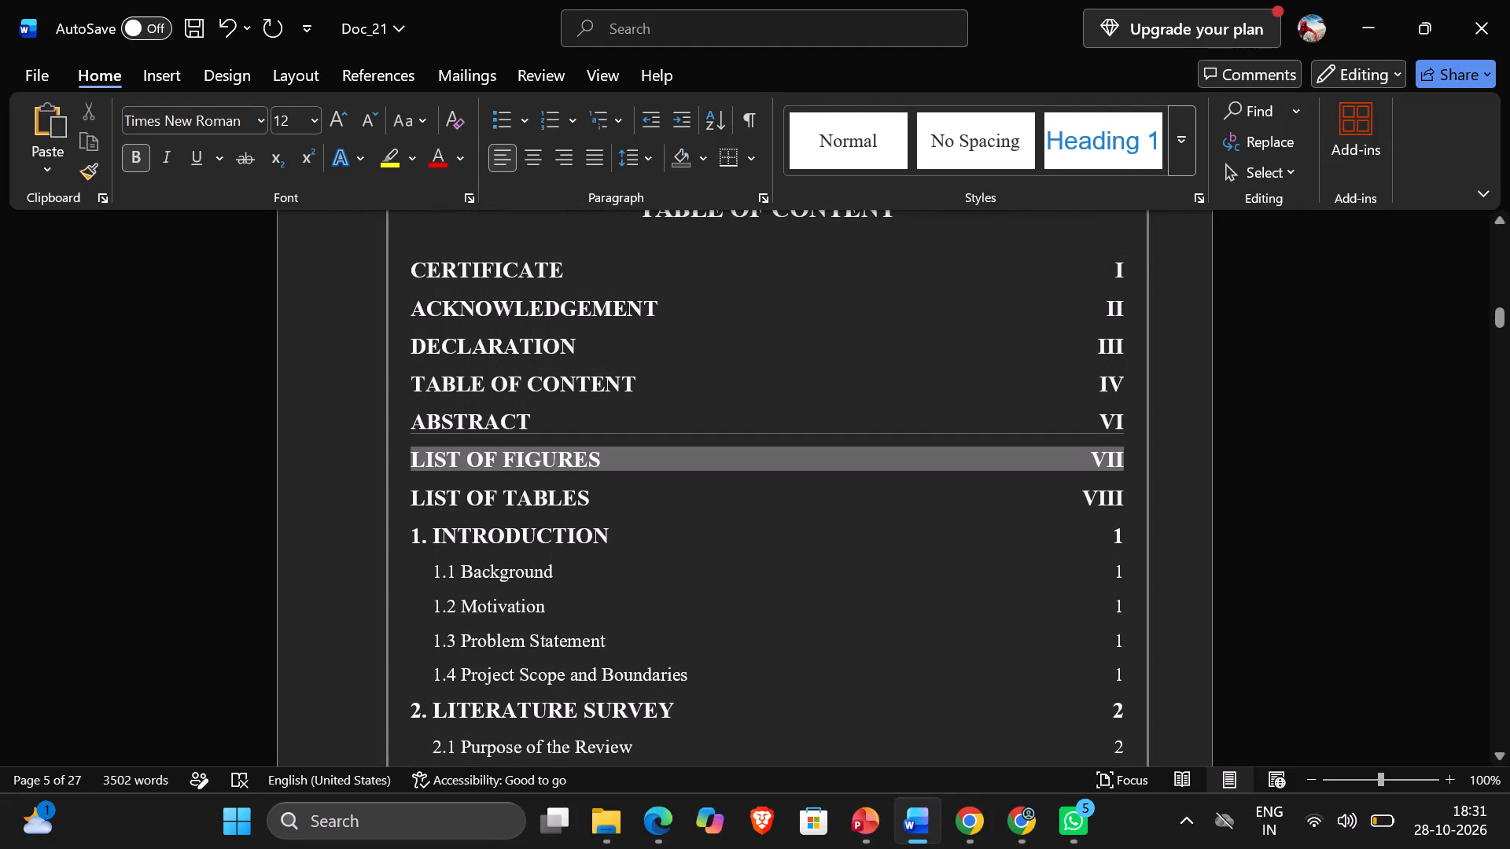
Review the table of content from the front matter to the references, continuing through the abstract page to the List of Figures.
{"action": "scroll", "coordinate": [691, 356], "scroll_direction": "right", "scroll_amount": 2}
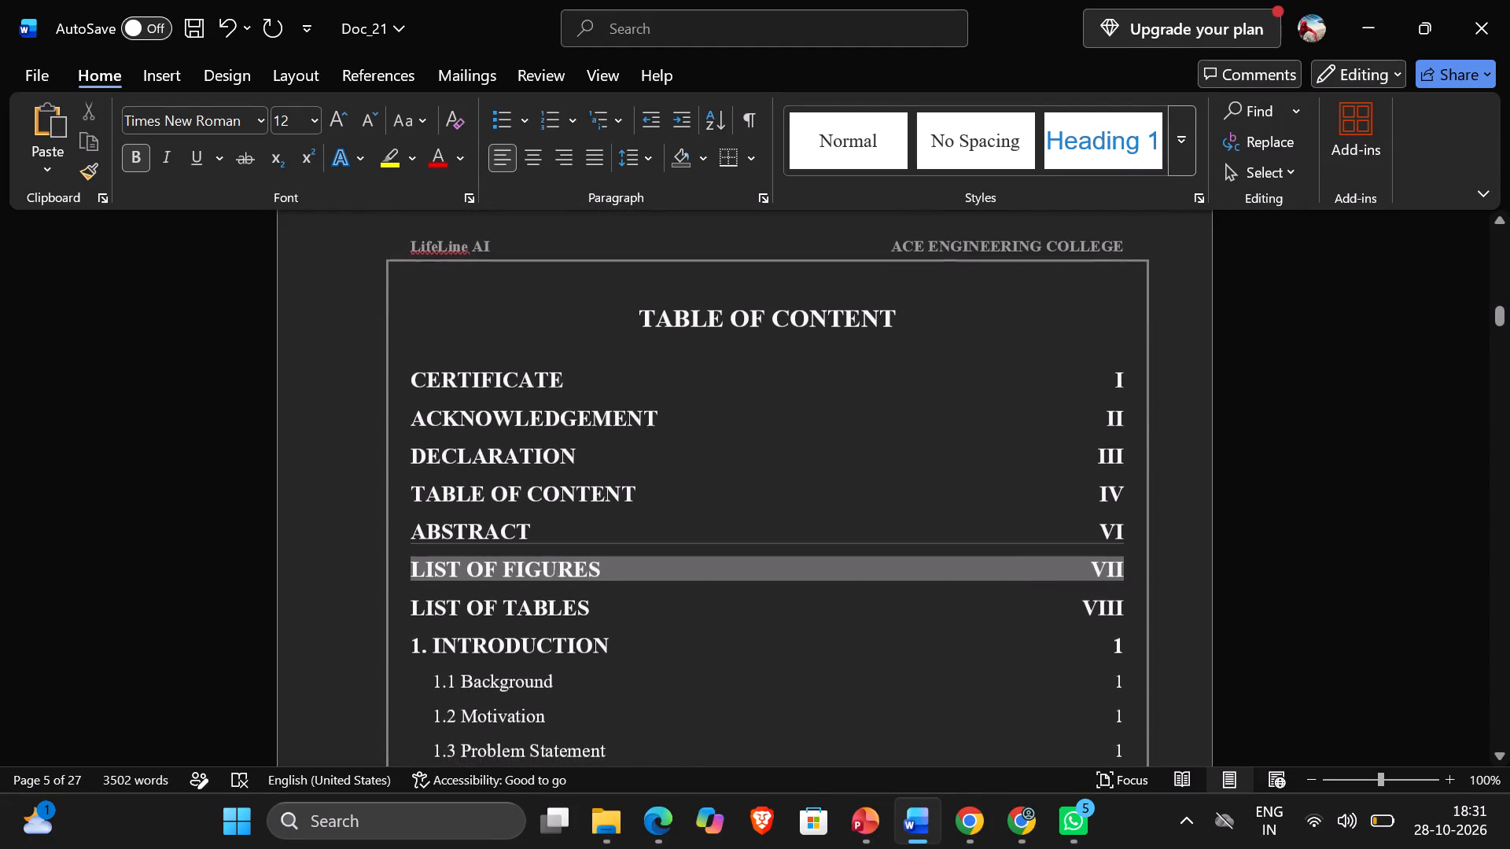
{"action": "scroll", "coordinate": [691, 356], "scroll_direction": "right", "scroll_amount": 1}
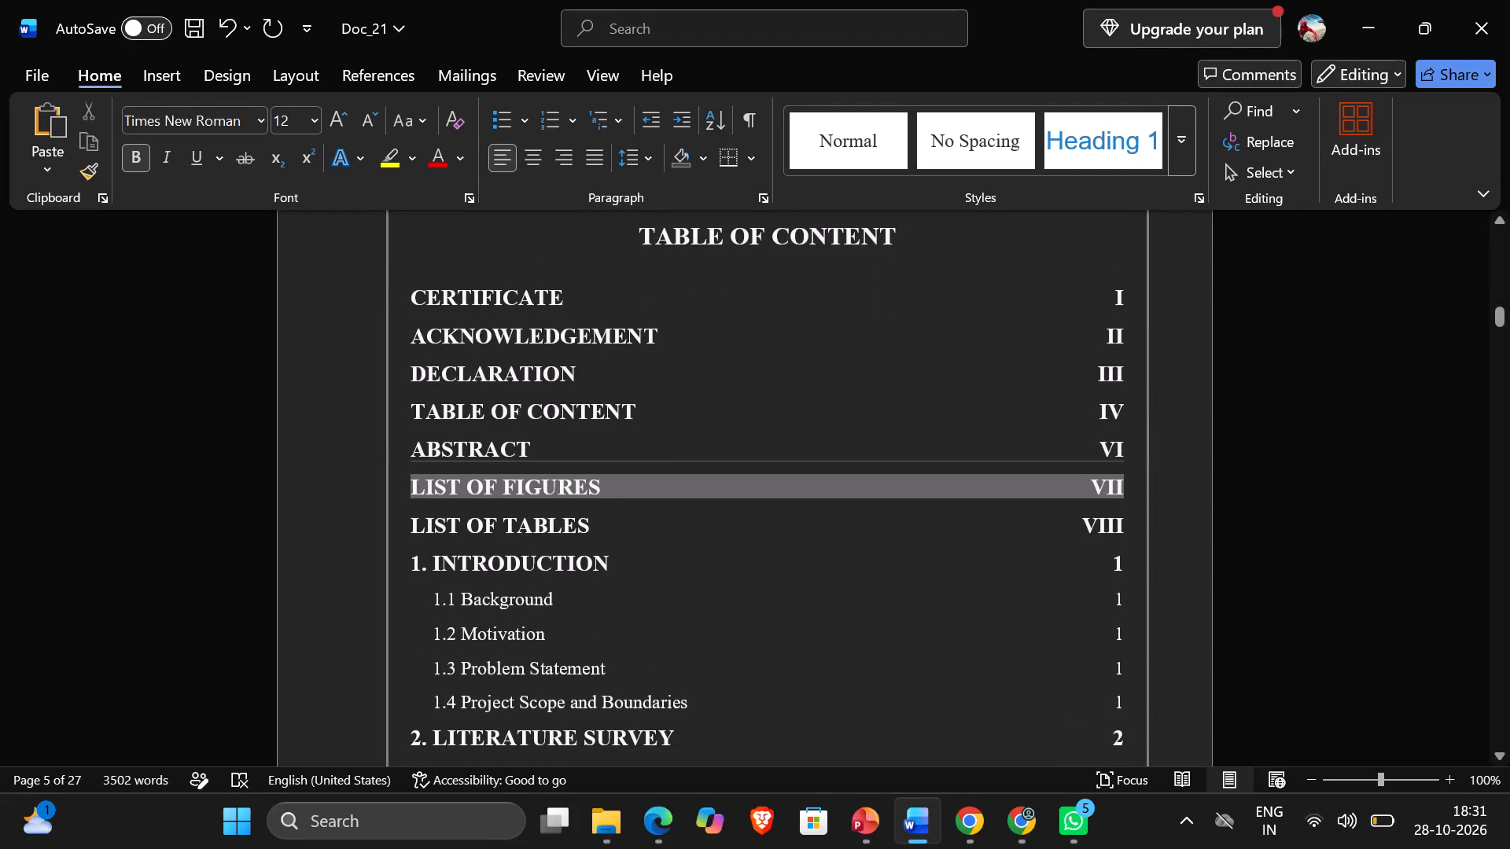
{"action": "scroll", "coordinate": [691, 356], "scroll_direction": "down", "scroll_amount": 2}
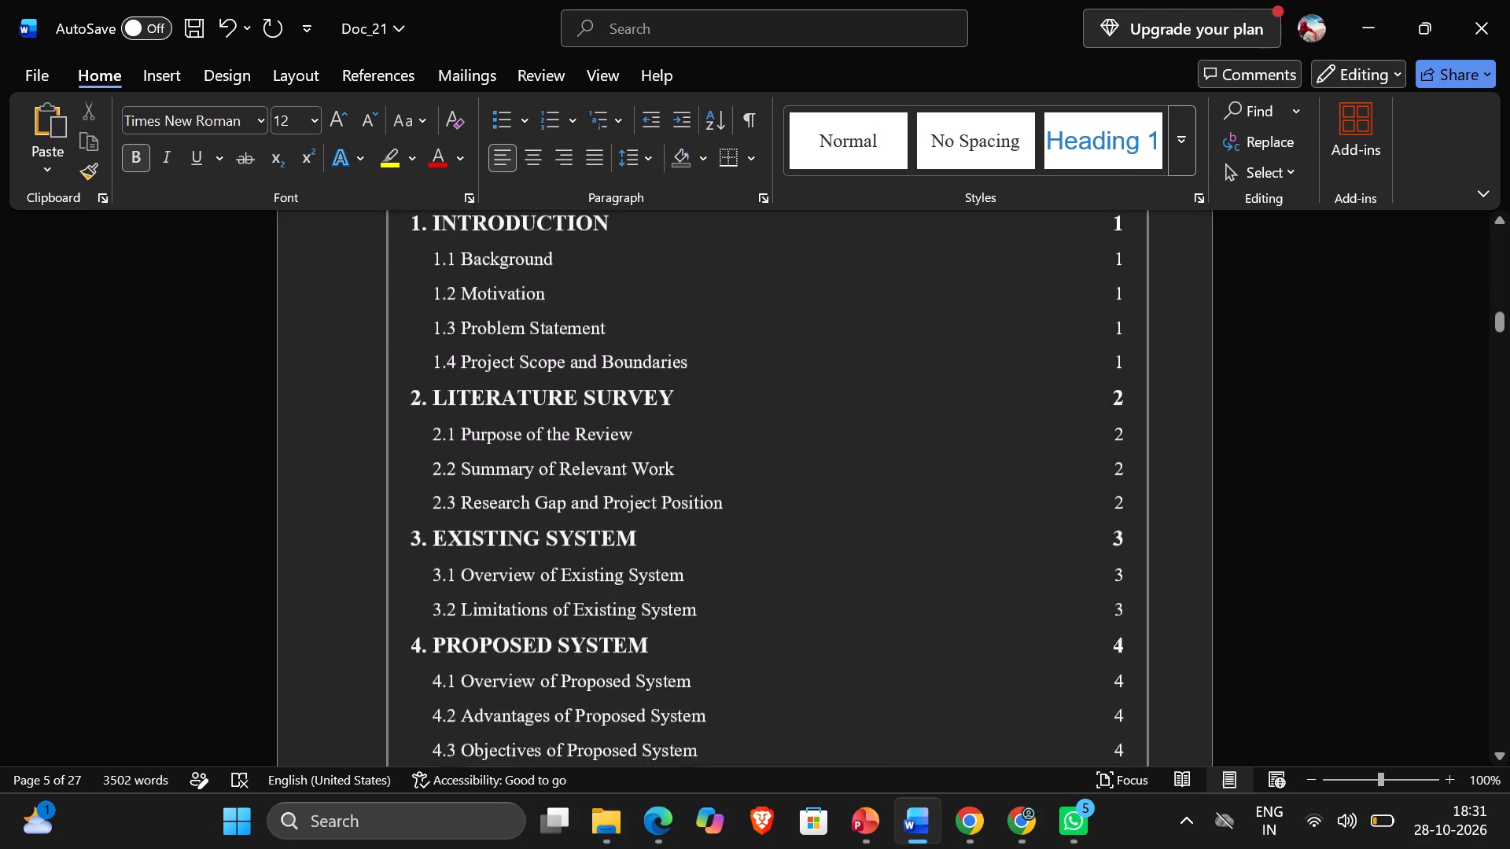
{"action": "scroll", "coordinate": [691, 356], "scroll_direction": "down", "scroll_amount": 4}
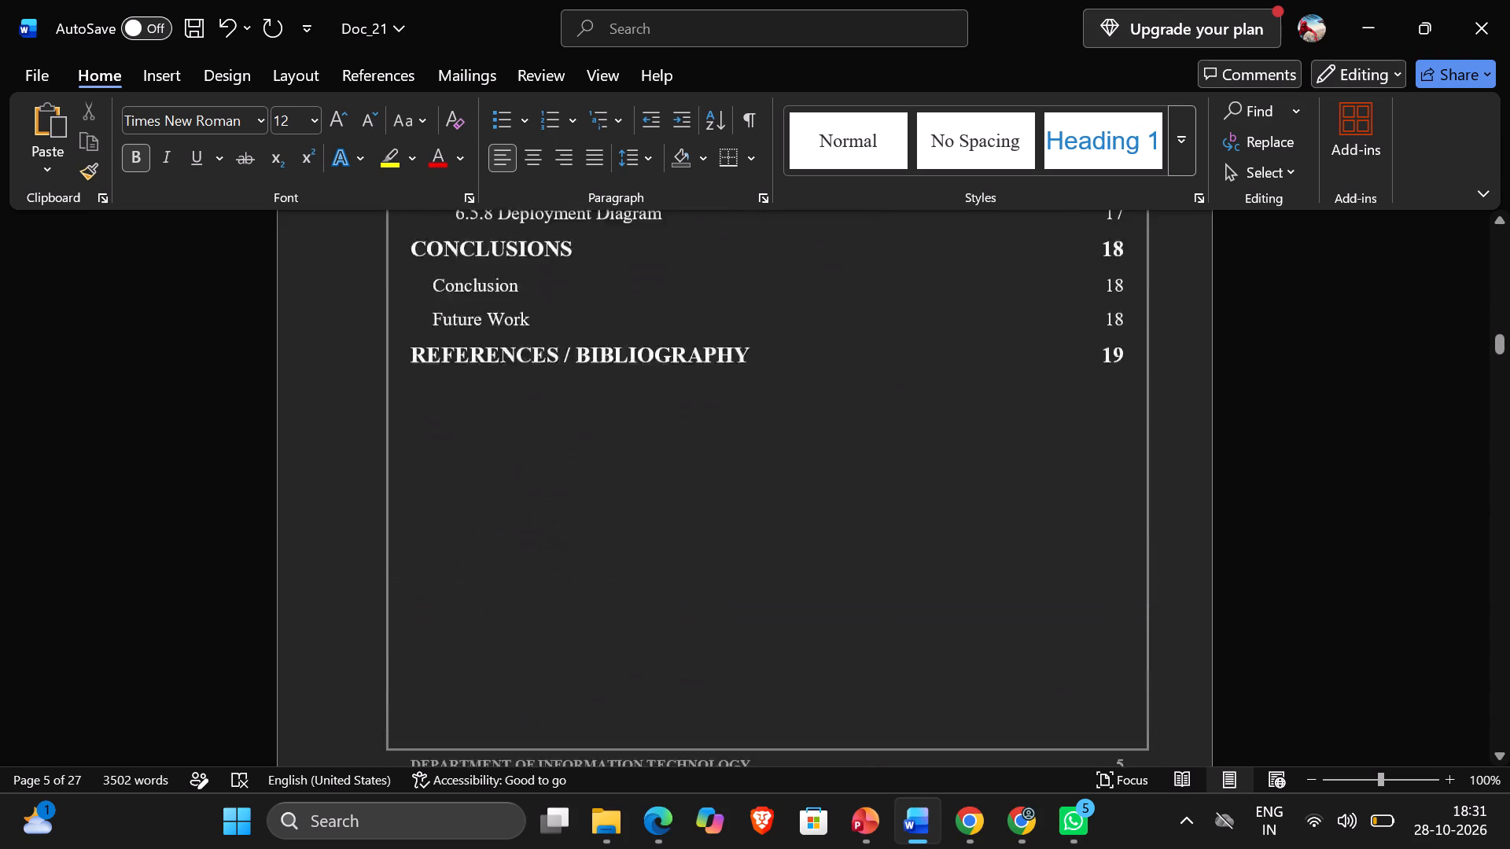
{"action": "scroll", "coordinate": [691, 356], "scroll_direction": "down", "scroll_amount": 1}
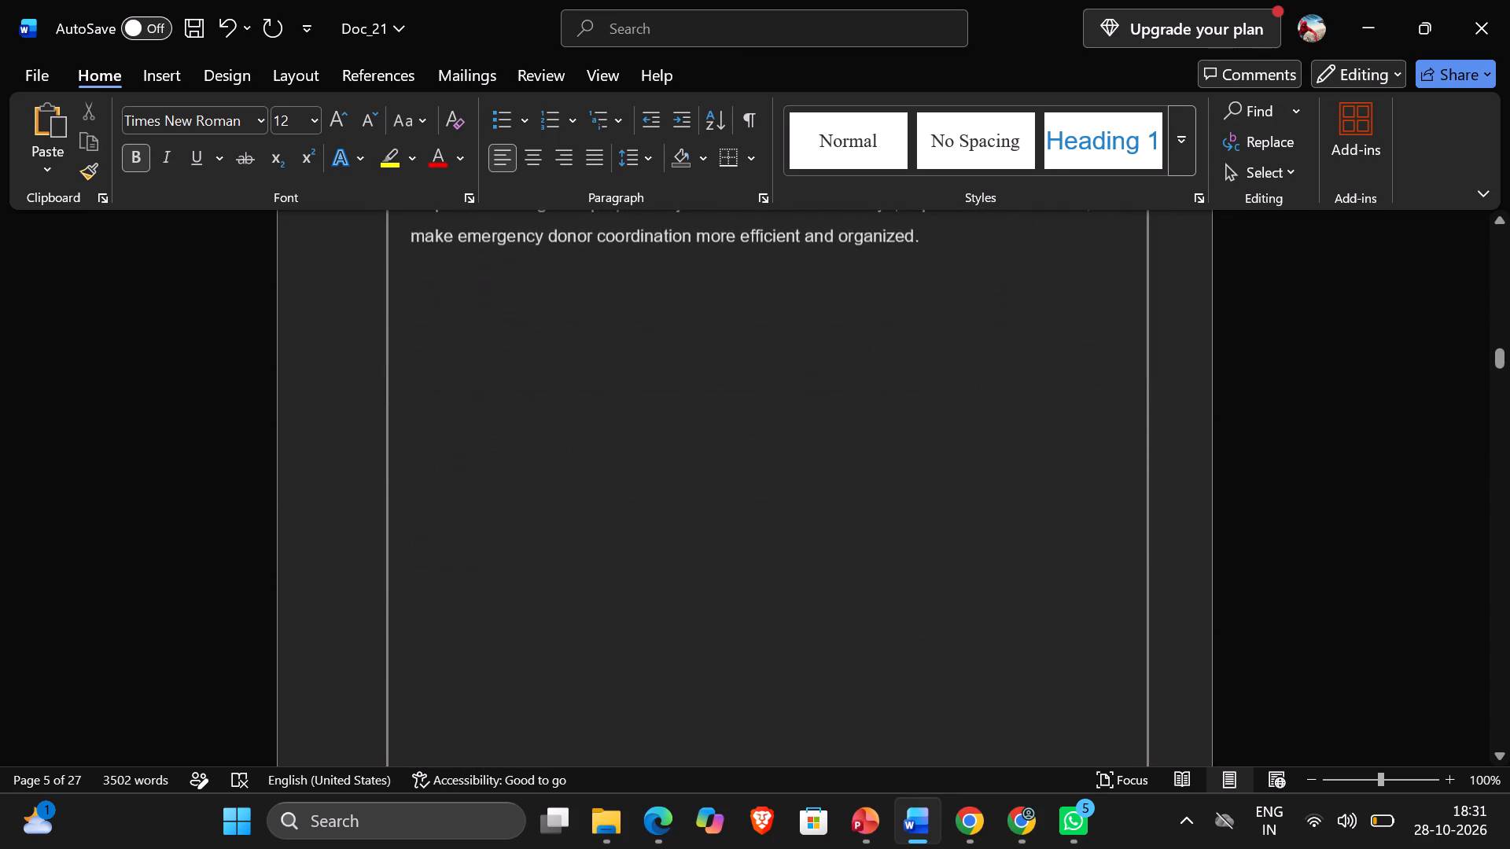
{"action": "scroll", "coordinate": [691, 356], "scroll_direction": "down", "scroll_amount": 1}
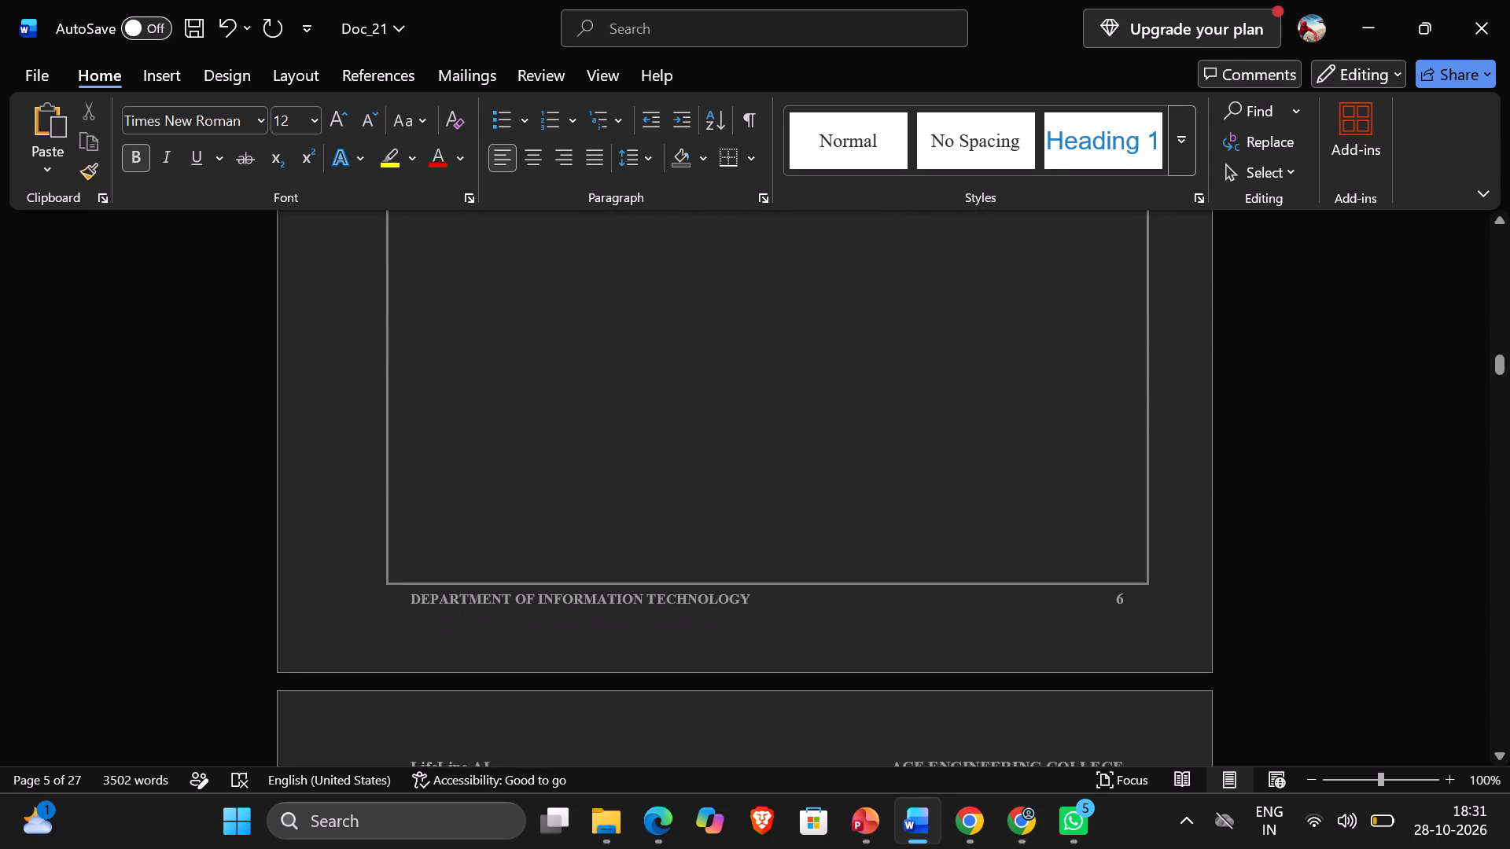
{"action": "scroll", "coordinate": [691, 356], "scroll_direction": "down", "scroll_amount": 2}
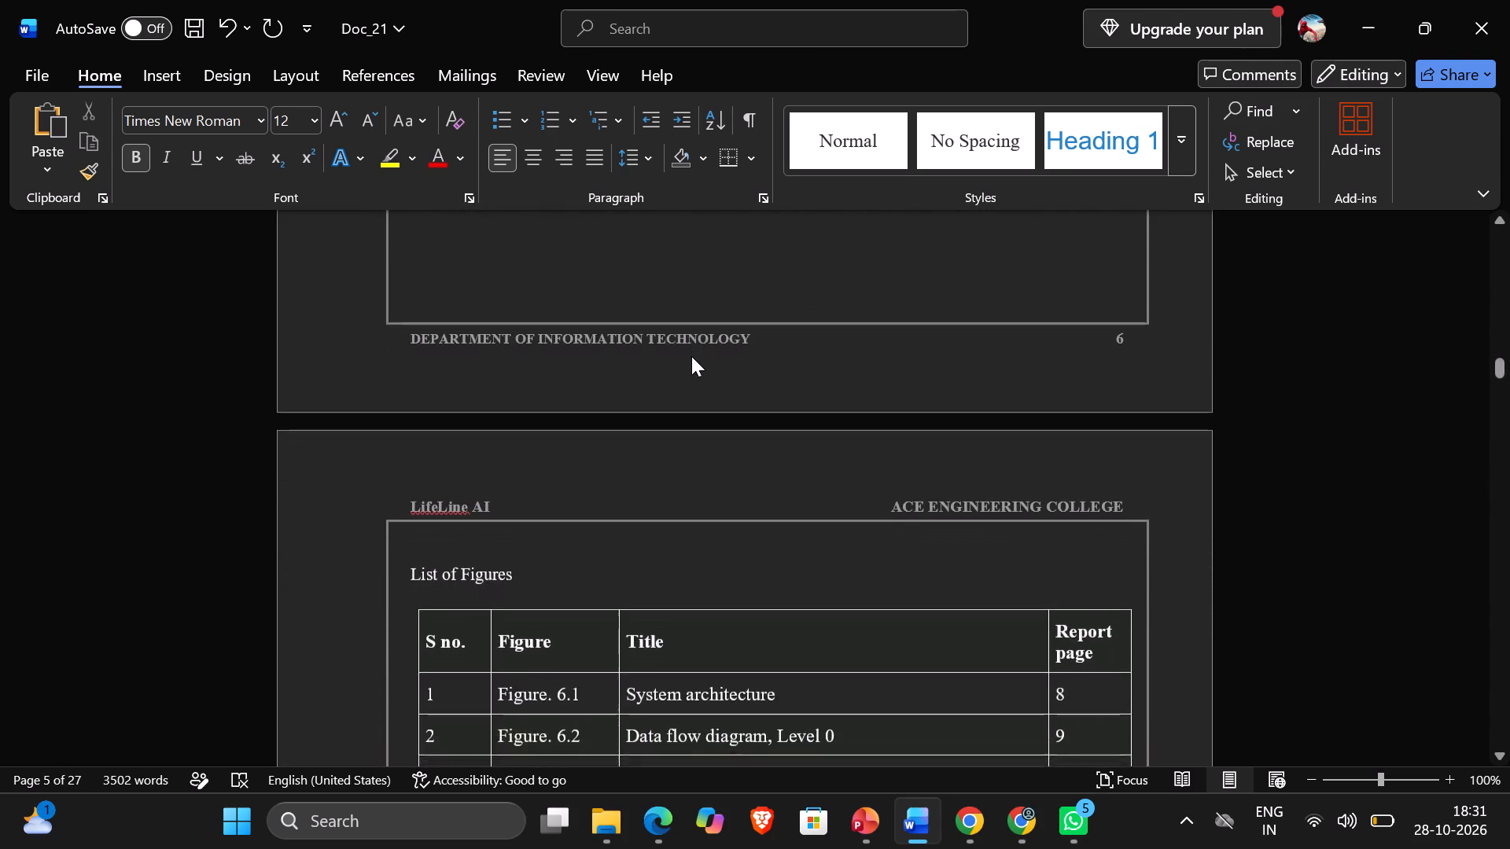
{"action": "scroll", "coordinate": [691, 356], "scroll_direction": "down", "scroll_amount": 1}
Recheck the table of content entries from the front matter onward and go over the pages around the List of Figures heading.
{"action": "scroll", "coordinate": [691, 356], "scroll_direction": "up", "scroll_amount": 5}
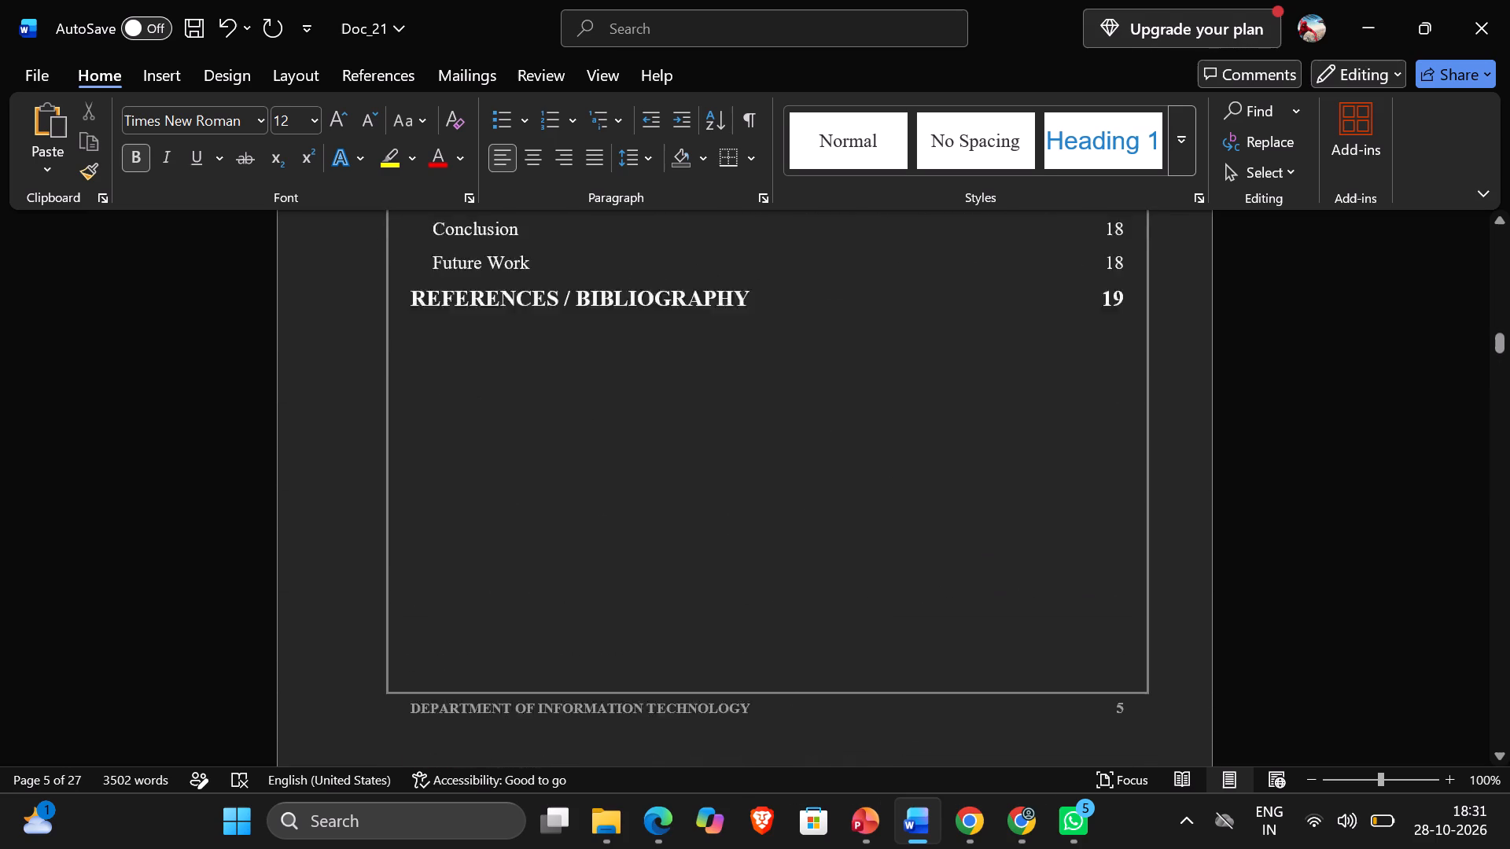
{"action": "scroll", "coordinate": [691, 356], "scroll_direction": "up", "scroll_amount": 4}
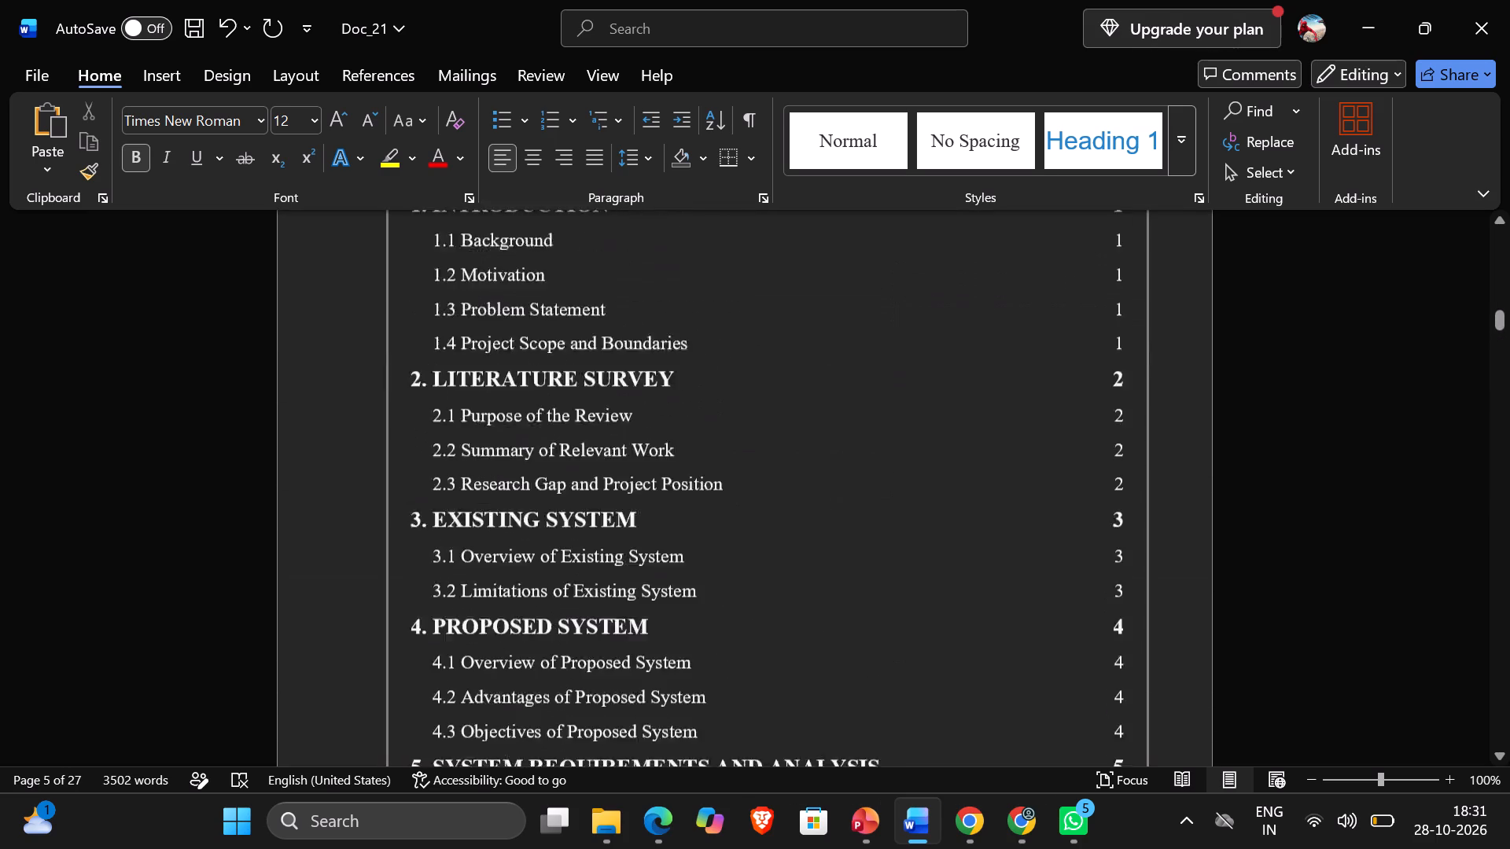
{"action": "scroll", "coordinate": [691, 356], "scroll_direction": "up", "scroll_amount": 1}
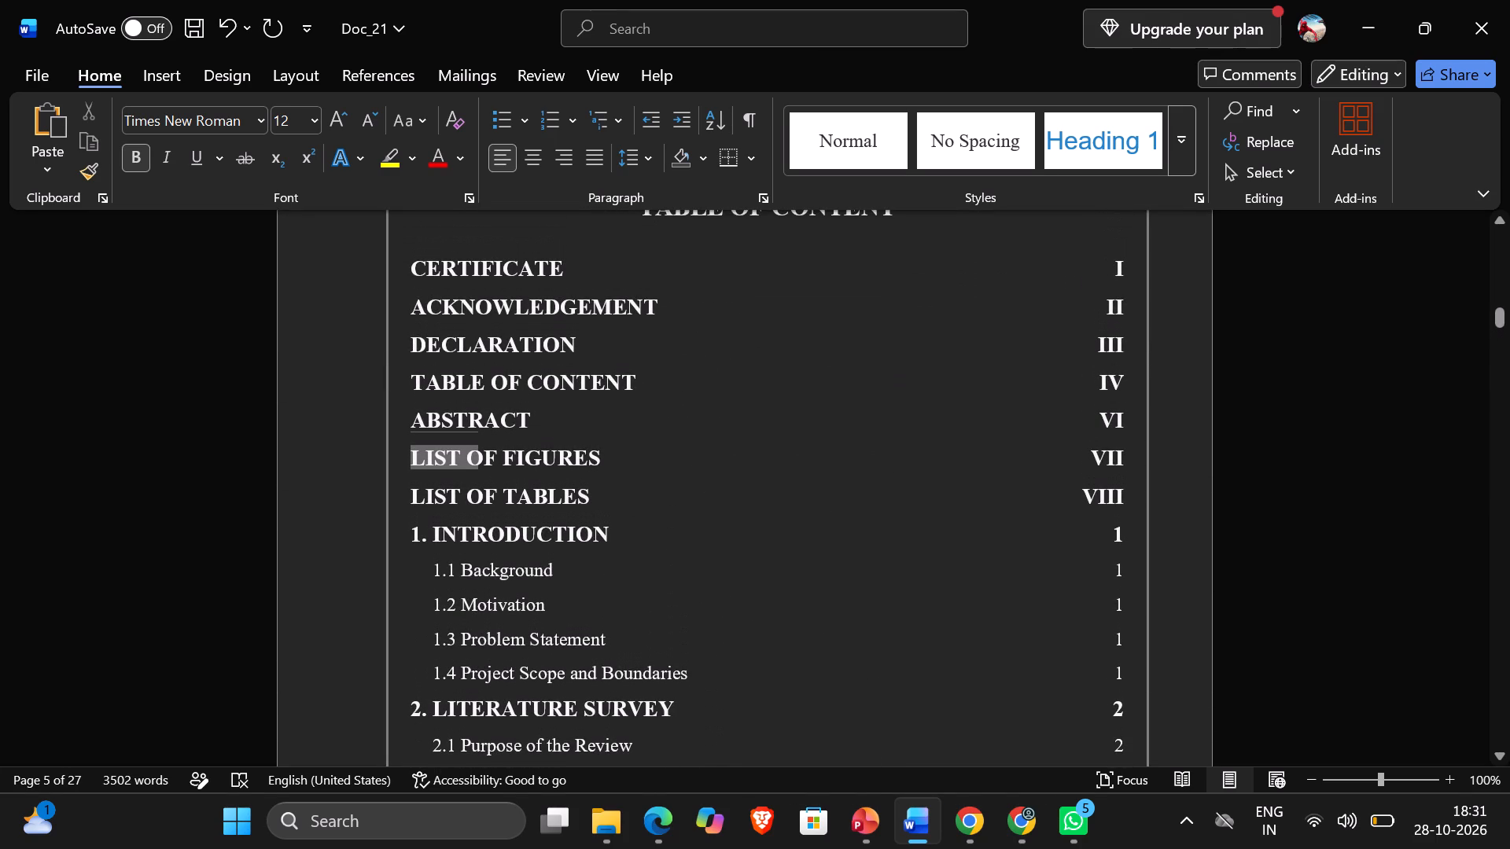
{"action": "scroll", "coordinate": [735, 513], "scroll_direction": "down", "scroll_amount": 5}
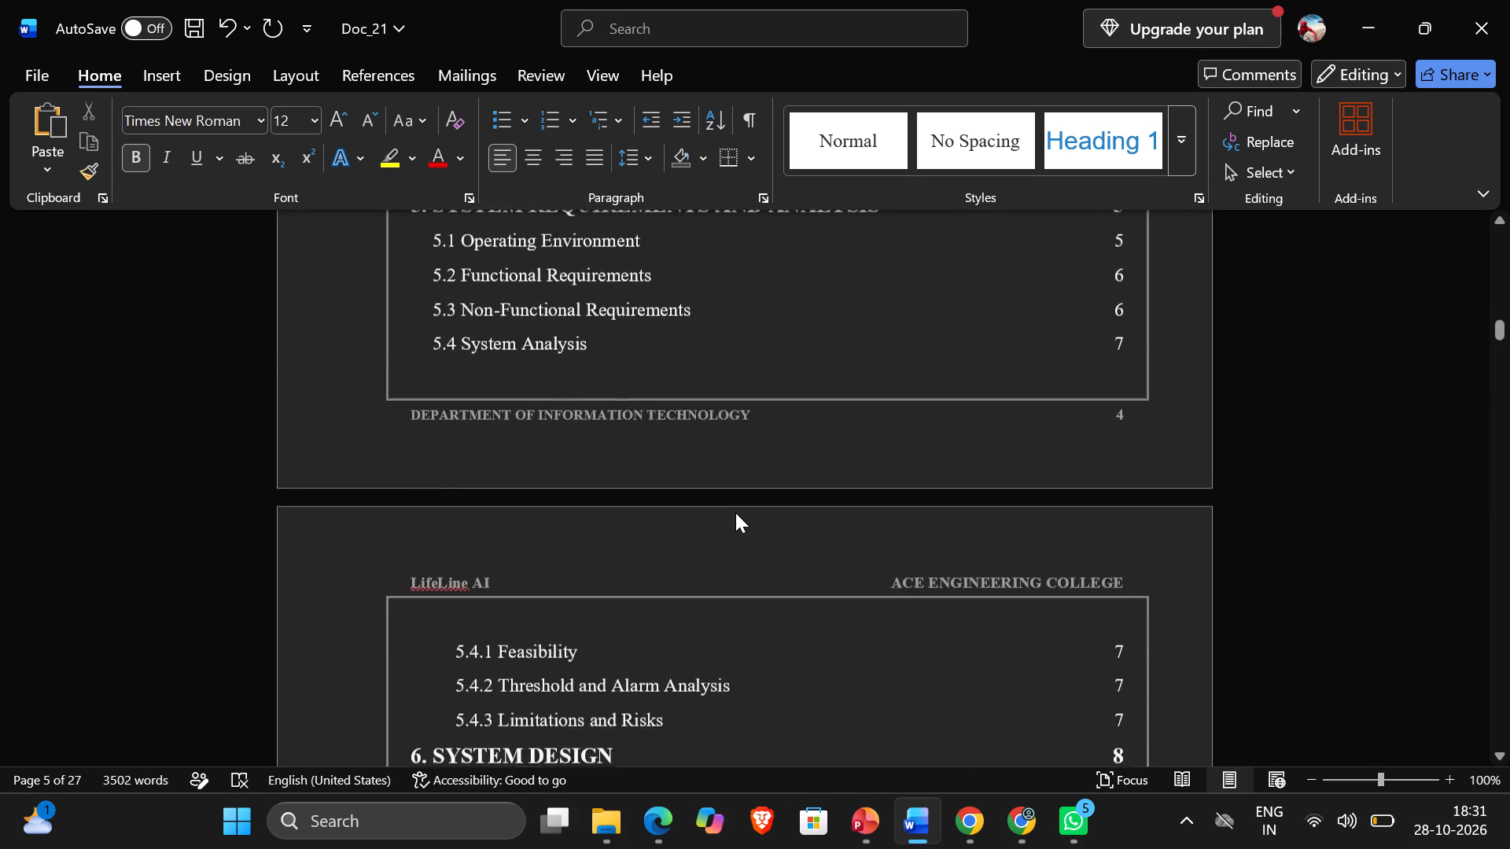
{"action": "scroll", "coordinate": [735, 513], "scroll_direction": "down", "scroll_amount": 3}
{"action": "scroll", "coordinate": [735, 513], "scroll_direction": "up", "scroll_amount": 1}
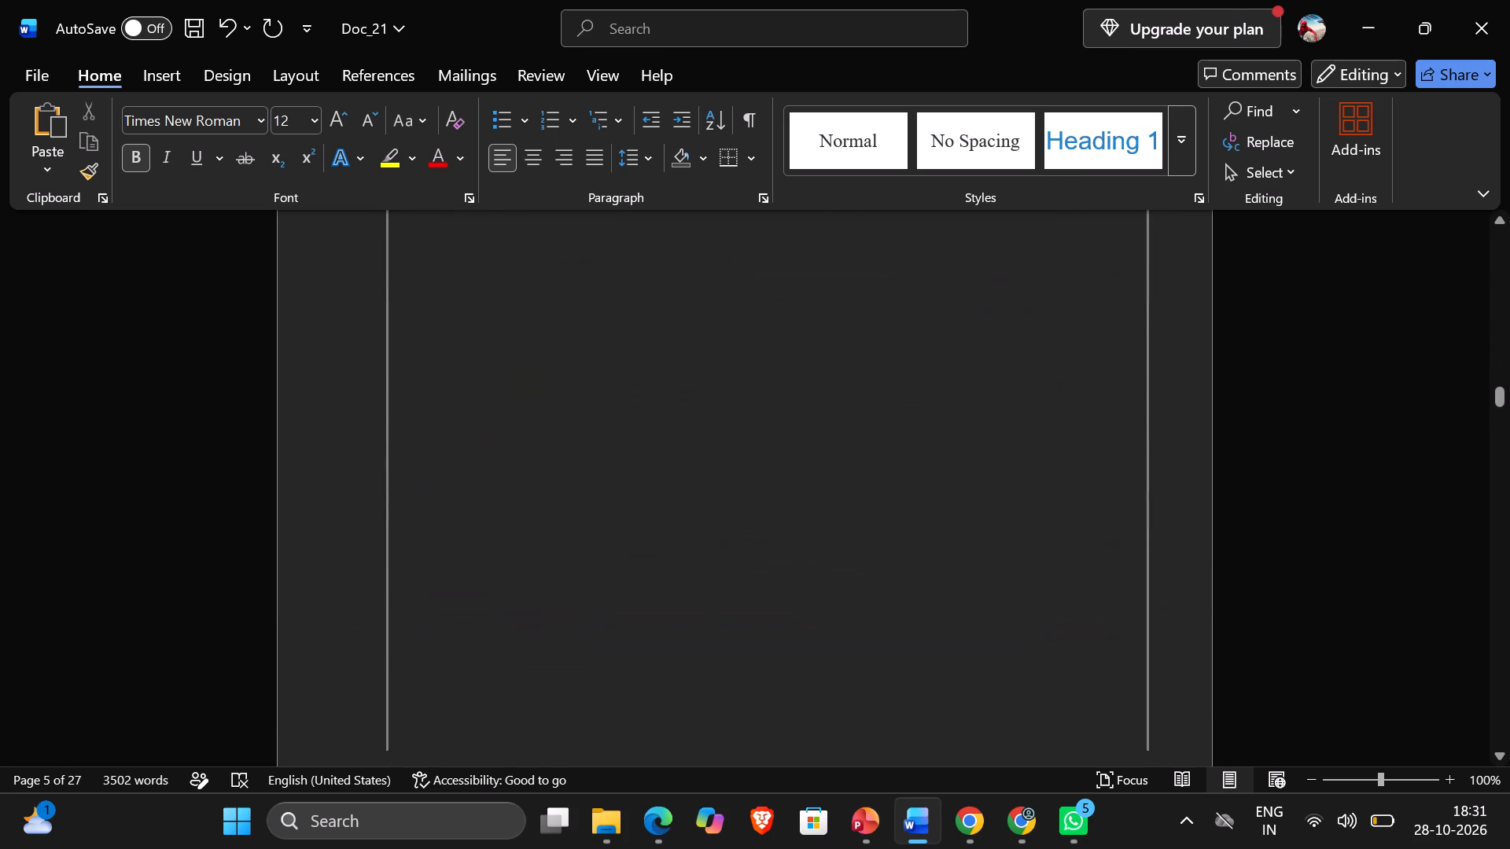
{"action": "scroll", "coordinate": [735, 513], "scroll_direction": "up", "scroll_amount": 2}
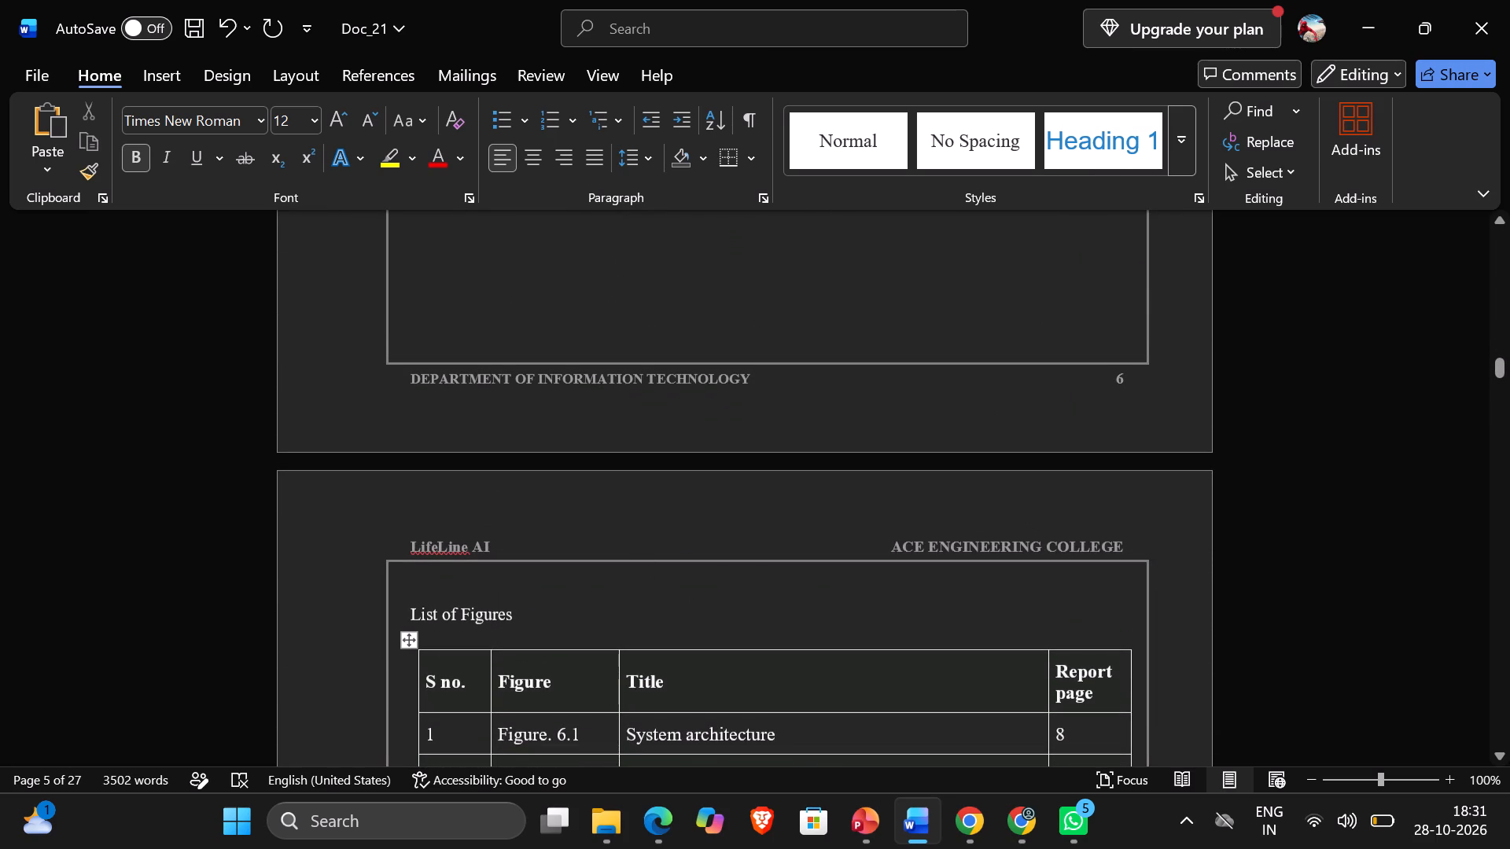
Compare the font formatting of the List of Figures heading with that of the List of Tables heading.
{"action": "left_click_drag", "start_coordinate": [512, 614], "coordinate": [424, 616]}
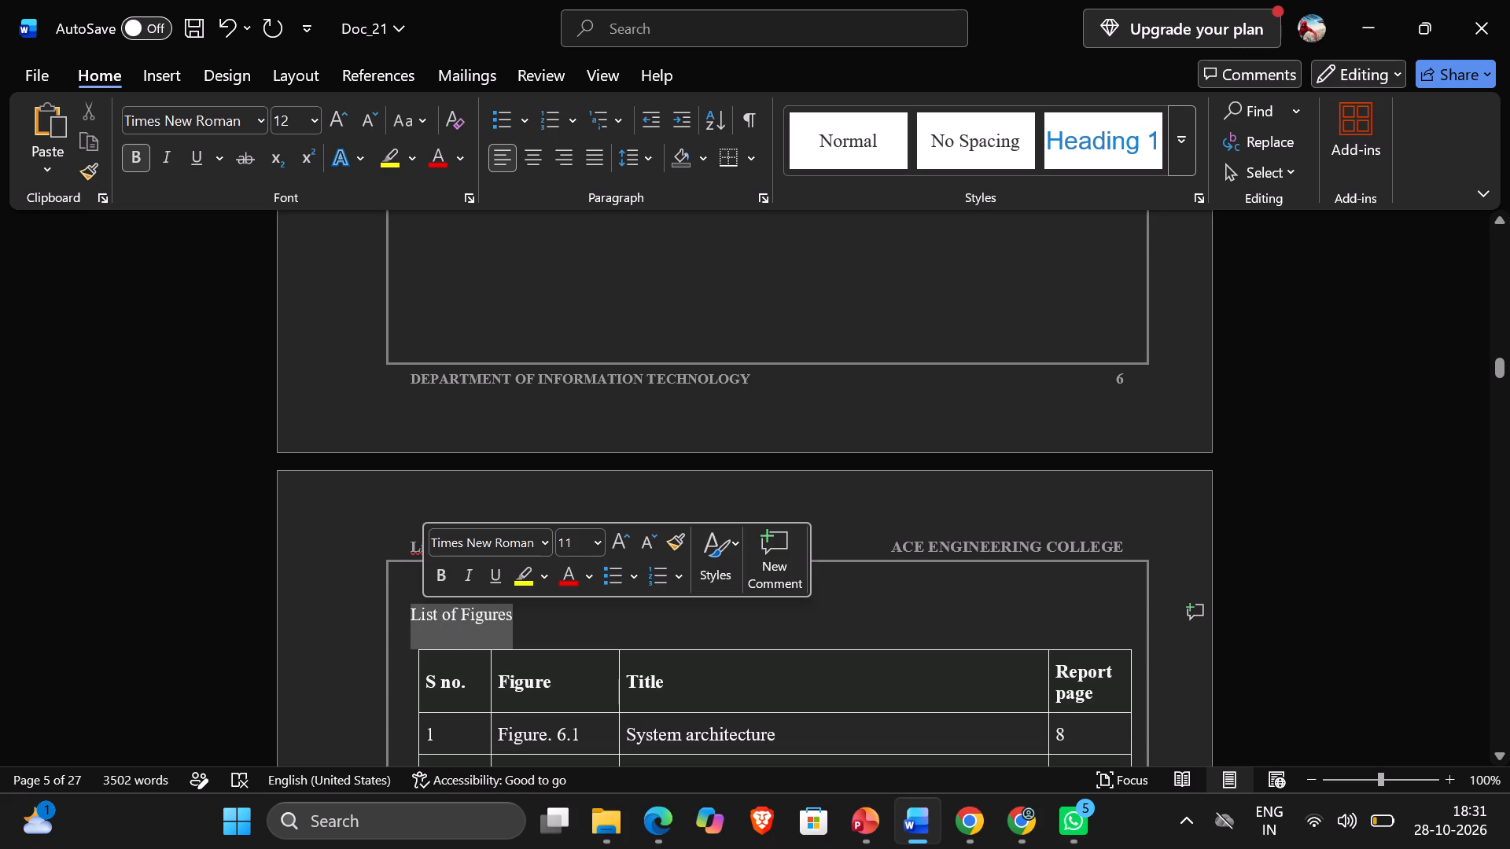
{"action": "left_click", "coordinate": [624, 627]}
{"action": "scroll", "coordinate": [624, 627], "scroll_direction": "down", "scroll_amount": 4}
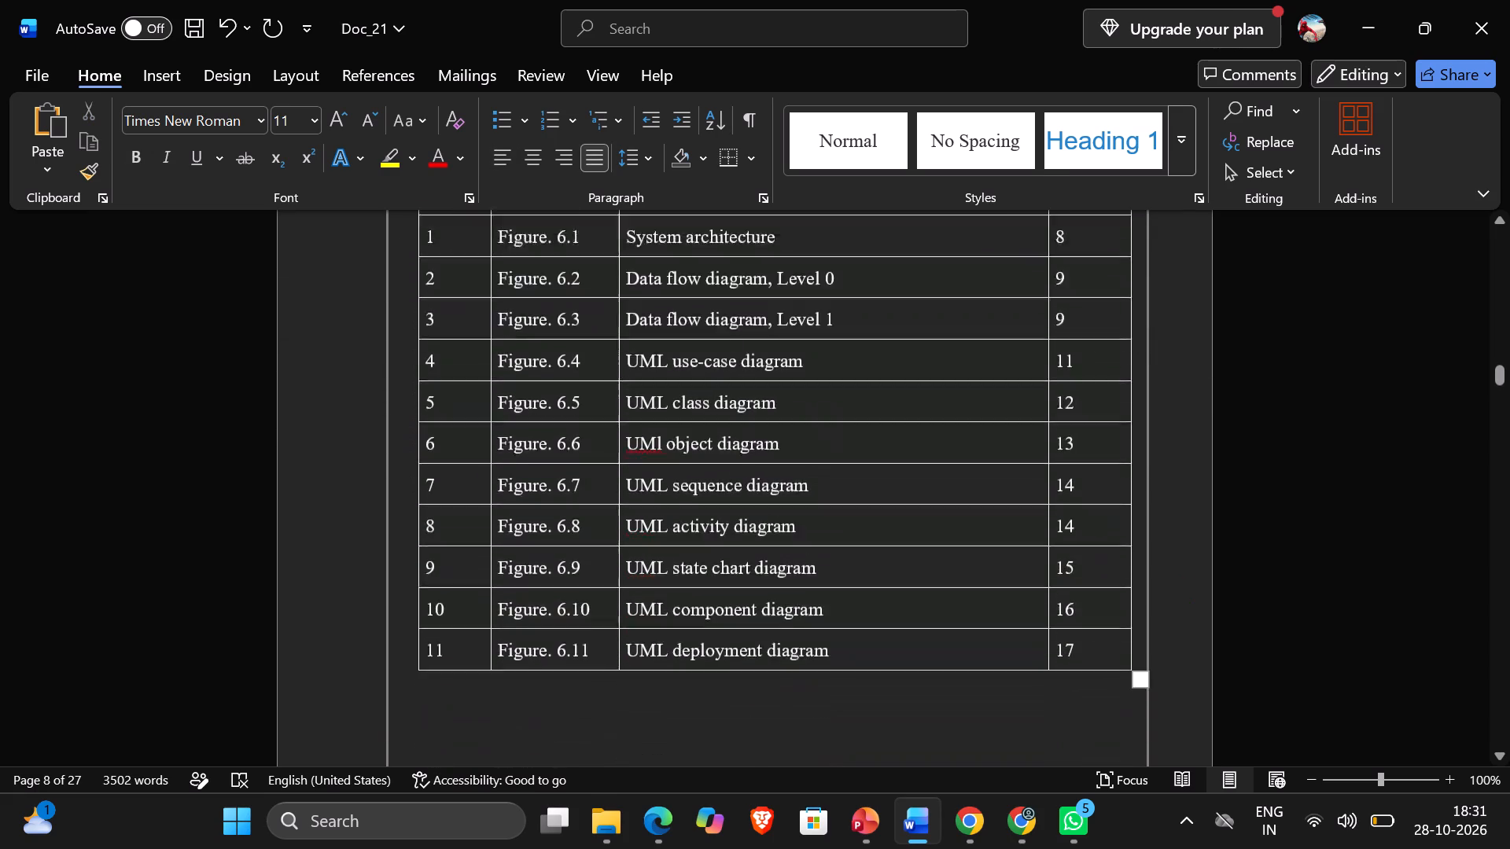
{"action": "scroll", "coordinate": [624, 627], "scroll_direction": "down", "scroll_amount": 4}
{"action": "scroll", "coordinate": [653, 587], "scroll_direction": "up", "scroll_amount": 1}
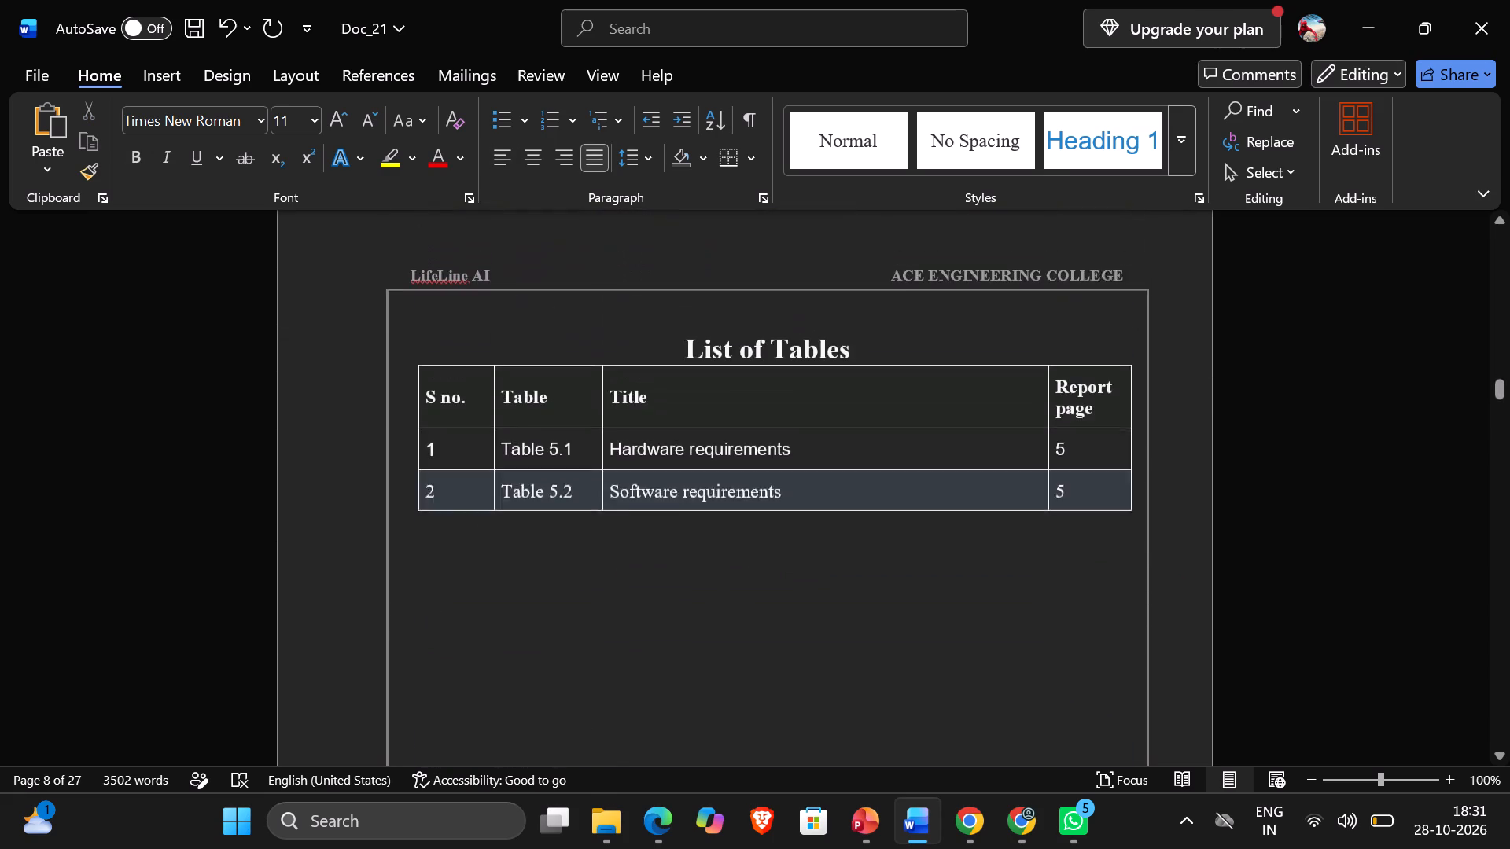
{"action": "scroll", "coordinate": [653, 587], "scroll_direction": "up", "scroll_amount": 1}
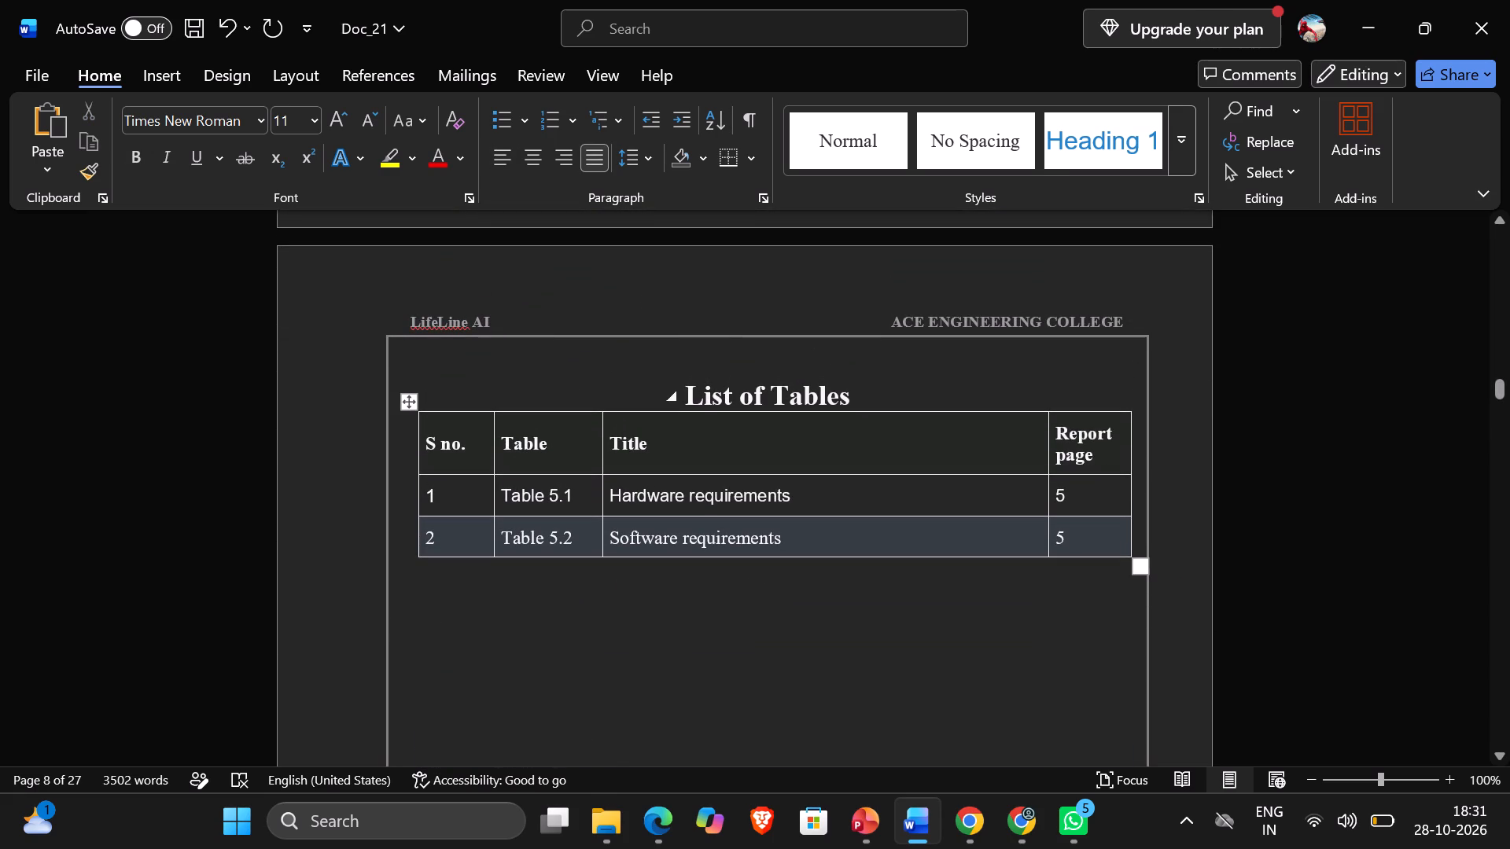
{"action": "left_click_drag", "start_coordinate": [852, 396], "coordinate": [702, 408]}
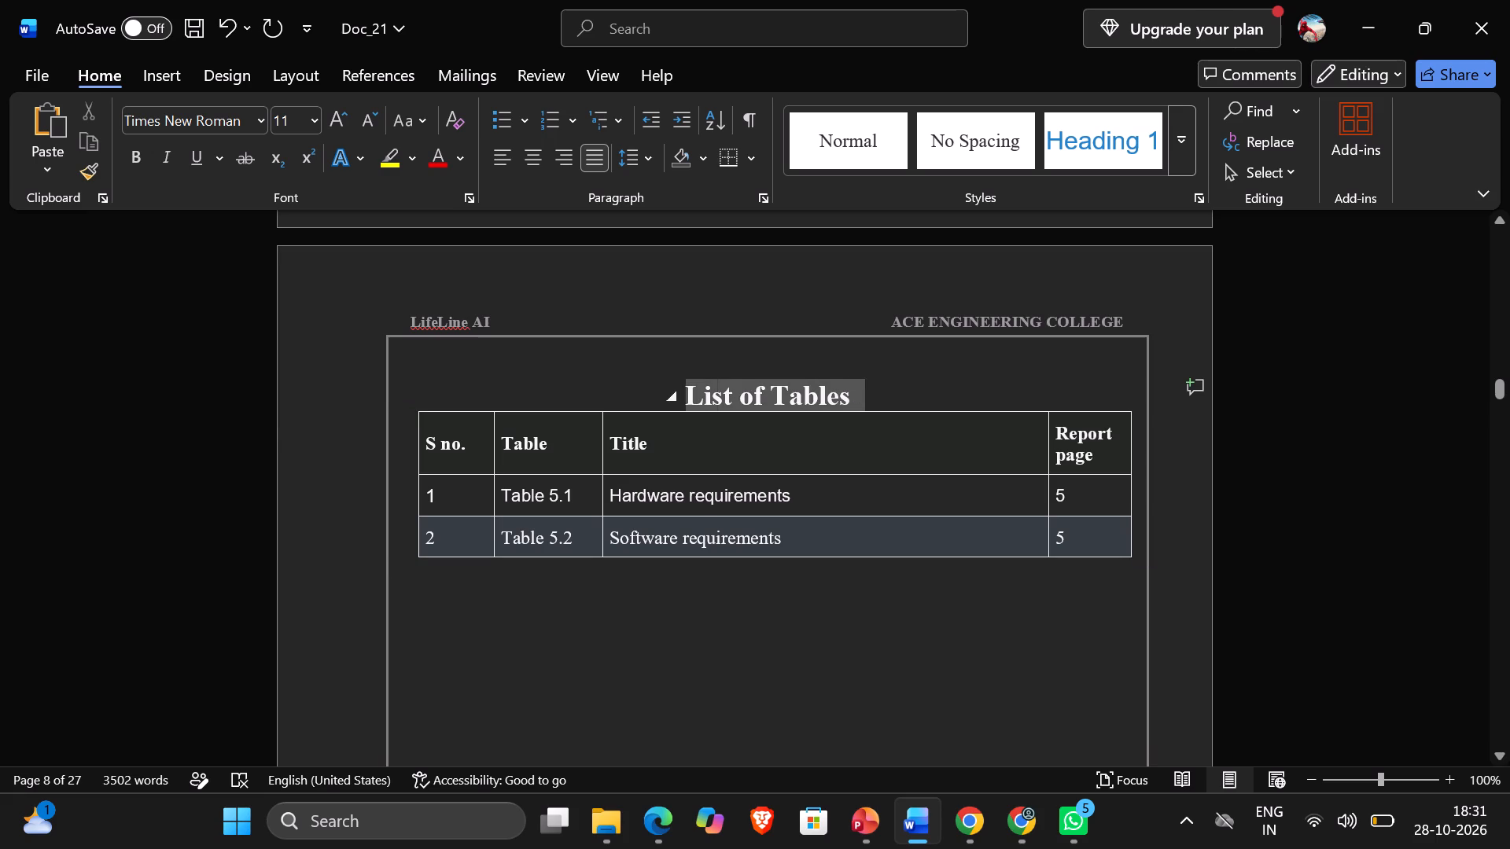
{"action": "left_click_drag", "start_coordinate": [702, 408], "coordinate": [702, 405]}
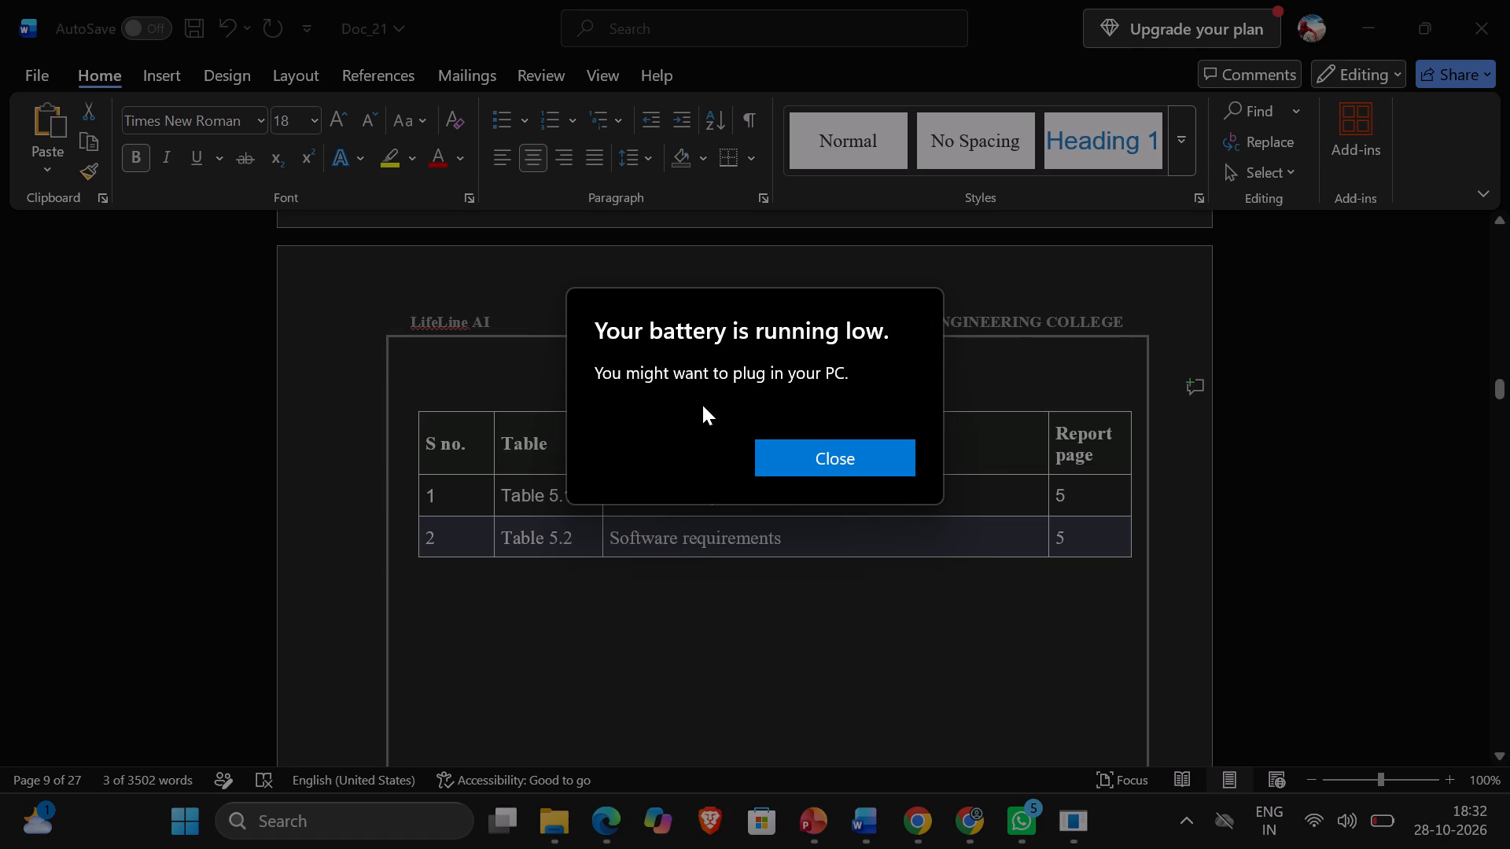
{"action": "left_click", "coordinate": [908, 462]}
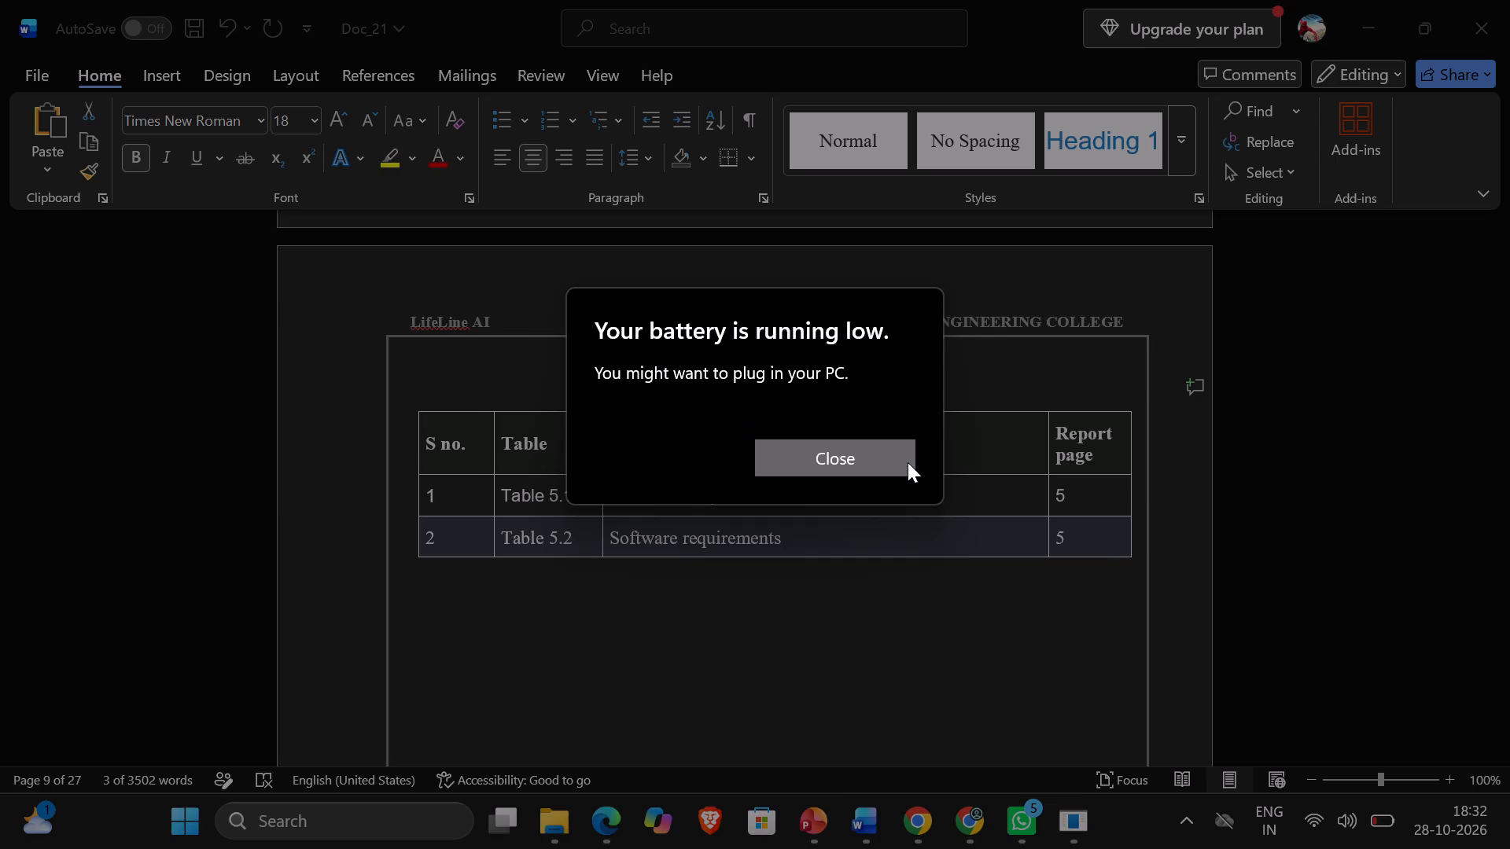
{"action": "left_click", "coordinate": [881, 391]}
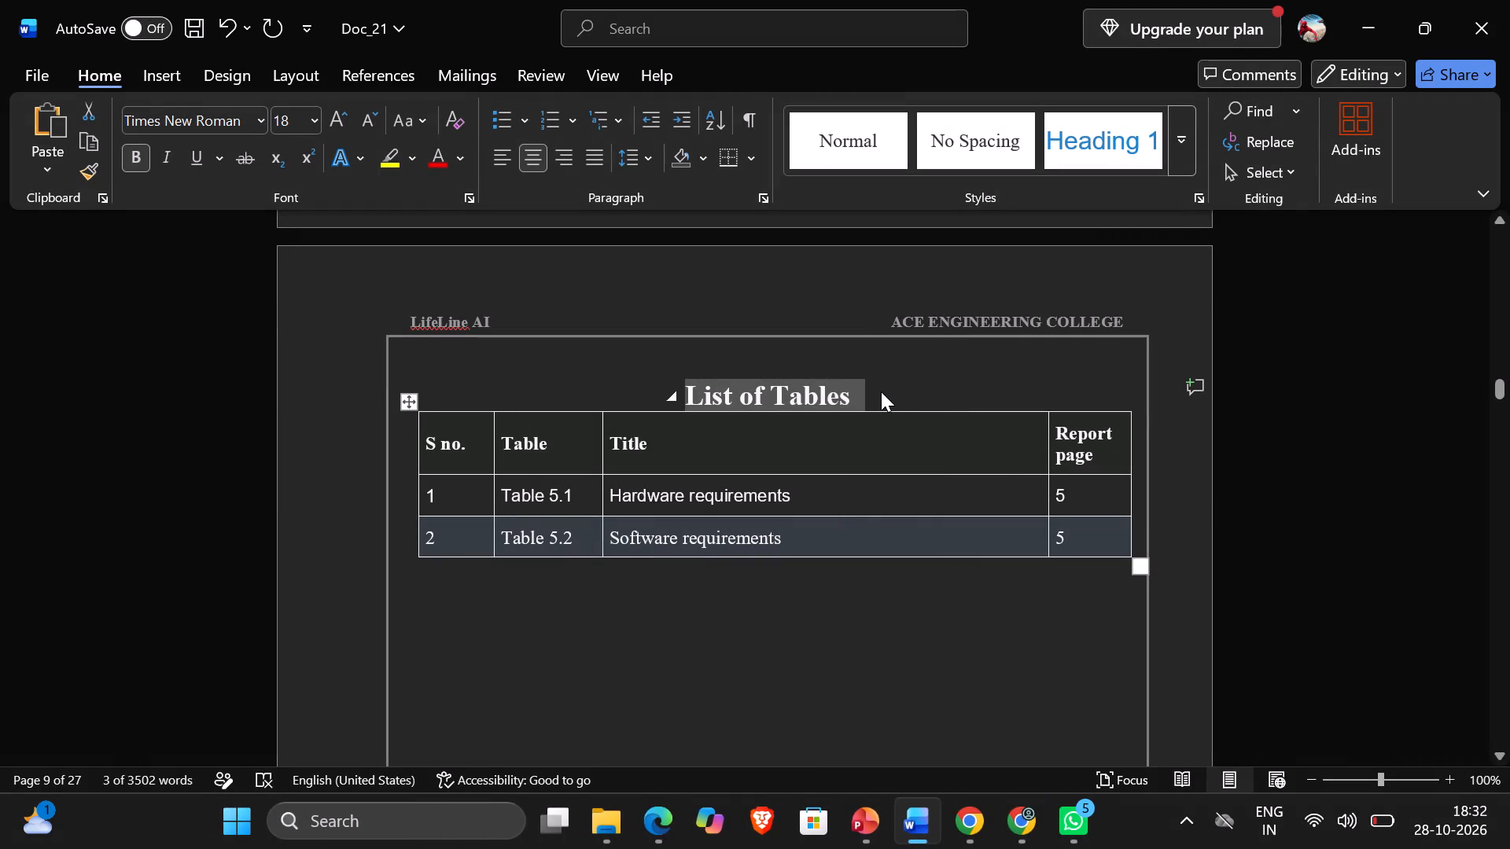
Format the List of Figures heading above the figures table as bold at 18 pt.
{"action": "scroll", "coordinate": [819, 359], "scroll_direction": "up", "scroll_amount": 3}
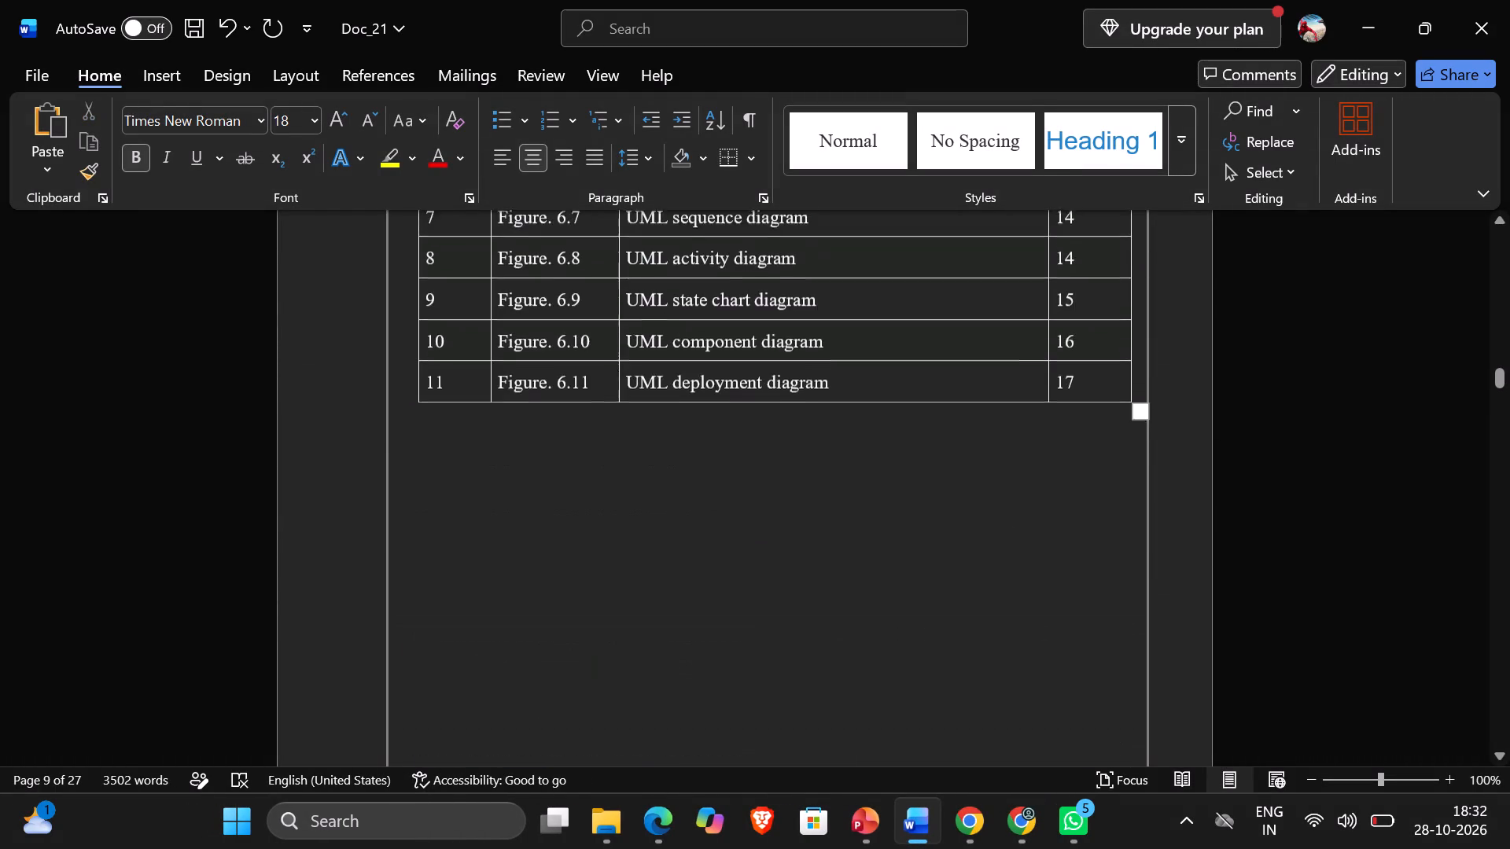
{"action": "scroll", "coordinate": [819, 359], "scroll_direction": "up", "scroll_amount": 1}
{"action": "left_click_drag", "start_coordinate": [530, 586], "coordinate": [414, 589]}
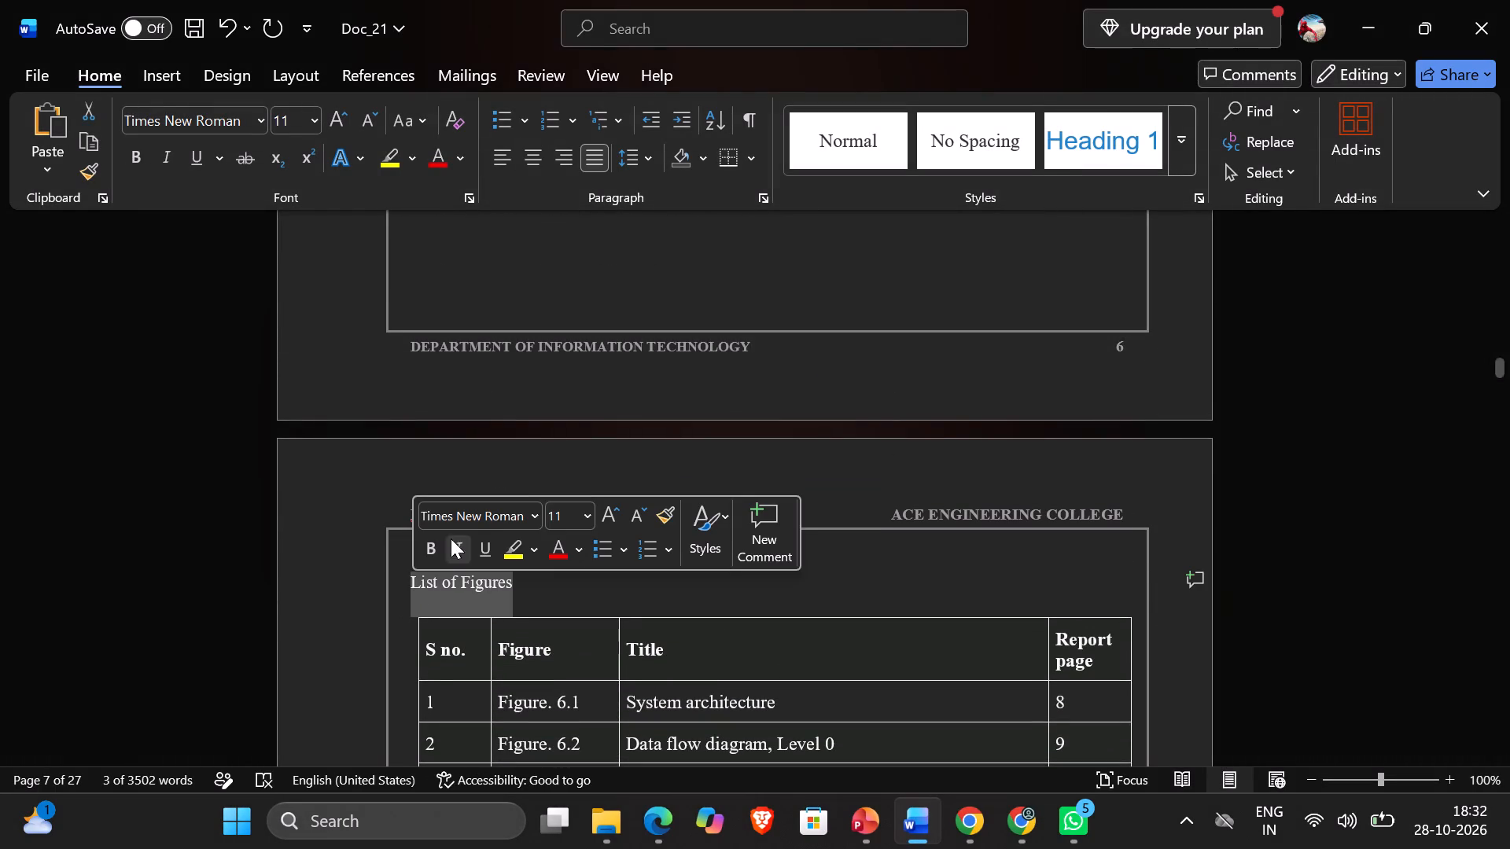
{"action": "left_click", "coordinate": [581, 521]}
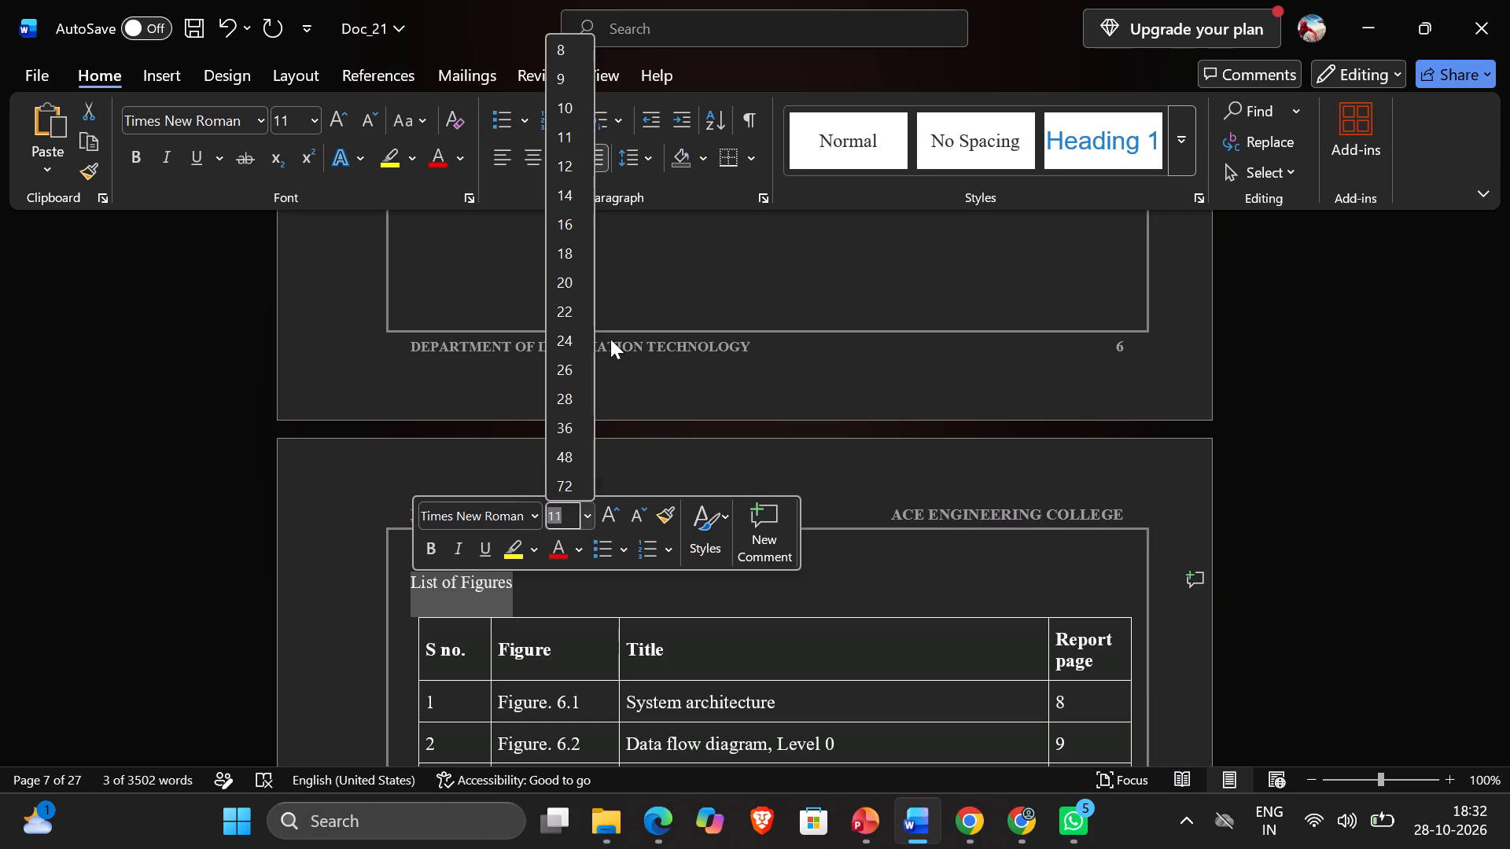
{"action": "left_click", "coordinate": [565, 263]}
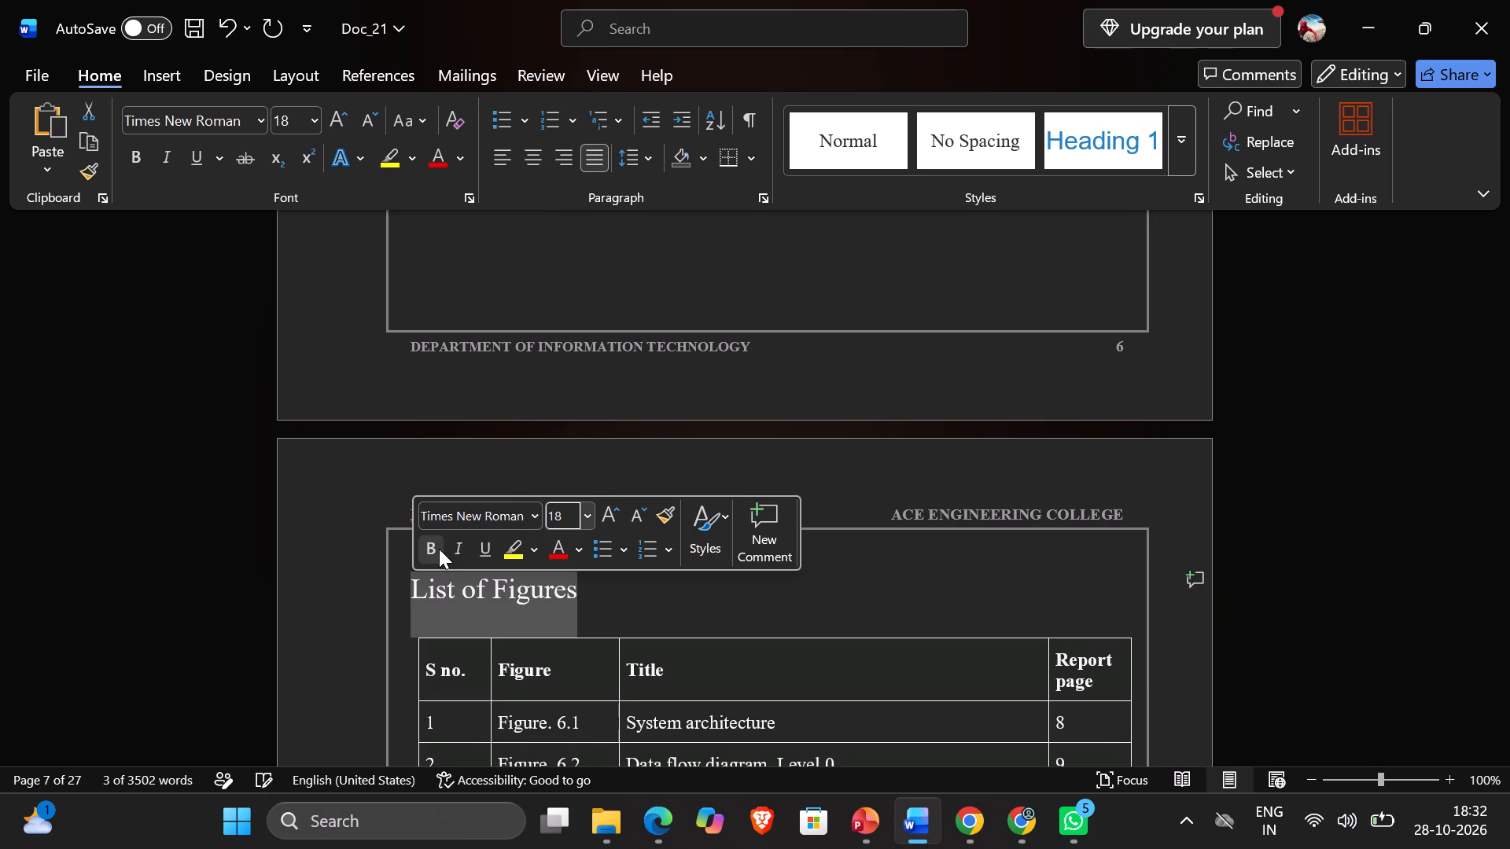
{"action": "left_click", "coordinate": [437, 549]}
{"action": "left_click", "coordinate": [509, 619]}
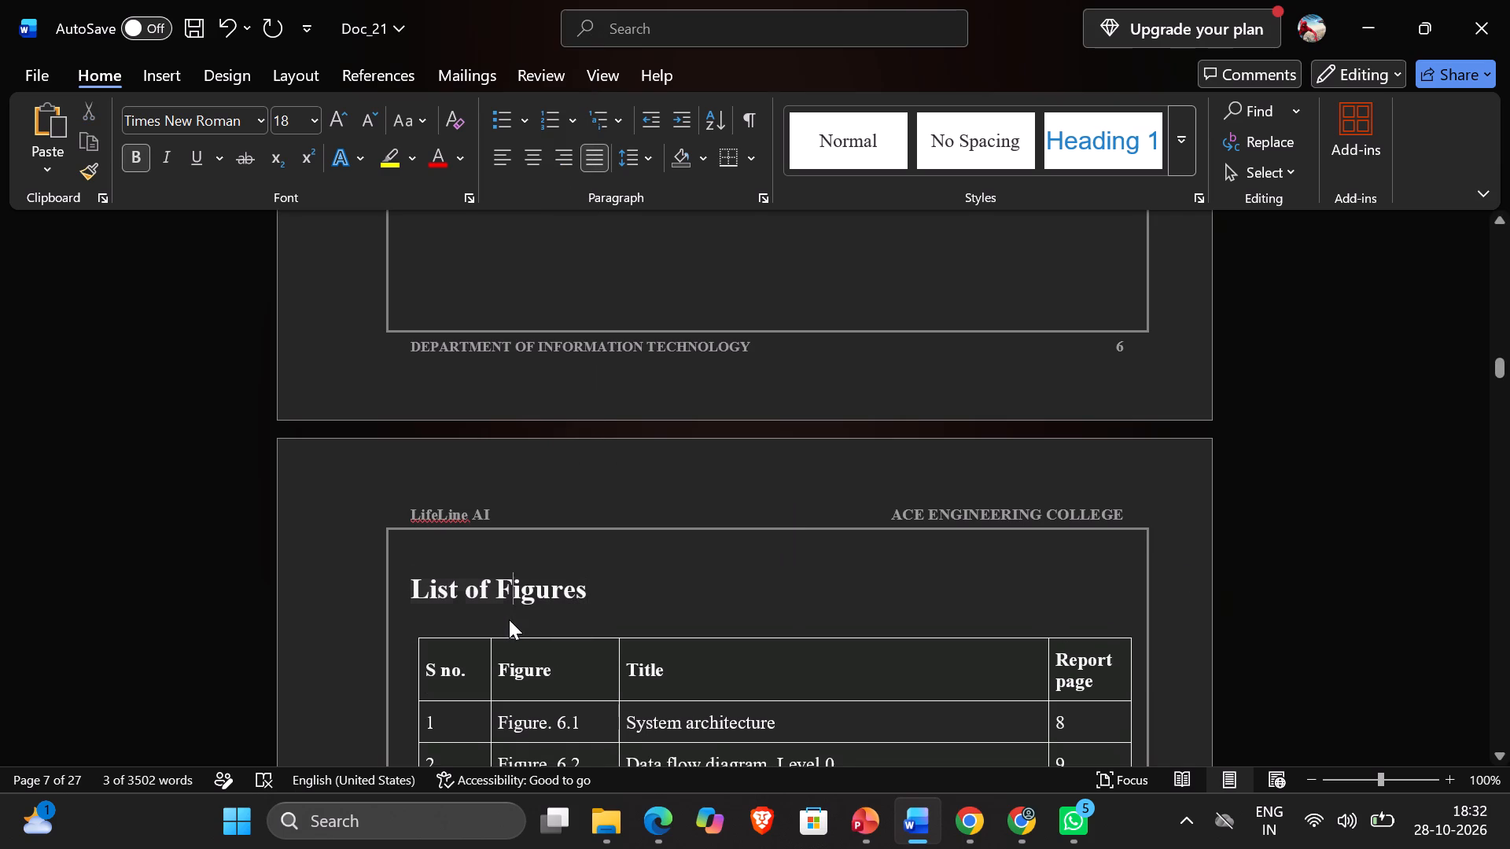
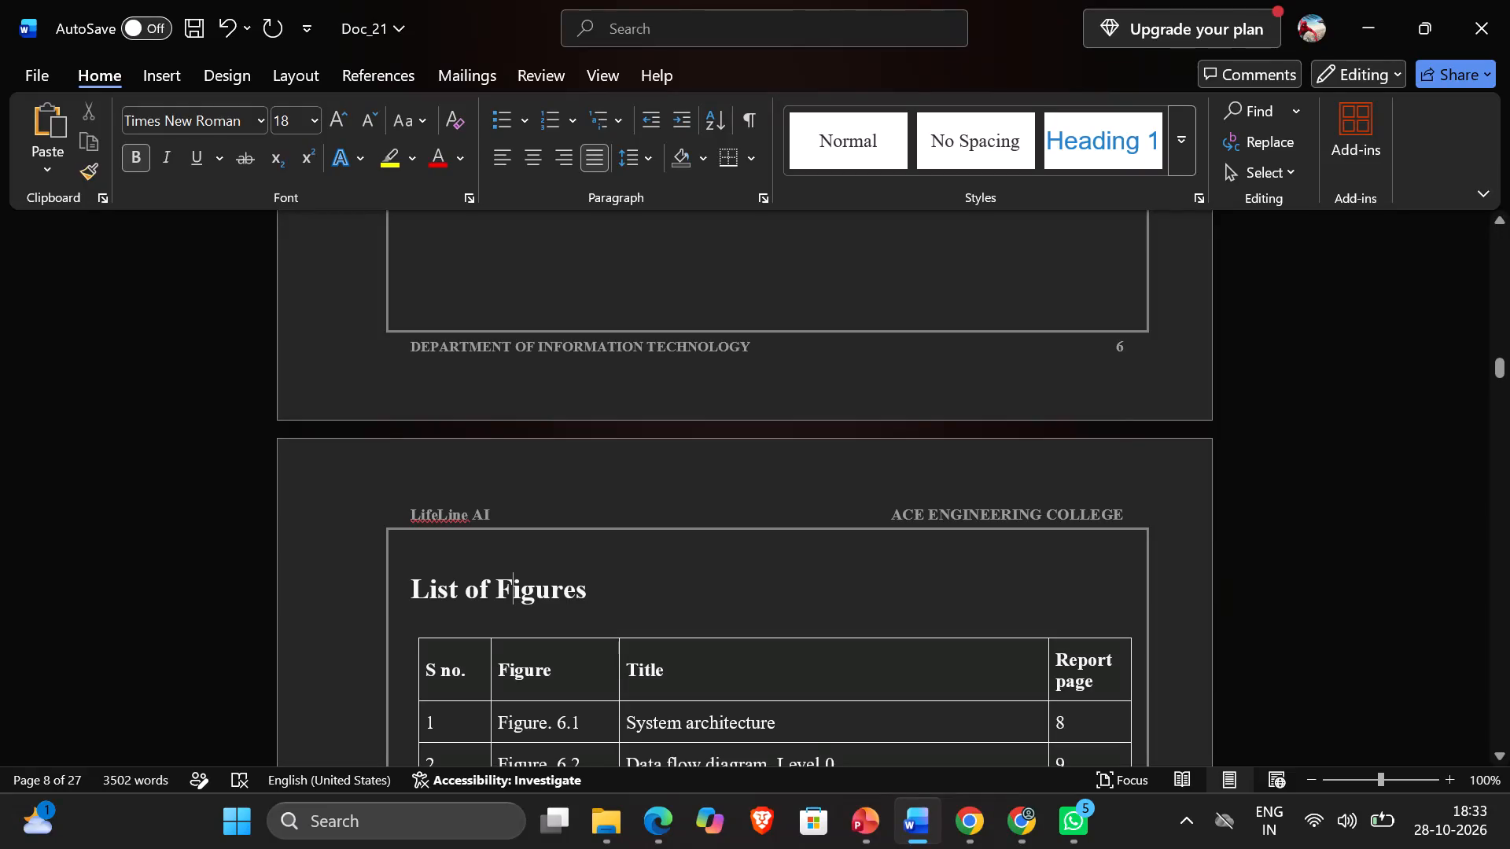
Insert an empty line before the List of Figures heading above the figures table.
{"action": "scroll", "coordinate": [631, 613], "scroll_direction": "down", "scroll_amount": 2}
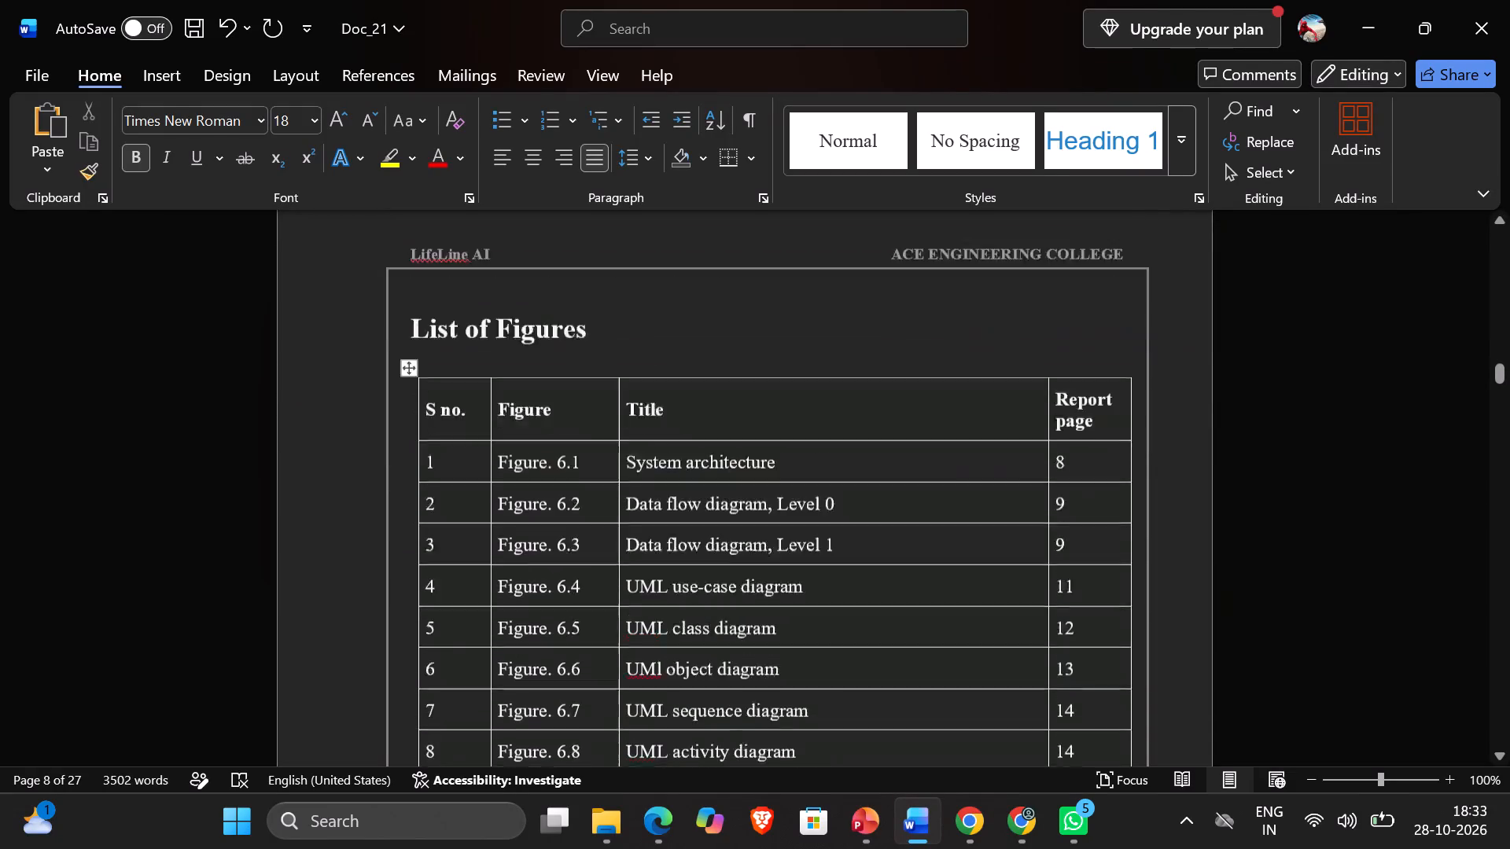
{"action": "scroll", "coordinate": [631, 613], "scroll_direction": "down", "scroll_amount": 4}
{"action": "scroll", "coordinate": [631, 613], "scroll_direction": "right", "scroll_amount": 1}
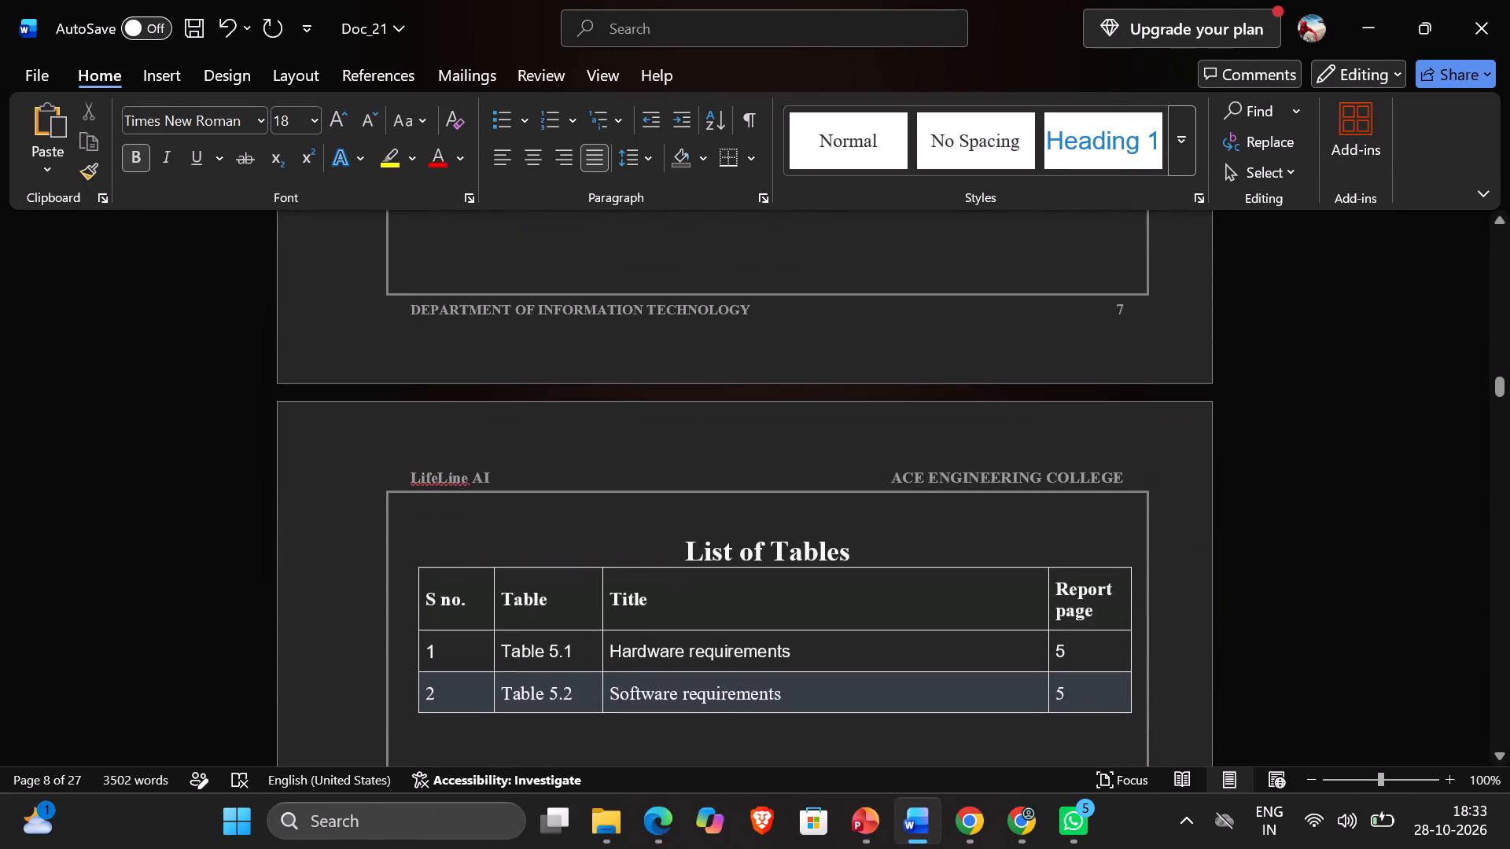
{"action": "scroll", "coordinate": [631, 613], "scroll_direction": "right", "scroll_amount": 1}
{"action": "scroll", "coordinate": [631, 613], "scroll_direction": "up", "scroll_amount": 4}
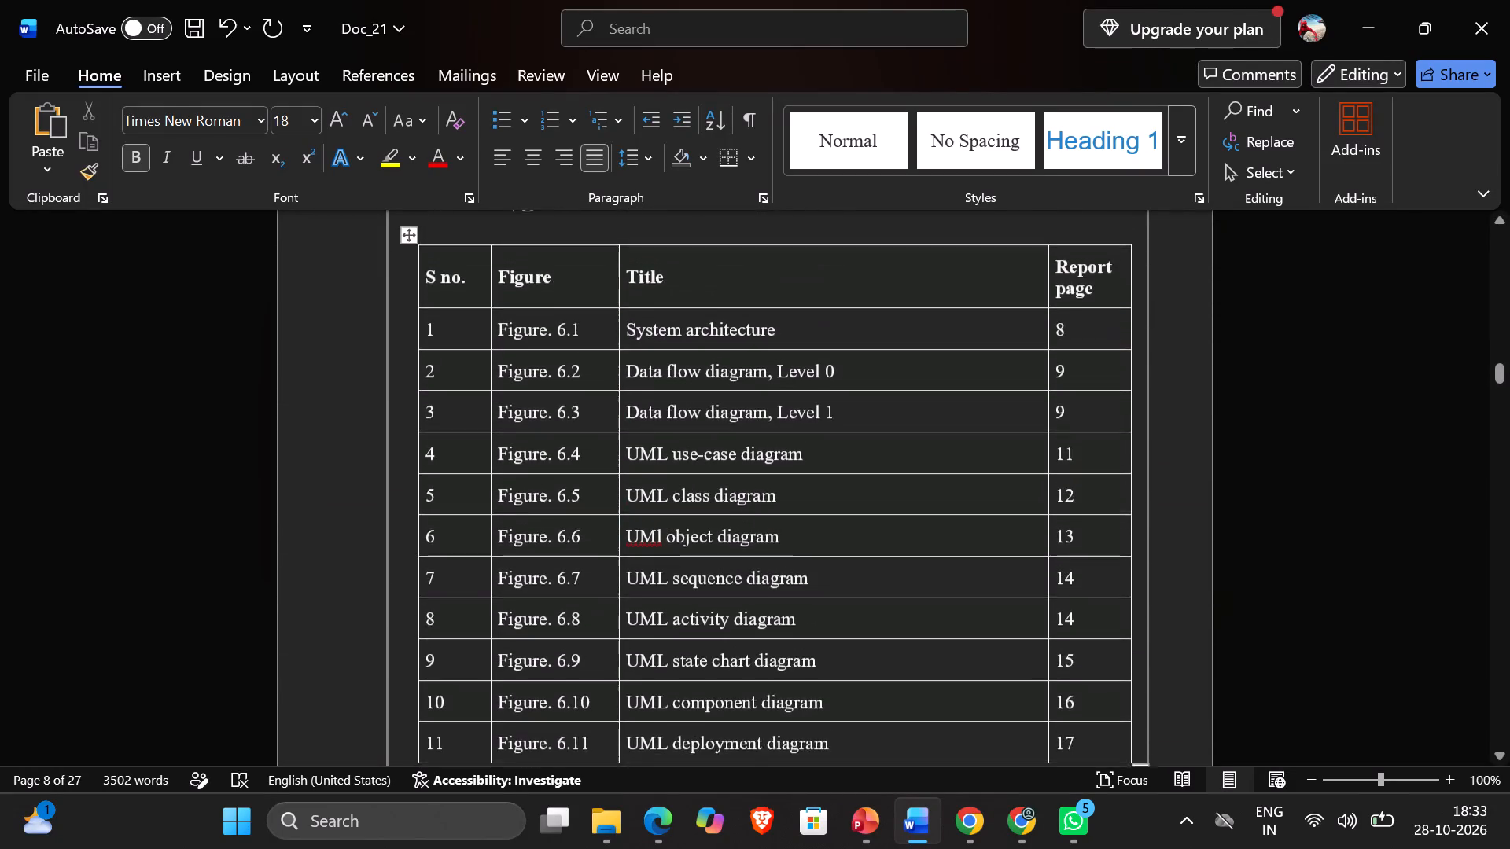
{"action": "scroll", "coordinate": [631, 613], "scroll_direction": "up", "scroll_amount": 1}
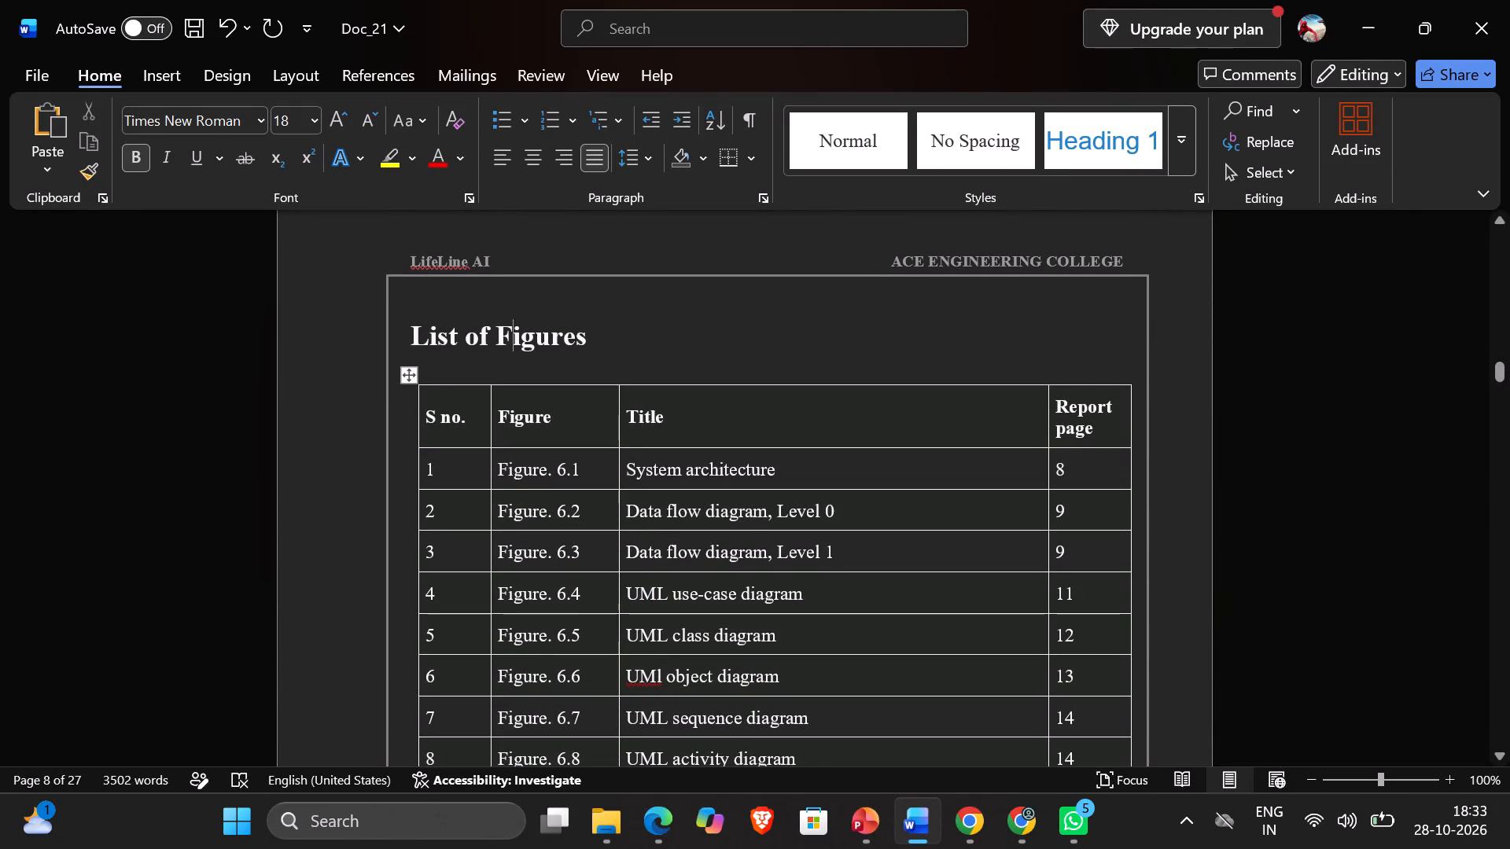
{"action": "left_click", "coordinate": [452, 308]}
{"action": "left_click", "coordinate": [409, 334]}
{"action": "key", "text": "Left"}
{"action": "key", "text": "Left"}
{"action": "key", "text": "Left"}
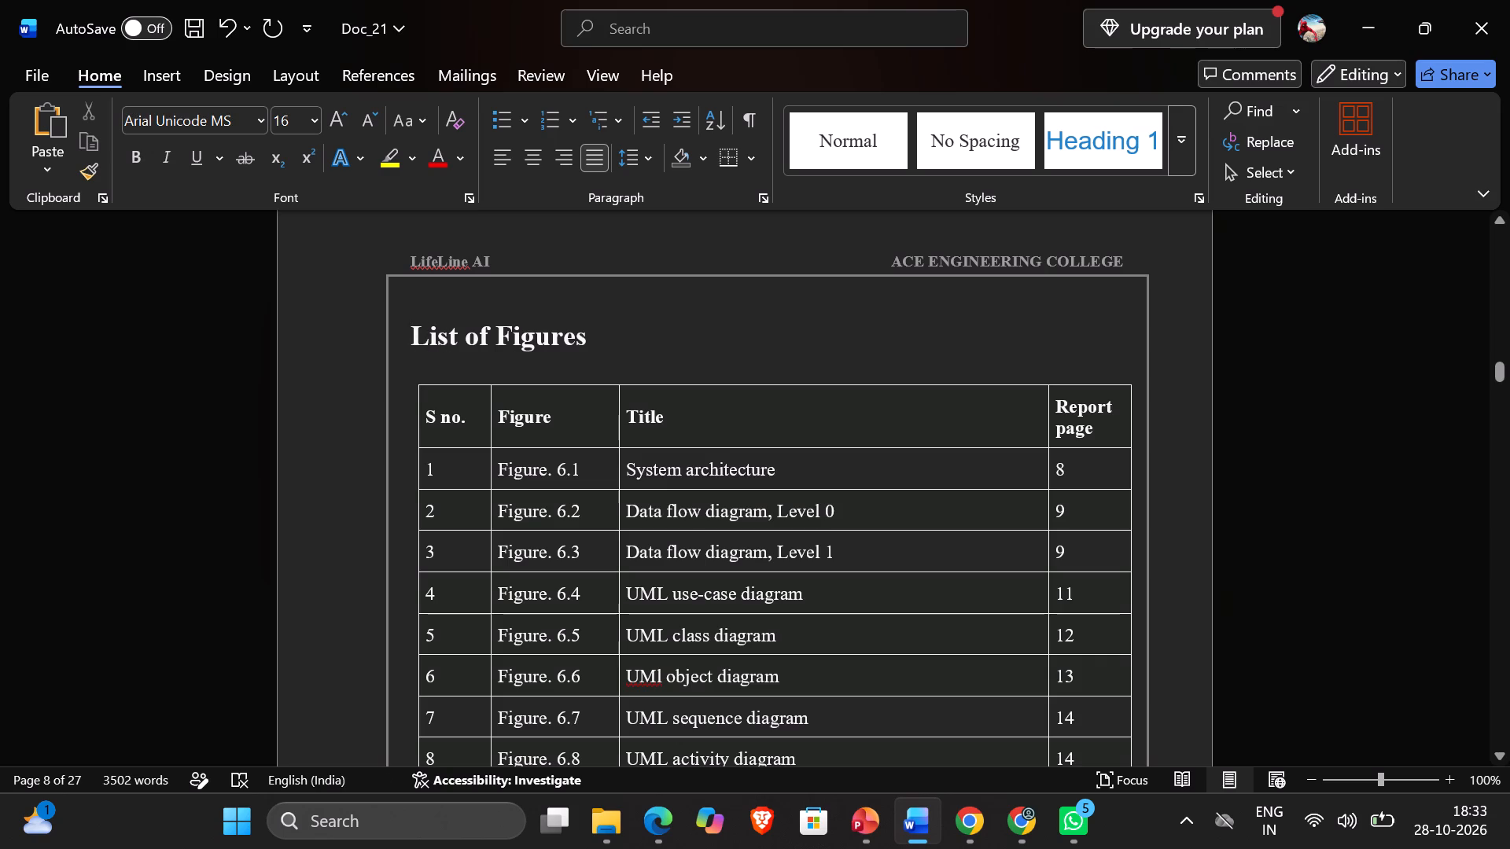
{"action": "key", "text": "Return"}
{"action": "key", "text": "Return"}
{"action": "key", "text": "BackSpace"}
Check the layout of the List of Figures and List of Tables pages and the abstract page before them.
{"action": "scroll", "coordinate": [703, 382], "scroll_direction": "down", "scroll_amount": 5}
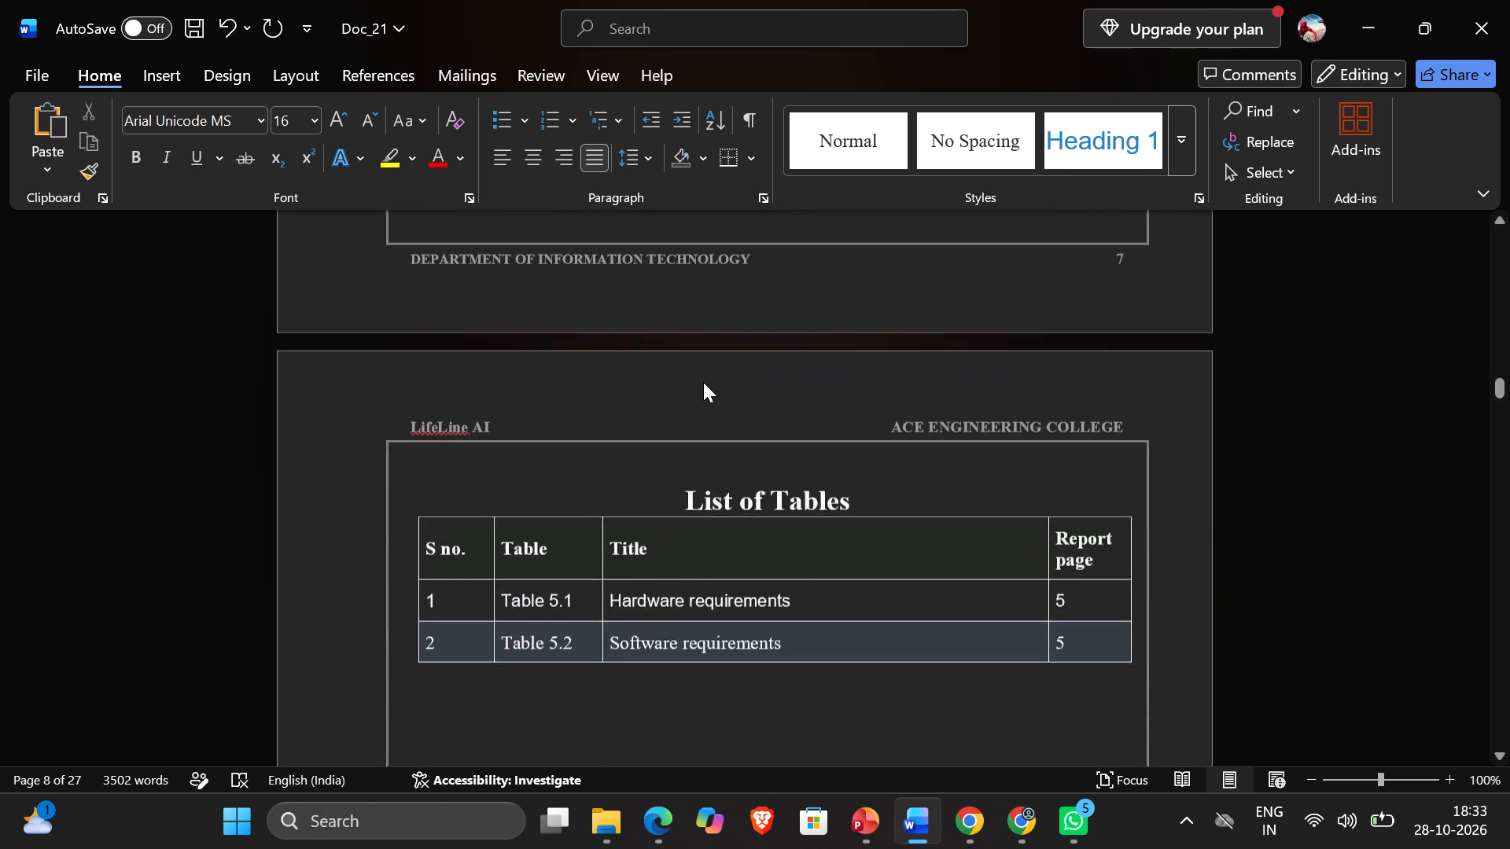
{"action": "scroll", "coordinate": [703, 382], "scroll_direction": "down", "scroll_amount": 8}
{"action": "scroll", "coordinate": [703, 382], "scroll_direction": "up", "scroll_amount": 7}
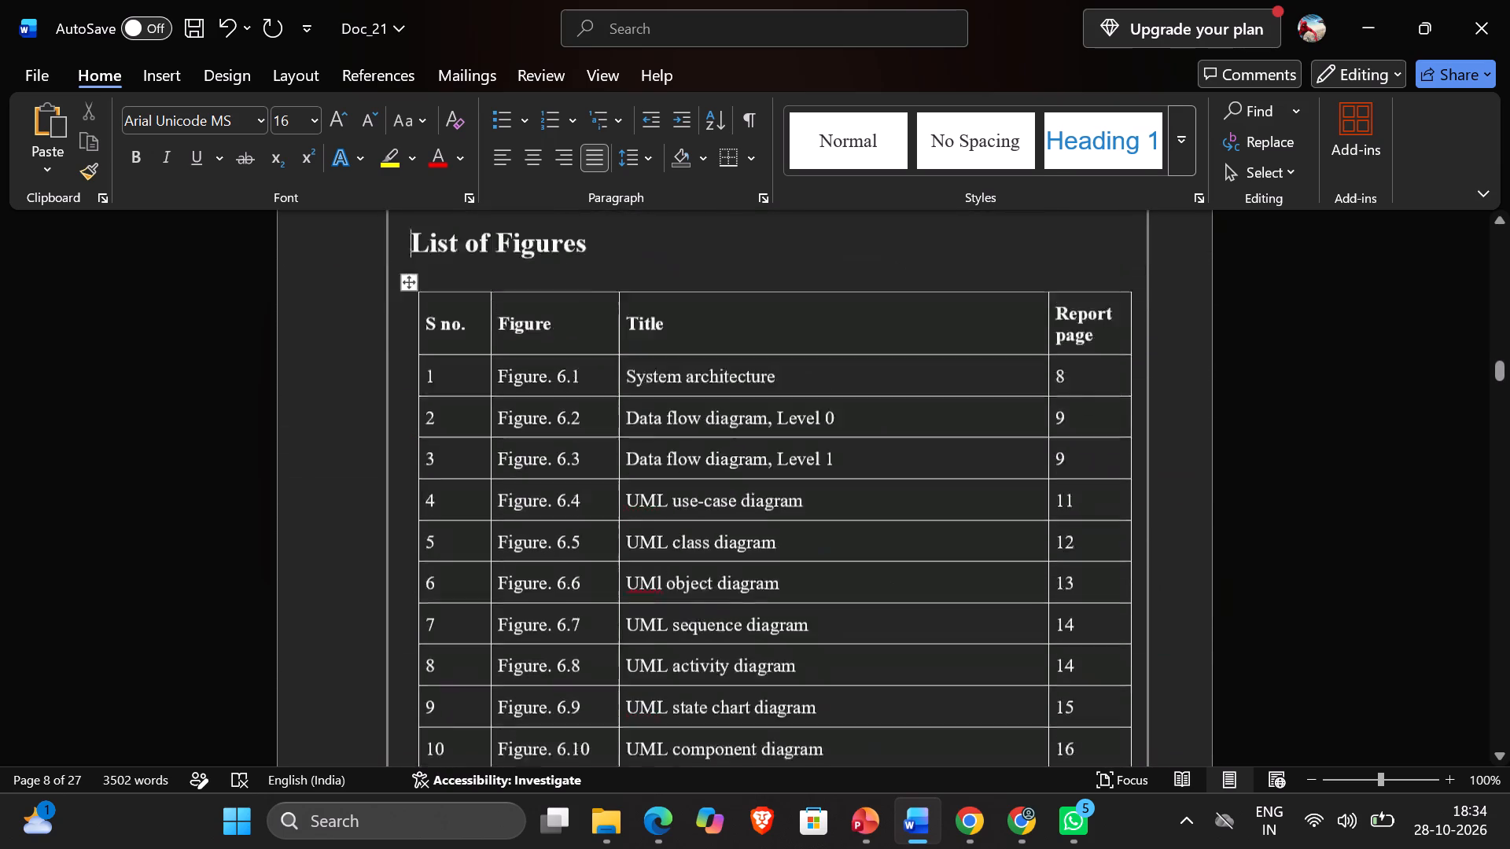
{"action": "scroll", "coordinate": [703, 382], "scroll_direction": "up", "scroll_amount": 10}
Review the report pages from the abstract through the Introduction chapter to the Literature Survey.
{"action": "scroll", "coordinate": [703, 382], "scroll_direction": "down", "scroll_amount": 1}
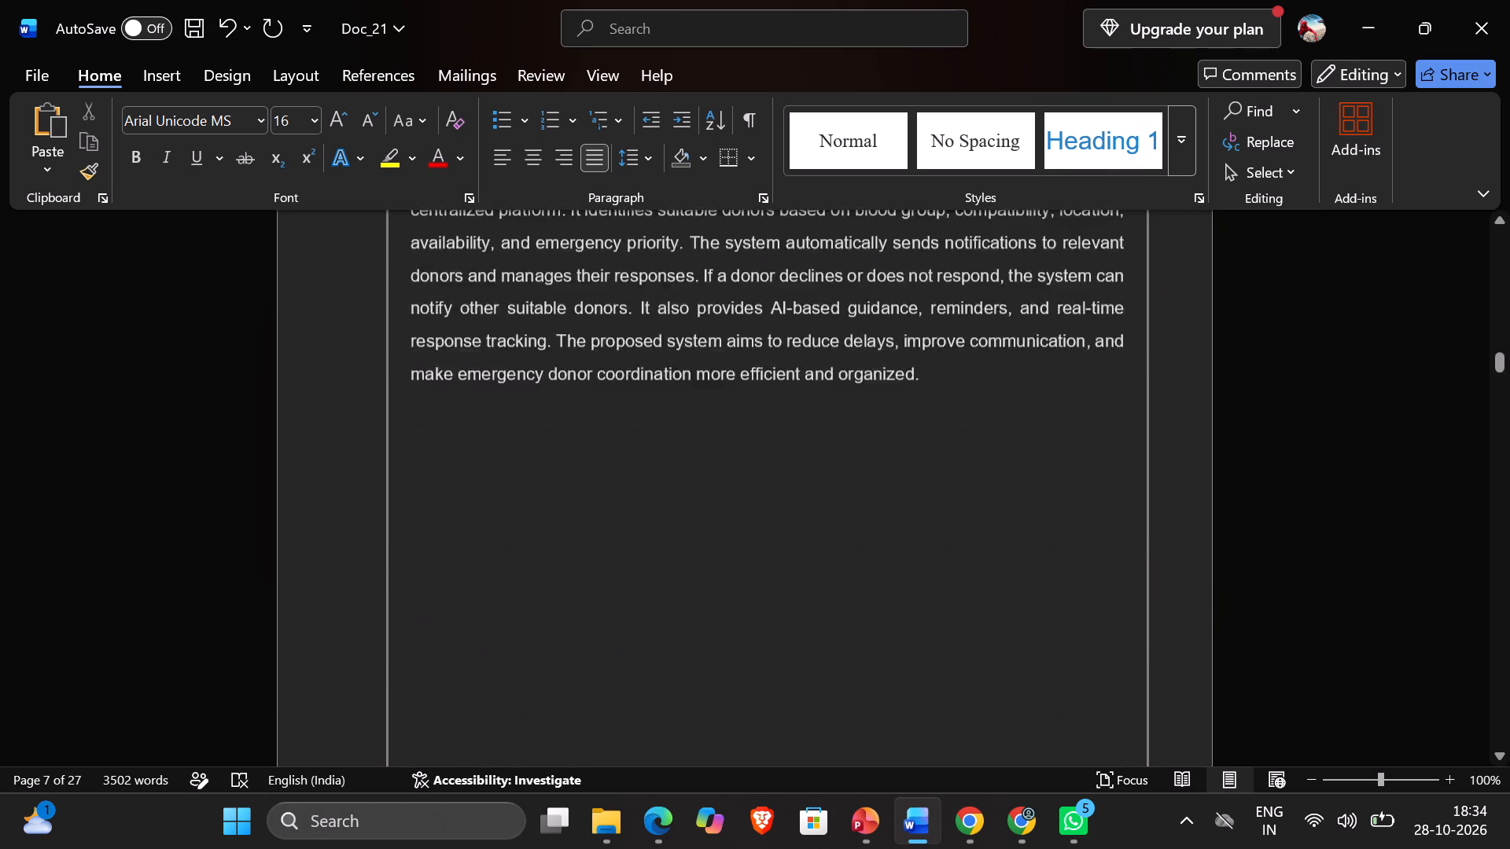
{"action": "scroll", "coordinate": [703, 382], "scroll_direction": "down", "scroll_amount": 3}
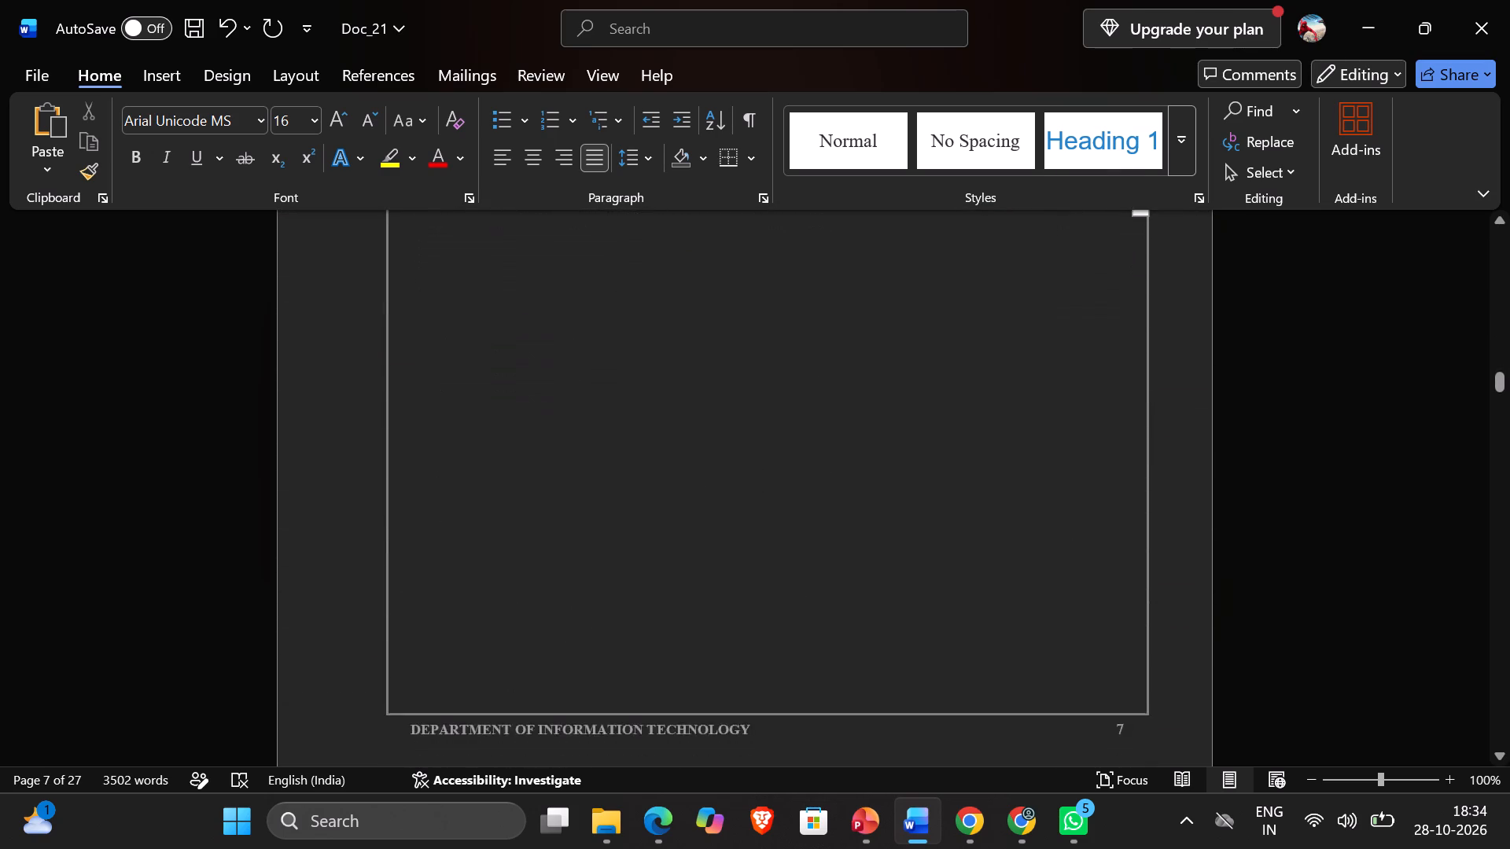
{"action": "scroll", "coordinate": [703, 382], "scroll_direction": "down", "scroll_amount": 5}
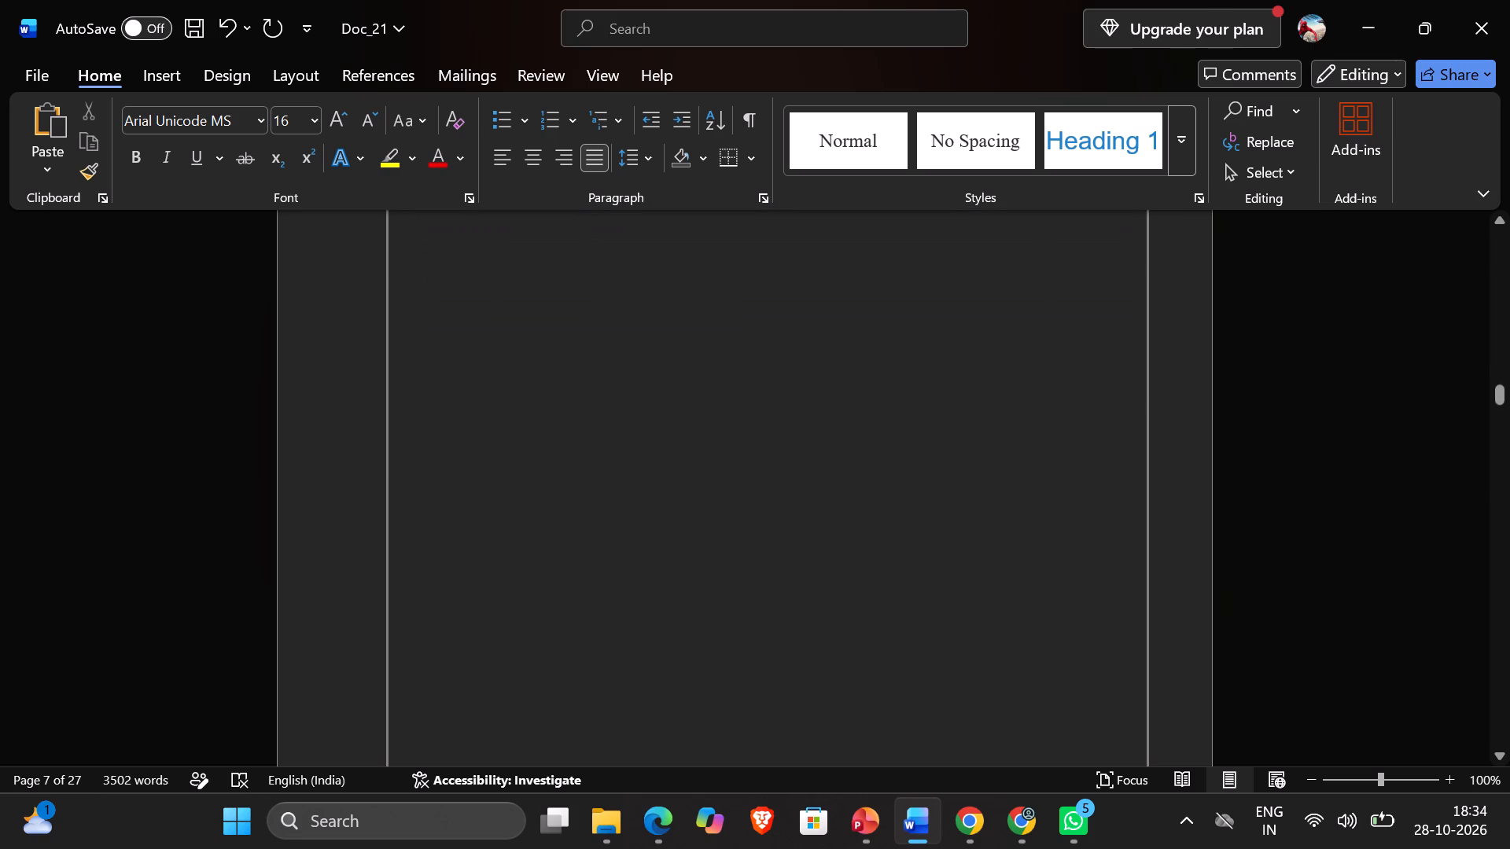
{"action": "scroll", "coordinate": [703, 382], "scroll_direction": "down", "scroll_amount": 6}
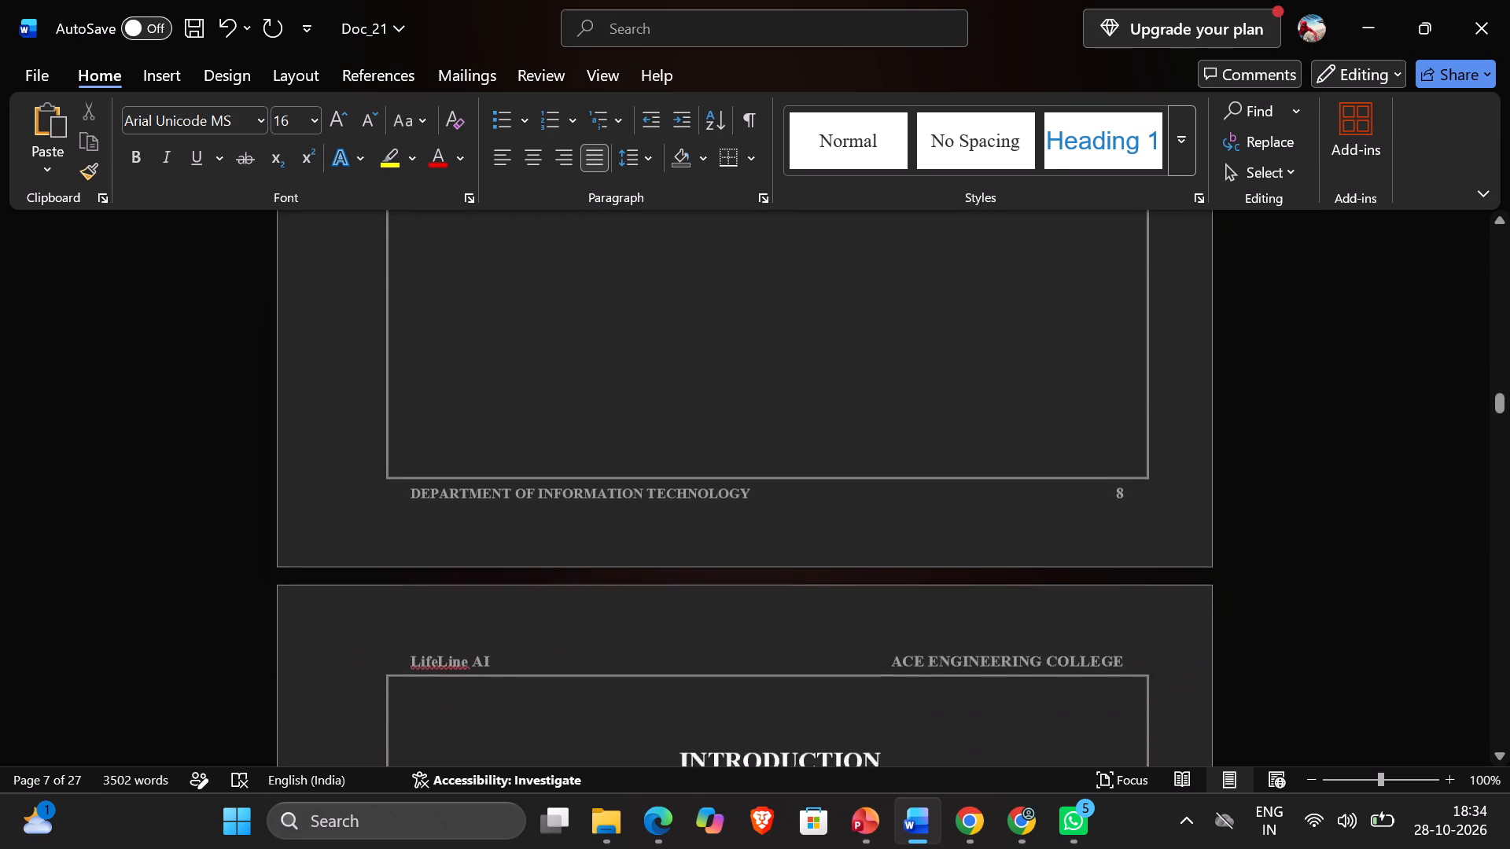
{"action": "scroll", "coordinate": [703, 382], "scroll_direction": "down", "scroll_amount": 5}
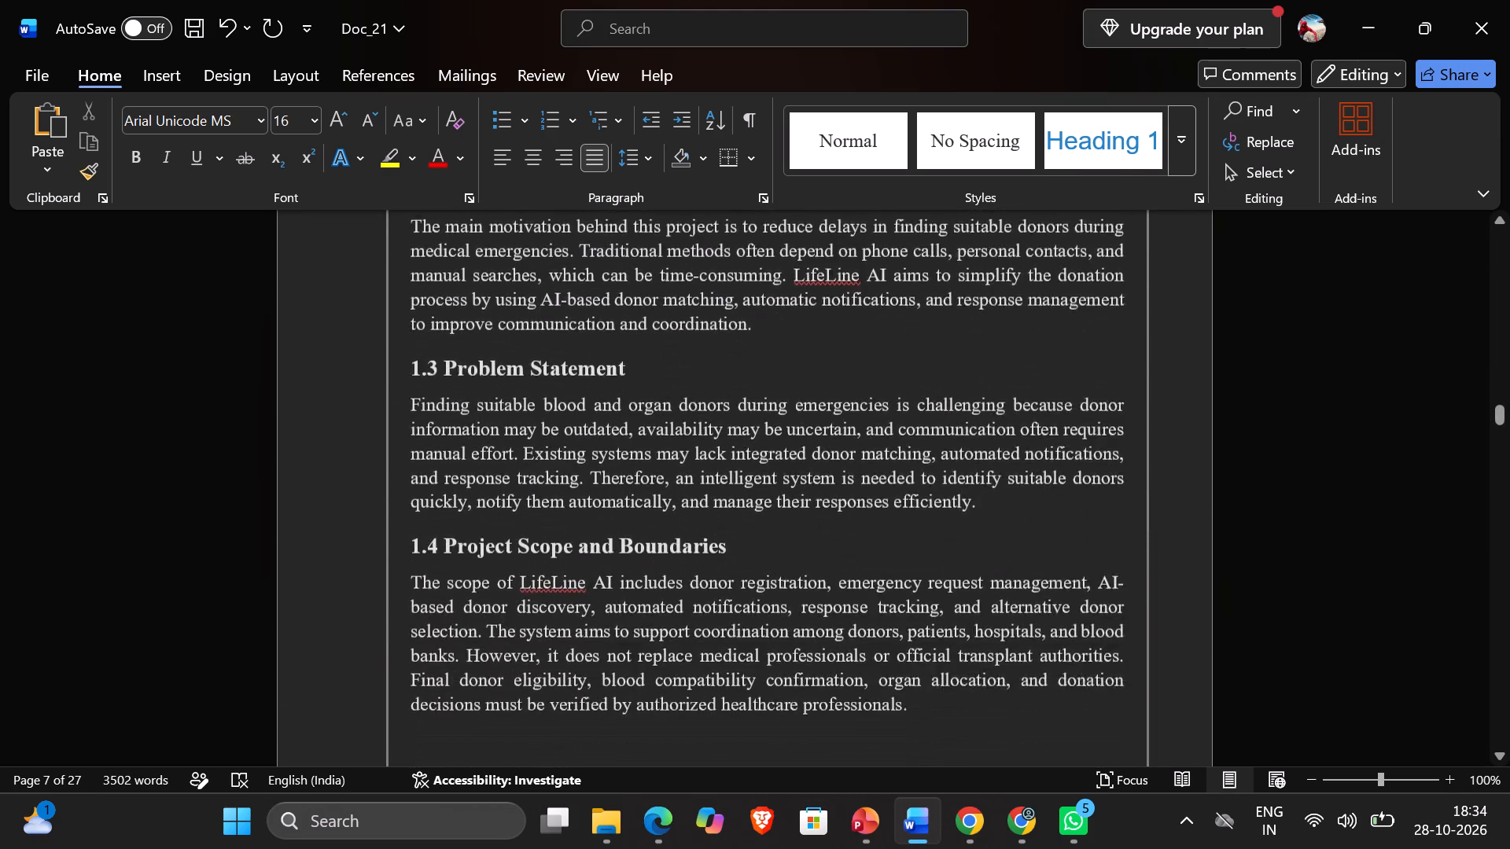
{"action": "scroll", "coordinate": [703, 382], "scroll_direction": "down", "scroll_amount": 4}
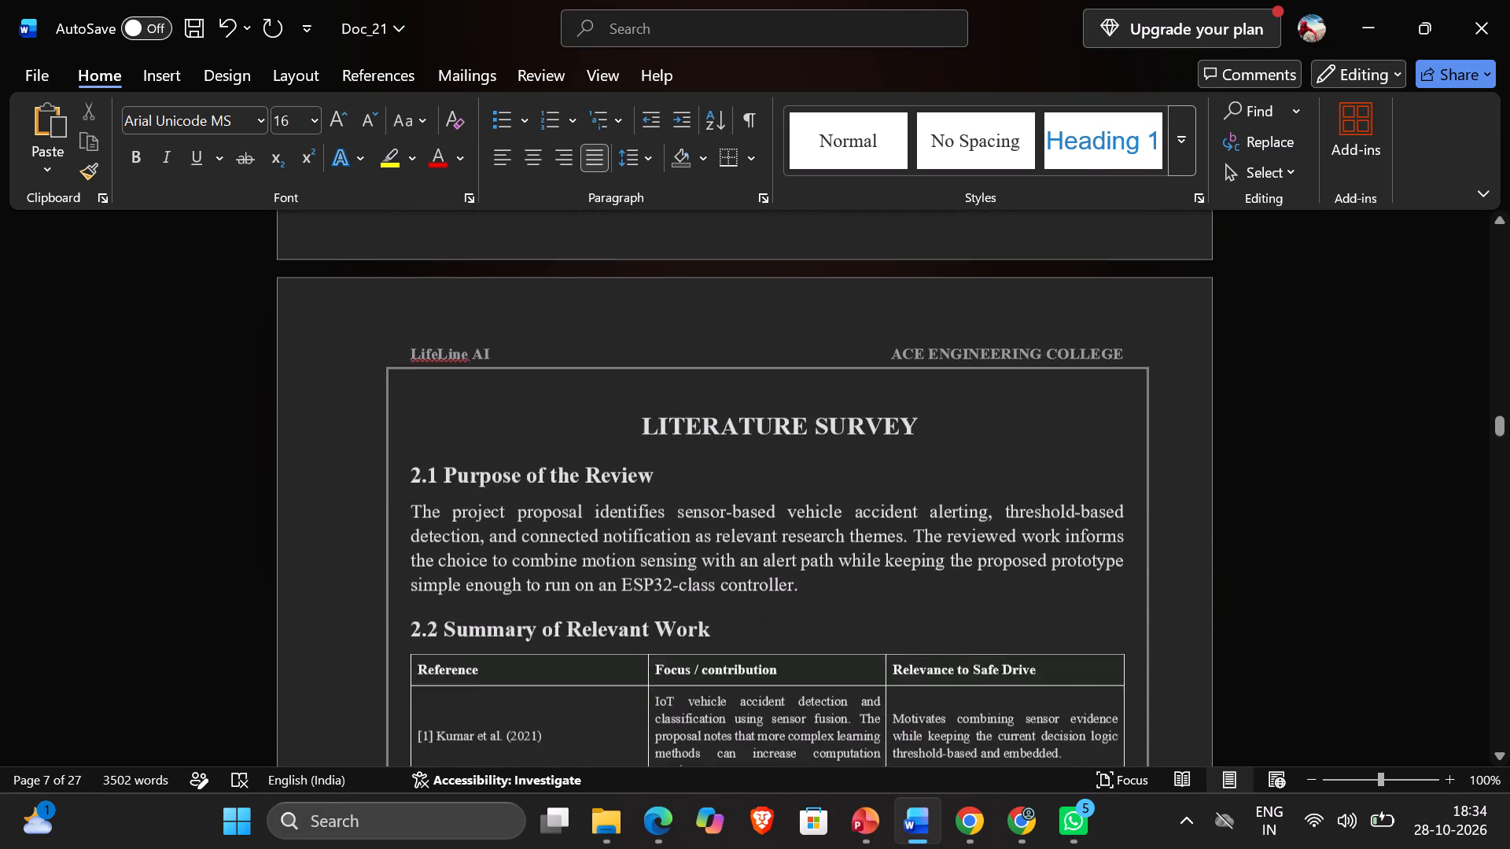
{"action": "scroll", "coordinate": [703, 382], "scroll_direction": "down", "scroll_amount": 2}
Go back to the title page and review the certificate and acknowledgement pages up to the table of content.
{"action": "scroll", "coordinate": [703, 382], "scroll_direction": "up", "scroll_amount": 1}
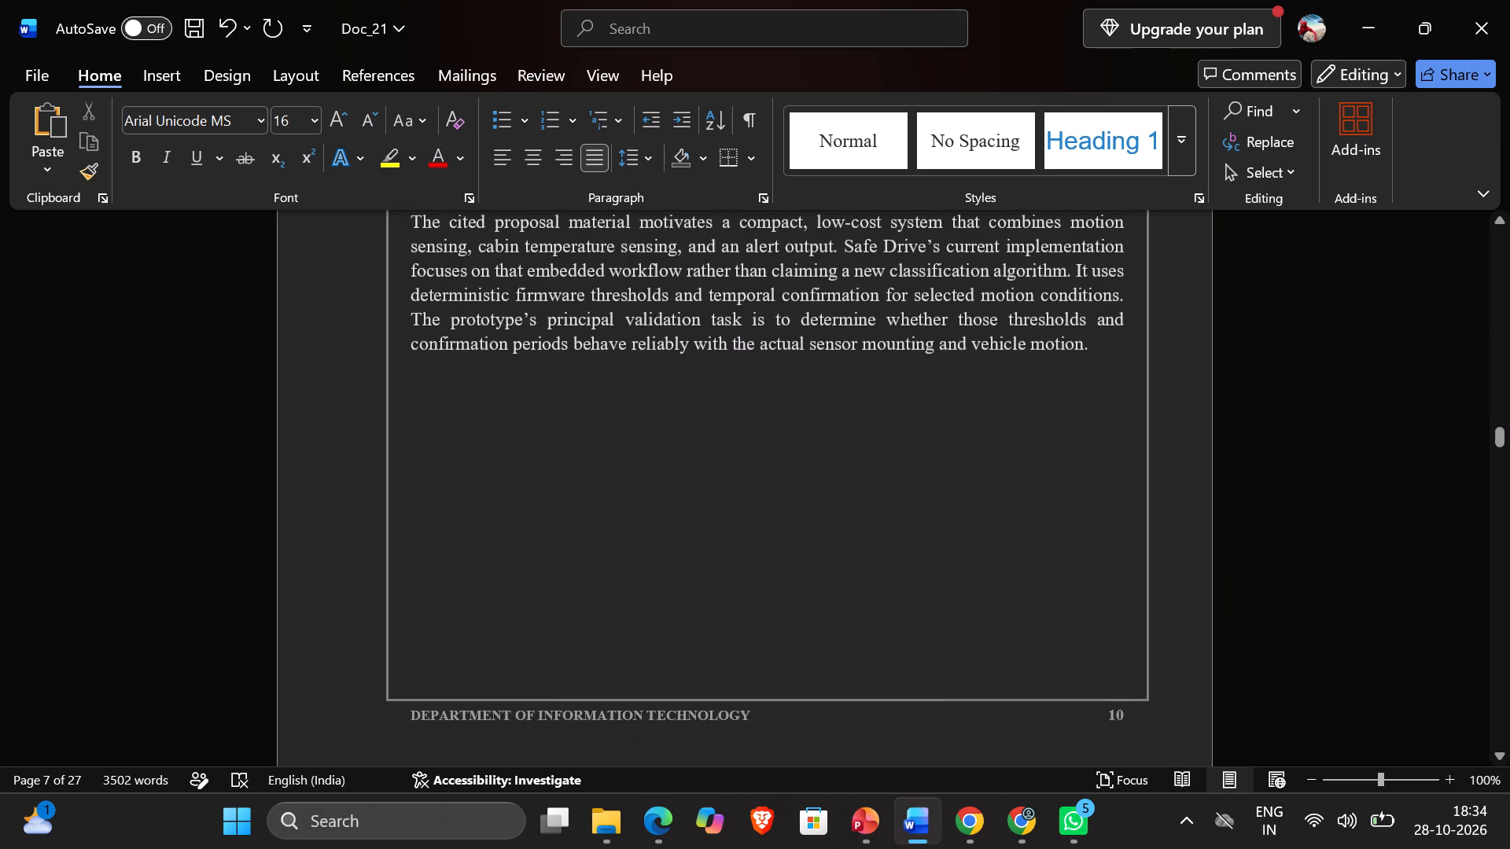
{"action": "scroll", "coordinate": [703, 382], "scroll_direction": "up", "scroll_amount": 7}
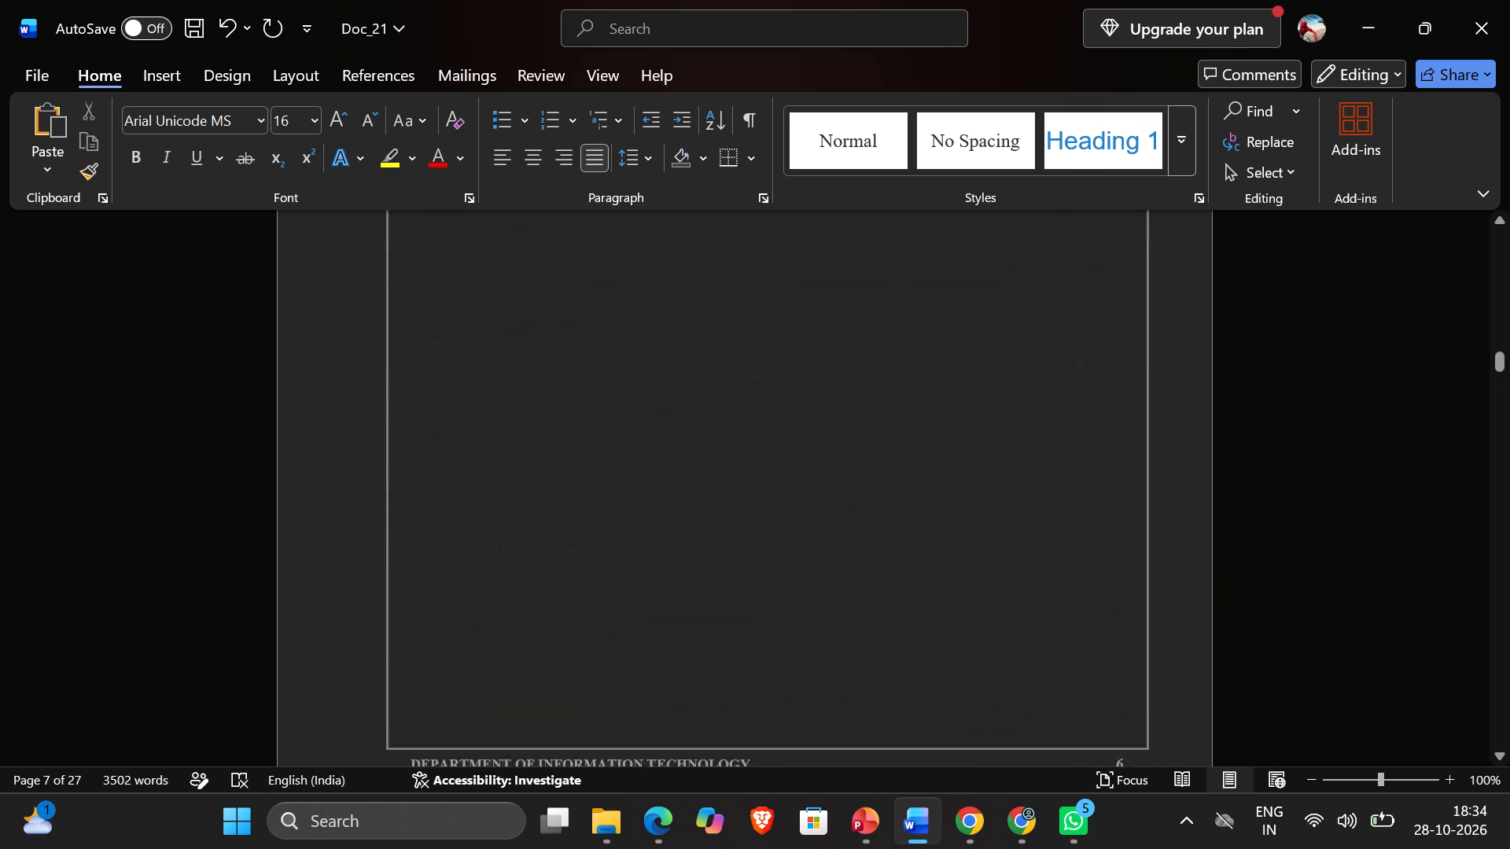
{"action": "scroll", "coordinate": [703, 382], "scroll_direction": "up", "scroll_amount": 7}
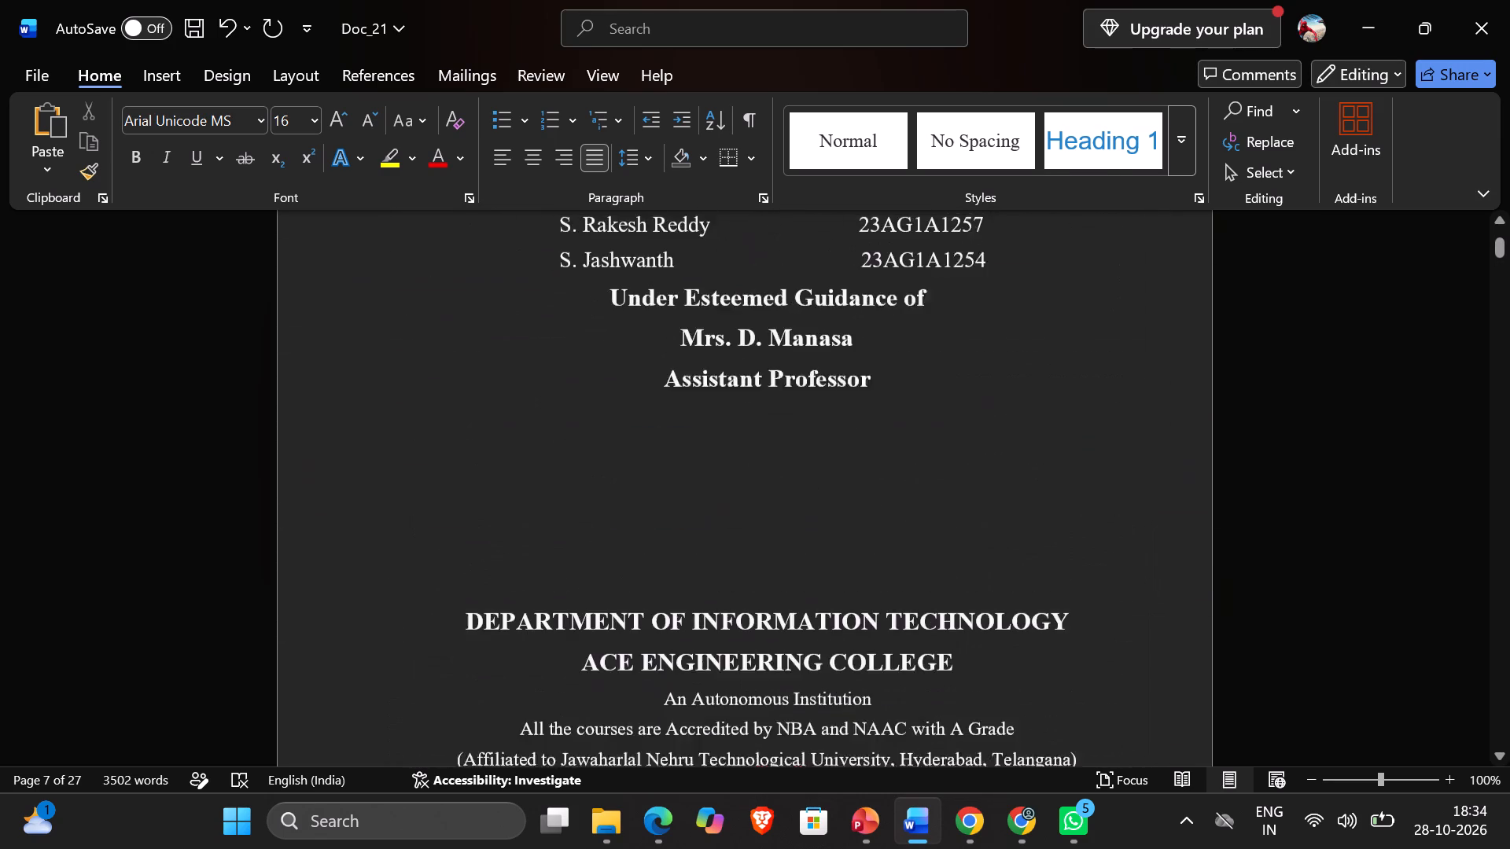
{"action": "scroll", "coordinate": [703, 382], "scroll_direction": "up", "scroll_amount": 1}
{"action": "scroll", "coordinate": [703, 382], "scroll_direction": "down", "scroll_amount": 3}
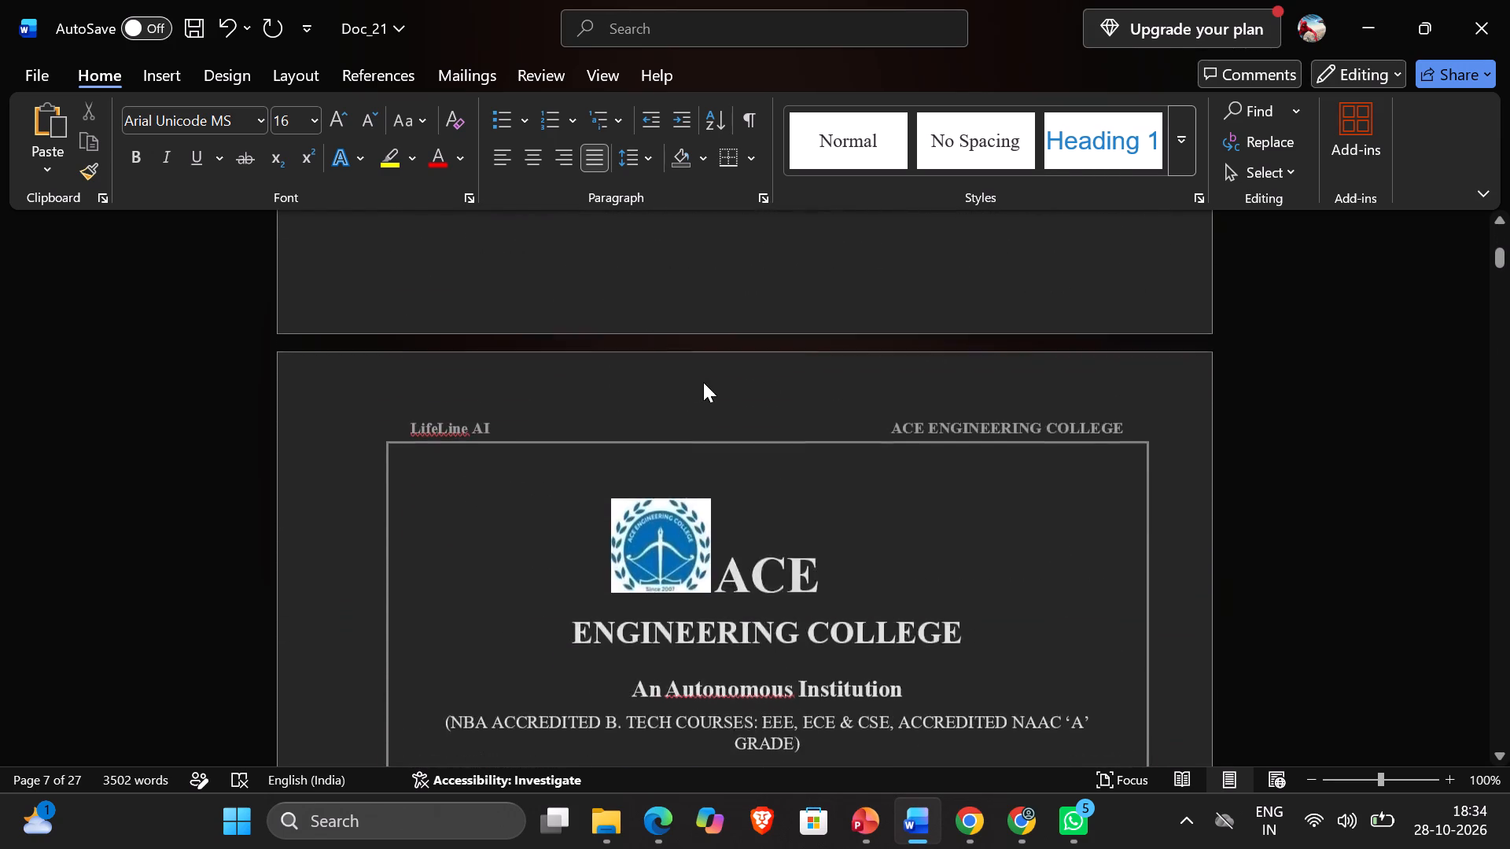
{"action": "scroll", "coordinate": [703, 382], "scroll_direction": "down", "scroll_amount": 3}
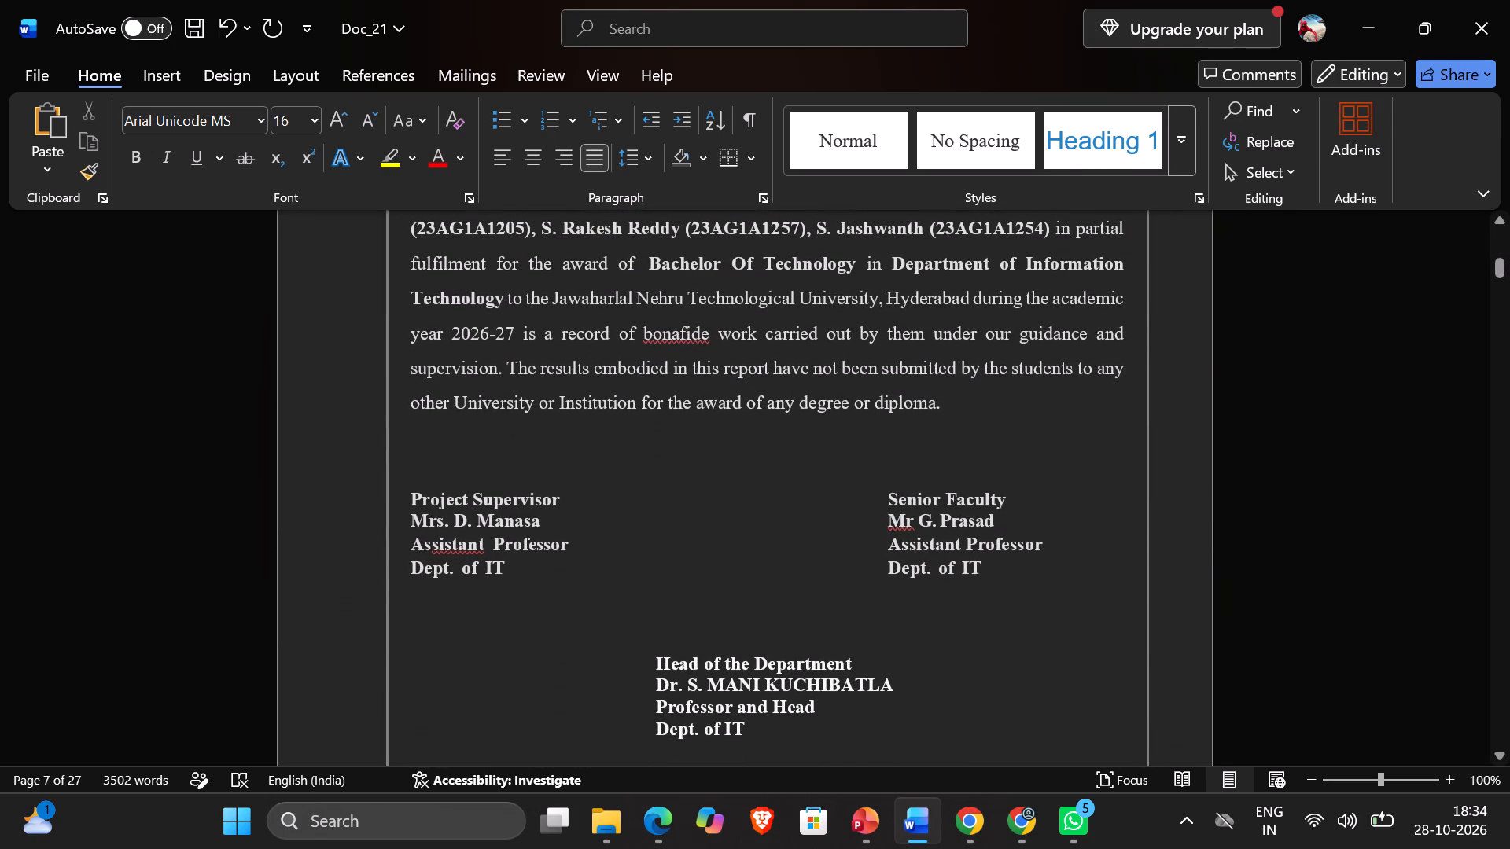
{"action": "scroll", "coordinate": [703, 382], "scroll_direction": "up", "scroll_amount": 3}
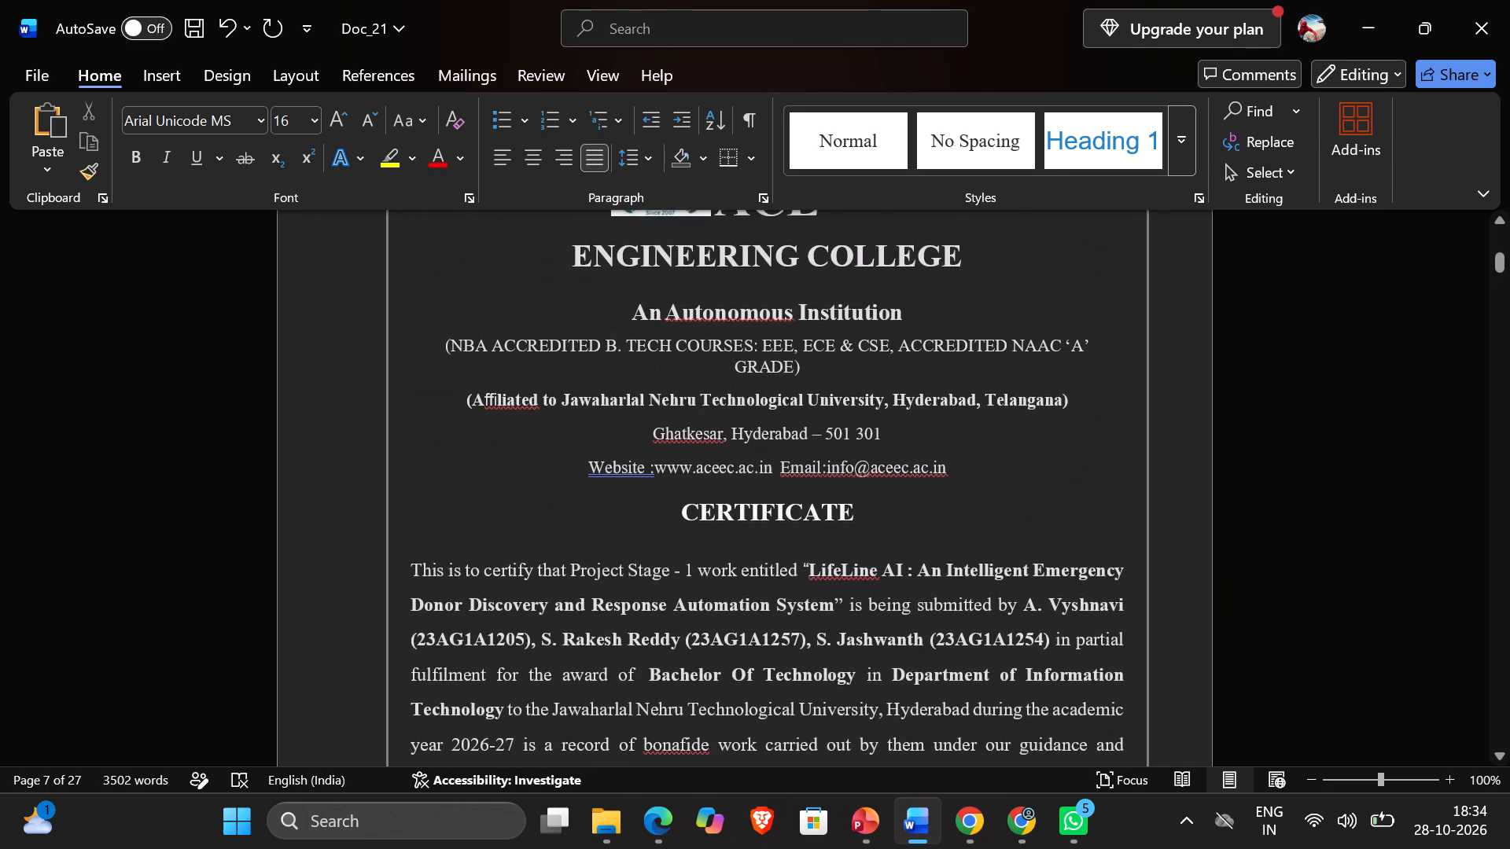
{"action": "scroll", "coordinate": [703, 382], "scroll_direction": "up", "scroll_amount": 1}
{"action": "scroll", "coordinate": [703, 382], "scroll_direction": "down", "scroll_amount": 5}
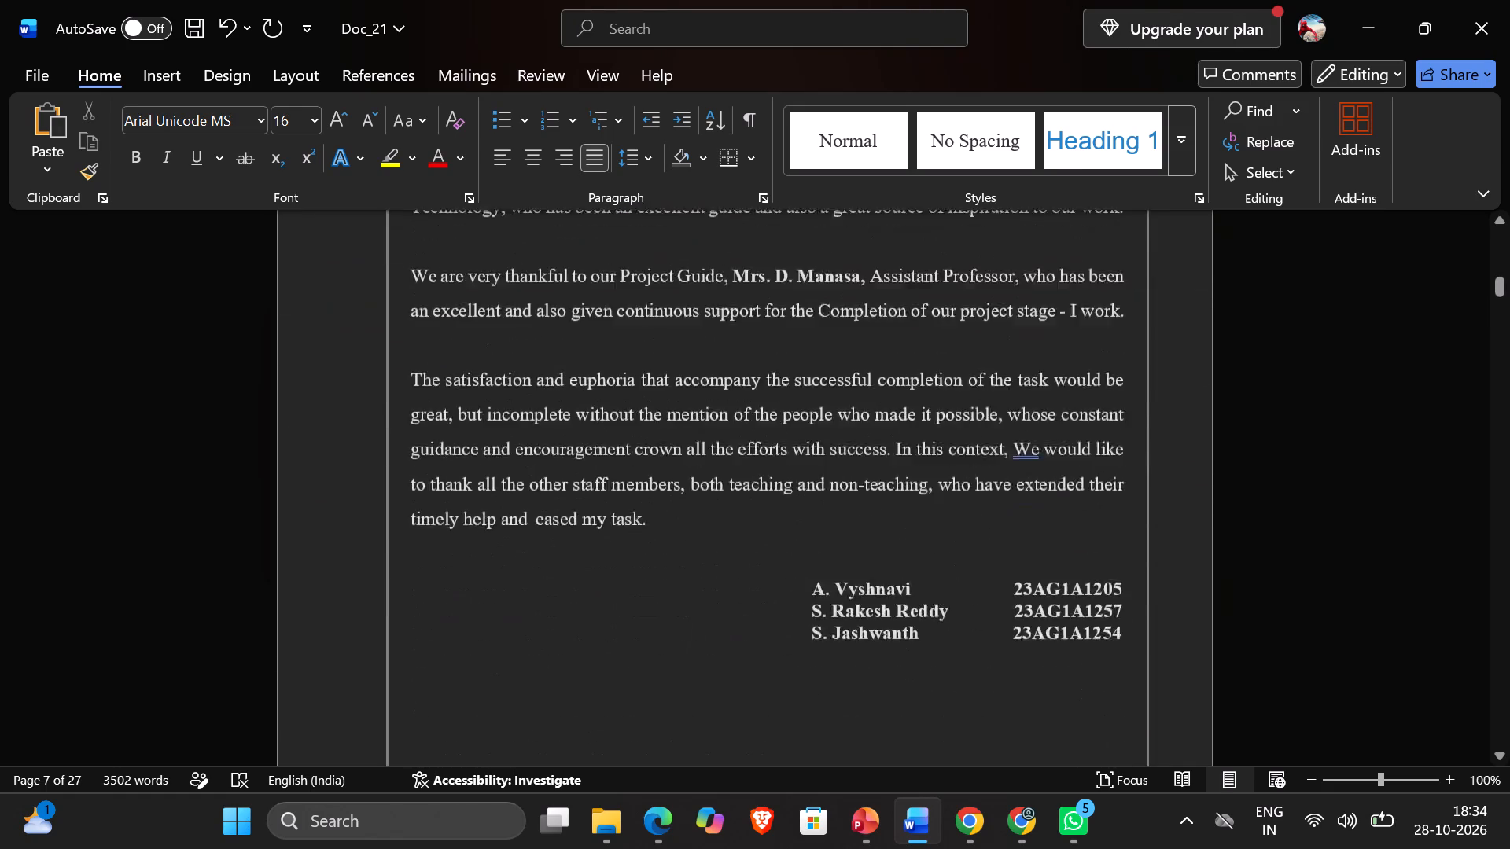
{"action": "scroll", "coordinate": [703, 382], "scroll_direction": "down", "scroll_amount": 3}
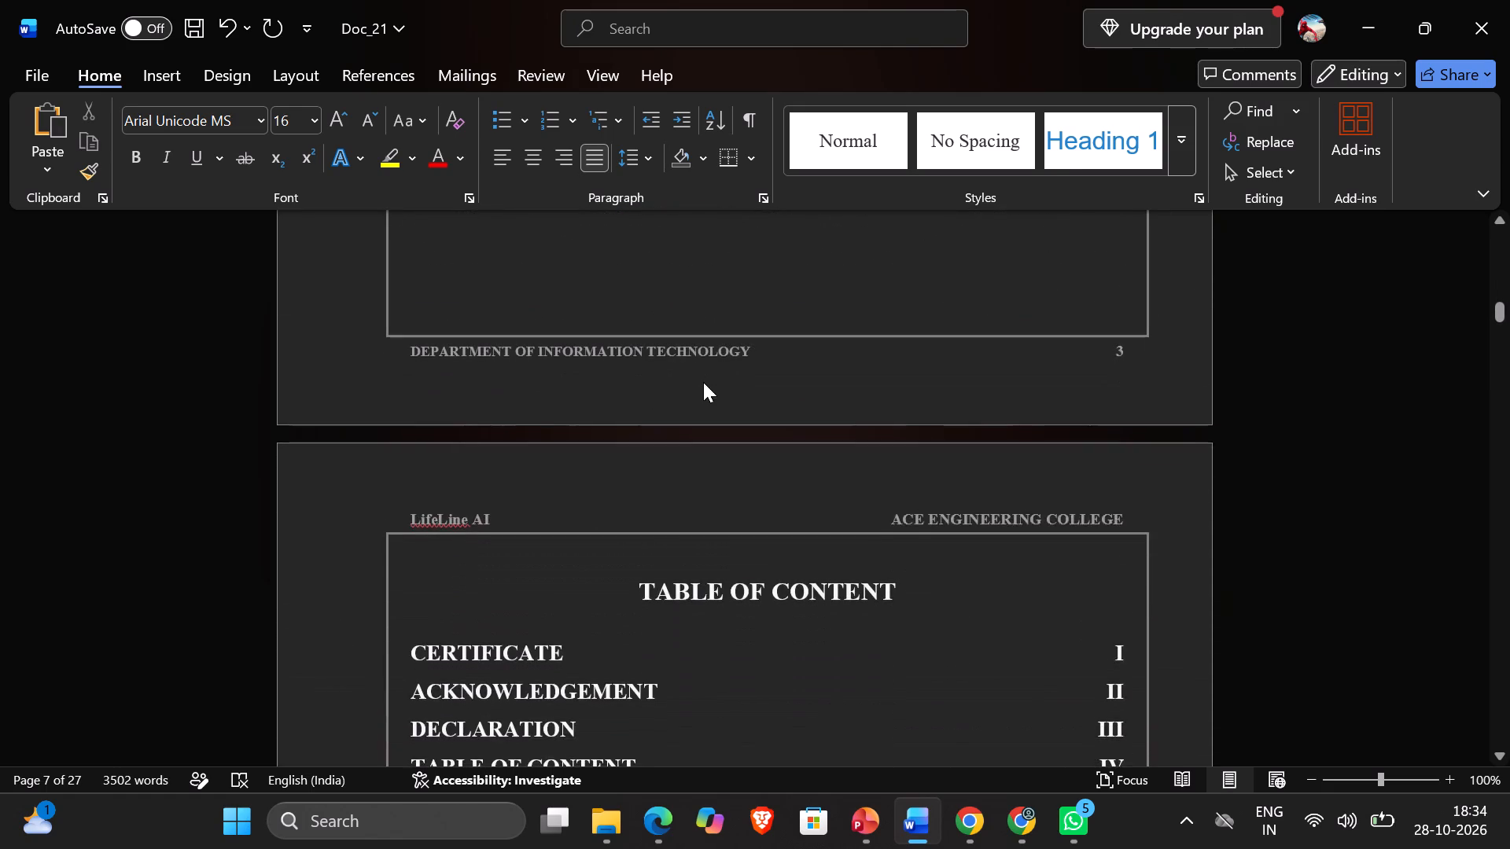
Review the table of content entries from Certificate through System Design to References / Bibliography.
{"action": "scroll", "coordinate": [703, 382], "scroll_direction": "down", "scroll_amount": 1}
{"action": "scroll", "coordinate": [703, 382], "scroll_direction": "up", "scroll_amount": 1}
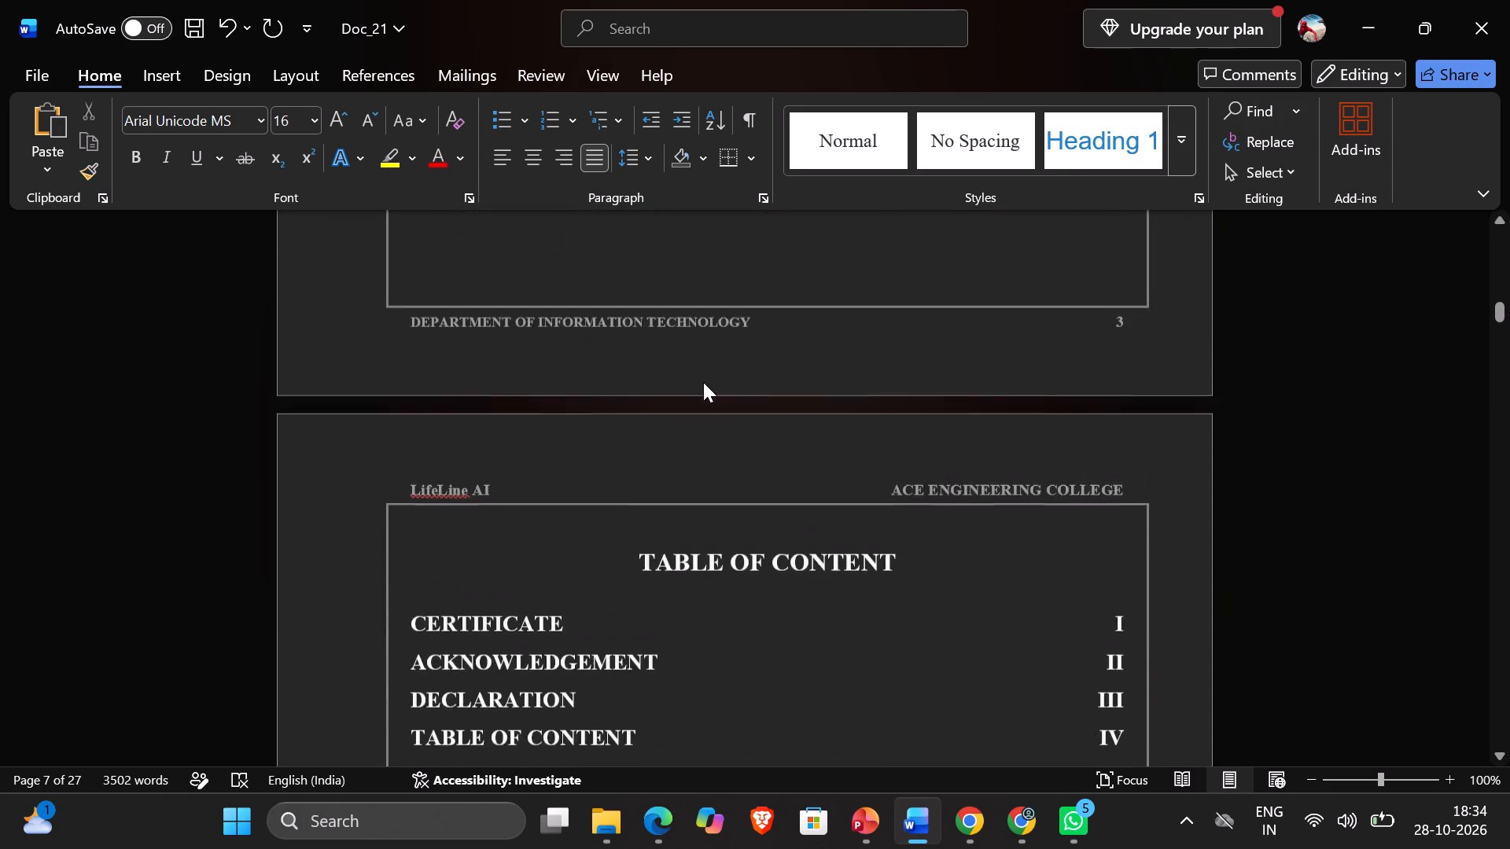
{"action": "scroll", "coordinate": [703, 382], "scroll_direction": "up", "scroll_amount": 3}
{"action": "scroll", "coordinate": [703, 382], "scroll_direction": "down", "scroll_amount": 2}
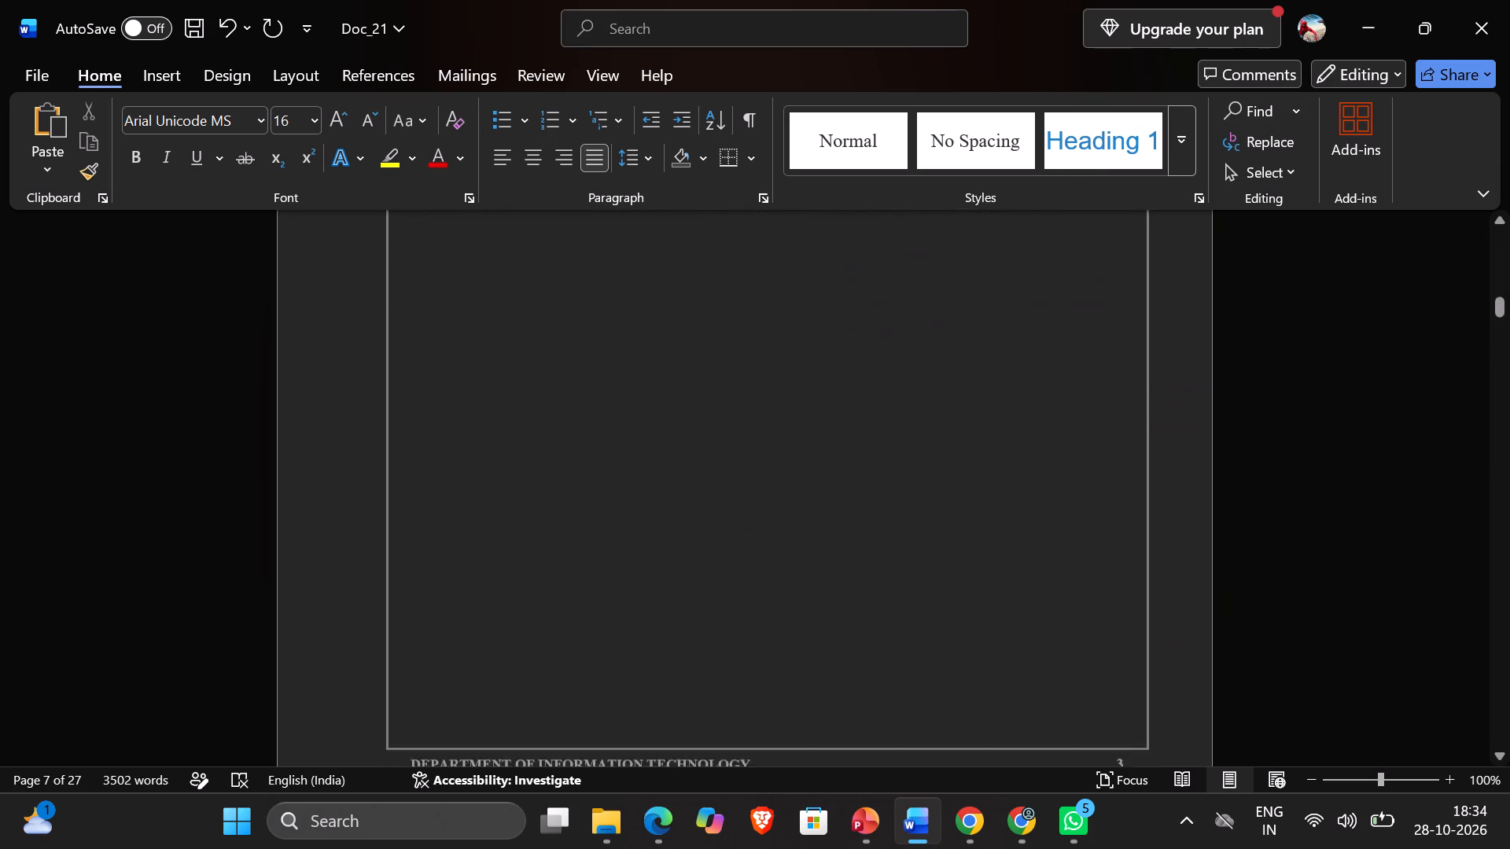
{"action": "scroll", "coordinate": [703, 382], "scroll_direction": "down", "scroll_amount": 5}
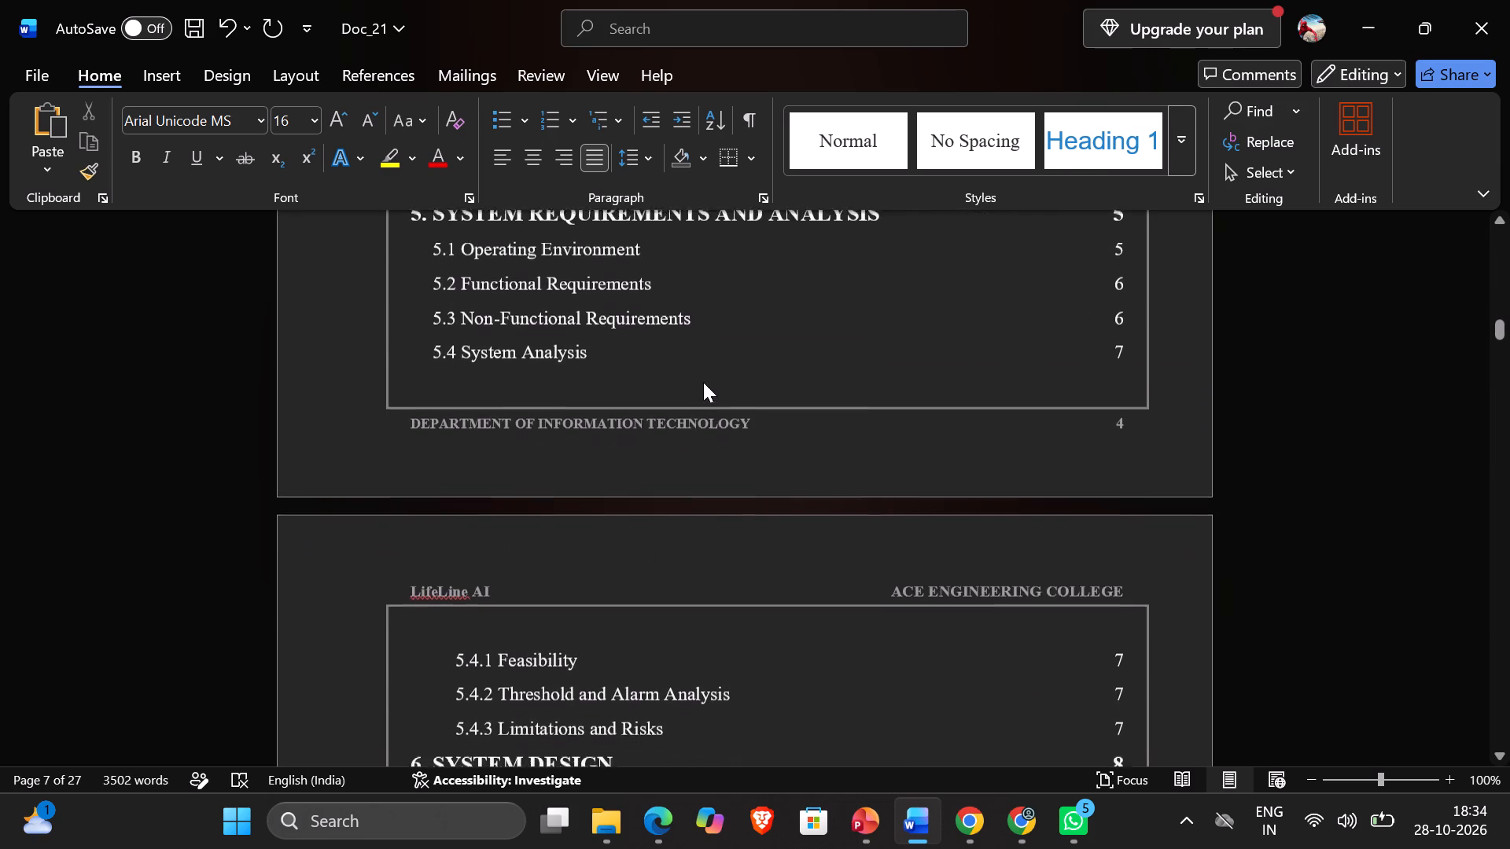
{"action": "scroll", "coordinate": [703, 382], "scroll_direction": "down", "scroll_amount": 6}
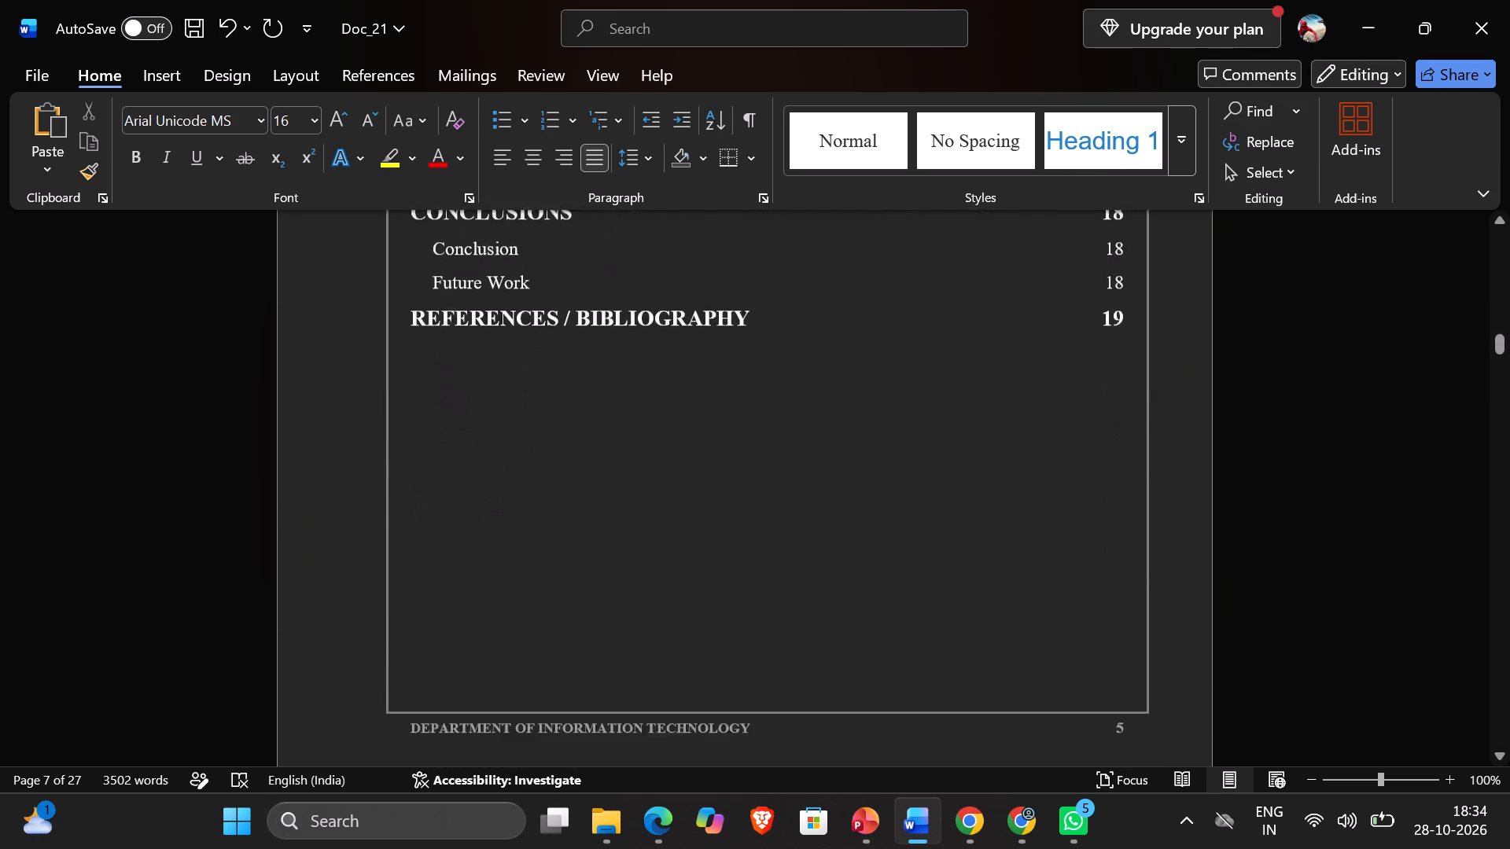
{"action": "scroll", "coordinate": [703, 382], "scroll_direction": "down", "scroll_amount": 3}
{"action": "scroll", "coordinate": [703, 382], "scroll_direction": "up", "scroll_amount": 4}
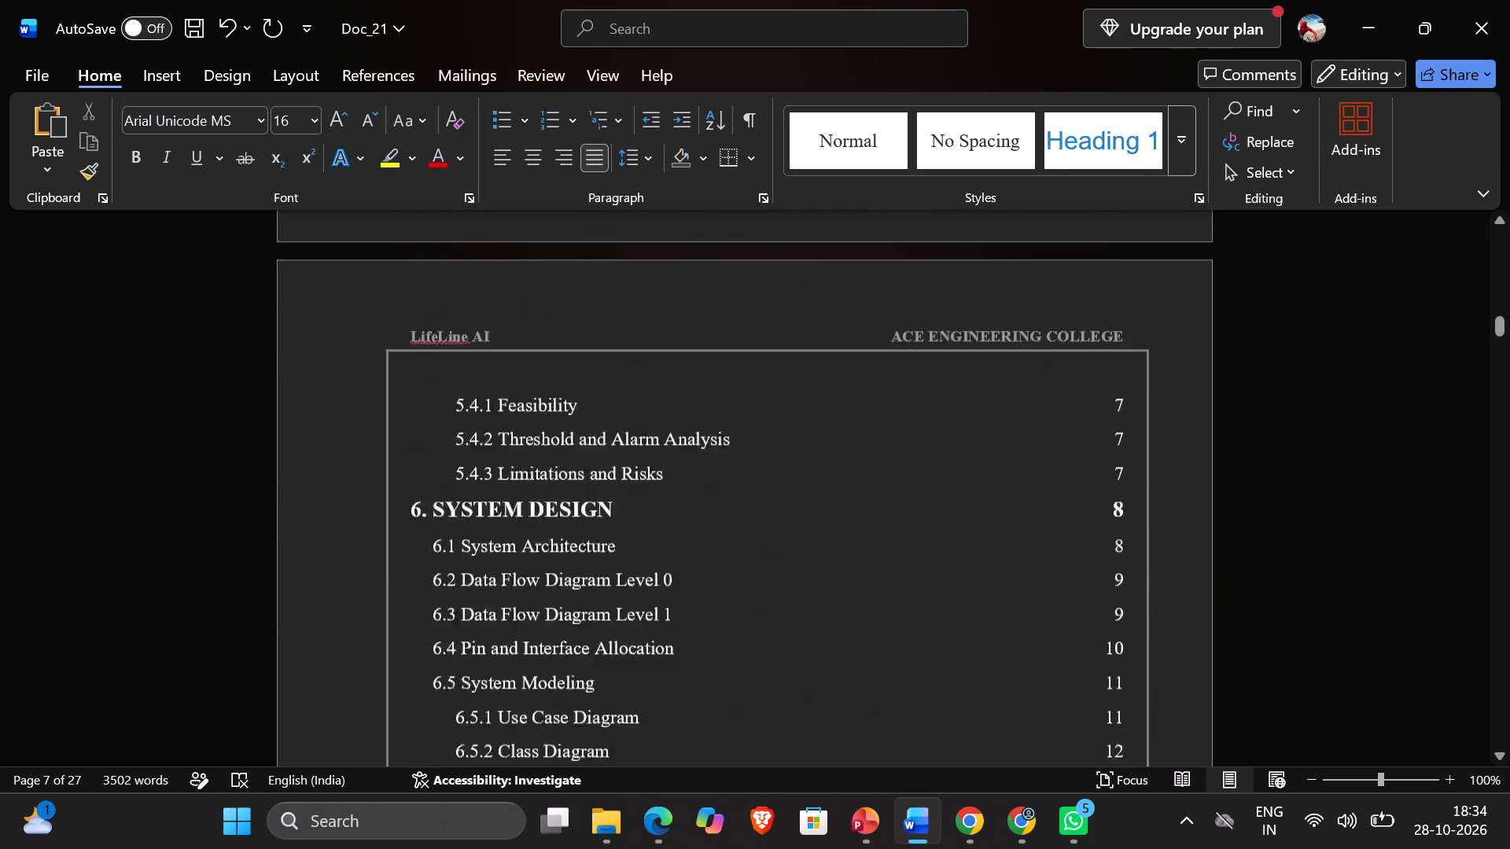
Recheck the declaration, acknowledgement and certificate pages against the front matter entries in the table of content.
{"action": "scroll", "coordinate": [703, 382], "scroll_direction": "up", "scroll_amount": 3}
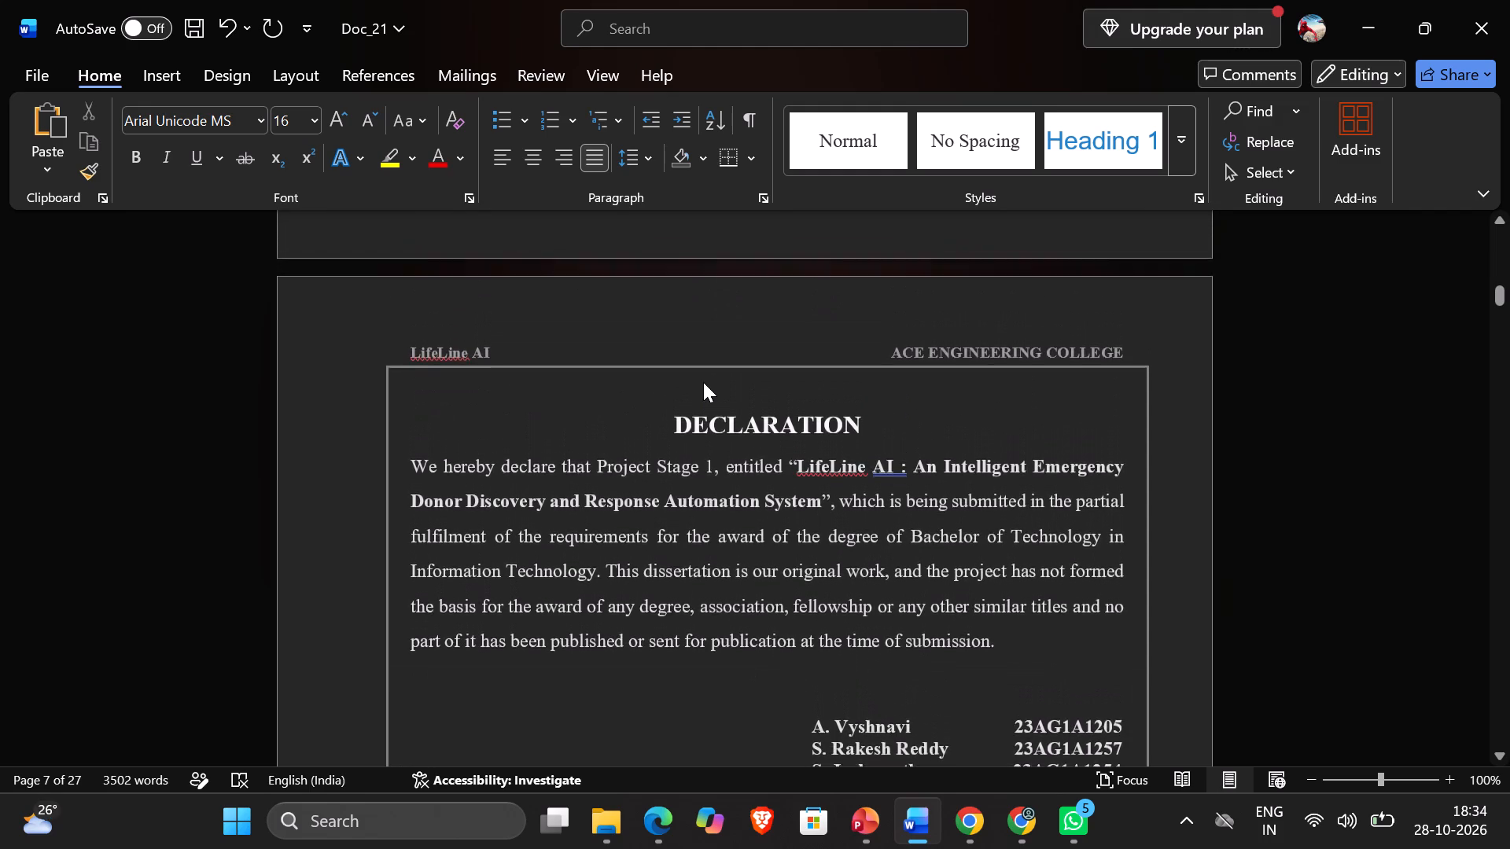
{"action": "scroll", "coordinate": [703, 382], "scroll_direction": "up", "scroll_amount": 1}
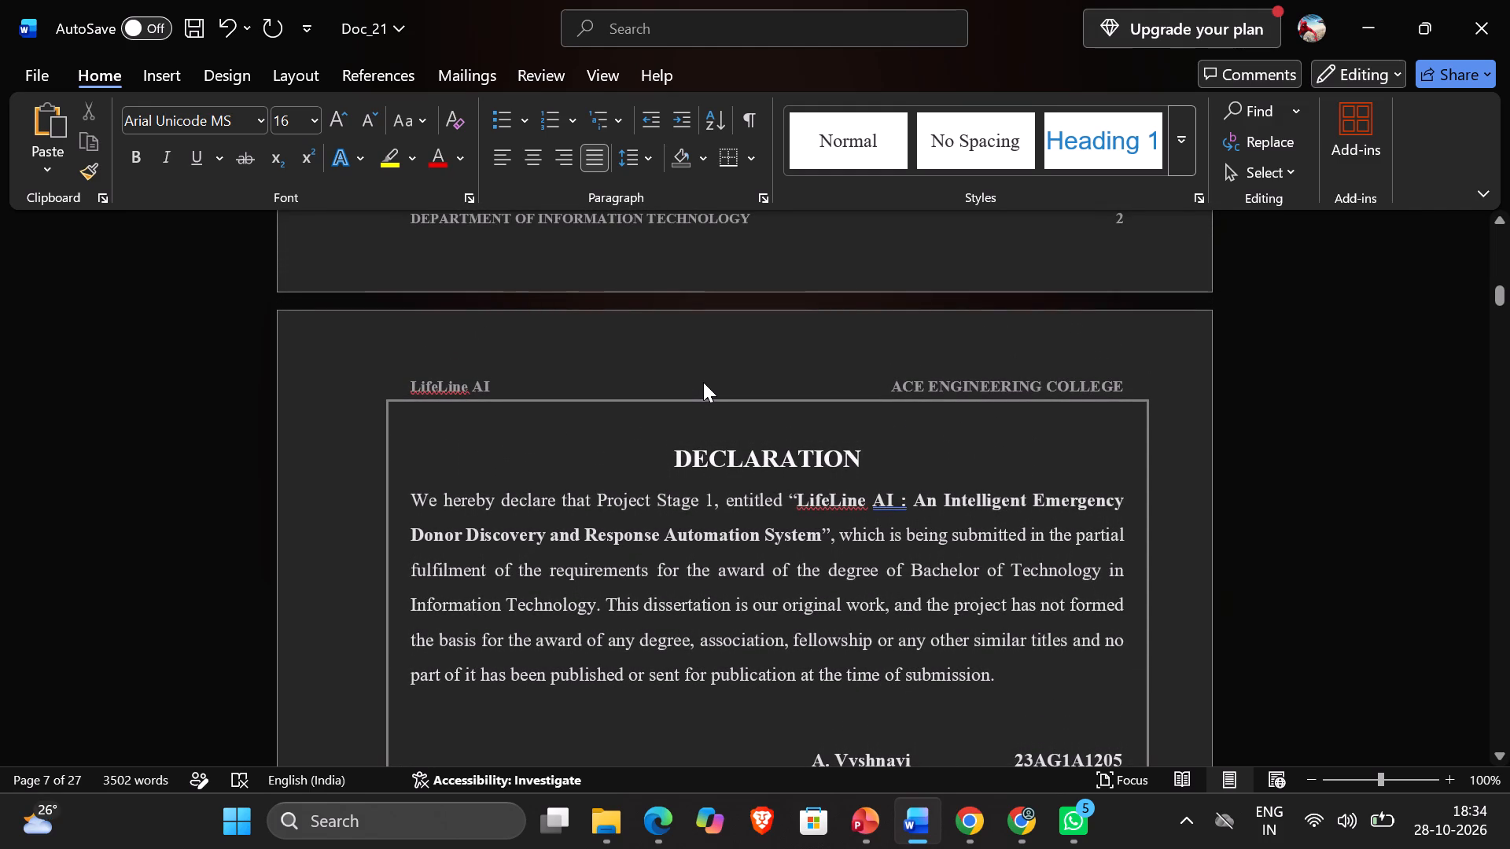
{"action": "scroll", "coordinate": [703, 382], "scroll_direction": "up", "scroll_amount": 4}
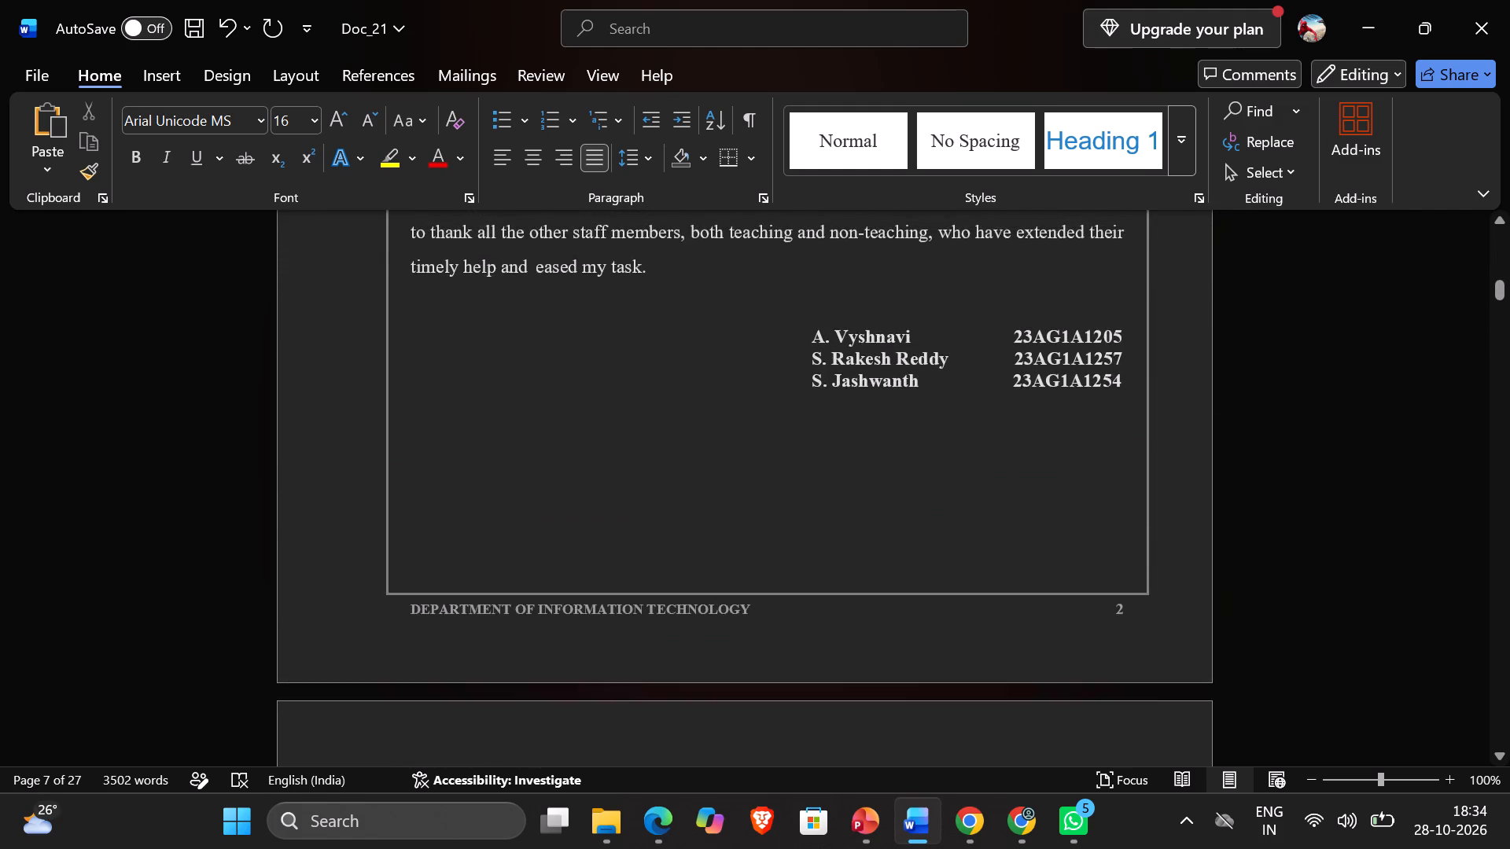
{"action": "scroll", "coordinate": [703, 382], "scroll_direction": "down", "scroll_amount": 4}
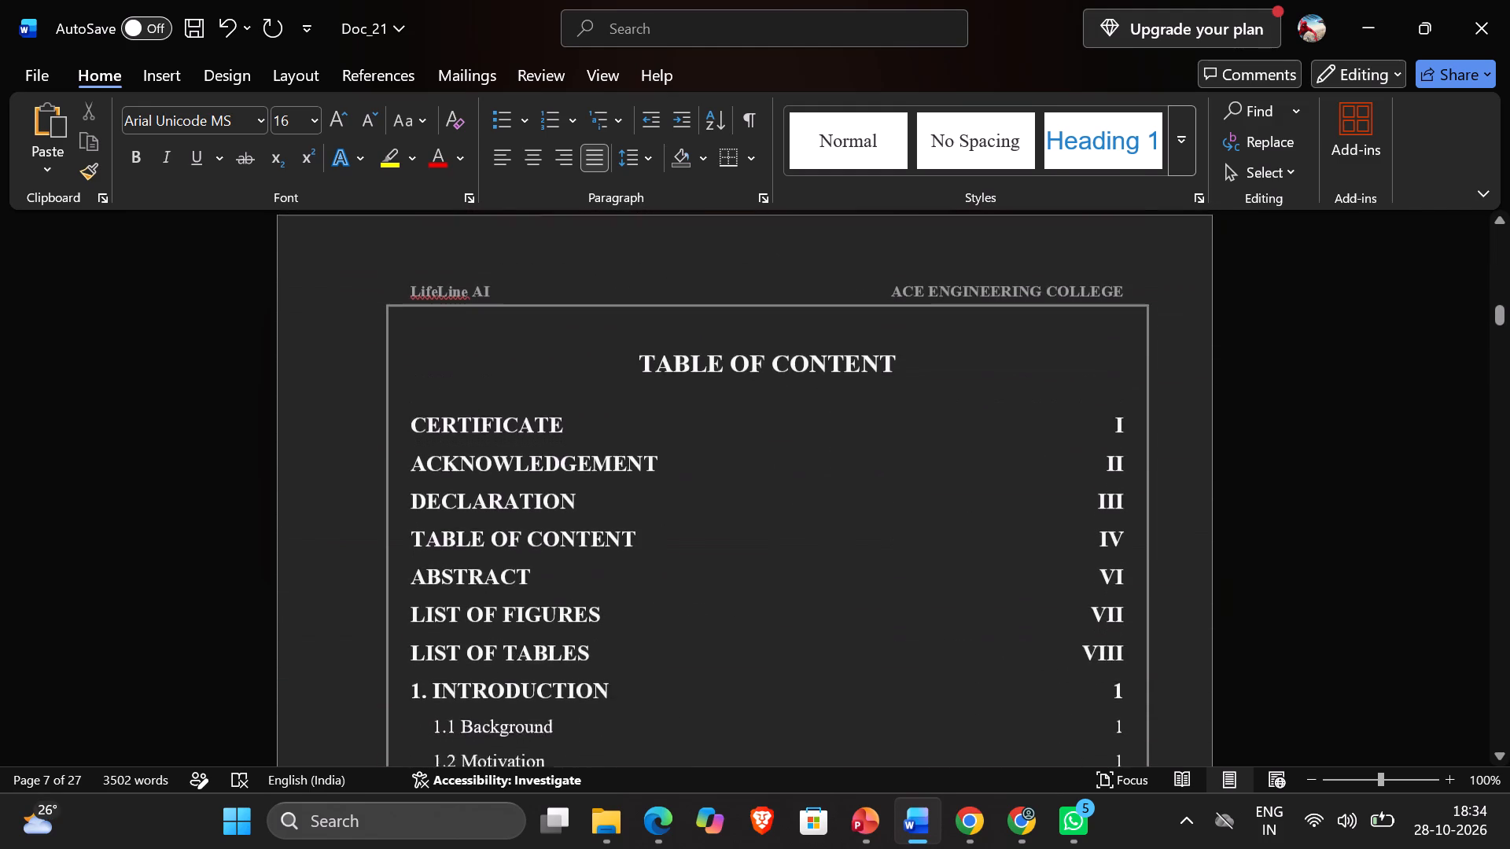
{"action": "scroll", "coordinate": [703, 382], "scroll_direction": "up", "scroll_amount": 1}
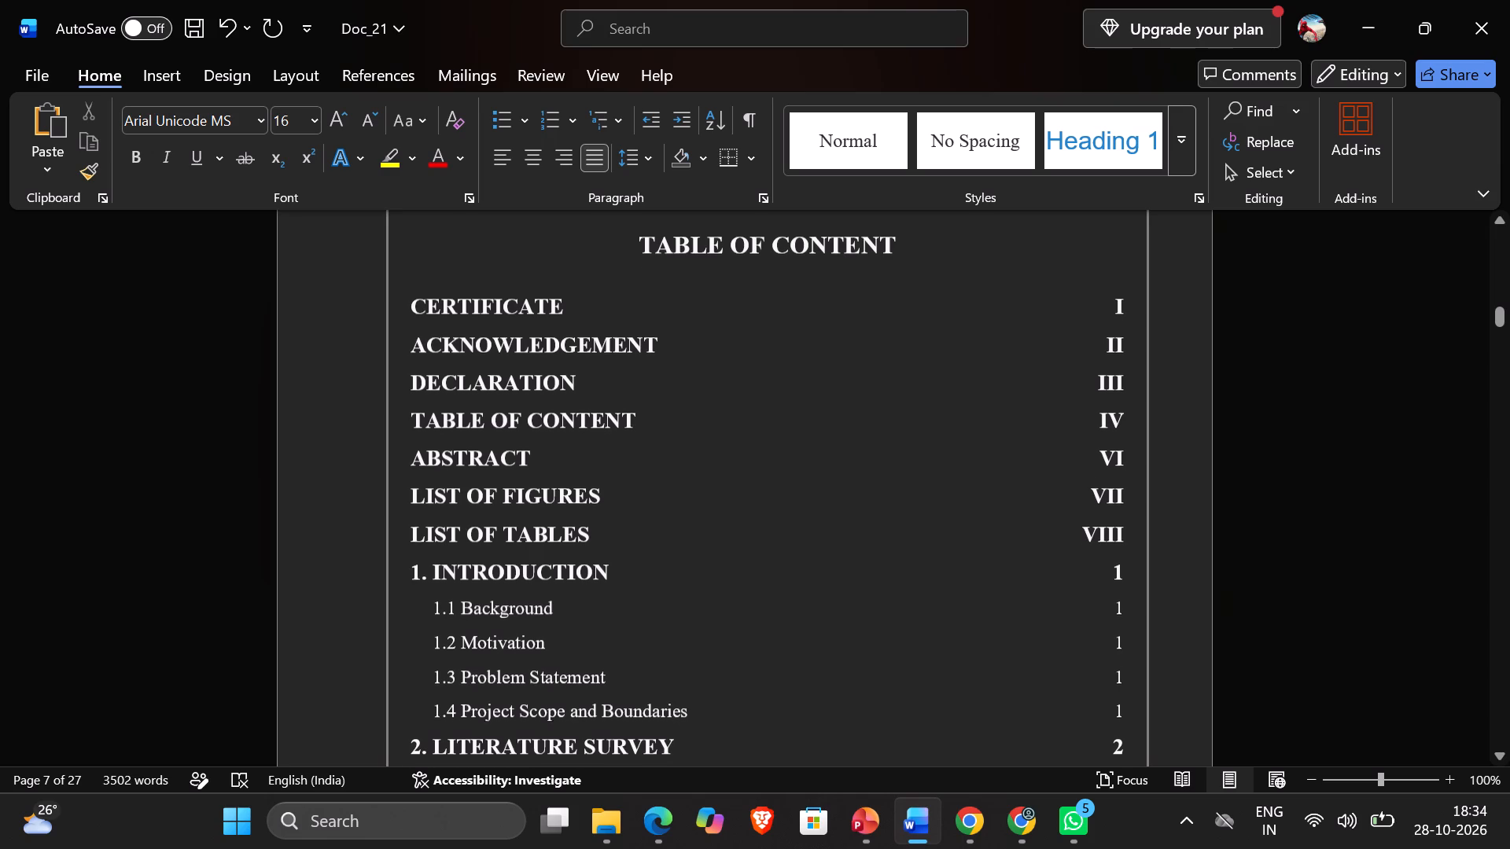
{"action": "scroll", "coordinate": [703, 382], "scroll_direction": "up", "scroll_amount": 11}
{"action": "scroll", "coordinate": [703, 382], "scroll_direction": "down", "scroll_amount": 4}
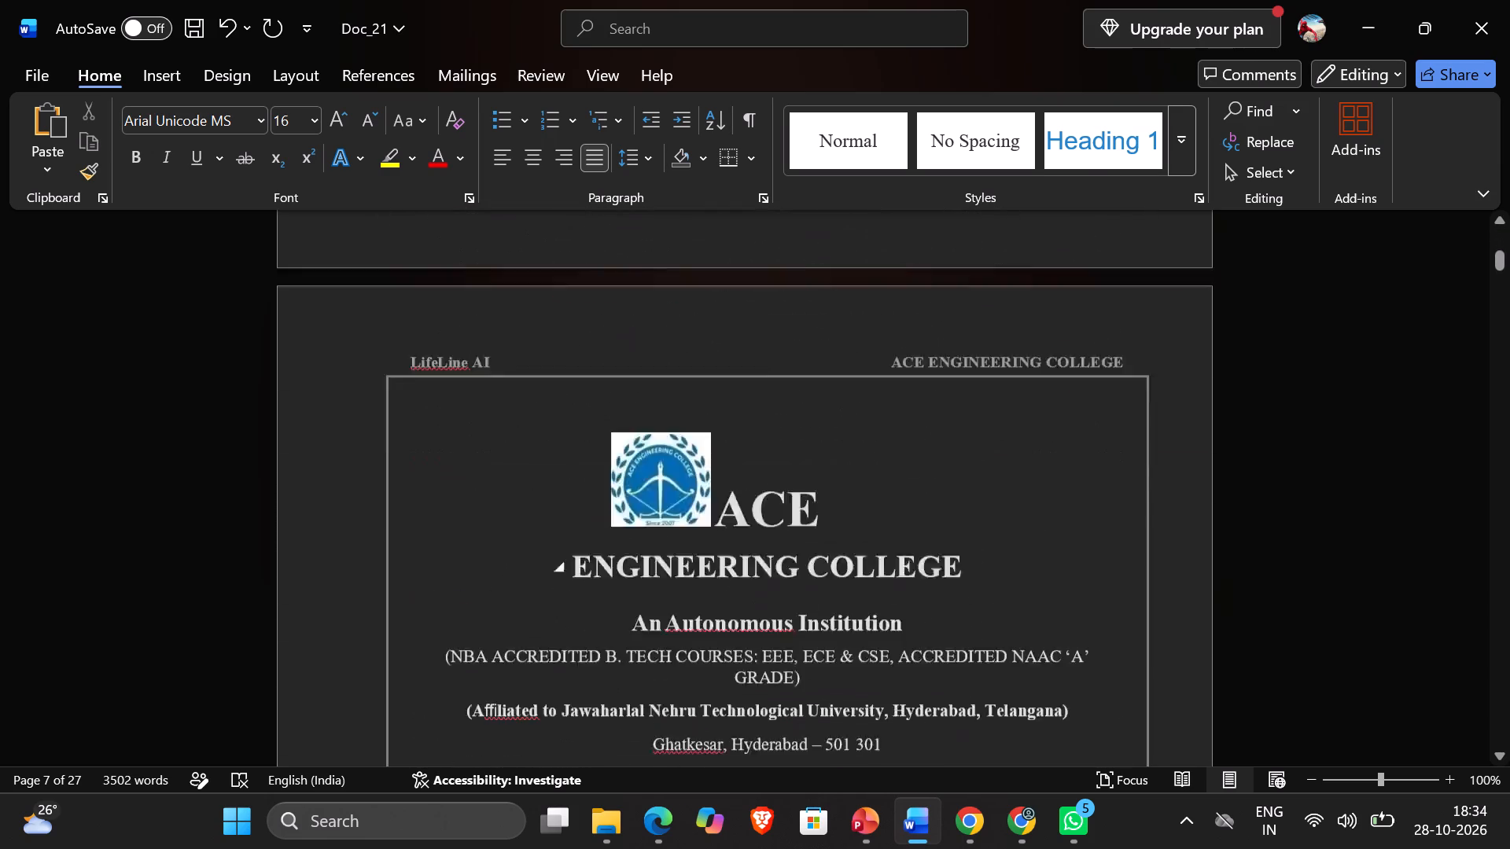
Open the certificate page's footer for editing, examine its page number and return to the body text.
{"action": "scroll", "coordinate": [703, 382], "scroll_direction": "down", "scroll_amount": 3}
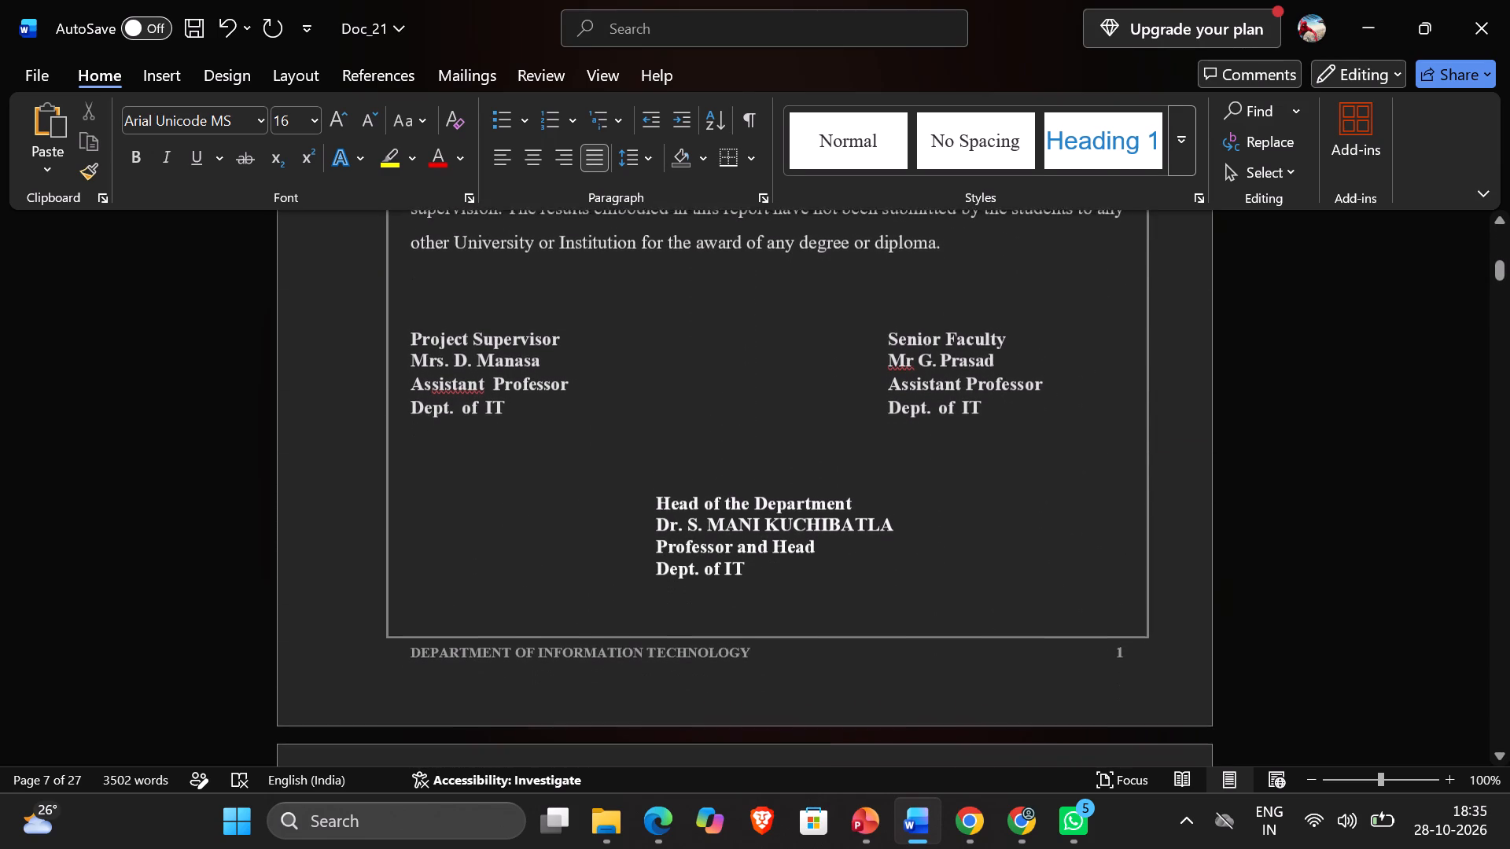
{"action": "double_click", "coordinate": [807, 645]}
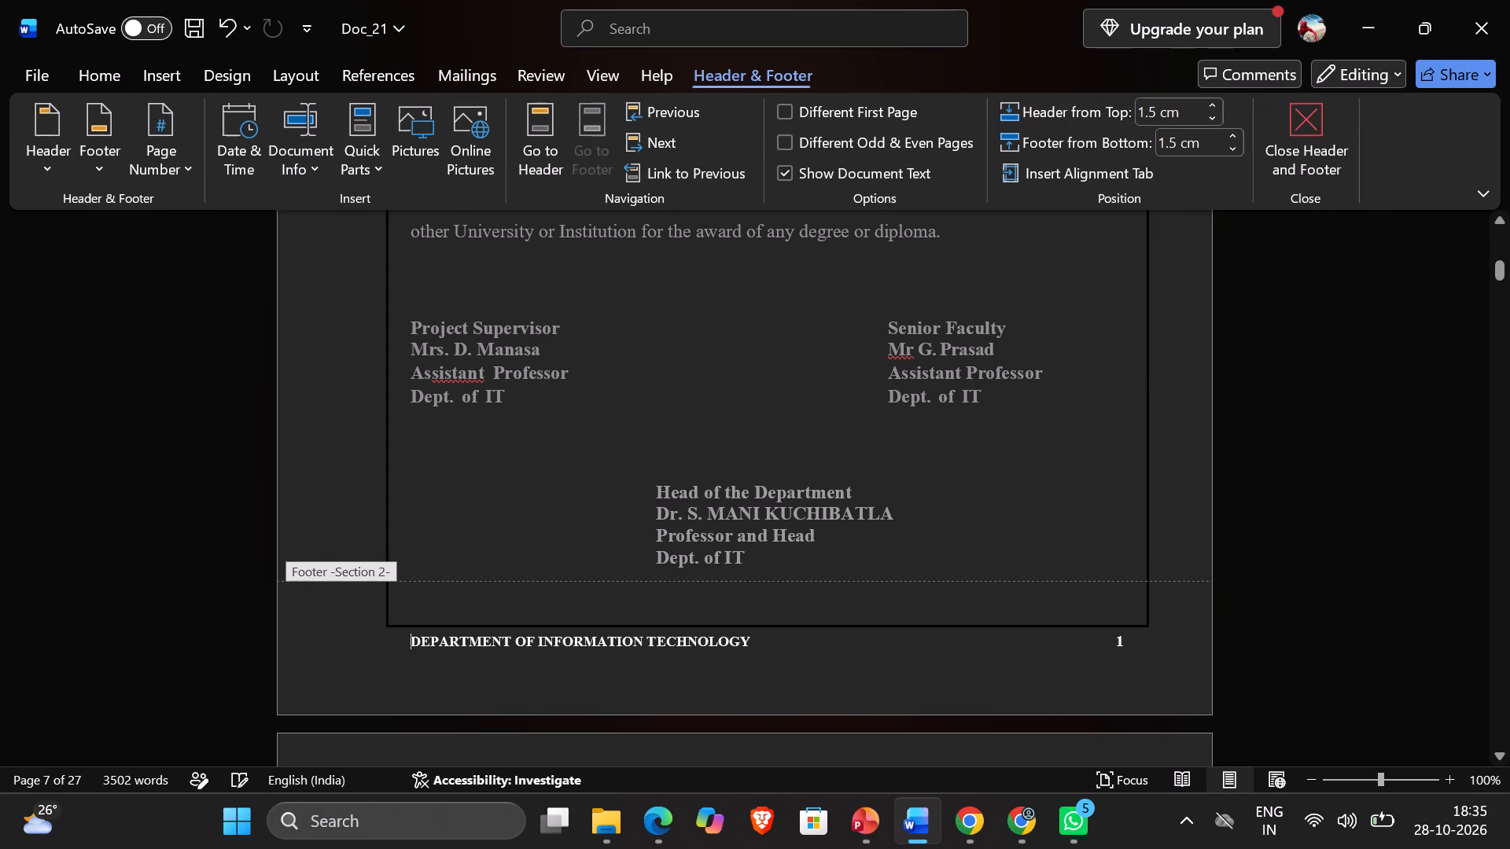
{"action": "left_click", "coordinate": [1126, 640]}
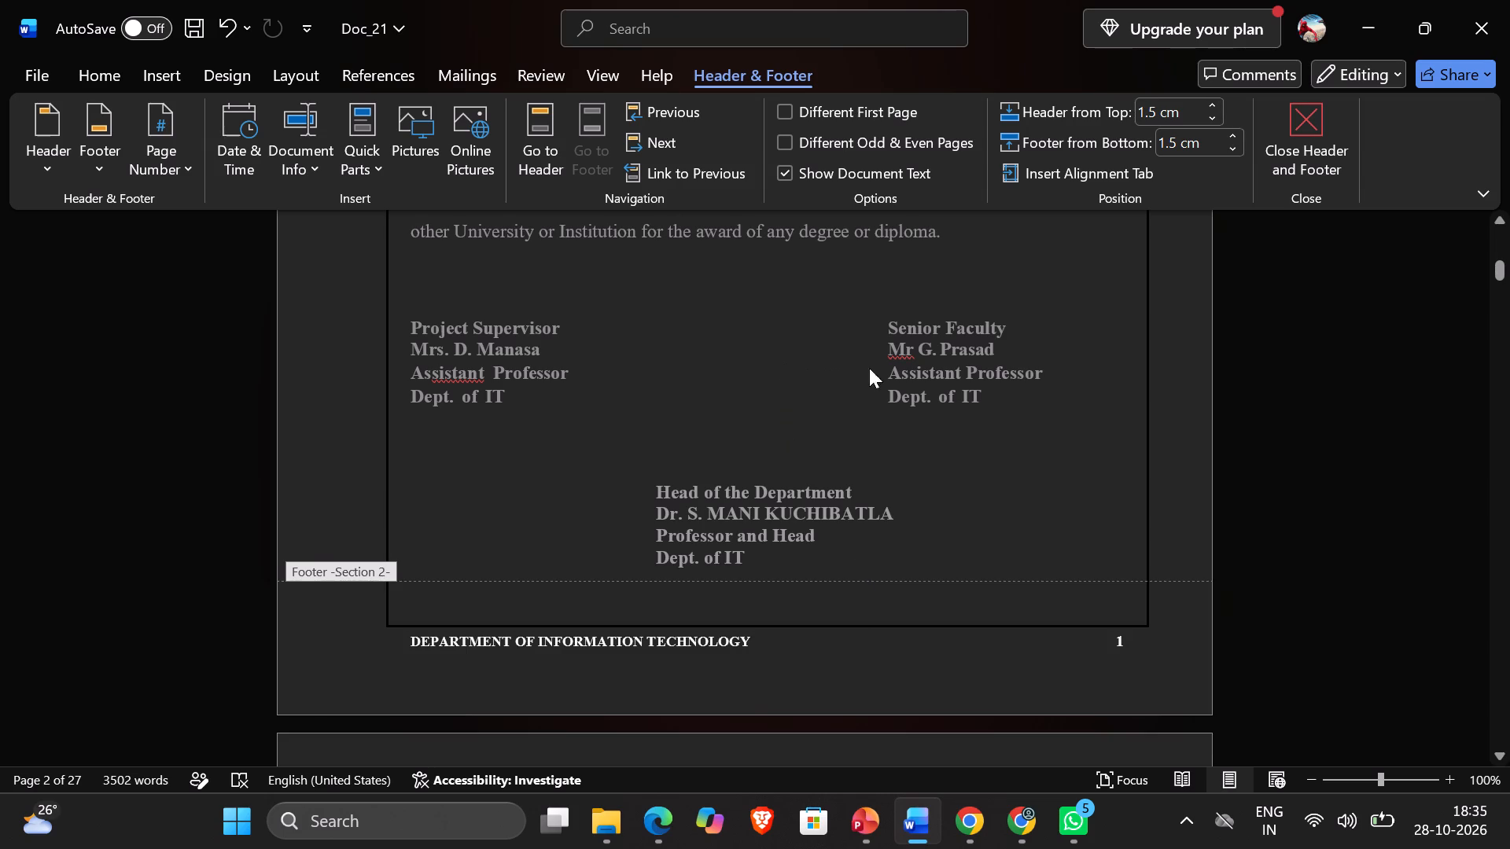
{"action": "left_click", "coordinate": [1071, 458]}
{"action": "left_click", "coordinate": [1187, 437]}
{"action": "double_click", "coordinate": [1114, 437]}
Review the pages from the acknowledgement through the table of content and List of Tables to the start of the Introduction.
{"action": "scroll", "coordinate": [1114, 437], "scroll_direction": "down", "scroll_amount": 2}
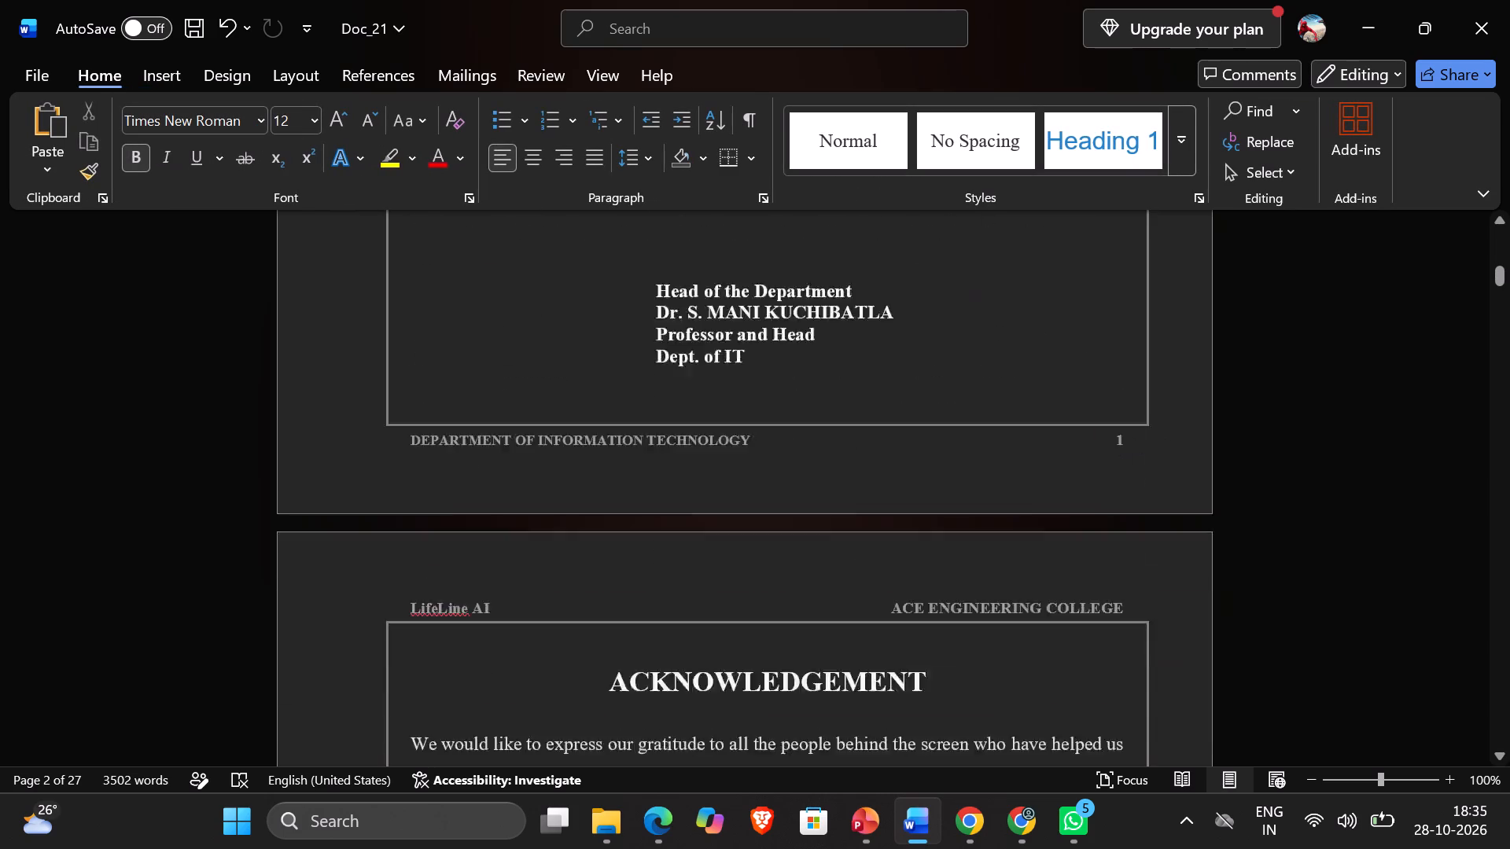
{"action": "scroll", "coordinate": [1114, 437], "scroll_direction": "down", "scroll_amount": 7}
{"action": "scroll", "coordinate": [1114, 437], "scroll_direction": "up", "scroll_amount": 2}
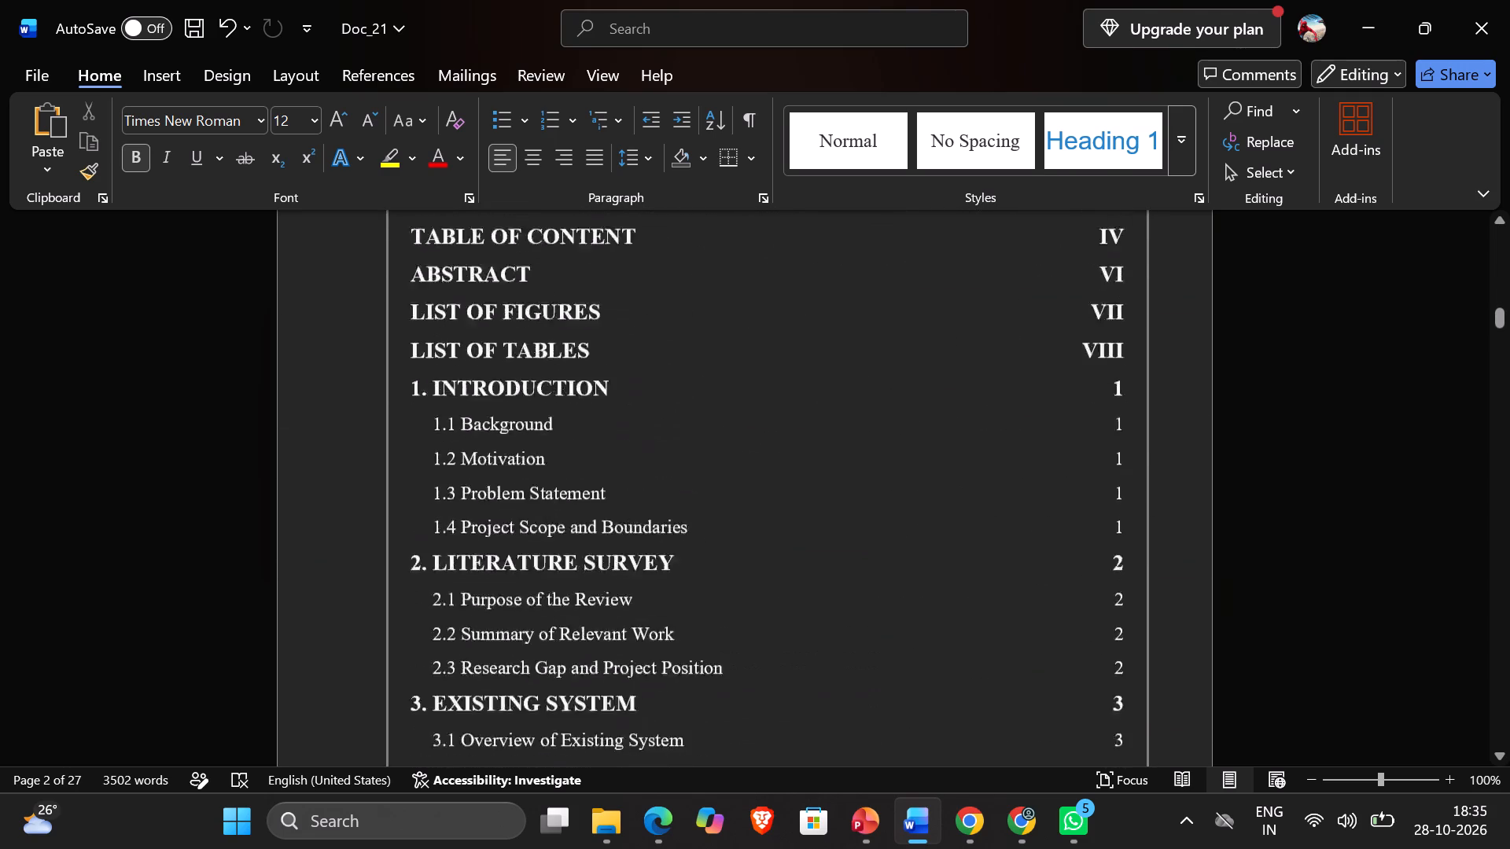
{"action": "scroll", "coordinate": [1114, 437], "scroll_direction": "up", "scroll_amount": 2}
{"action": "scroll", "coordinate": [1114, 437], "scroll_direction": "down", "scroll_amount": 4}
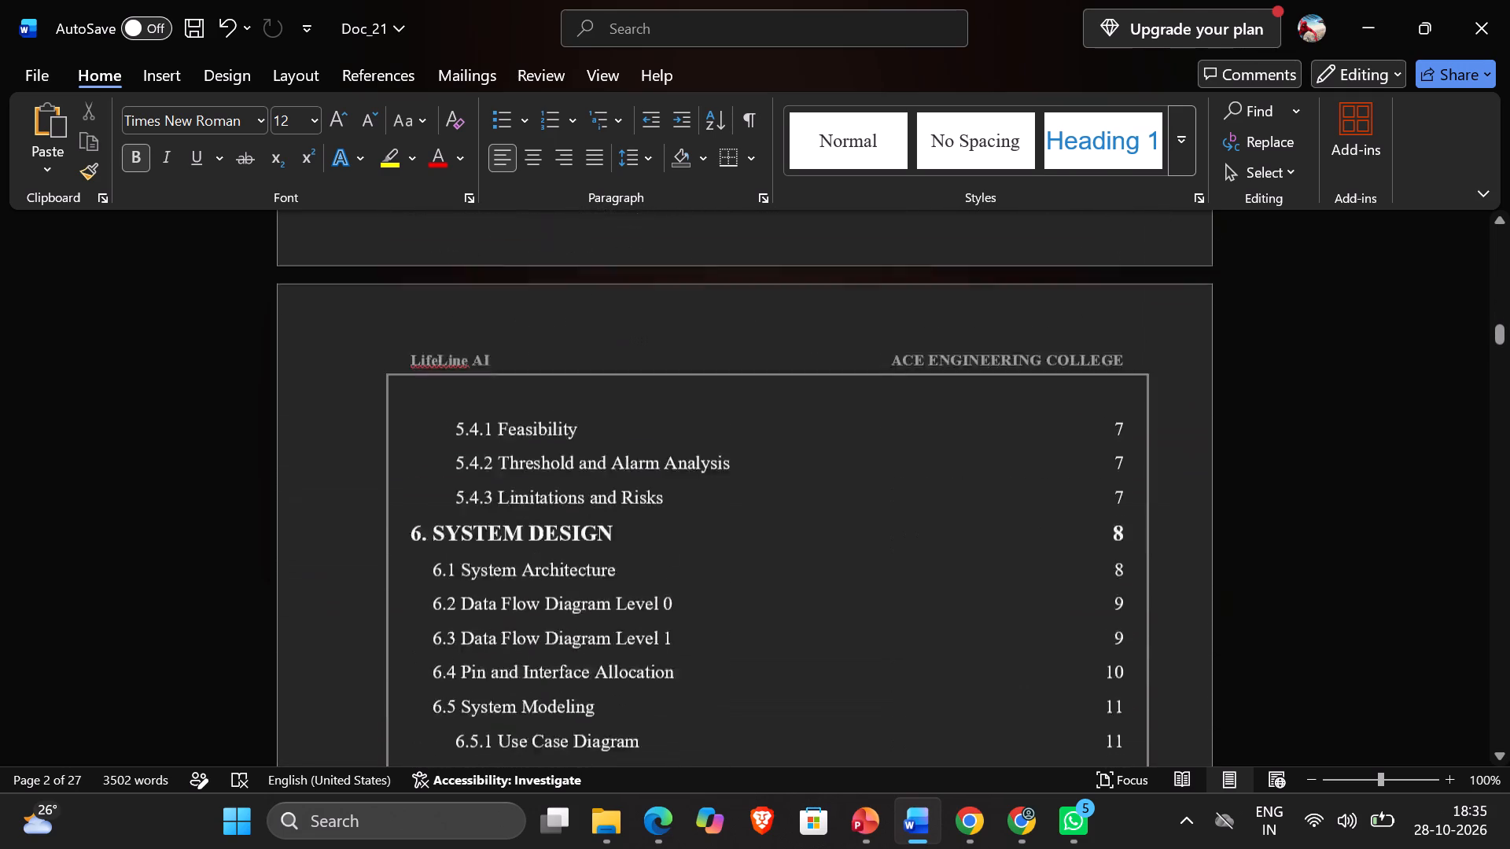
{"action": "scroll", "coordinate": [1114, 437], "scroll_direction": "down", "scroll_amount": 4}
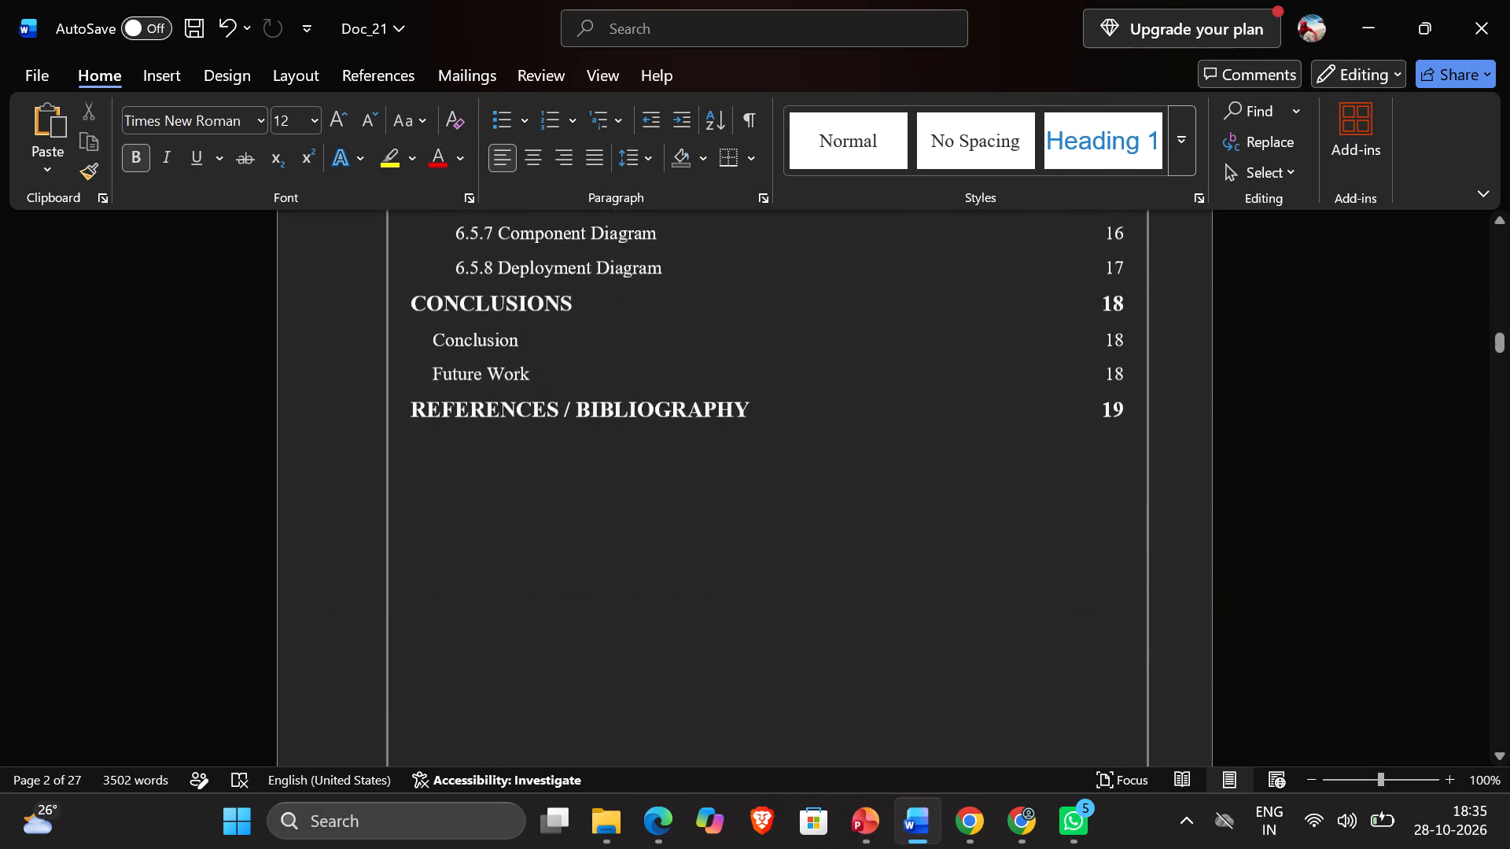
{"action": "scroll", "coordinate": [1114, 437], "scroll_direction": "down", "scroll_amount": 4}
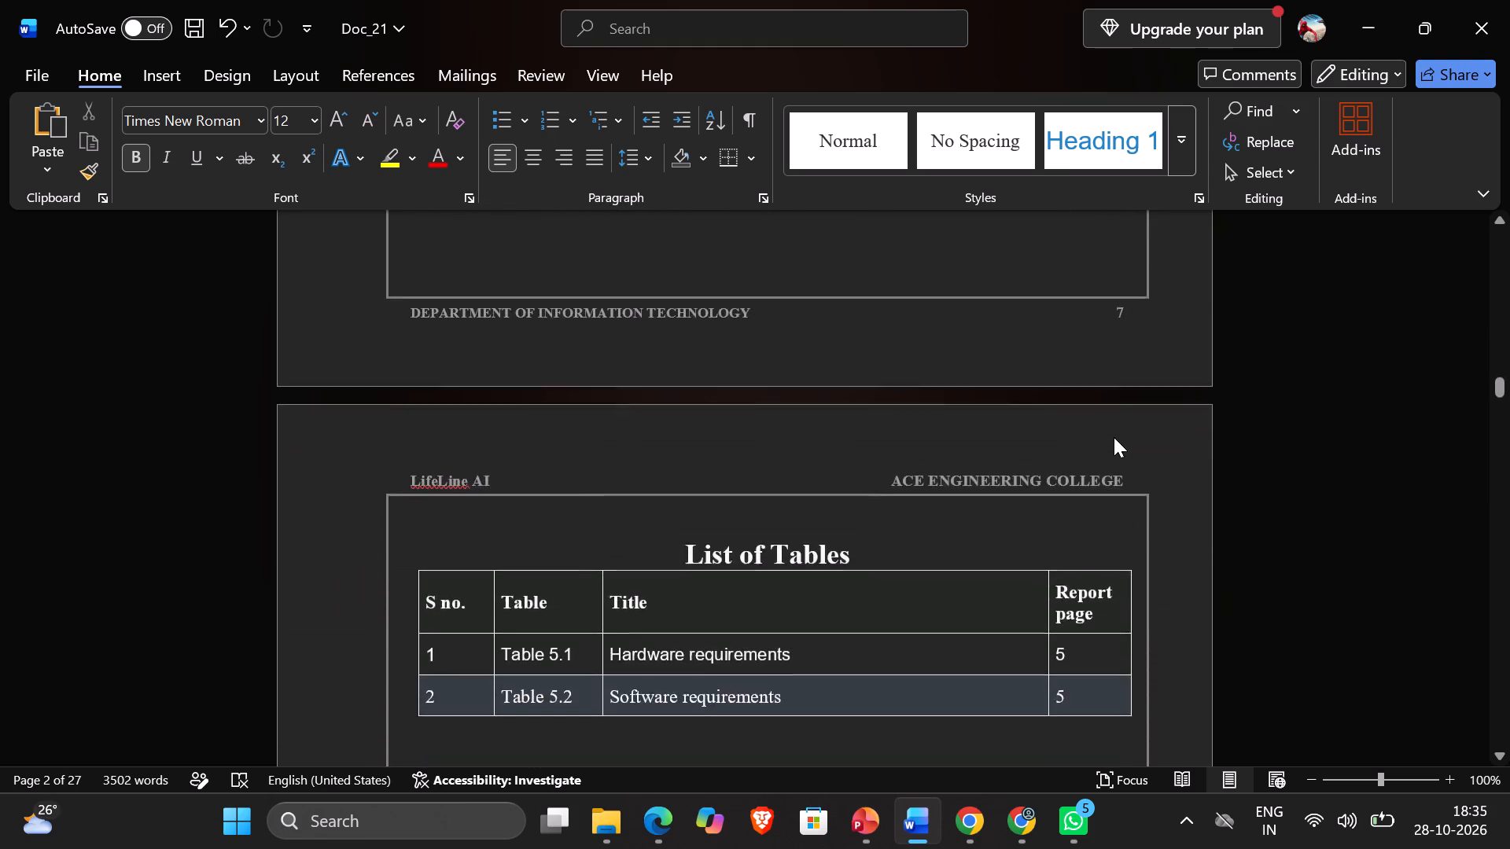
{"action": "scroll", "coordinate": [1114, 437], "scroll_direction": "down", "scroll_amount": 1}
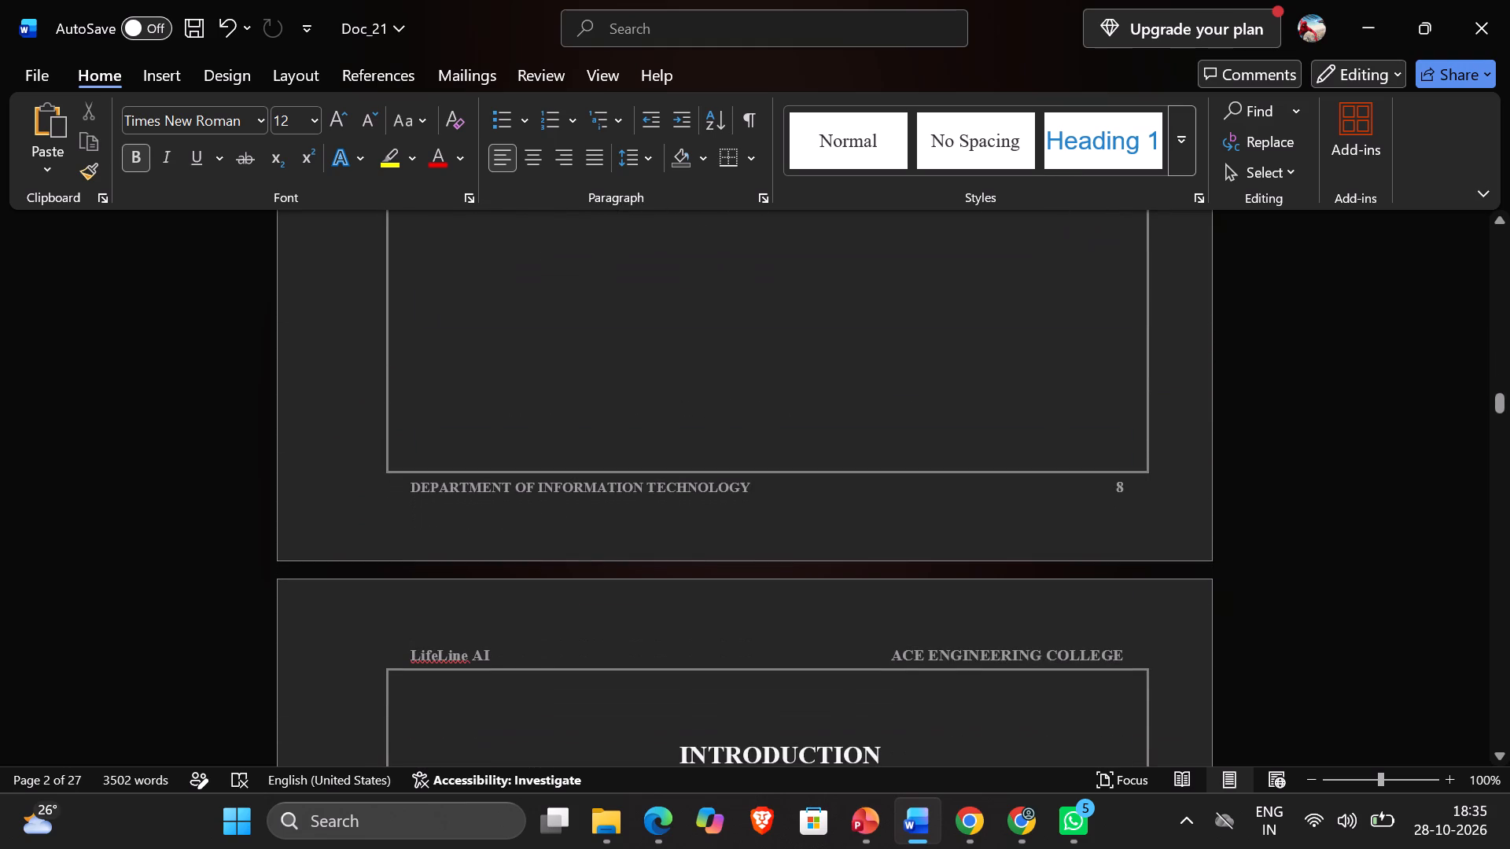
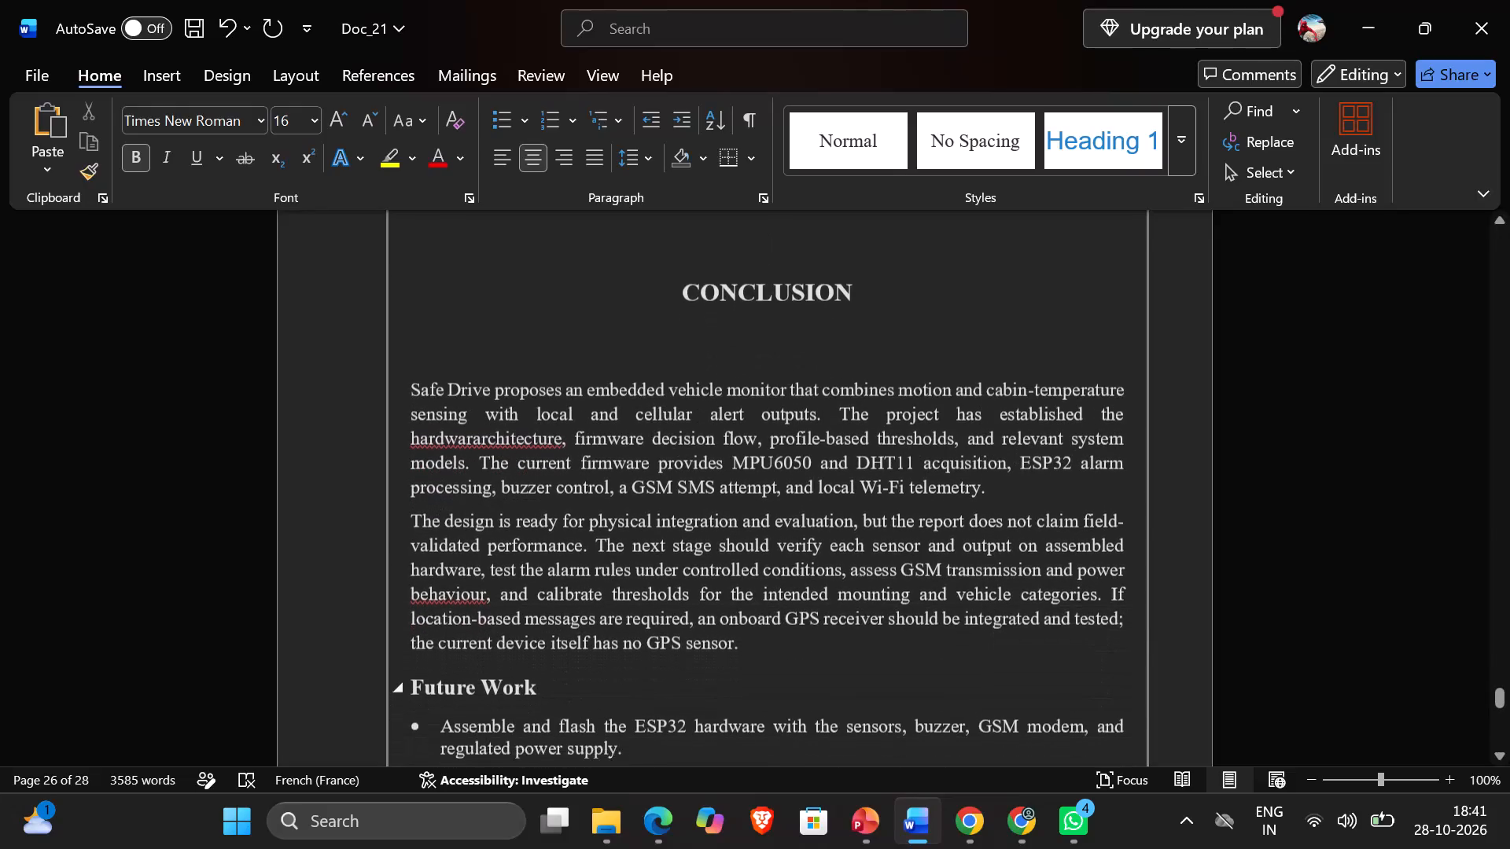
Switch to the ChatGPT conversation Project Title Suggestion and request a "conclusion" for the project.
{"action": "scroll", "coordinate": [850, 665], "scroll_direction": "down", "scroll_amount": 1}
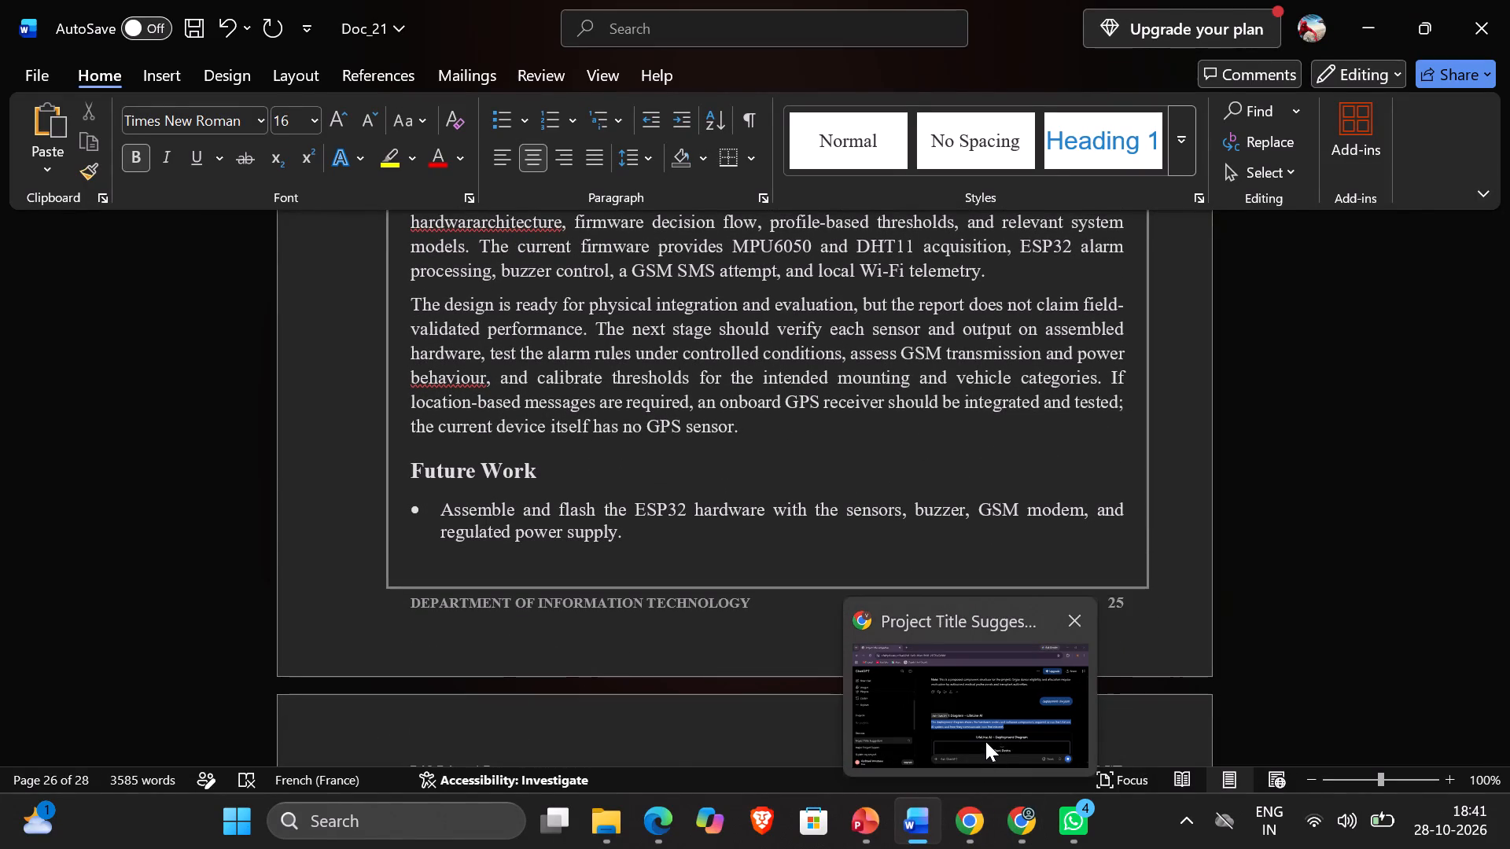
{"action": "left_click", "coordinate": [985, 741]}
{"action": "left_click", "coordinate": [970, 736]}
{"action": "type", "text": "conclusion"}
{"action": "key", "text": "Return"}
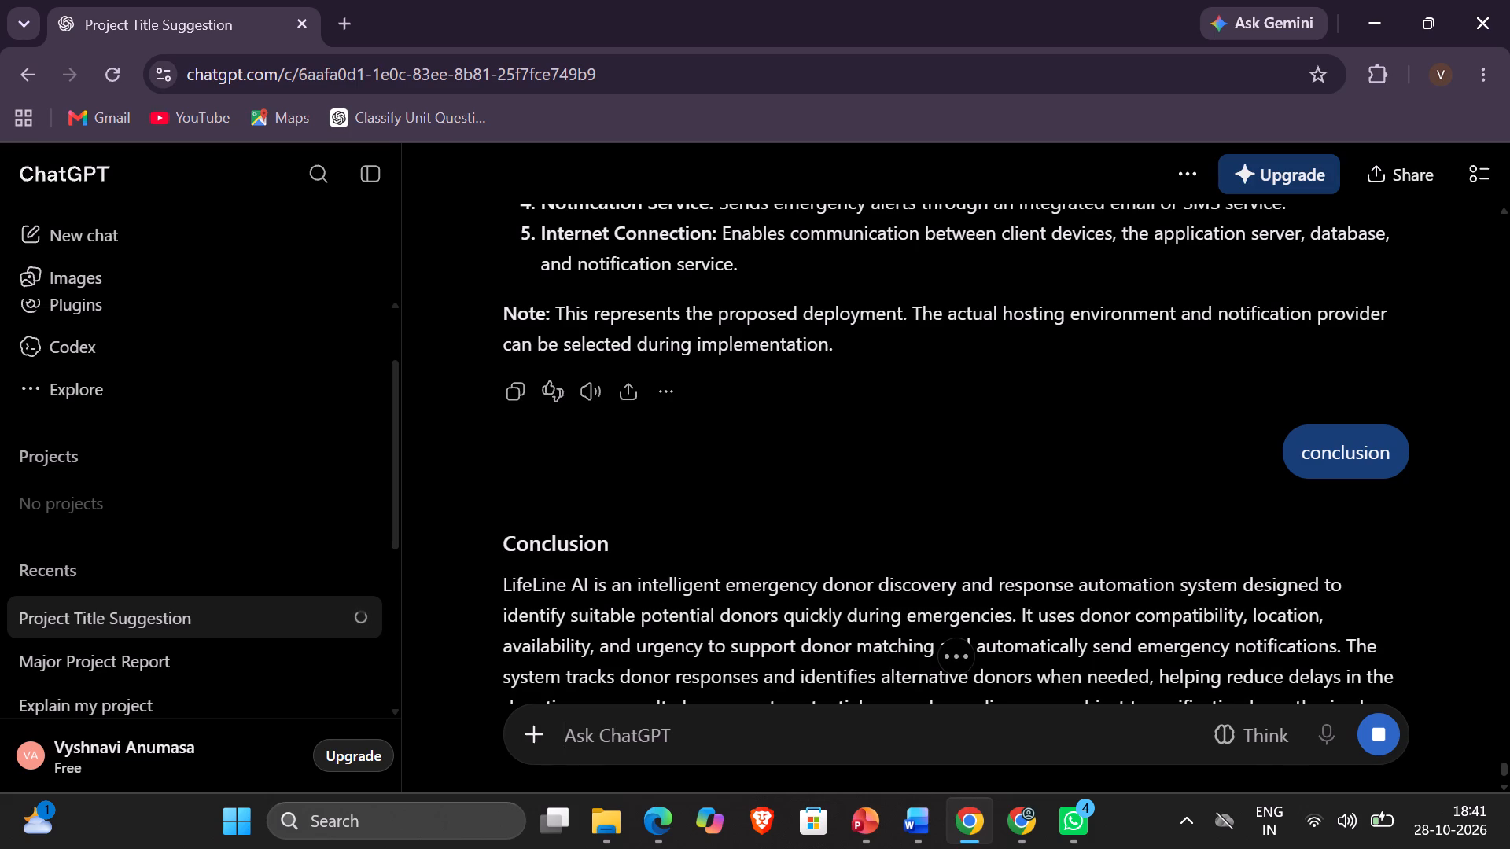
Copy the generated LifeLine AI conclusion paragraph and paste it after the existing text under the first CONCLUSION heading in Doc_21.
{"action": "scroll", "coordinate": [900, 656], "scroll_direction": "down", "scroll_amount": 2}
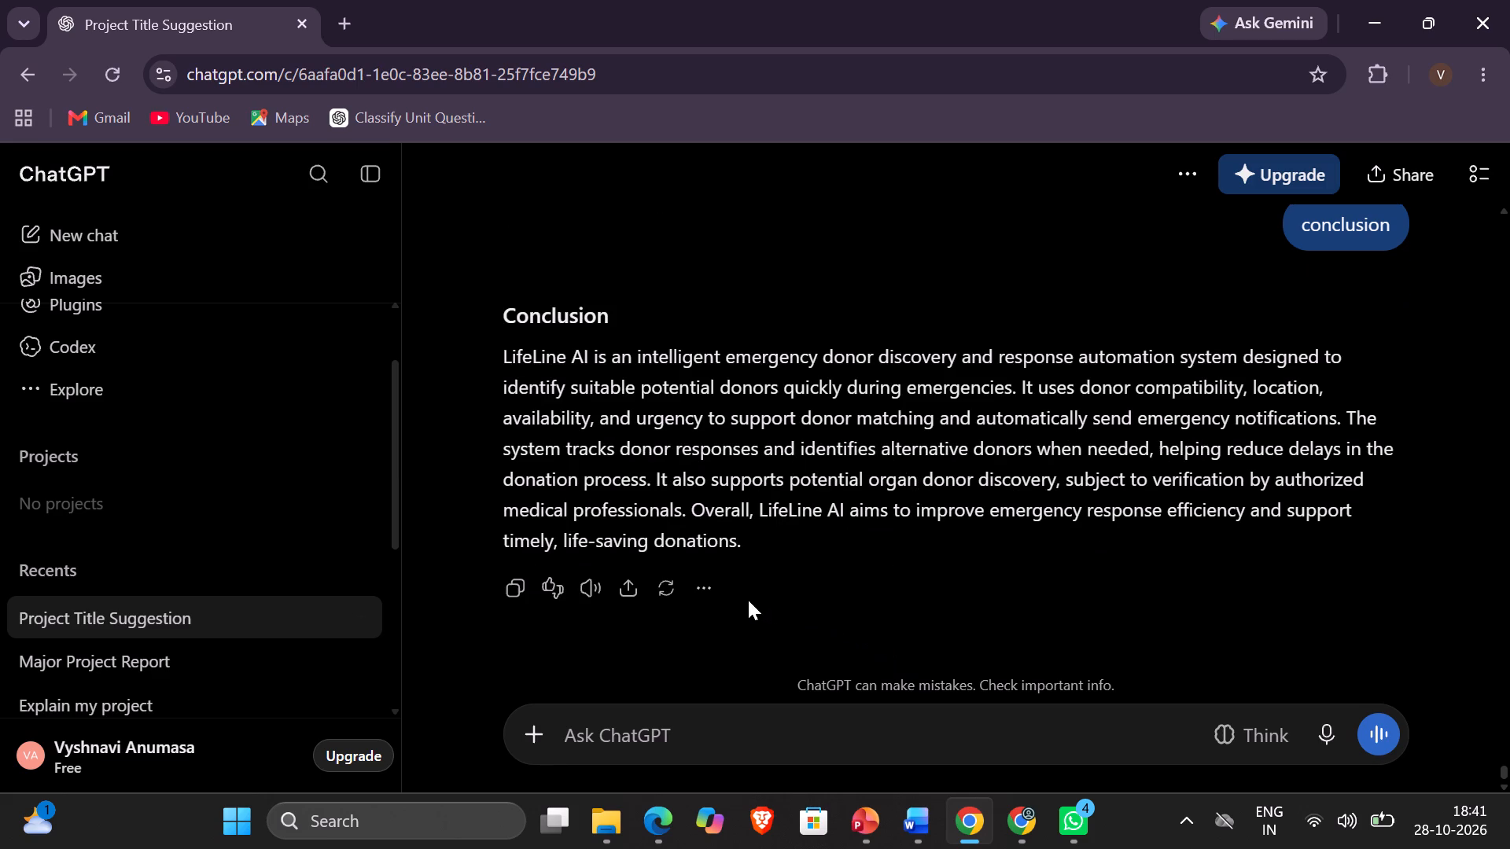
{"action": "left_click", "coordinate": [742, 535]}
{"action": "left_click_drag", "start_coordinate": [502, 353], "coordinate": [751, 542]}
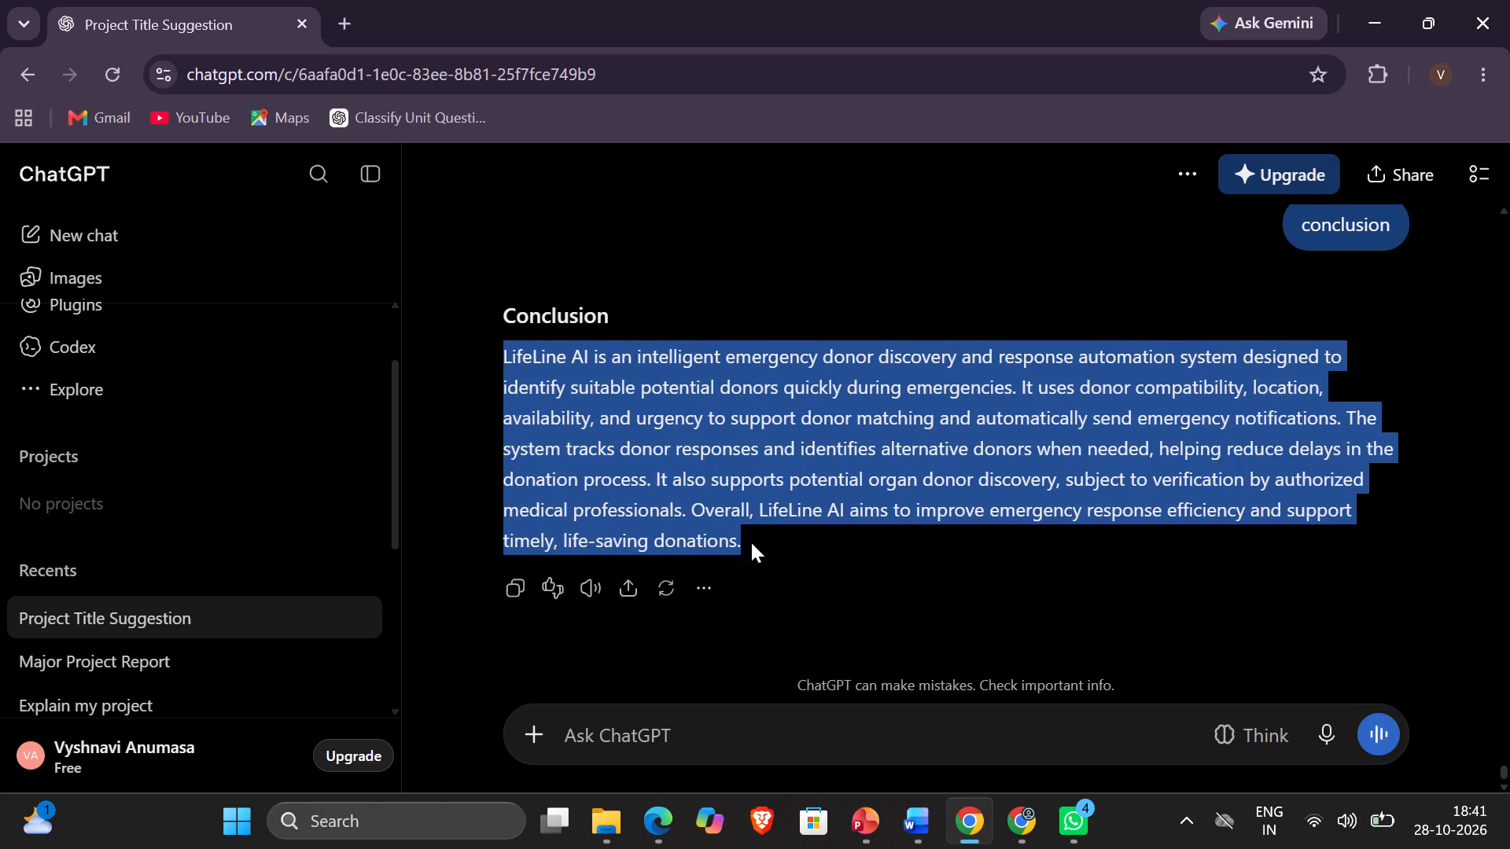
{"action": "key", "text": "ctrl+c"}
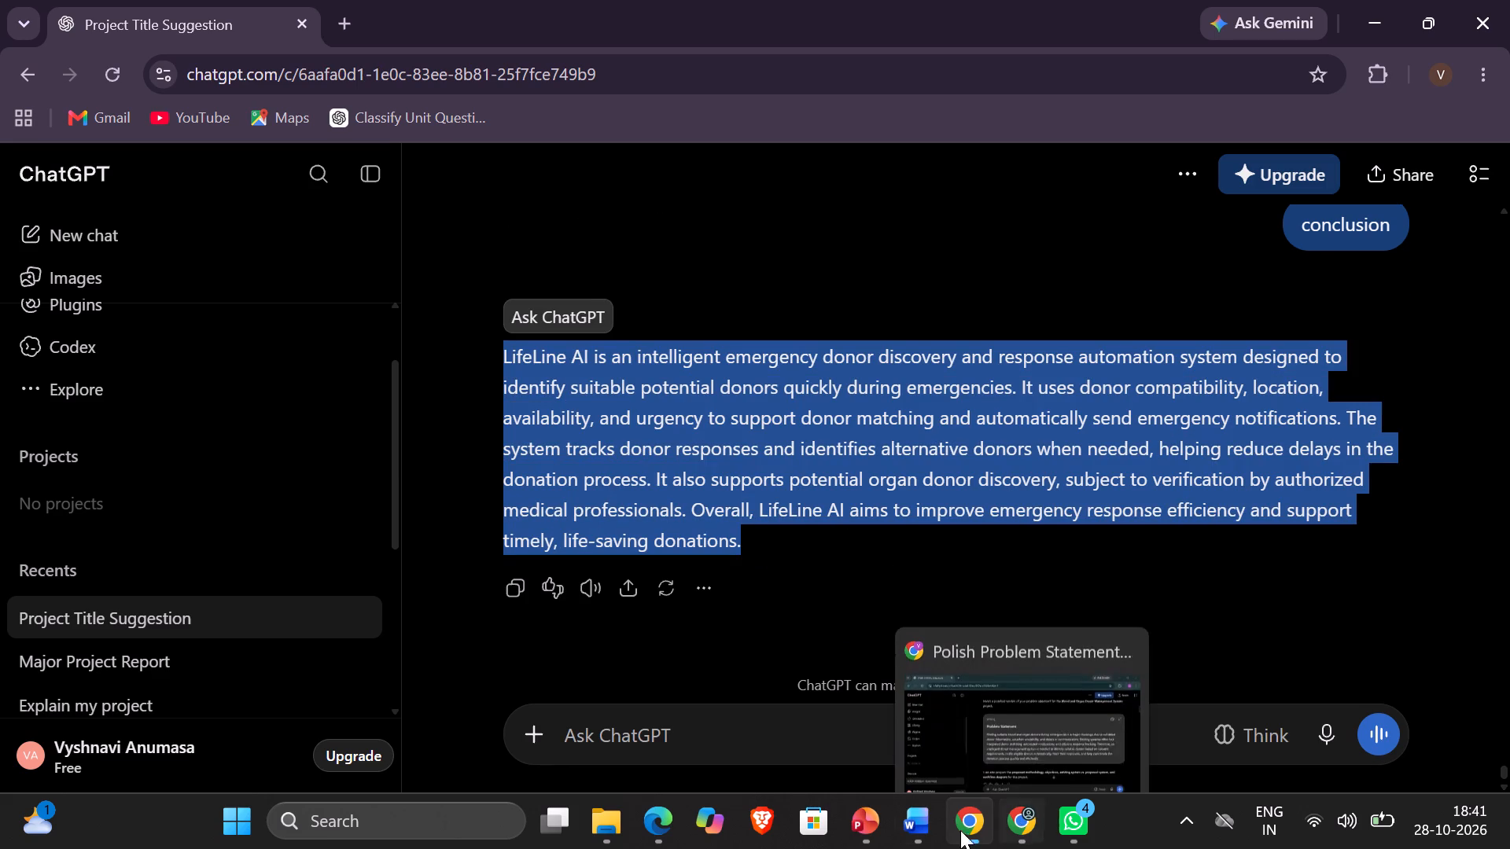
{"action": "left_click", "coordinate": [926, 737]}
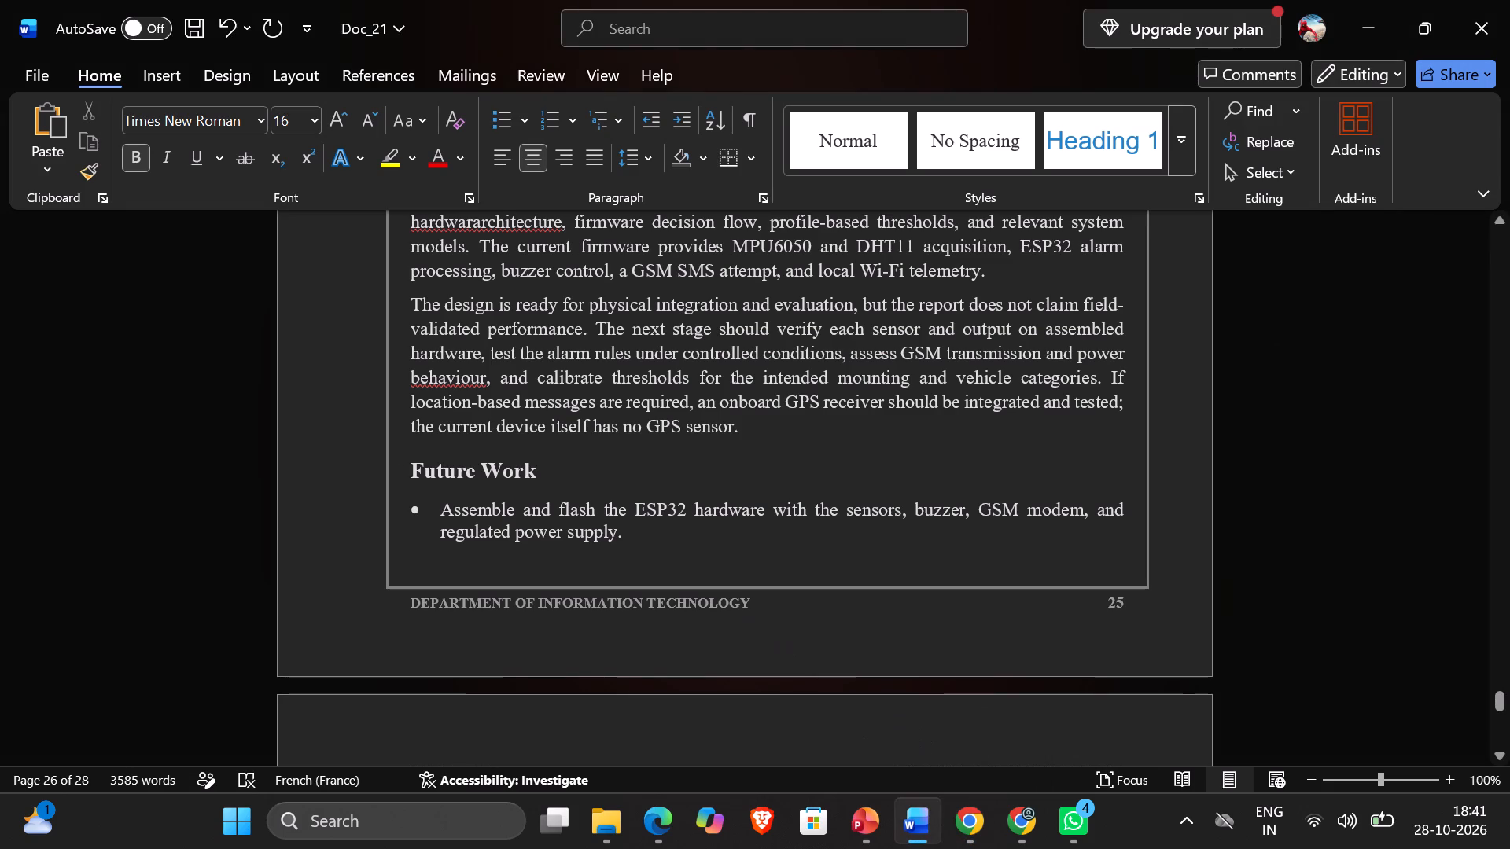
{"action": "scroll", "coordinate": [765, 516], "scroll_direction": "up", "scroll_amount": 3}
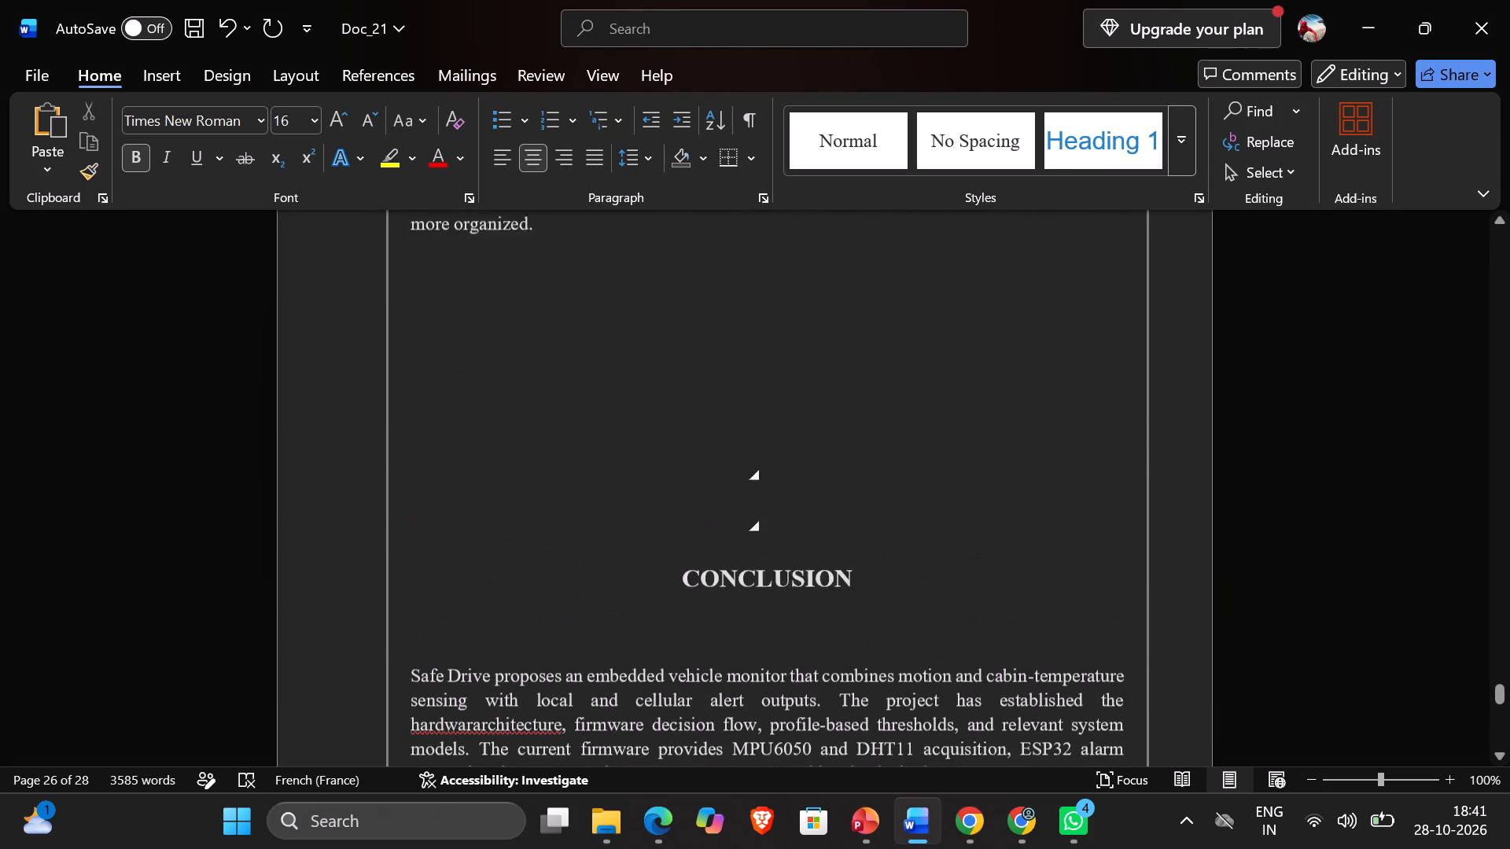
{"action": "left_click", "coordinate": [578, 244]}
{"action": "scroll", "coordinate": [578, 244], "scroll_direction": "up", "scroll_amount": 1}
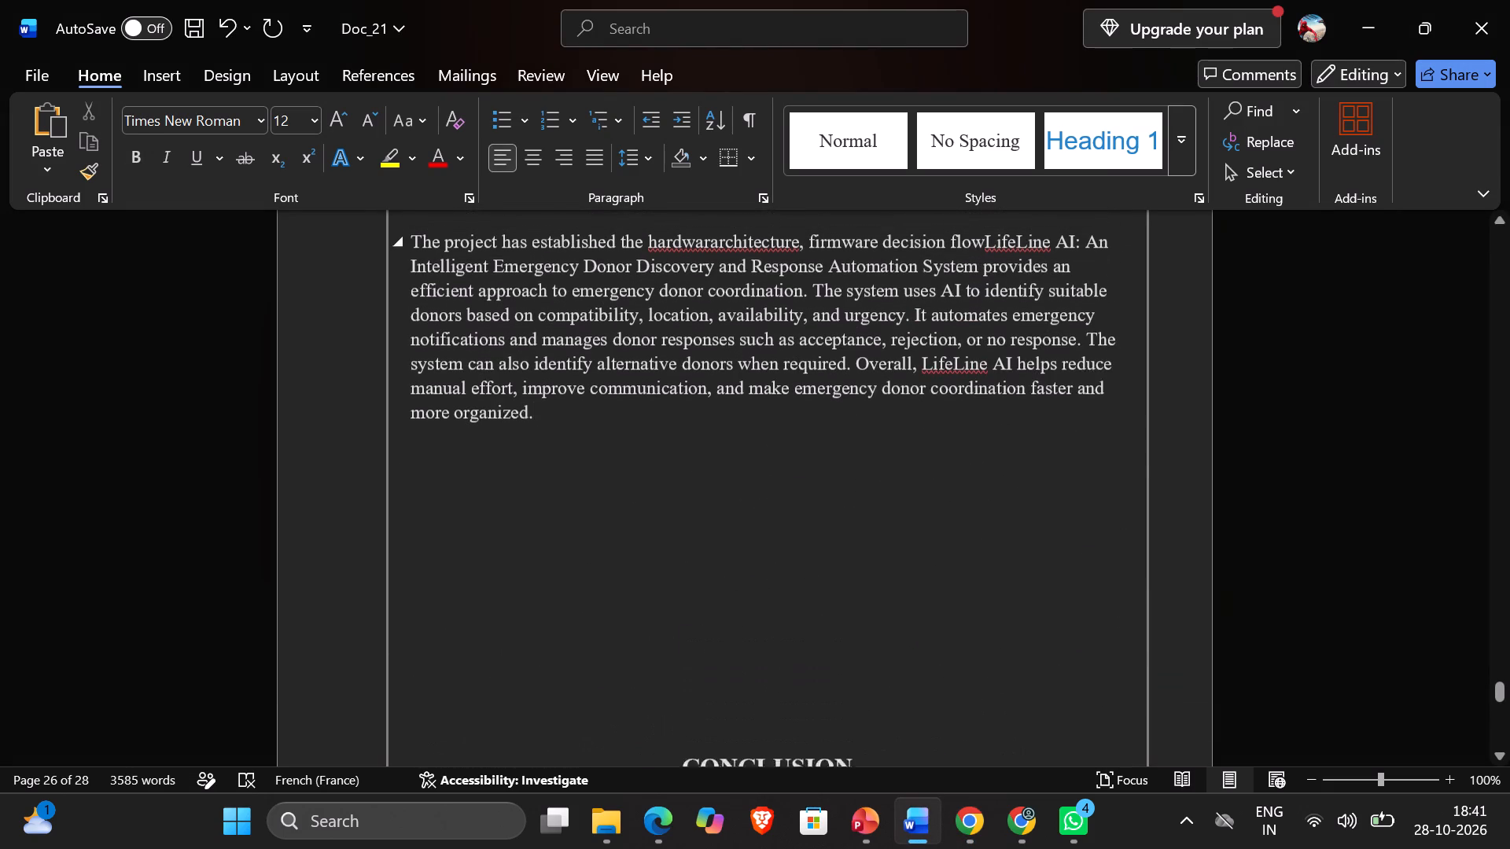
{"action": "scroll", "coordinate": [578, 244], "scroll_direction": "up", "scroll_amount": 1}
{"action": "key", "text": "ctrl+v"}
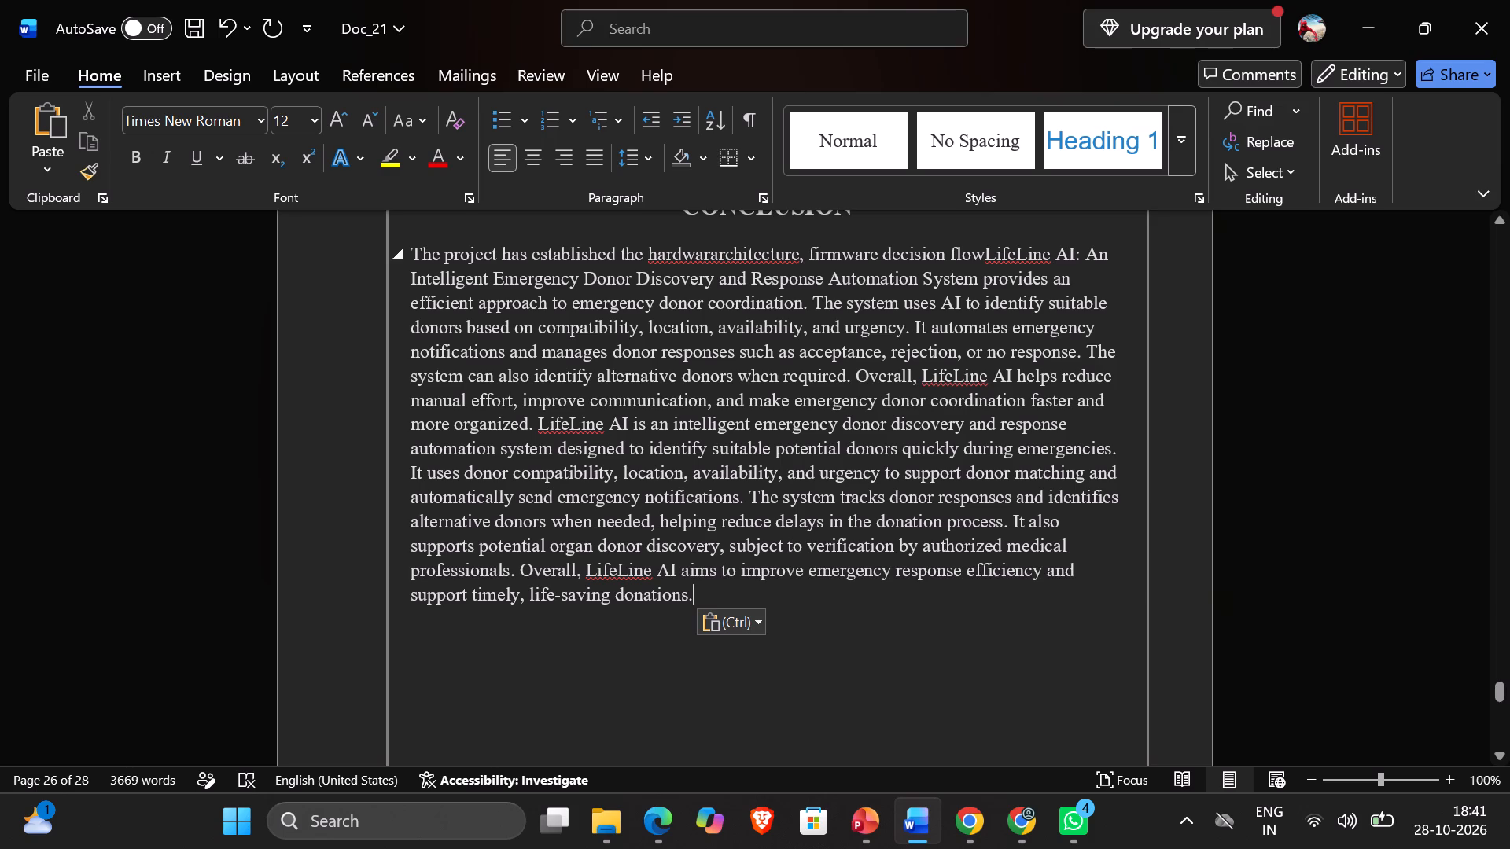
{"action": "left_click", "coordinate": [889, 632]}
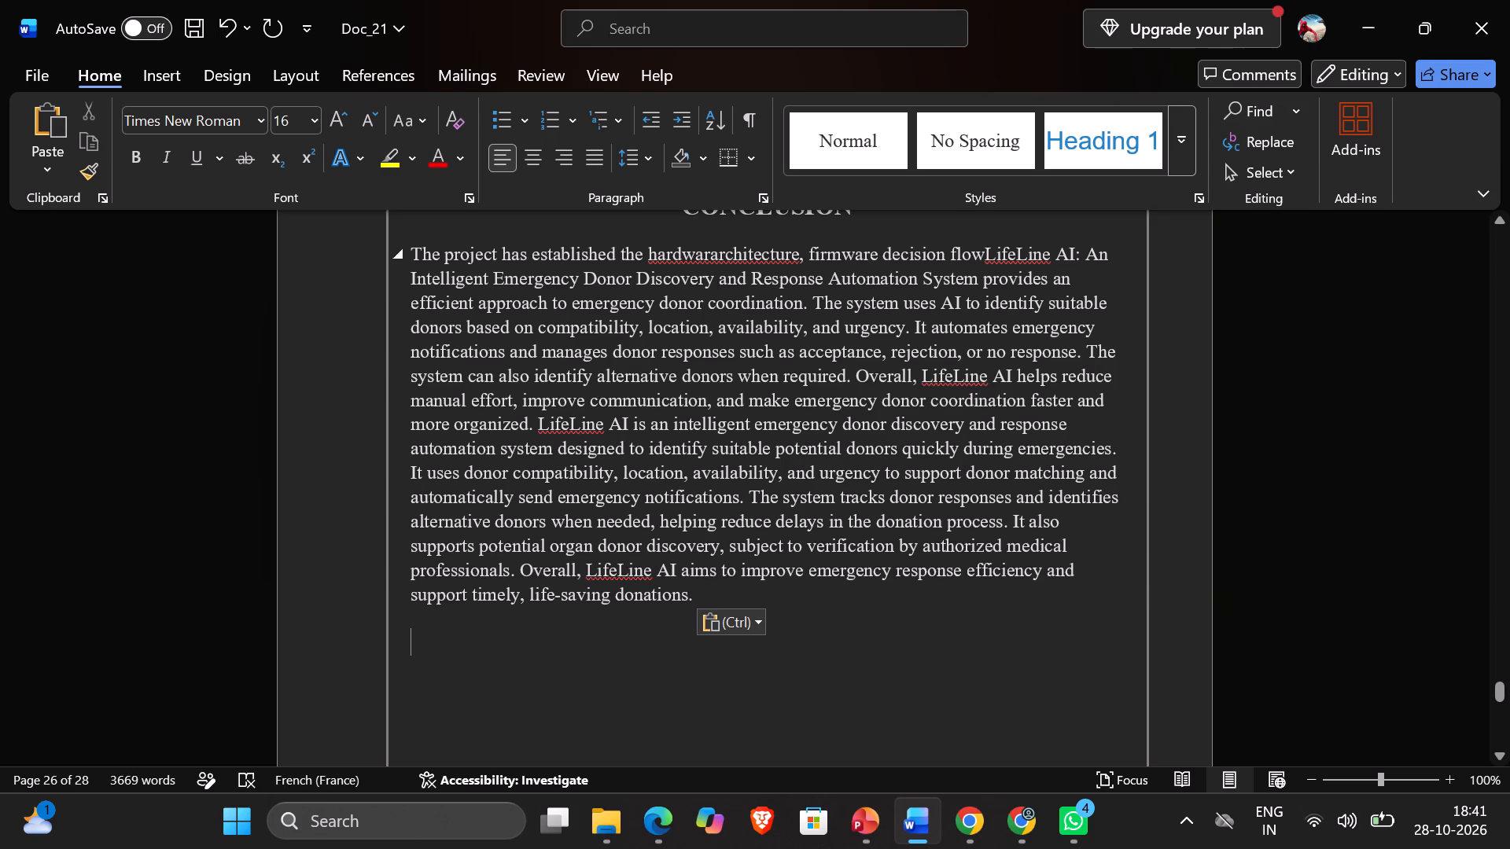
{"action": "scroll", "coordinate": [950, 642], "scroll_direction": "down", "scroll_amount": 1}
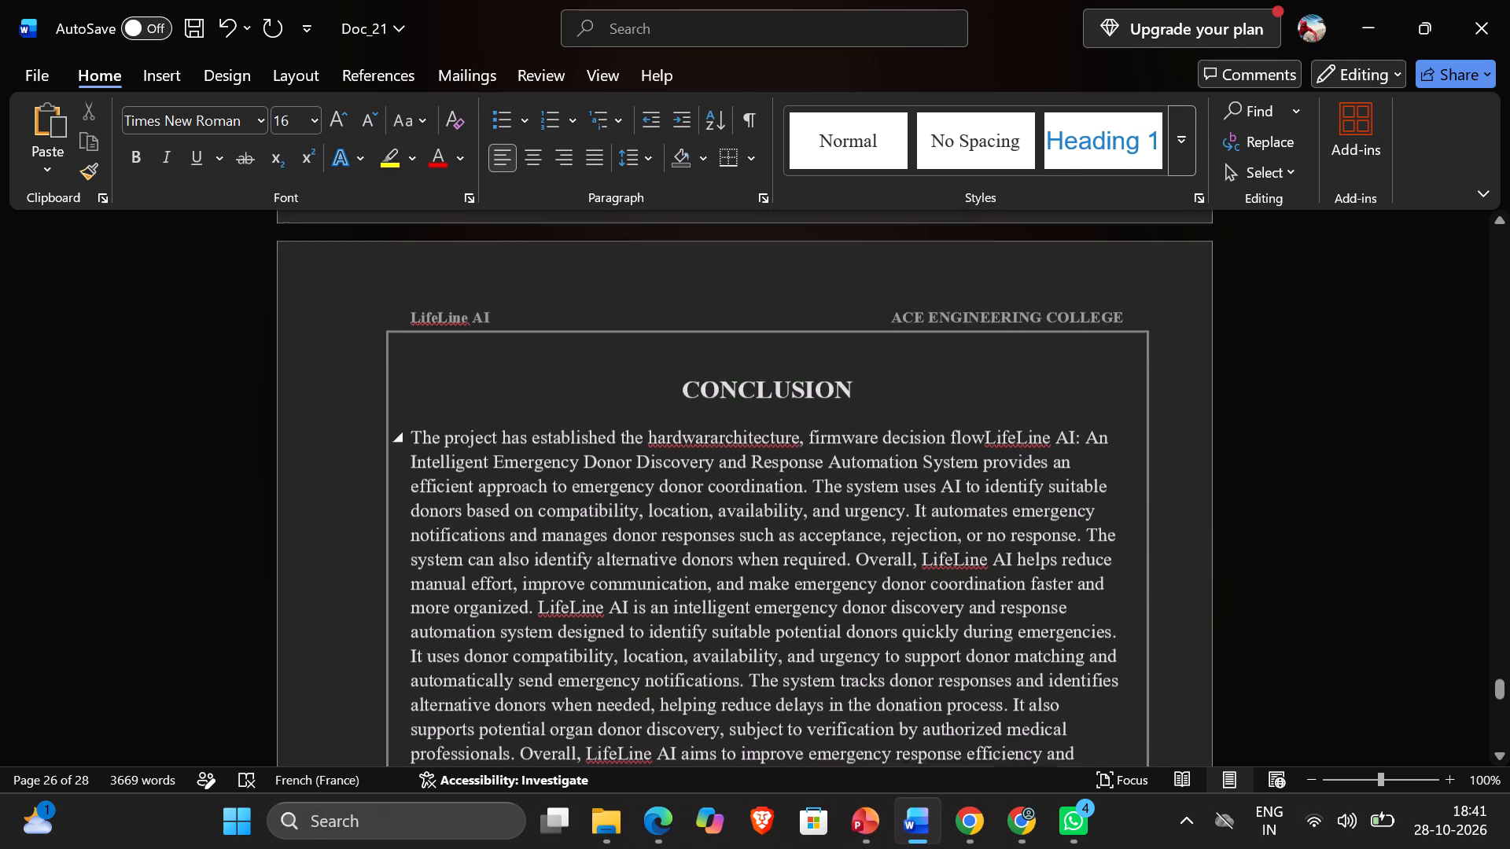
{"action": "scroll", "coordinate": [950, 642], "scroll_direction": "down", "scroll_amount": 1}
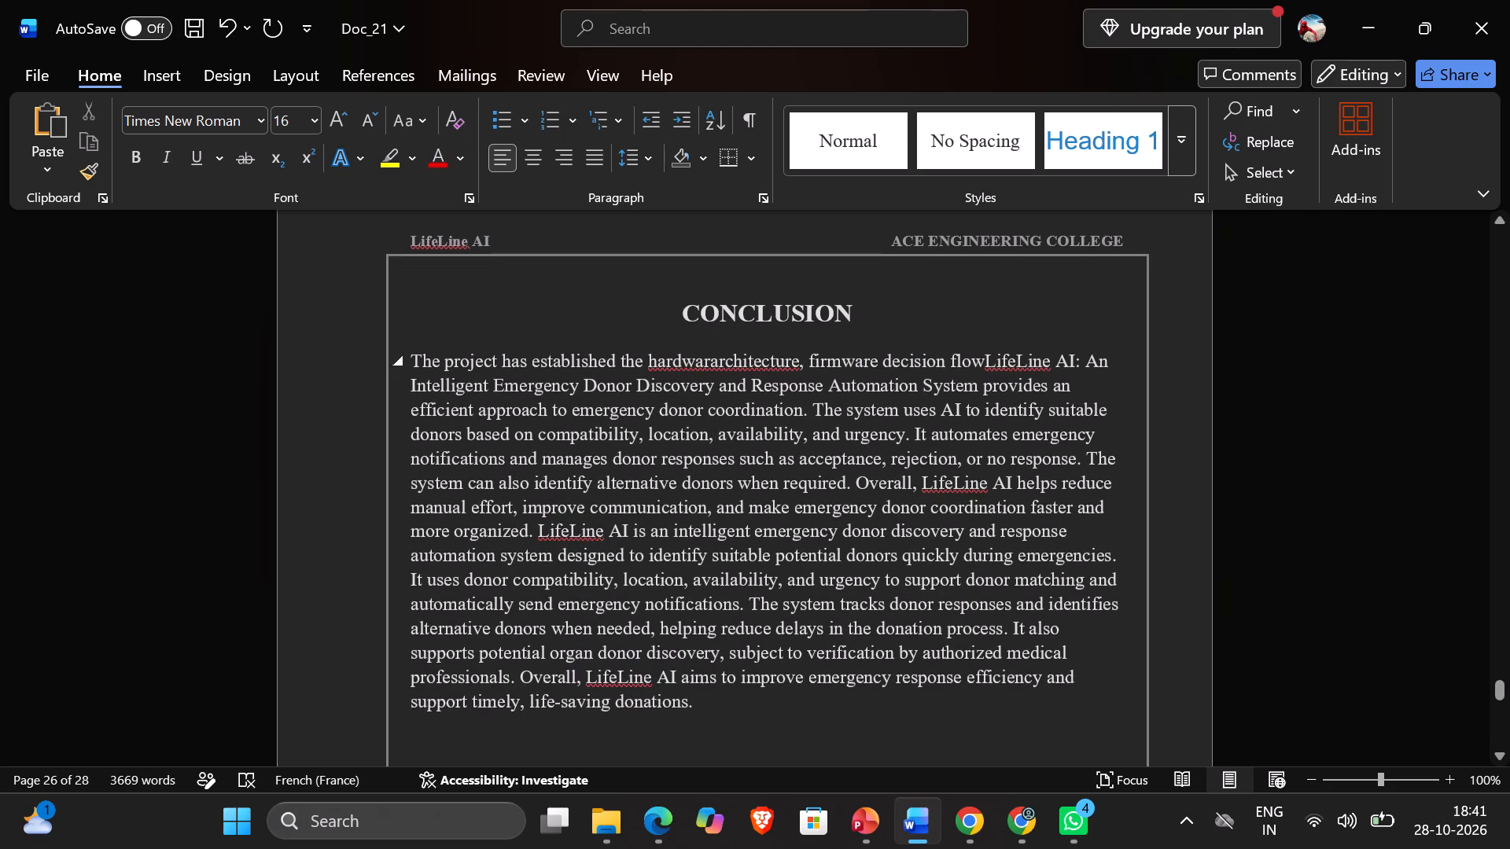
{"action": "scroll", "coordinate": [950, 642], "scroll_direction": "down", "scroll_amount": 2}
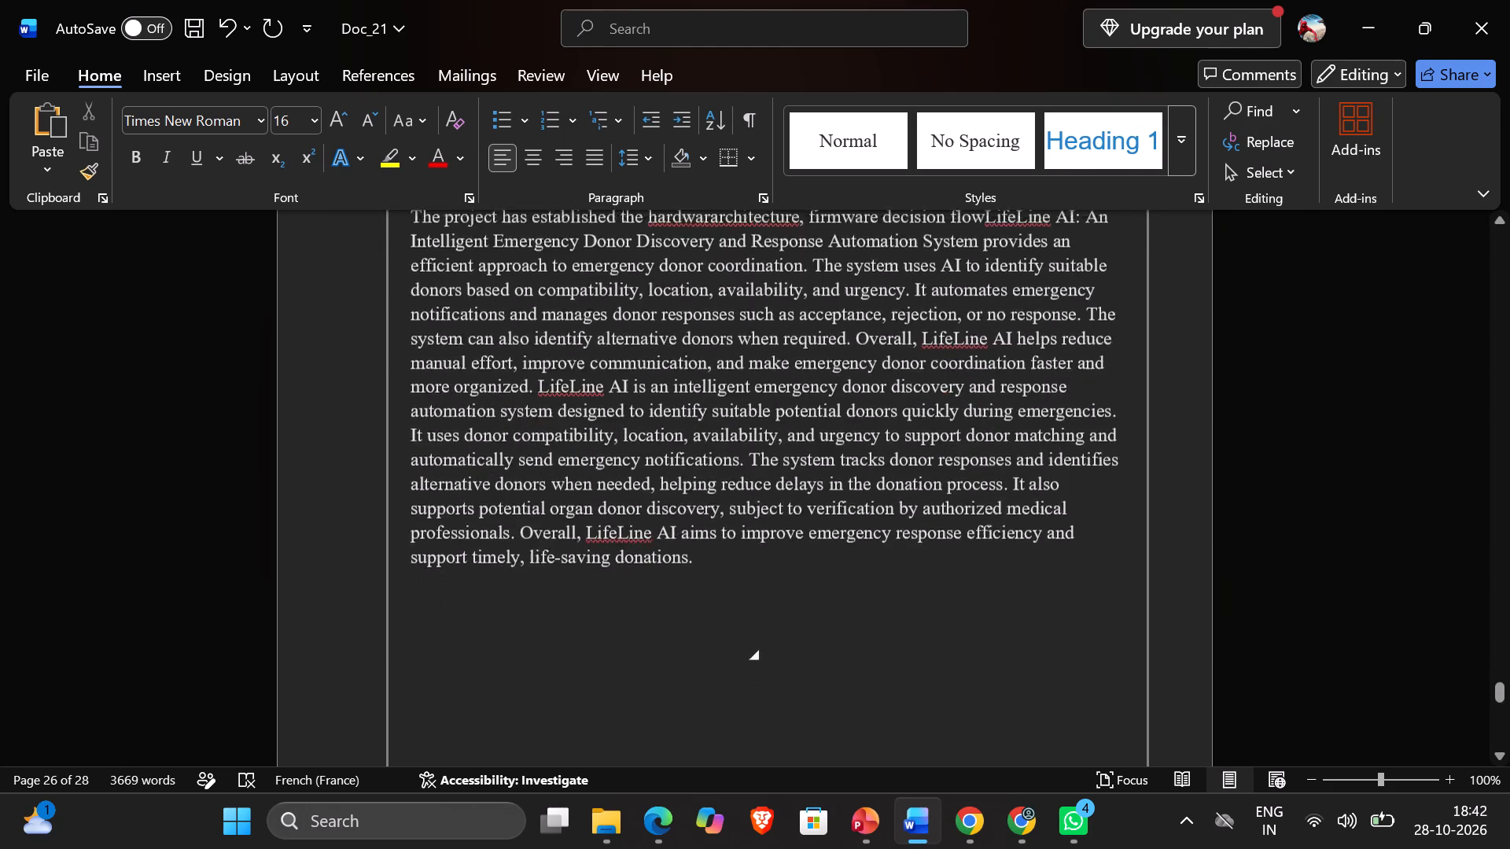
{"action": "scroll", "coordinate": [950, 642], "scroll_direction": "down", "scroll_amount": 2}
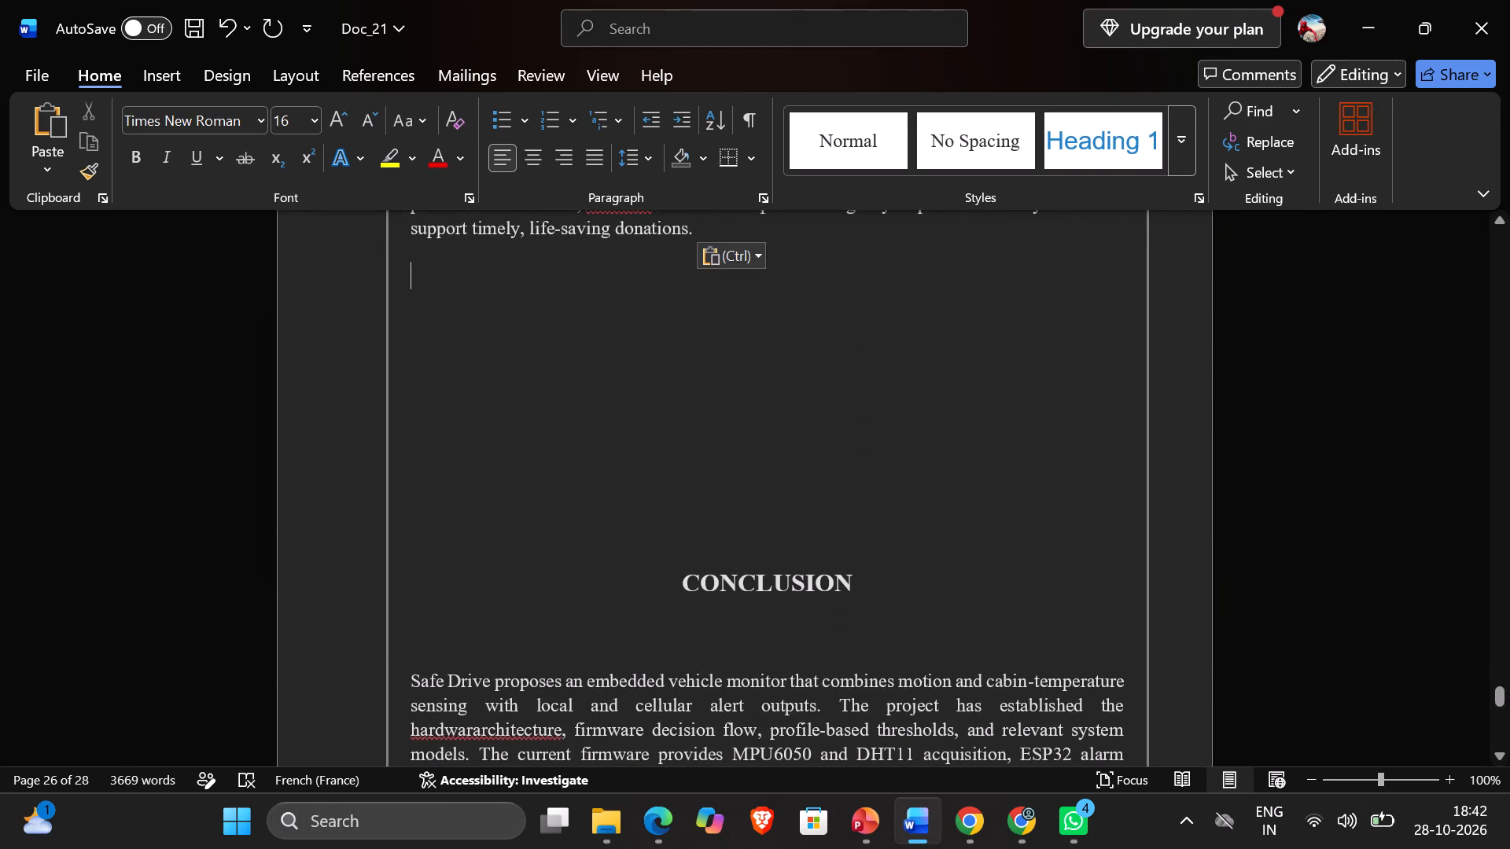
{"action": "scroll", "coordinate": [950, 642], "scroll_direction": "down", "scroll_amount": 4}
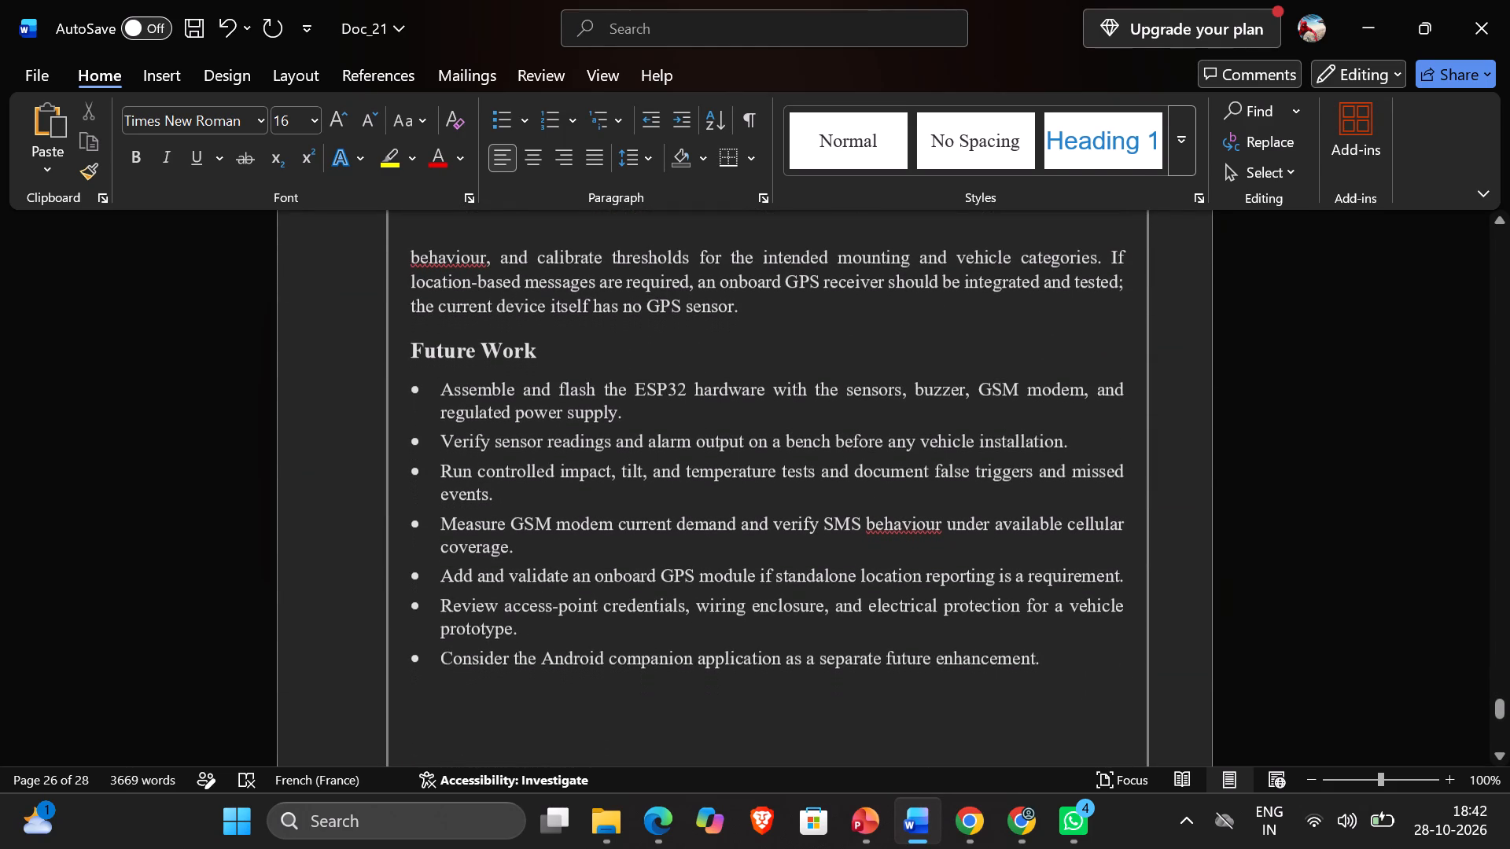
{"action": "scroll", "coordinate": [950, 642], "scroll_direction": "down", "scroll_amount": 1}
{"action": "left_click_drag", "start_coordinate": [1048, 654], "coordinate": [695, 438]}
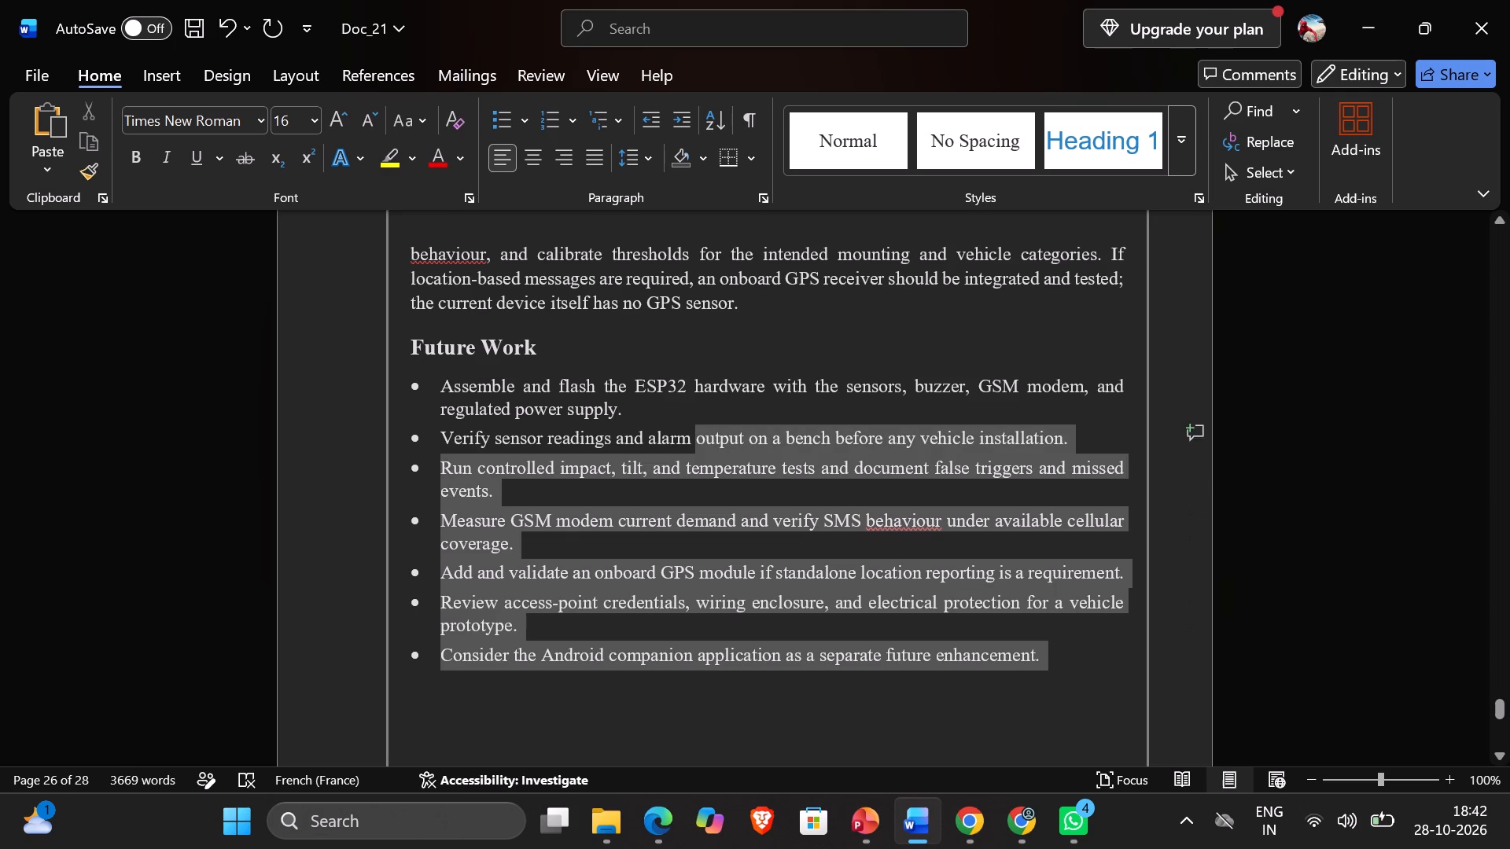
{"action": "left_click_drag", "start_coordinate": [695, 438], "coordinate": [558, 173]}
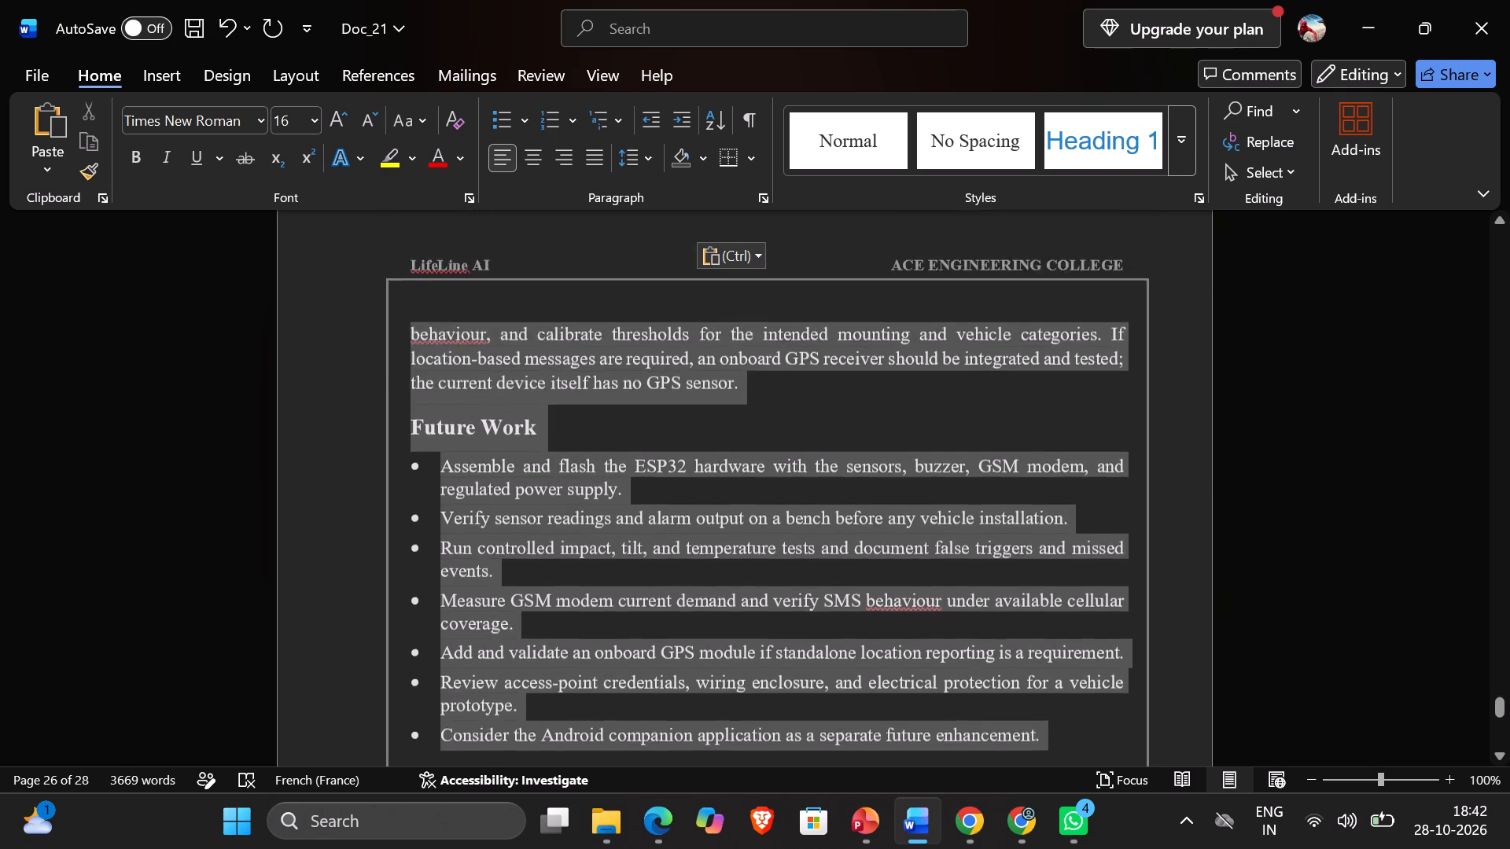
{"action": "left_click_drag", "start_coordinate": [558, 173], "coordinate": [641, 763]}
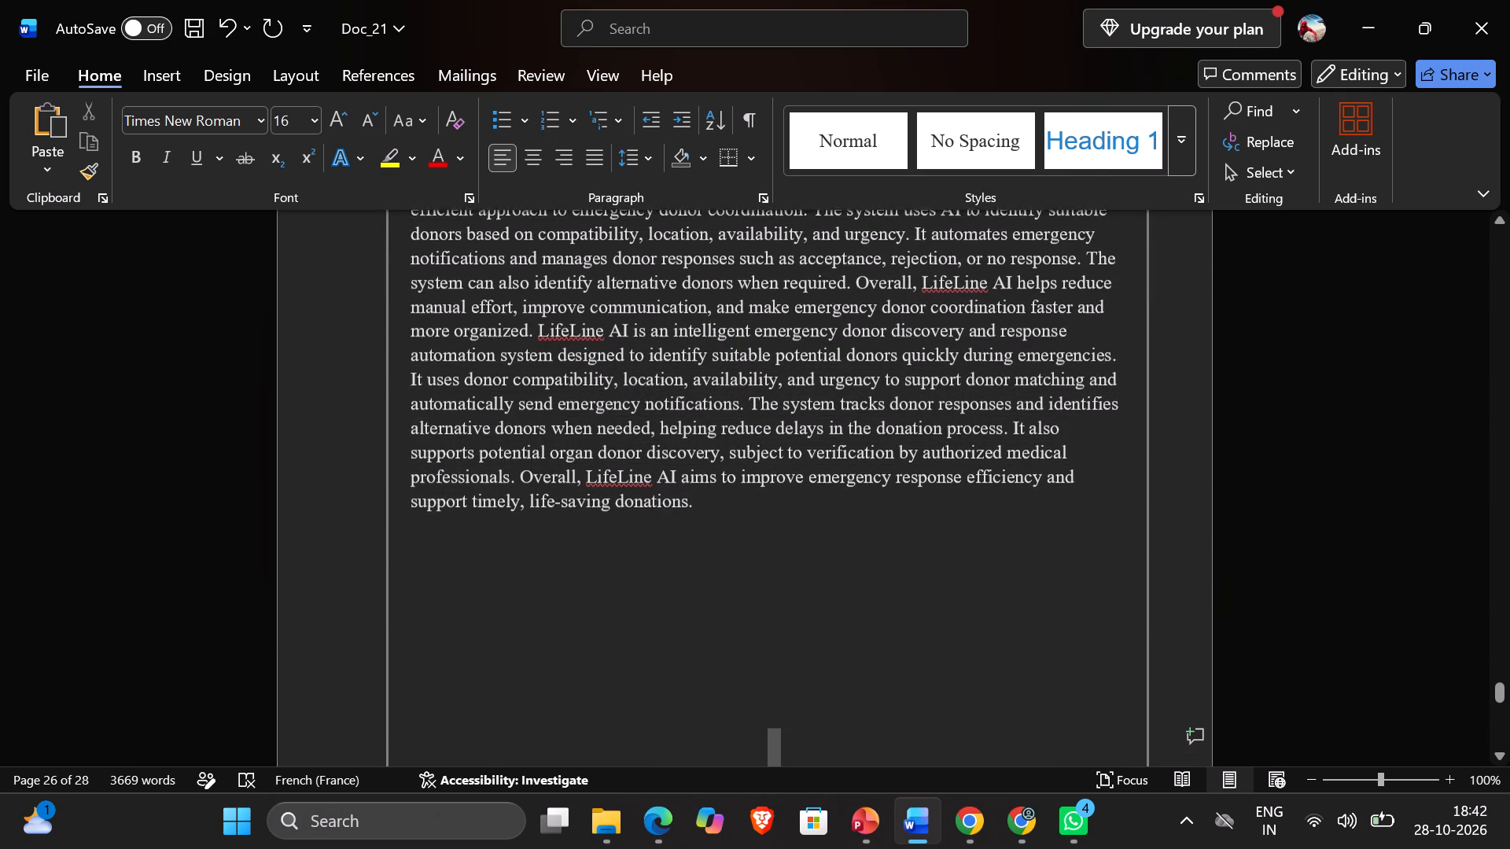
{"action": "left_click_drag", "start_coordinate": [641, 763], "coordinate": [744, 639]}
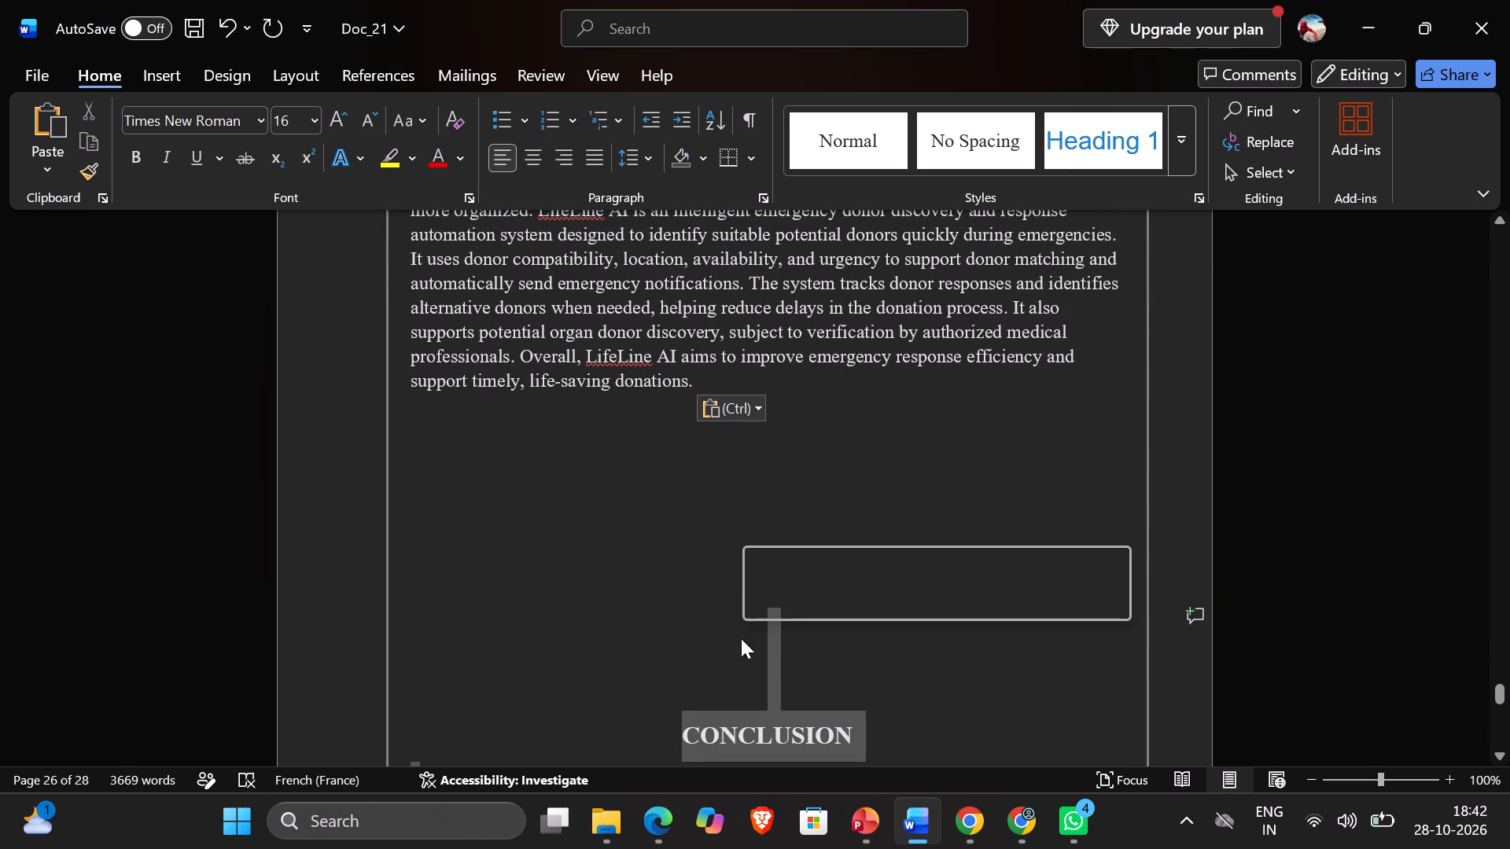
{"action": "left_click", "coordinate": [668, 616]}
Delete the second CONCLUSION heading with its two Safe Drive paragraphs, keeping the Future Work section.
{"action": "scroll", "coordinate": [668, 616], "scroll_direction": "down", "scroll_amount": 4}
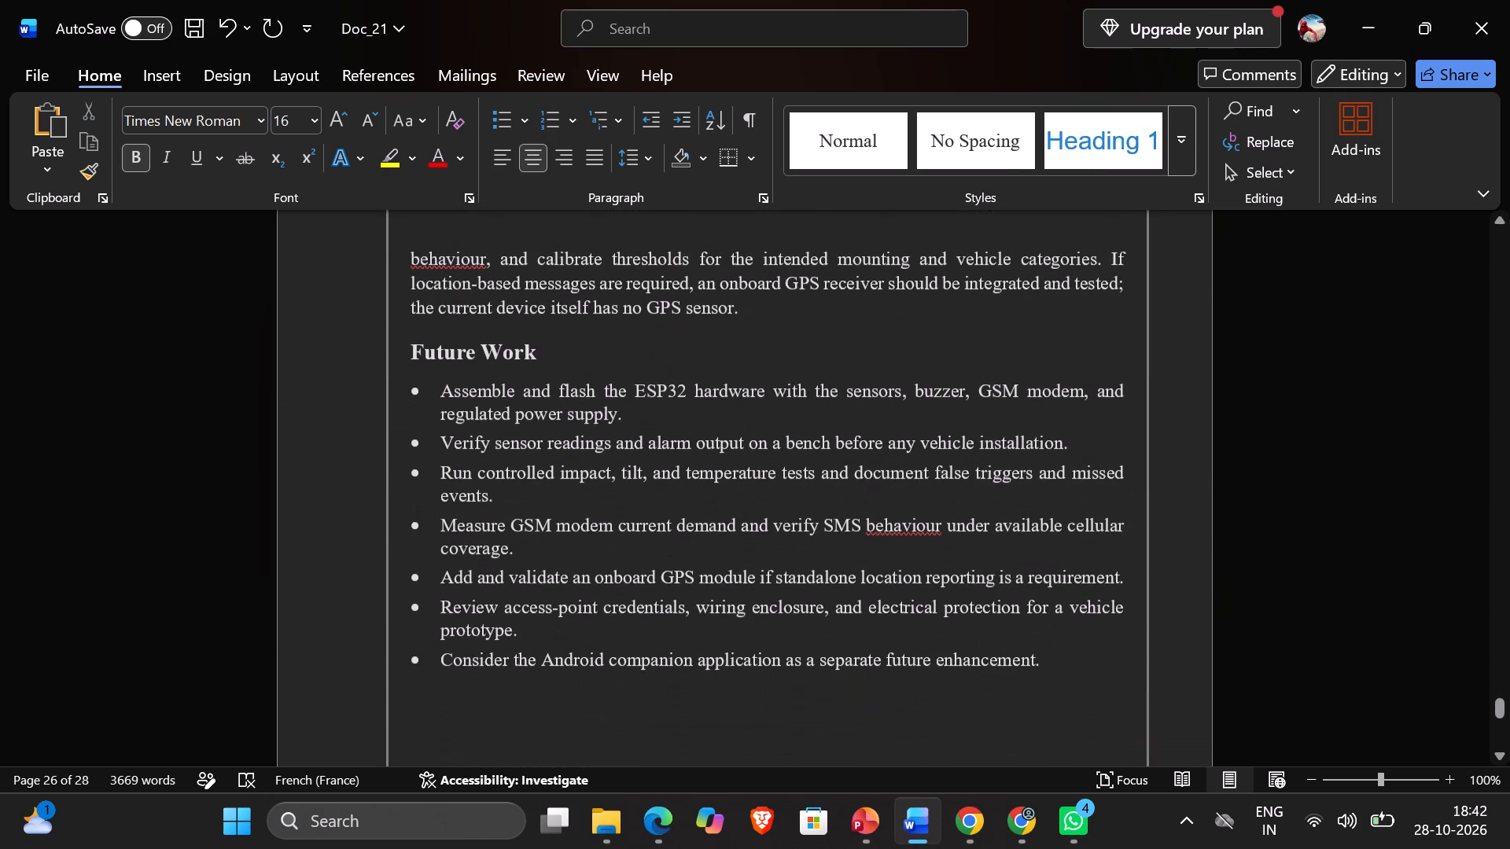
{"action": "left_click_drag", "start_coordinate": [740, 314], "coordinate": [674, 242]}
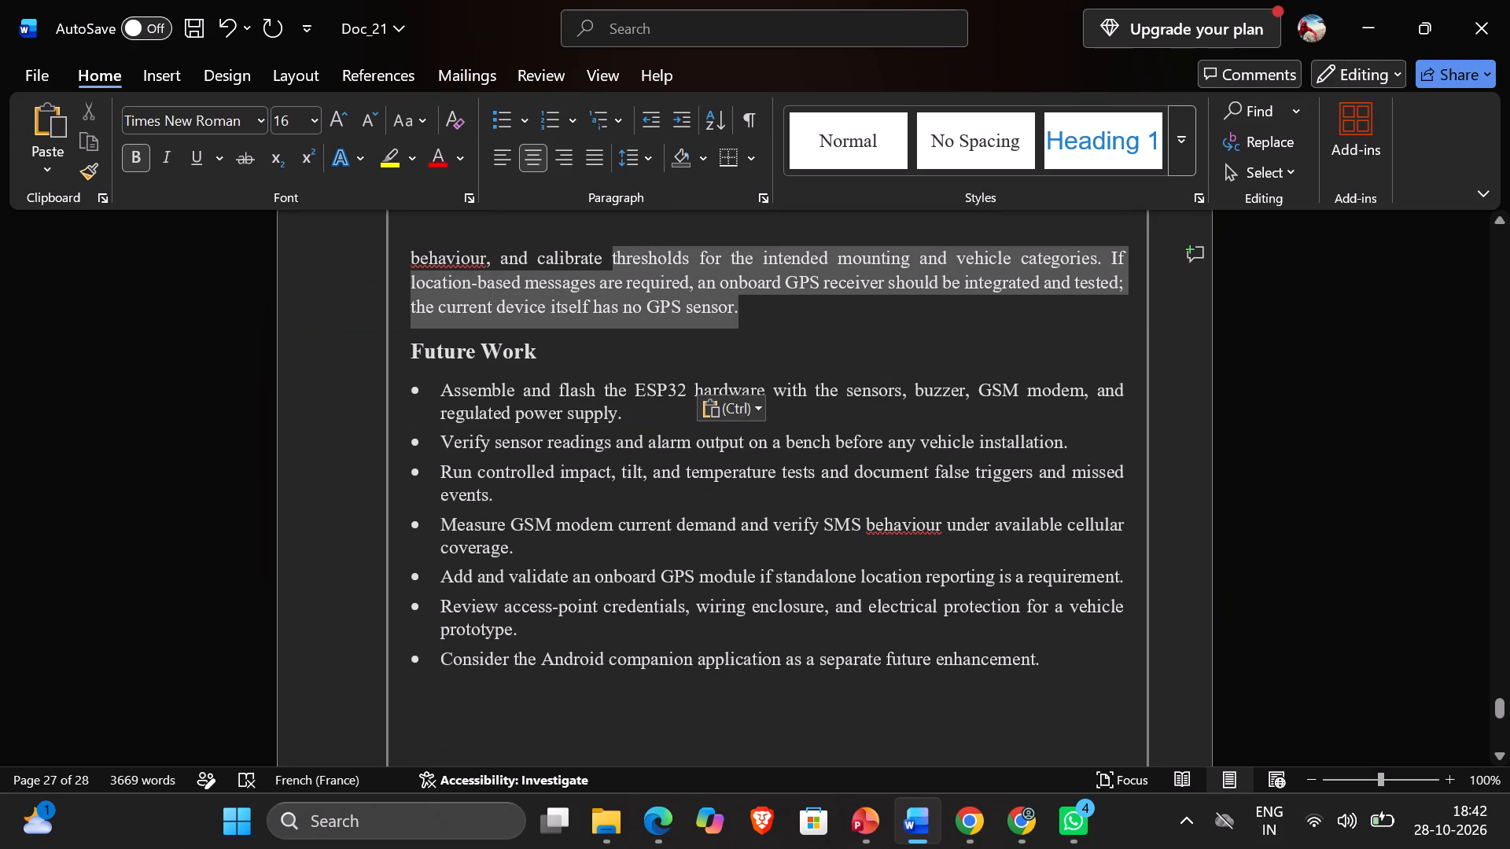
{"action": "left_click_drag", "start_coordinate": [674, 242], "coordinate": [654, 262]}
{"action": "key", "text": "BackSpace"}
Remove the empty lines above Future Work so it follows directly after the LifeLine AI conclusion text.
{"action": "scroll", "coordinate": [654, 262], "scroll_direction": "up", "scroll_amount": 2}
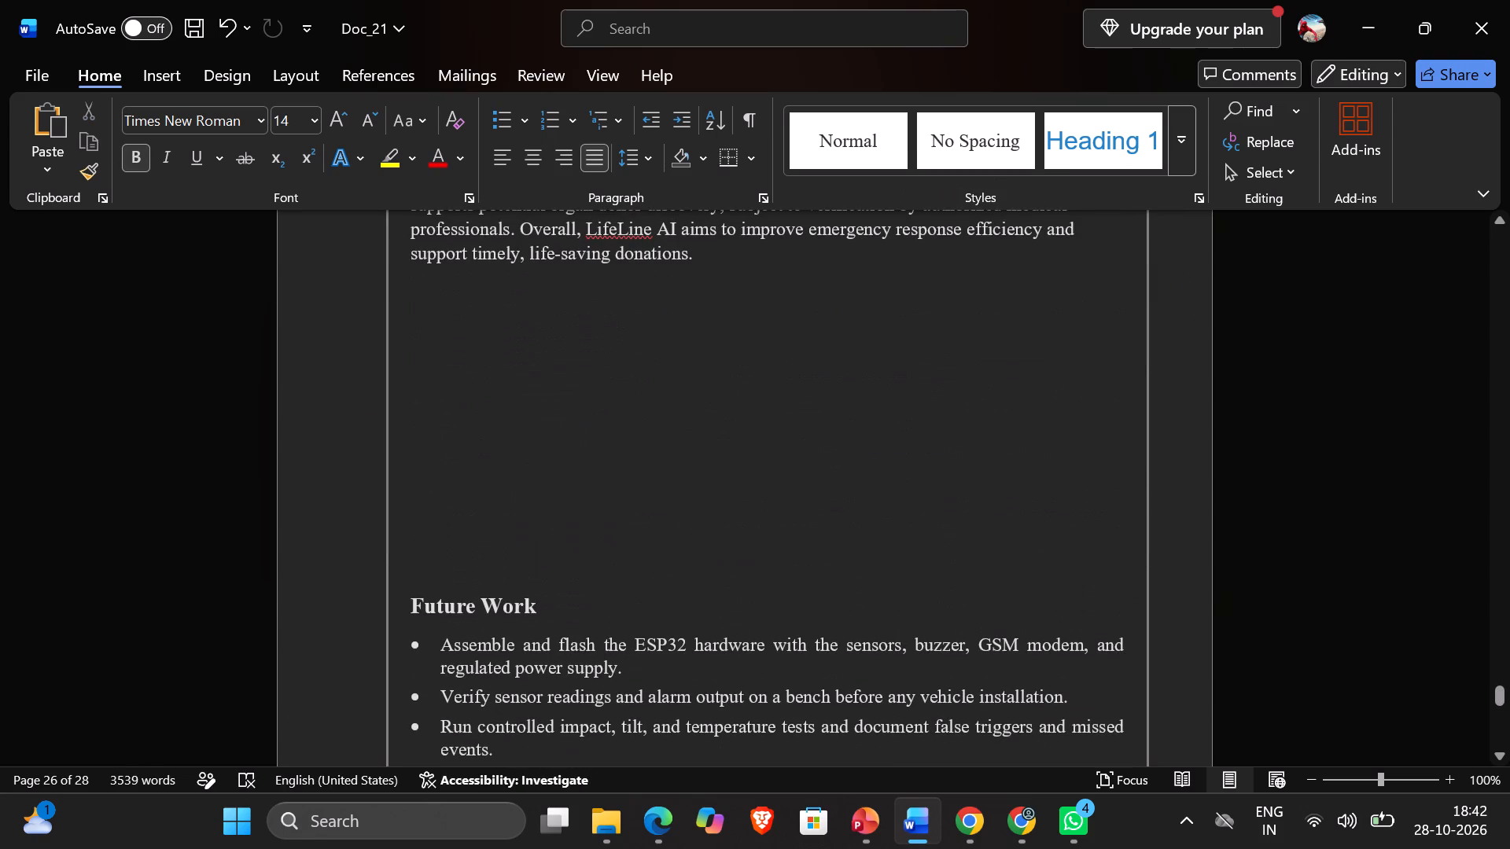
{"action": "key", "text": "BackSpace"}
{"action": "key", "text": "BackSpace"}
{"action": "key", "text": "BackSpace"}
{"action": "key", "text": "BackSpace"}
{"action": "key", "text": "BackSpace"}
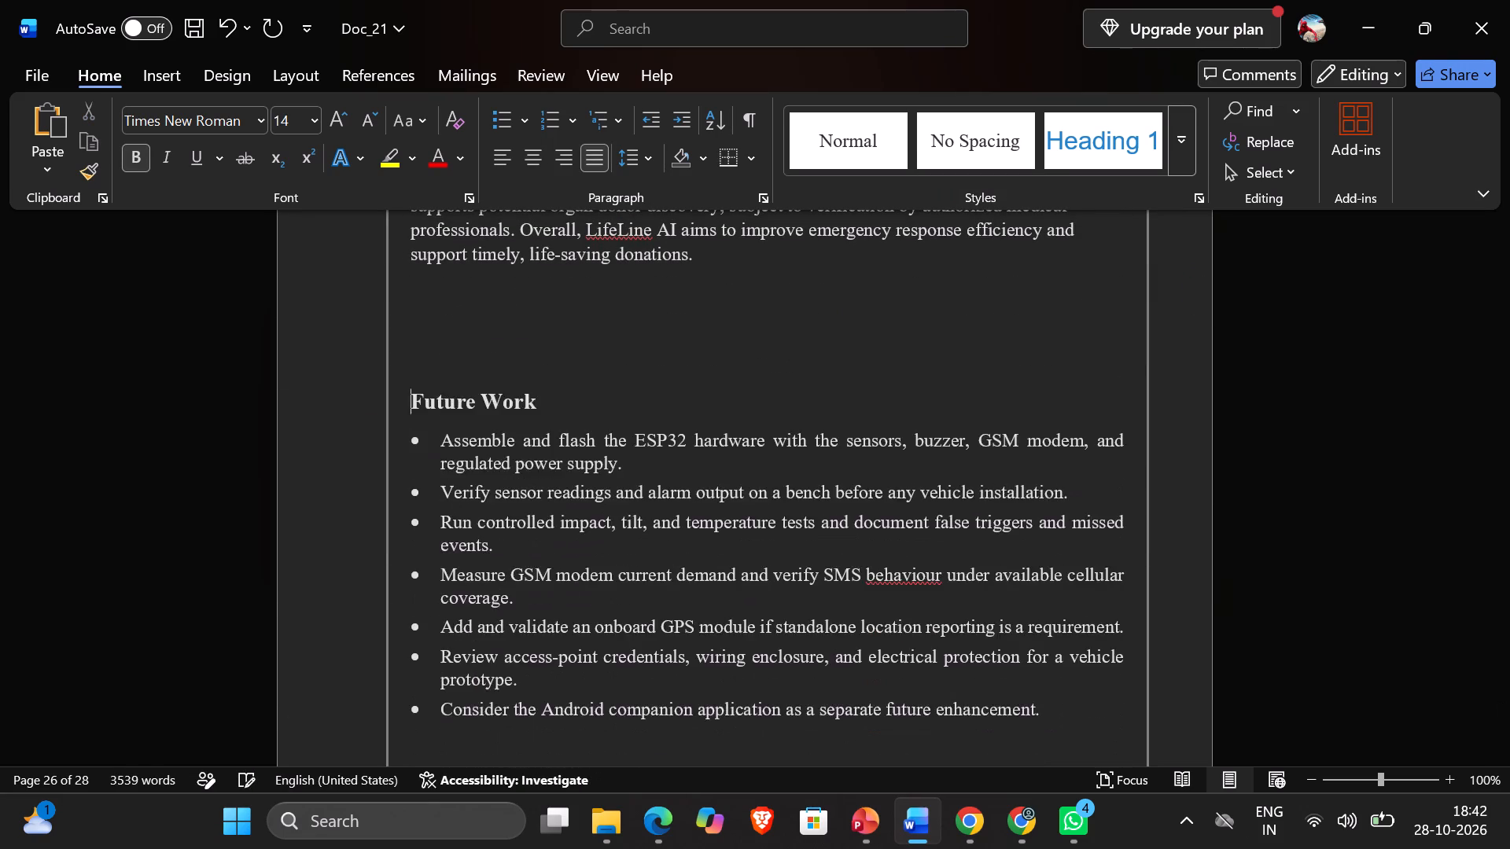
{"action": "key", "text": "BackSpace"}
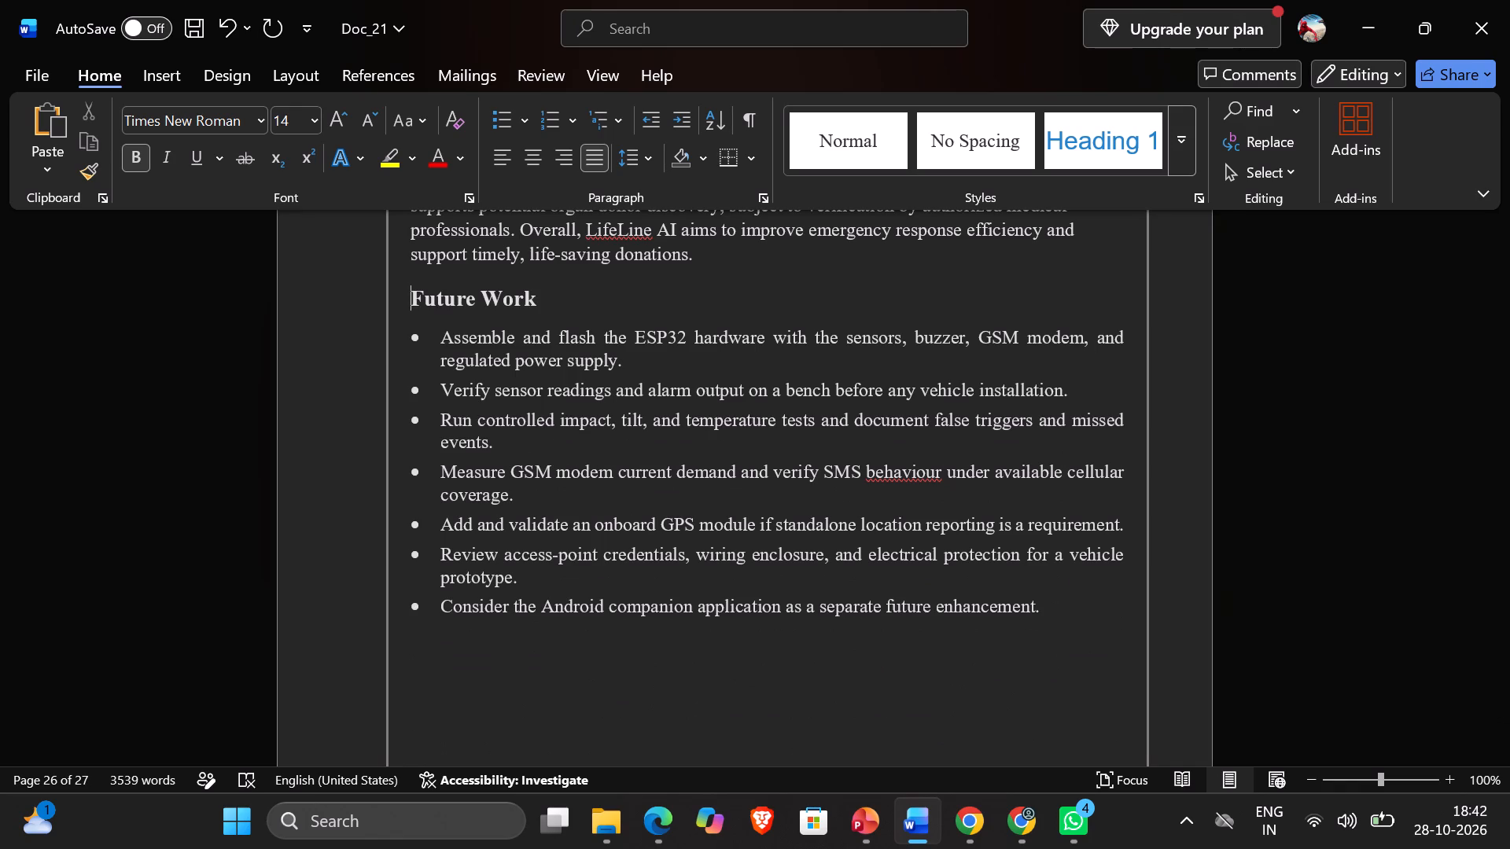
{"action": "key", "text": "Return"}
{"action": "key", "text": "BackSpace"}
Change the page heading CONCLUSION to CONCLUSIONS, with no extra line added after it.
{"action": "scroll", "coordinate": [859, 302], "scroll_direction": "up", "scroll_amount": 2}
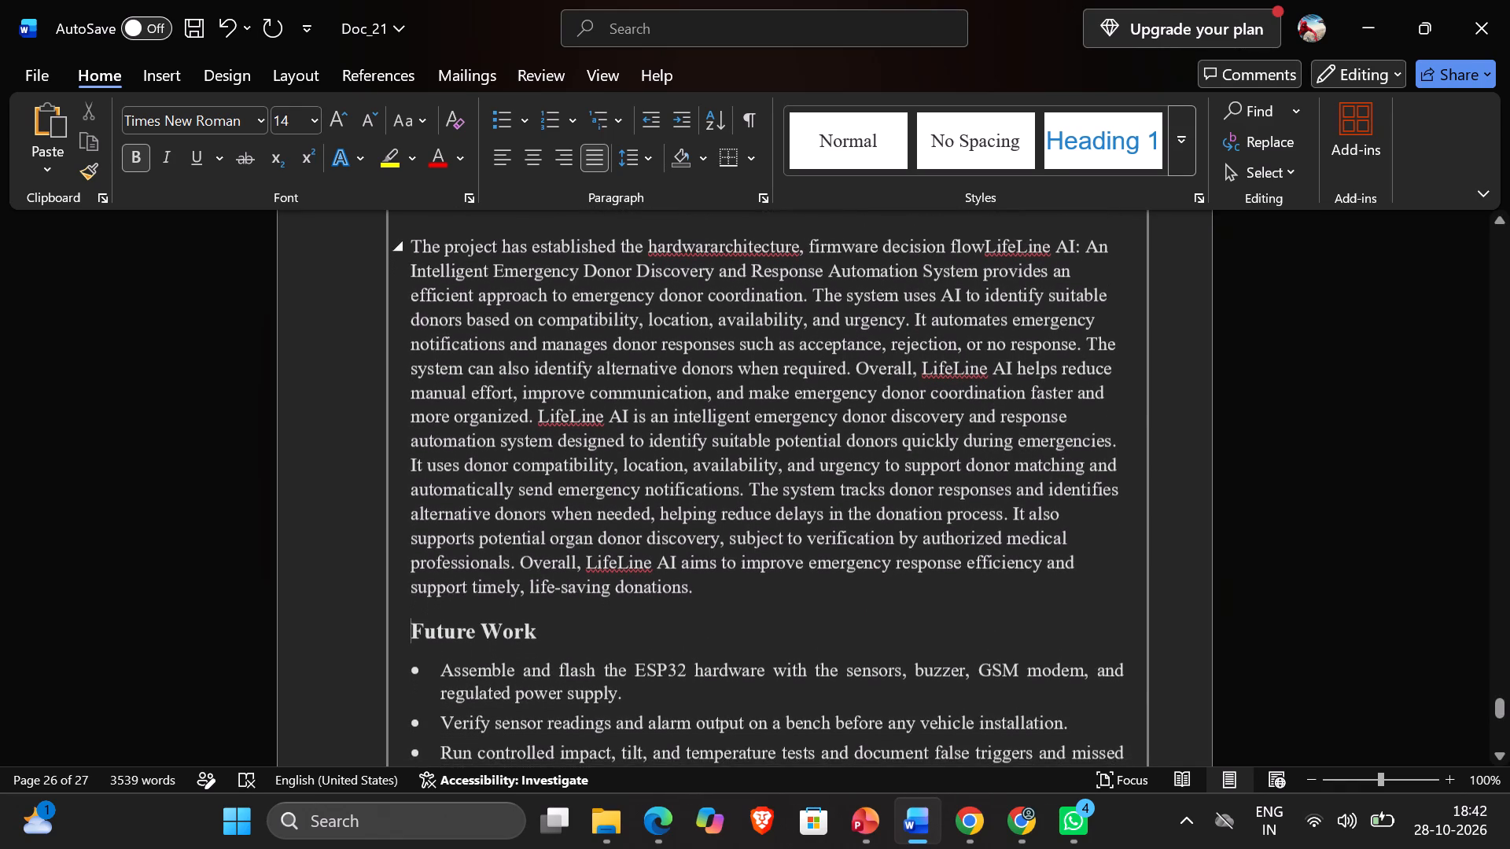
{"action": "scroll", "coordinate": [859, 302], "scroll_direction": "up", "scroll_amount": 2}
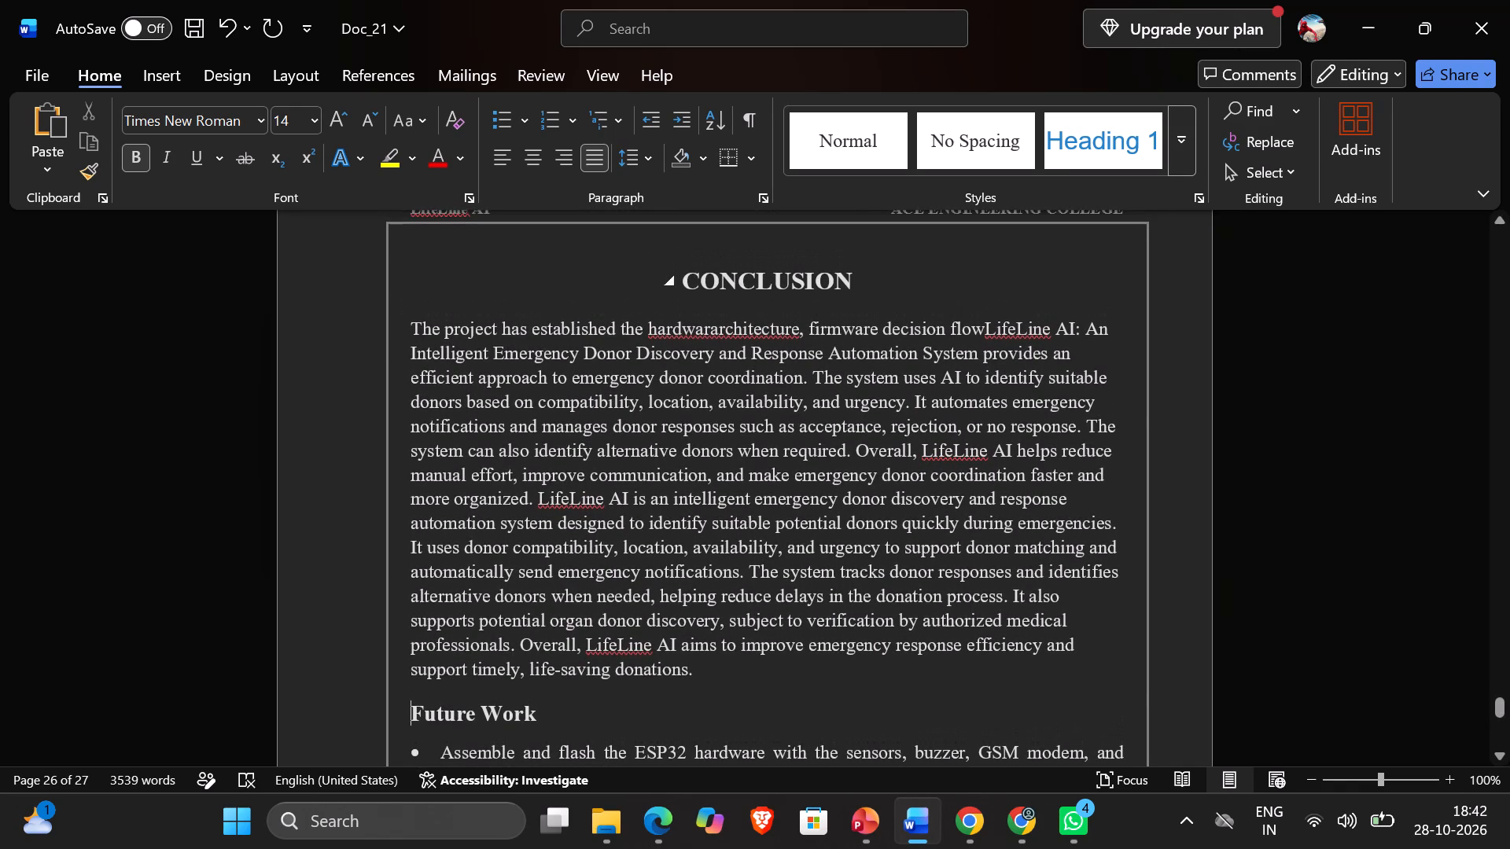
{"action": "scroll", "coordinate": [859, 302], "scroll_direction": "up", "scroll_amount": 1}
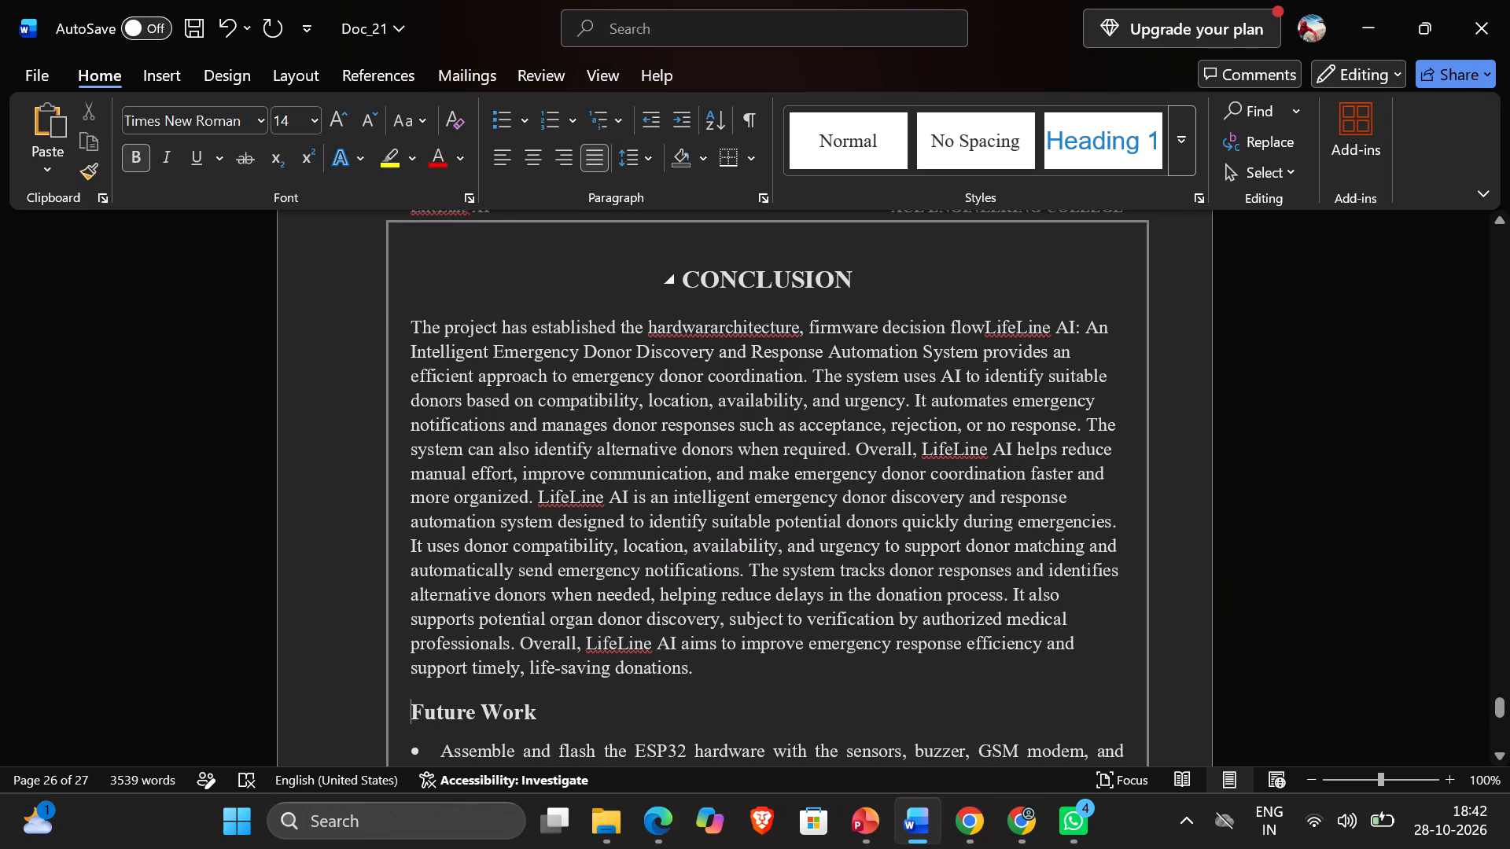
{"action": "left_click", "coordinate": [863, 277]}
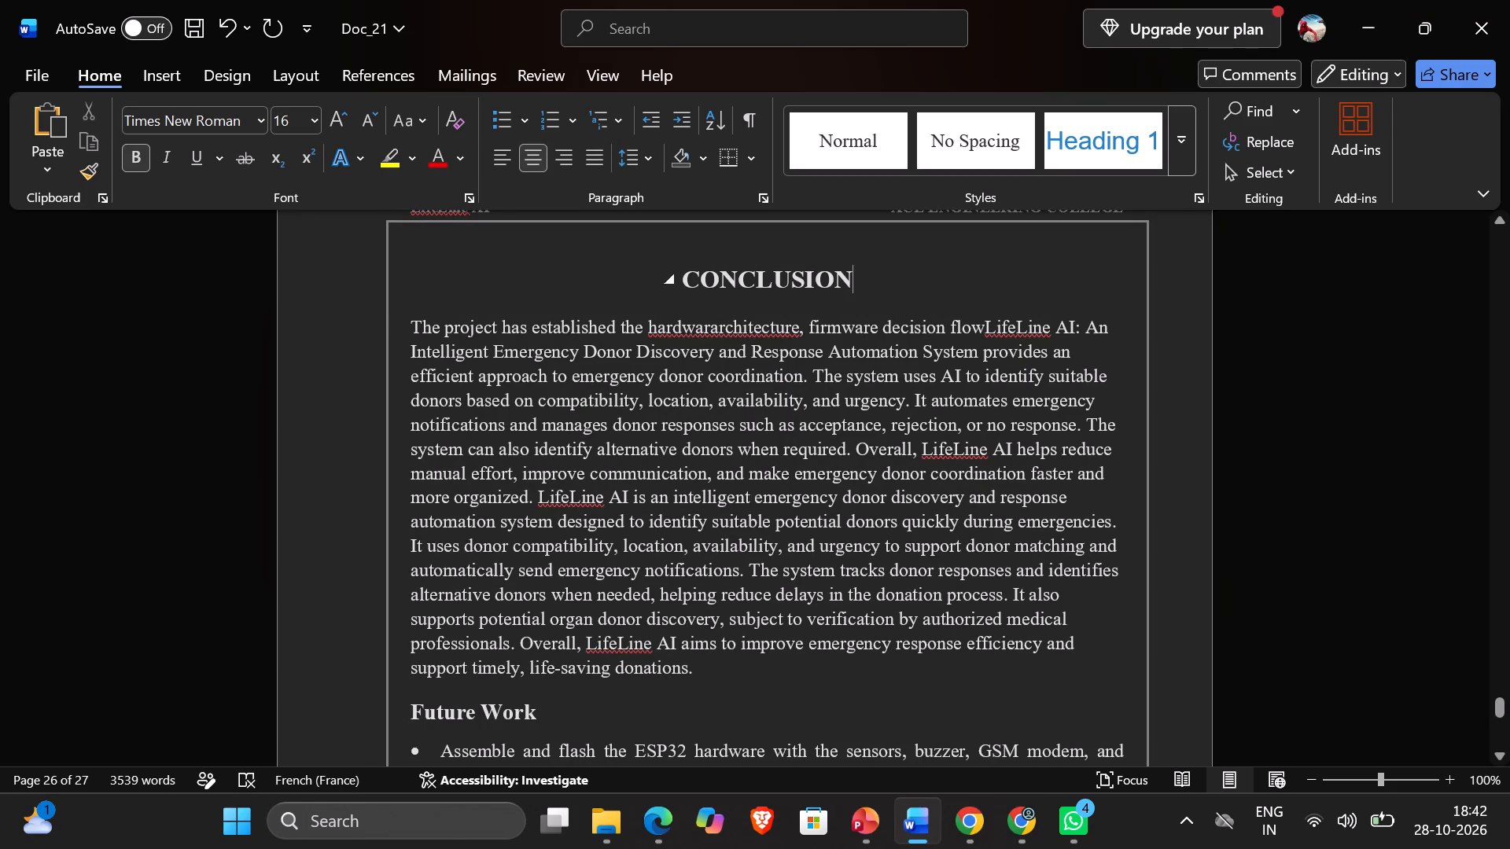
{"action": "key", "text": "shift+s"}
{"action": "key", "text": "Return"}
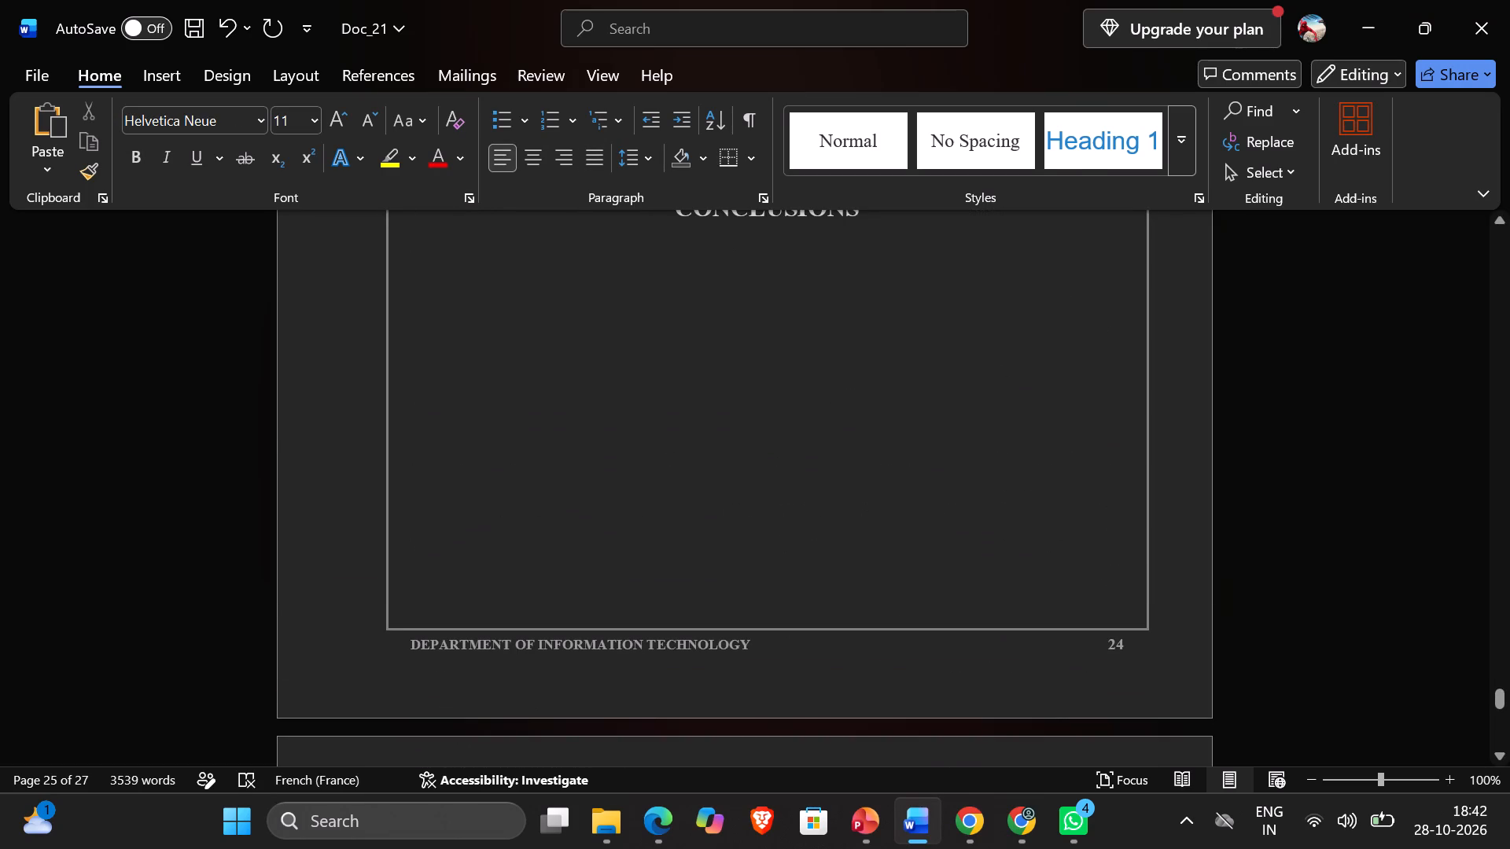
{"action": "key", "text": "ctrl+z"}
Add a new line reading "Conclusion" between the CONCLUSIONS heading and the first paragraph.
{"action": "scroll", "coordinate": [885, 565], "scroll_direction": "down", "scroll_amount": 1}
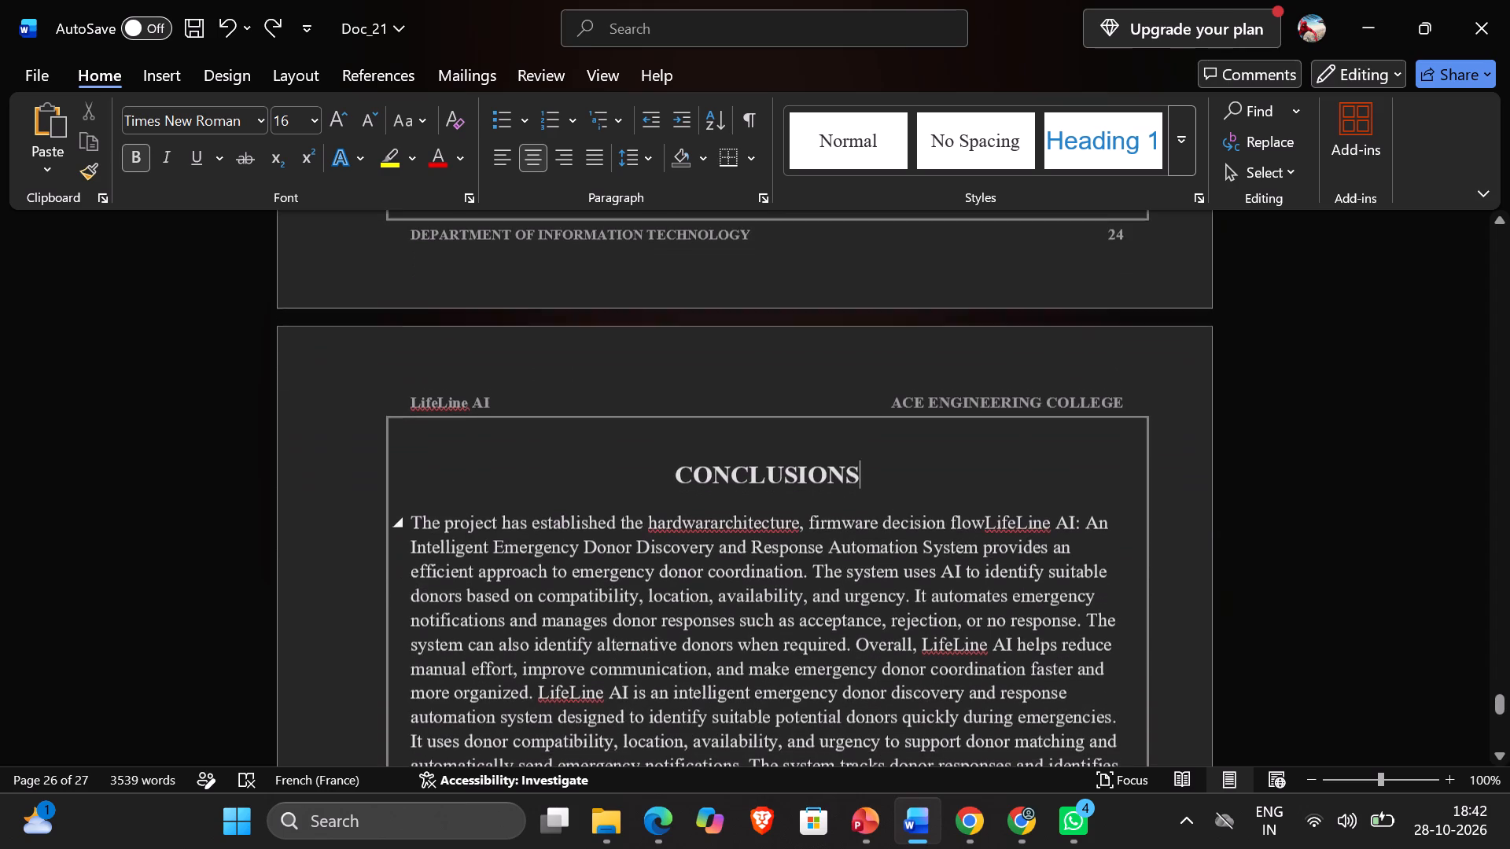
{"action": "left_click", "coordinate": [411, 516]}
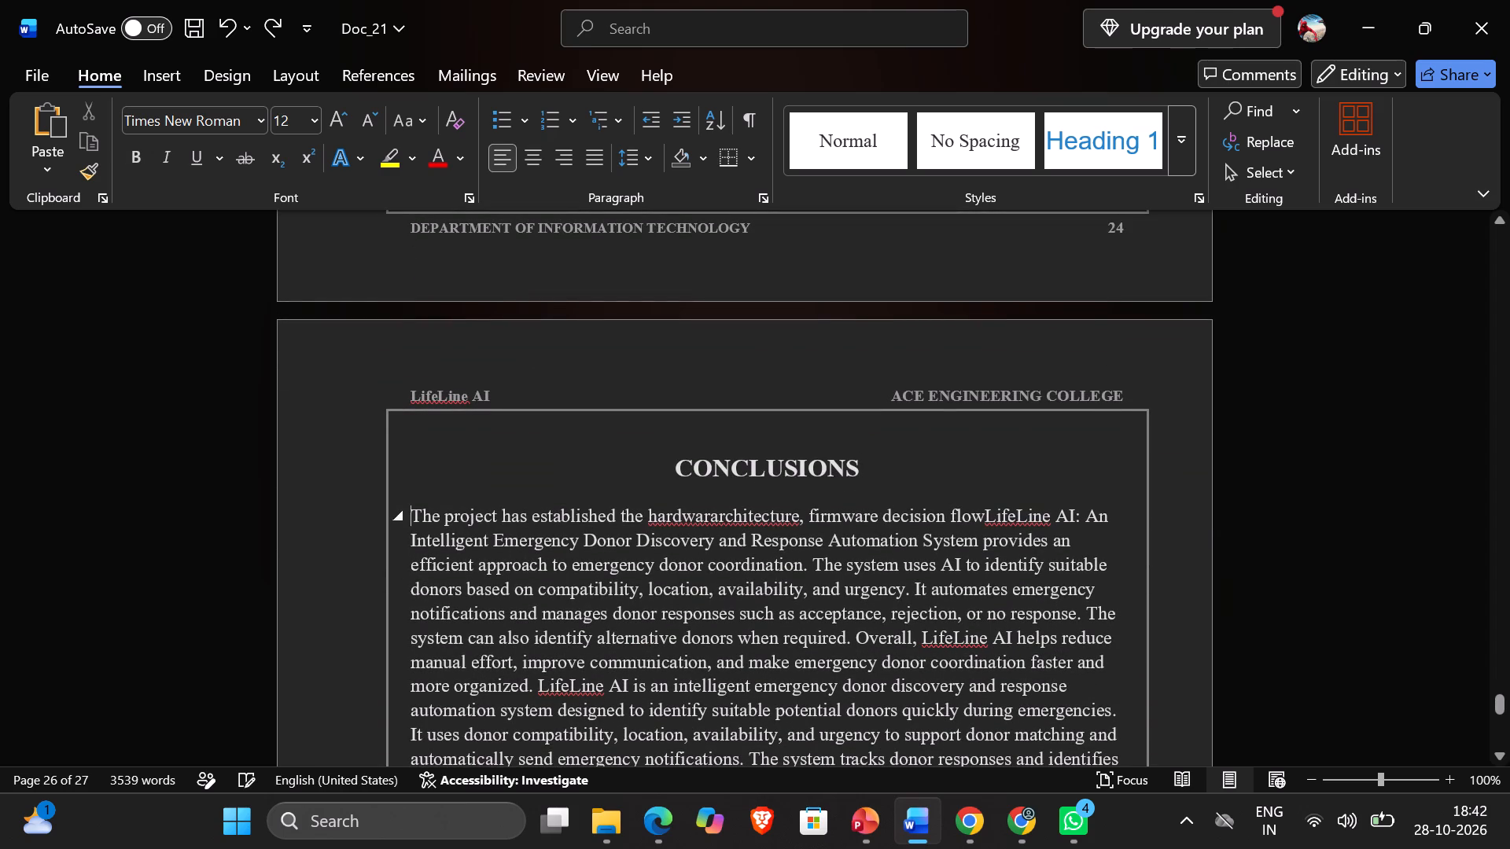
{"action": "key", "text": "Return"}
{"action": "left_click", "coordinate": [417, 522]}
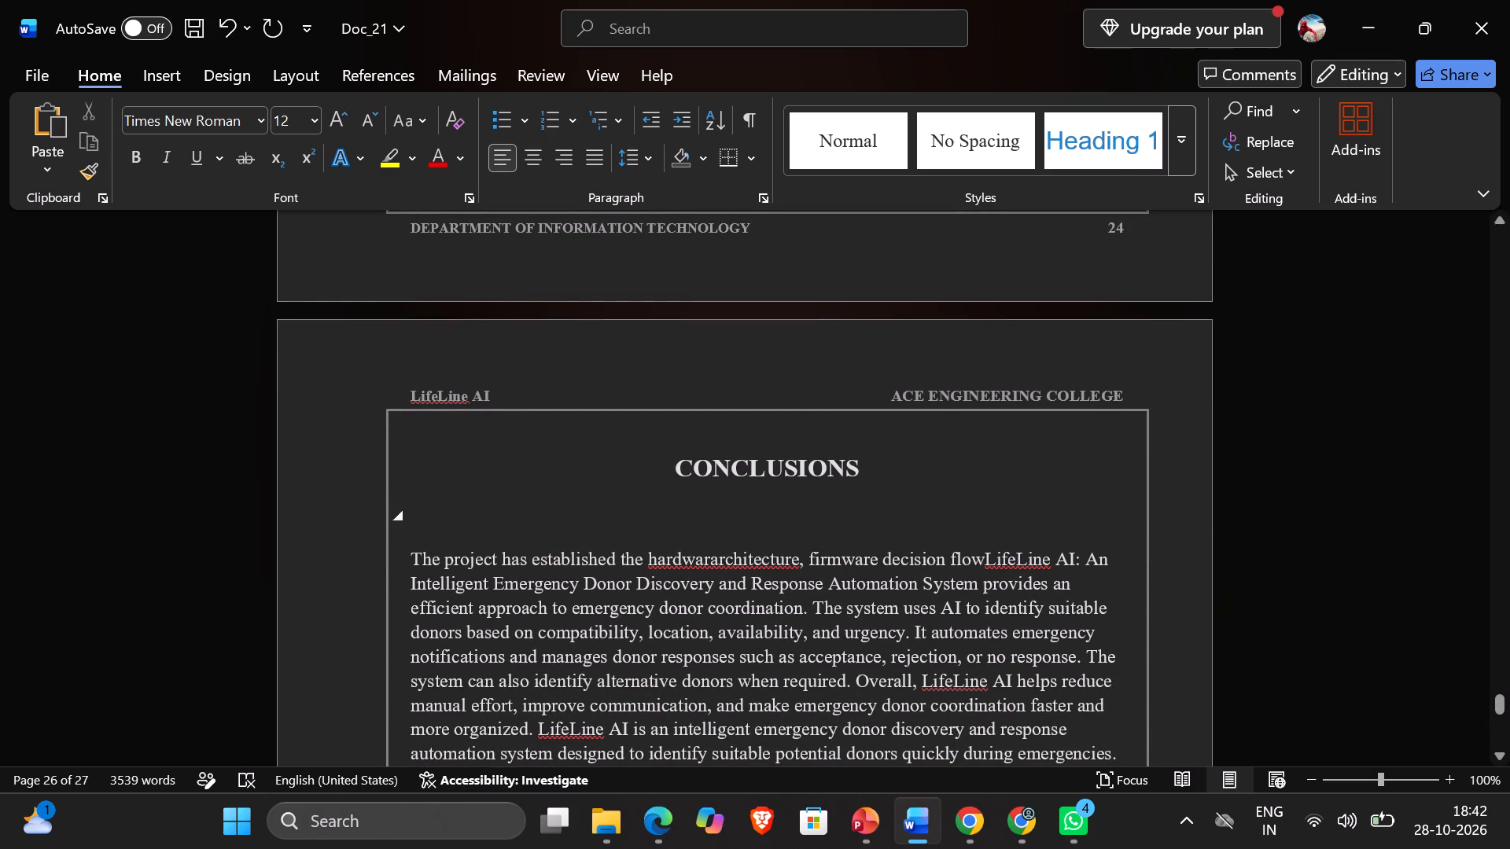
{"action": "key", "text": "shift+c"}
{"action": "type", "text": "onclusion"}
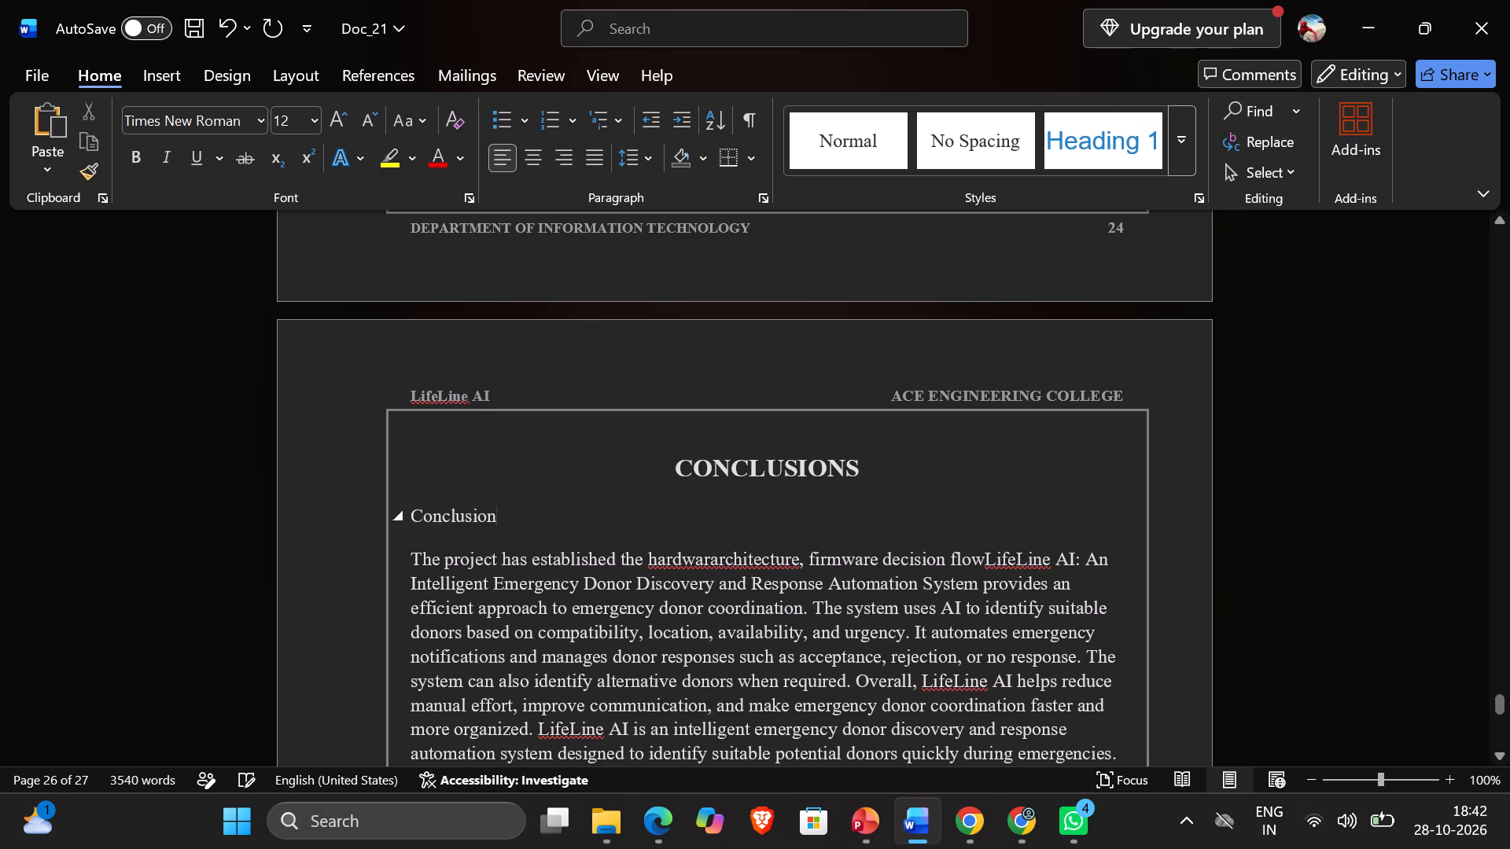
Make the "Conclusion" line under the CONCLUSIONS heading bold.
{"action": "scroll", "coordinate": [501, 534], "scroll_direction": "right", "scroll_amount": 1}
{"action": "left_click_drag", "start_coordinate": [504, 533], "coordinate": [407, 507]}
{"action": "scroll", "coordinate": [418, 507], "scroll_direction": "left", "scroll_amount": 1}
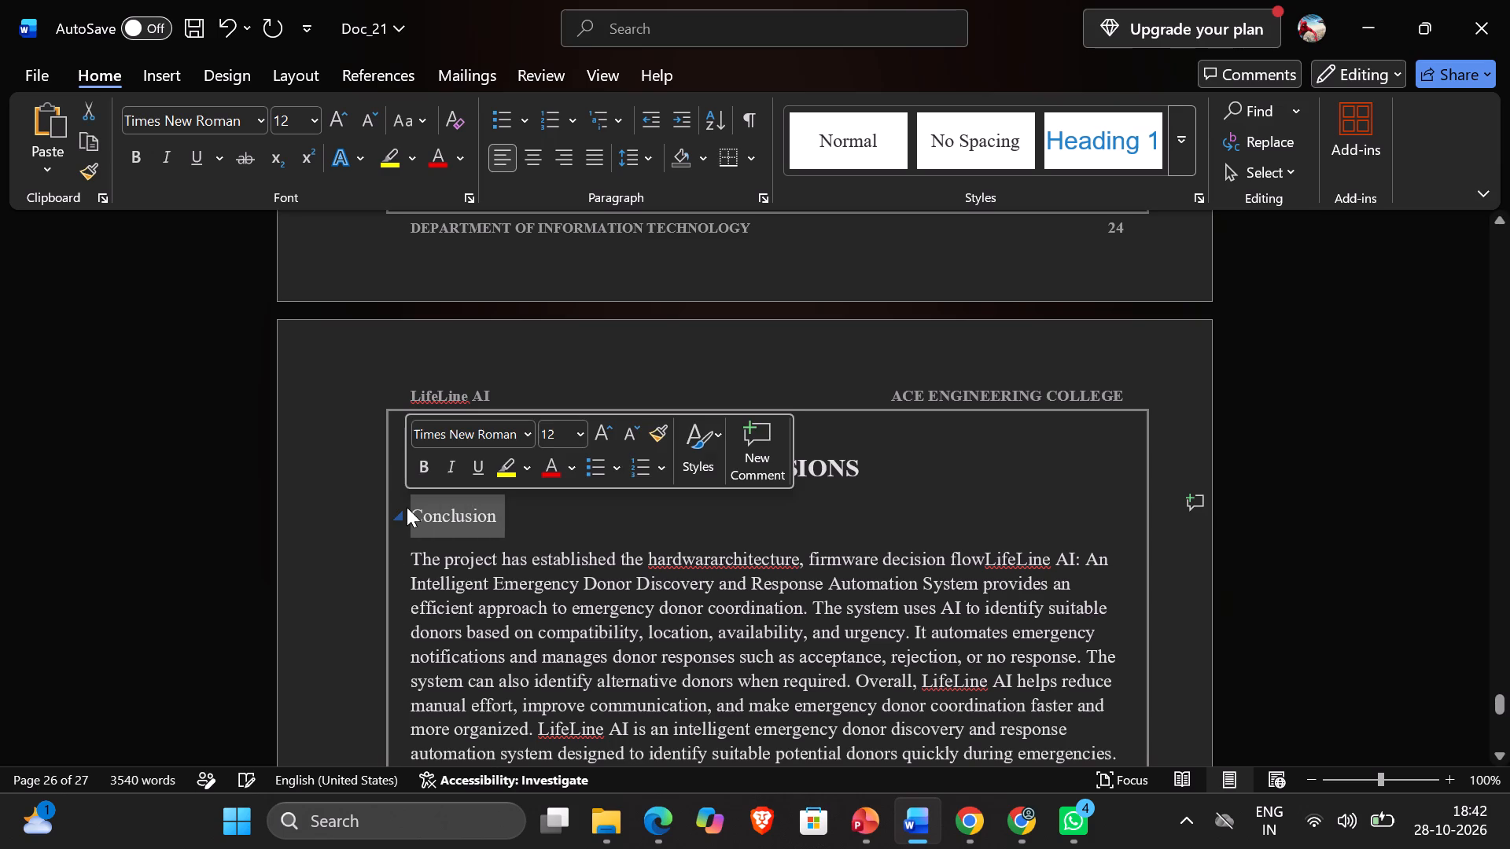
{"action": "left_click", "coordinate": [422, 477]}
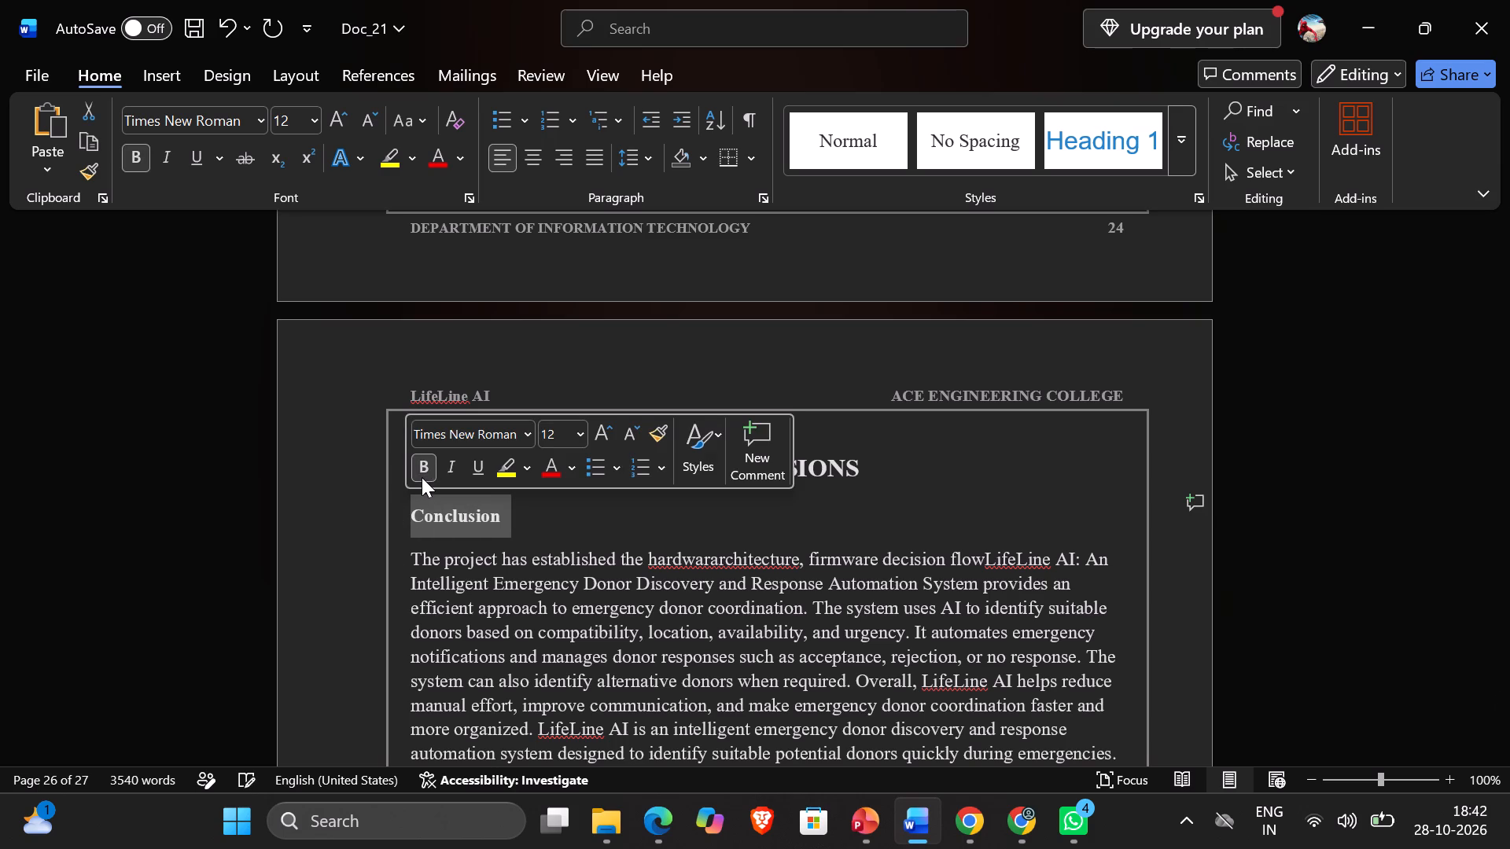
{"action": "scroll", "coordinate": [496, 536], "scroll_direction": "right", "scroll_amount": 1}
{"action": "left_click", "coordinate": [553, 538]}
Check the font formatting of the Future Work heading for comparison with the Conclusion line.
{"action": "scroll", "coordinate": [553, 538], "scroll_direction": "down", "scroll_amount": 1}
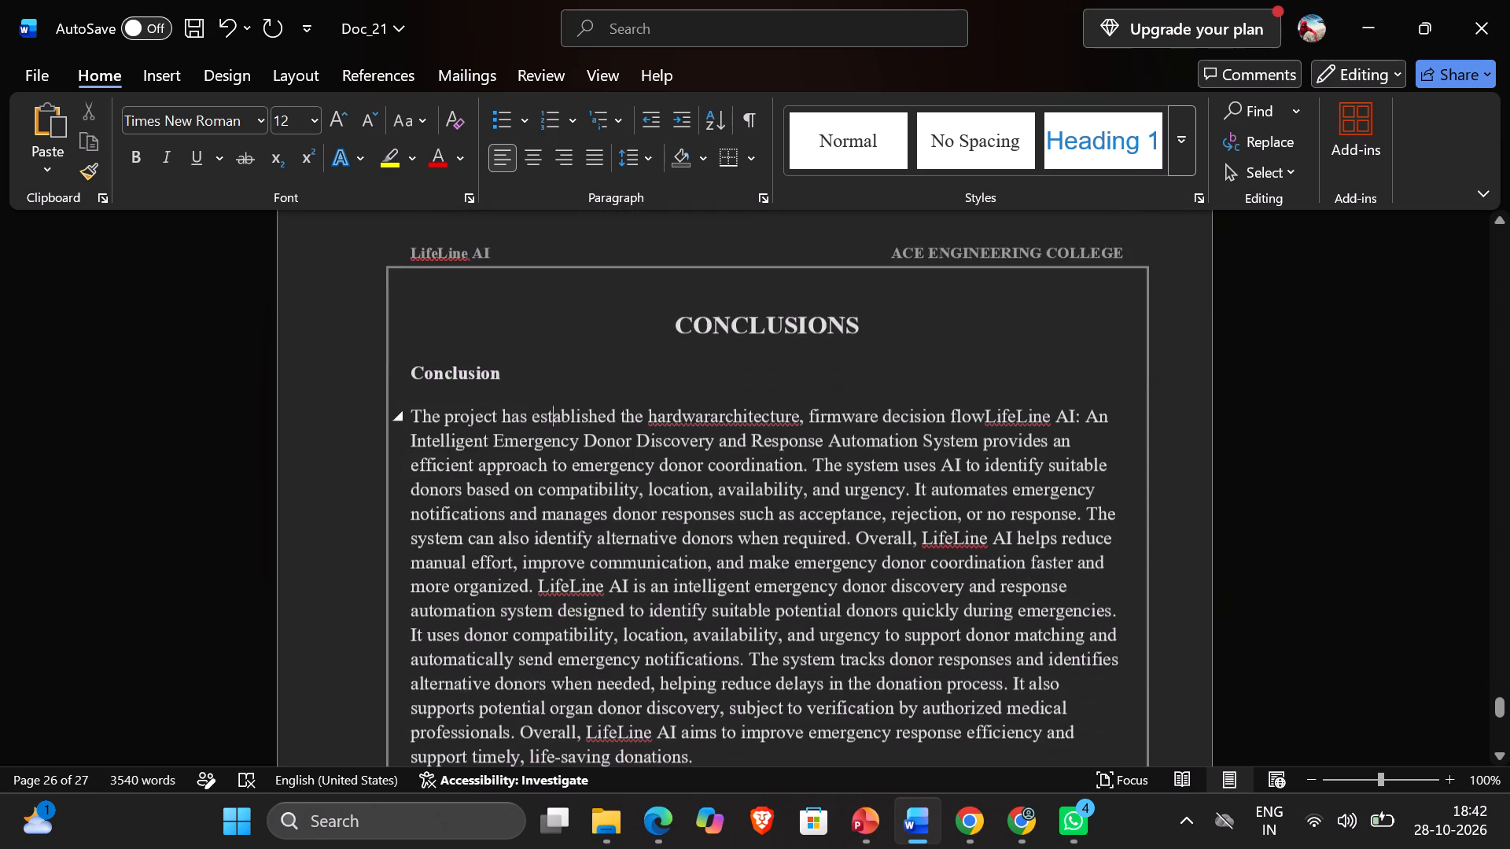
{"action": "scroll", "coordinate": [553, 538], "scroll_direction": "down", "scroll_amount": 1}
{"action": "scroll", "coordinate": [587, 744], "scroll_direction": "down", "scroll_amount": 2}
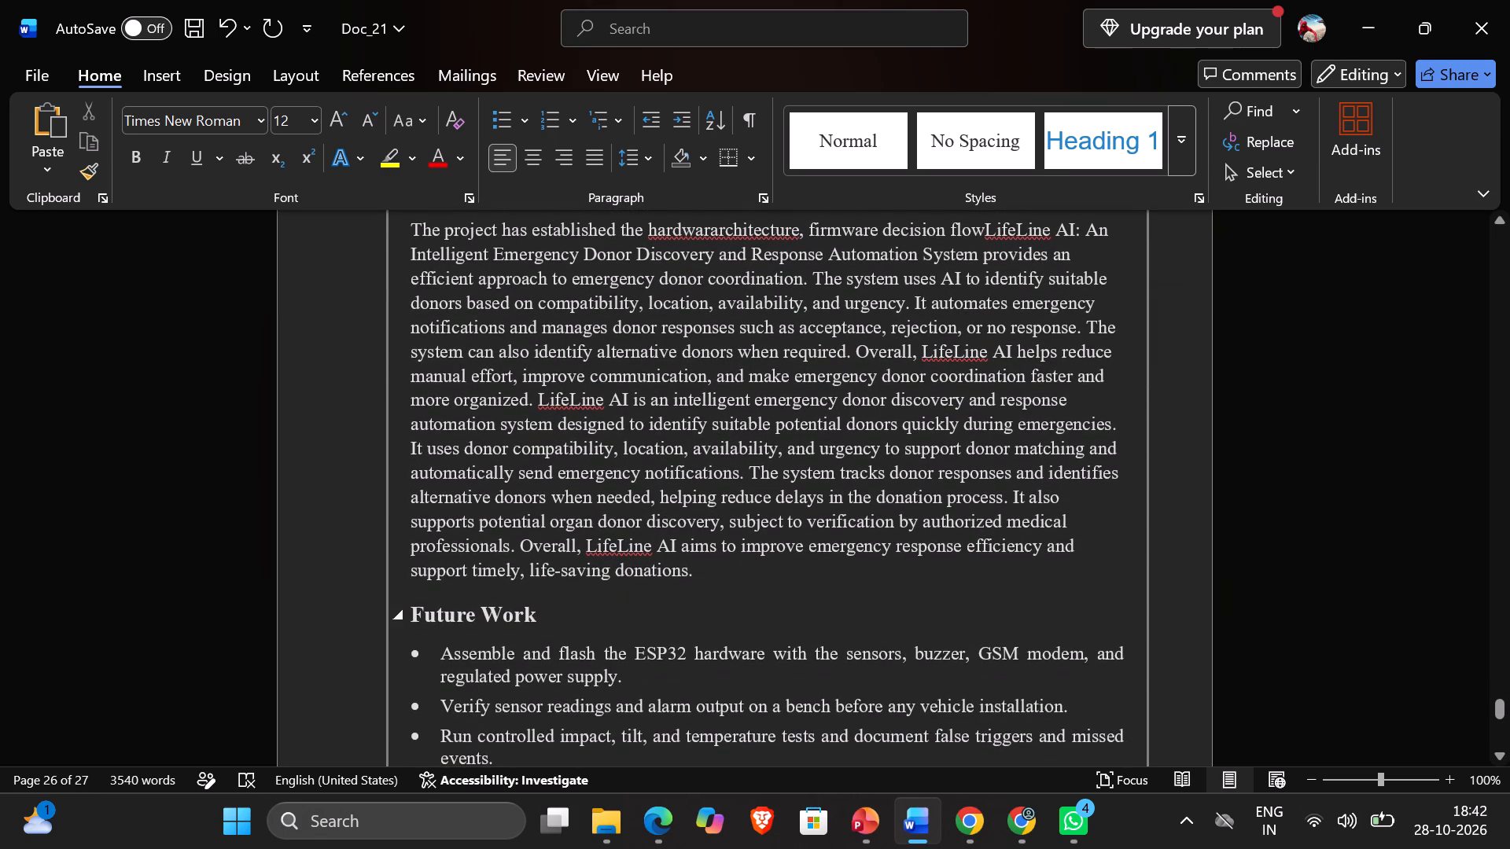
{"action": "scroll", "coordinate": [544, 616], "scroll_direction": "down", "scroll_amount": 1}
{"action": "left_click_drag", "start_coordinate": [543, 614], "coordinate": [516, 610]}
{"action": "scroll", "coordinate": [450, 609], "scroll_direction": "left", "scroll_amount": 1}
{"action": "left_click_drag", "start_coordinate": [516, 610], "coordinate": [569, 616]}
{"action": "left_click_drag", "start_coordinate": [538, 618], "coordinate": [538, 617]}
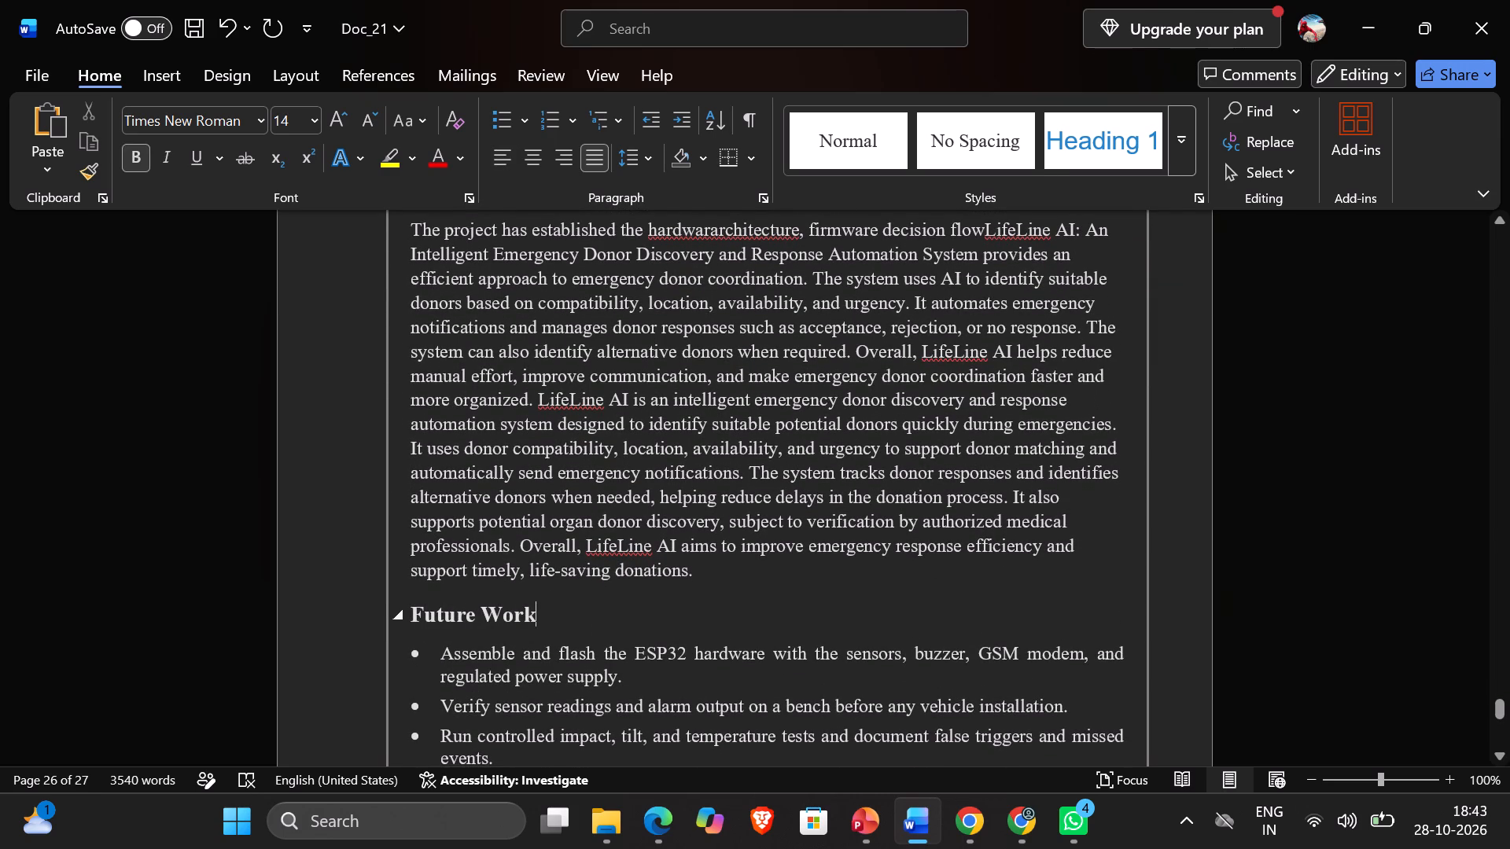
{"action": "left_click_drag", "start_coordinate": [538, 617], "coordinate": [413, 618]}
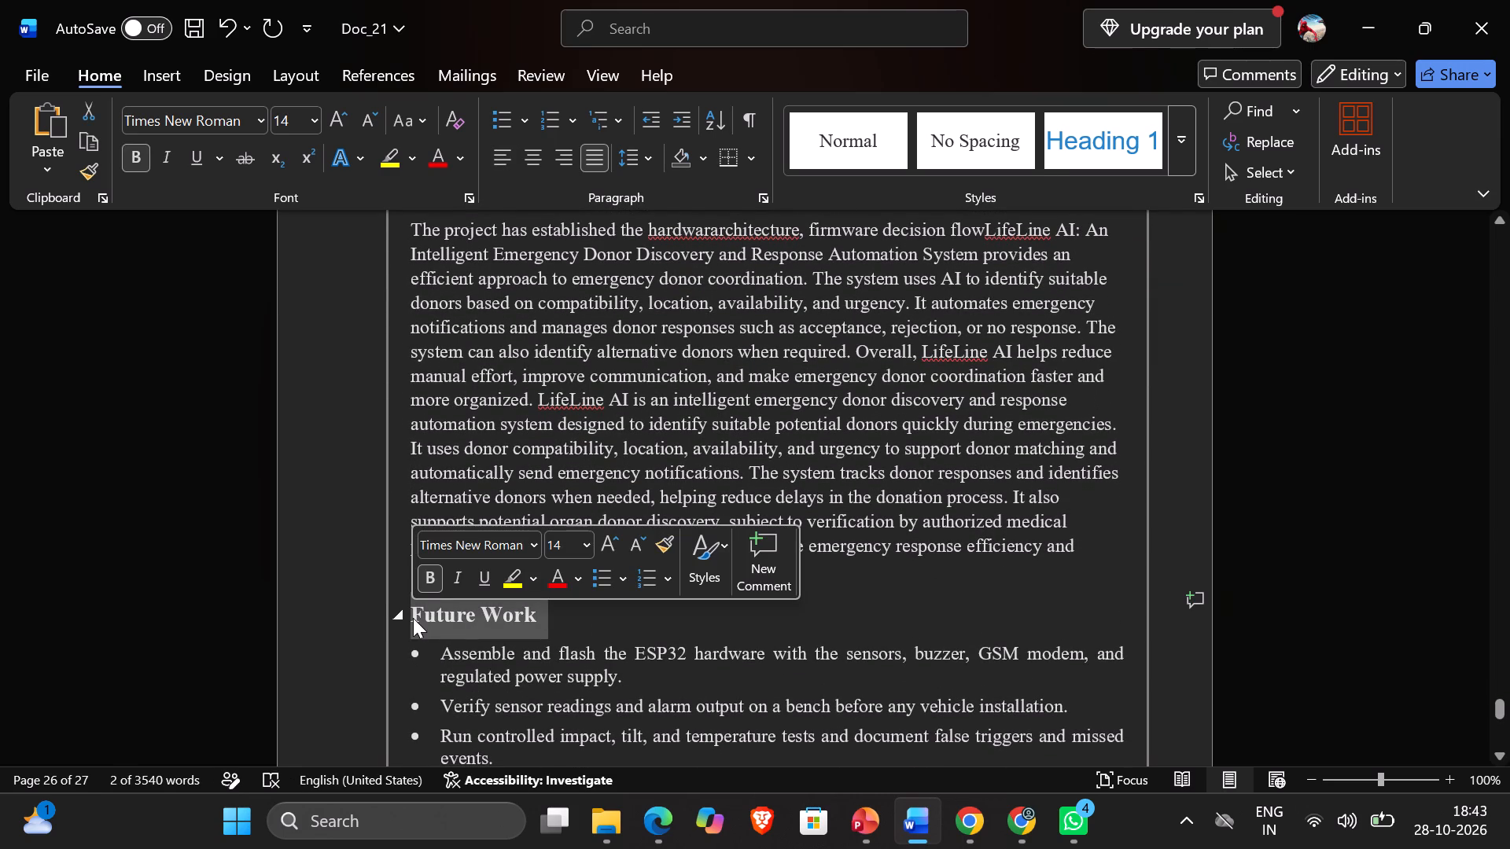
{"action": "left_click", "coordinate": [573, 613]}
Set the font size of the "Conclusion" subheading to 16.
{"action": "scroll", "coordinate": [573, 613], "scroll_direction": "up", "scroll_amount": 1}
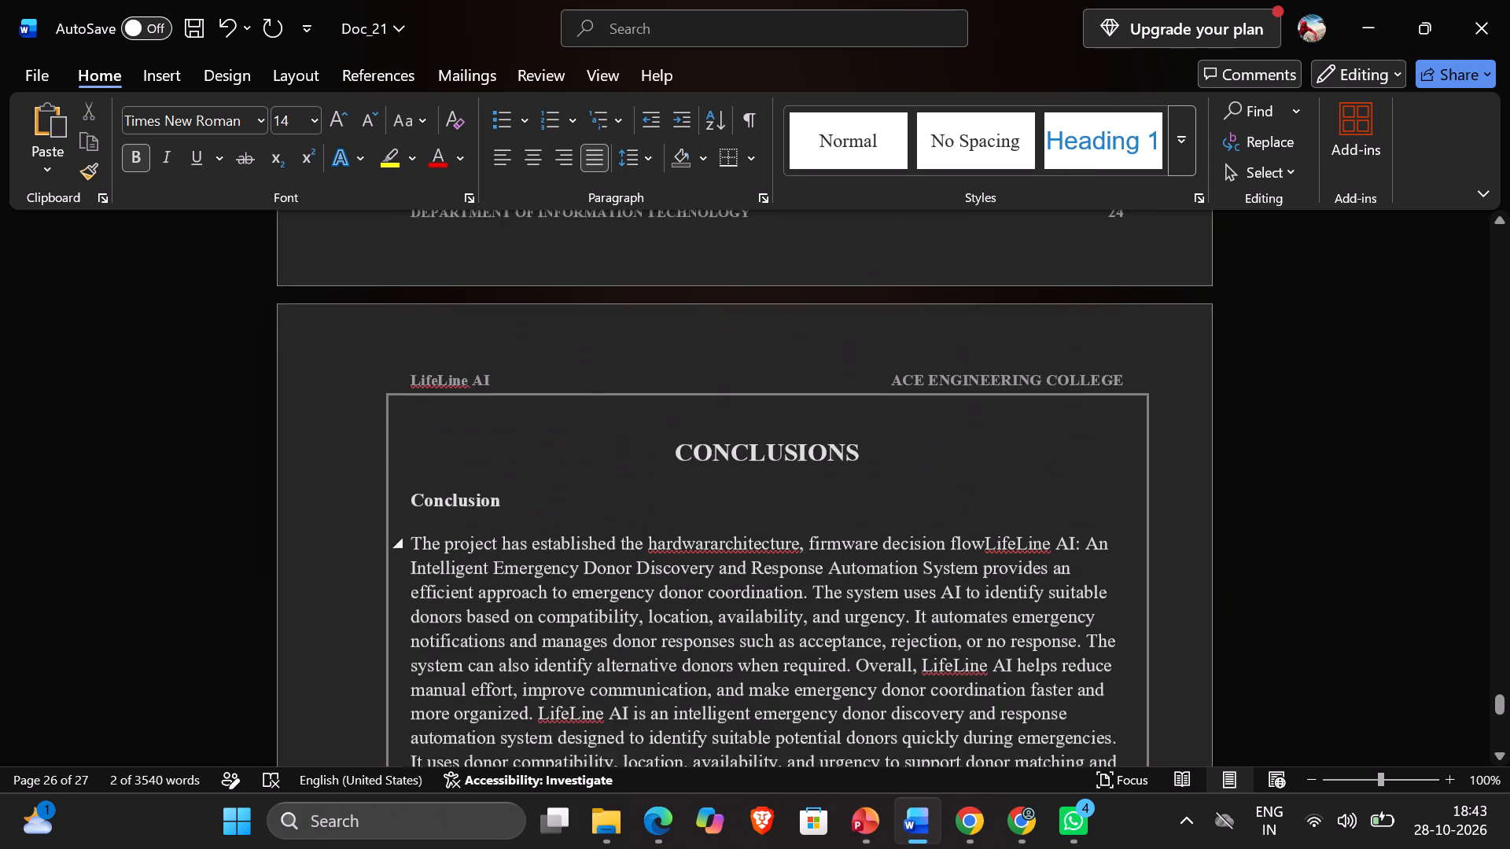
{"action": "left_click_drag", "start_coordinate": [507, 539], "coordinate": [410, 525]}
{"action": "scroll", "coordinate": [421, 524], "scroll_direction": "left", "scroll_amount": 1}
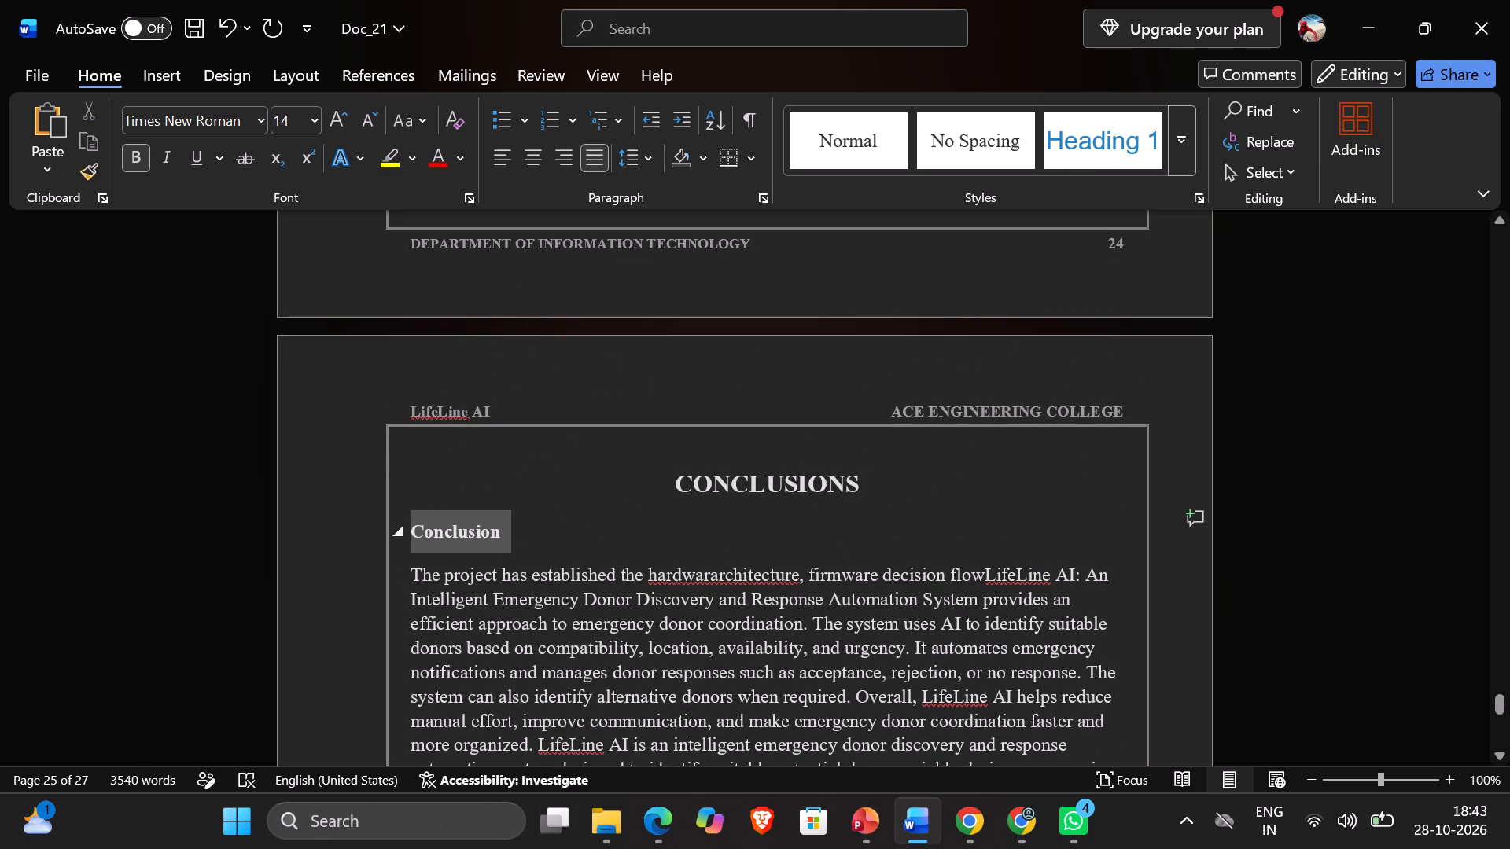
{"action": "left_click_drag", "start_coordinate": [410, 525], "coordinate": [409, 525]}
{"action": "scroll", "coordinate": [410, 525], "scroll_direction": "left", "scroll_amount": 1}
{"action": "left_click", "coordinate": [585, 454]}
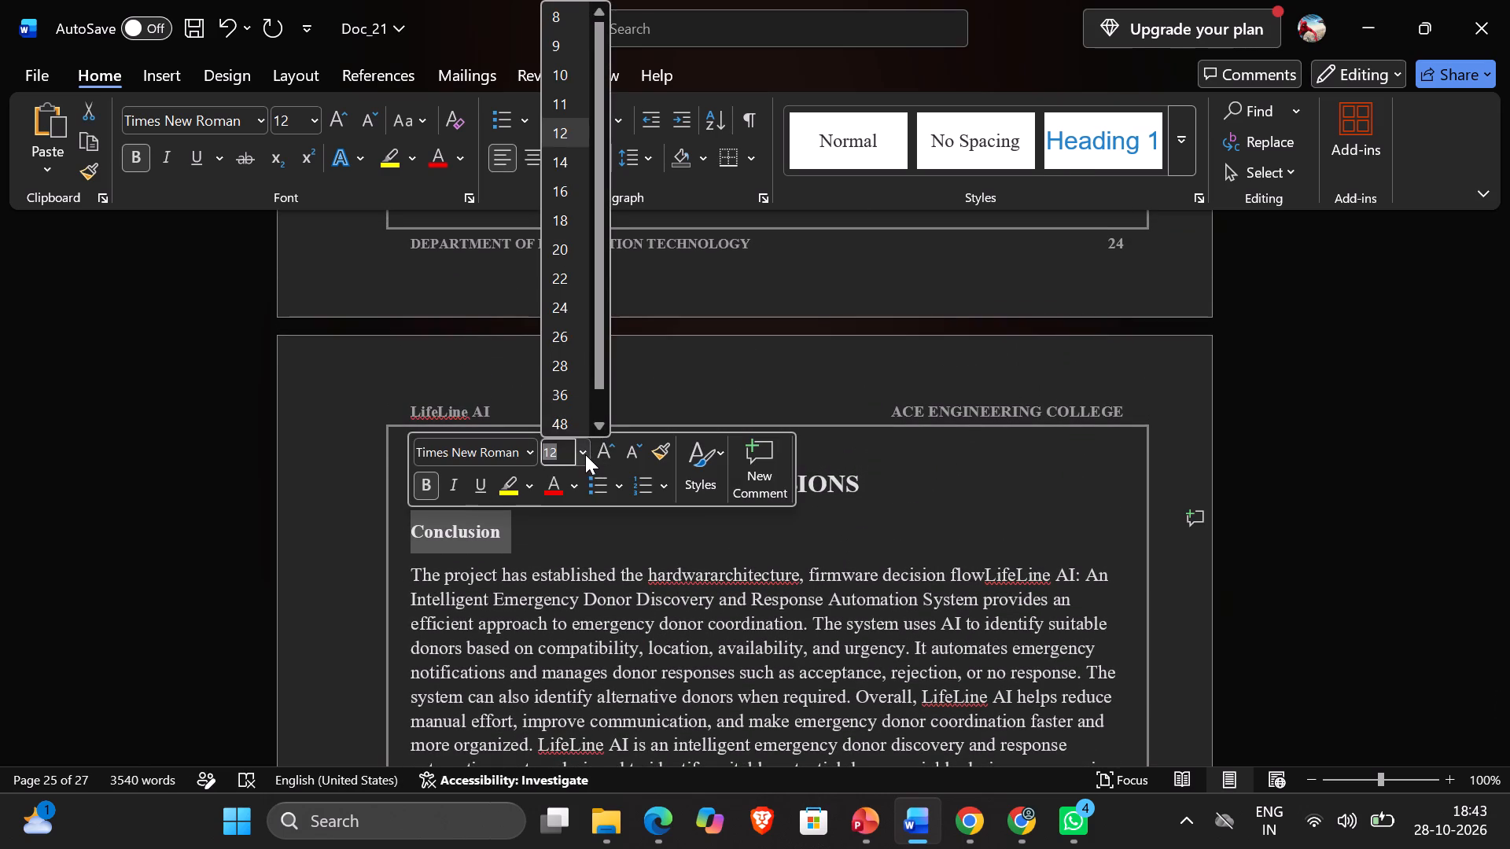
{"action": "left_click", "coordinate": [560, 179]}
{"action": "left_click", "coordinate": [639, 513]}
Review the conclusion text and the Future Work bullets for content that does not match LifeLine AI.
{"action": "scroll", "coordinate": [639, 513], "scroll_direction": "down", "scroll_amount": 1}
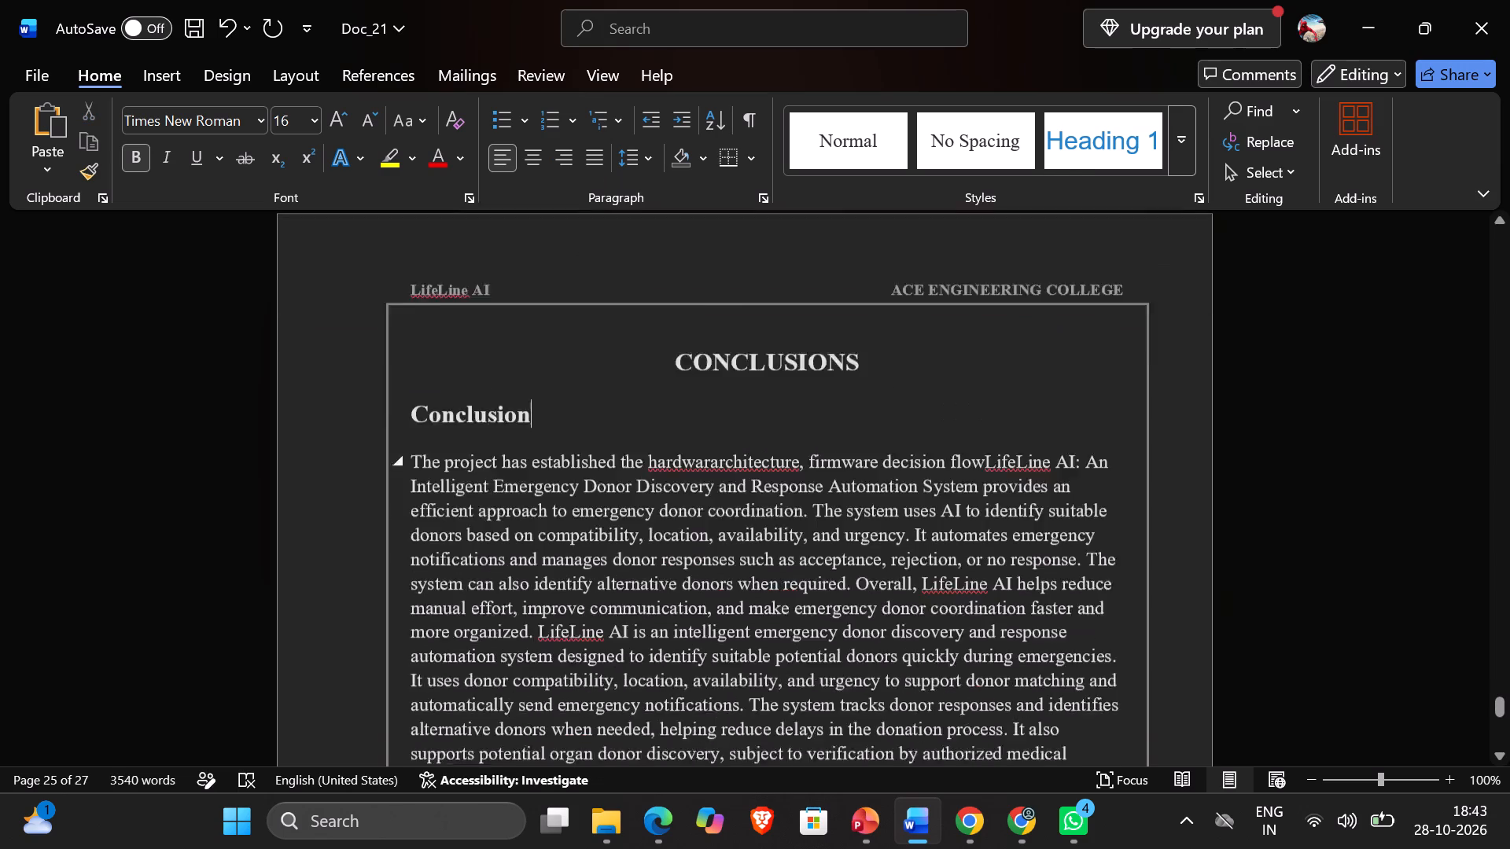
{"action": "scroll", "coordinate": [639, 513], "scroll_direction": "down", "scroll_amount": 1}
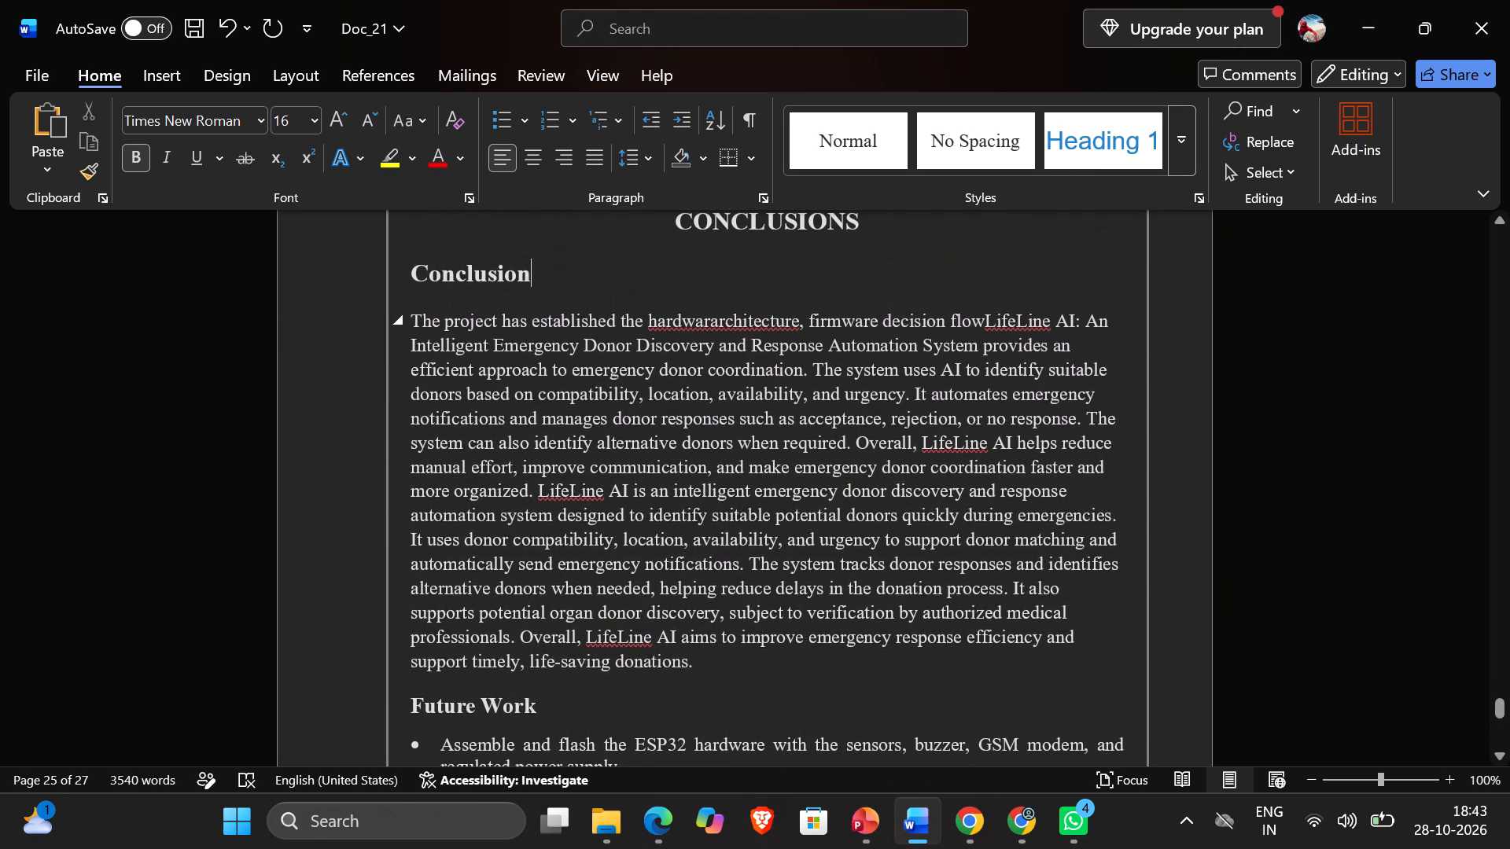
{"action": "scroll", "coordinate": [639, 513], "scroll_direction": "down", "scroll_amount": 3}
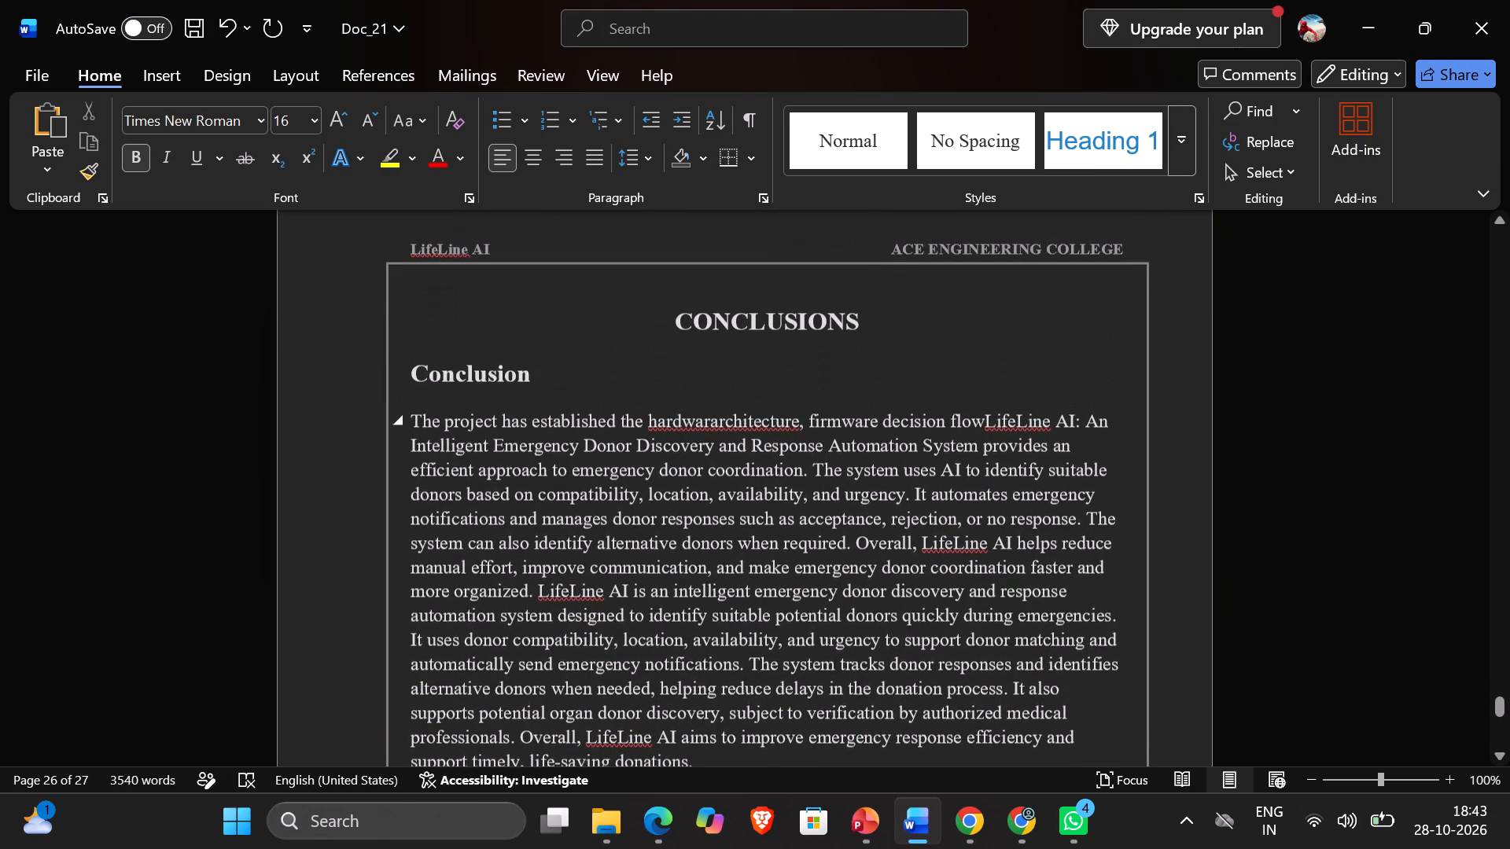
{"action": "scroll", "coordinate": [639, 513], "scroll_direction": "down", "scroll_amount": 2}
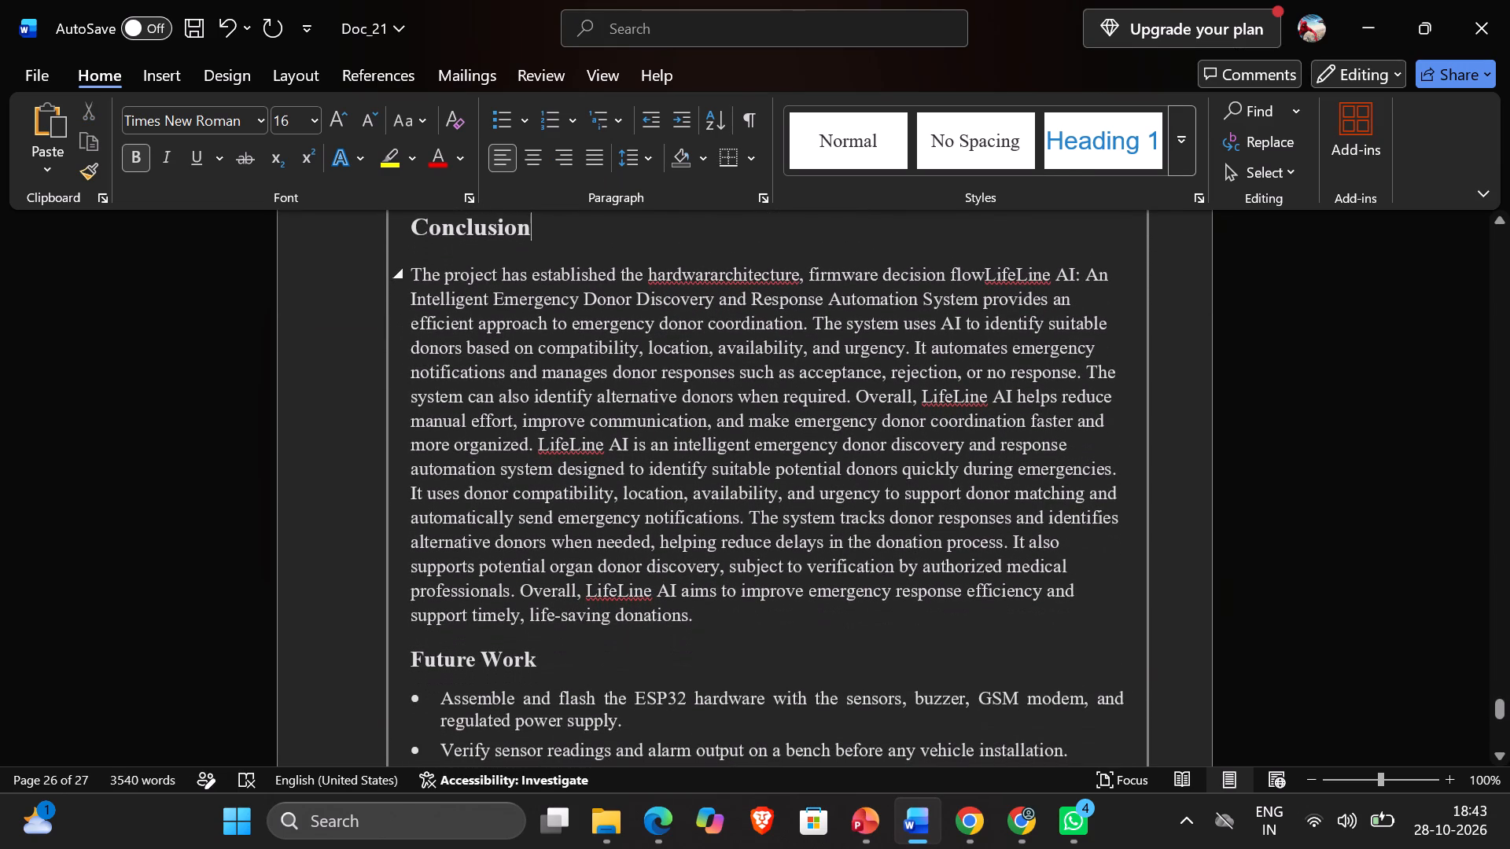
{"action": "scroll", "coordinate": [639, 513], "scroll_direction": "down", "scroll_amount": 2}
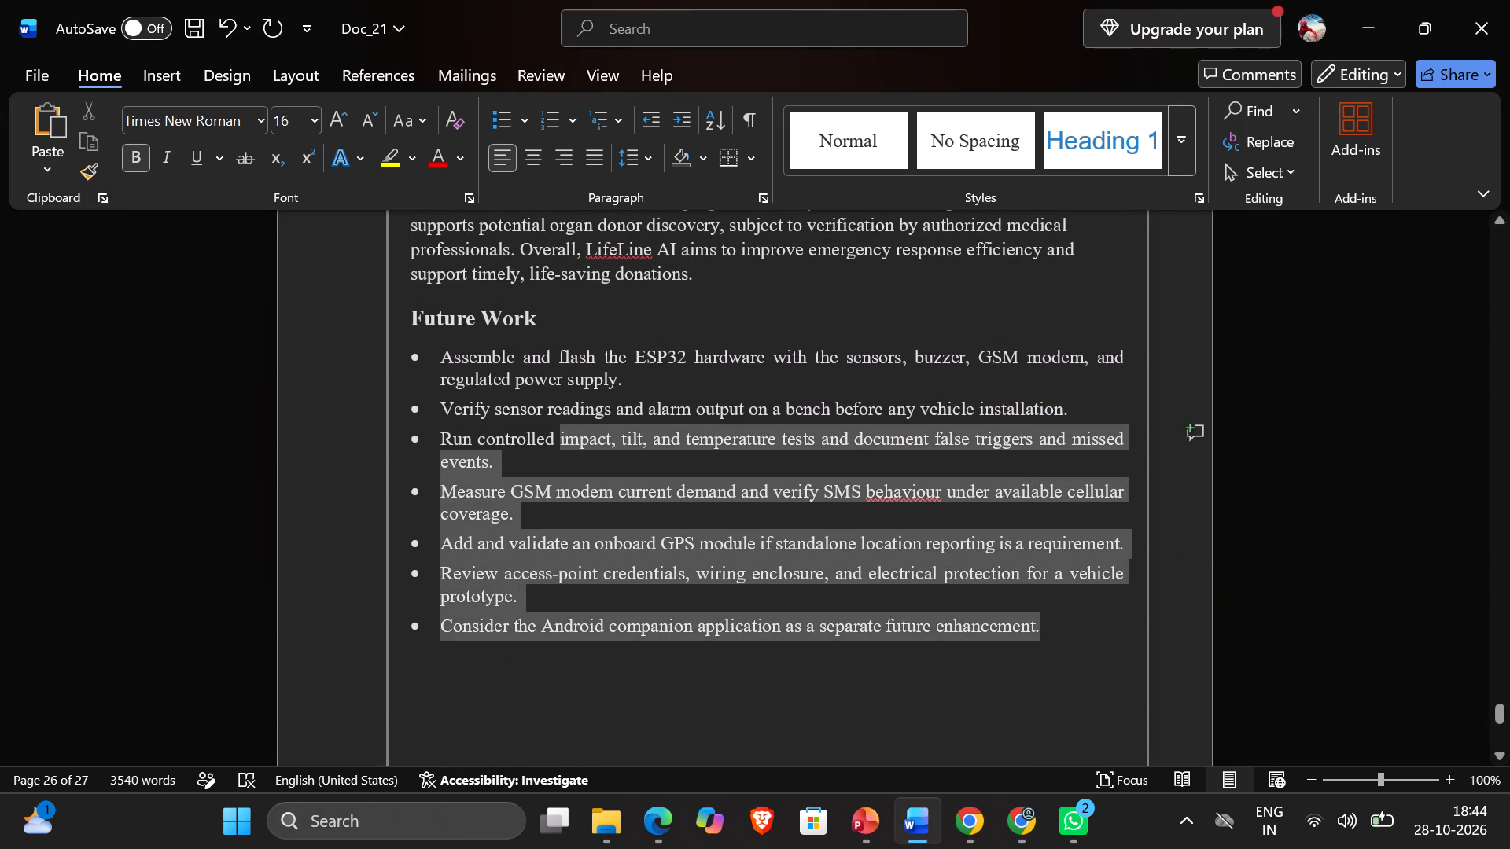
{"action": "left_click_drag", "start_coordinate": [569, 421], "coordinate": [519, 362]}
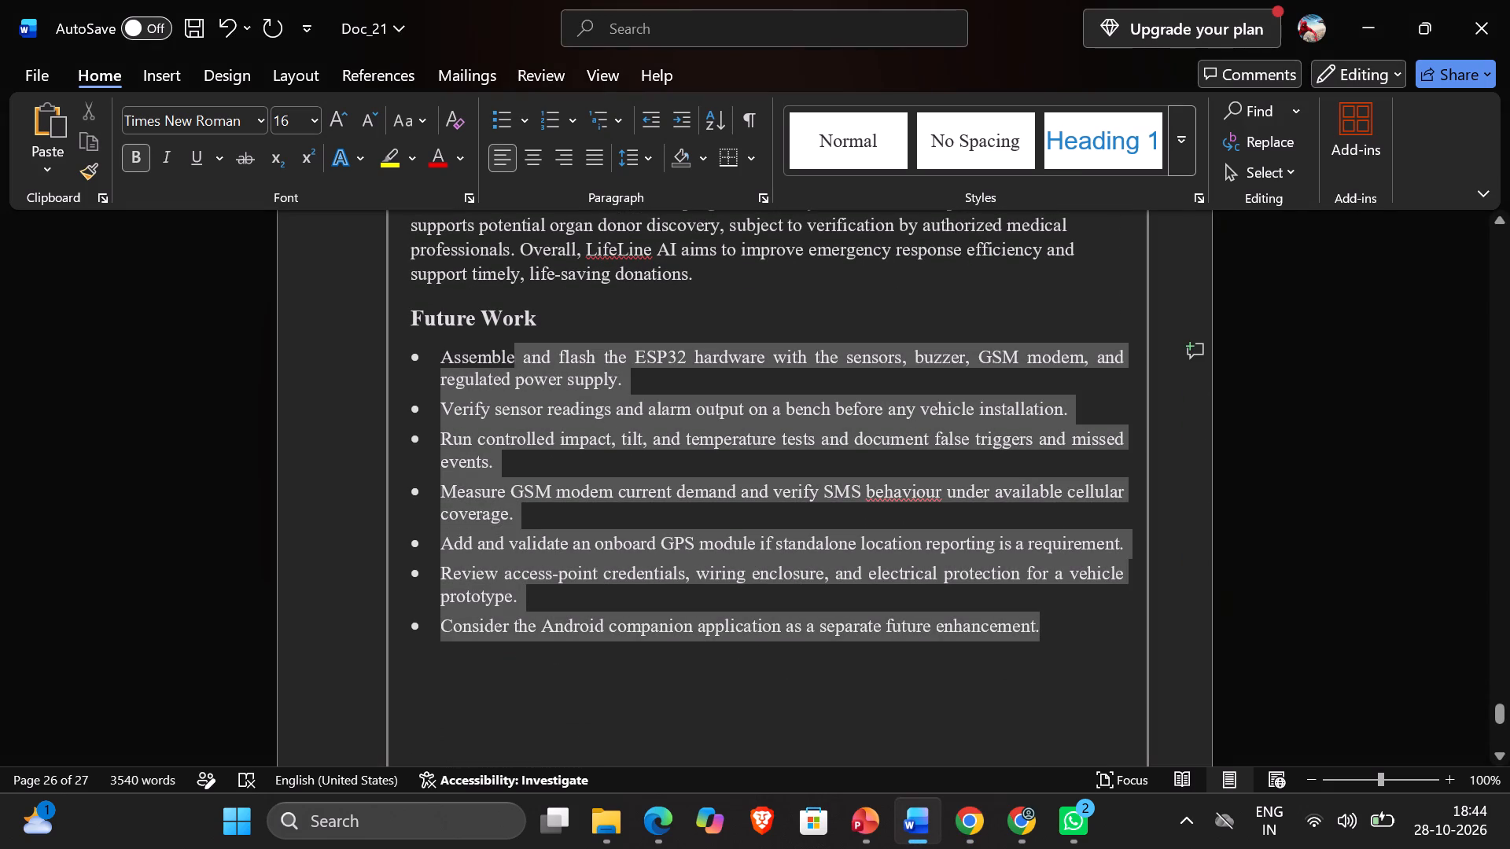
{"action": "left_click_drag", "start_coordinate": [519, 362], "coordinate": [525, 364]}
{"action": "key", "text": "BackSpace"}
{"action": "key", "text": "ctrl+v"}
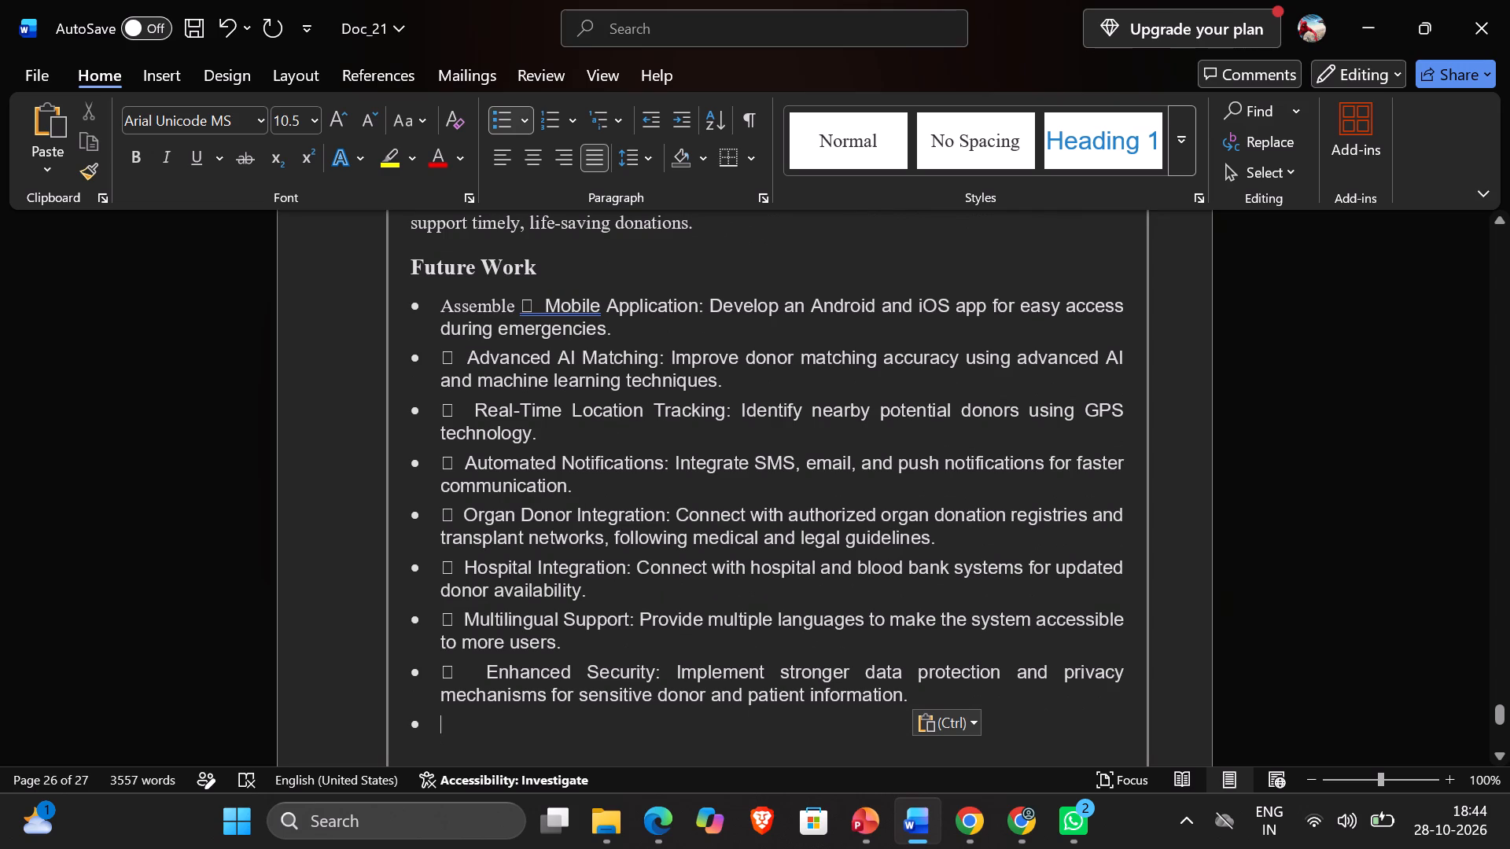
Remove the leftover word "Assemble", the stray box symbol and the bullet before the Mobile Application item.
{"action": "left_click", "coordinate": [543, 305]}
{"action": "key", "text": "BackSpace"}
{"action": "key", "text": "BackSpace"}
{"action": "key", "text": "BackSpace"}
{"action": "key", "text": "BackSpace"}
{"action": "key", "text": "BackSpace"}
{"action": "key", "text": "BackSpace"}
{"action": "key", "text": "BackSpace"}
{"action": "key", "text": "BackSpace"}
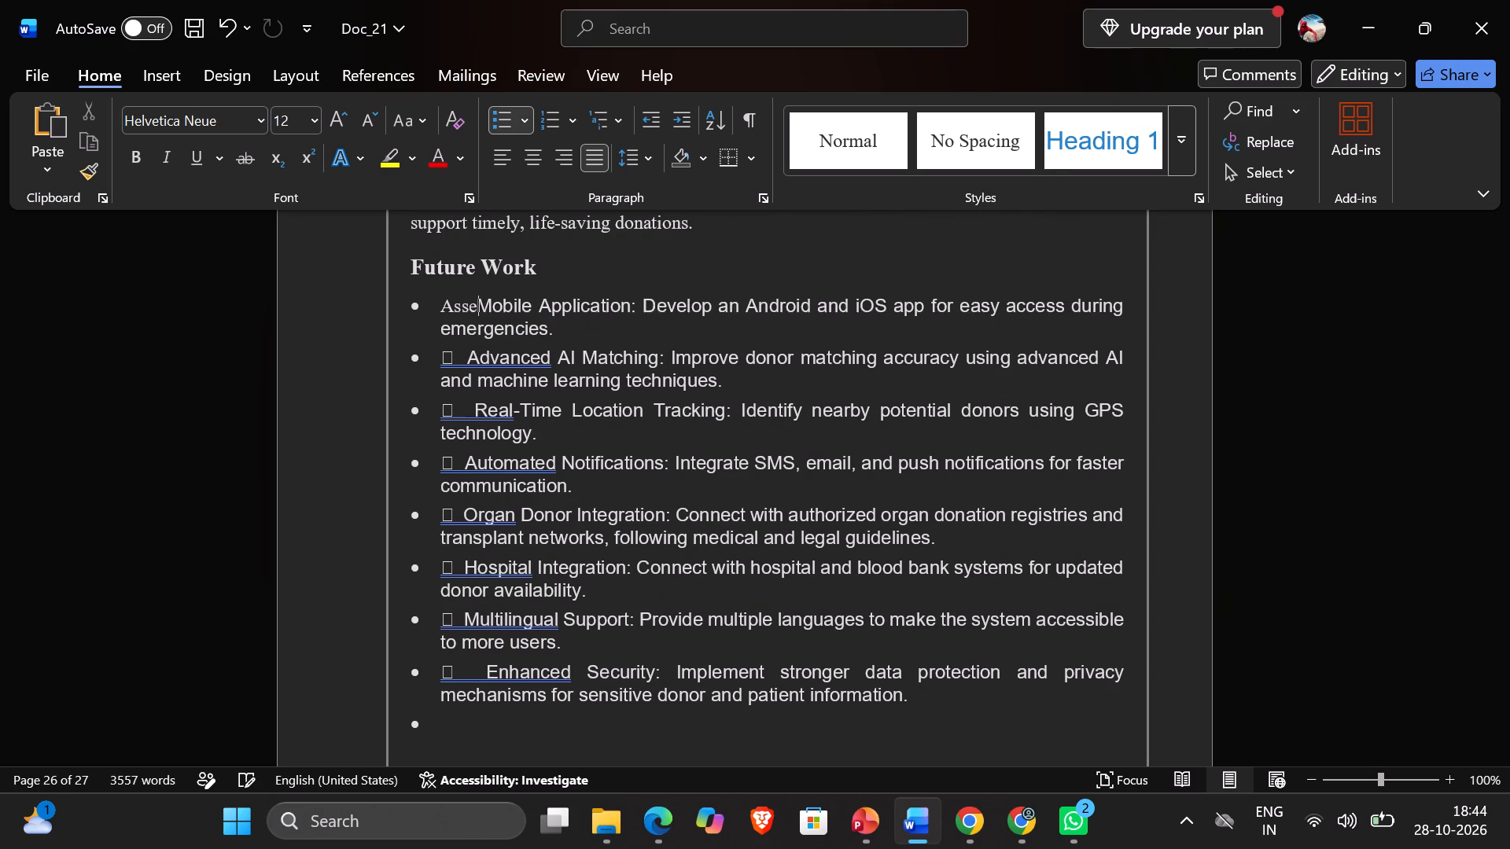
{"action": "key", "text": "BackSpace"}
{"action": "key", "text": "BackSpace"}
{"action": "key", "text": "BackSpace"}
{"action": "key", "text": "BackSpace"}
{"action": "key", "text": "BackSpace"}
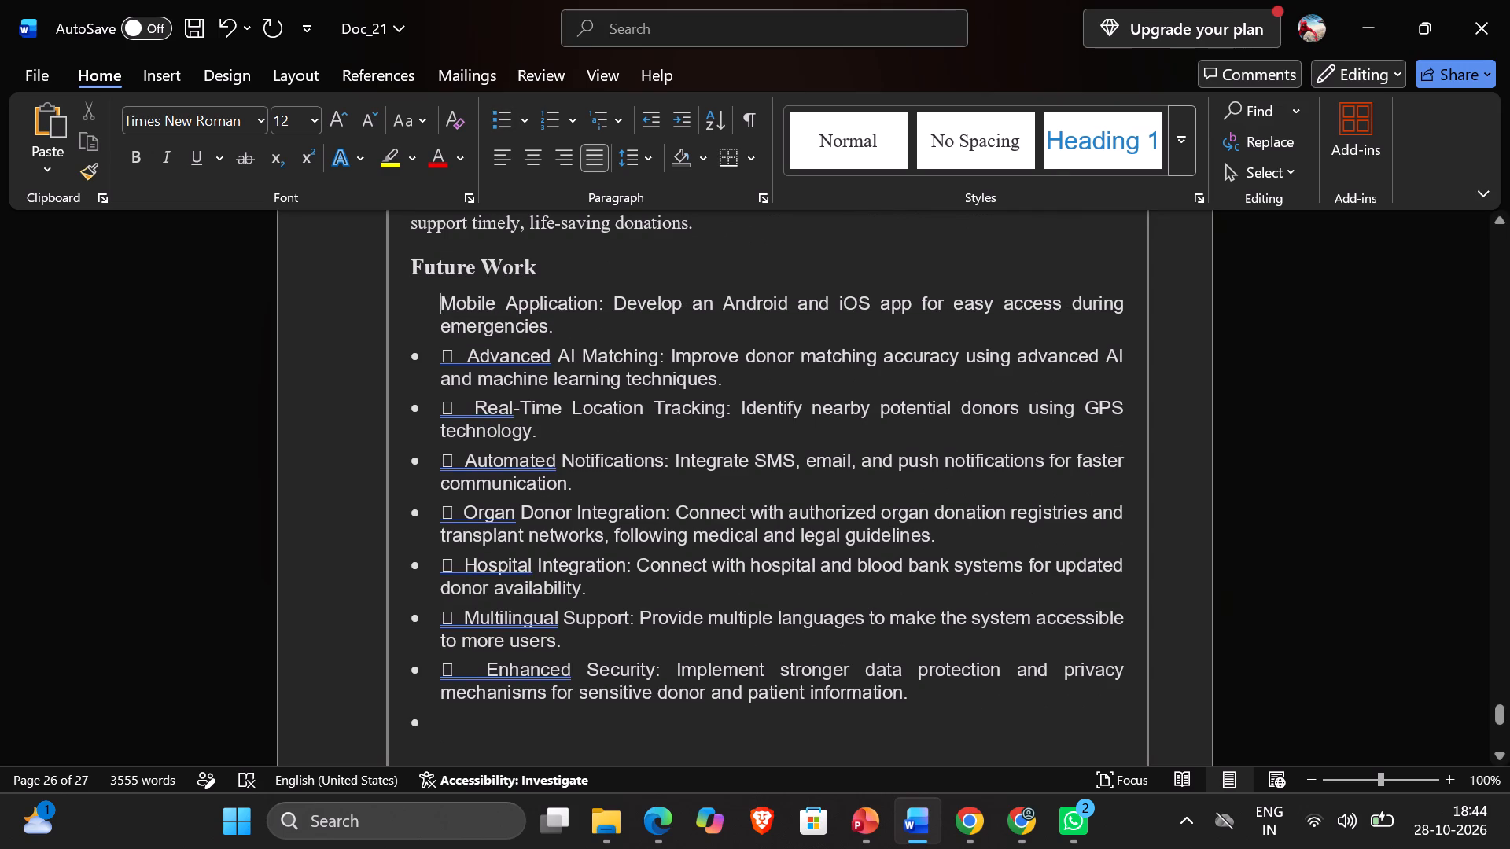
Remove the stray box symbols and bullets from the Advanced AI Matching and Real-Time Location Tracking items.
{"action": "left_click", "coordinate": [465, 358]}
{"action": "key", "text": "BackSpace"}
{"action": "key", "text": "BackSpace"}
{"action": "key", "text": "BackSpace"}
{"action": "key", "text": "BackSpace"}
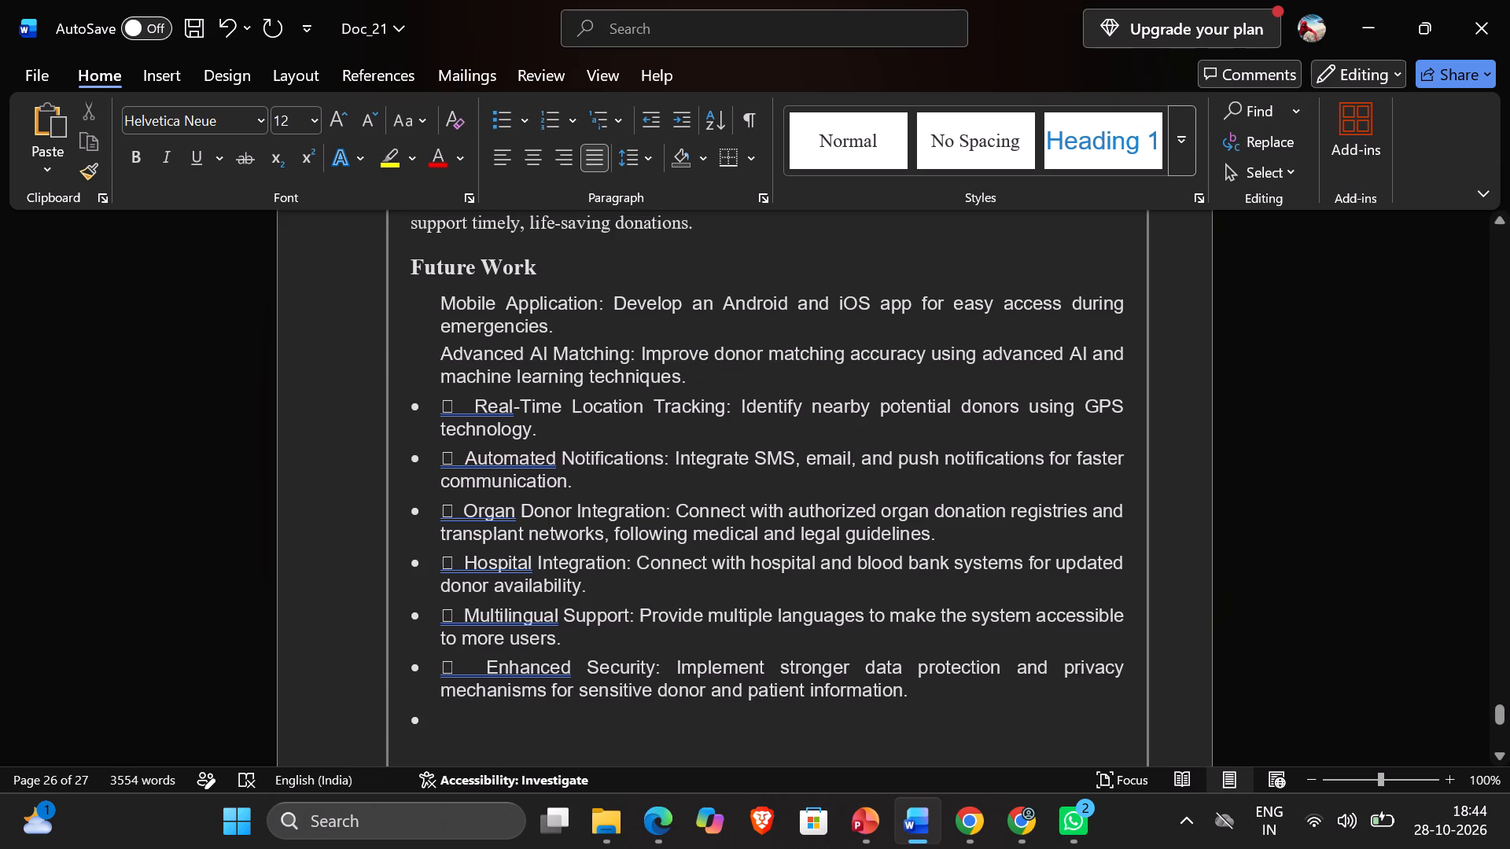
{"action": "left_click", "coordinate": [477, 413]}
{"action": "key", "text": "BackSpace"}
{"action": "key", "text": "BackSpace"}
{"action": "key", "text": "BackSpace"}
{"action": "key", "text": "BackSpace"}
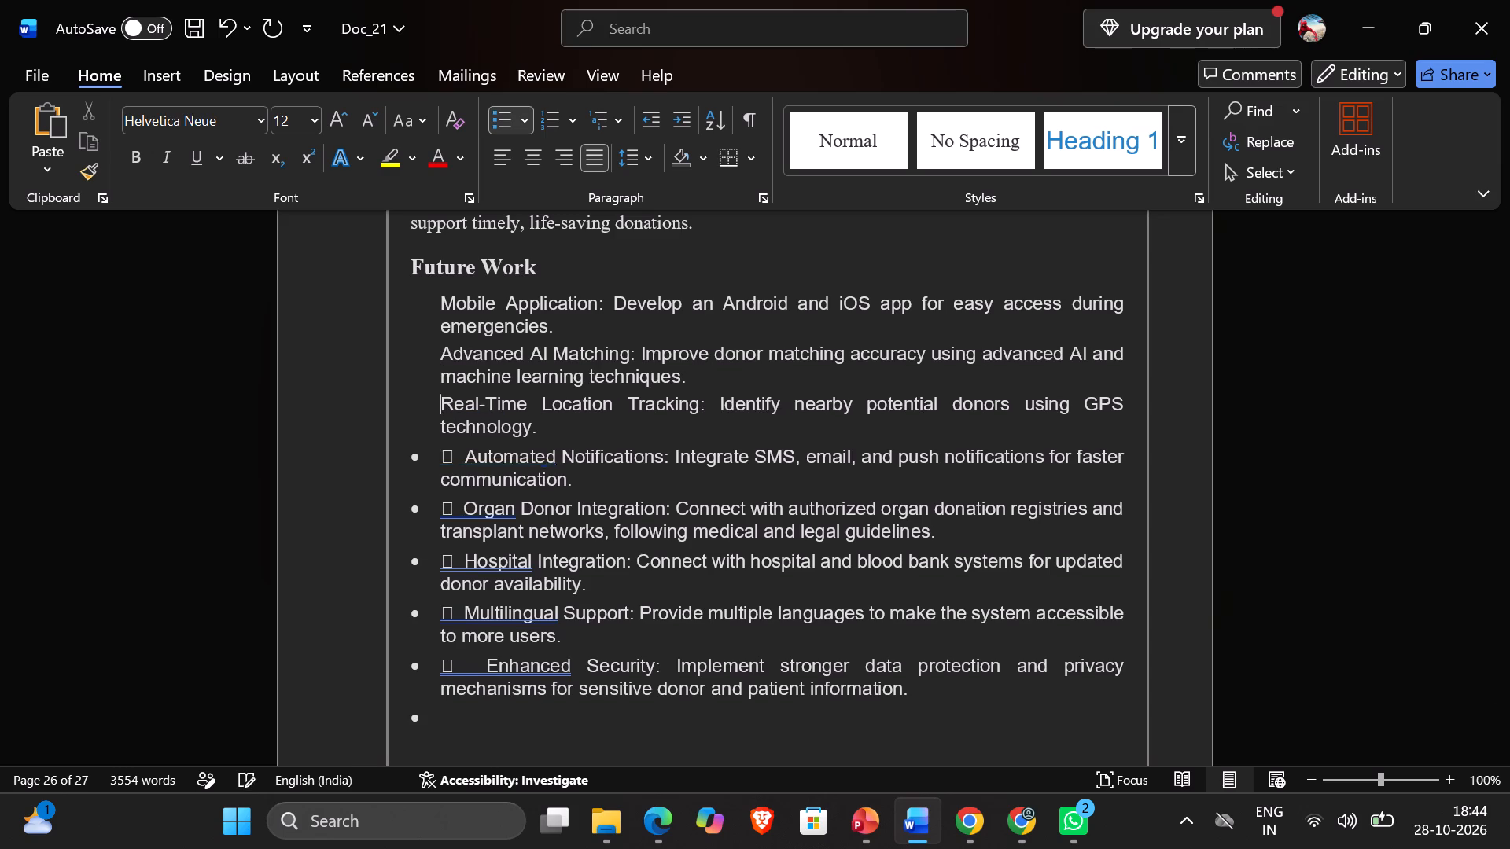
Remove the bullet and the stray box symbol from the Automated Notifications item.
{"action": "key", "text": "Down"}
{"action": "key", "text": "Down"}
{"action": "key", "text": "BackSpace"}
{"action": "key", "text": "Right"}
{"action": "key", "text": "Right"}
{"action": "key", "text": "BackSpace"}
{"action": "key", "text": "BackSpace"}
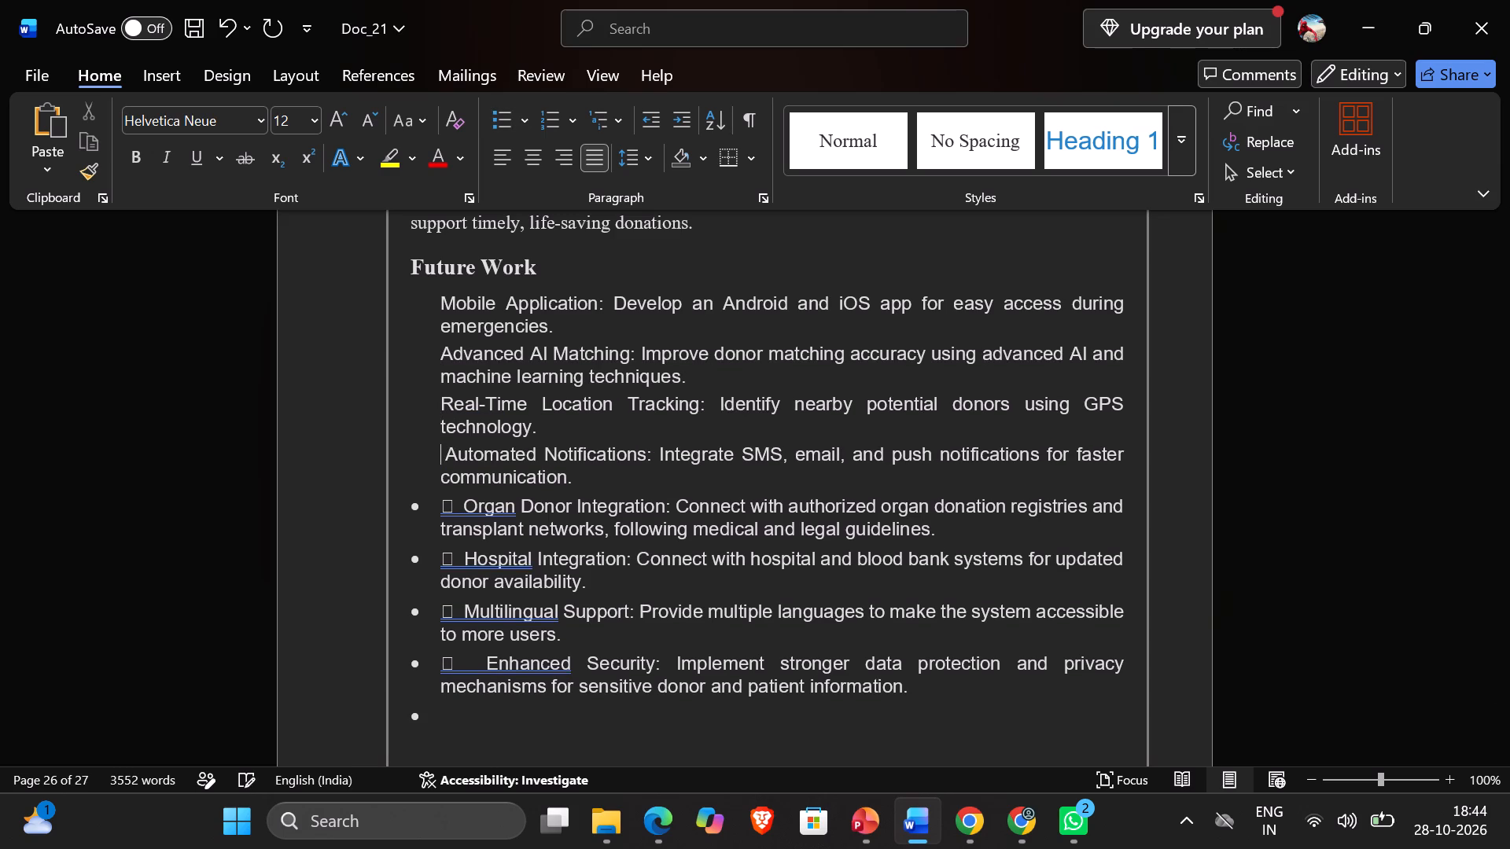
Remove the extra space before Automated Notifications, and the box symbol and bullet from the Organ Donor Integration item.
{"action": "key", "text": "Right"}
{"action": "key", "text": "BackSpace"}
{"action": "key", "text": "Down"}
{"action": "key", "text": "Down"}
{"action": "key", "text": "Right"}
{"action": "key", "text": "Right"}
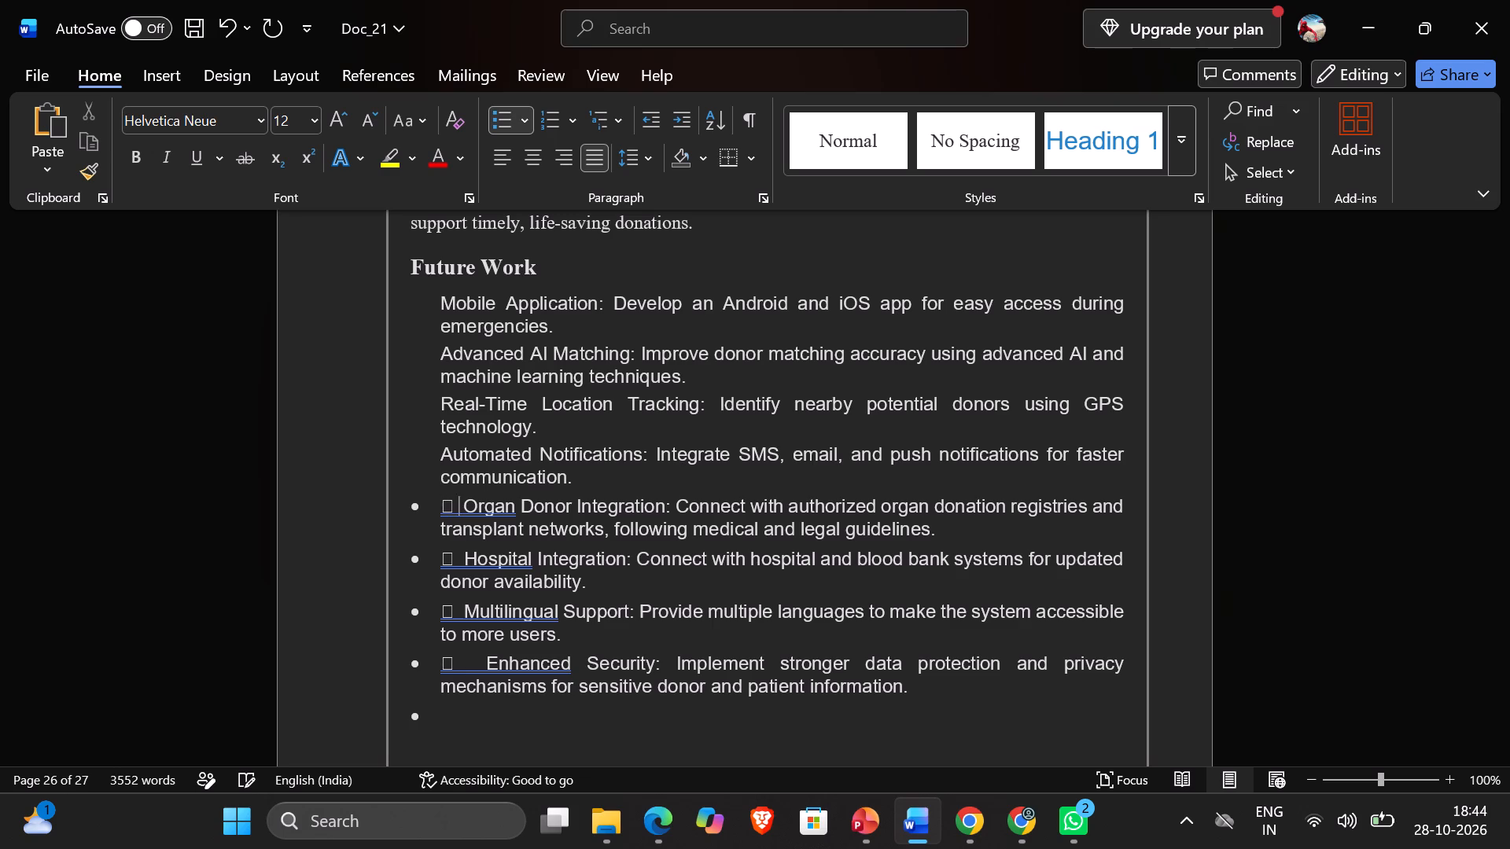
{"action": "key", "text": "Right"}
{"action": "key", "text": "BackSpace"}
{"action": "key", "text": "BackSpace"}
{"action": "key", "text": "BackSpace"}
{"action": "key", "text": "BackSpace"}
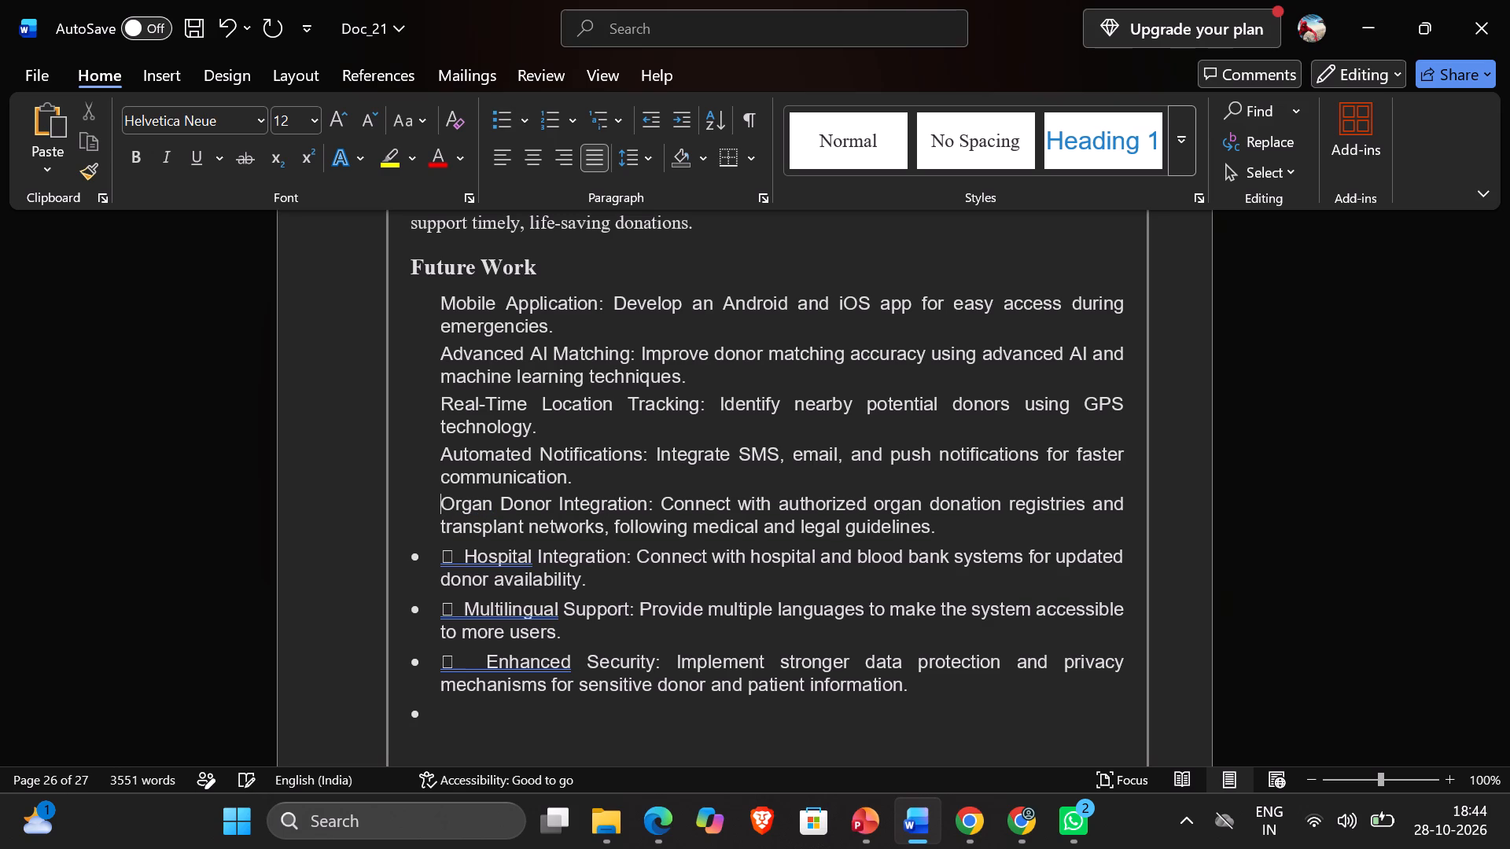
Remove the stray box symbol and the bullet from the Hospital Integration item.
{"action": "key", "text": "Down"}
{"action": "key", "text": "Down"}
{"action": "key", "text": "Right"}
{"action": "key", "text": "Right"}
{"action": "key", "text": "Right"}
{"action": "key", "text": "BackSpace"}
{"action": "key", "text": "BackSpace"}
{"action": "key", "text": "BackSpace"}
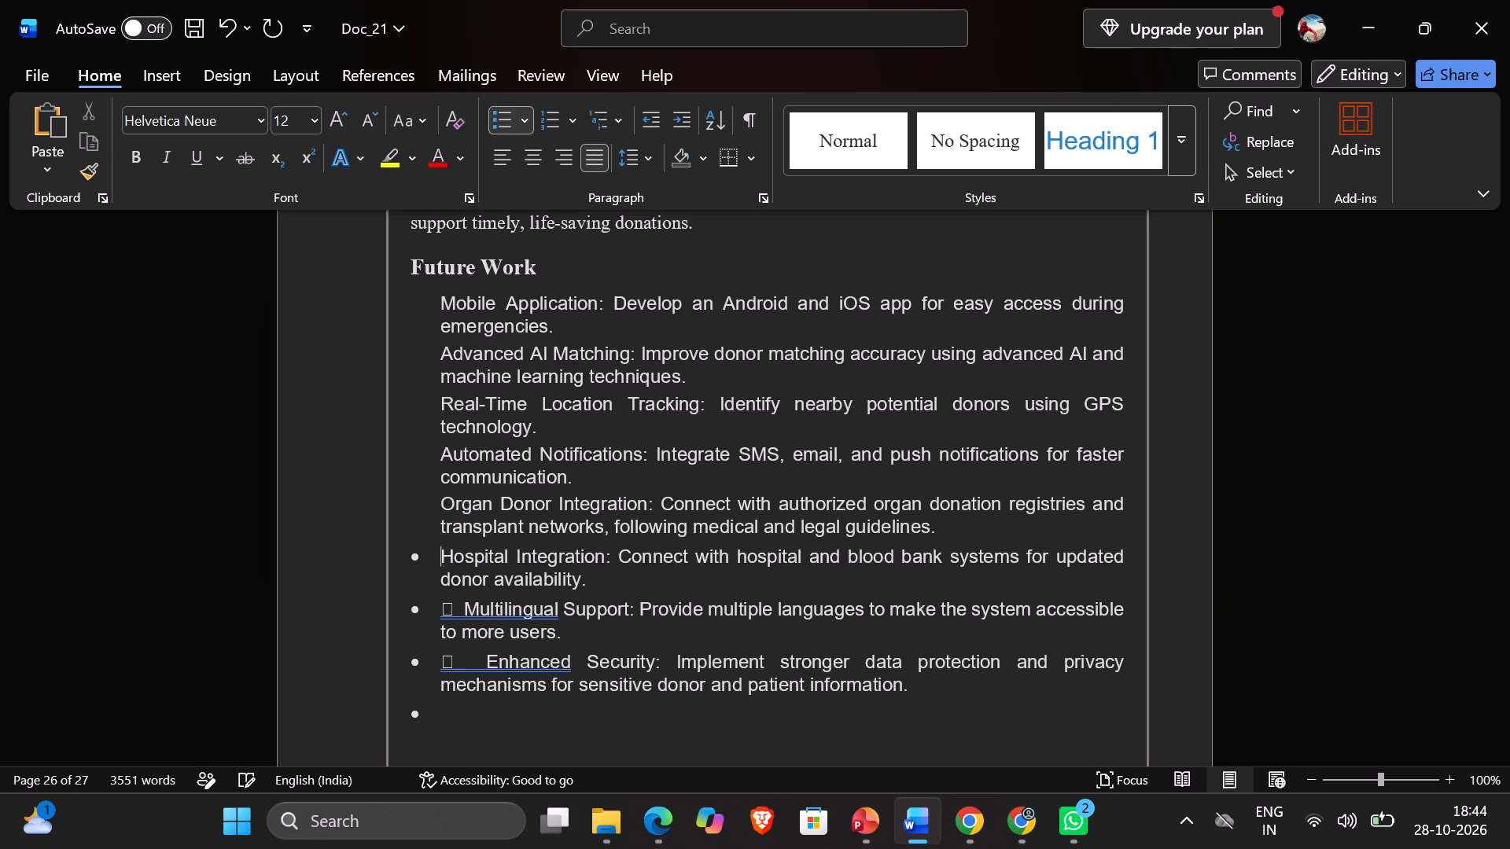
{"action": "key", "text": "BackSpace"}
Remove the stray box symbol and the bullet from the Multilingual Support item.
{"action": "key", "text": "Down"}
{"action": "key", "text": "Down"}
{"action": "key", "text": "Right"}
{"action": "key", "text": "Right"}
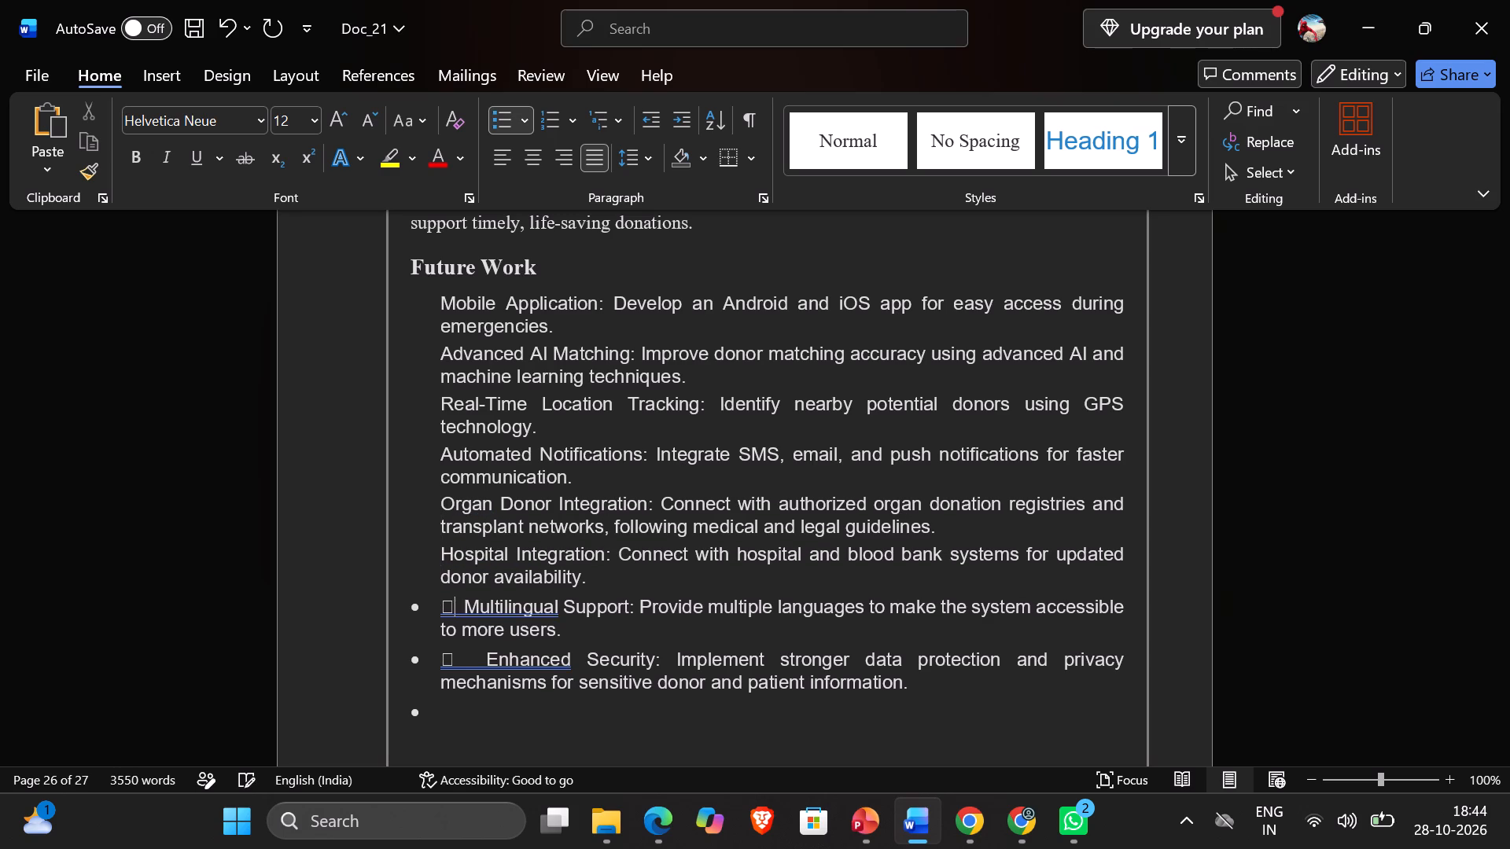
{"action": "key", "text": "Right"}
{"action": "key", "text": "BackSpace"}
{"action": "key", "text": "BackSpace"}
{"action": "key", "text": "BackSpace"}
{"action": "key", "text": "BackSpace"}
Remove the box symbol and bullet from the Enhanced Security item, and the empty bullet below it.
{"action": "key", "text": "Down"}
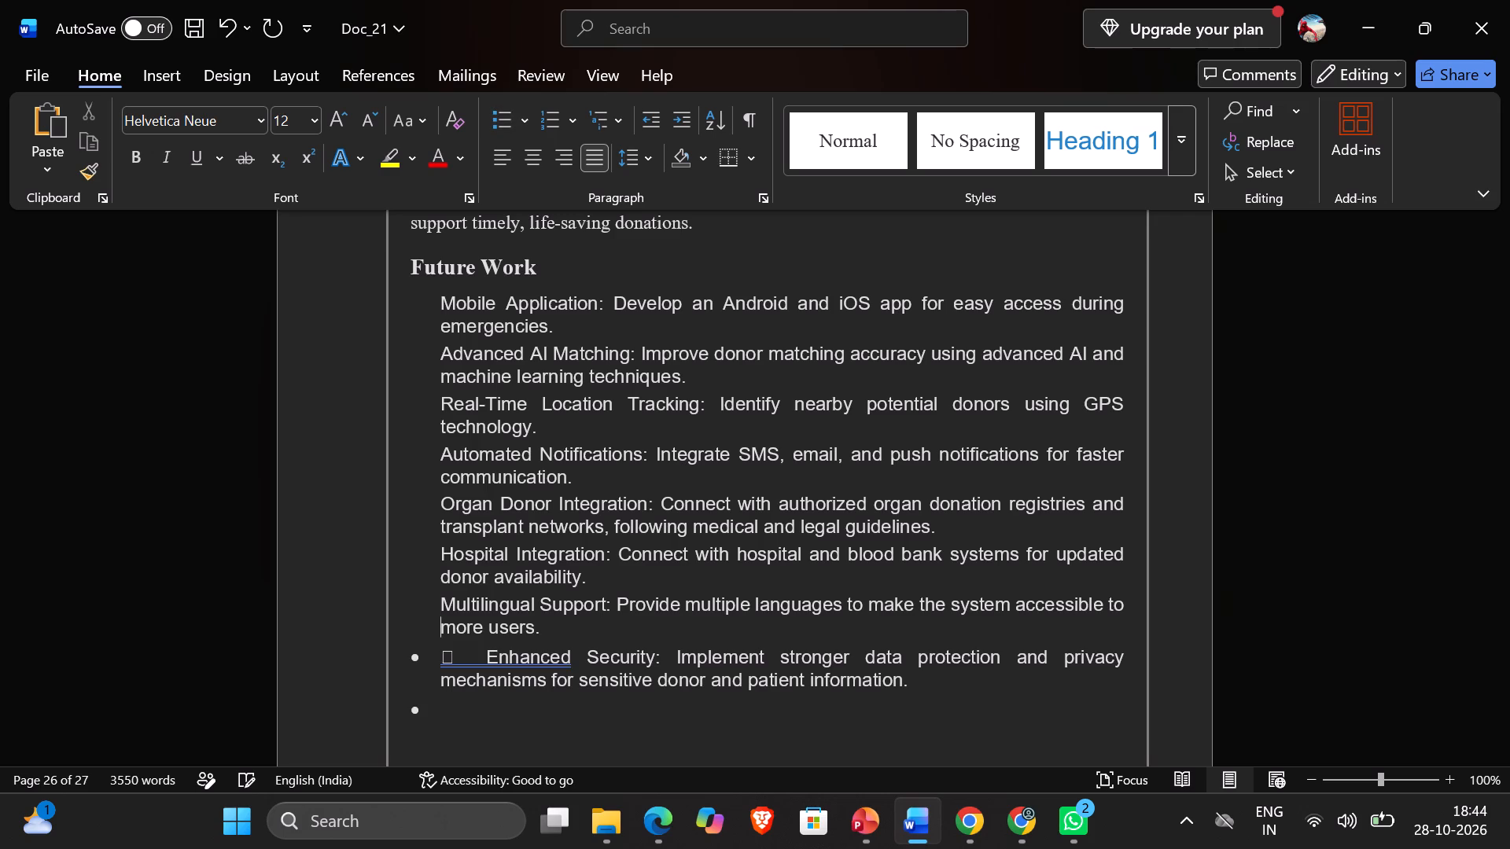
{"action": "key", "text": "Down"}
{"action": "key", "text": "Right"}
{"action": "key", "text": "Right"}
{"action": "key", "text": "Right"}
{"action": "key", "text": "Right"}
{"action": "key", "text": "Left"}
{"action": "key", "text": "BackSpace"}
{"action": "key", "text": "BackSpace"}
{"action": "key", "text": "BackSpace"}
{"action": "key", "text": "BackSpace"}
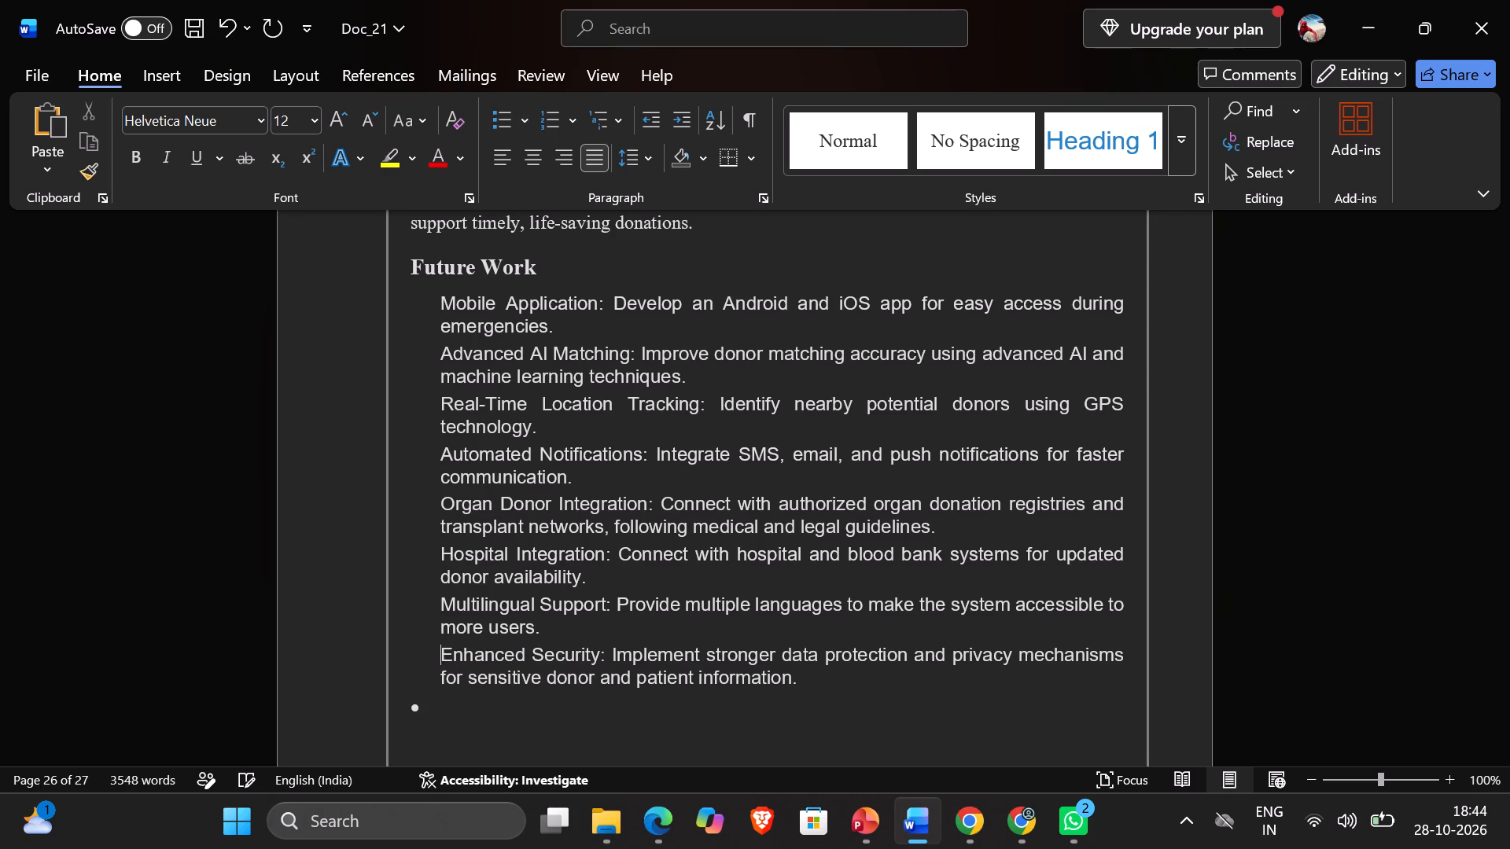
{"action": "key", "text": "Down"}
{"action": "key", "text": "Down"}
{"action": "key", "text": "BackSpace"}
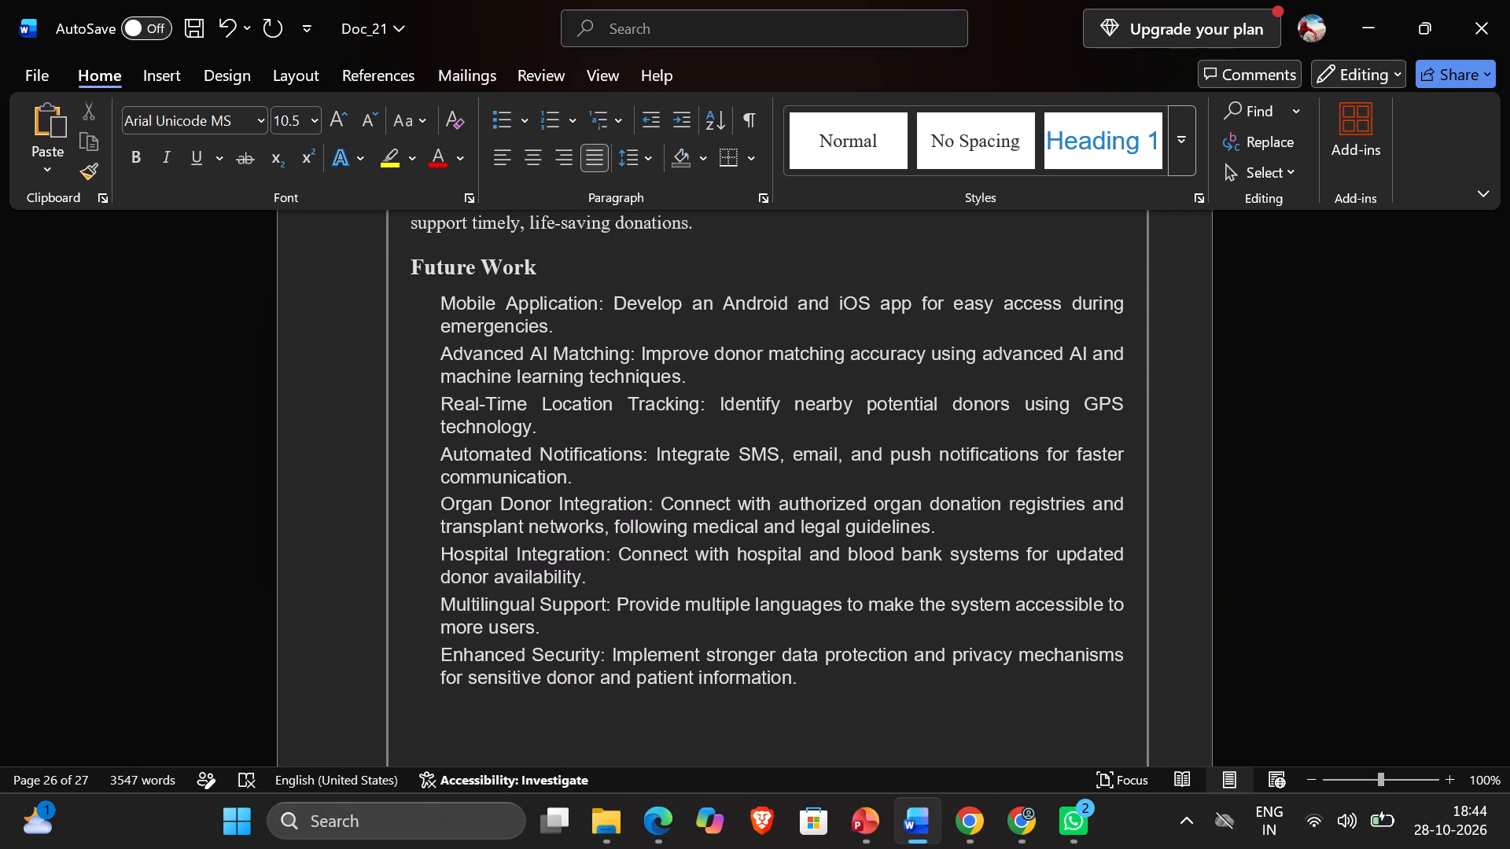
Set the font of all Future Work items, from Mobile Application to Enhanced Security, to Times New Roman.
{"action": "scroll", "coordinate": [477, 413], "scroll_direction": "down", "scroll_amount": 1}
{"action": "left_click_drag", "start_coordinate": [812, 610], "coordinate": [470, 629]}
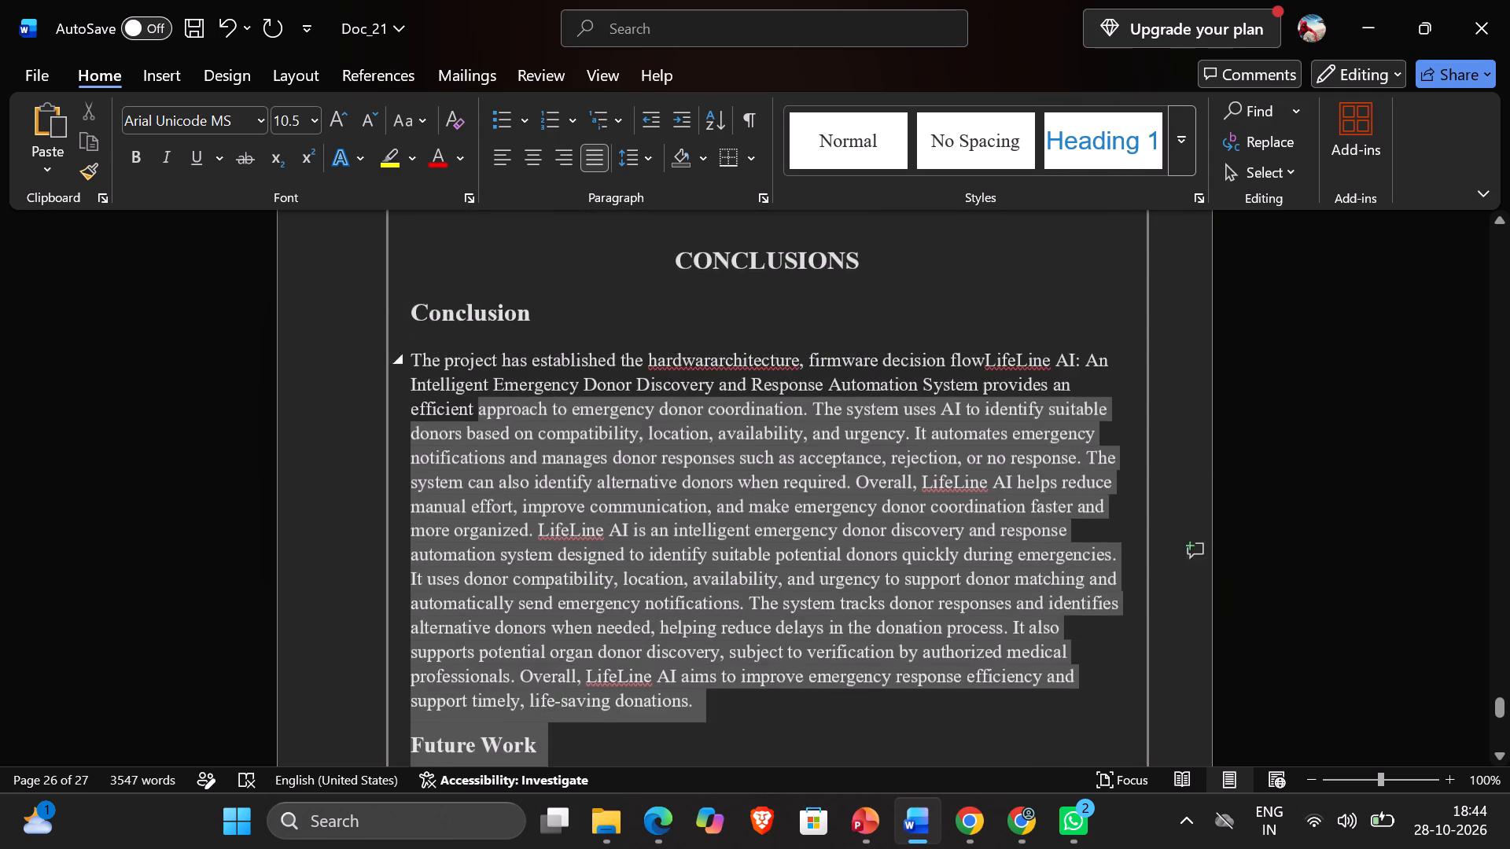
{"action": "left_click_drag", "start_coordinate": [470, 629], "coordinate": [441, 503]}
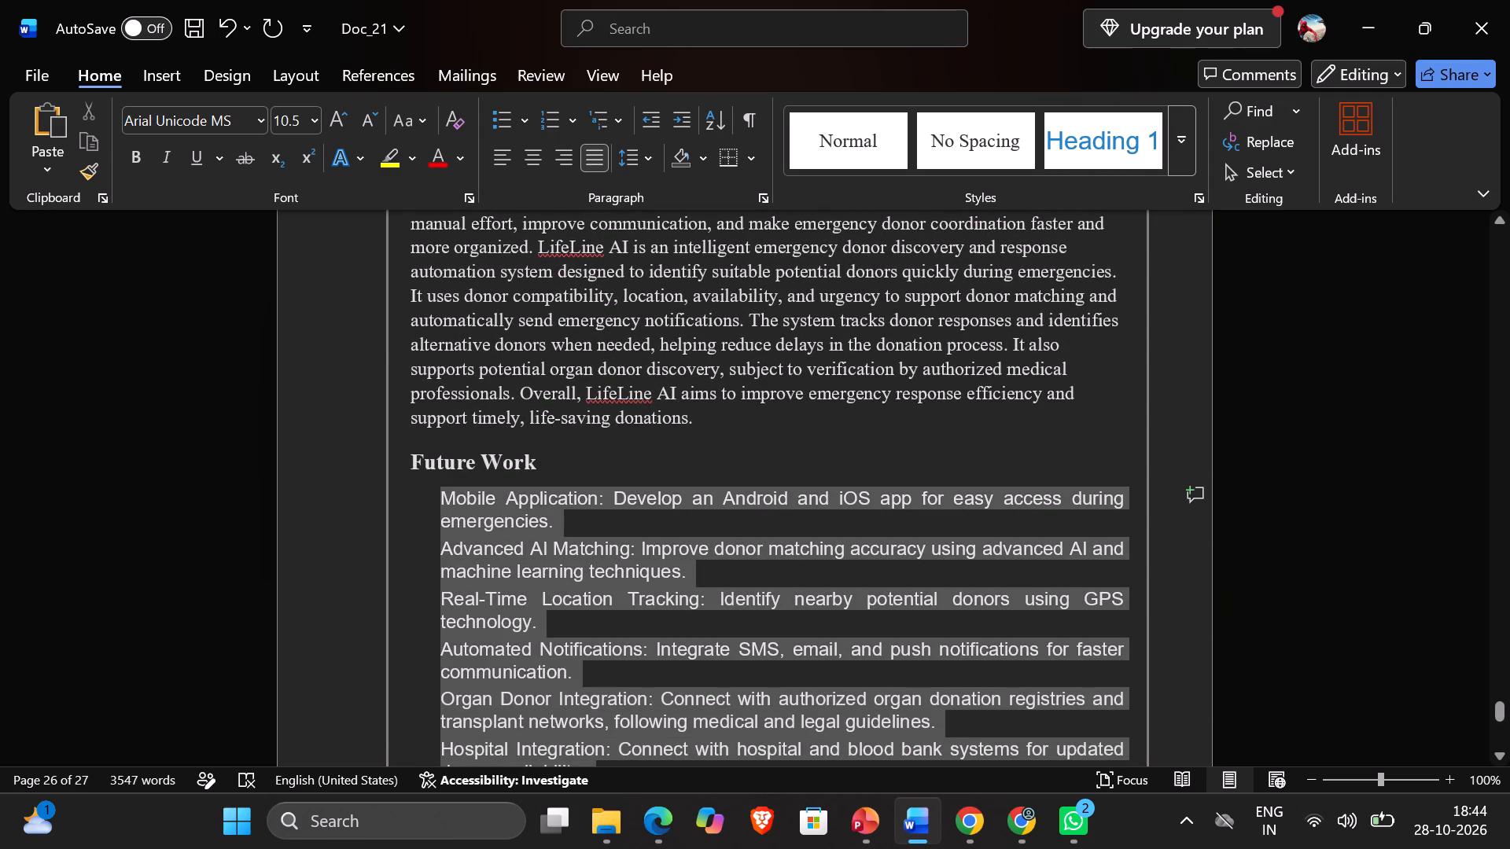
{"action": "left_click_drag", "start_coordinate": [441, 503], "coordinate": [440, 497]}
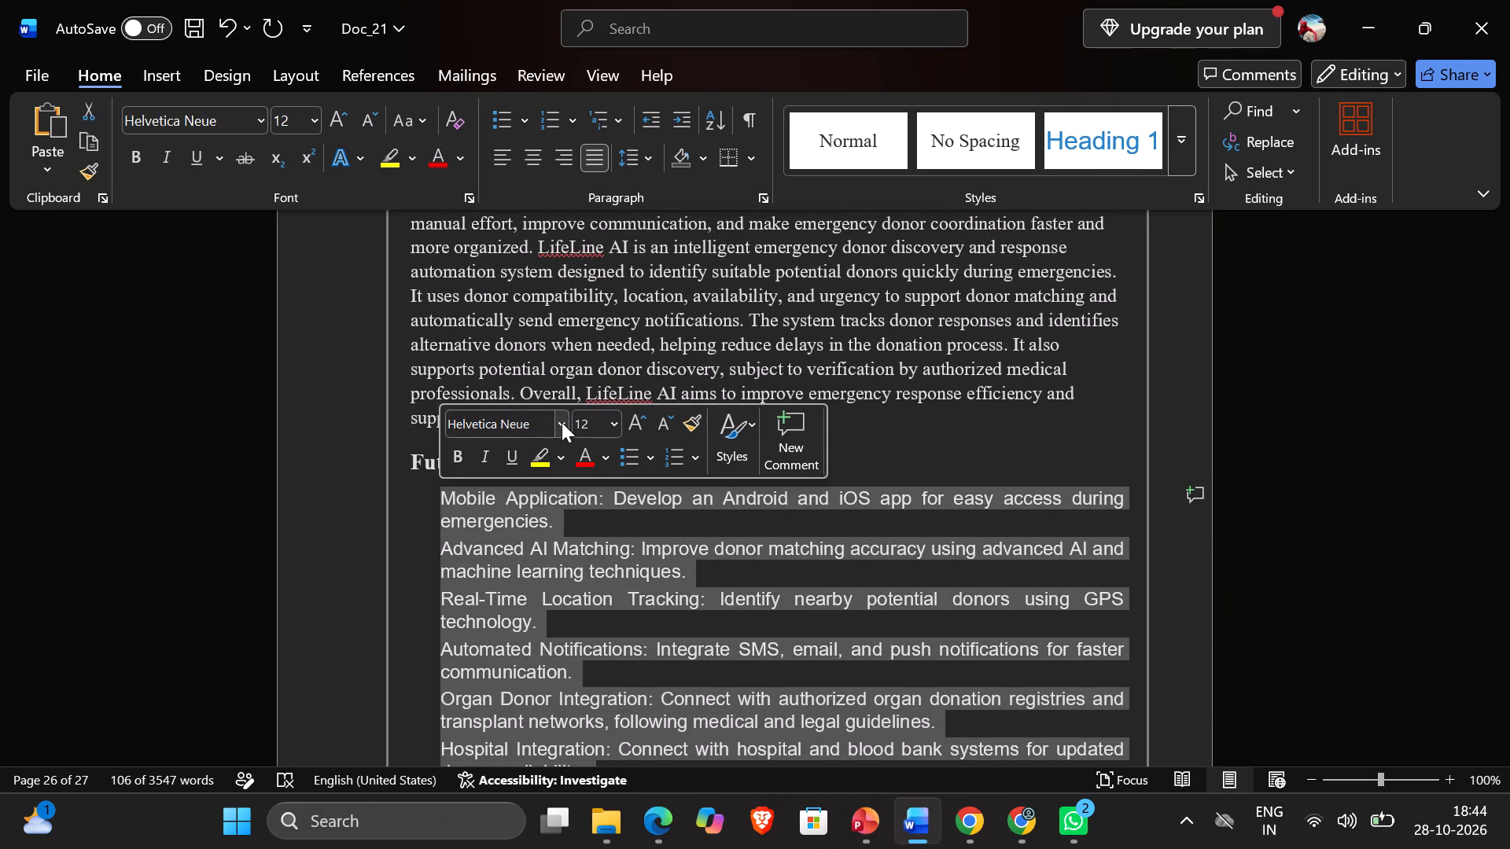
{"action": "left_click", "coordinate": [562, 422]}
{"action": "left_click", "coordinate": [536, 154]}
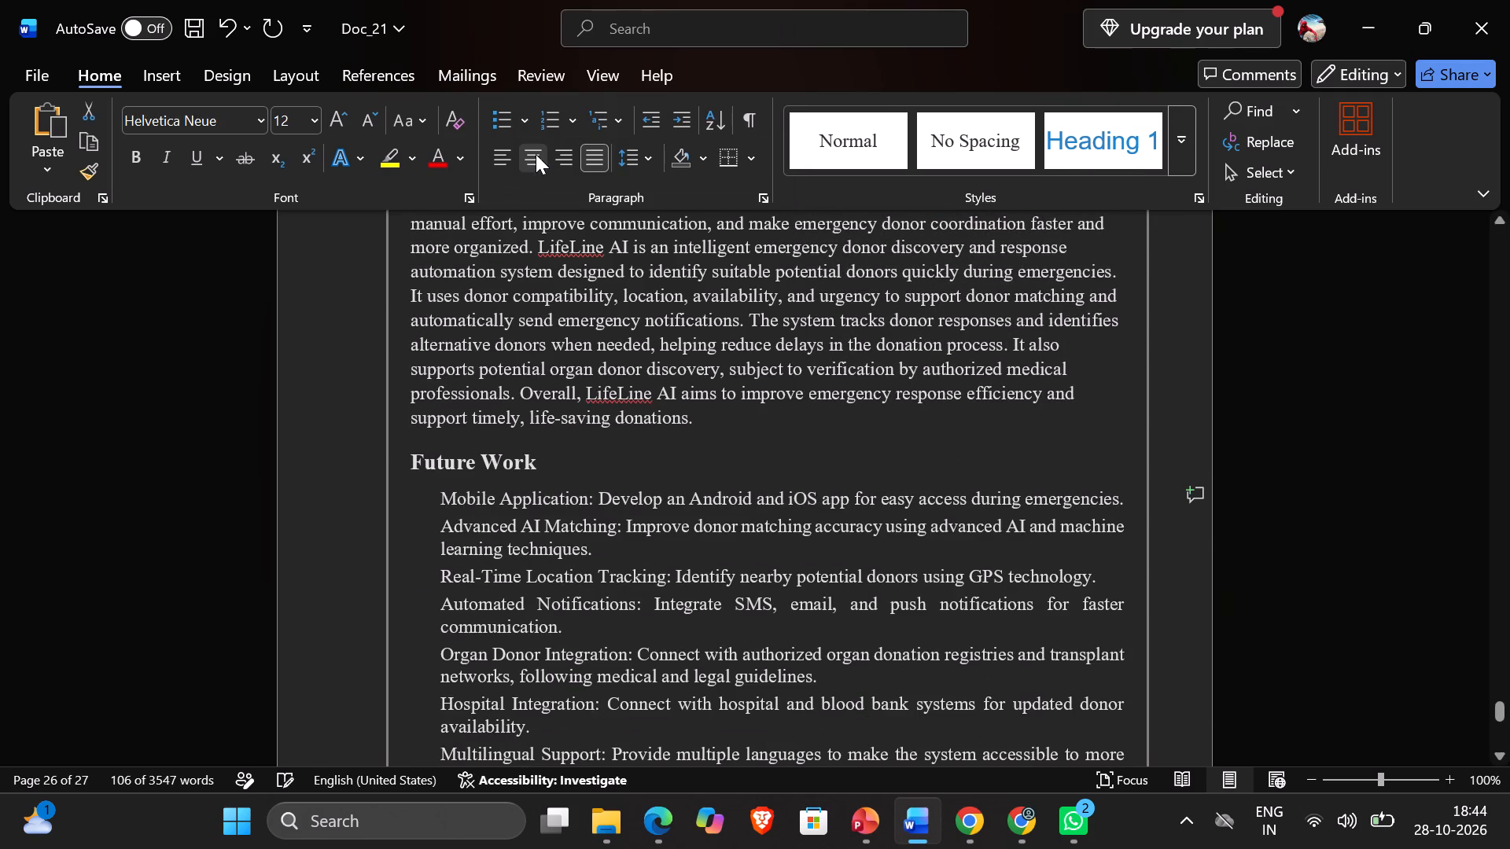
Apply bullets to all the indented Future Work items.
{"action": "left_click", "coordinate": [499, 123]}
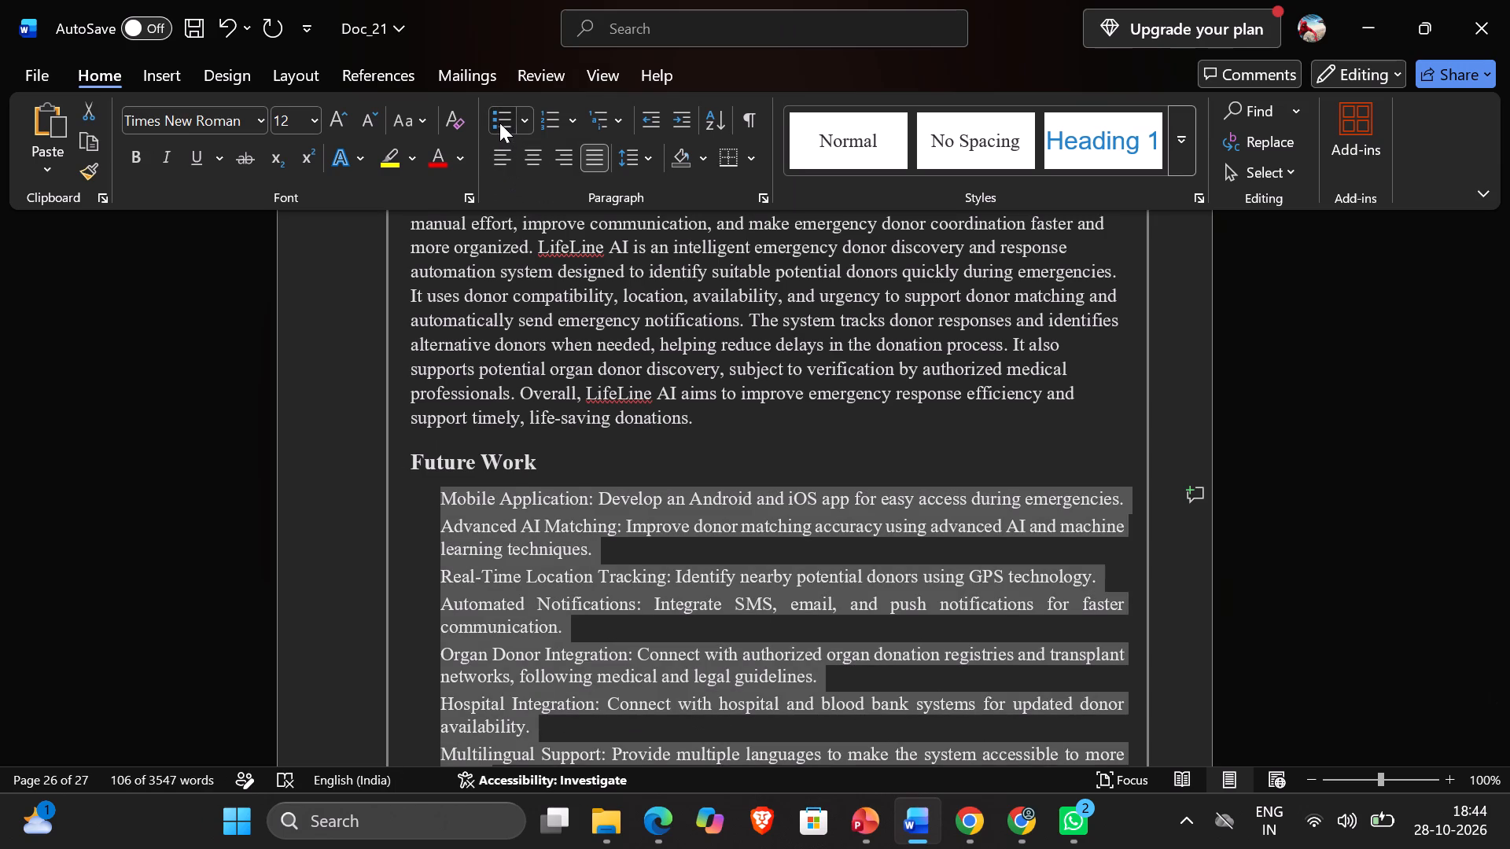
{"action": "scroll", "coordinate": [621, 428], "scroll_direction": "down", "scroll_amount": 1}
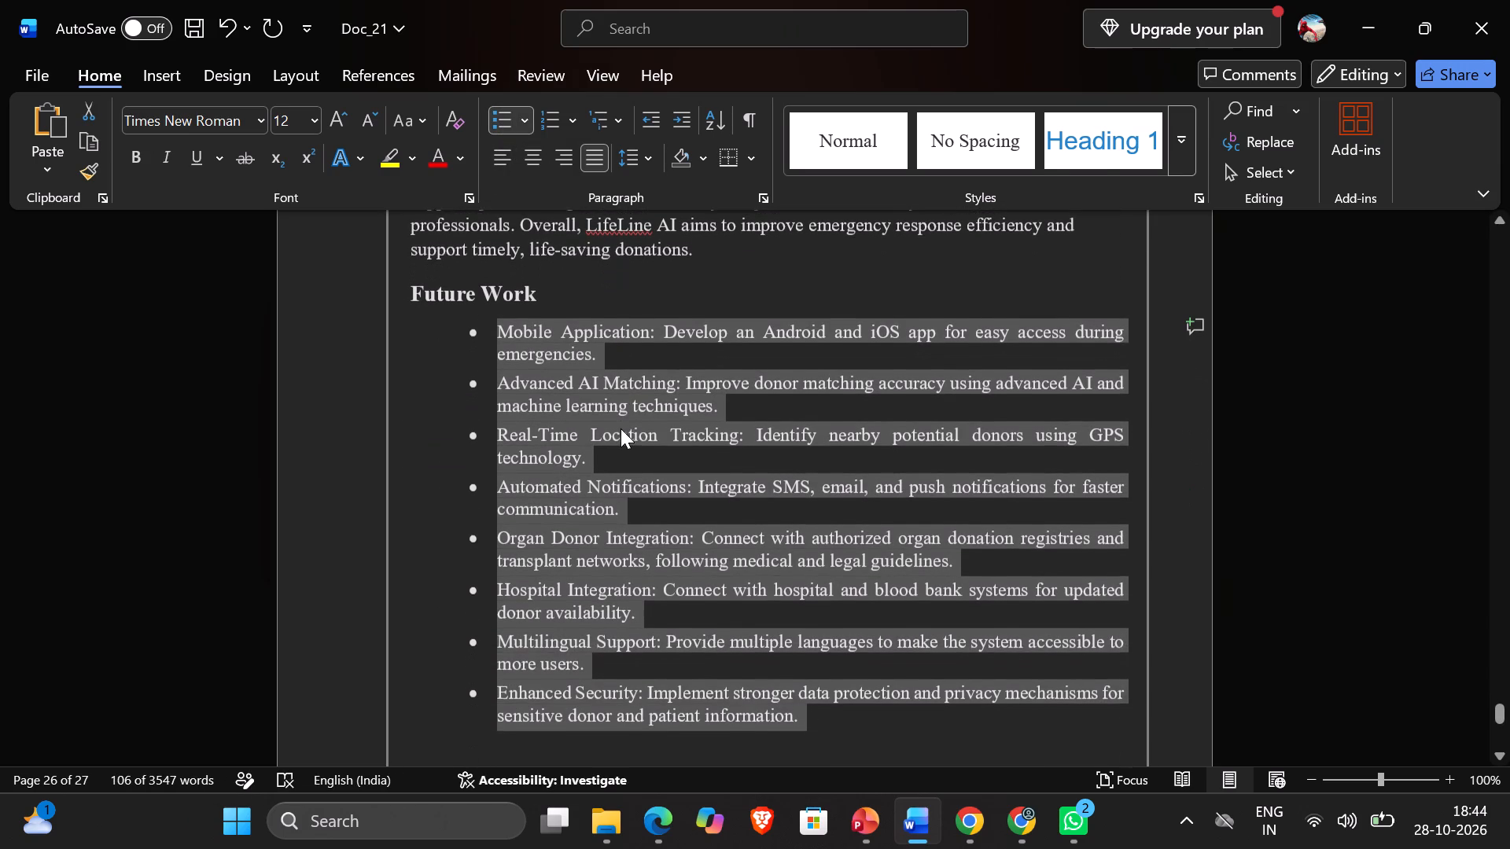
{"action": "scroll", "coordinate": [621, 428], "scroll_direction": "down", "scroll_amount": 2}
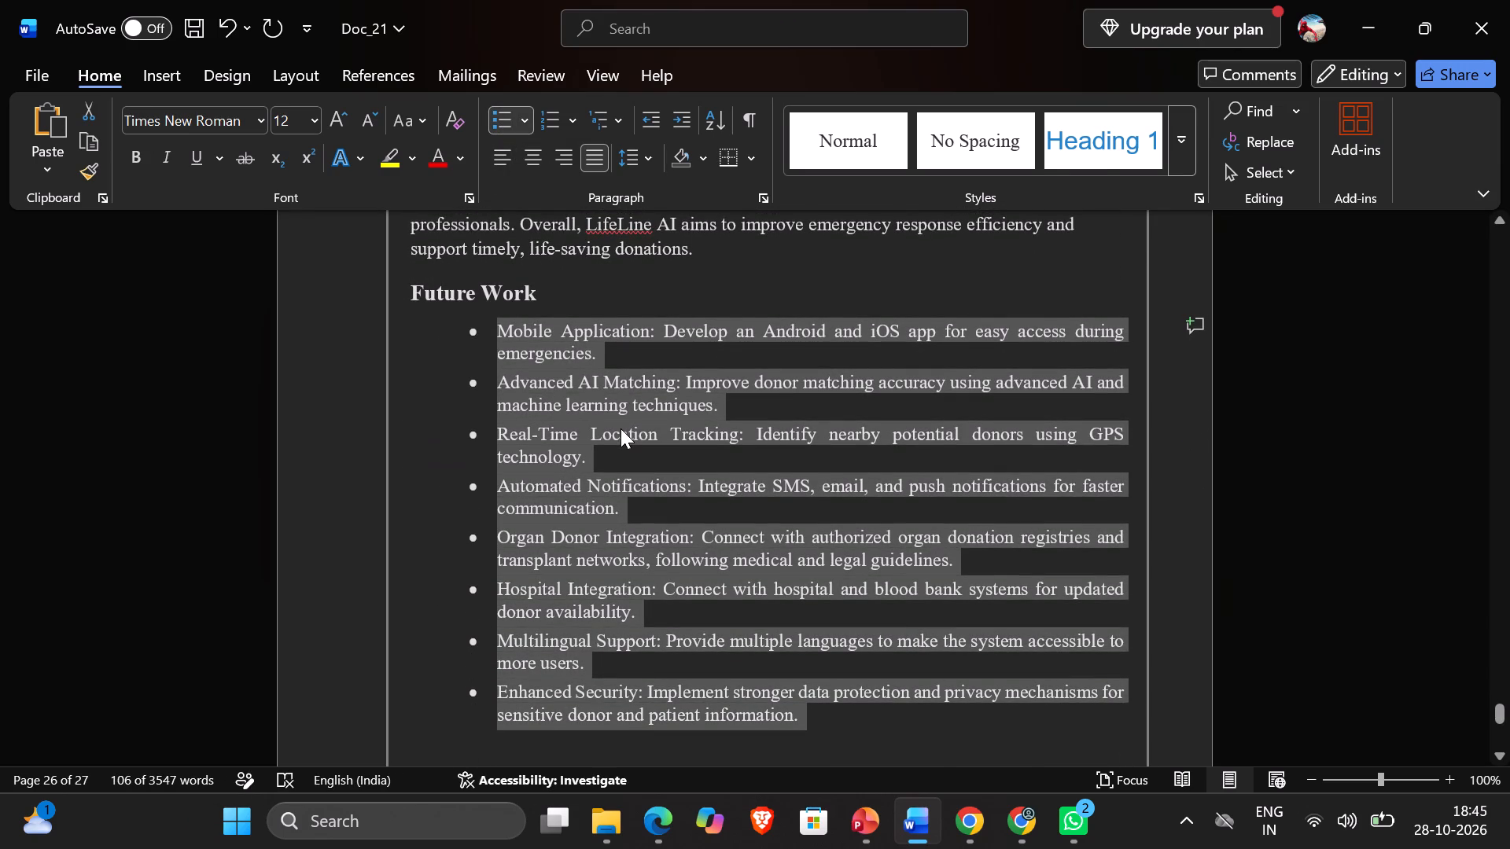
Remove the bullets and indents from the Mobile Application and Advanced AI Matching items so they start at the margin.
{"action": "left_click", "coordinate": [492, 336]}
{"action": "key", "text": "BackSpace"}
{"action": "key", "text": "BackSpace"}
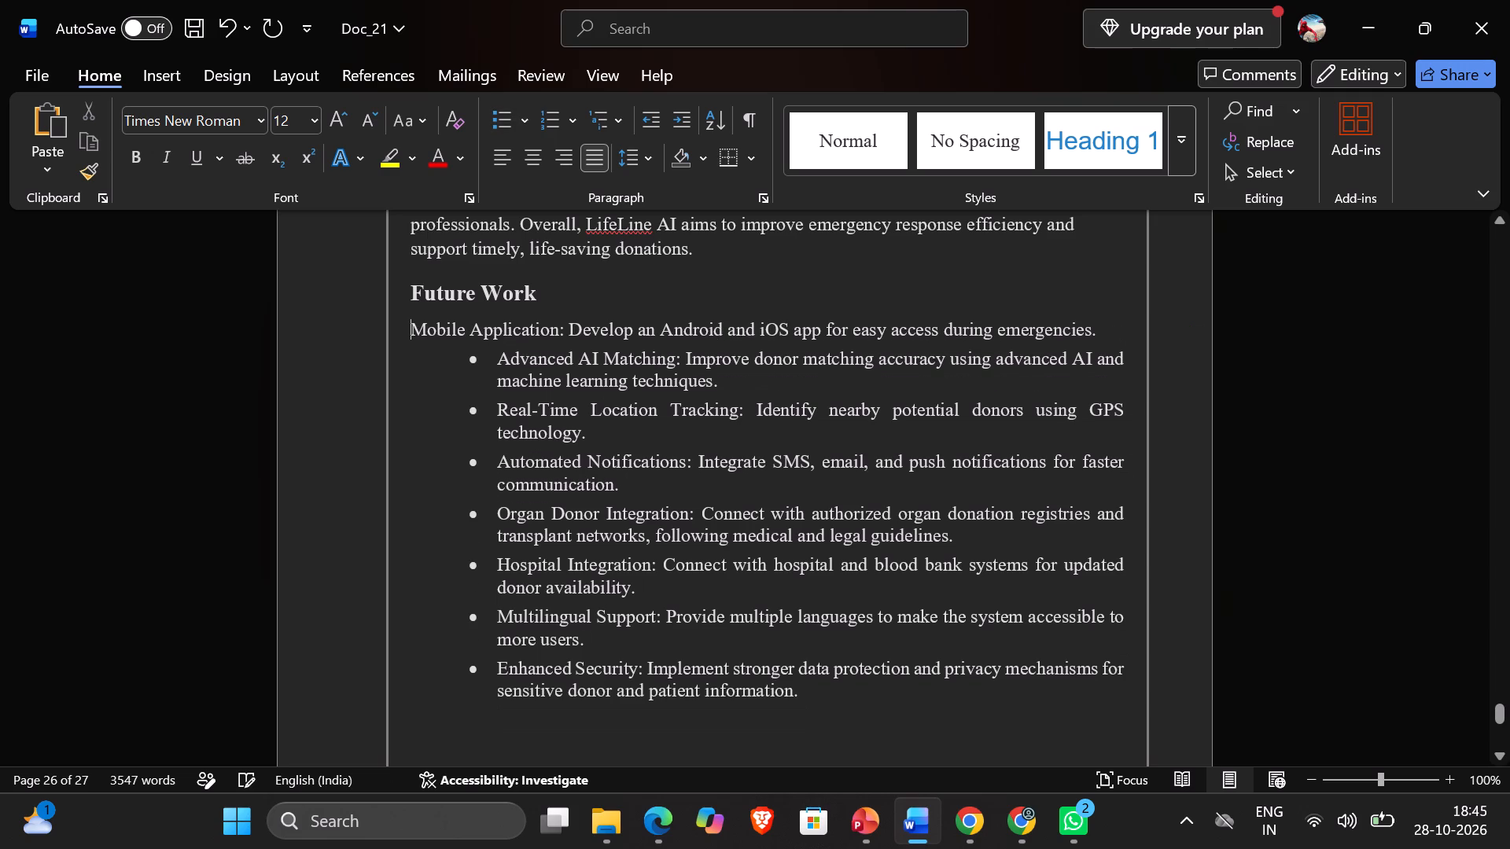
{"action": "left_click", "coordinate": [498, 365]}
{"action": "key", "text": "BackSpace"}
{"action": "key", "text": "BackSpace"}
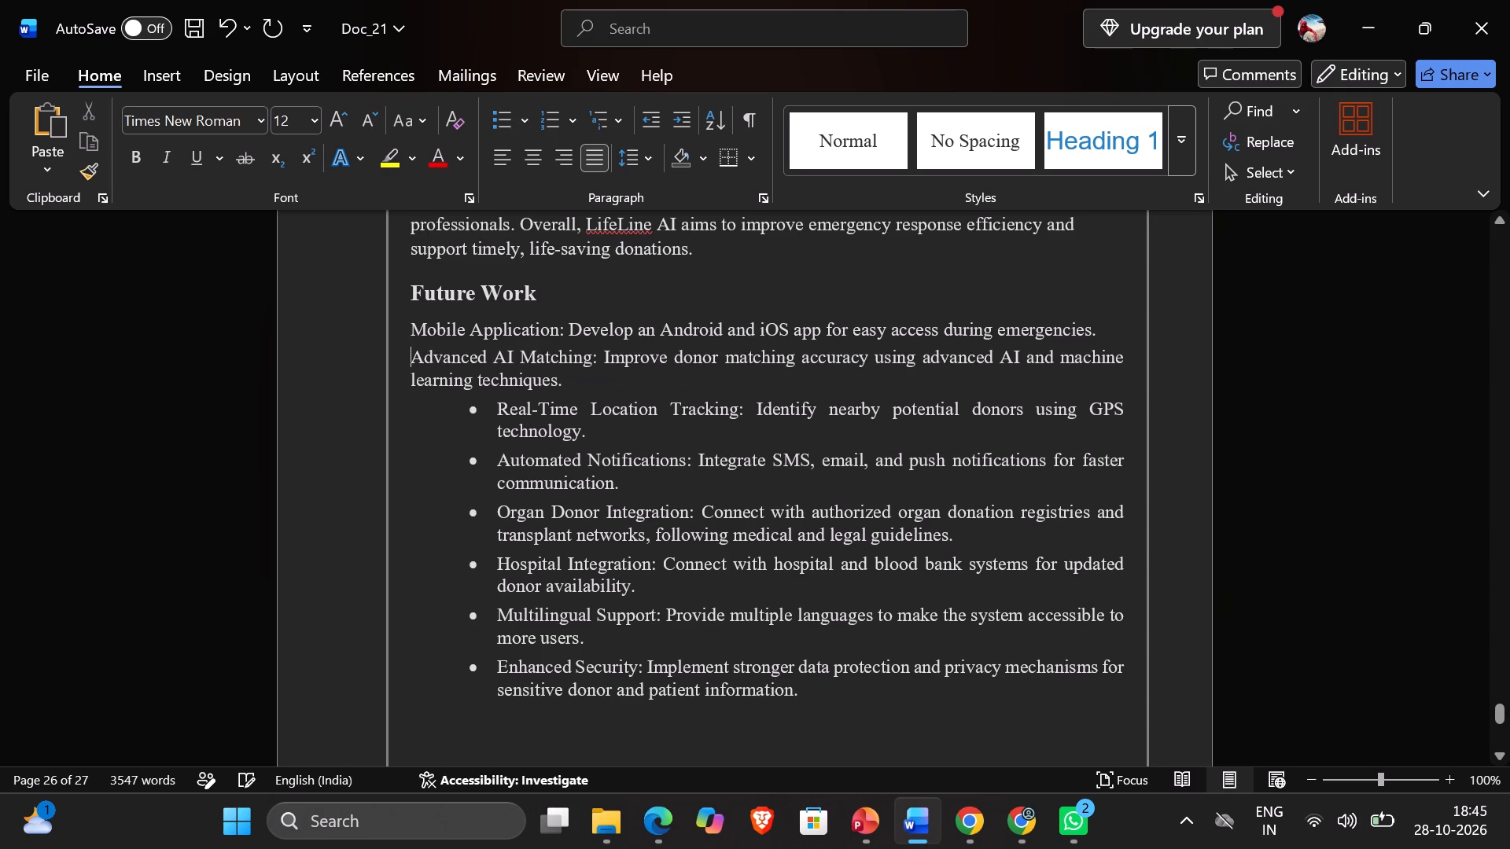
Remove the bullets and indents from the Real-Time Location Tracking and Automated Notifications items.
{"action": "key", "text": "Down"}
{"action": "key", "text": "Down"}
{"action": "key", "text": "Right"}
{"action": "key", "text": "Left"}
{"action": "key", "text": "BackSpace"}
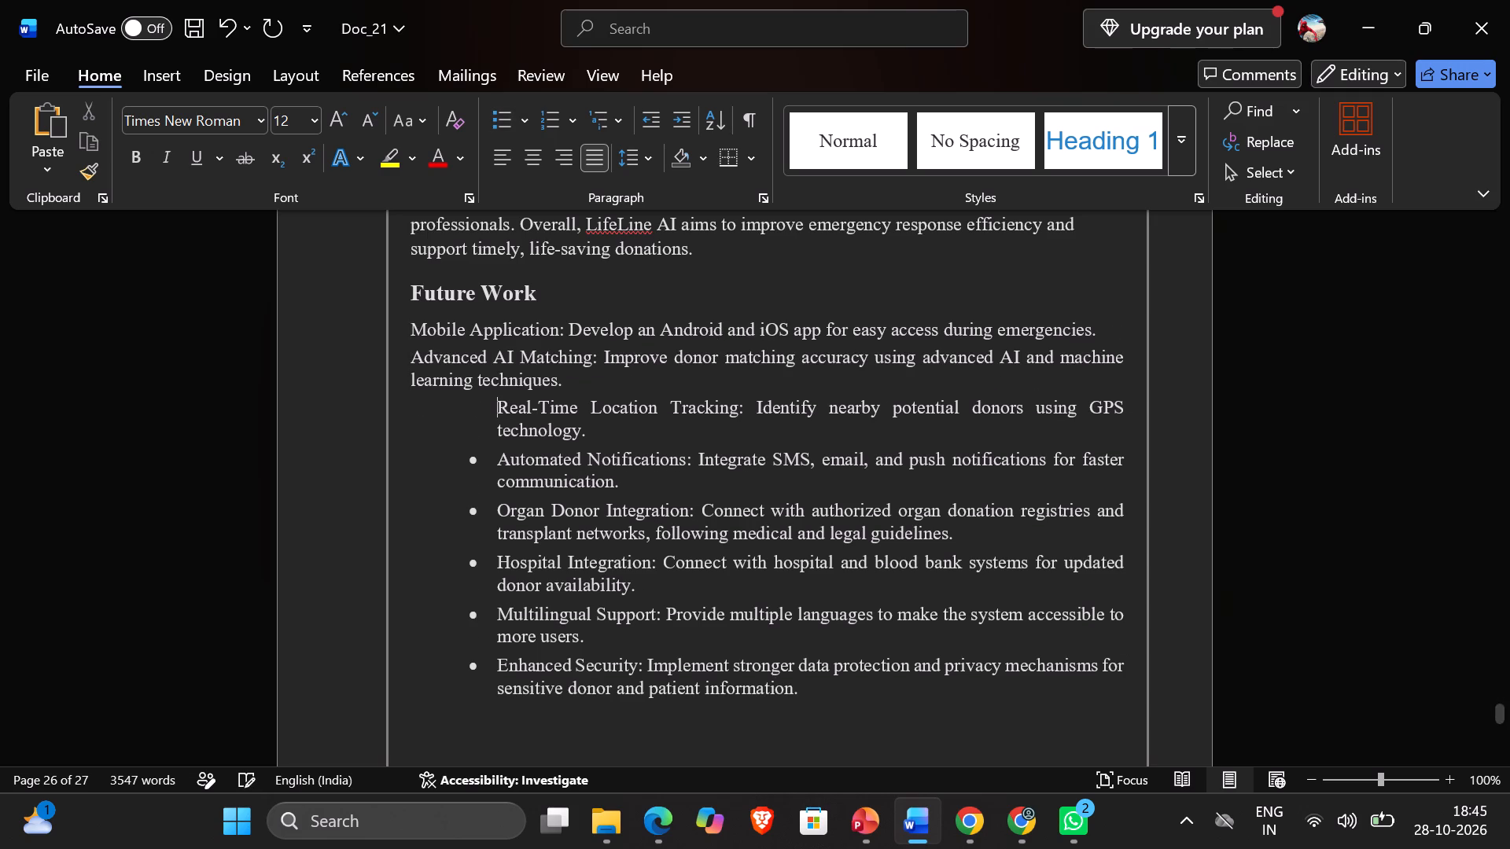
{"action": "key", "text": "BackSpace"}
{"action": "key", "text": "Down"}
{"action": "key", "text": "Right"}
{"action": "key", "text": "Left"}
{"action": "key", "text": "BackSpace"}
{"action": "key", "text": "BackSpace"}
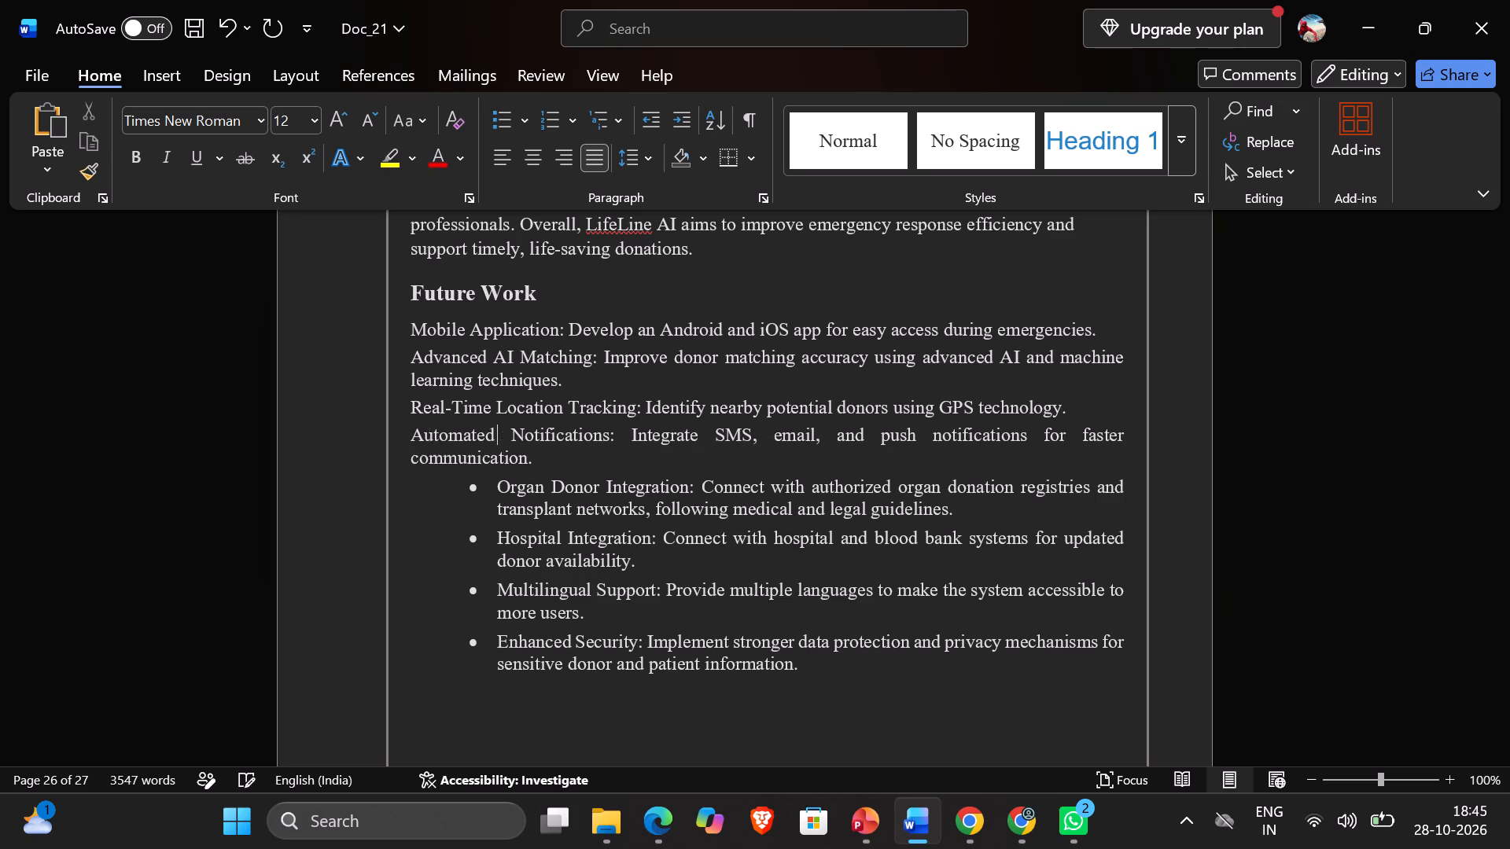
Remove the bullets and indents from the Organ Donor Integration and Hospital Integration items.
{"action": "key", "text": "Down"}
{"action": "key", "text": "Right"}
{"action": "key", "text": "Down"}
{"action": "key", "text": "BackSpace"}
{"action": "key", "text": "BackSpace"}
{"action": "key", "text": "Down"}
{"action": "key", "text": "Down"}
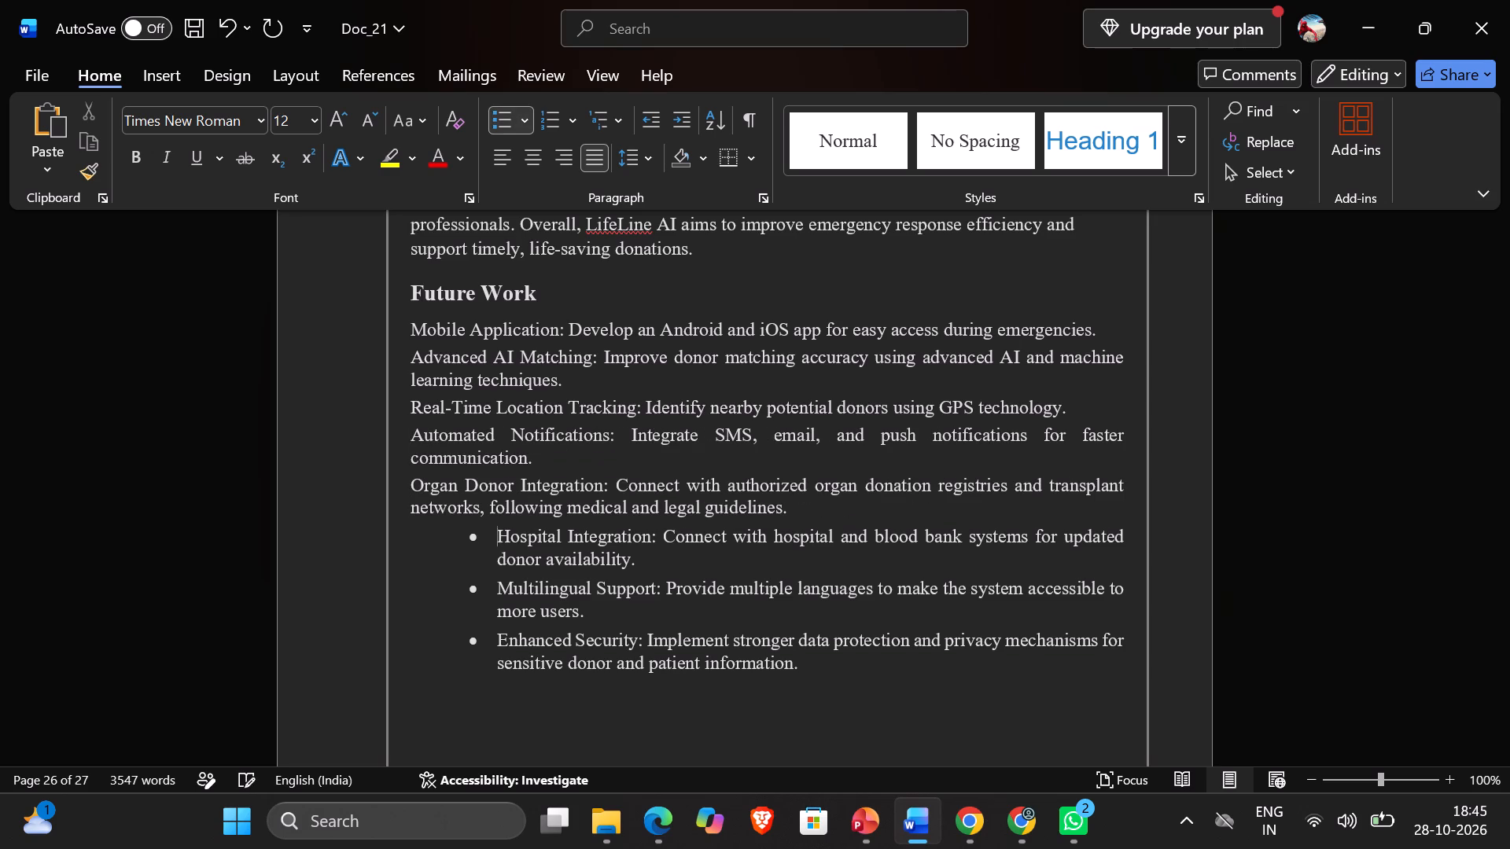
{"action": "key", "text": "BackSpace"}
{"action": "key", "text": "BackSpace"}
Remove the bullets and indents from the Multilingual Support and Enhanced Security items.
{"action": "key", "text": "Down"}
{"action": "key", "text": "Right"}
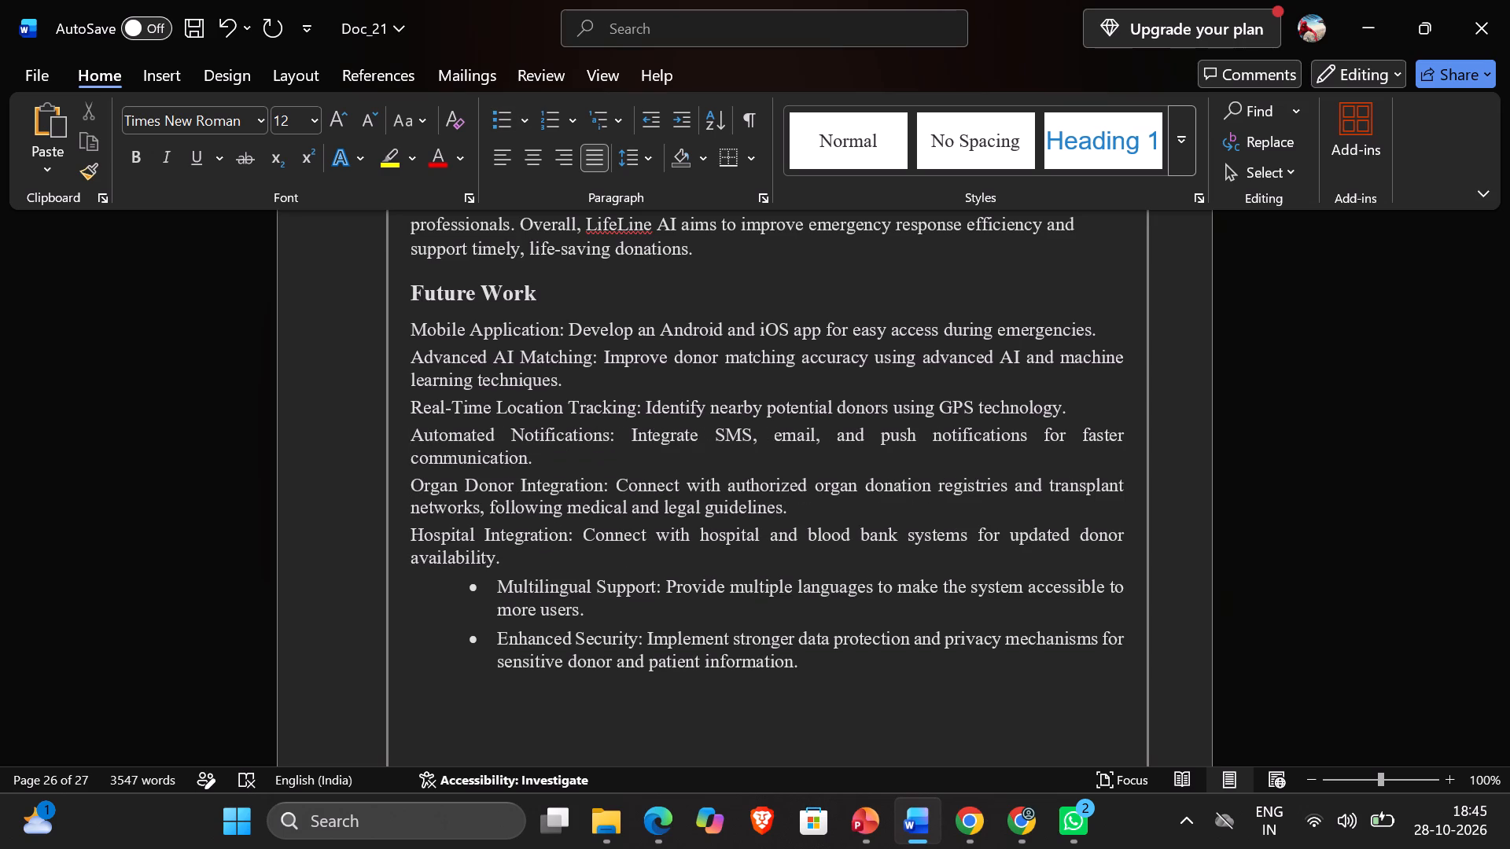
{"action": "key", "text": "Down"}
{"action": "key", "text": "Right"}
{"action": "key", "text": "Left"}
{"action": "key", "text": "Home"}
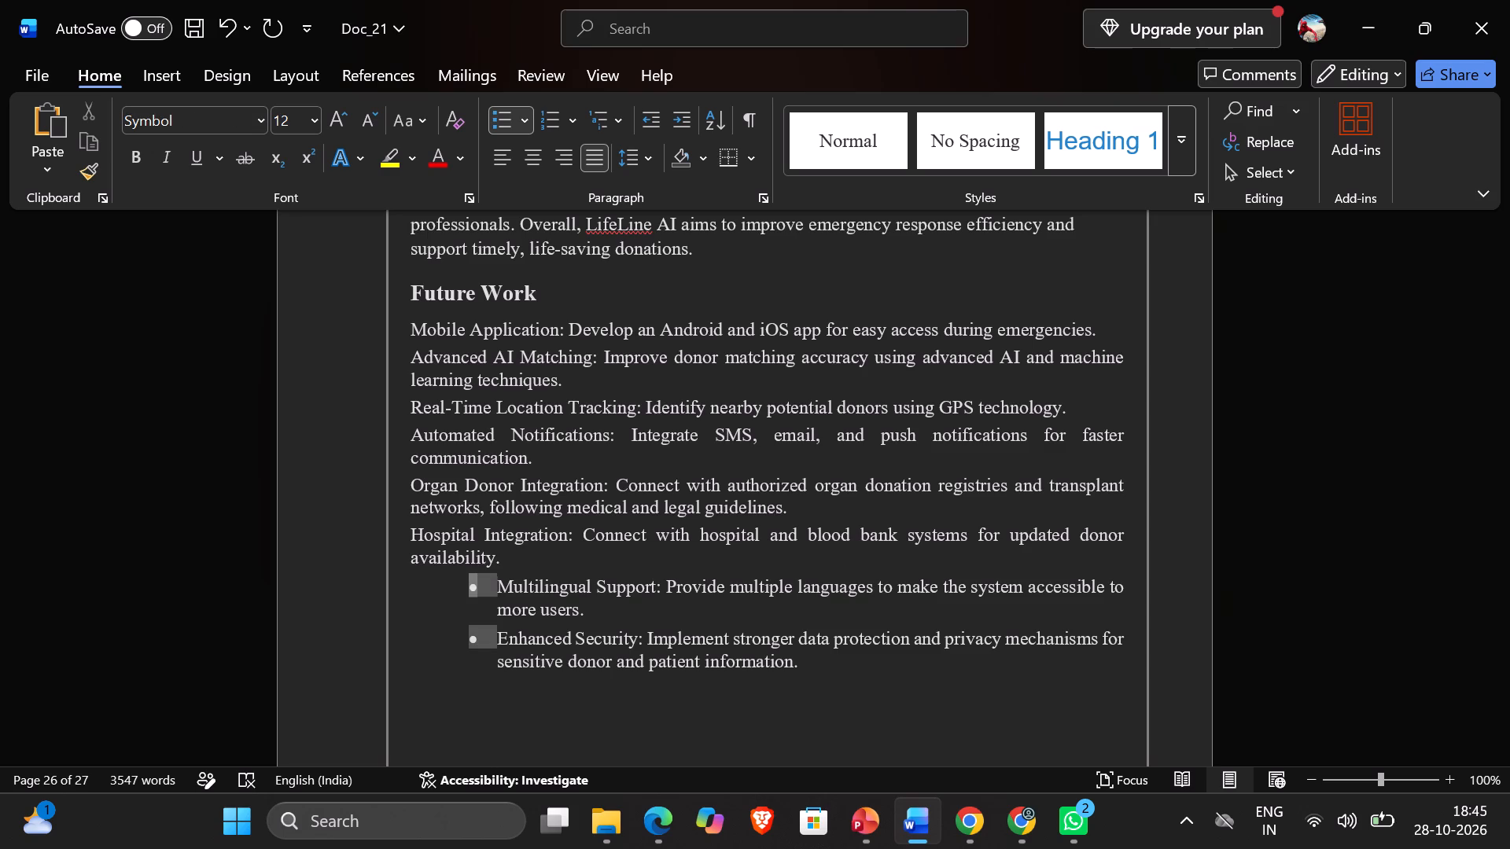
{"action": "key", "text": "BackSpace"}
{"action": "key", "text": "BackSpace"}
{"action": "key", "text": "Down"}
{"action": "key", "text": "BackSpace"}
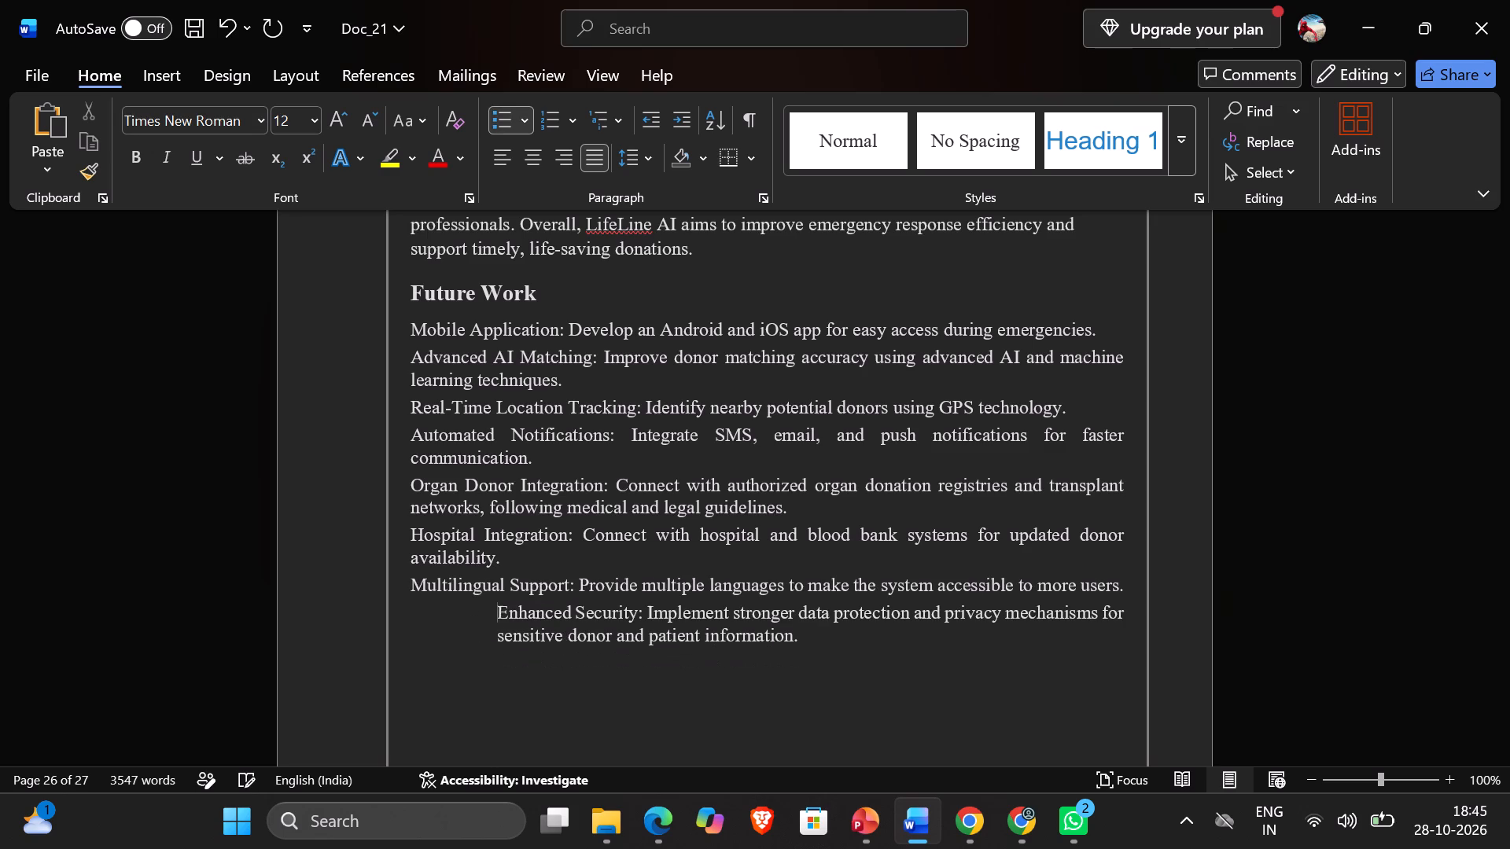
{"action": "key", "text": "BackSpace"}
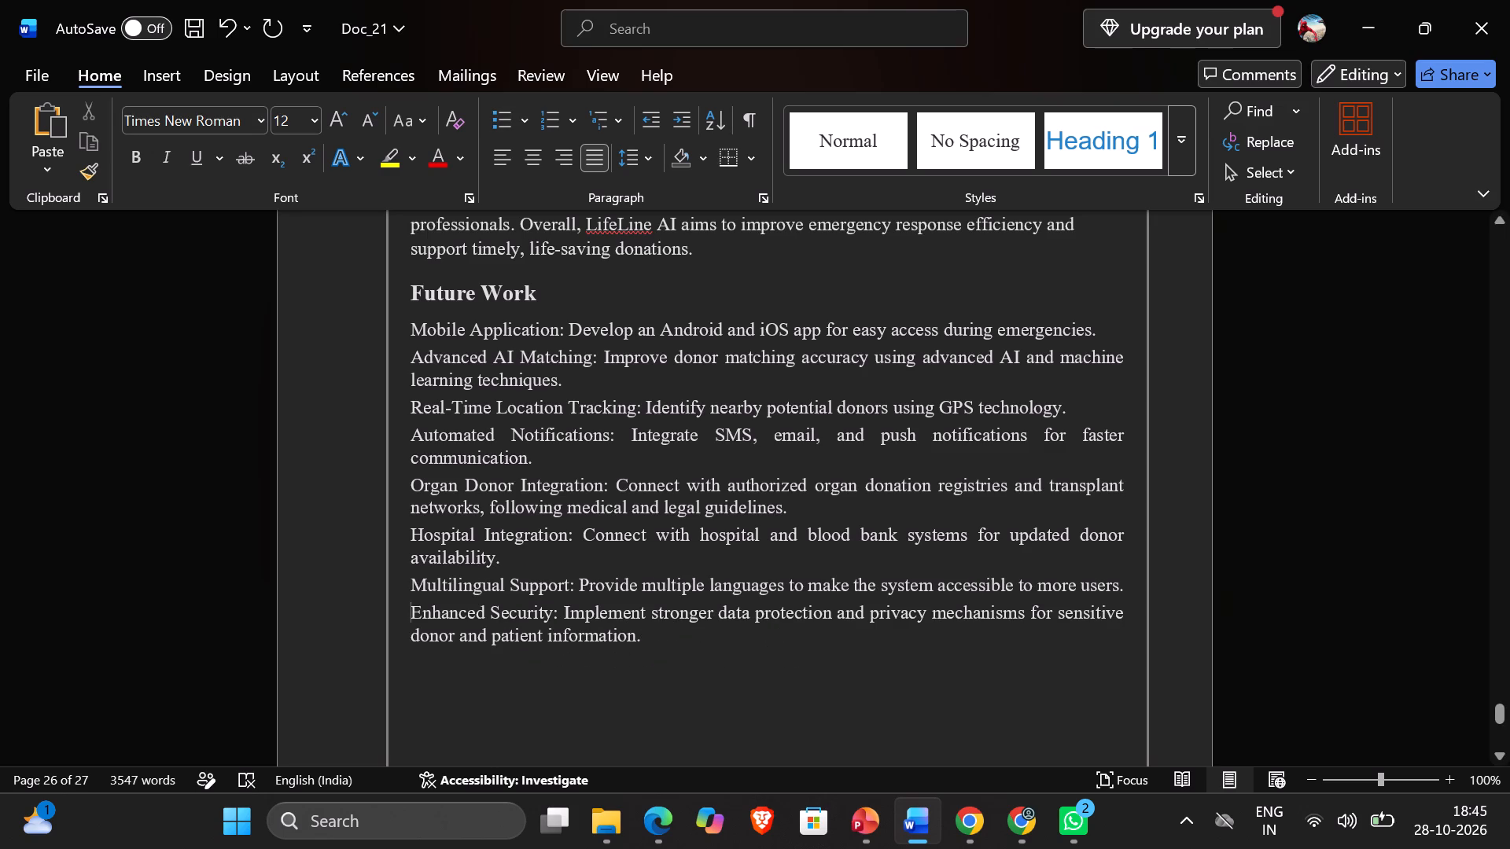
Apply bullets to all eight Future Work items, from Mobile Application to Enhanced Security.
{"action": "left_click_drag", "start_coordinate": [411, 327], "coordinate": [451, 380]}
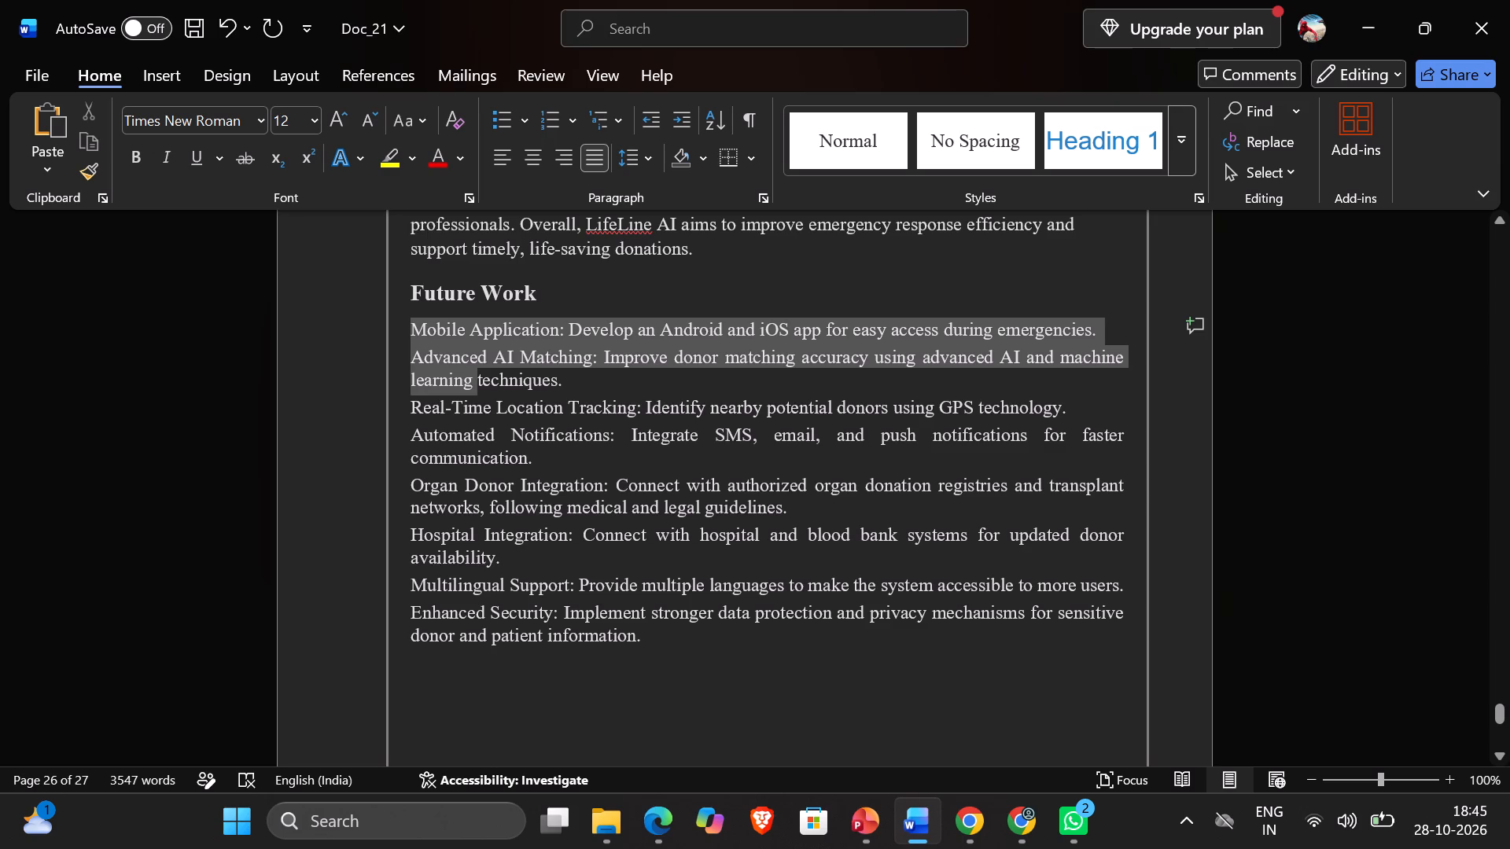
{"action": "left_click_drag", "start_coordinate": [451, 380], "coordinate": [636, 642]}
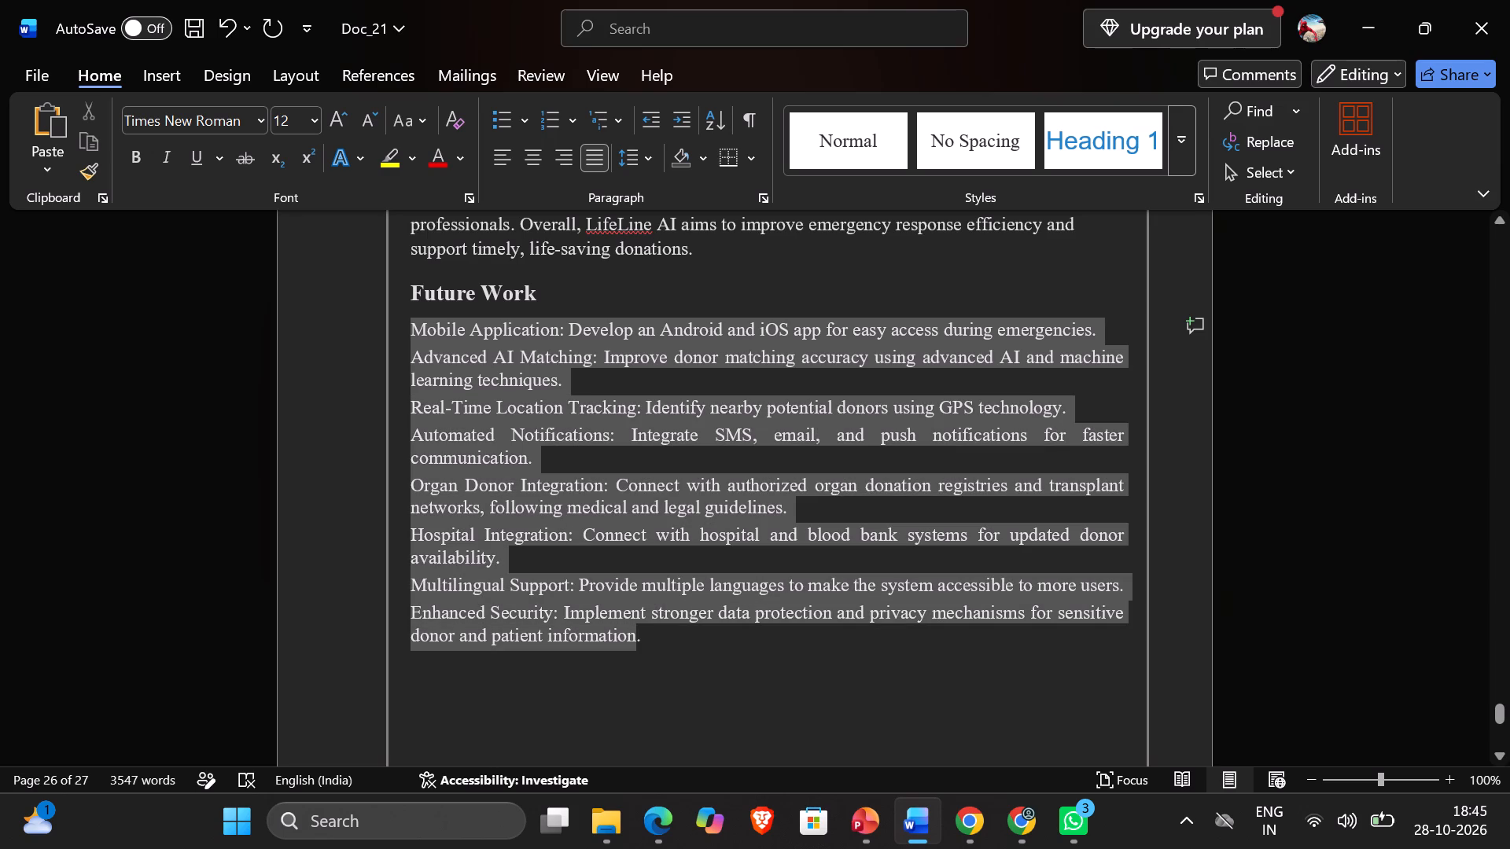
{"action": "left_click_drag", "start_coordinate": [636, 642], "coordinate": [641, 641]}
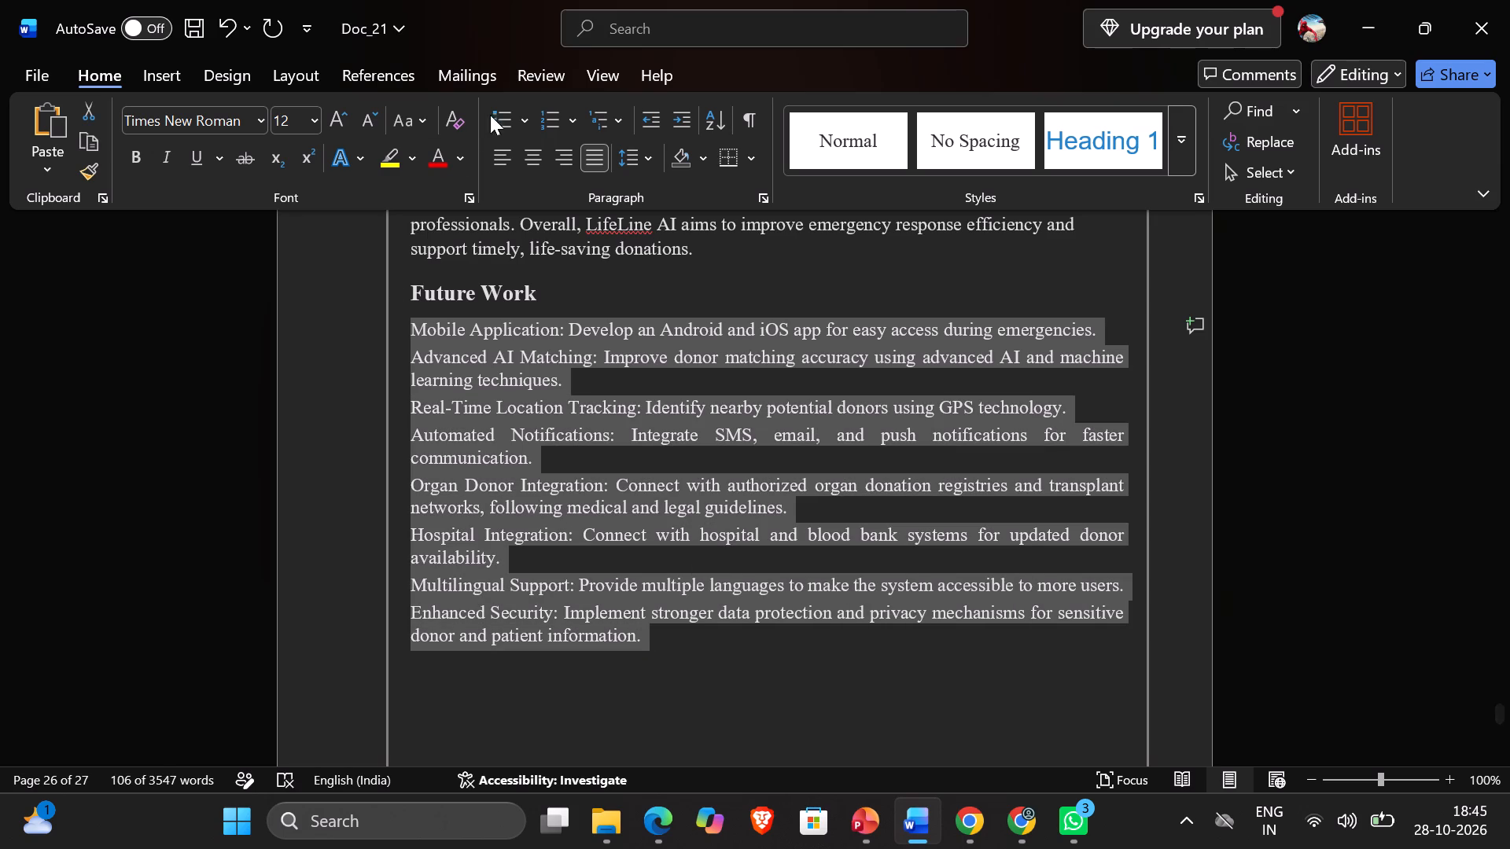
{"action": "left_click", "coordinate": [495, 119]}
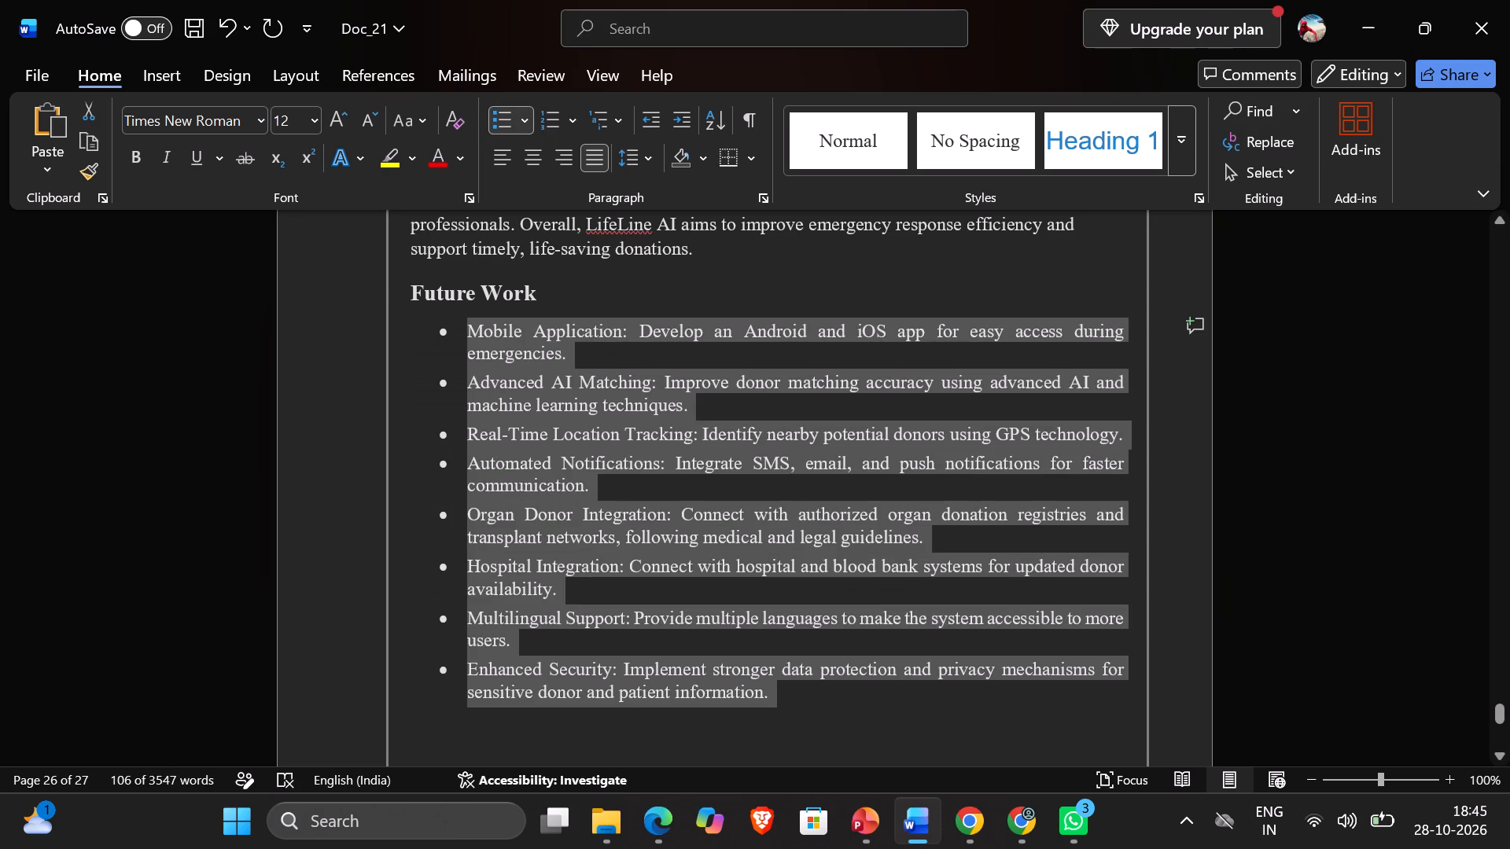
{"action": "left_click", "coordinate": [588, 281]}
Review the report's closing pages, from the Conclusion and Future Work list through the references page.
{"action": "scroll", "coordinate": [588, 281], "scroll_direction": "right", "scroll_amount": 1}
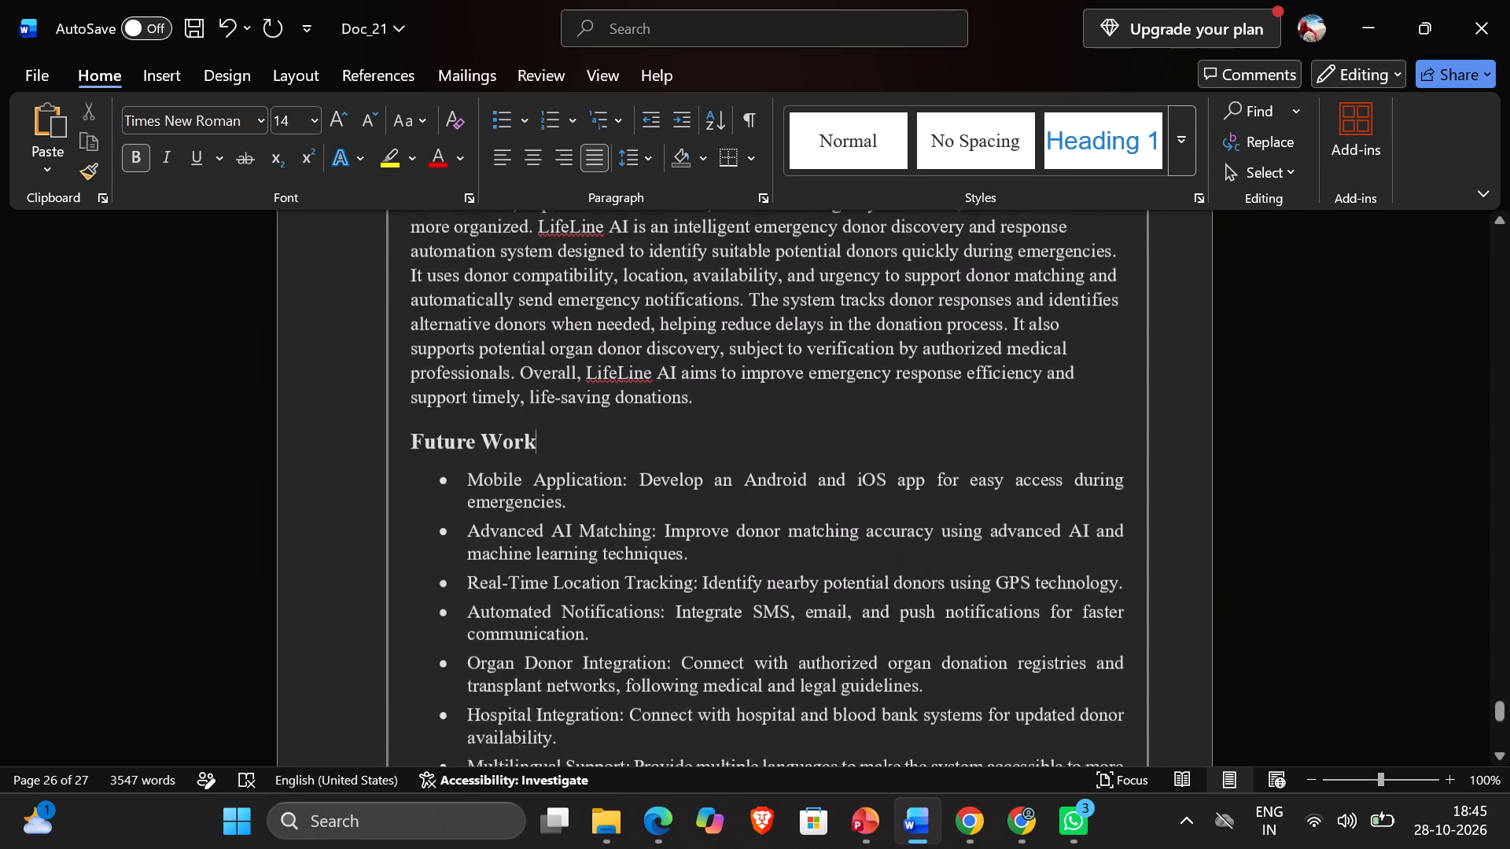
{"action": "scroll", "coordinate": [588, 281], "scroll_direction": "right", "scroll_amount": 1}
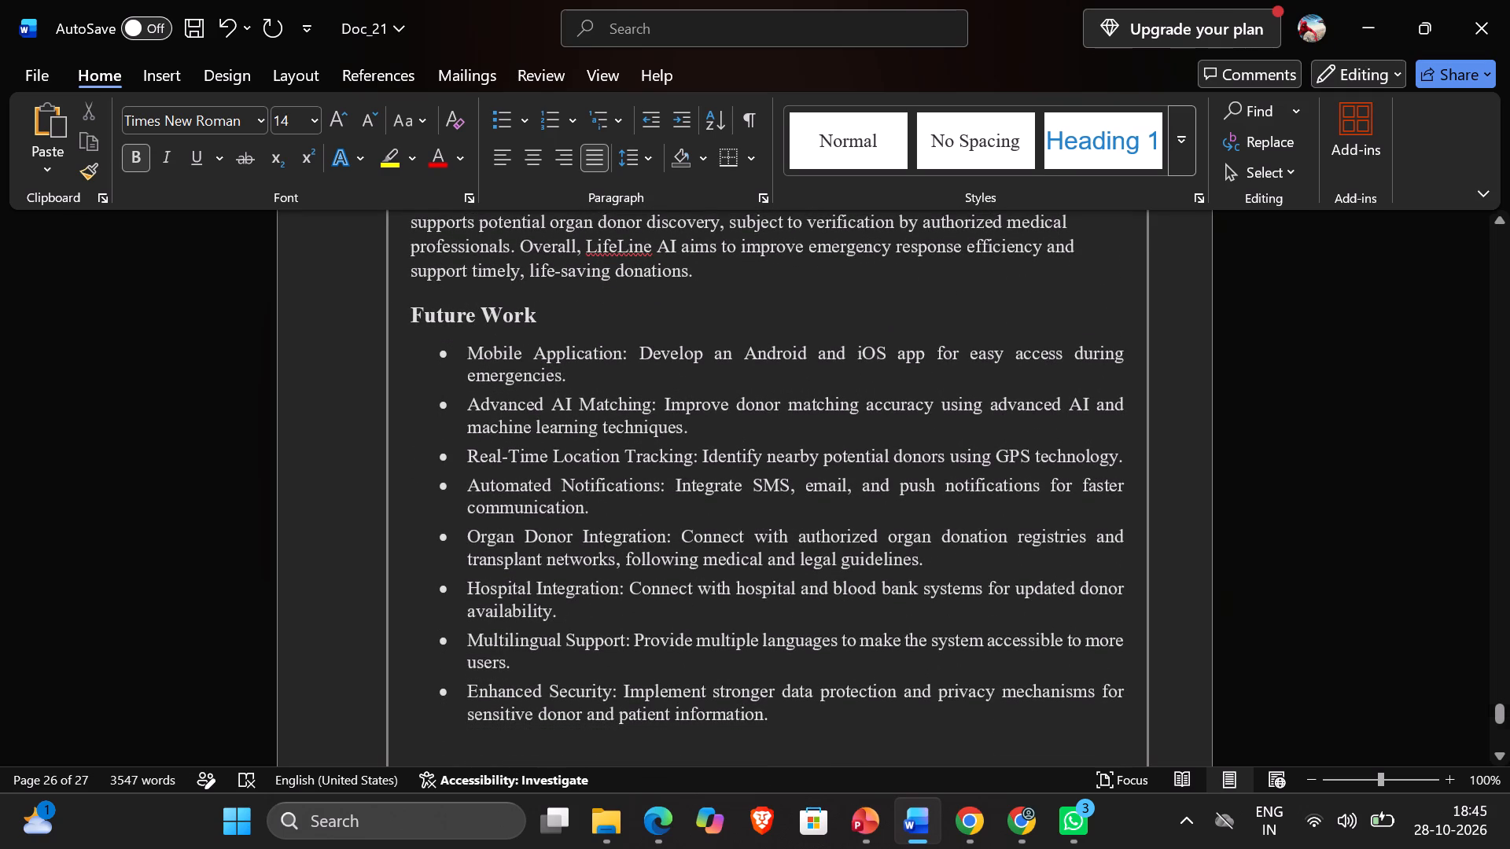
{"action": "scroll", "coordinate": [588, 281], "scroll_direction": "down", "scroll_amount": 2}
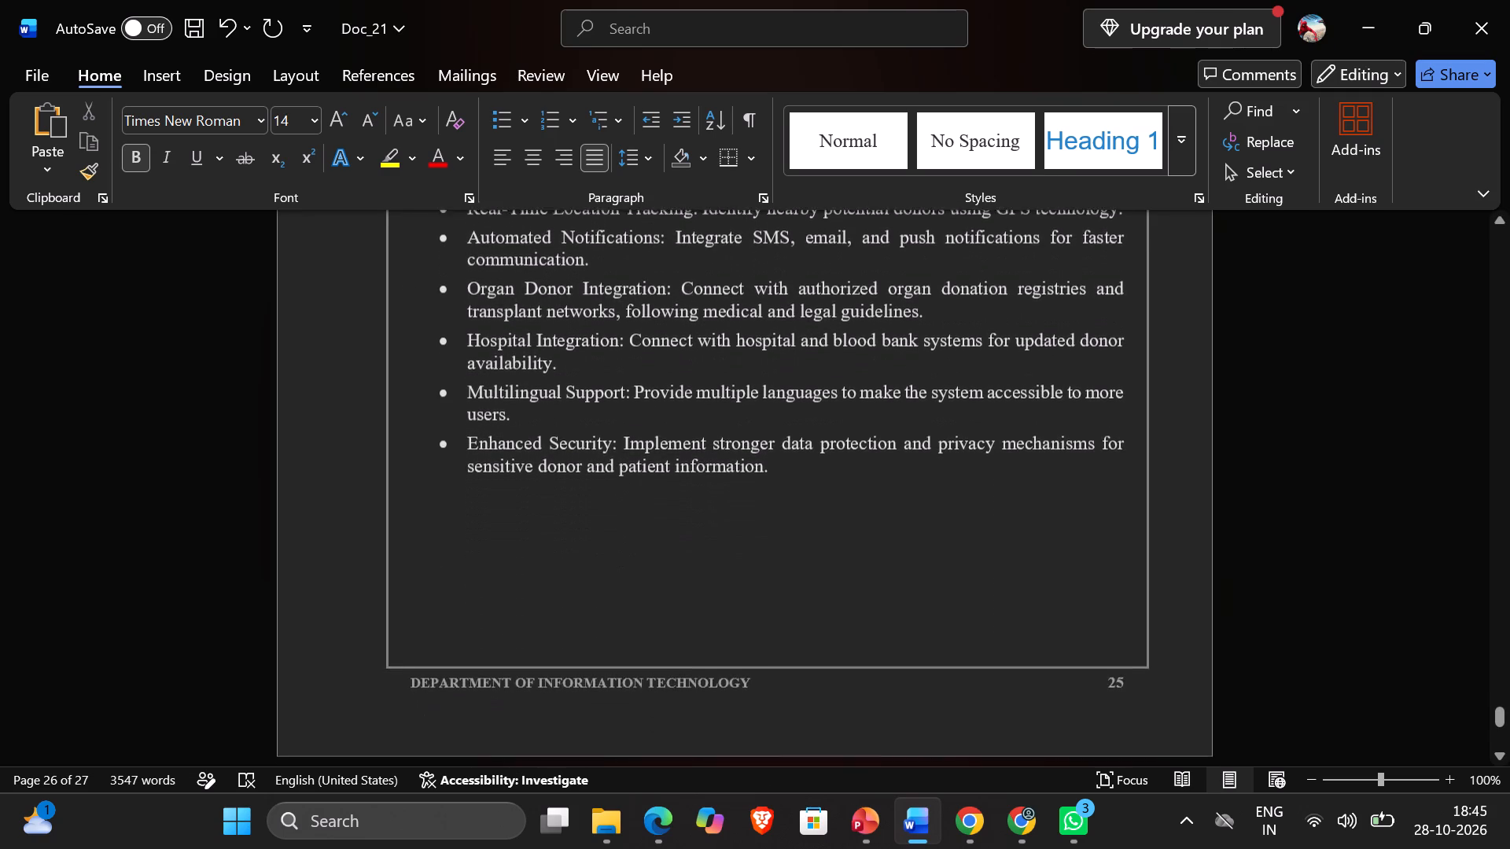
{"action": "scroll", "coordinate": [588, 281], "scroll_direction": "down", "scroll_amount": 3}
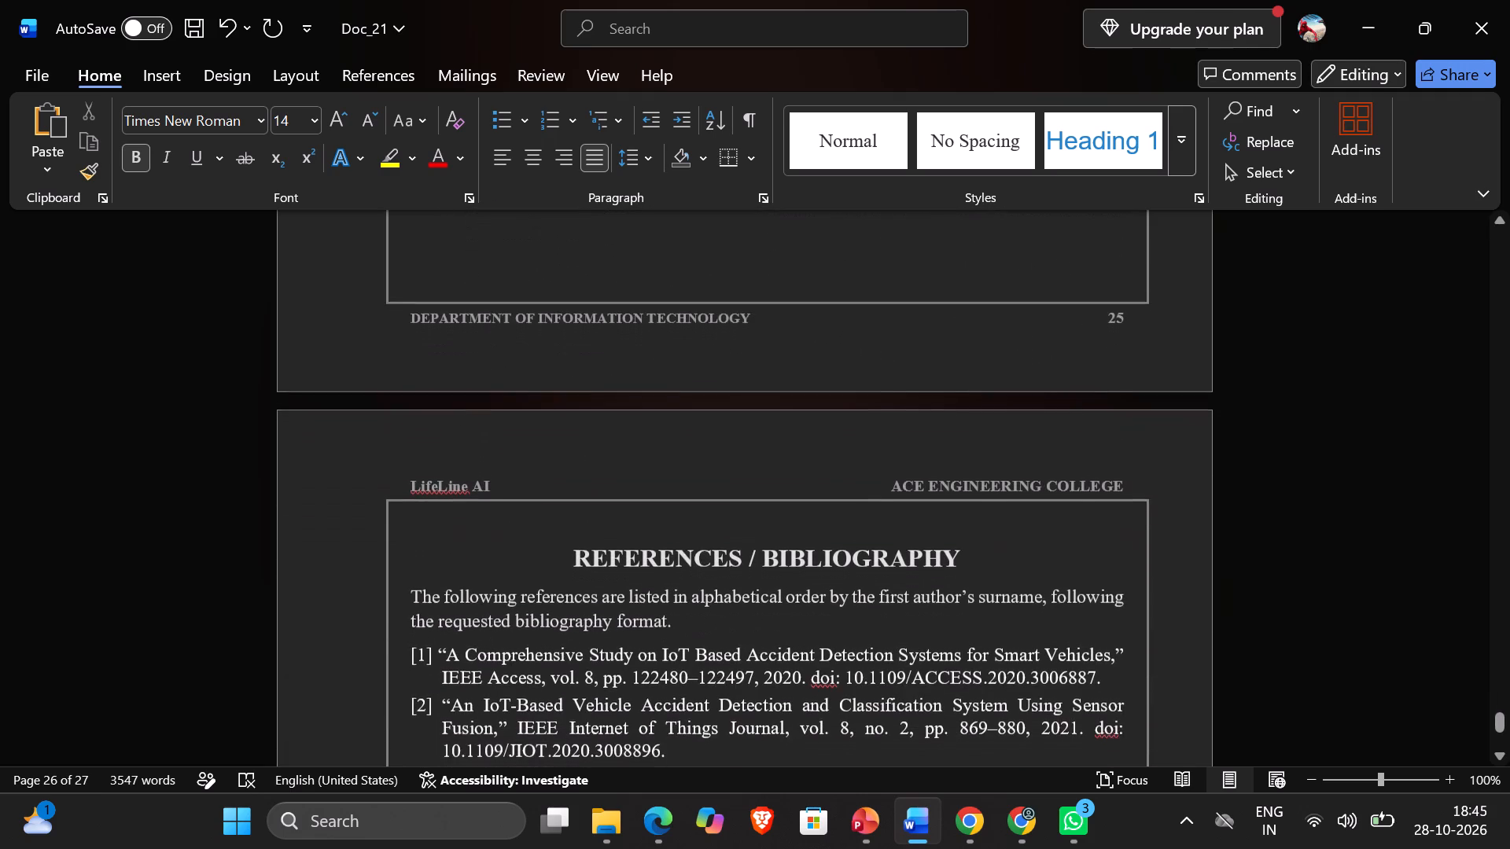
{"action": "scroll", "coordinate": [588, 281], "scroll_direction": "down", "scroll_amount": 1}
{"action": "scroll", "coordinate": [588, 281], "scroll_direction": "up", "scroll_amount": 1}
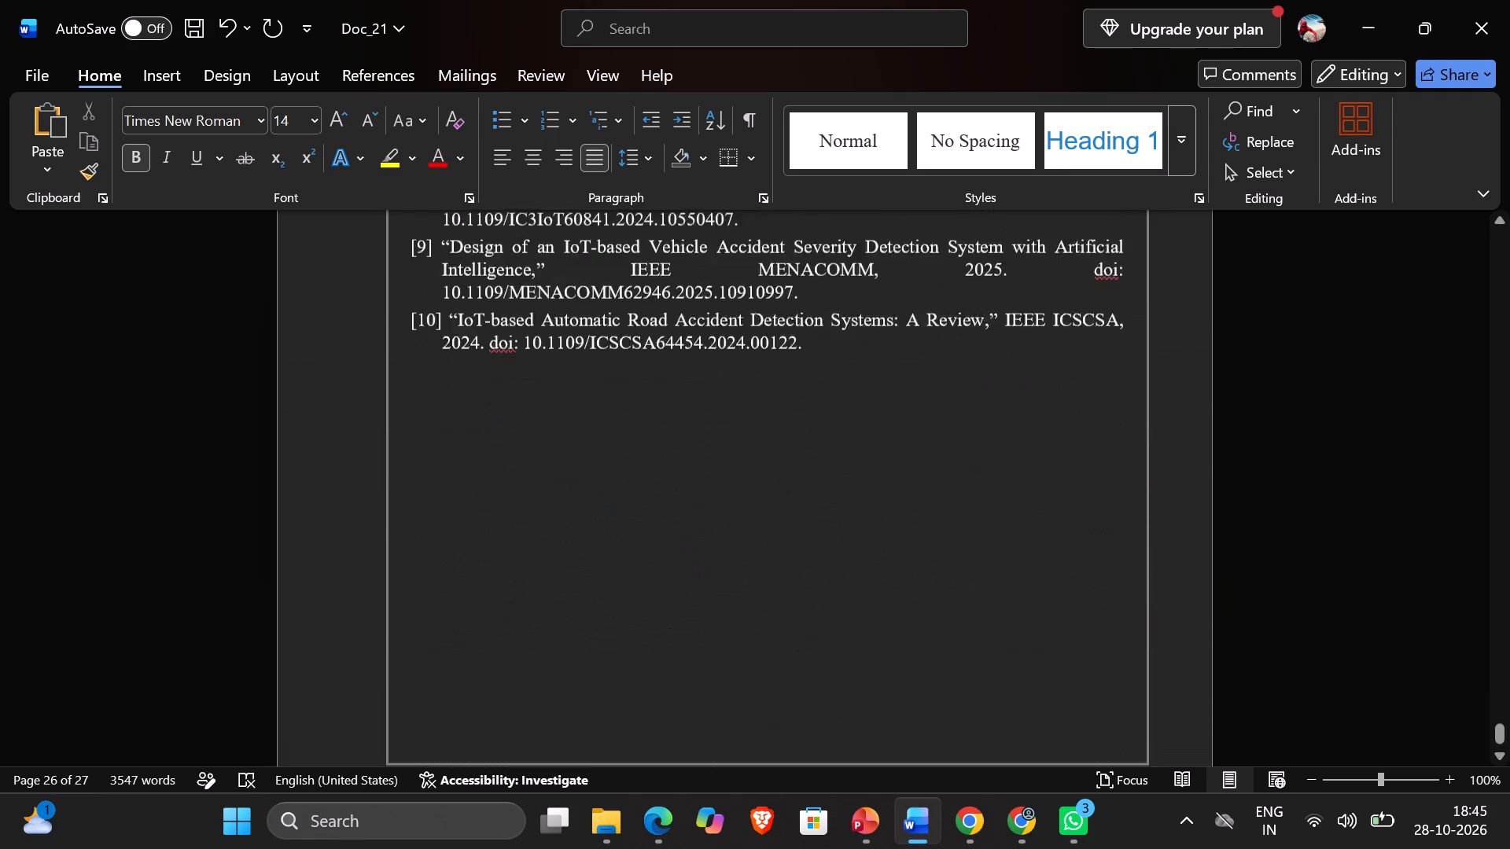
{"action": "scroll", "coordinate": [588, 281], "scroll_direction": "up", "scroll_amount": 3}
{"action": "scroll", "coordinate": [588, 281], "scroll_direction": "down", "scroll_amount": 5}
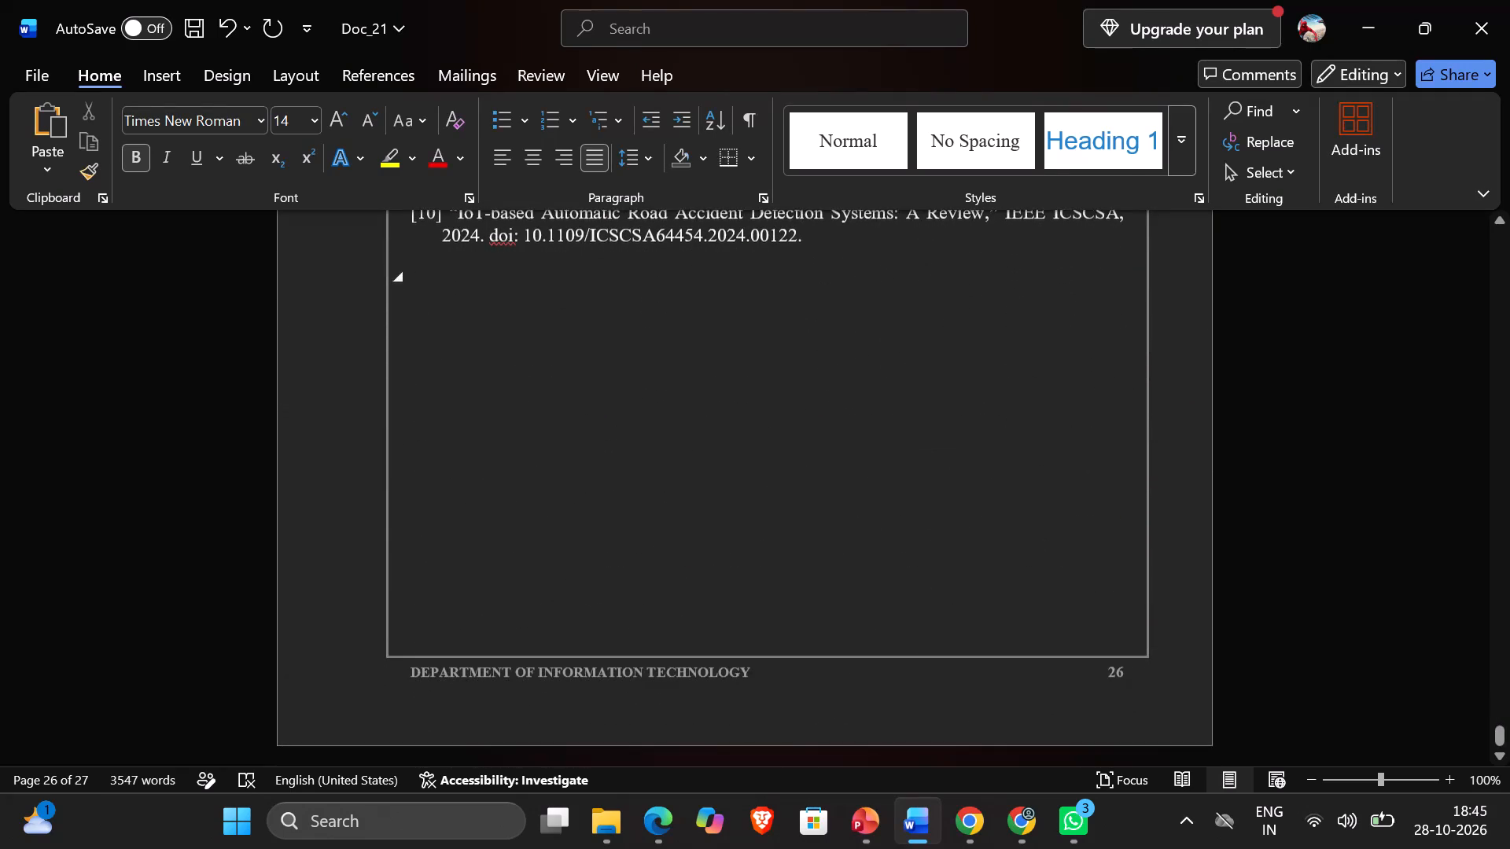
{"action": "scroll", "coordinate": [588, 281], "scroll_direction": "up", "scroll_amount": 5}
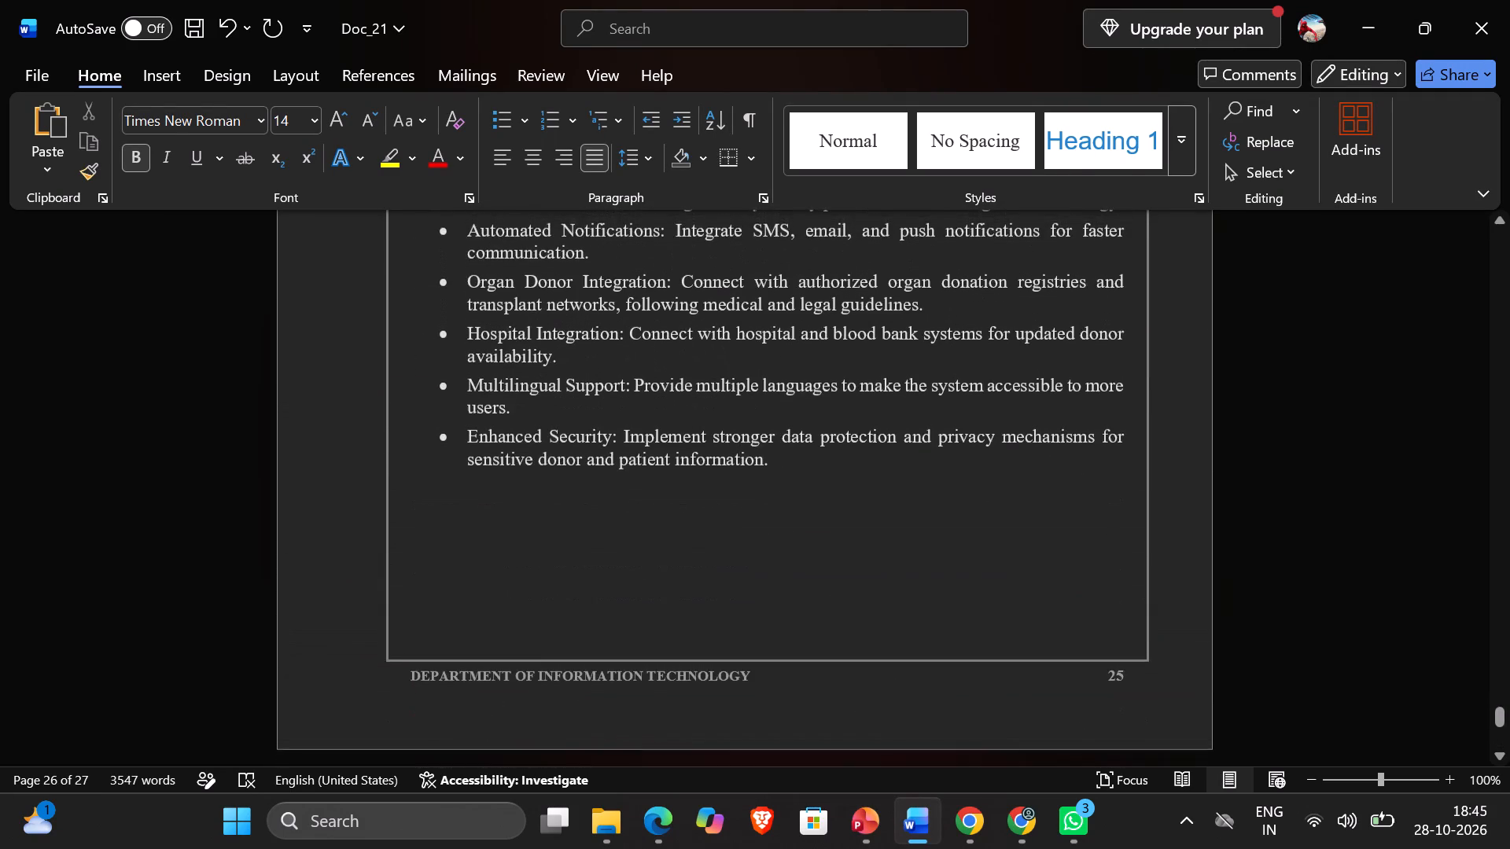
{"action": "scroll", "coordinate": [588, 281], "scroll_direction": "up", "scroll_amount": 4}
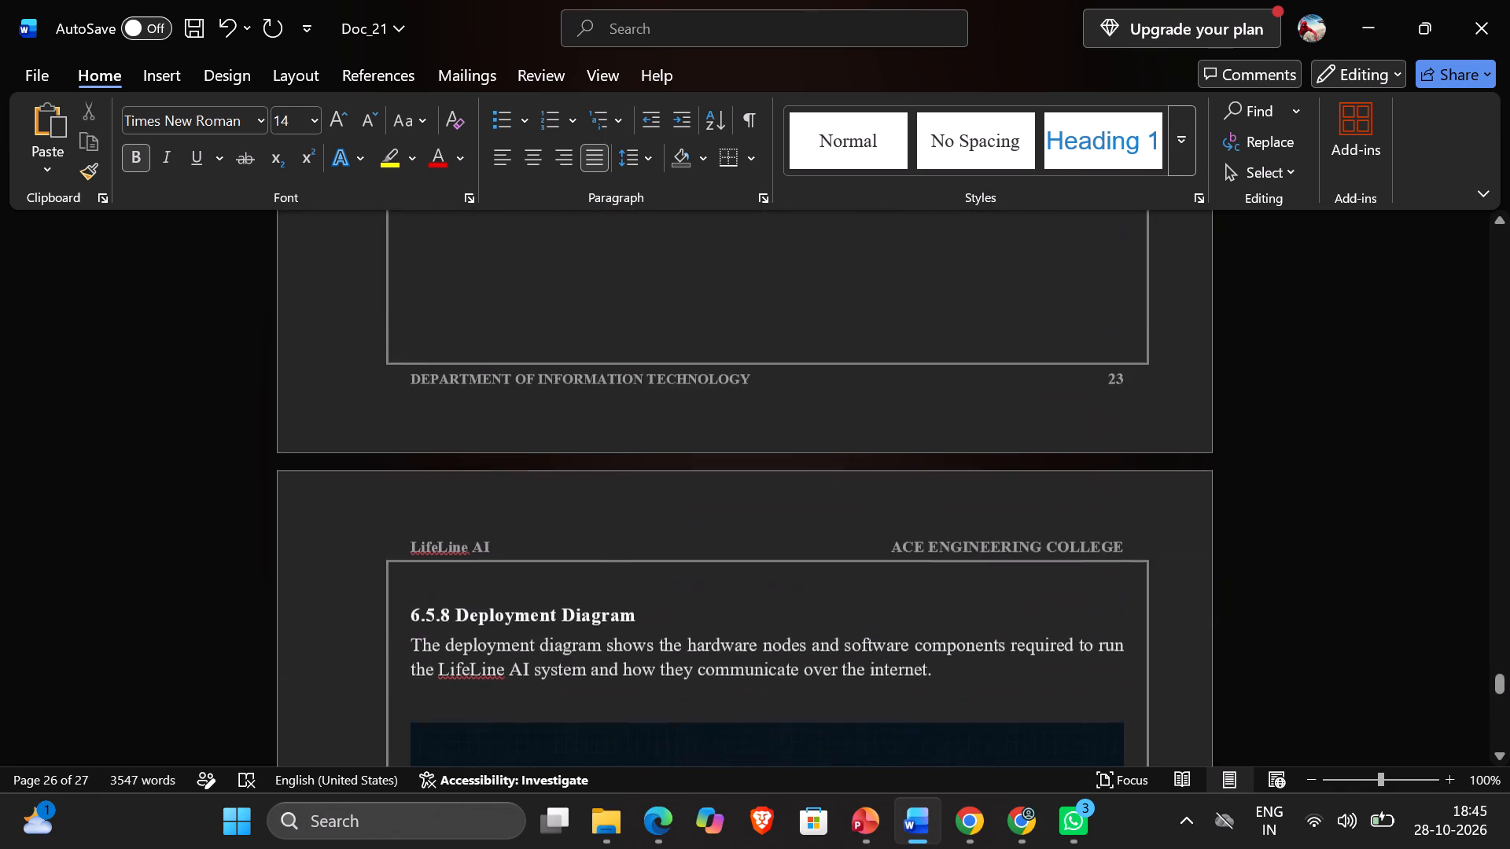
{"action": "scroll", "coordinate": [588, 281], "scroll_direction": "down", "scroll_amount": 1}
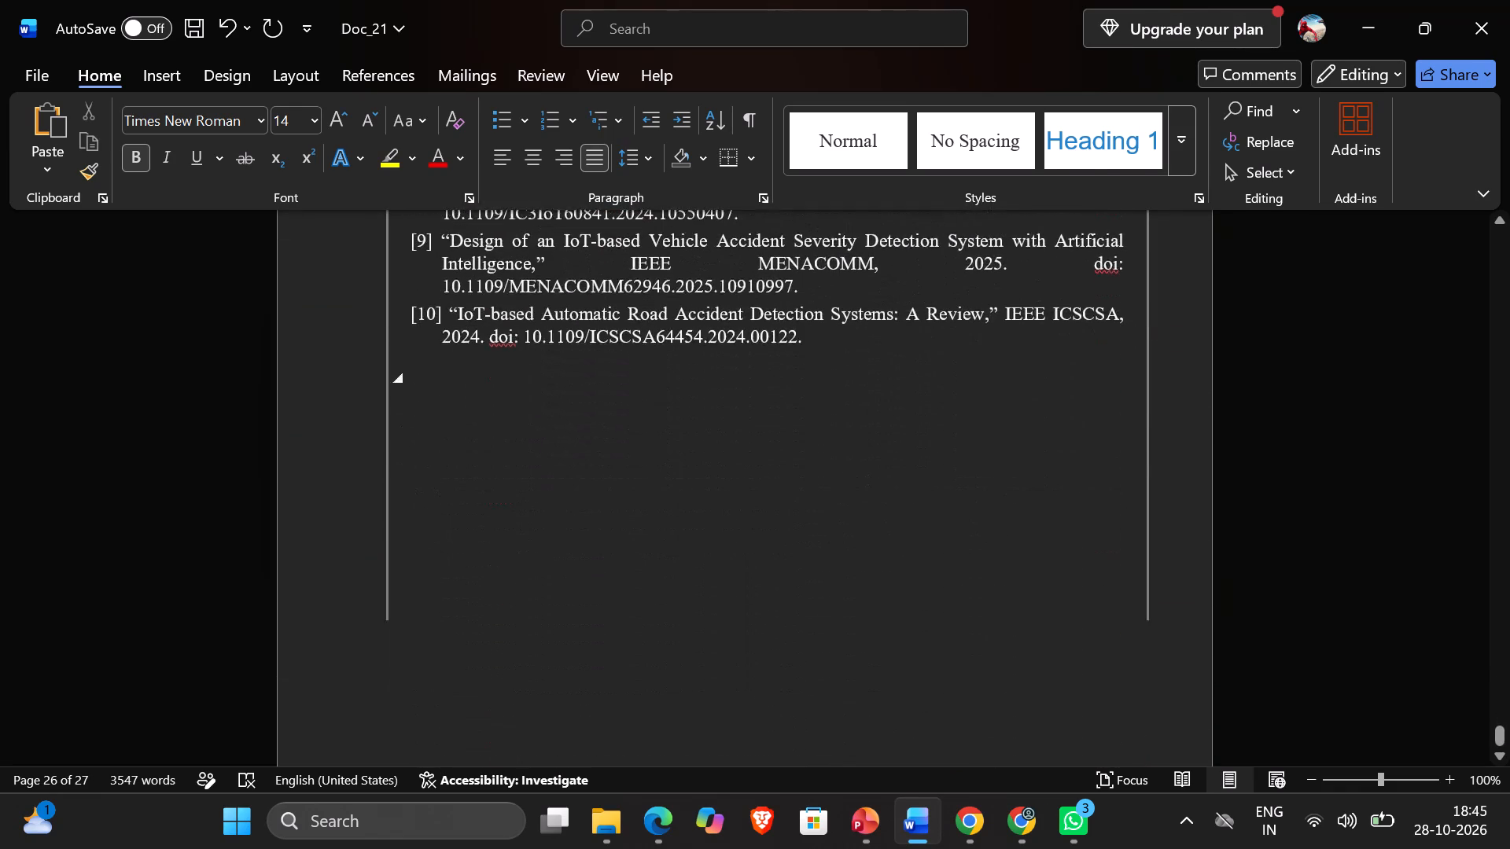
{"action": "scroll", "coordinate": [588, 281], "scroll_direction": "down", "scroll_amount": 1}
Shorten the REFERENCES / BIBLIOGRAPHY heading to REFERENCES.
{"action": "scroll", "coordinate": [588, 281], "scroll_direction": "up", "scroll_amount": 3}
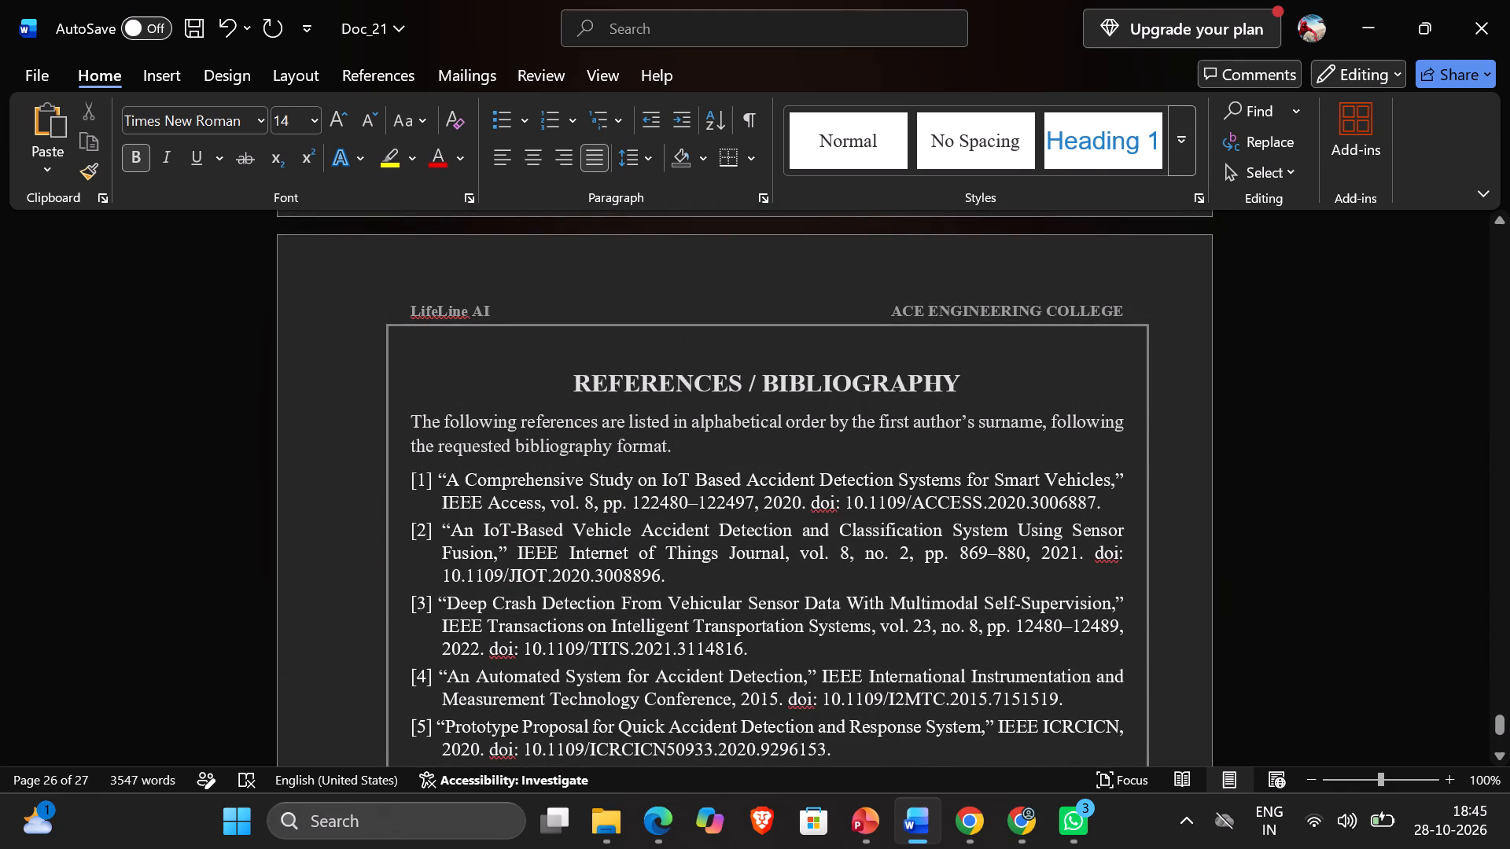
{"action": "left_click", "coordinate": [971, 384]}
{"action": "key", "text": "BackSpace"}
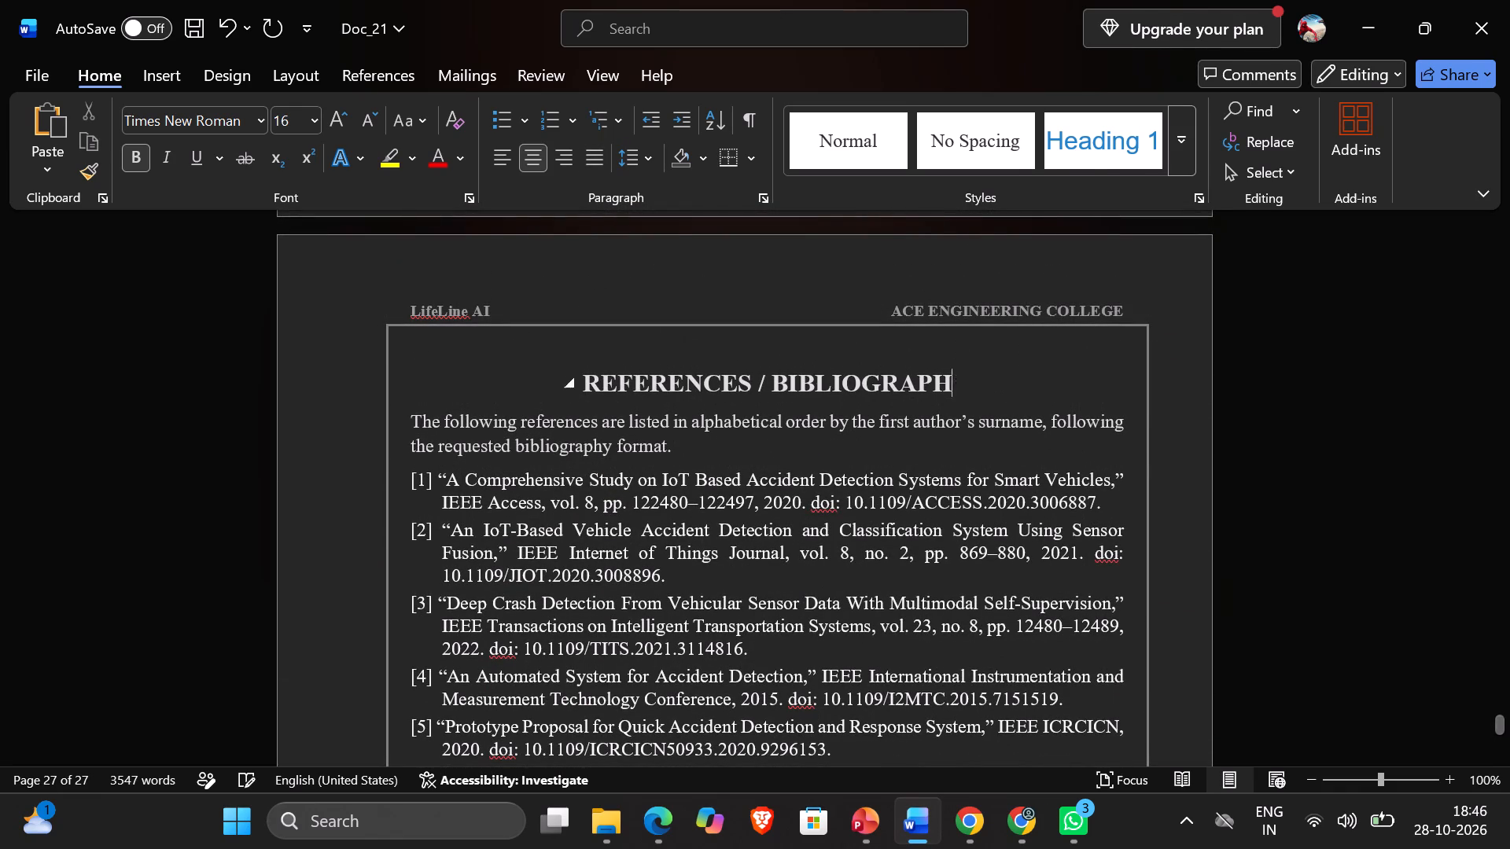
{"action": "key", "text": "BackSpace"}
{"action": "key", "text": "BackSpace"}
{"action": "key", "text": "BackSpace"}
{"action": "key", "text": "BackSpace"}
{"action": "key", "text": "BackSpace"}
{"action": "key", "text": "BackSpace"}
{"action": "key", "text": "BackSpace"}
{"action": "key", "text": "BackSpace"}
{"action": "key", "text": "BackSpace"}
{"action": "key", "text": "BackSpace"}
{"action": "key", "text": "BackSpace"}
{"action": "key", "text": "BackSpace"}
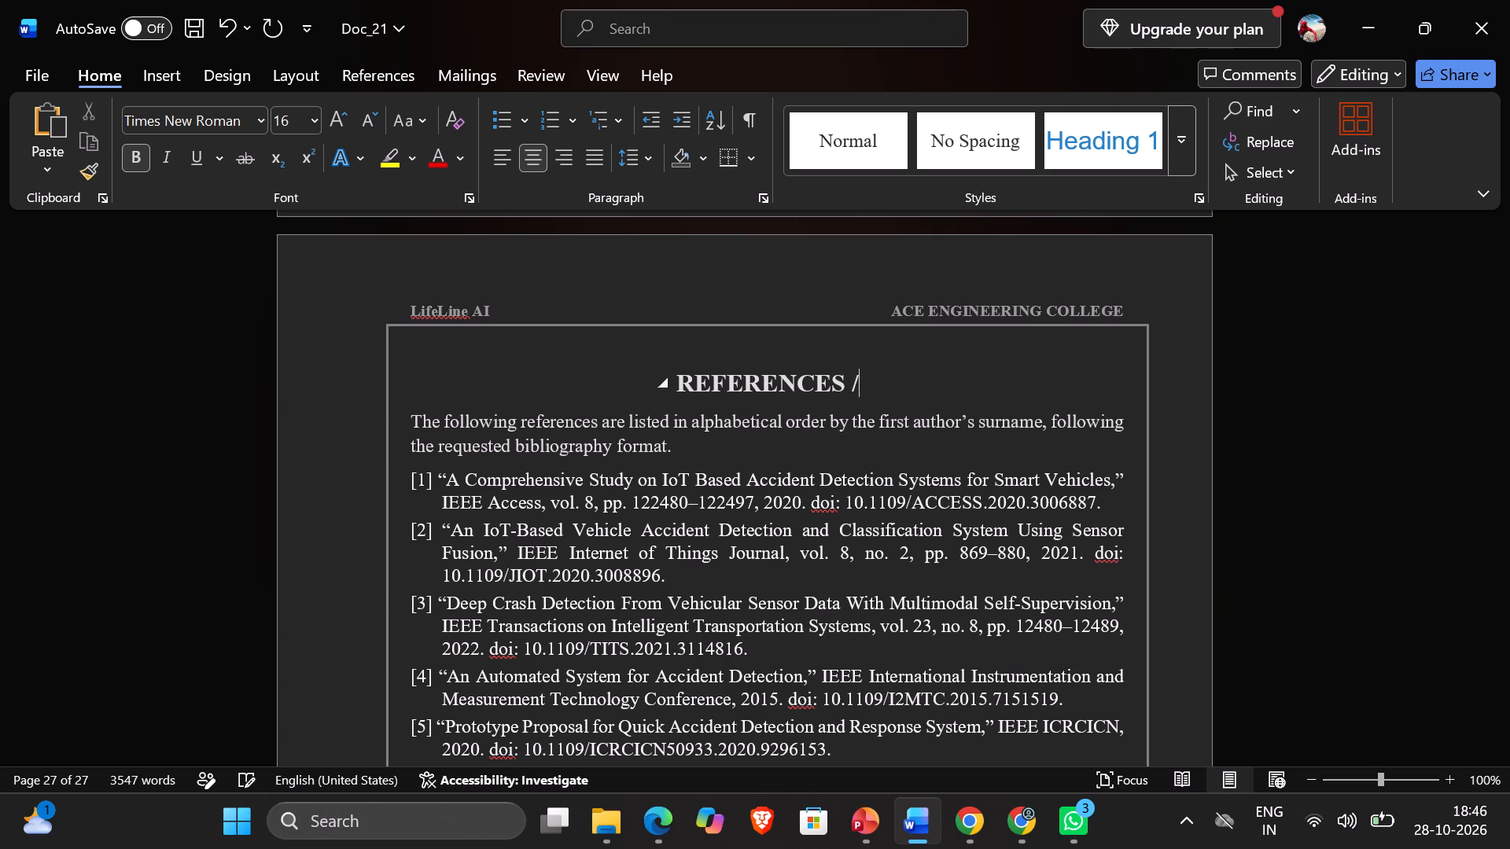
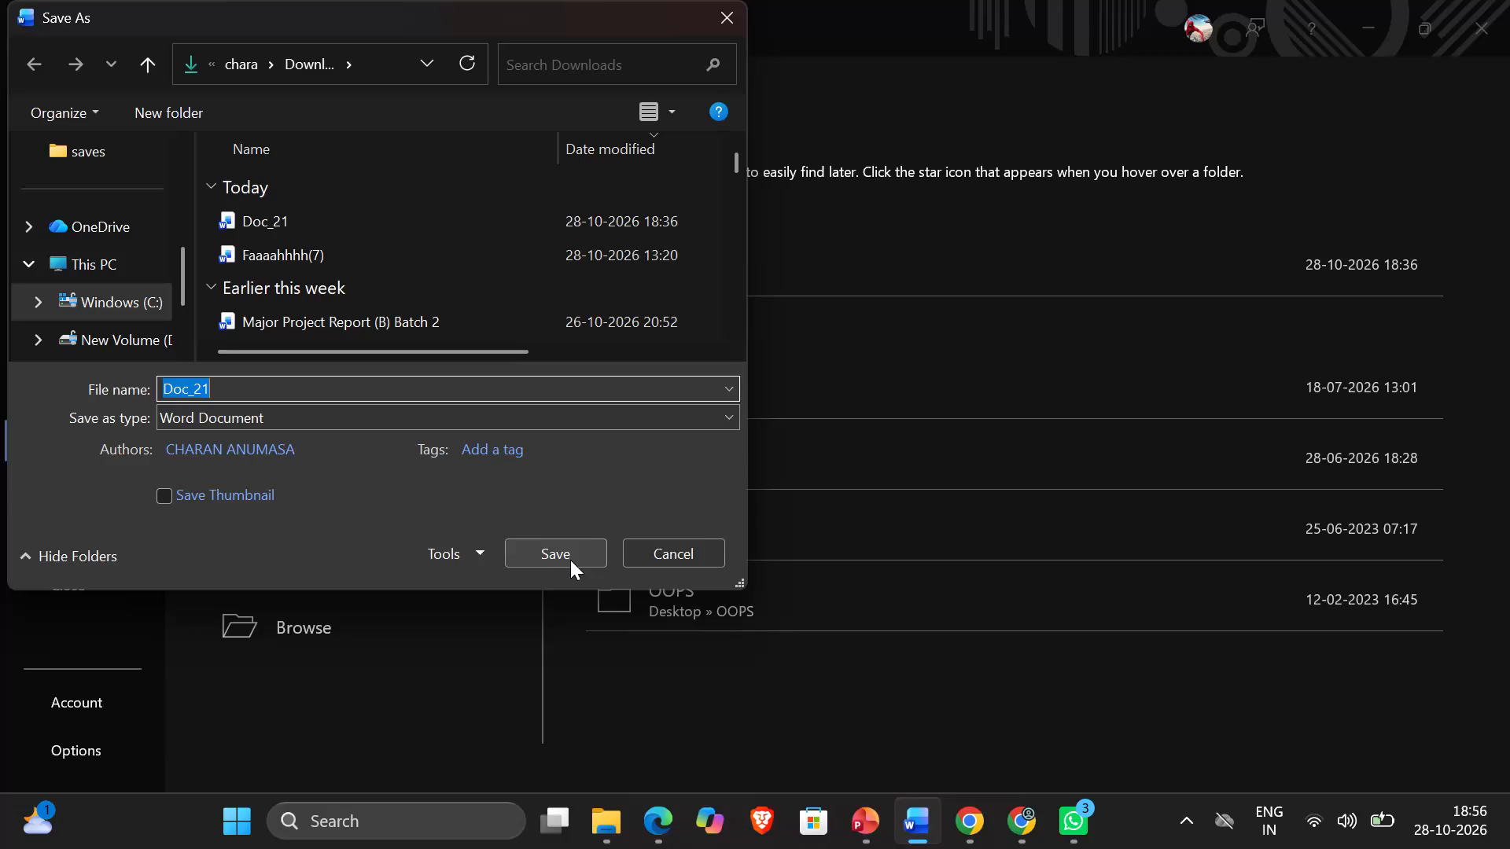
Save the report in the Downloads folder as a Word document named Doc_21.
{"action": "left_click", "coordinate": [571, 553]}
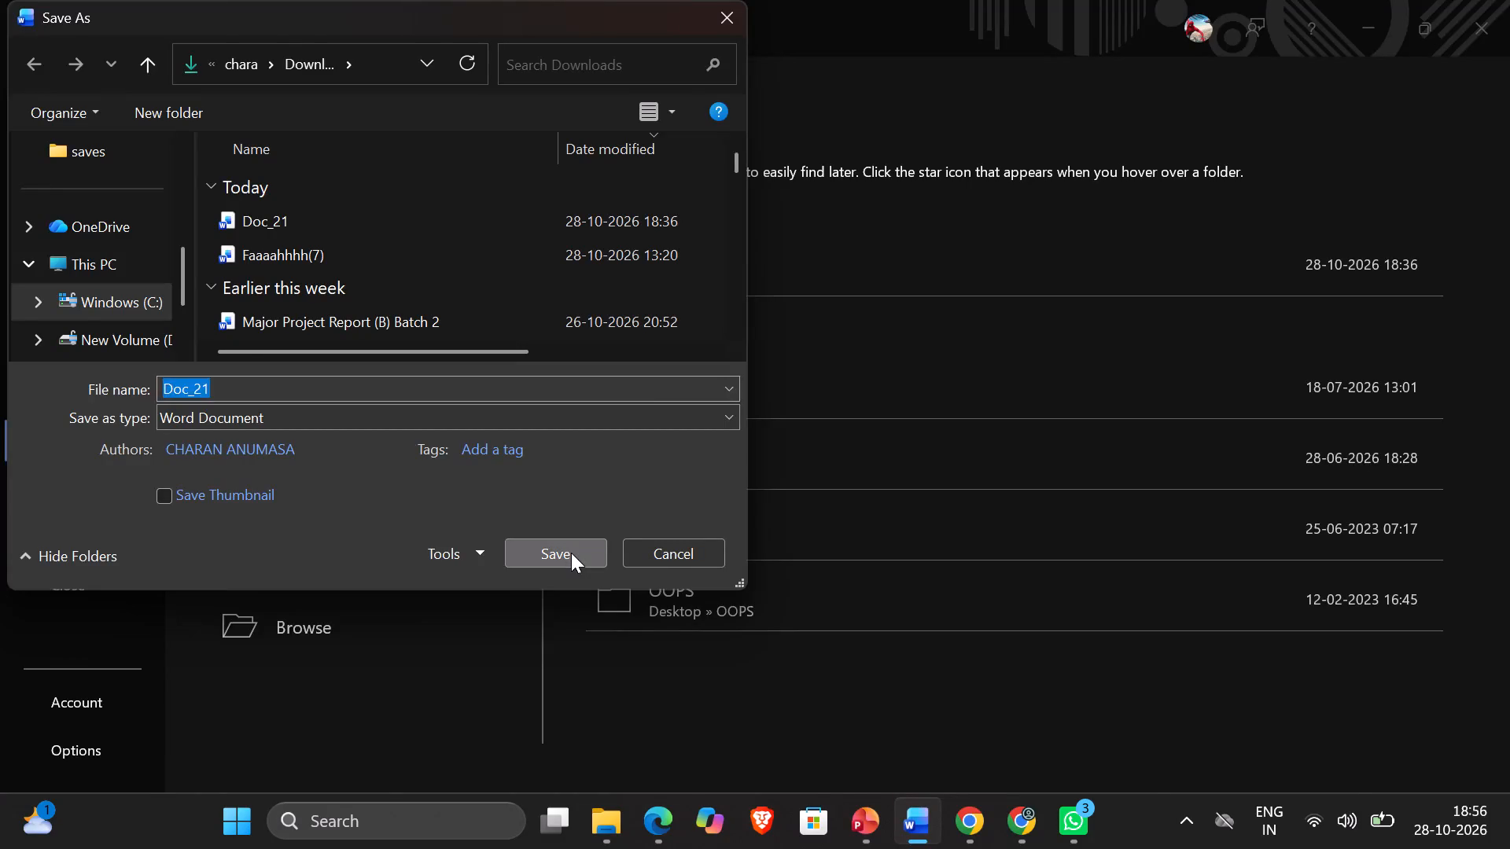
Review the Introduction and Literature Survey chapters, including the relevant-work table and the research gap section.
{"action": "scroll", "coordinate": [571, 553], "scroll_direction": "down", "scroll_amount": 2}
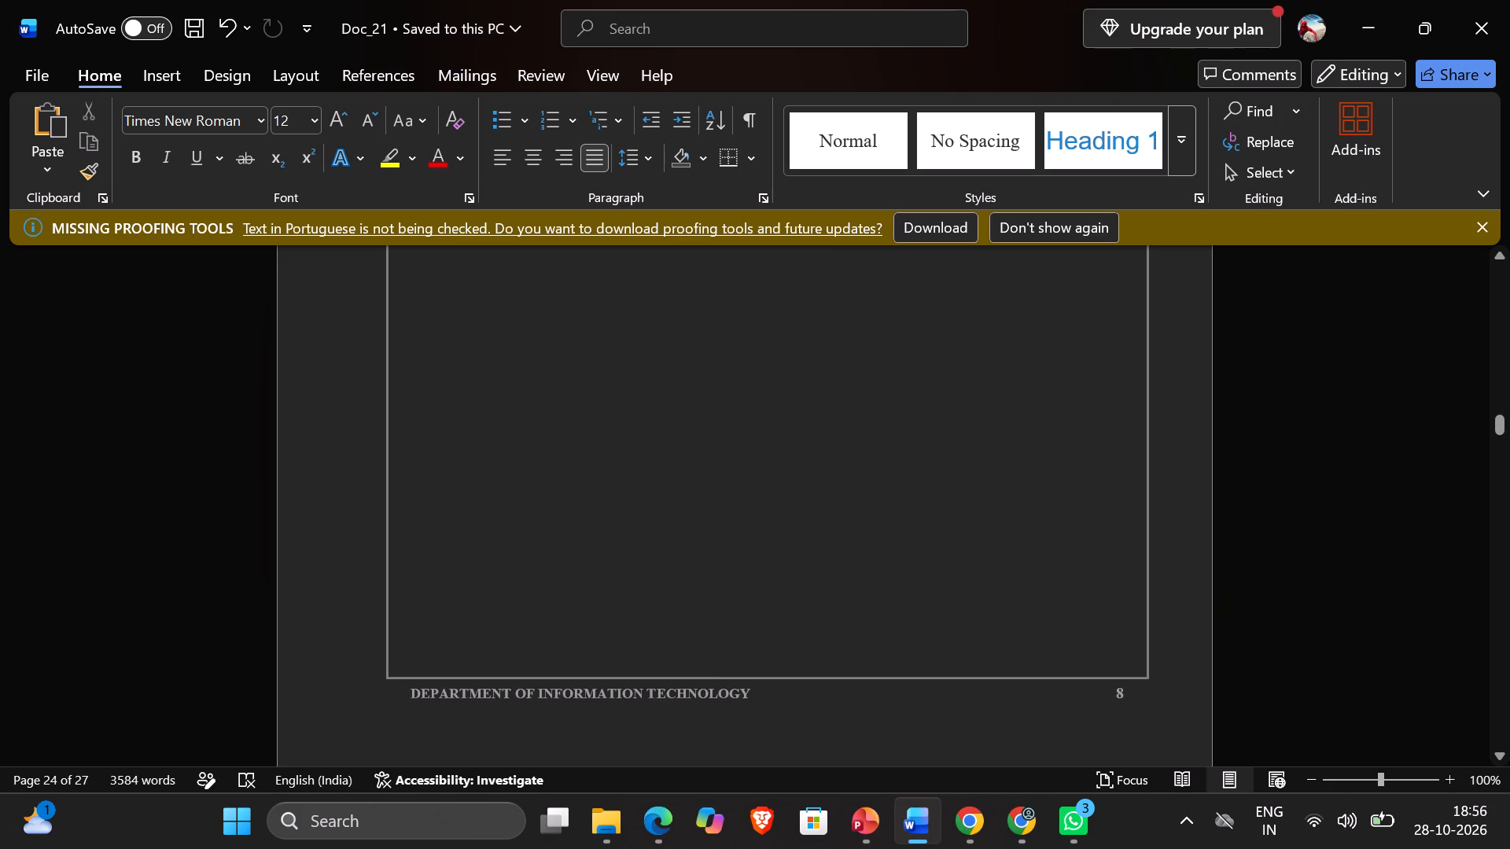
{"action": "scroll", "coordinate": [571, 553], "scroll_direction": "down", "scroll_amount": 5}
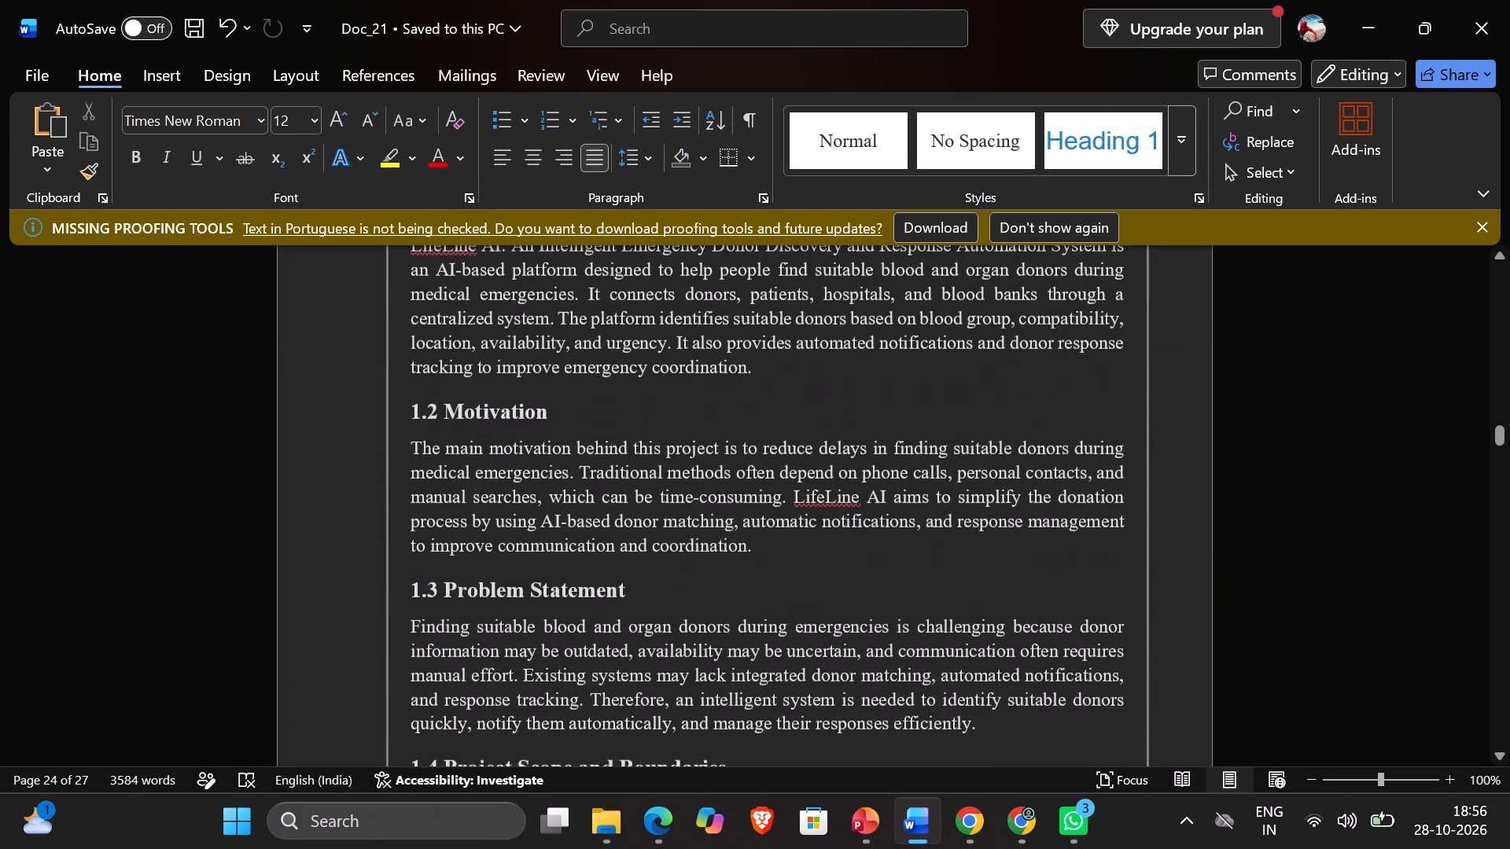
{"action": "scroll", "coordinate": [571, 553], "scroll_direction": "down", "scroll_amount": 3}
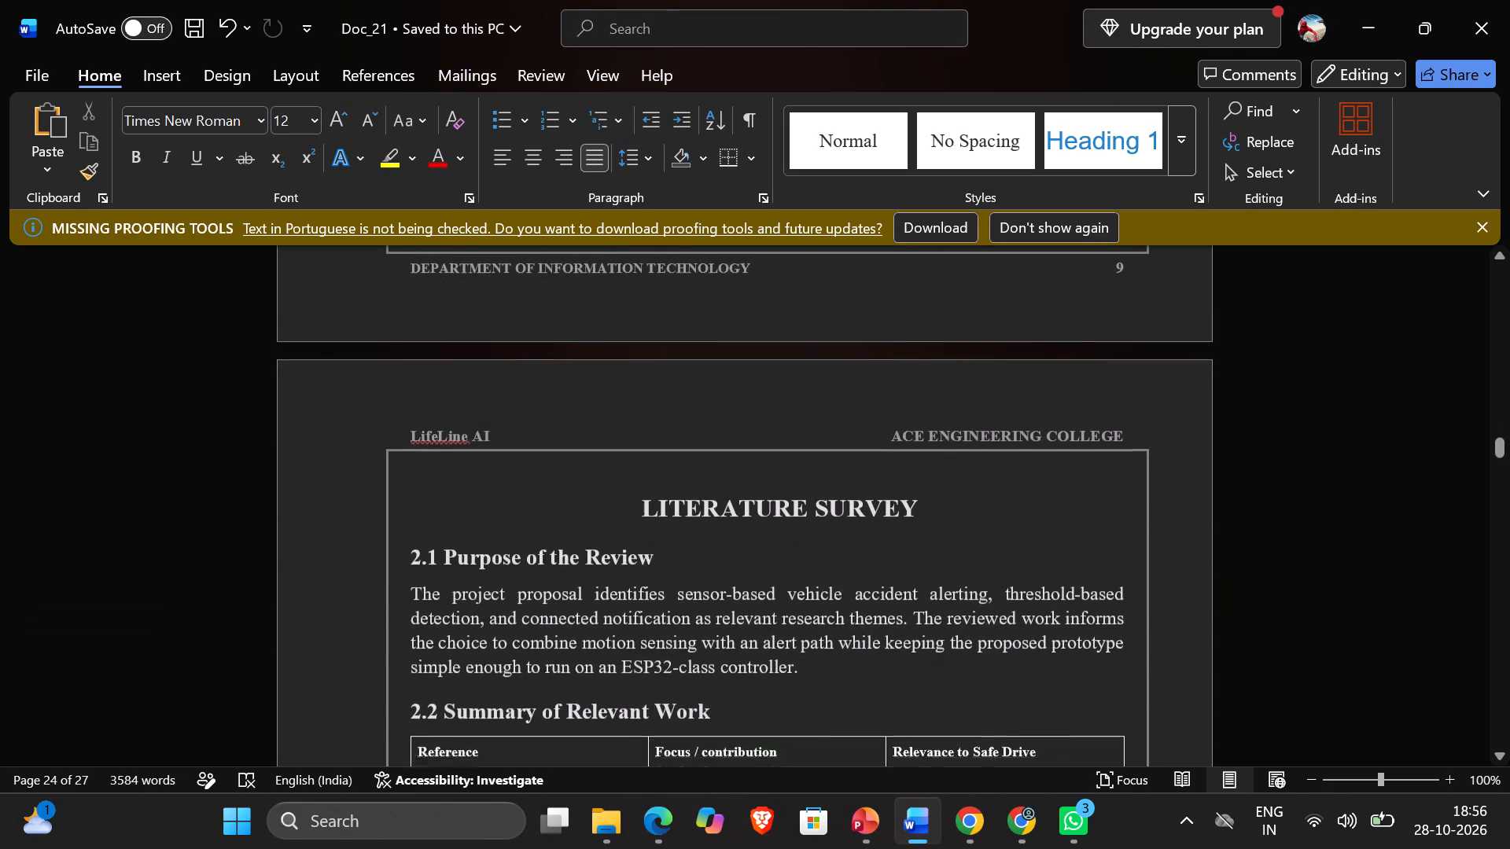
{"action": "scroll", "coordinate": [571, 553], "scroll_direction": "down", "scroll_amount": 2}
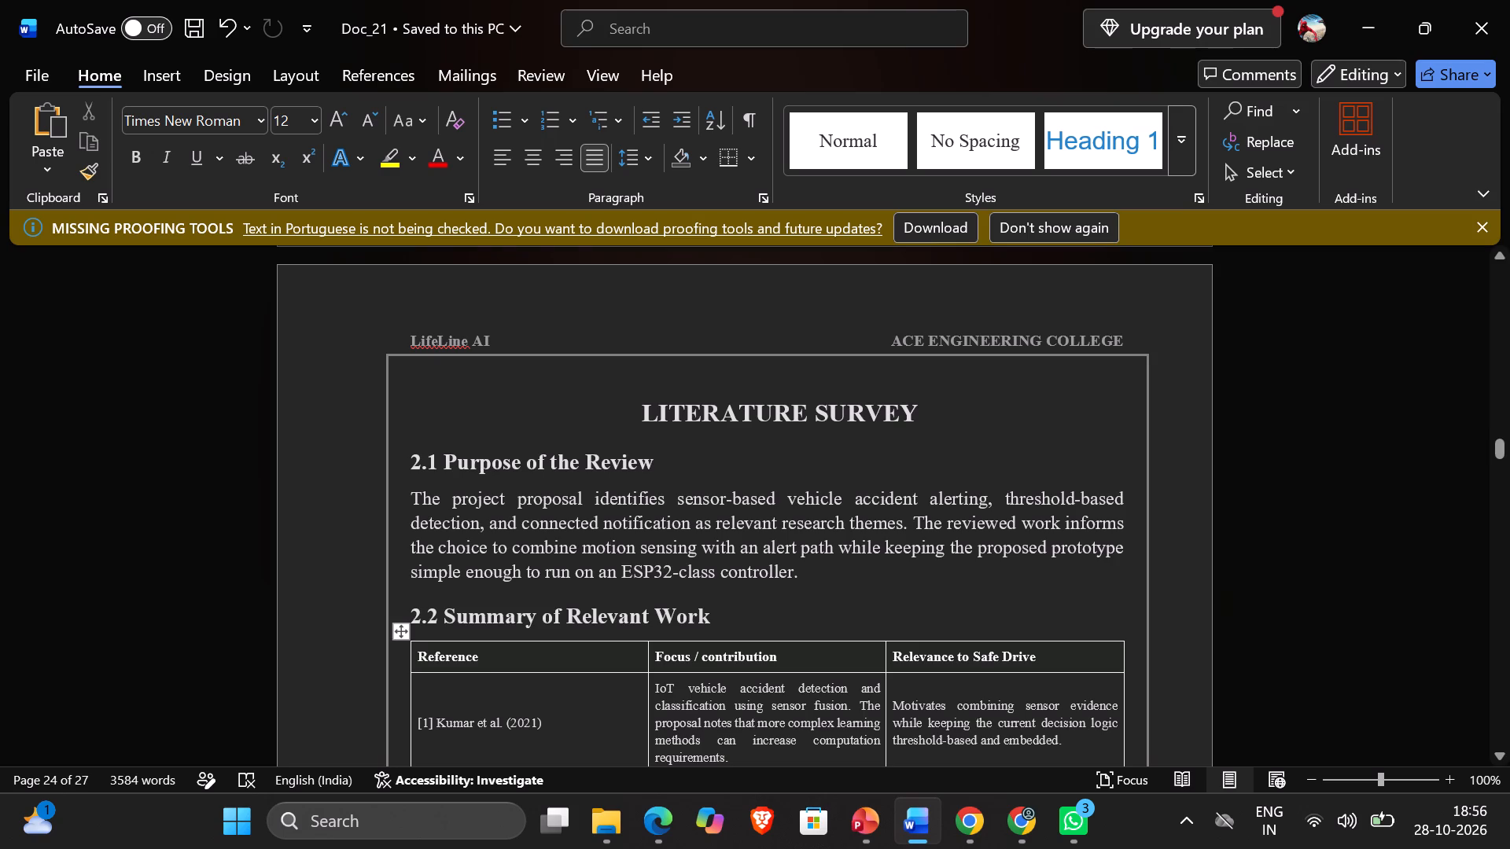
{"action": "scroll", "coordinate": [626, 639], "scroll_direction": "down", "scroll_amount": 2}
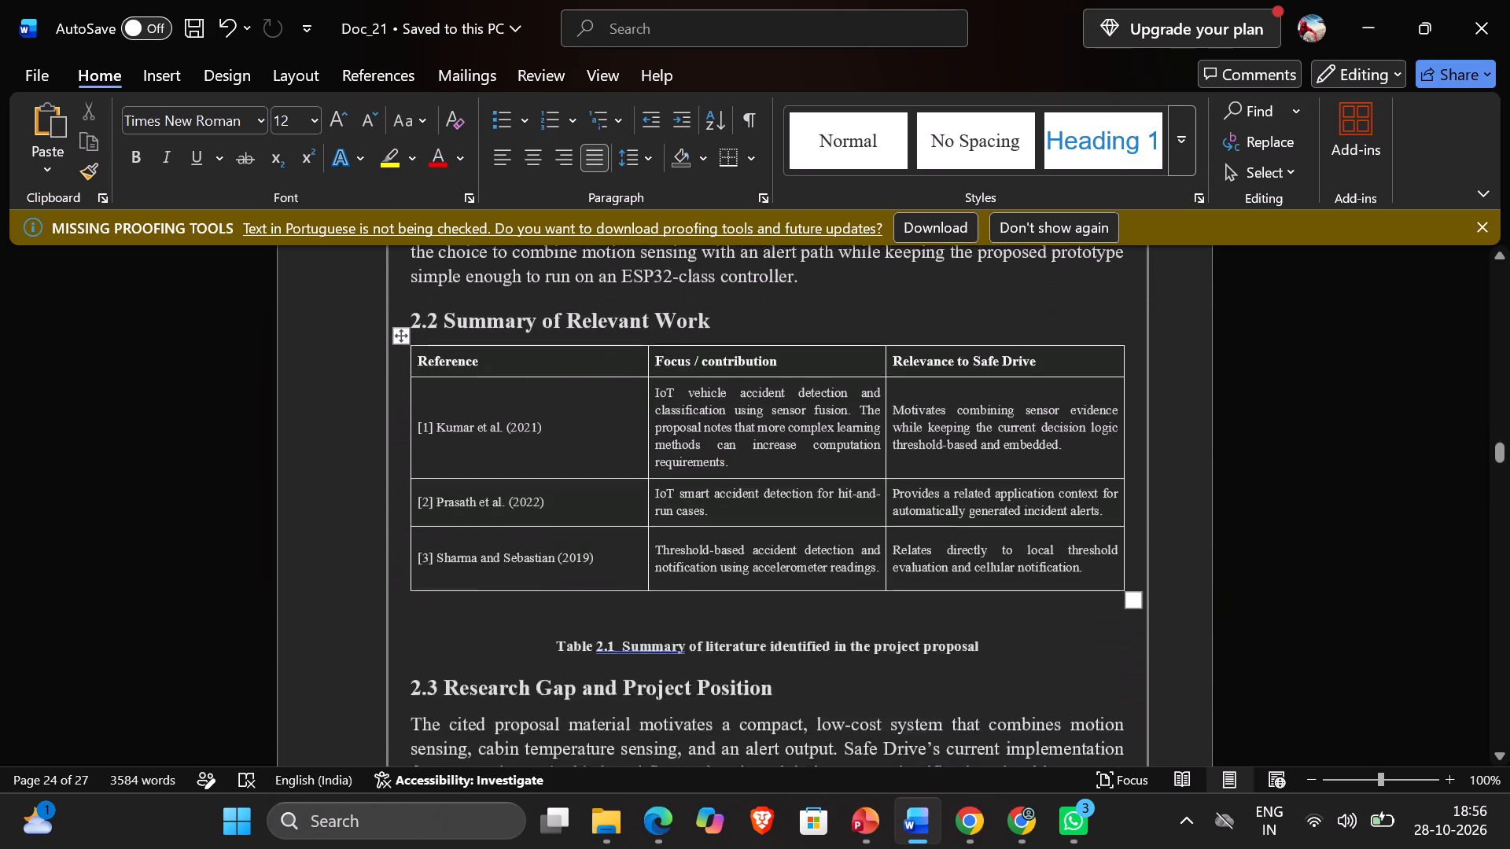
{"action": "scroll", "coordinate": [626, 639], "scroll_direction": "down", "scroll_amount": 4}
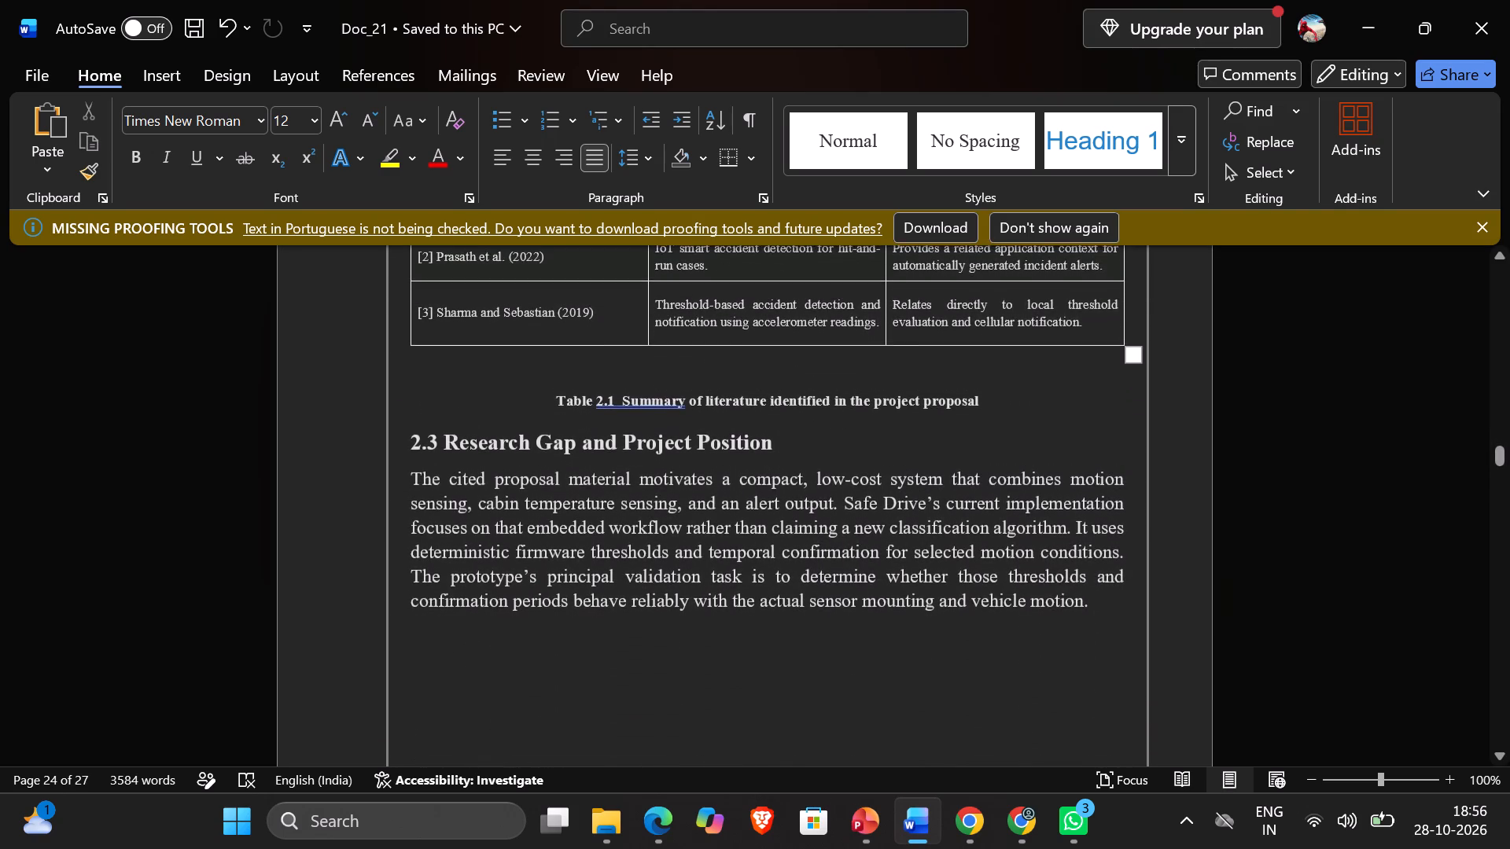
Review the remaining chapters from Existing System through System Design to the end of the references.
{"action": "scroll", "coordinate": [626, 639], "scroll_direction": "down", "scroll_amount": 9}
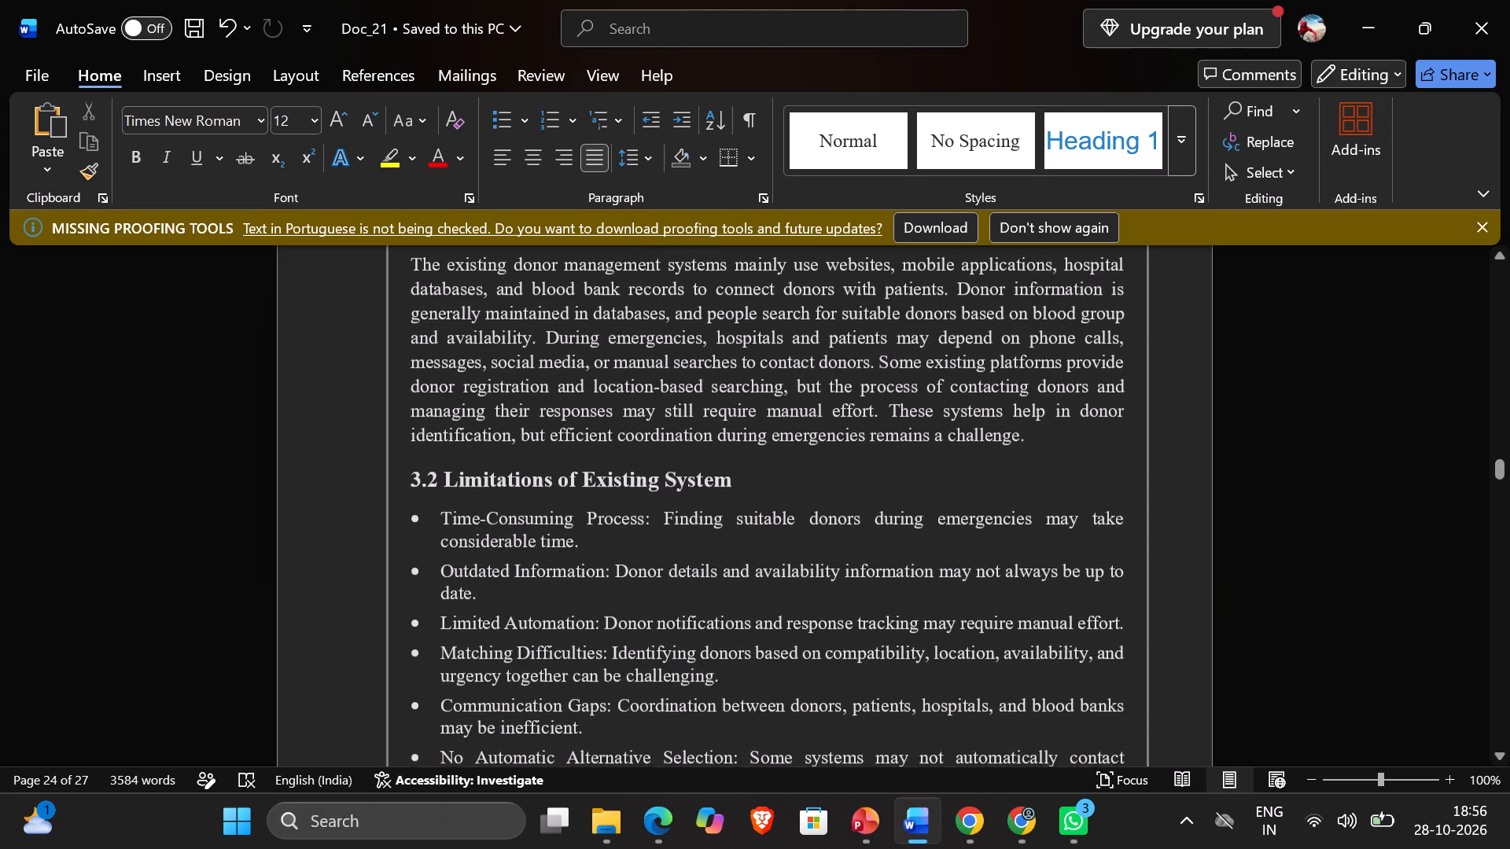
{"action": "scroll", "coordinate": [626, 639], "scroll_direction": "down", "scroll_amount": 4}
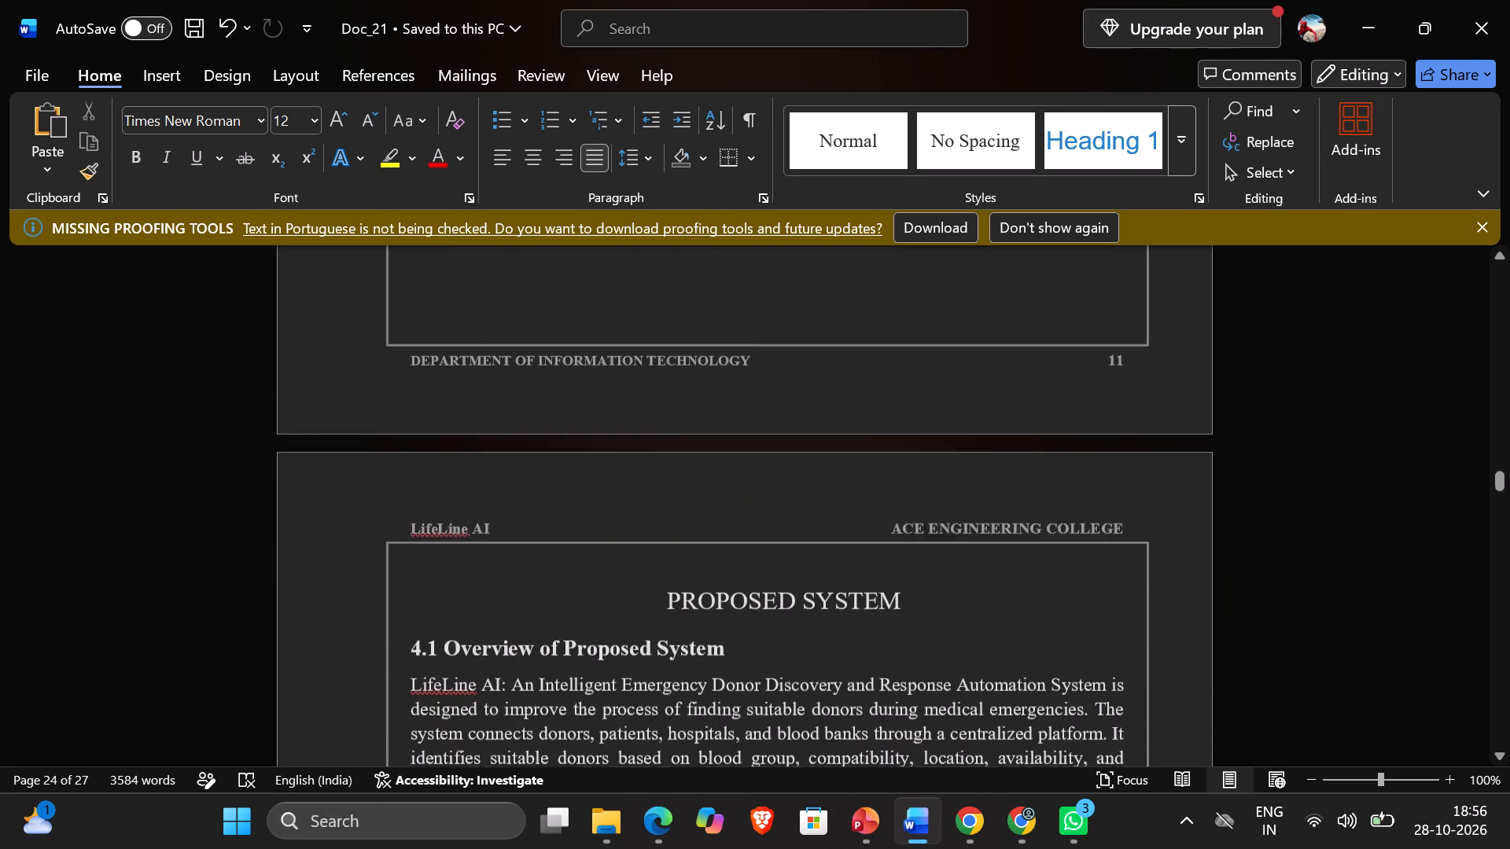
{"action": "scroll", "coordinate": [626, 639], "scroll_direction": "down", "scroll_amount": 5}
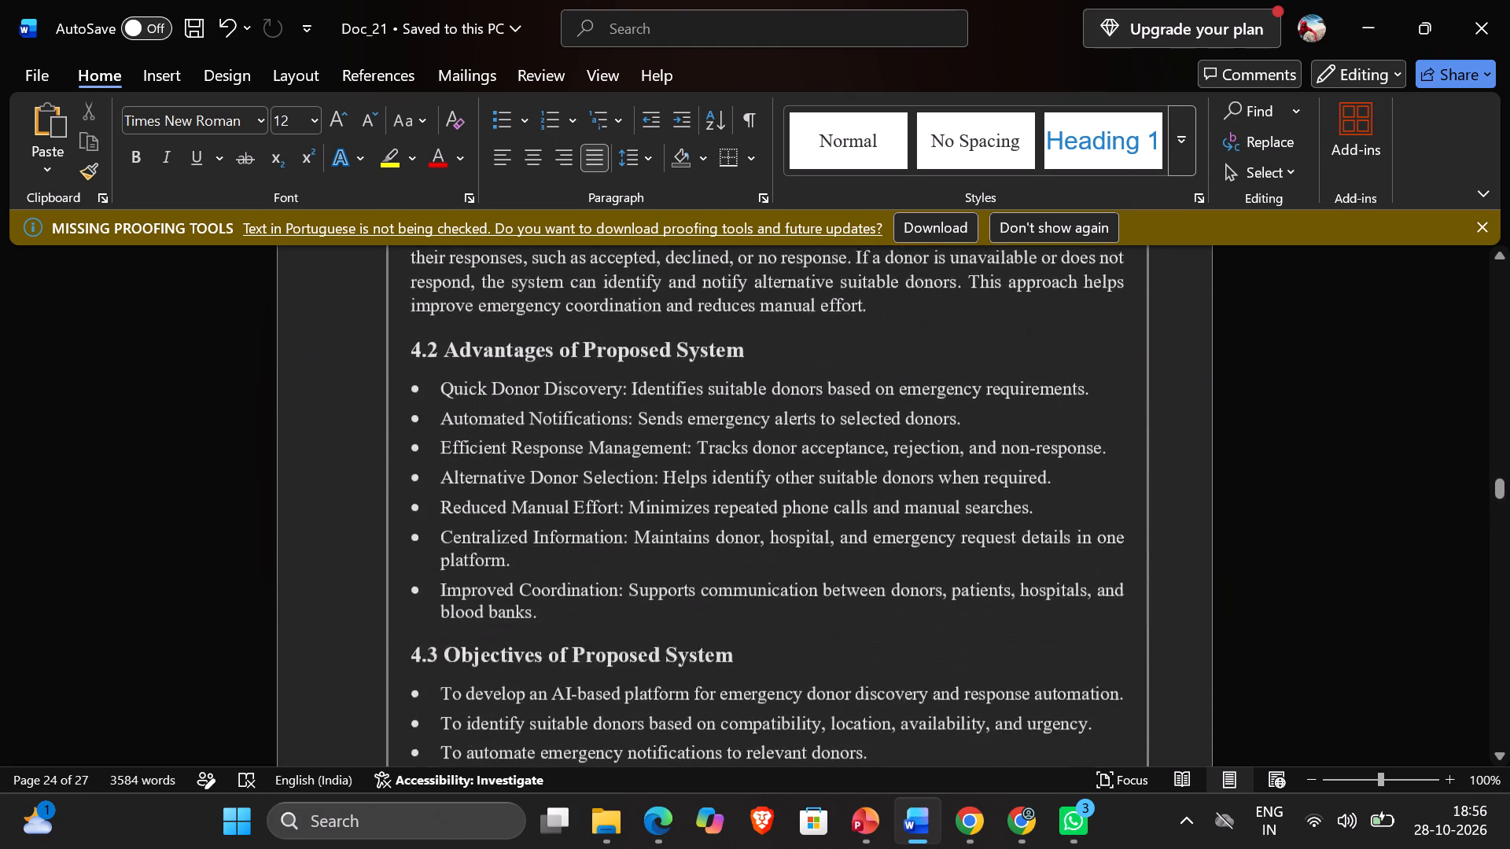
{"action": "scroll", "coordinate": [626, 639], "scroll_direction": "down", "scroll_amount": 4}
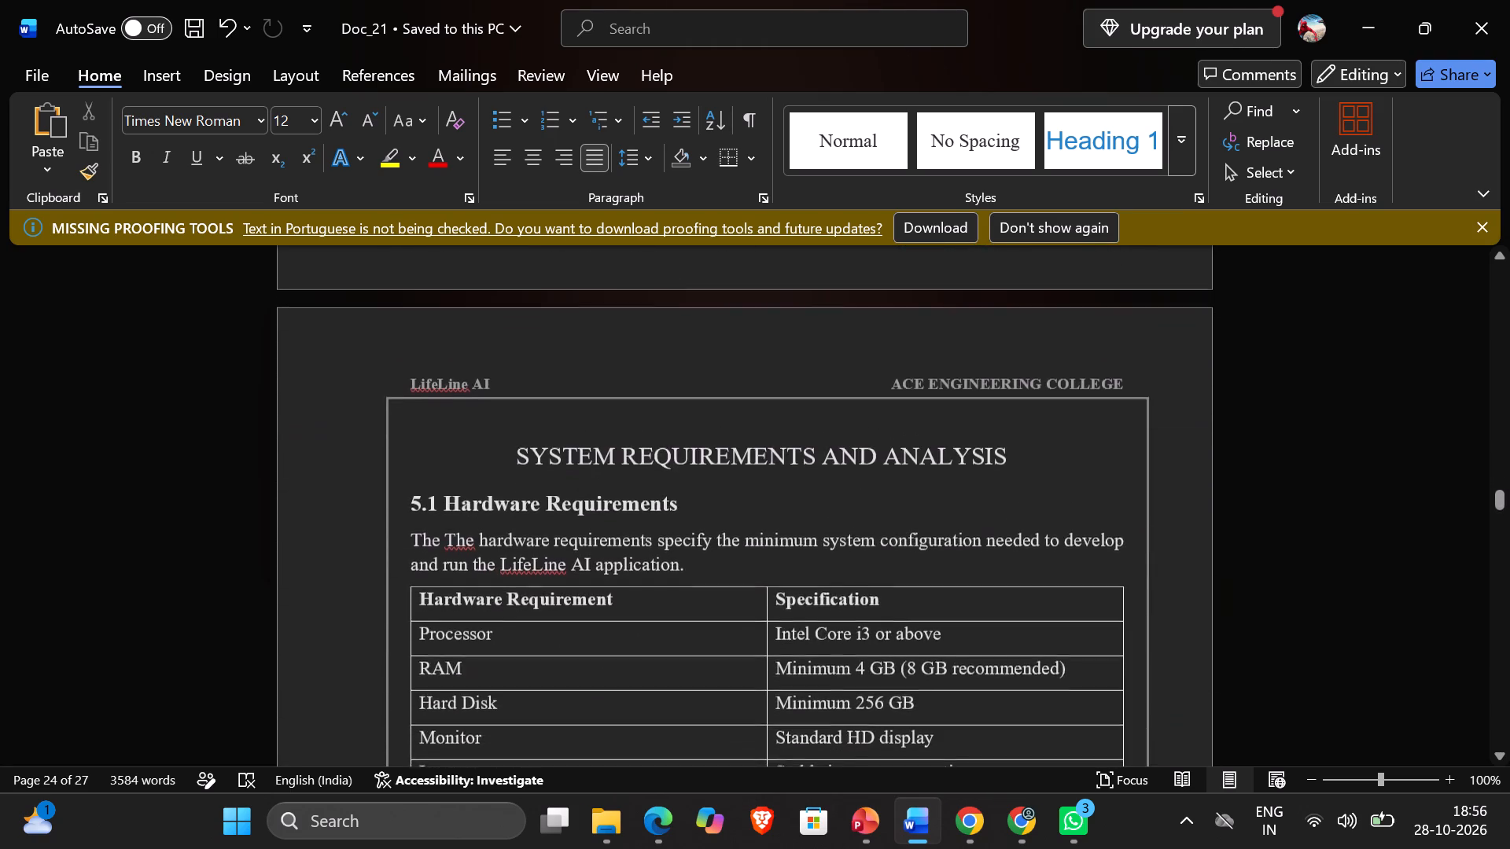
{"action": "scroll", "coordinate": [626, 639], "scroll_direction": "down", "scroll_amount": 4}
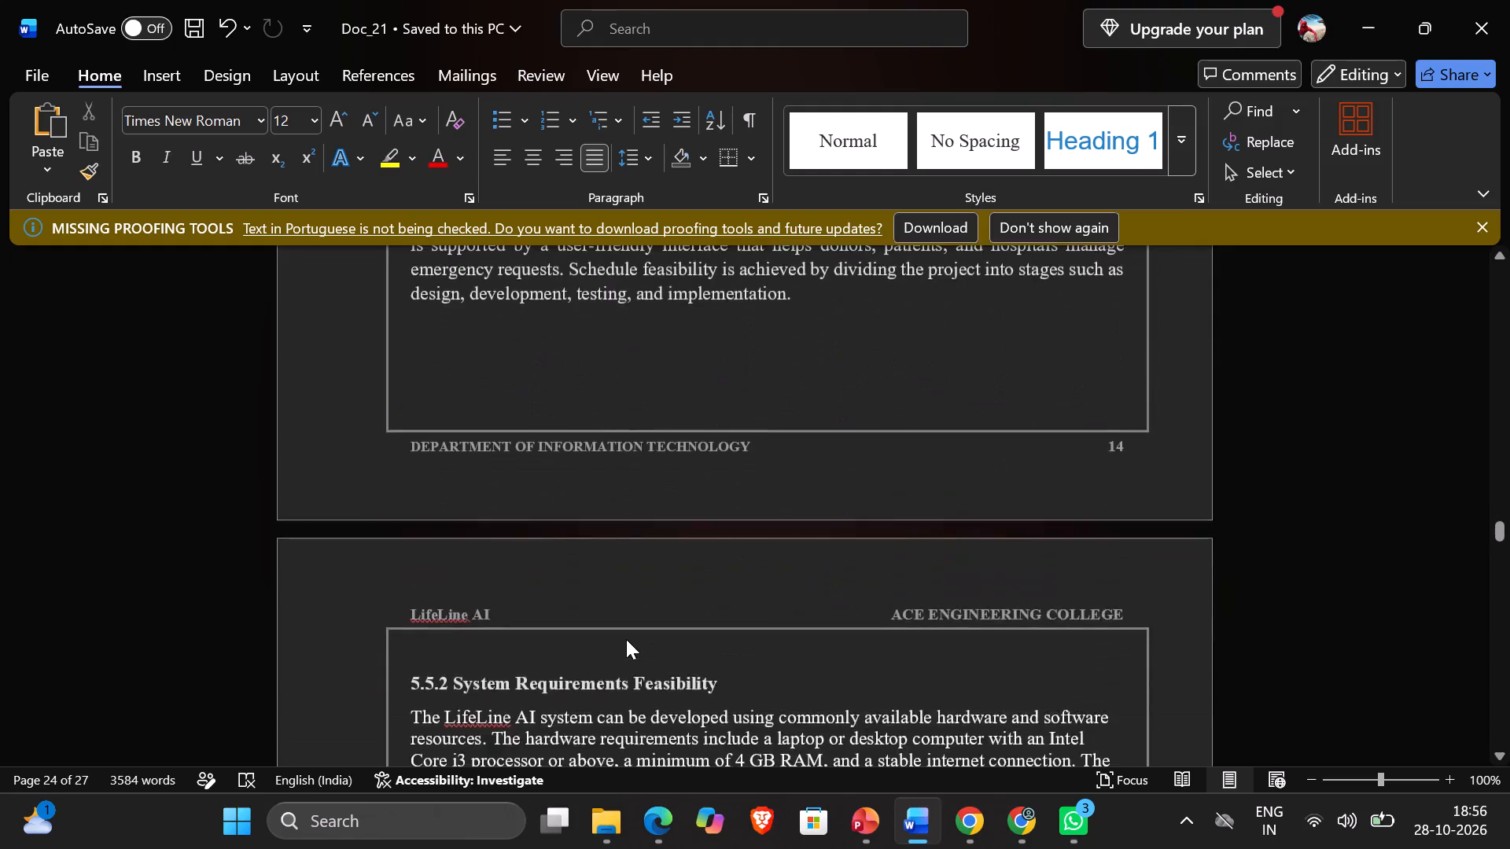
{"action": "scroll", "coordinate": [626, 639], "scroll_direction": "down", "scroll_amount": 2}
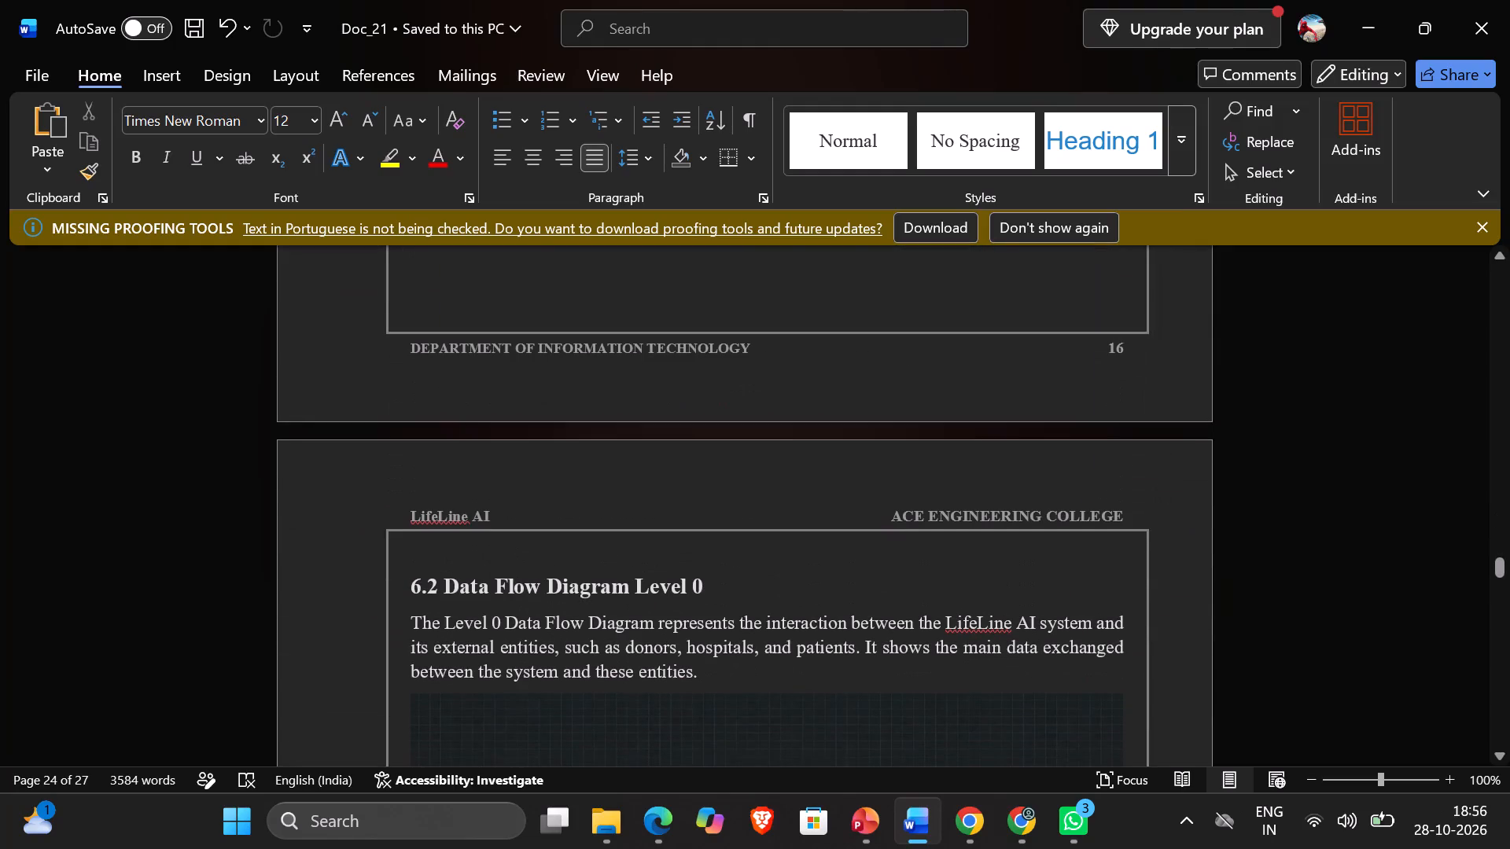
{"action": "scroll", "coordinate": [626, 639], "scroll_direction": "down", "scroll_amount": 13}
{"action": "scroll", "coordinate": [626, 639], "scroll_direction": "down", "scroll_amount": 20}
{"action": "scroll", "coordinate": [626, 639], "scroll_direction": "down", "scroll_amount": 20}
{"action": "scroll", "coordinate": [626, 639], "scroll_direction": "down", "scroll_amount": 3}
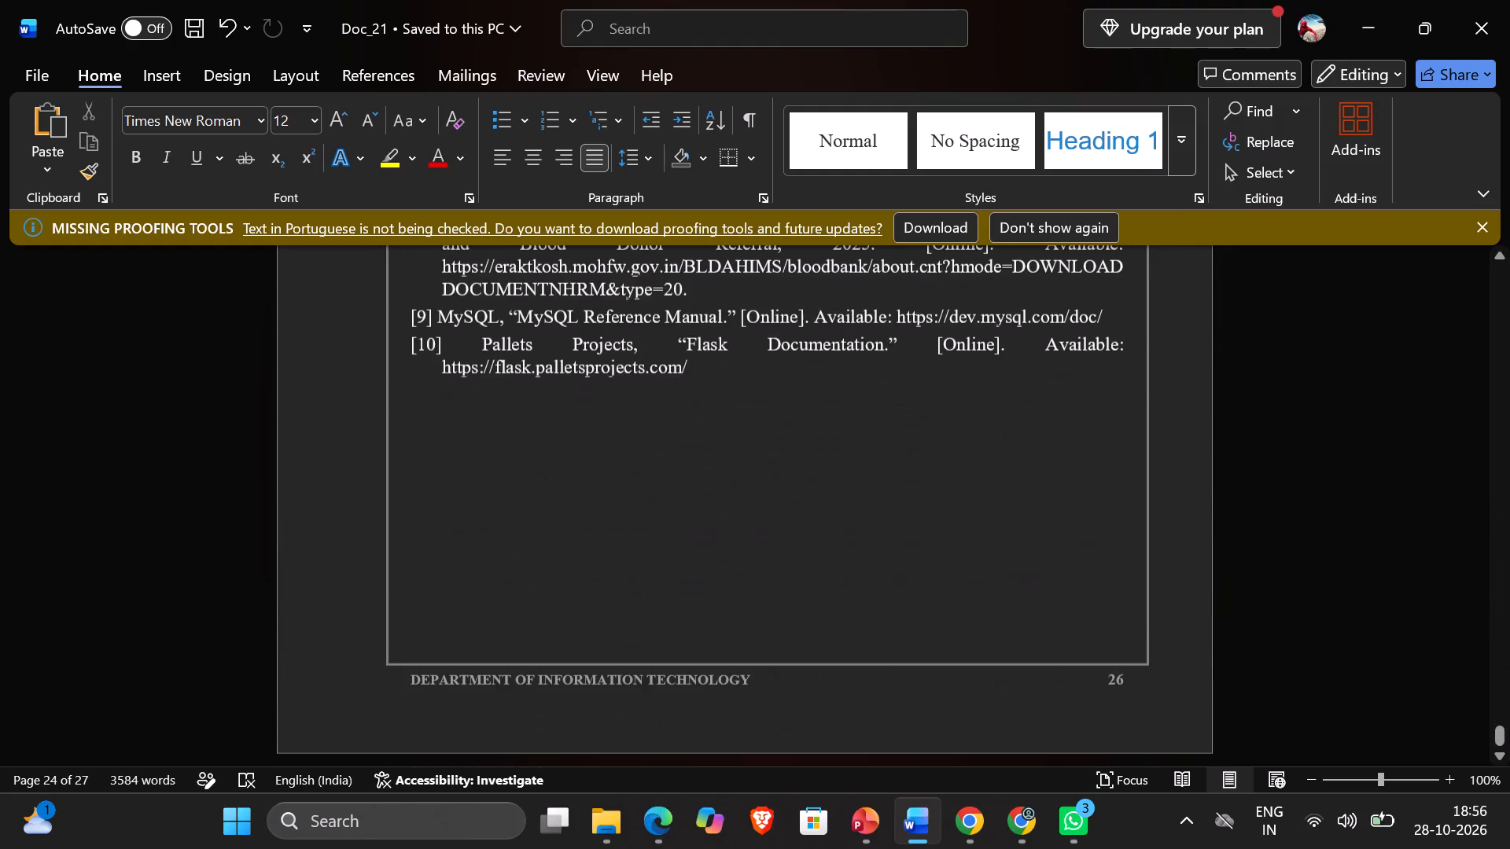
Go back through the report to its front matter and examine the Table of Content entries and page numbers.
{"action": "scroll", "coordinate": [626, 639], "scroll_direction": "up", "scroll_amount": 10}
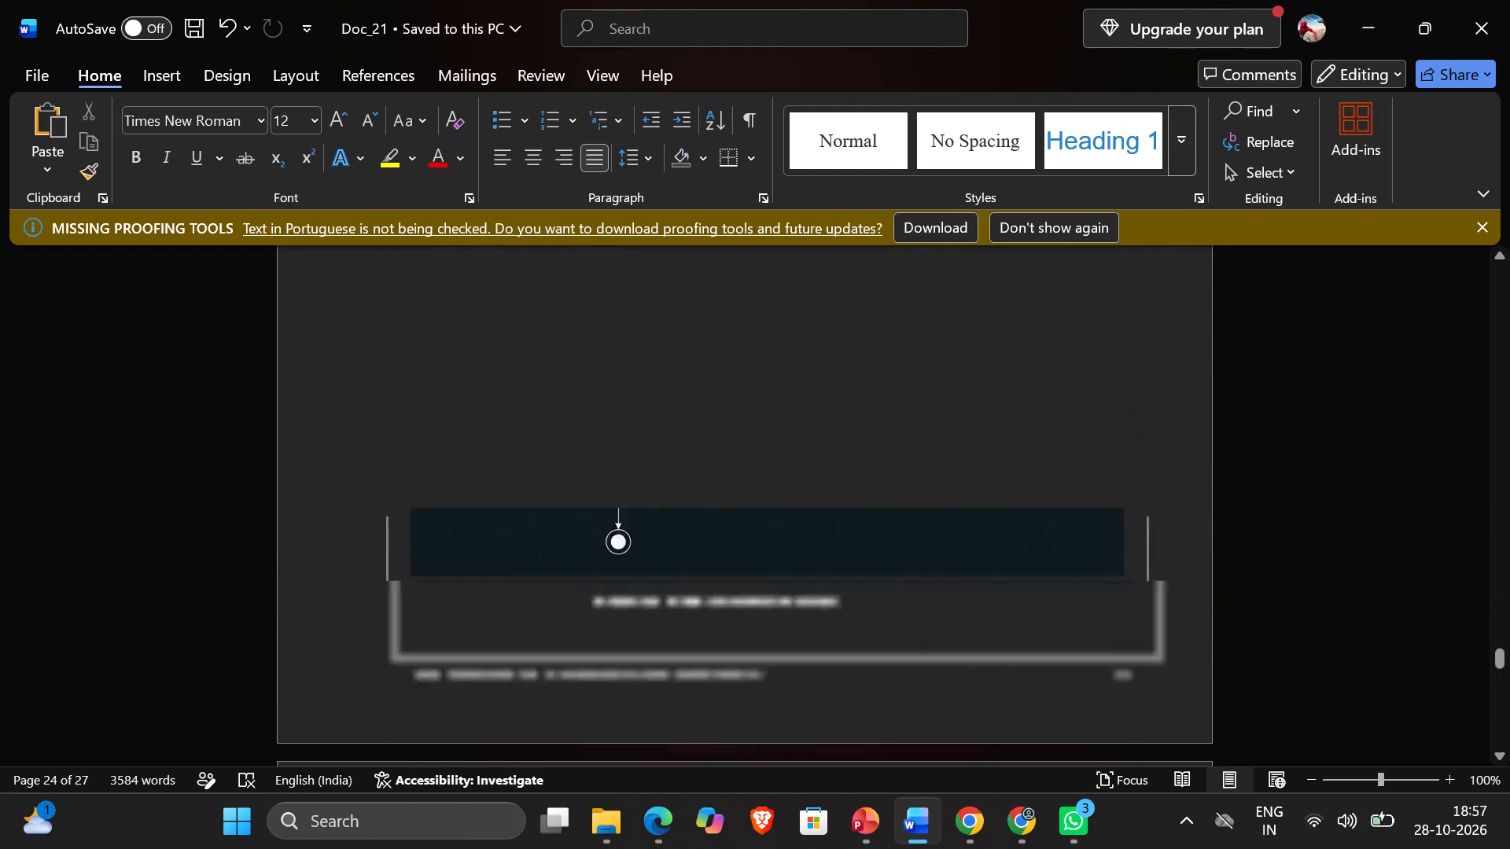
{"action": "scroll", "coordinate": [626, 639], "scroll_direction": "up", "scroll_amount": 9}
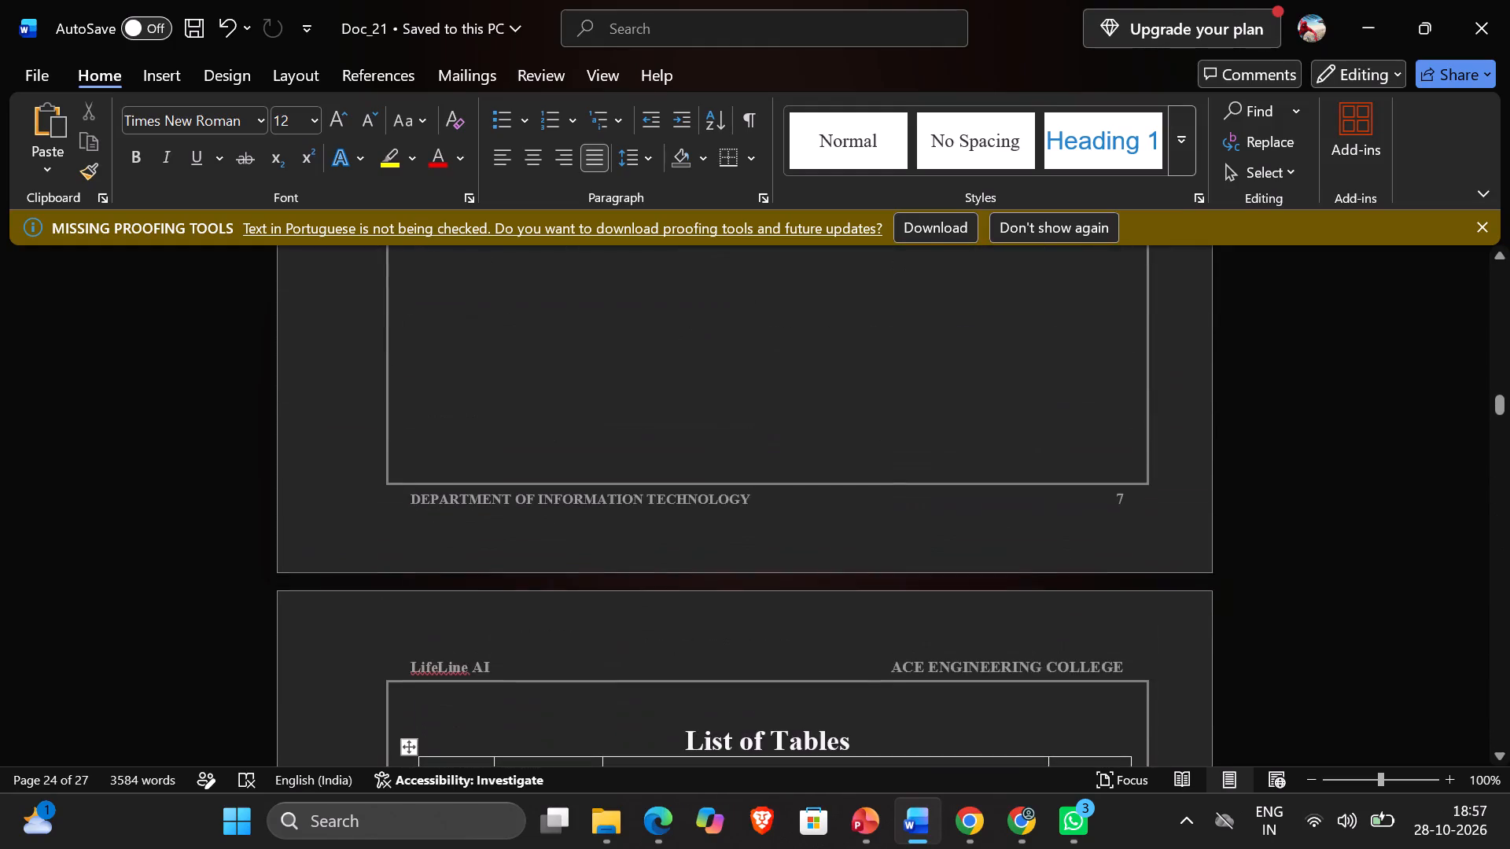
{"action": "scroll", "coordinate": [626, 639], "scroll_direction": "up", "scroll_amount": 8}
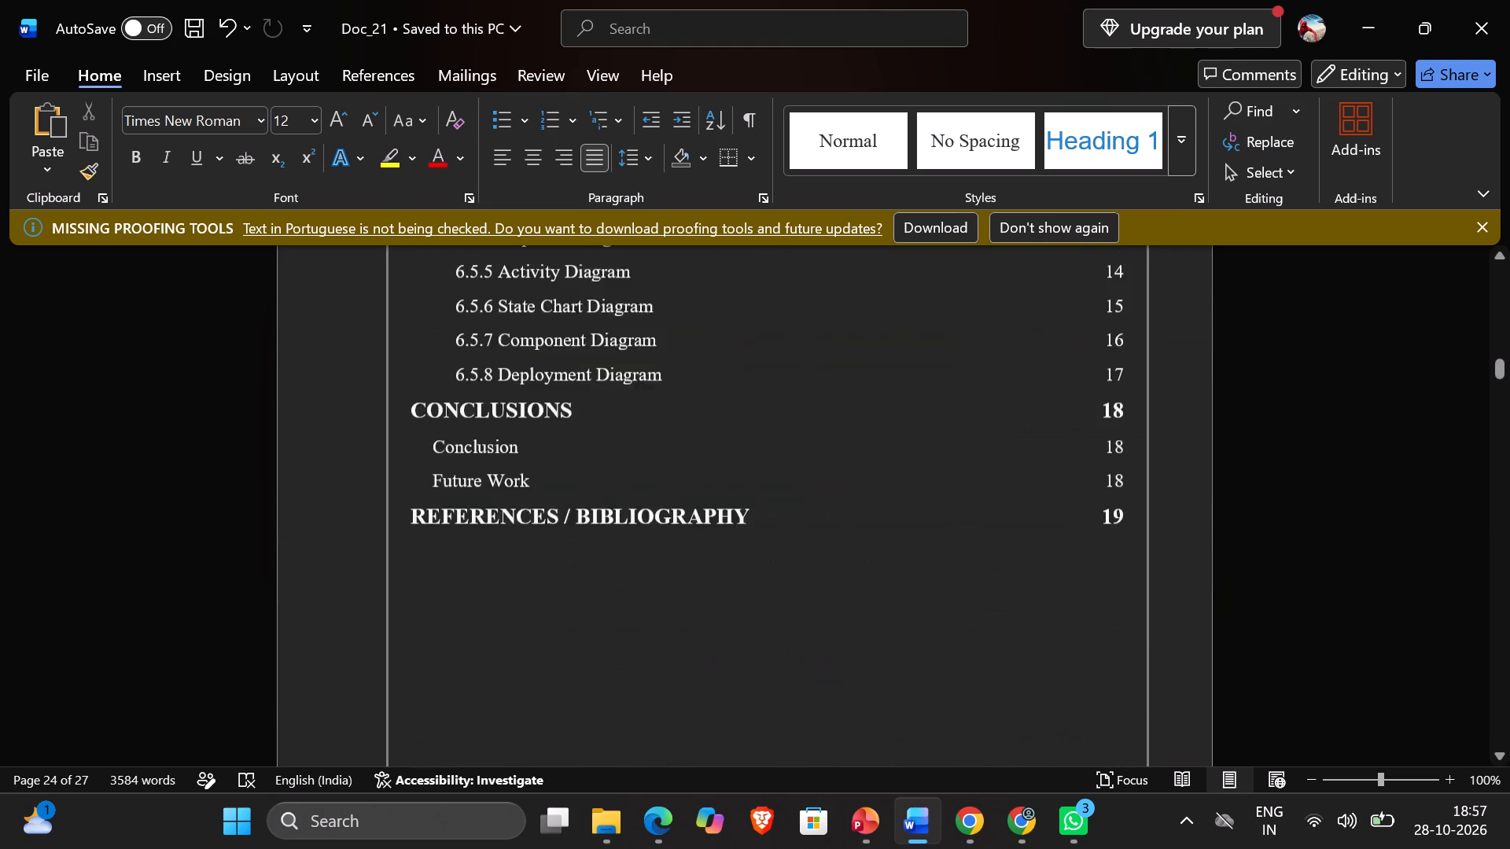
{"action": "scroll", "coordinate": [626, 639], "scroll_direction": "up", "scroll_amount": 3}
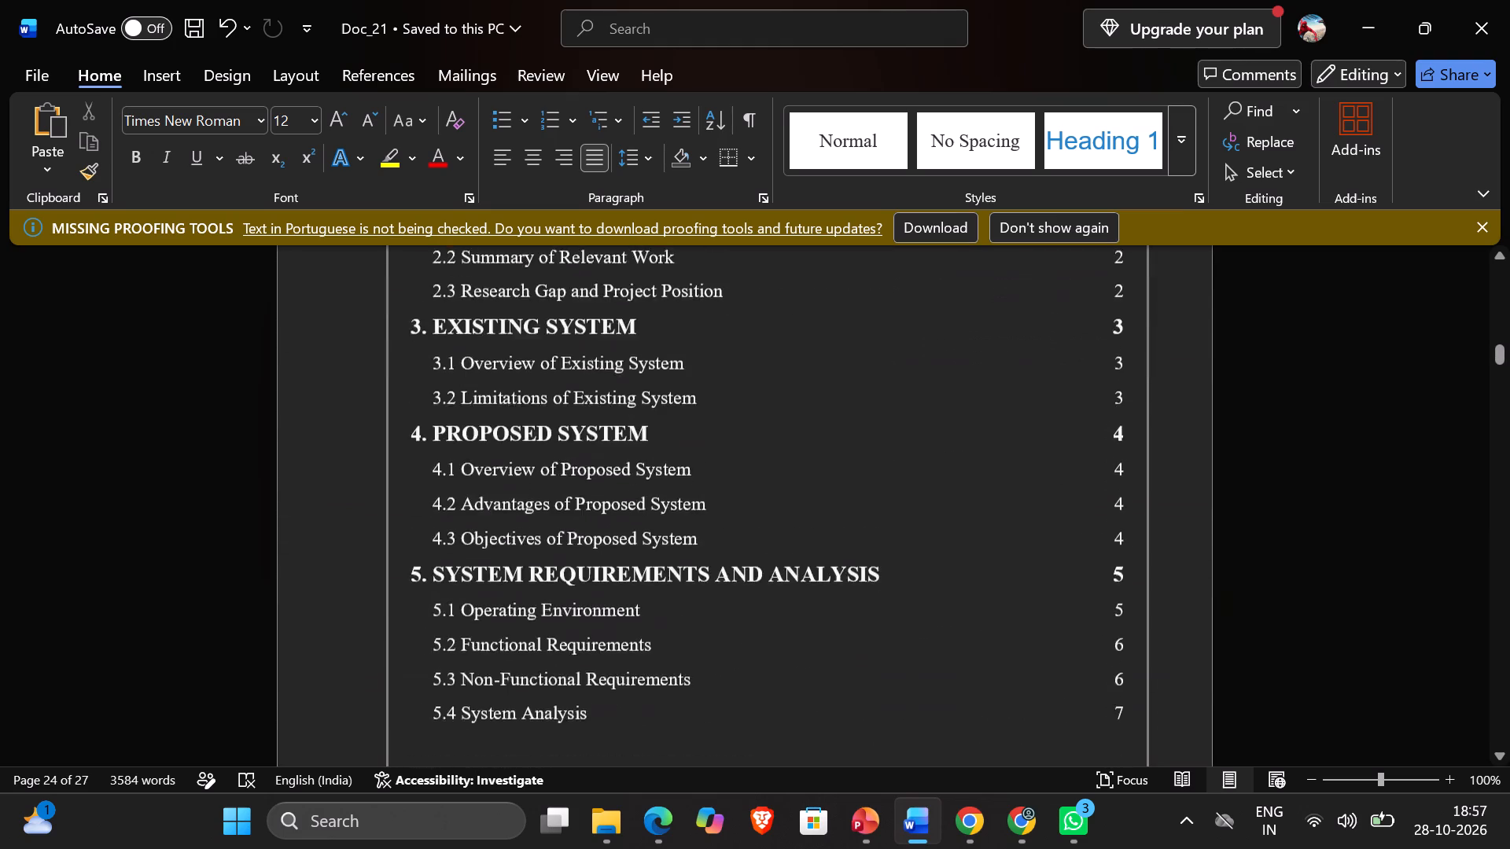
{"action": "scroll", "coordinate": [626, 646], "scroll_direction": "up", "scroll_amount": 2}
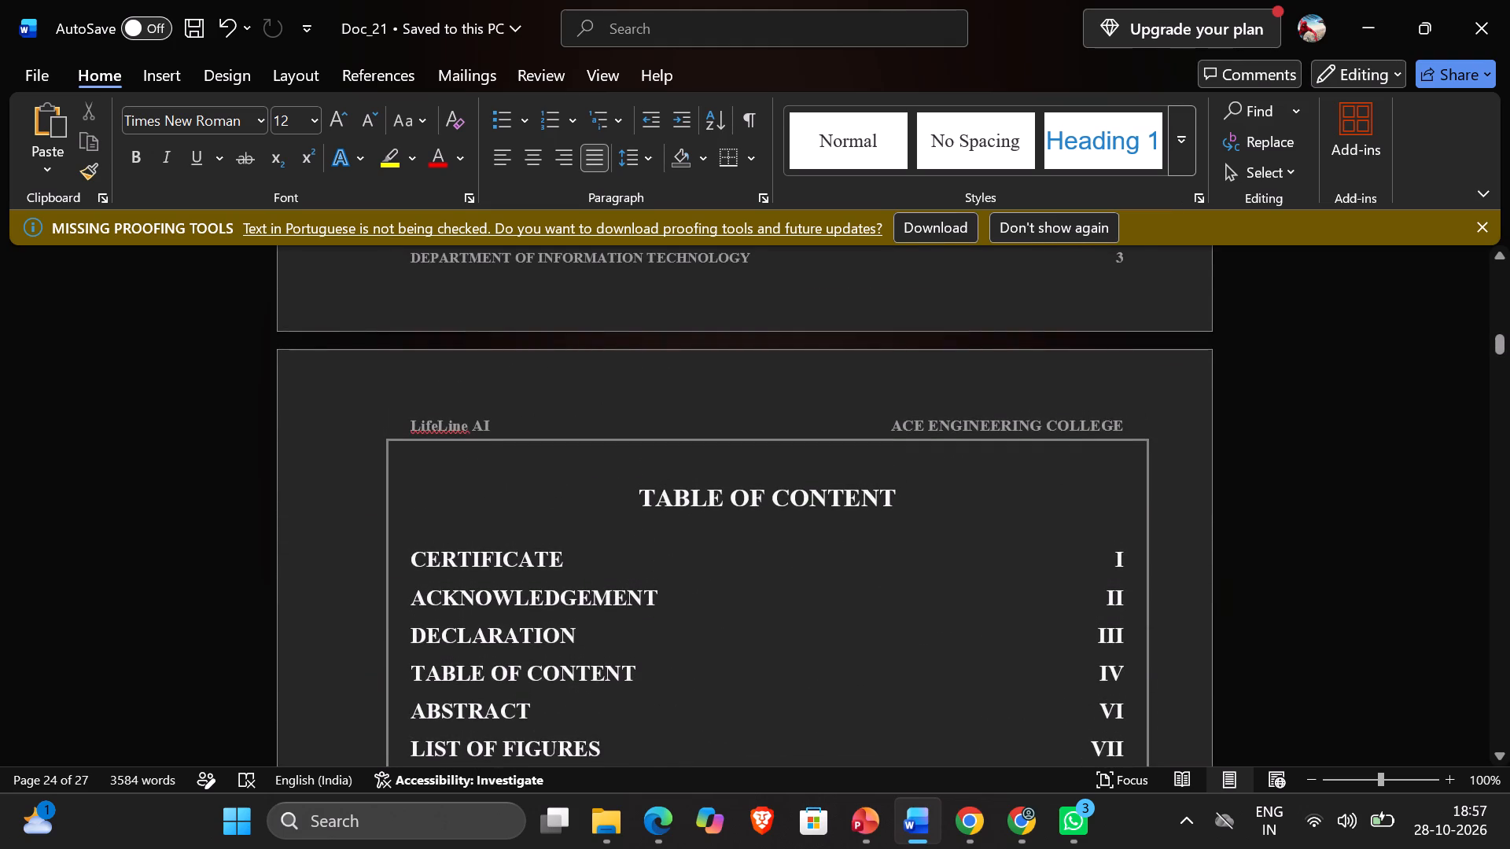
{"action": "scroll", "coordinate": [626, 646], "scroll_direction": "up", "scroll_amount": 2}
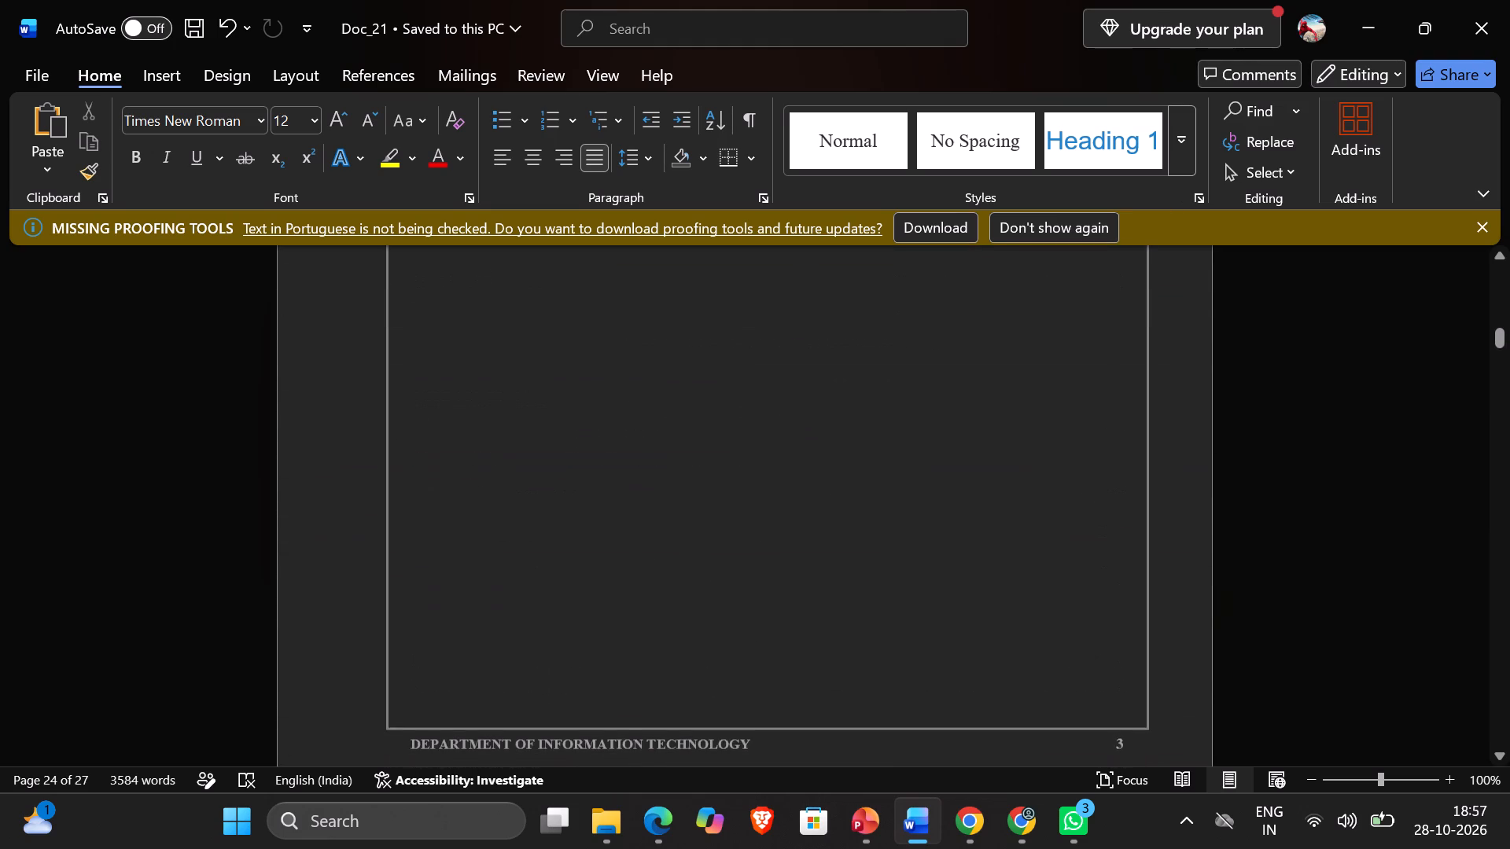
Check the rest of the Table of Content and the figure and table lists, up to the Introduction chapter.
{"action": "scroll", "coordinate": [626, 646], "scroll_direction": "down", "scroll_amount": 6}
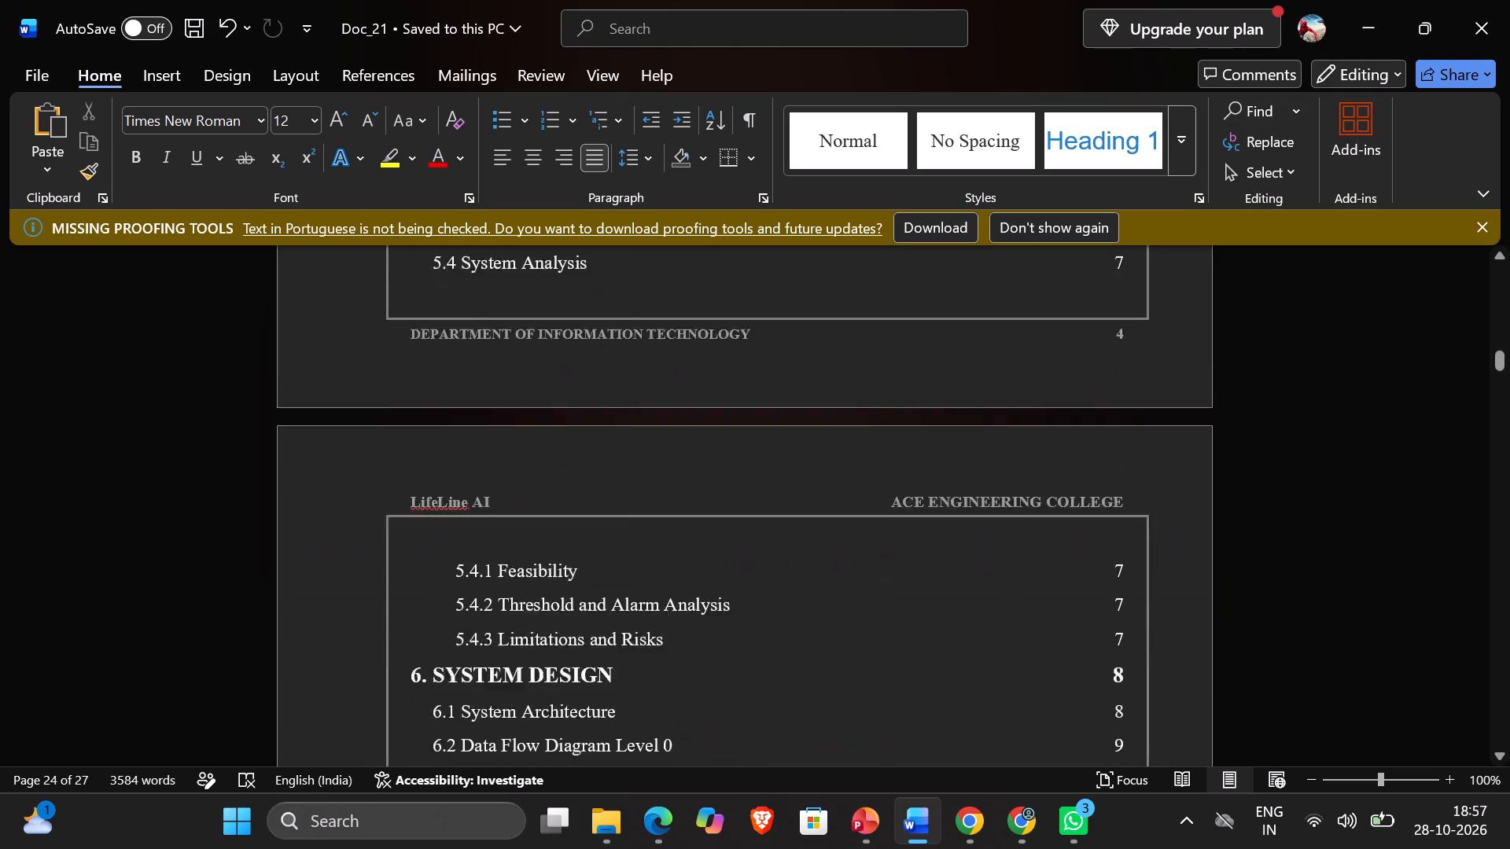
{"action": "scroll", "coordinate": [626, 646], "scroll_direction": "down", "scroll_amount": 5}
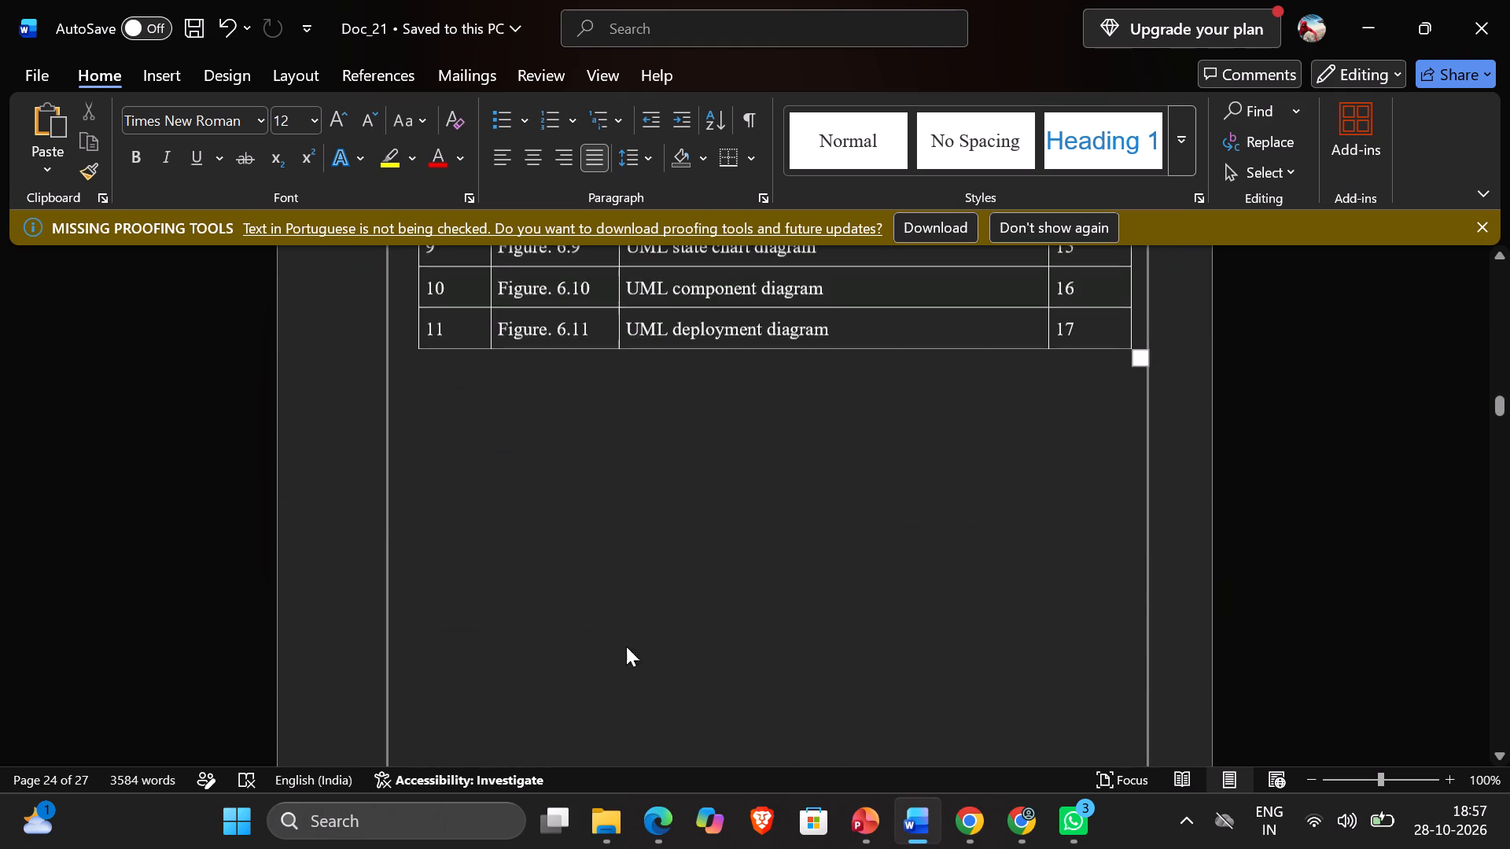
{"action": "scroll", "coordinate": [626, 646], "scroll_direction": "down", "scroll_amount": 3}
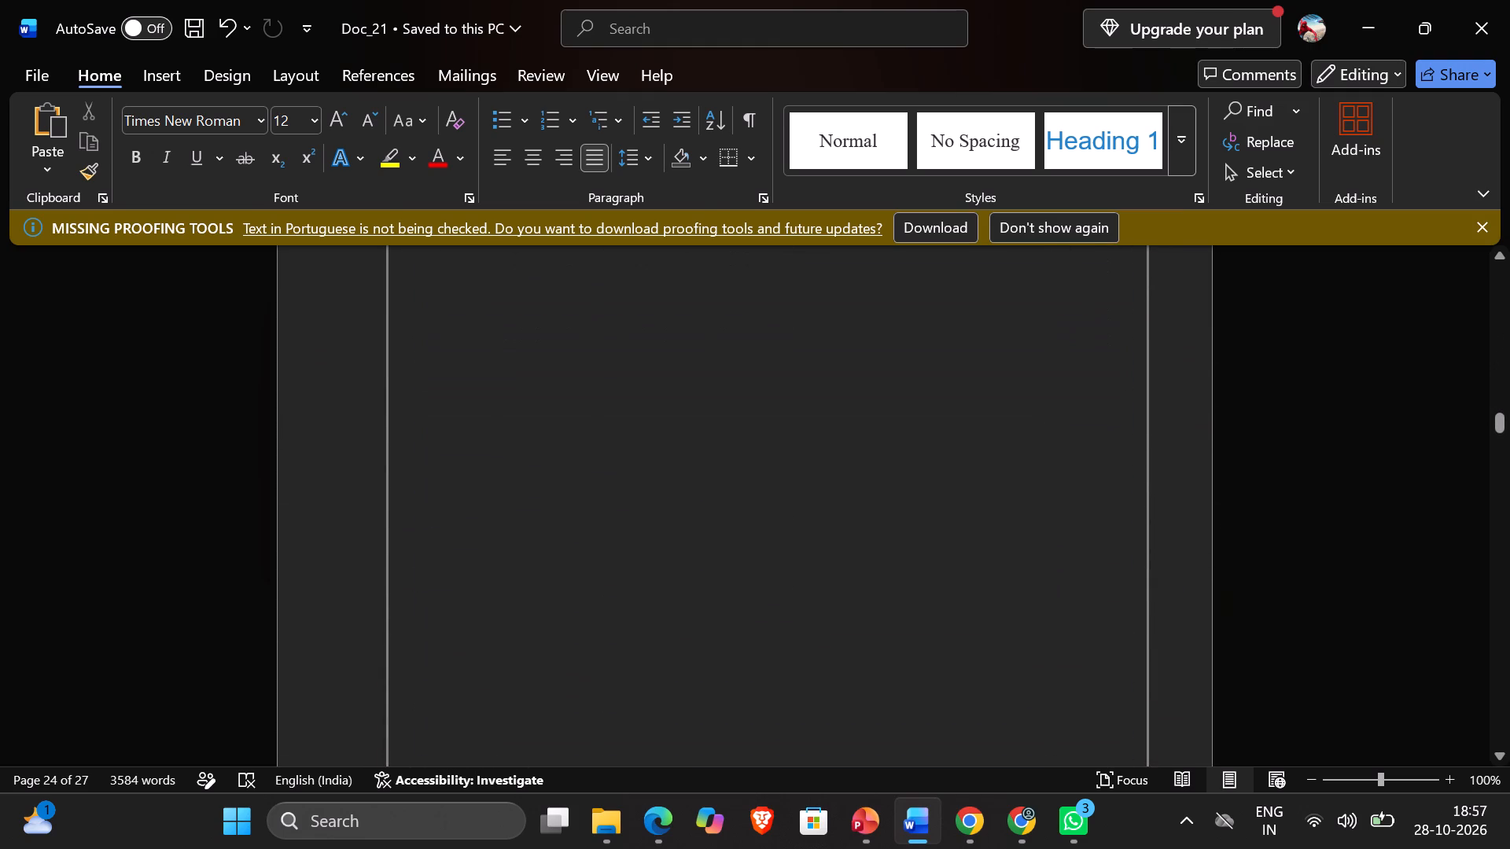
{"action": "scroll", "coordinate": [626, 646], "scroll_direction": "down", "scroll_amount": 1}
{"action": "scroll", "coordinate": [626, 646], "scroll_direction": "up", "scroll_amount": 2}
{"action": "scroll", "coordinate": [626, 646], "scroll_direction": "down", "scroll_amount": 1}
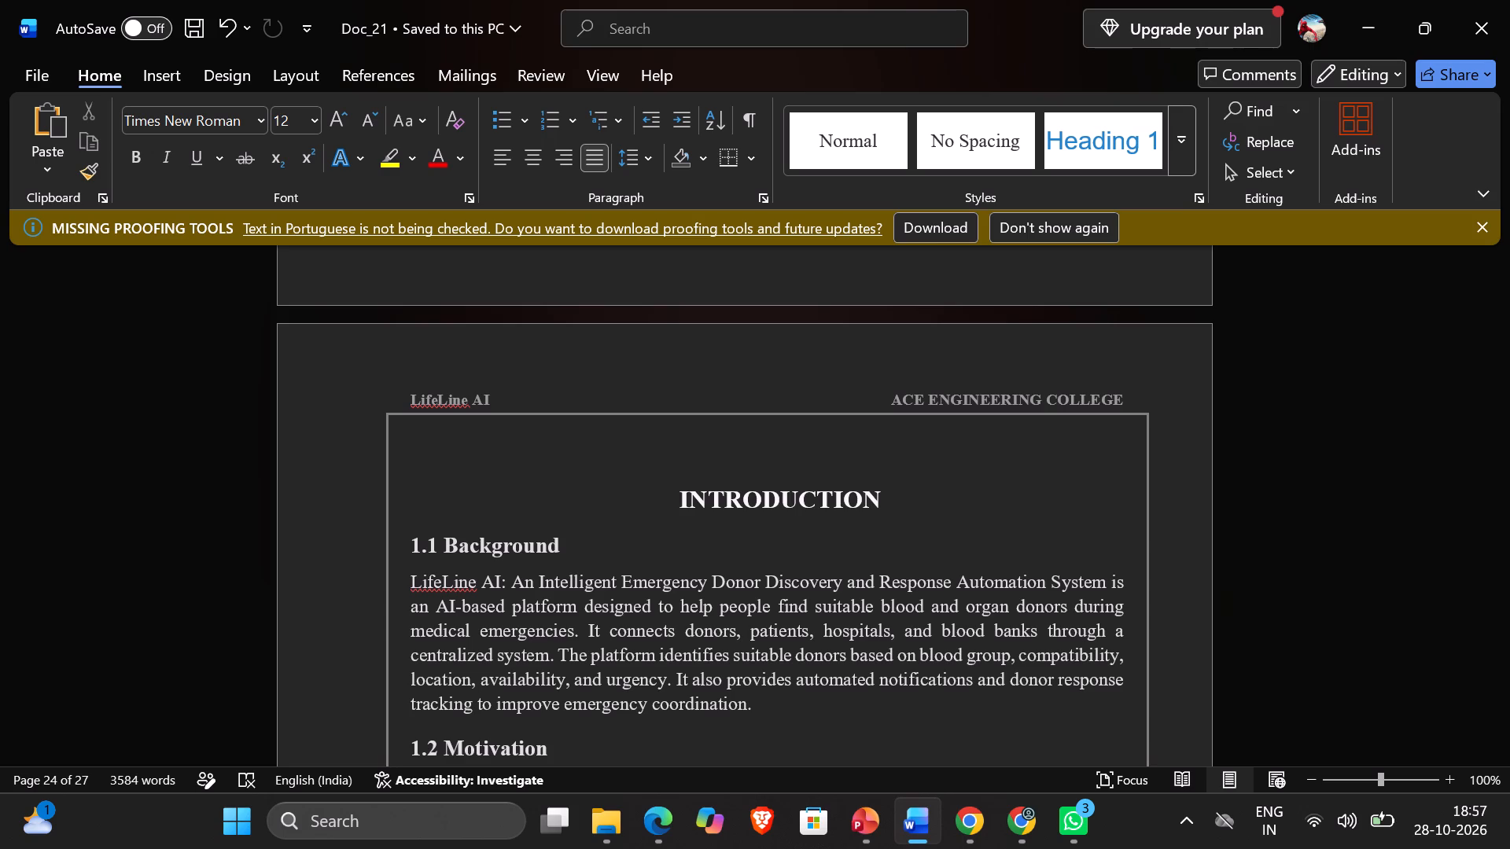
Read Introduction sections 1.1 to 1.4 and the Literature Survey's review purpose and relevant-work table.
{"action": "scroll", "coordinate": [626, 646], "scroll_direction": "down", "scroll_amount": 2}
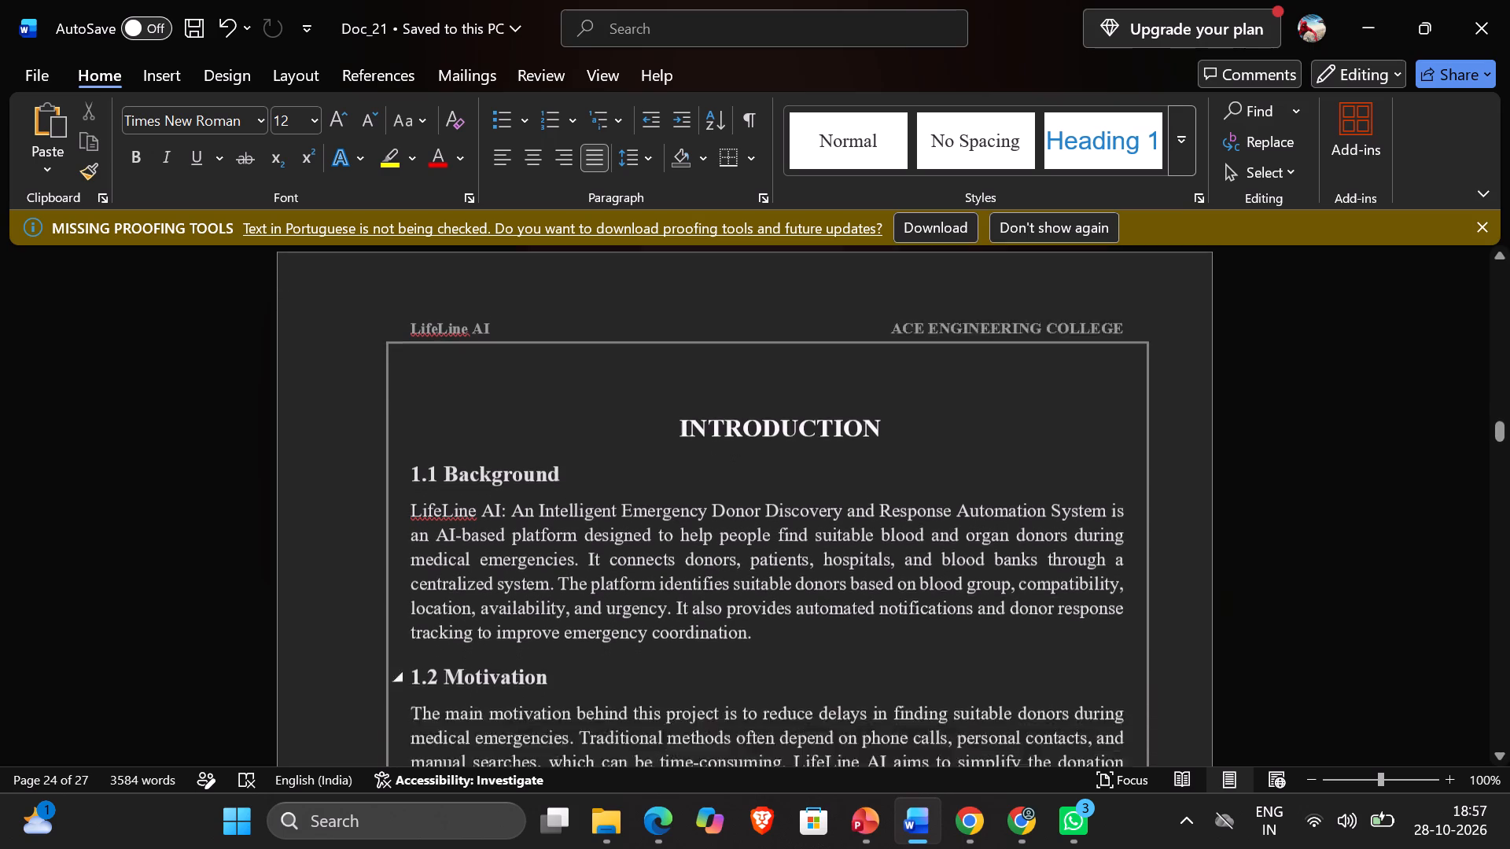
{"action": "scroll", "coordinate": [626, 646], "scroll_direction": "down", "scroll_amount": 1}
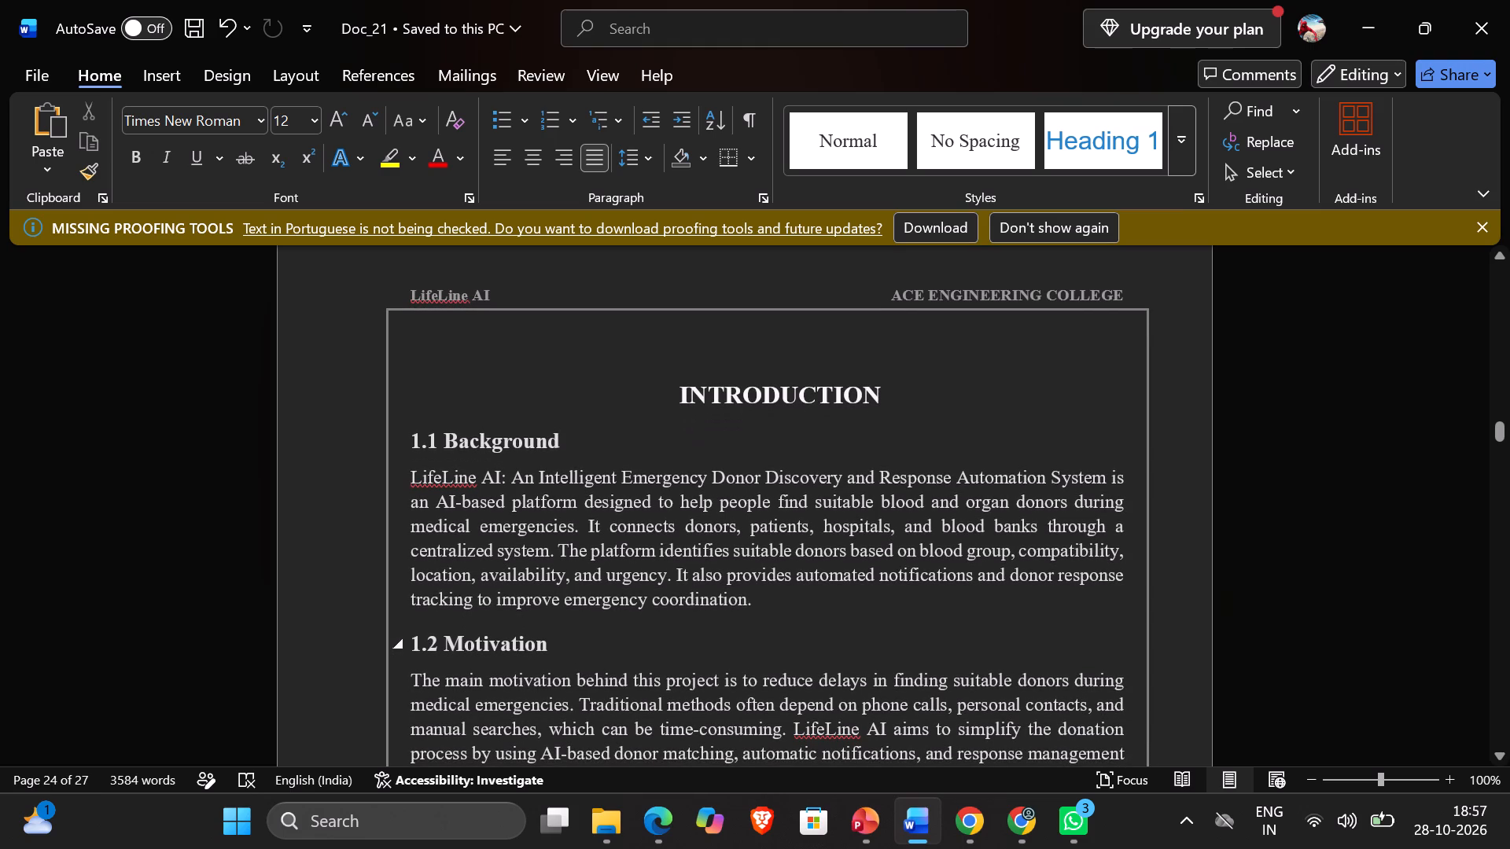
{"action": "scroll", "coordinate": [626, 646], "scroll_direction": "down", "scroll_amount": 3}
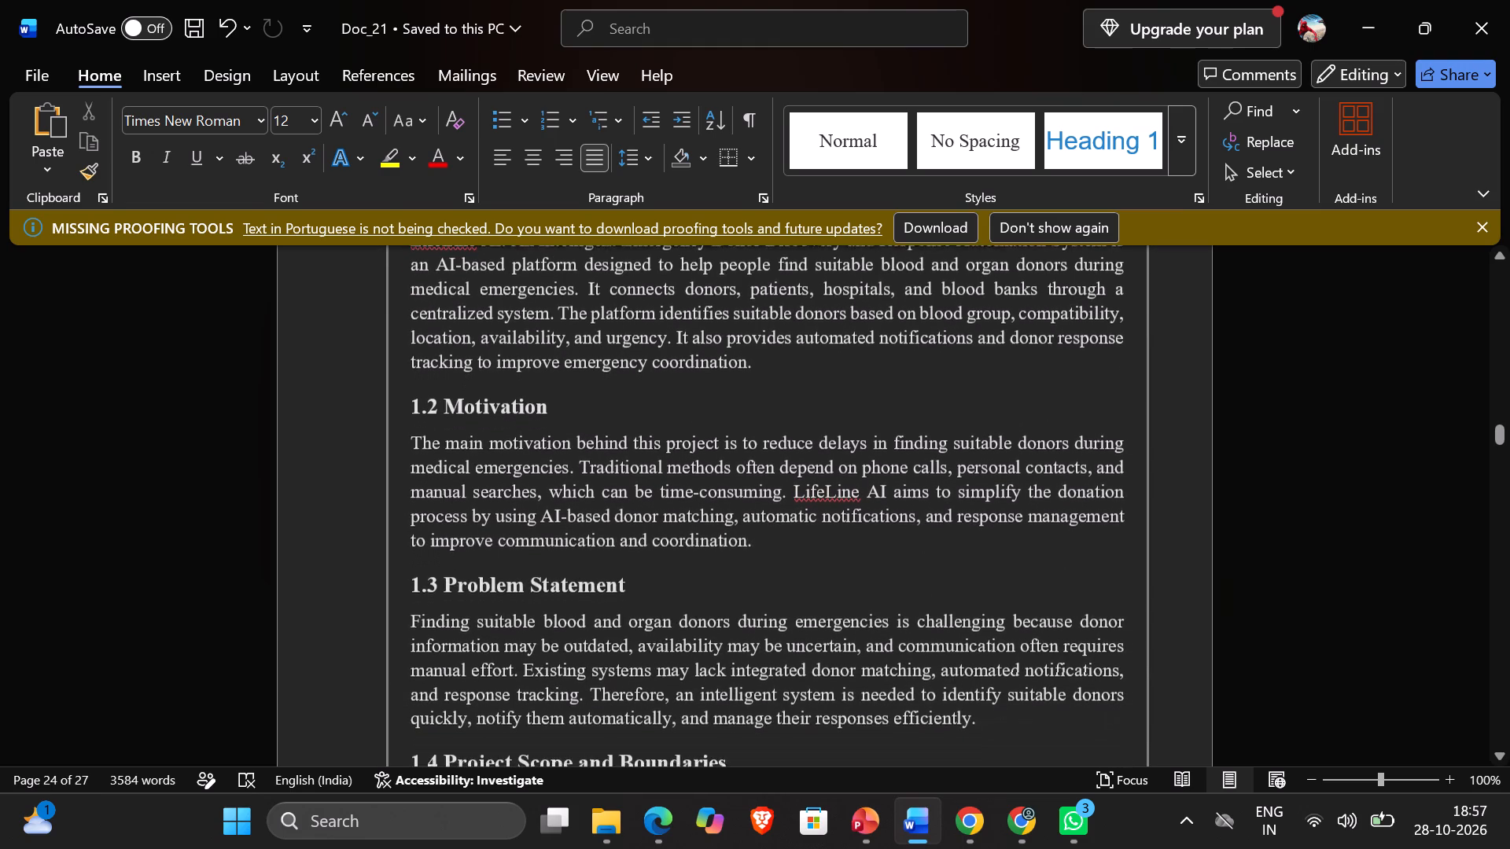
{"action": "scroll", "coordinate": [626, 646], "scroll_direction": "down", "scroll_amount": 2}
{"action": "scroll", "coordinate": [626, 646], "scroll_direction": "left", "scroll_amount": 1}
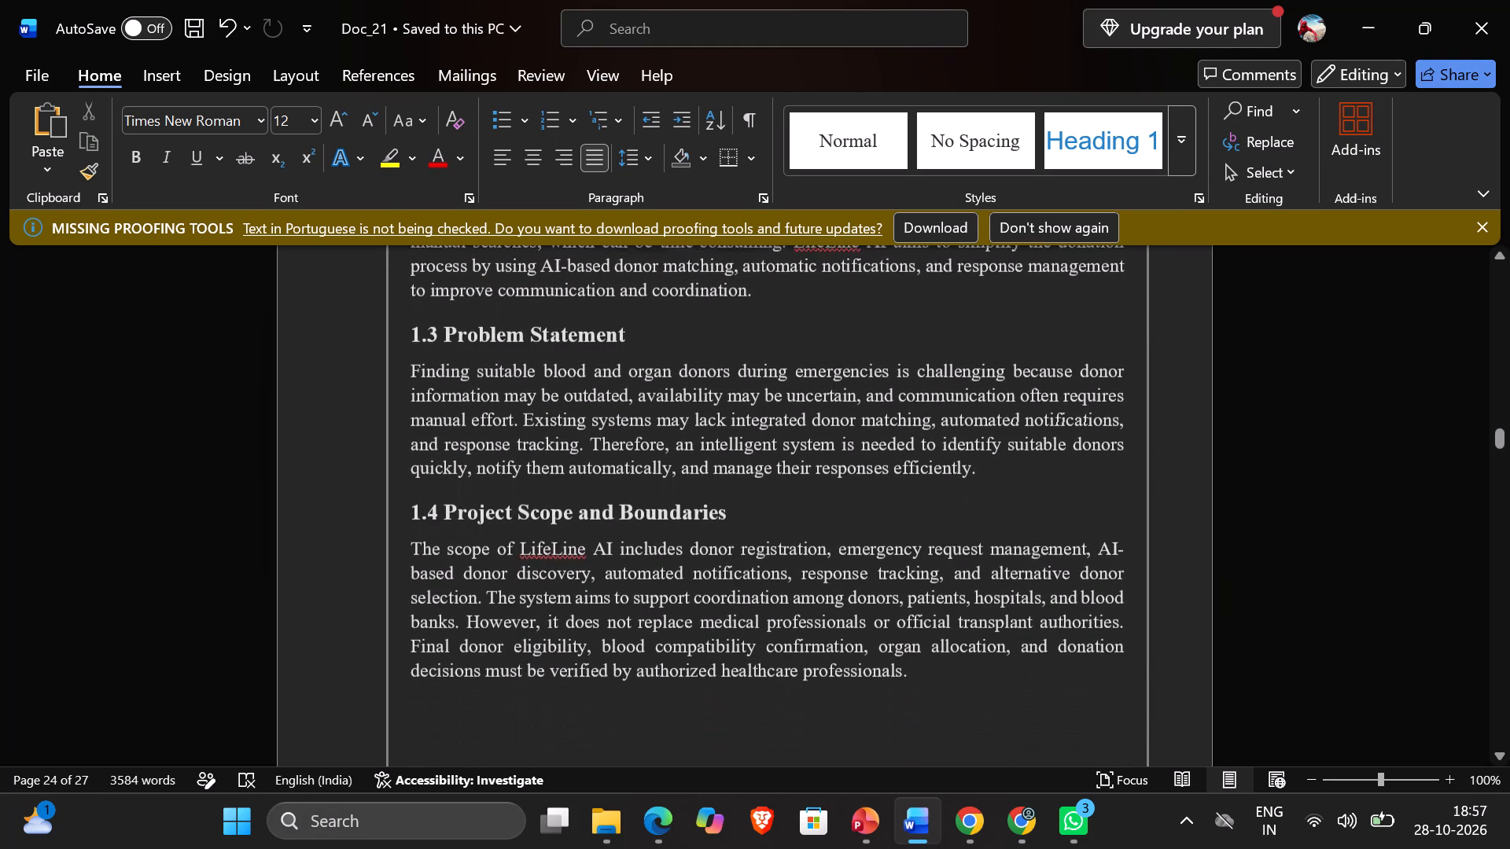
{"action": "scroll", "coordinate": [626, 646], "scroll_direction": "left", "scroll_amount": 3}
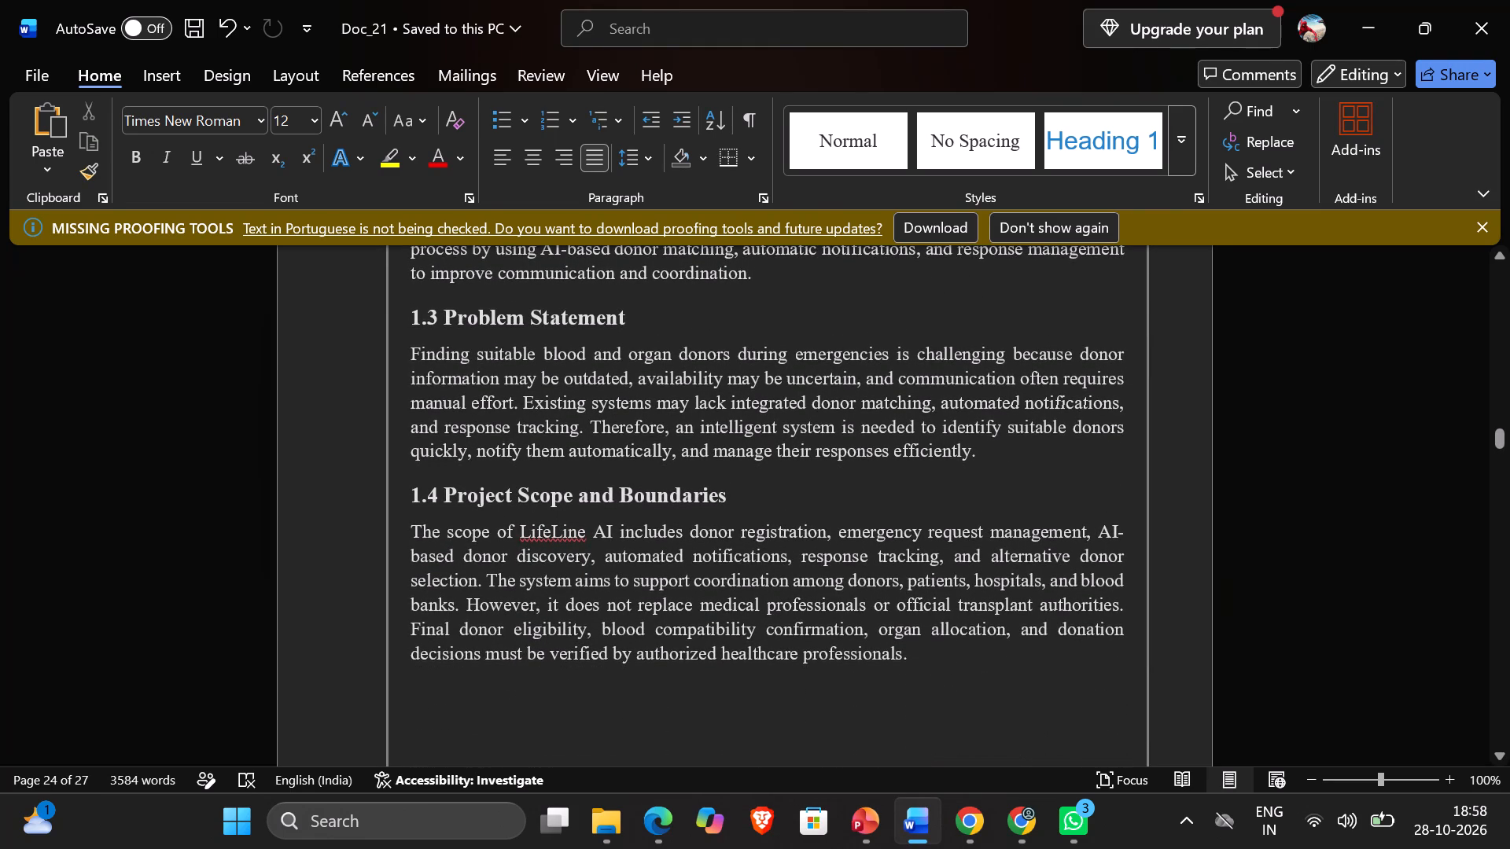
{"action": "scroll", "coordinate": [626, 646], "scroll_direction": "left", "scroll_amount": 1}
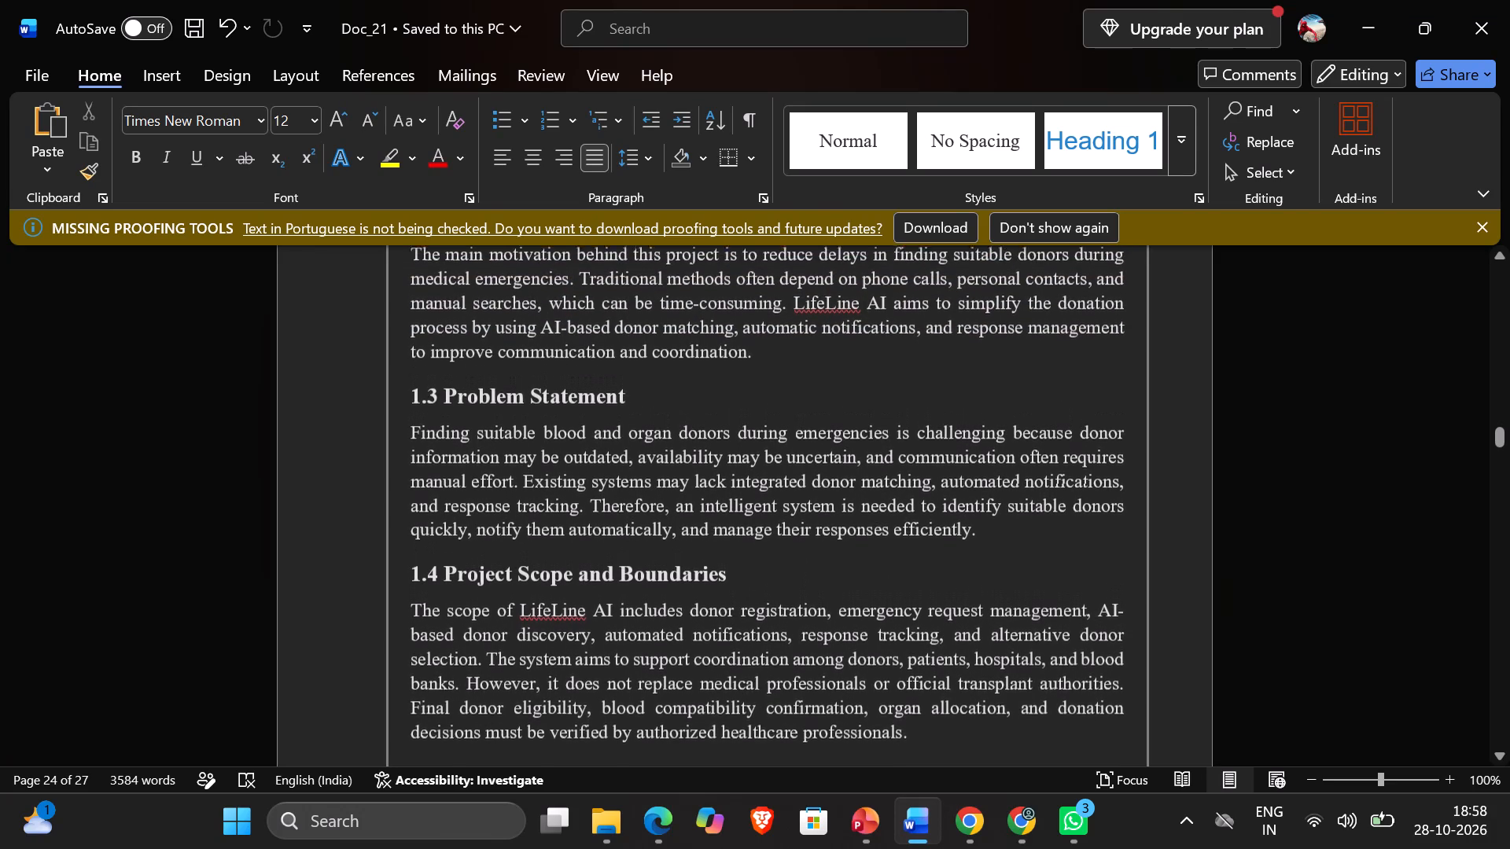
{"action": "scroll", "coordinate": [626, 646], "scroll_direction": "left", "scroll_amount": 1}
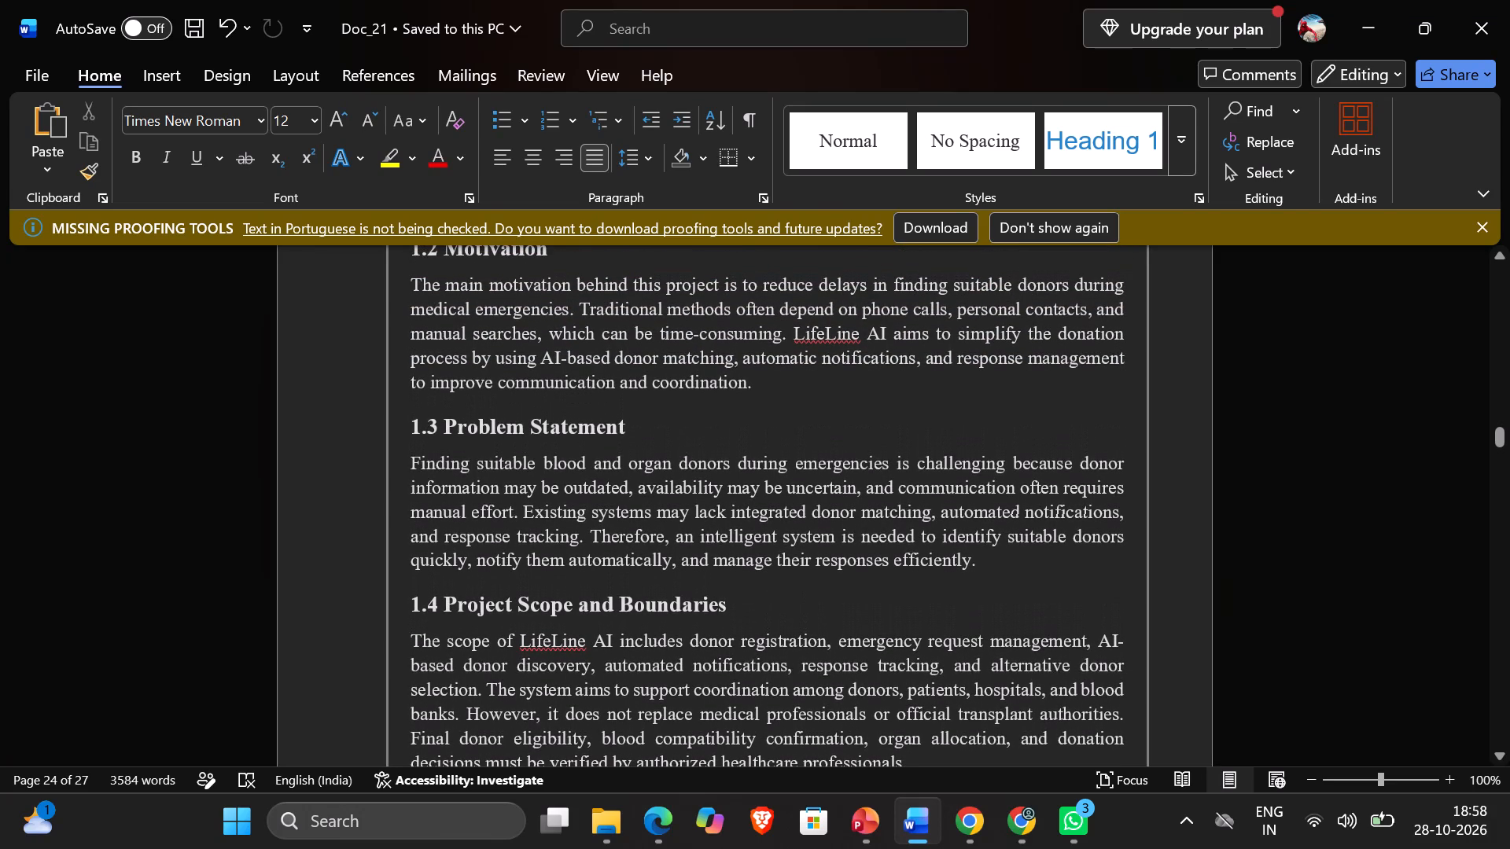
{"action": "scroll", "coordinate": [626, 646], "scroll_direction": "down", "scroll_amount": 3}
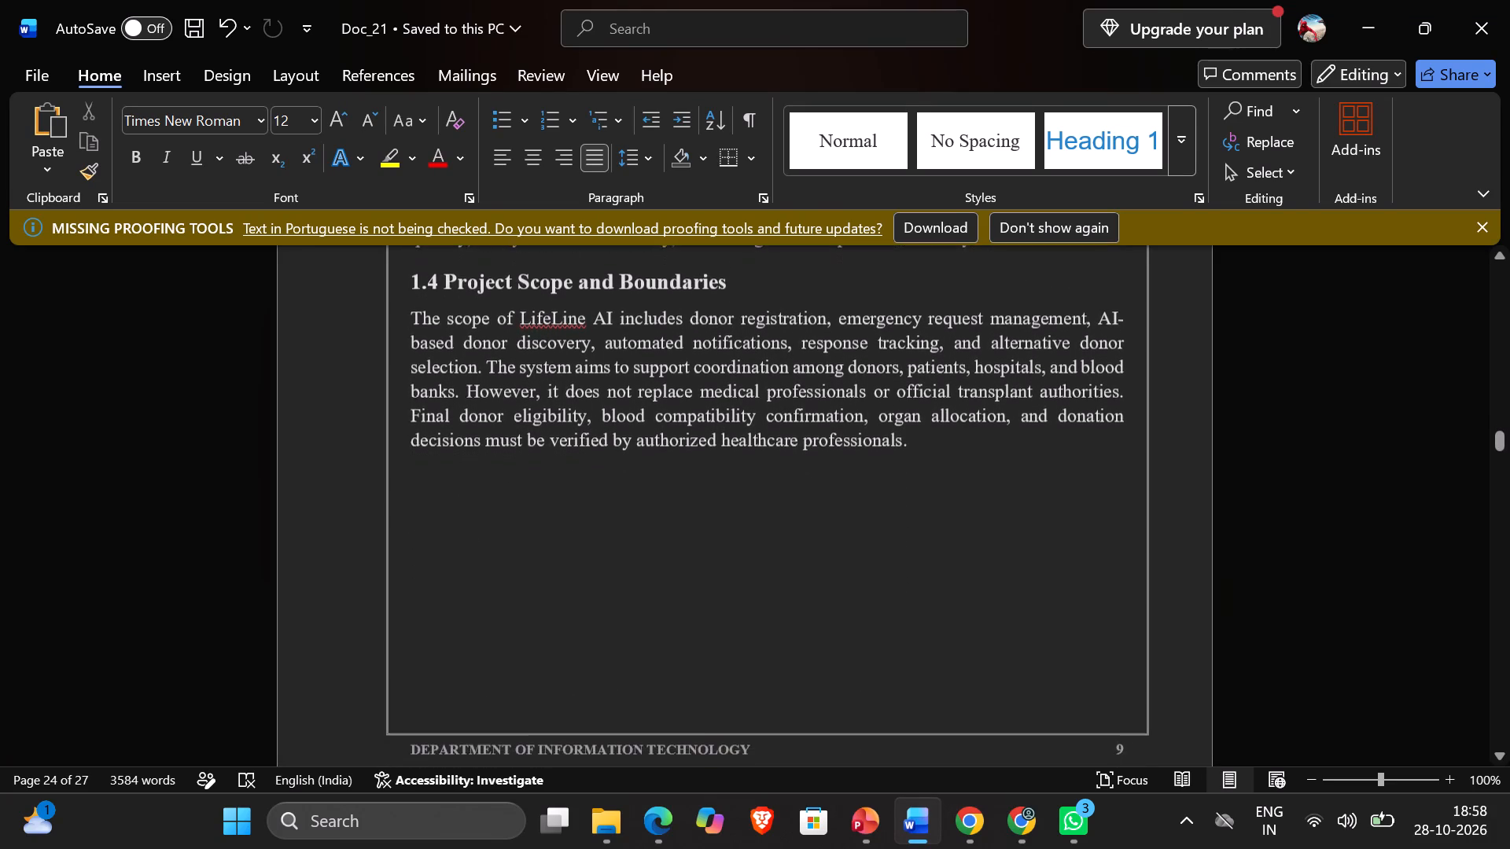
{"action": "scroll", "coordinate": [626, 646], "scroll_direction": "down", "scroll_amount": 4}
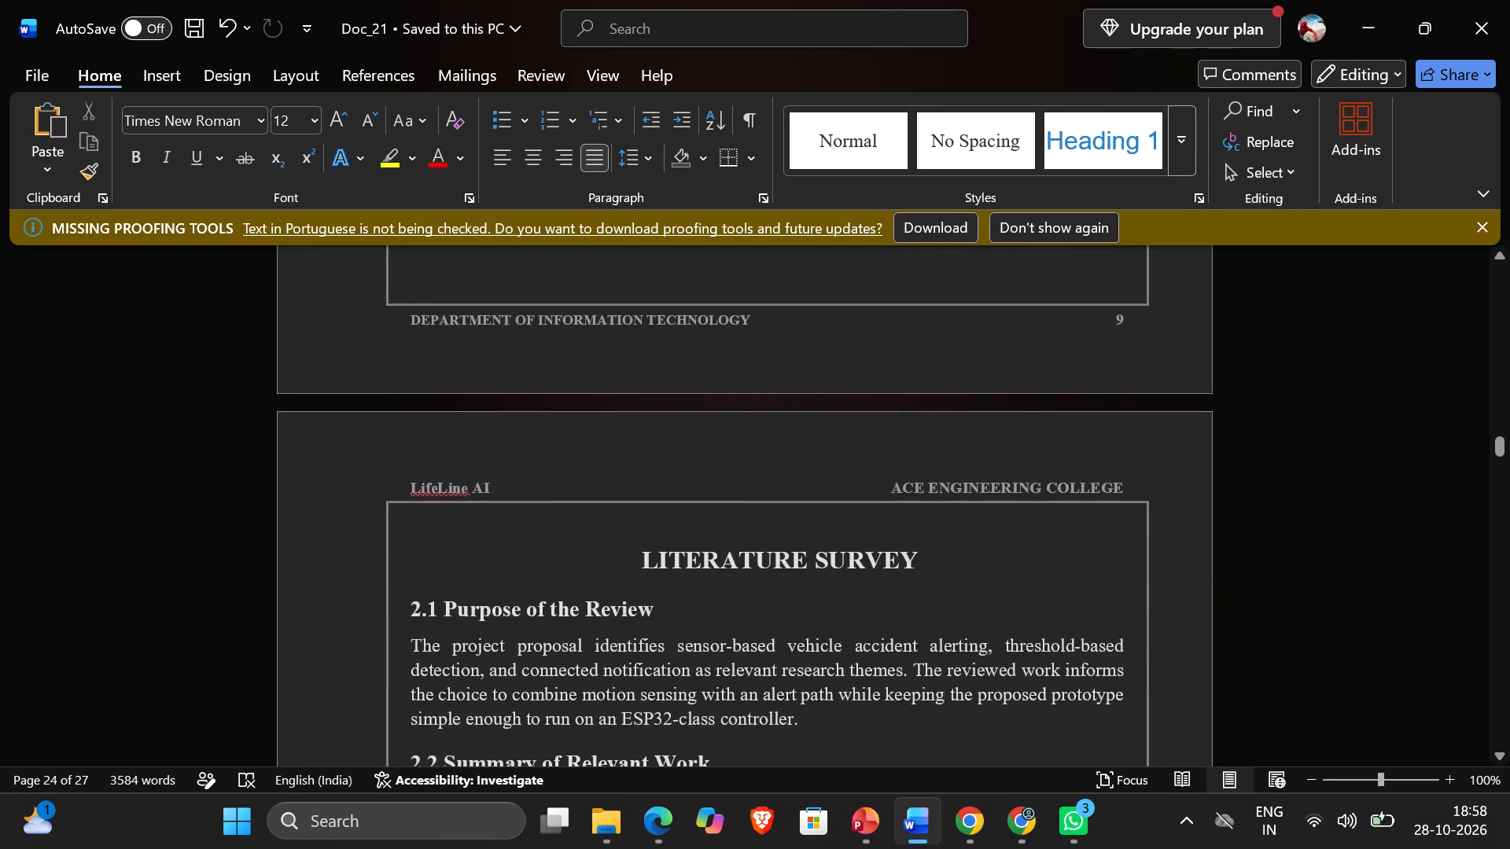
{"action": "scroll", "coordinate": [626, 646], "scroll_direction": "down", "scroll_amount": 2}
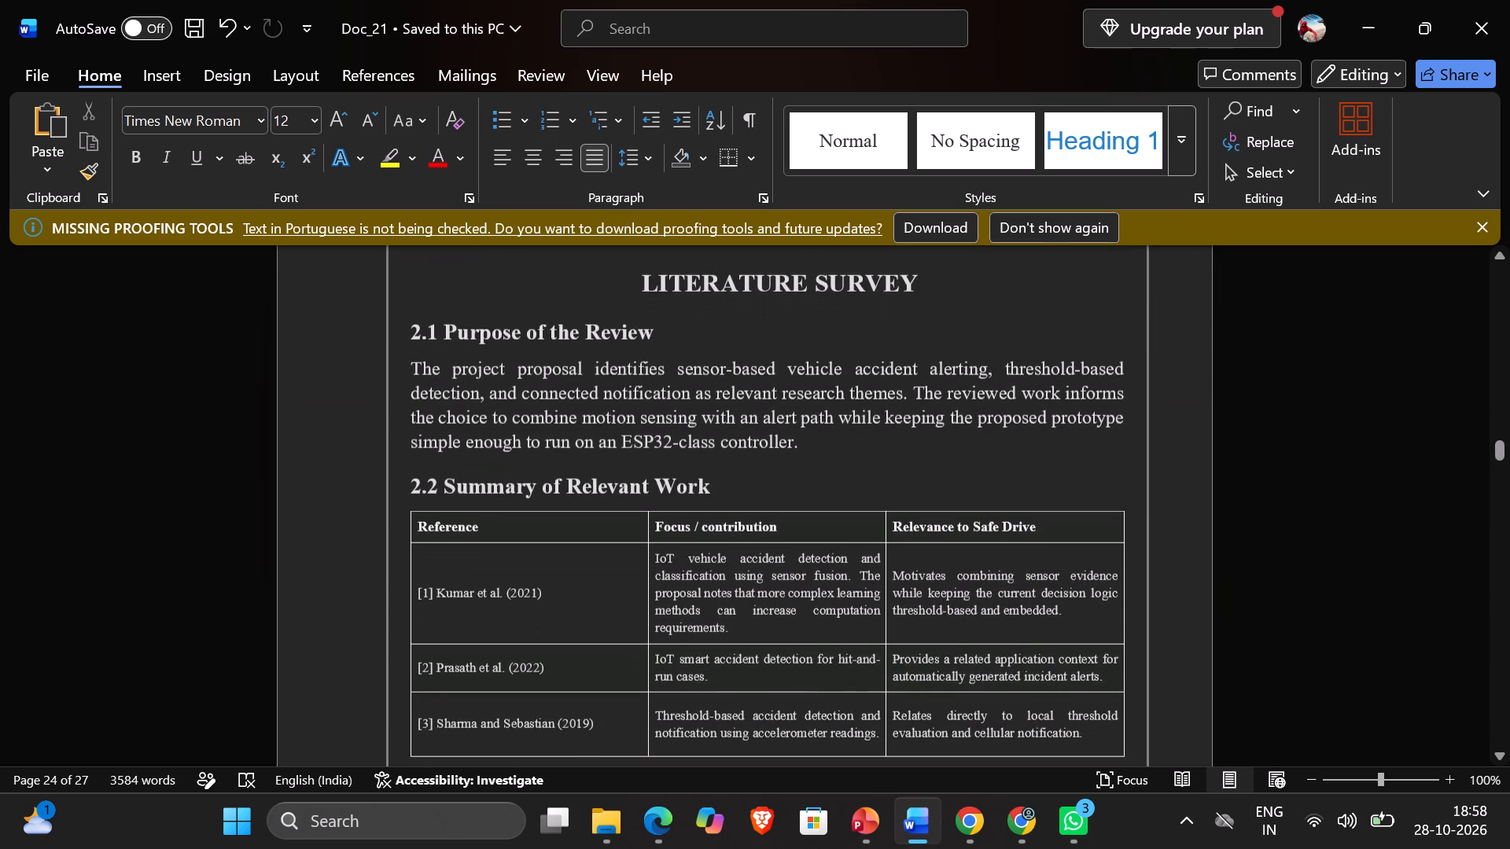
{"action": "scroll", "coordinate": [626, 646], "scroll_direction": "down", "scroll_amount": 1}
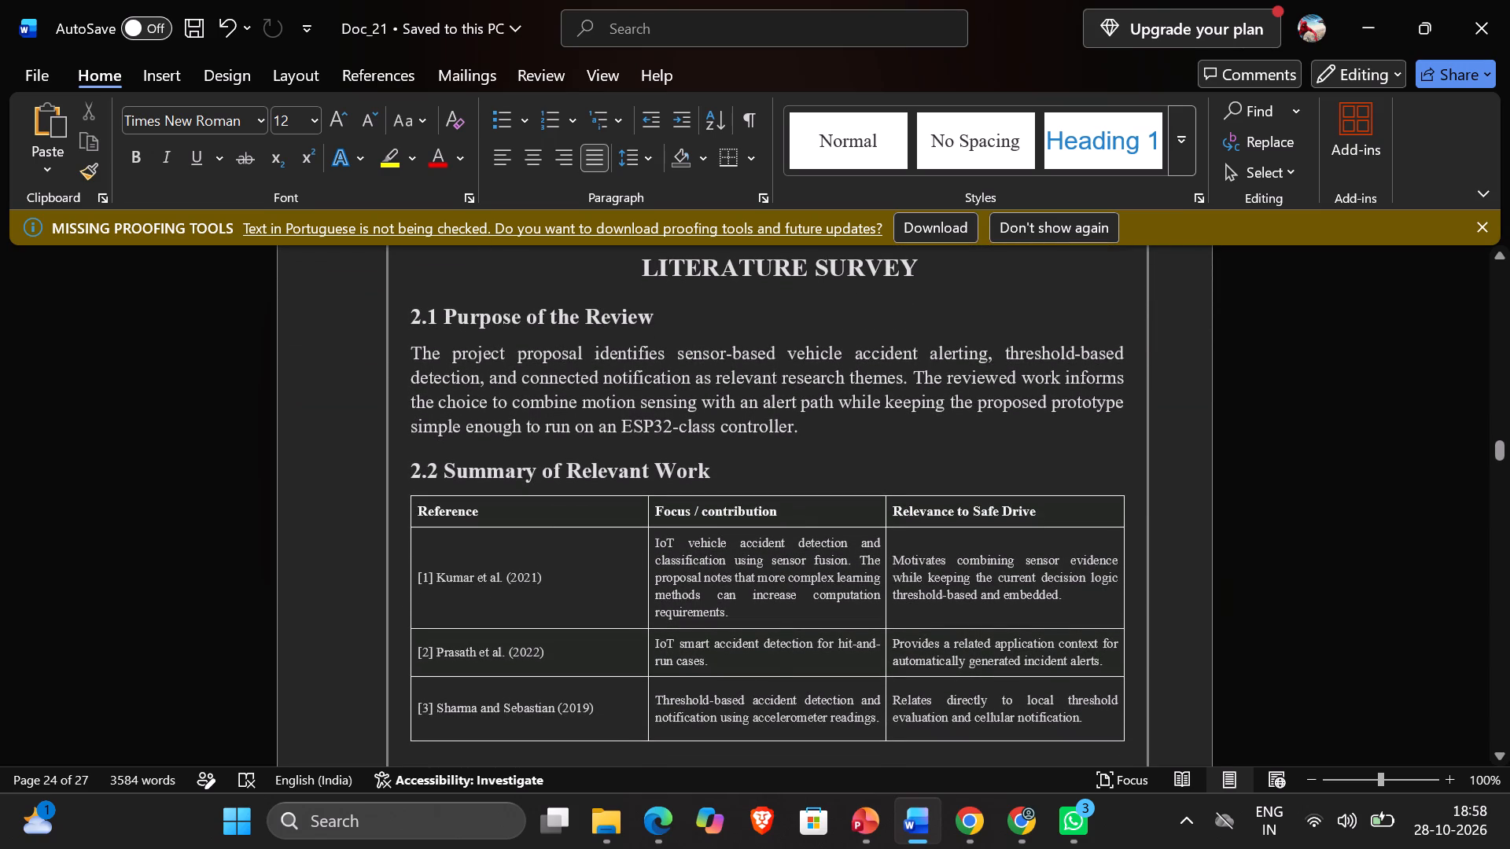
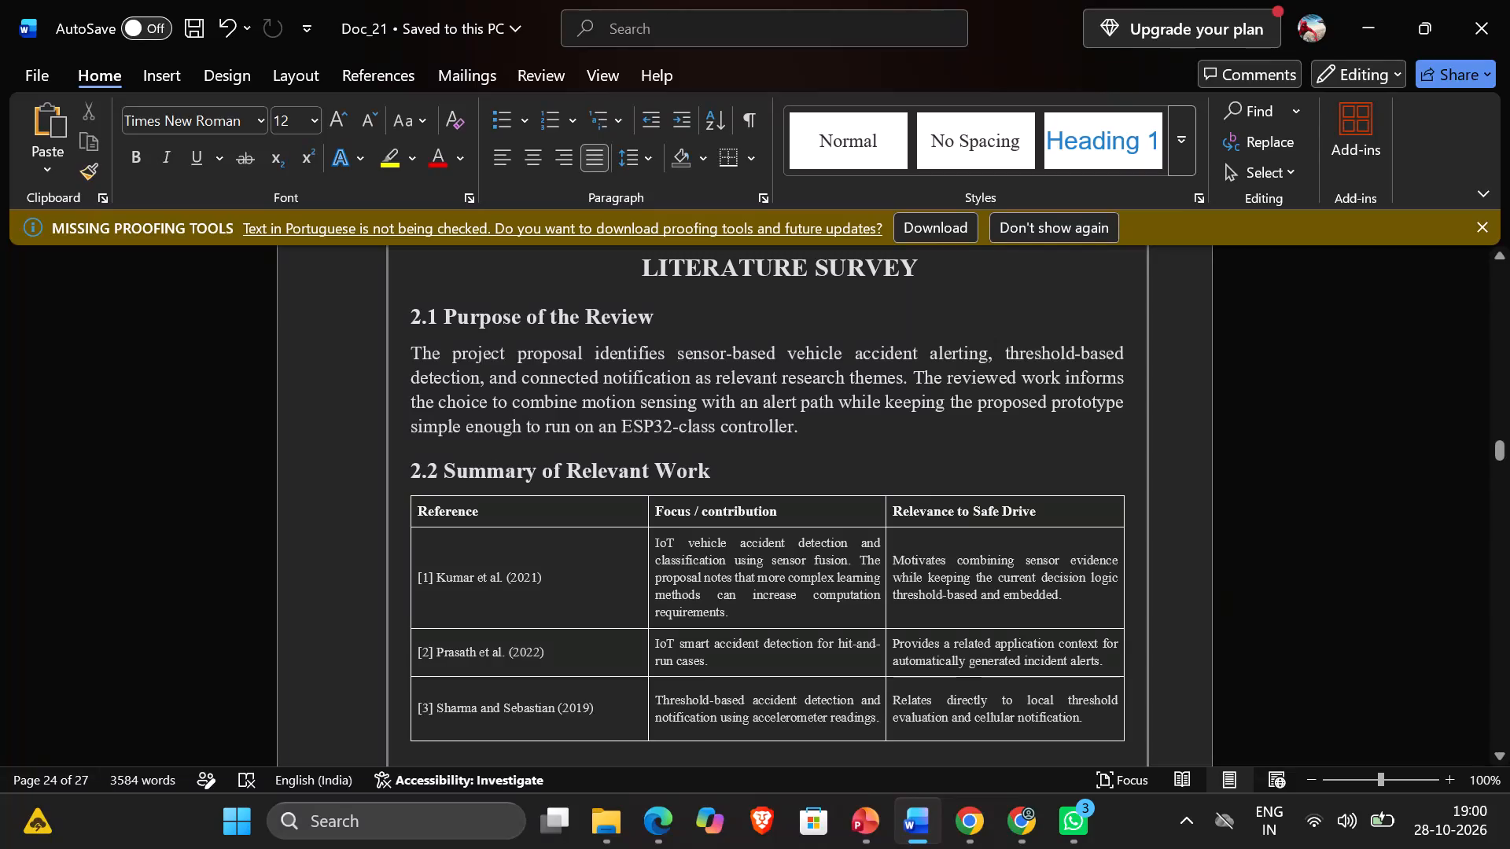
Go back from the Literature Survey and recheck the Introduction chapter up to its opening Background section.
{"action": "scroll", "coordinate": [654, 611], "scroll_direction": "up", "scroll_amount": 2}
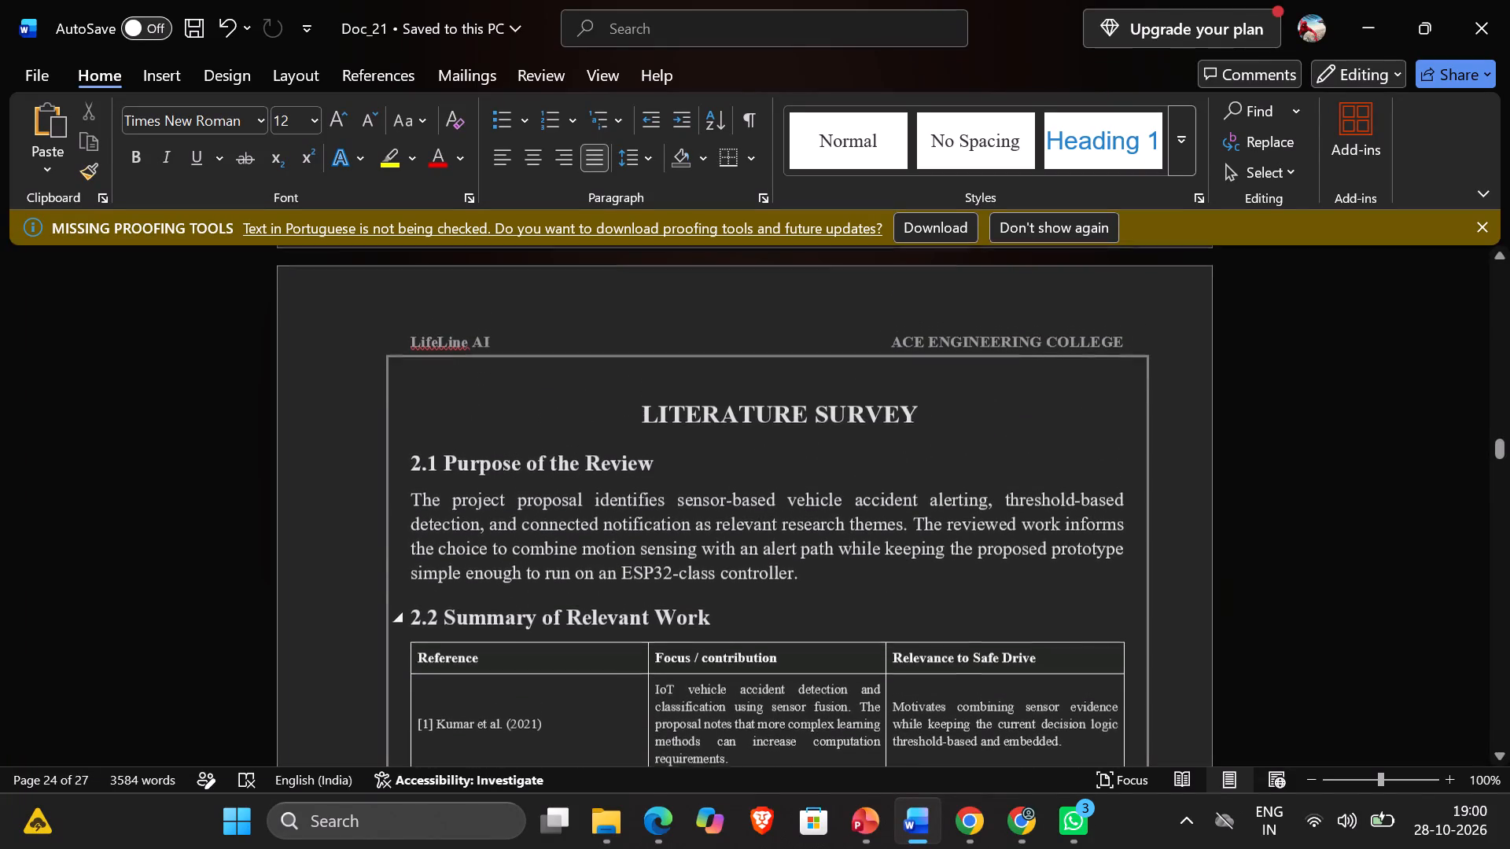
{"action": "scroll", "coordinate": [654, 611], "scroll_direction": "up", "scroll_amount": 3}
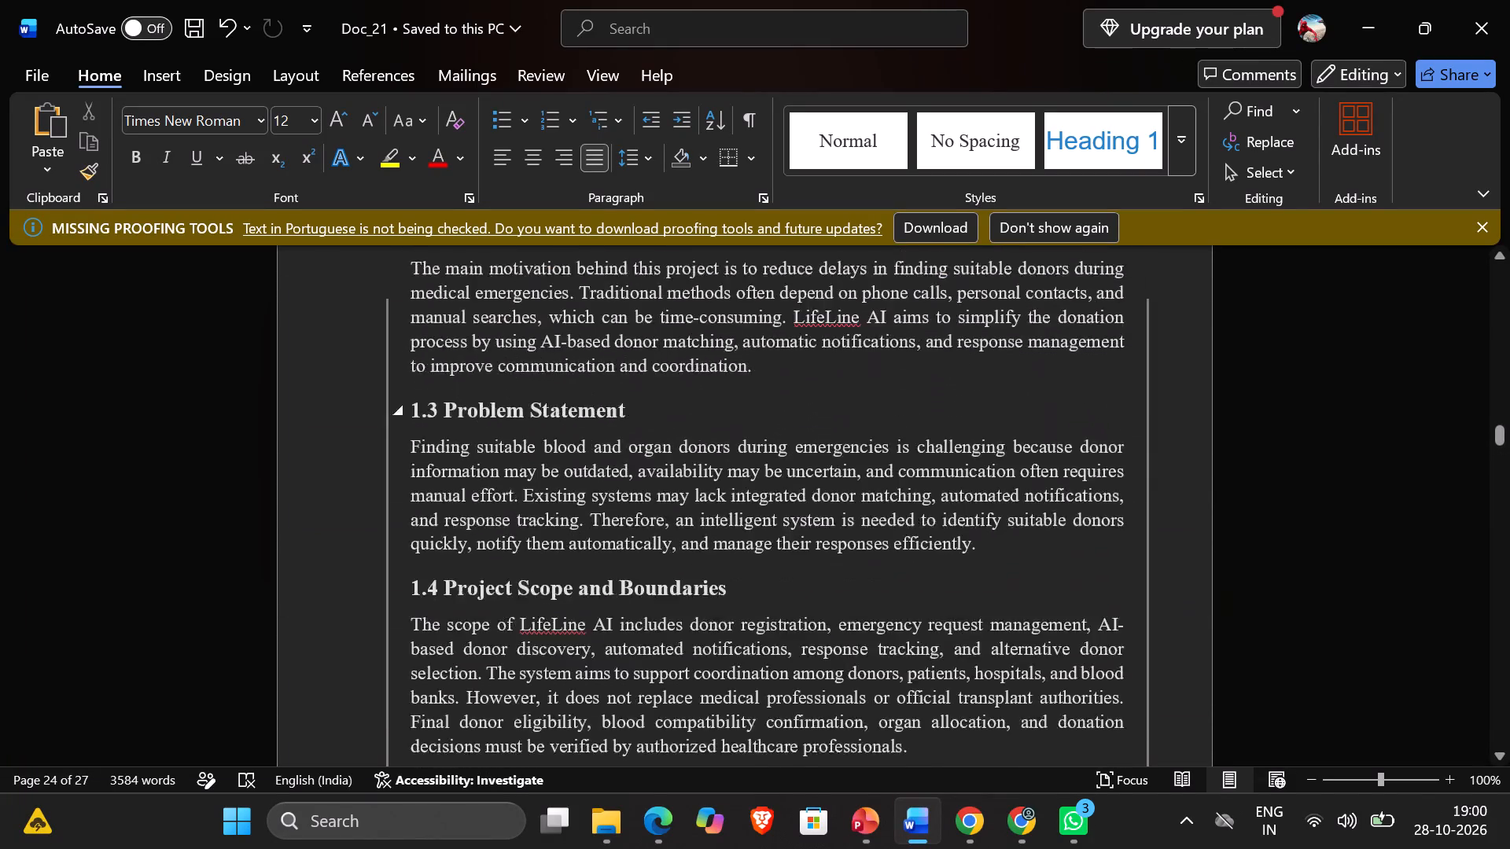
{"action": "scroll", "coordinate": [654, 611], "scroll_direction": "up", "scroll_amount": 3}
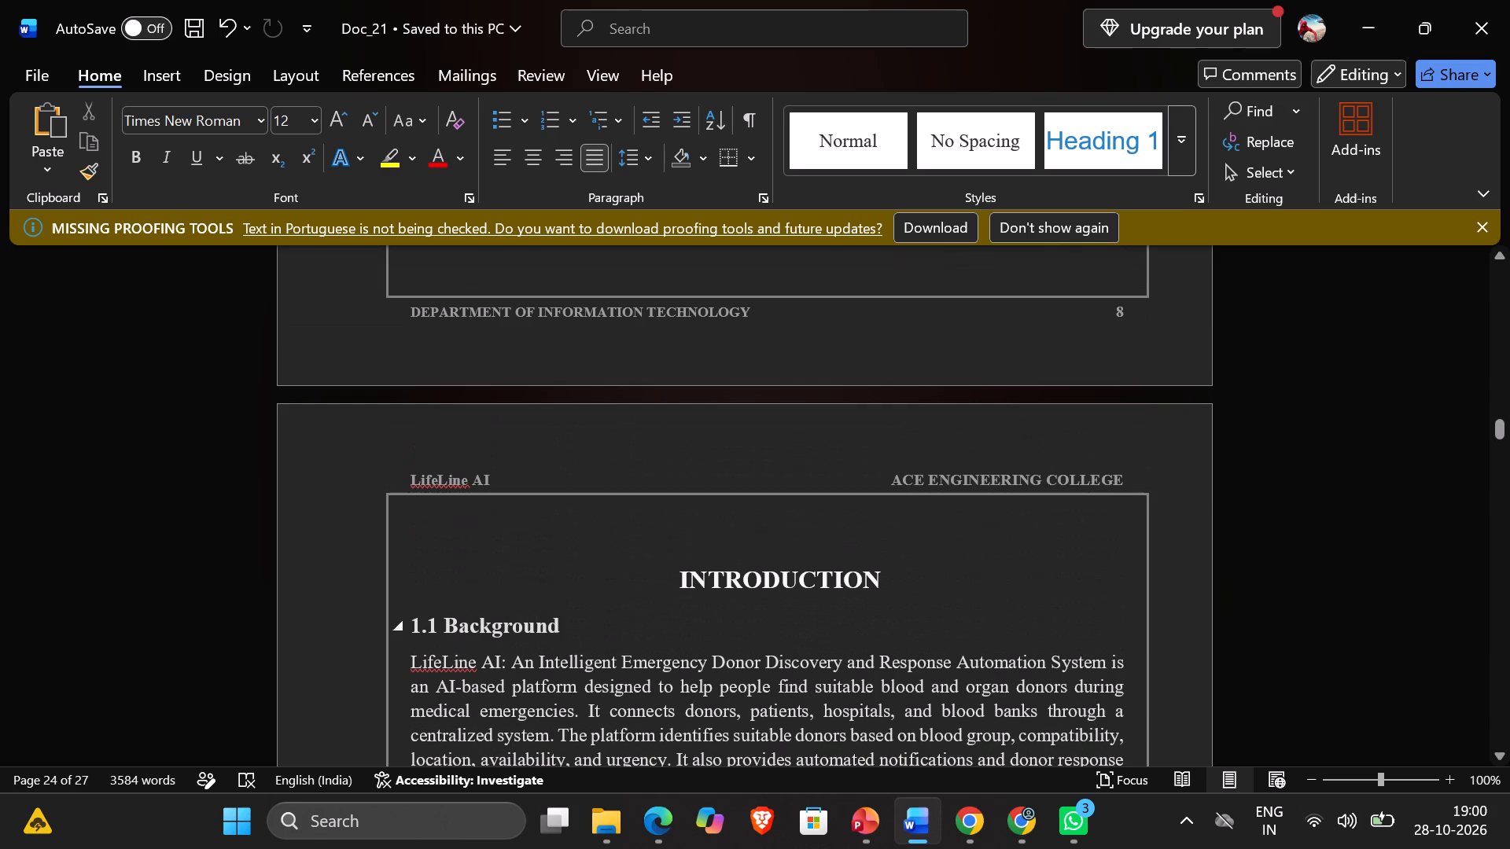
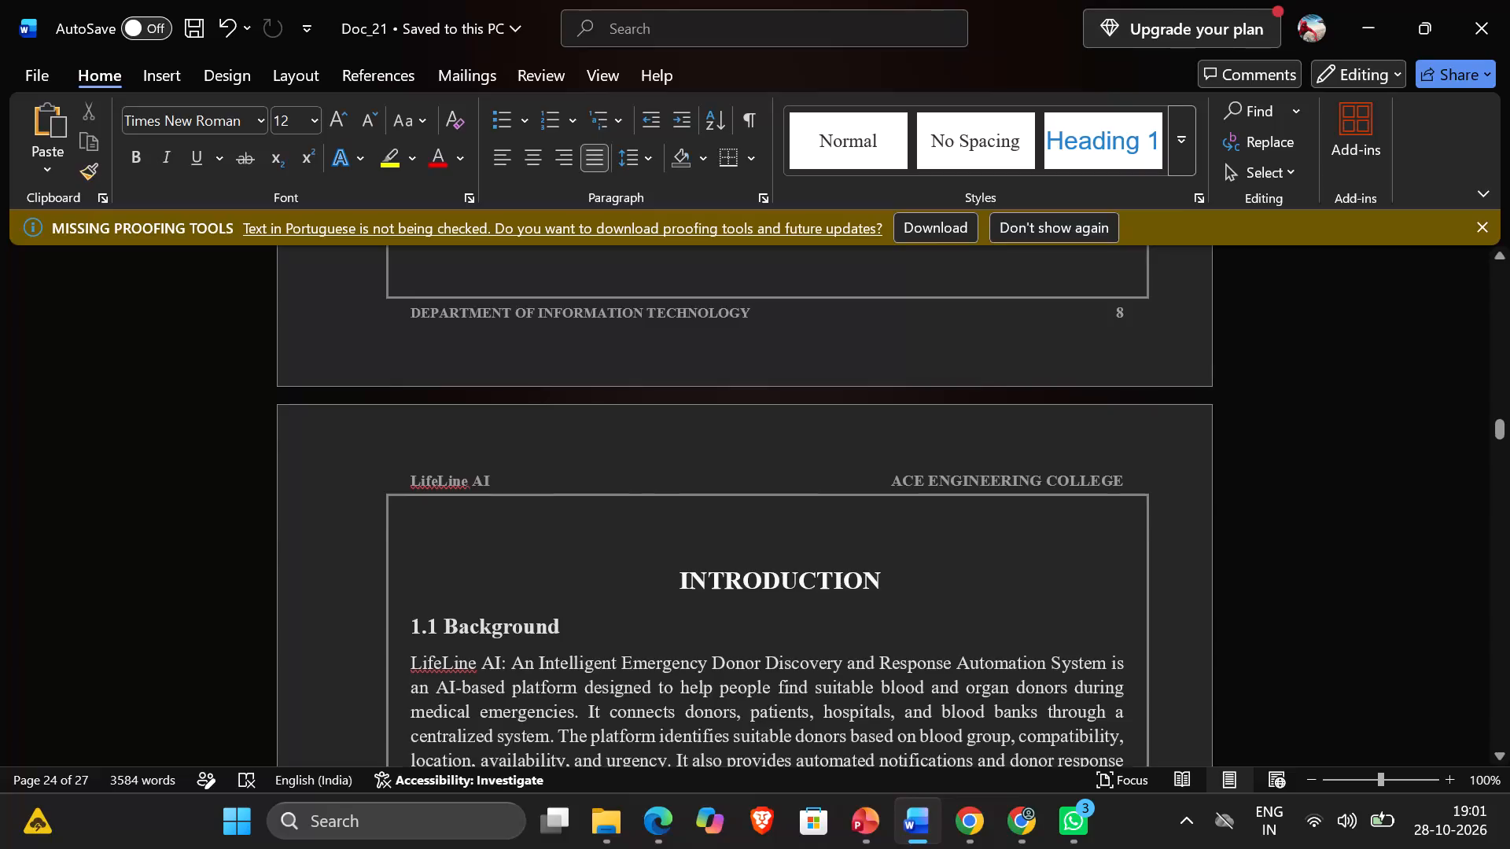
Review the report's front matter back to the Abstract, including the List of Figures and List of Tables, and return to the Introduction.
{"action": "scroll", "coordinate": [1006, 515], "scroll_direction": "up", "scroll_amount": 7}
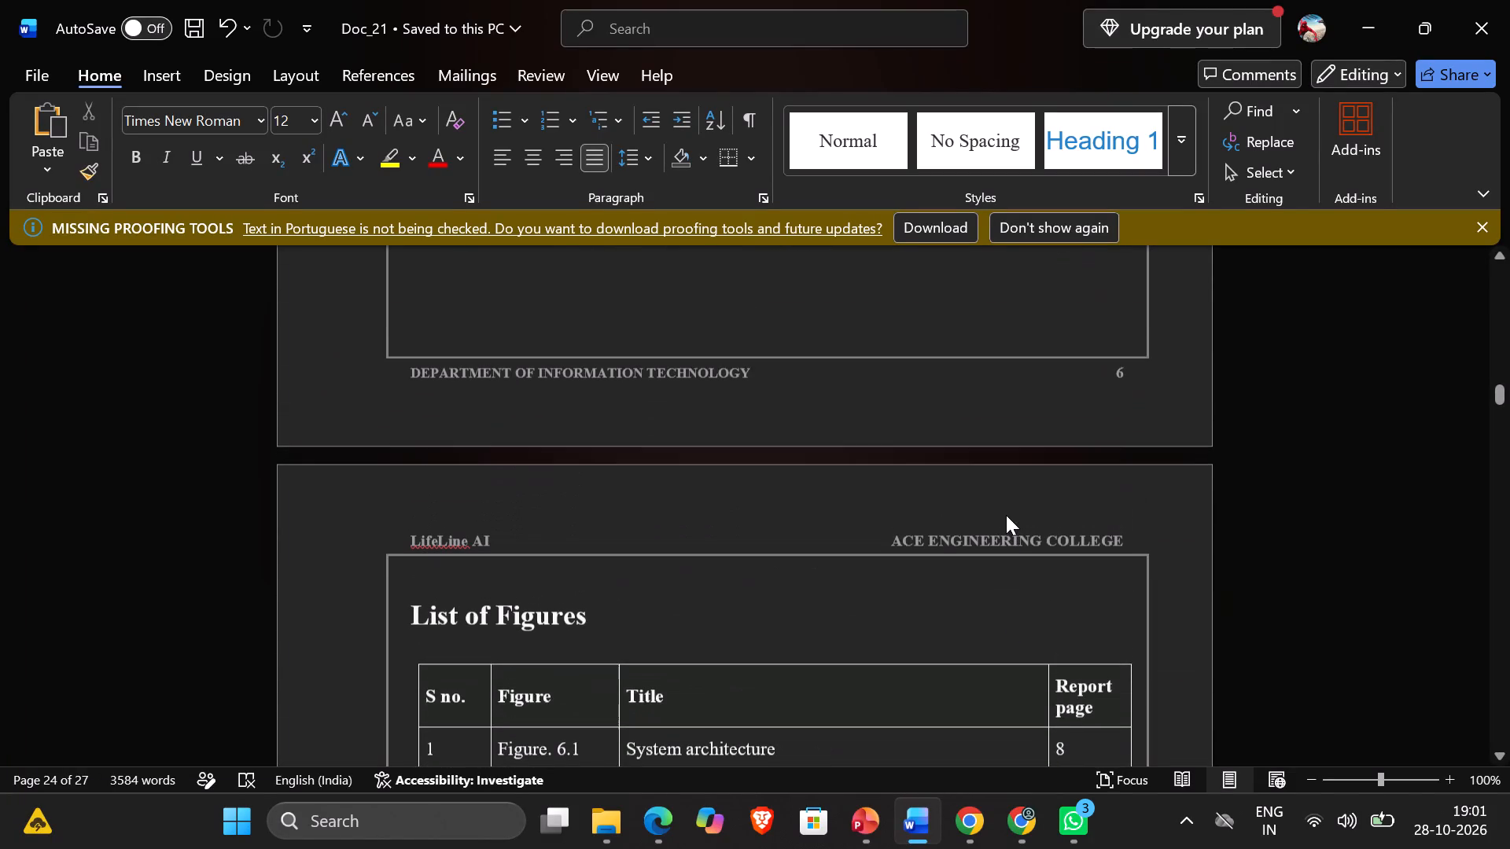
{"action": "scroll", "coordinate": [1006, 515], "scroll_direction": "up", "scroll_amount": 5}
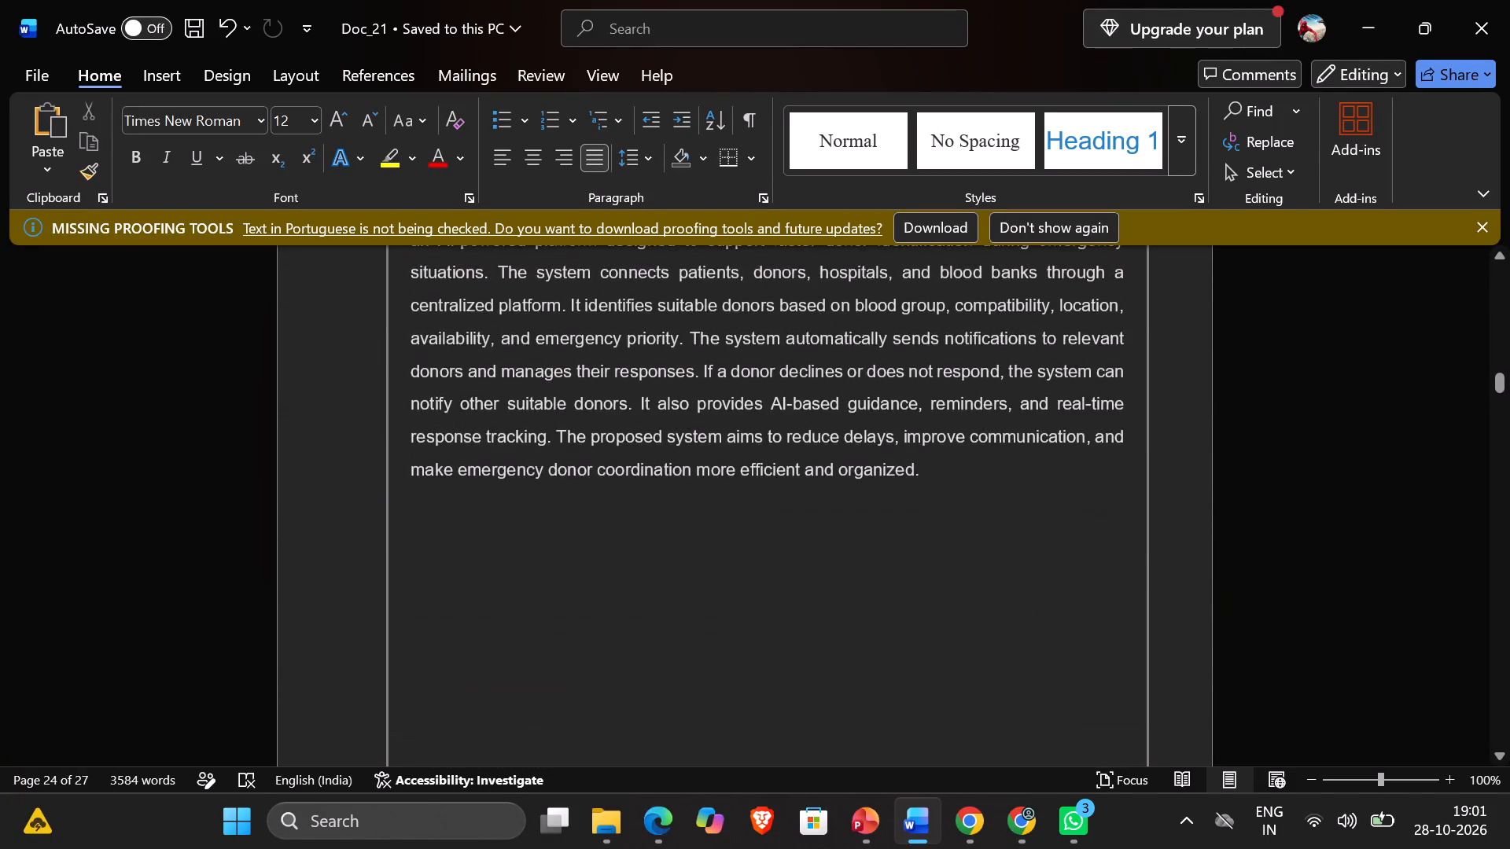
{"action": "scroll", "coordinate": [1006, 515], "scroll_direction": "up", "scroll_amount": 1}
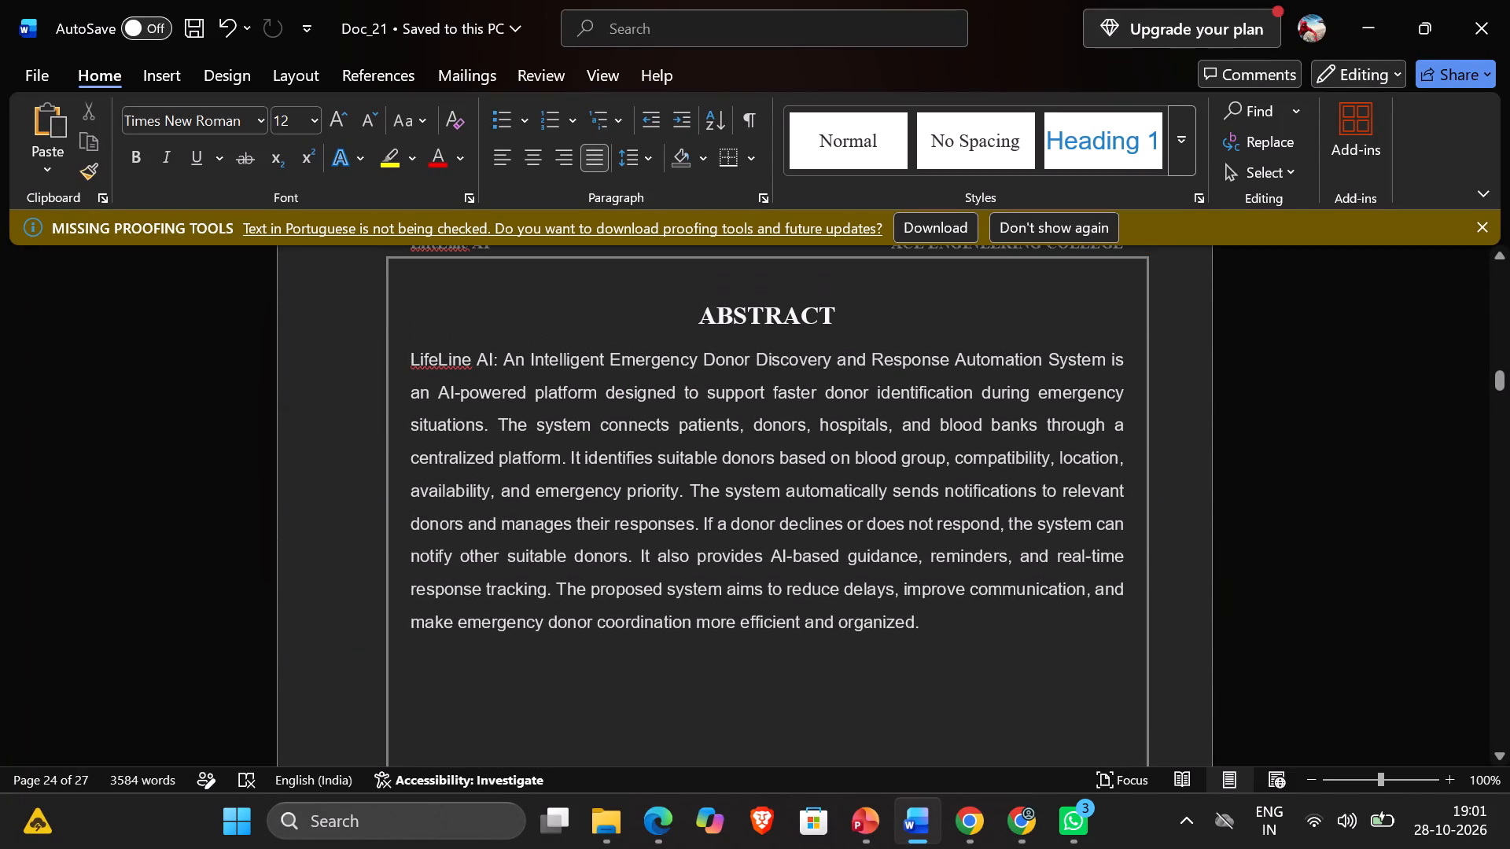
{"action": "scroll", "coordinate": [856, 336], "scroll_direction": "down", "scroll_amount": 9}
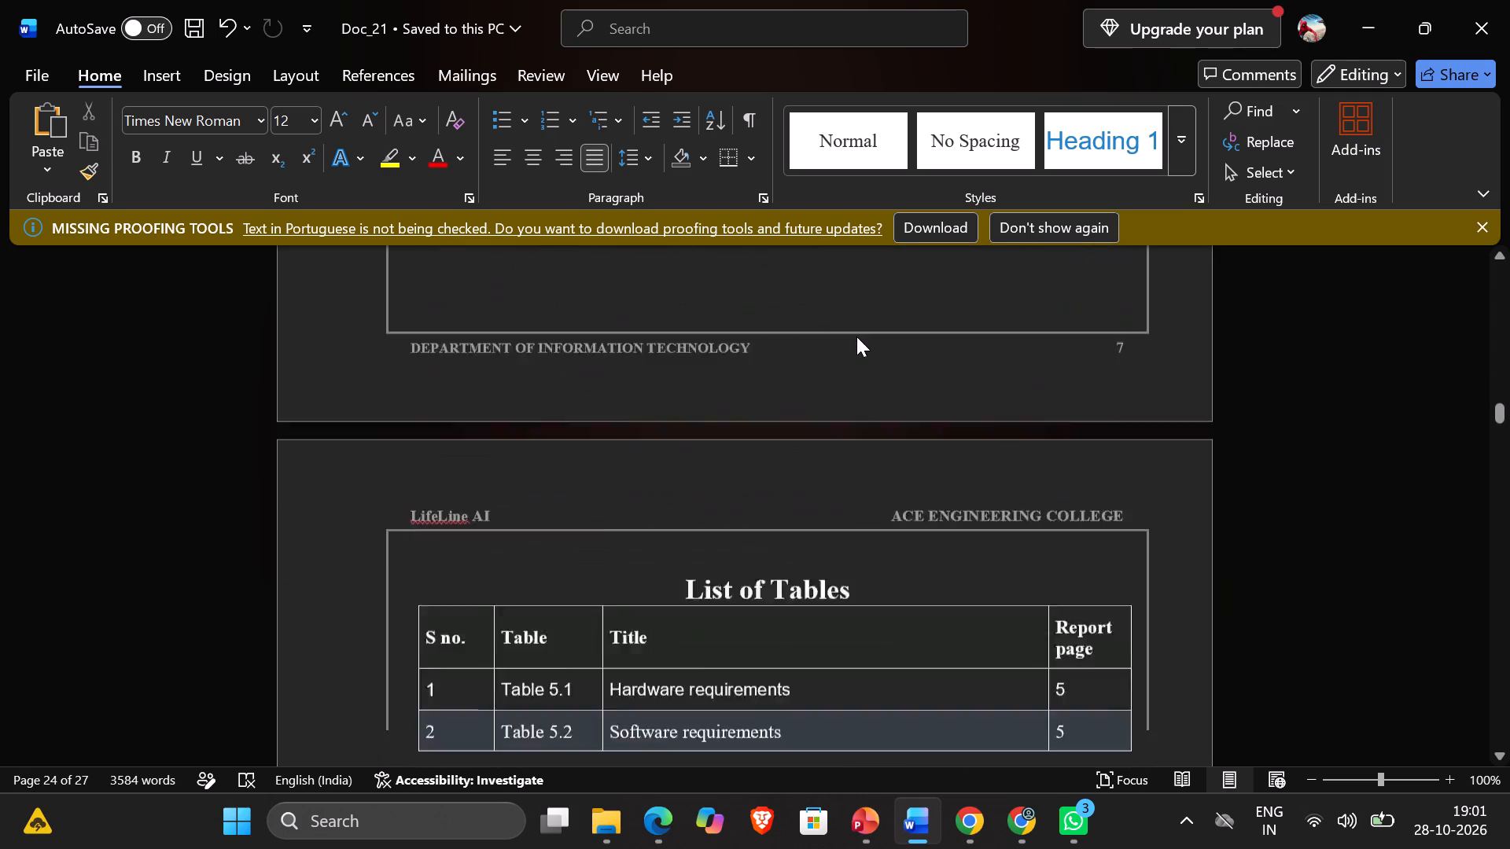
{"action": "scroll", "coordinate": [856, 336], "scroll_direction": "down", "scroll_amount": 1}
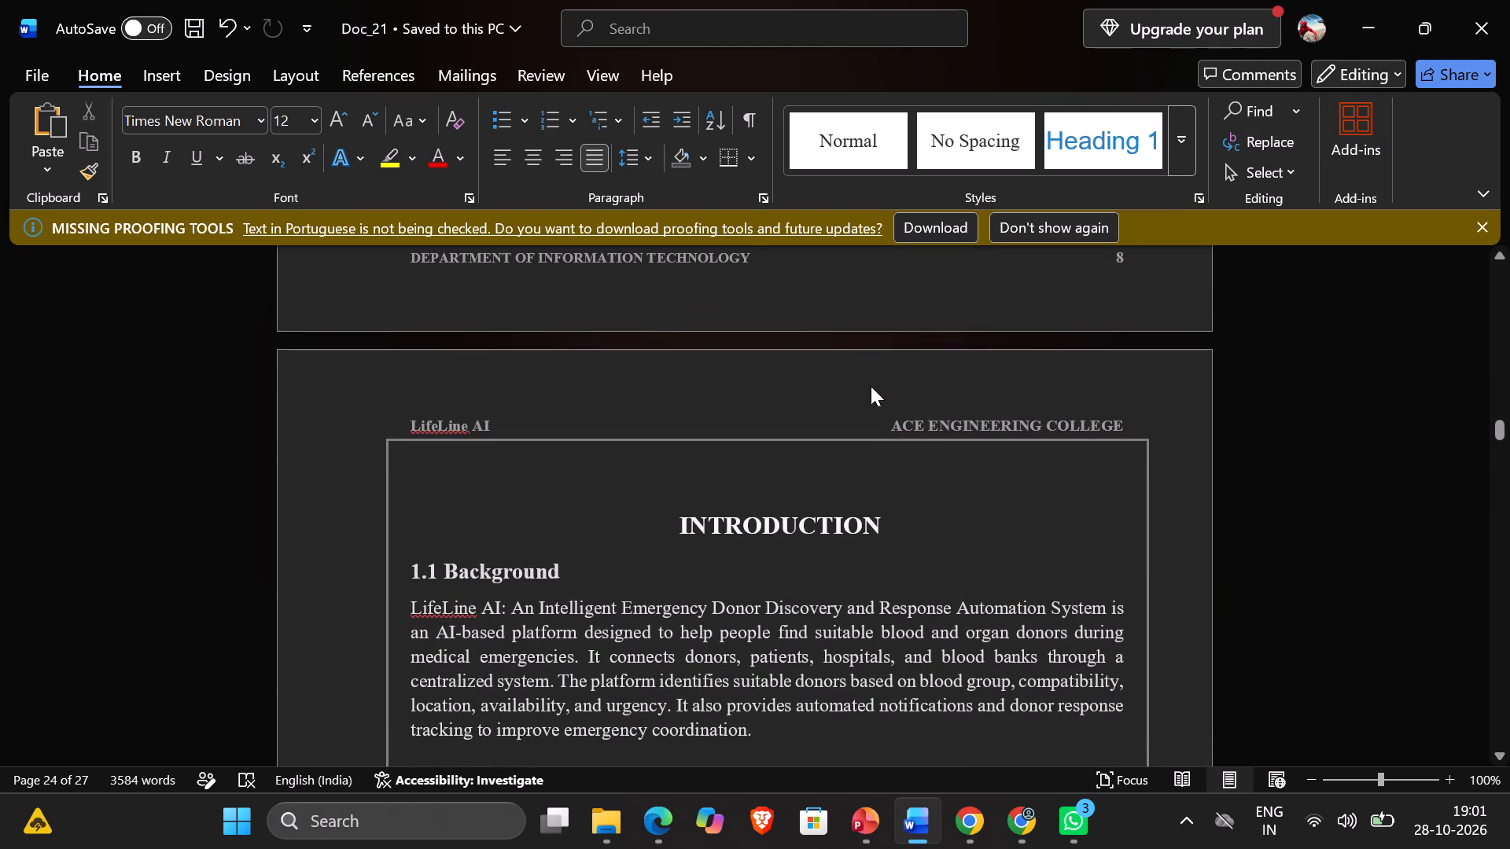
Look through the Introduction's Background, Motivation and Problem Statement sections and continue to the Literature Survey chapter.
{"action": "scroll", "coordinate": [893, 414], "scroll_direction": "up", "scroll_amount": 1}
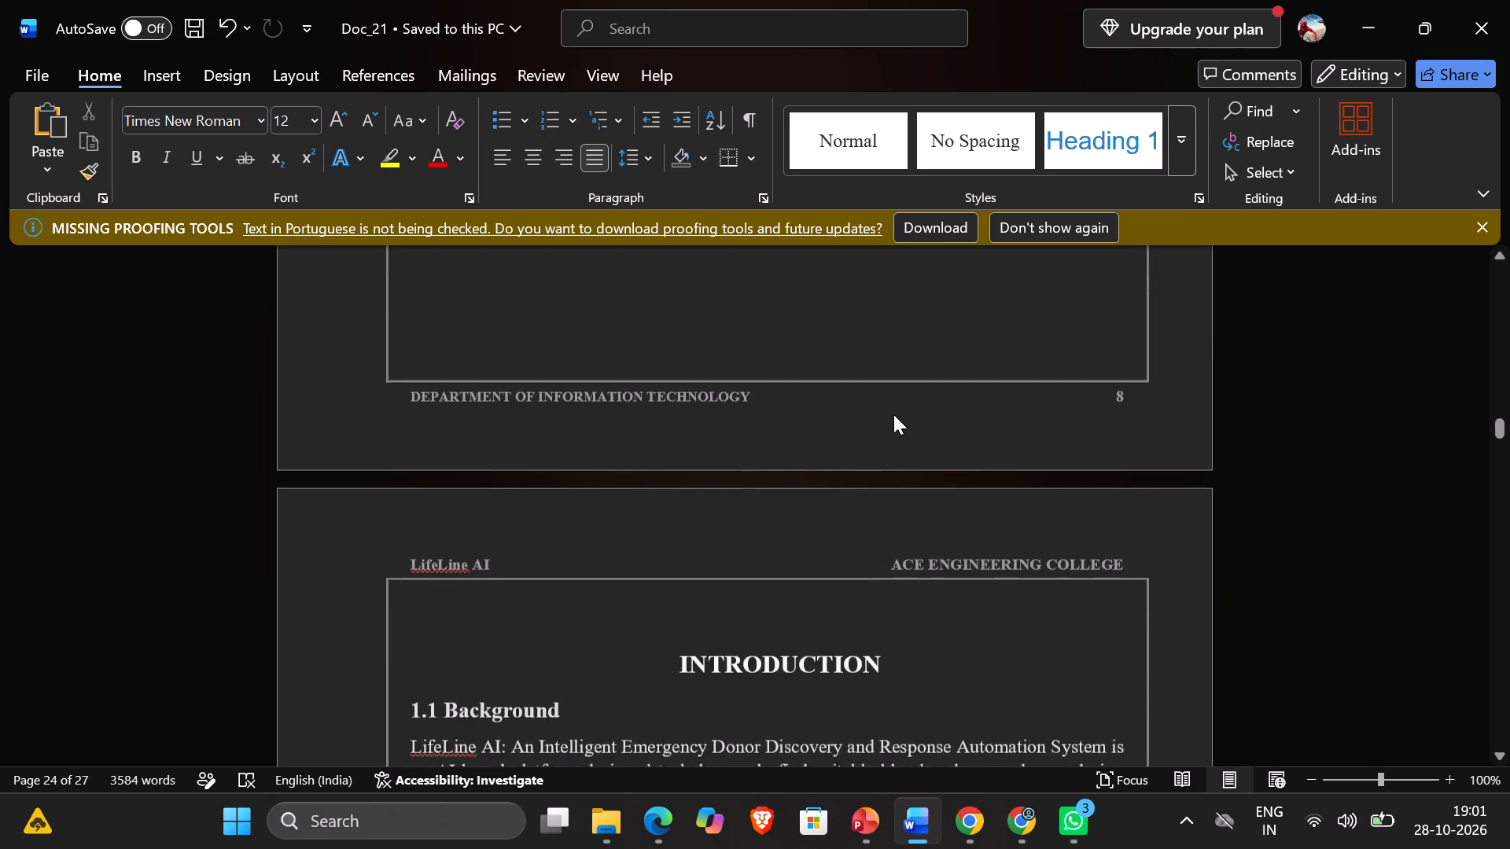
{"action": "scroll", "coordinate": [893, 414], "scroll_direction": "up", "scroll_amount": 1}
{"action": "scroll", "coordinate": [893, 414], "scroll_direction": "down", "scroll_amount": 4}
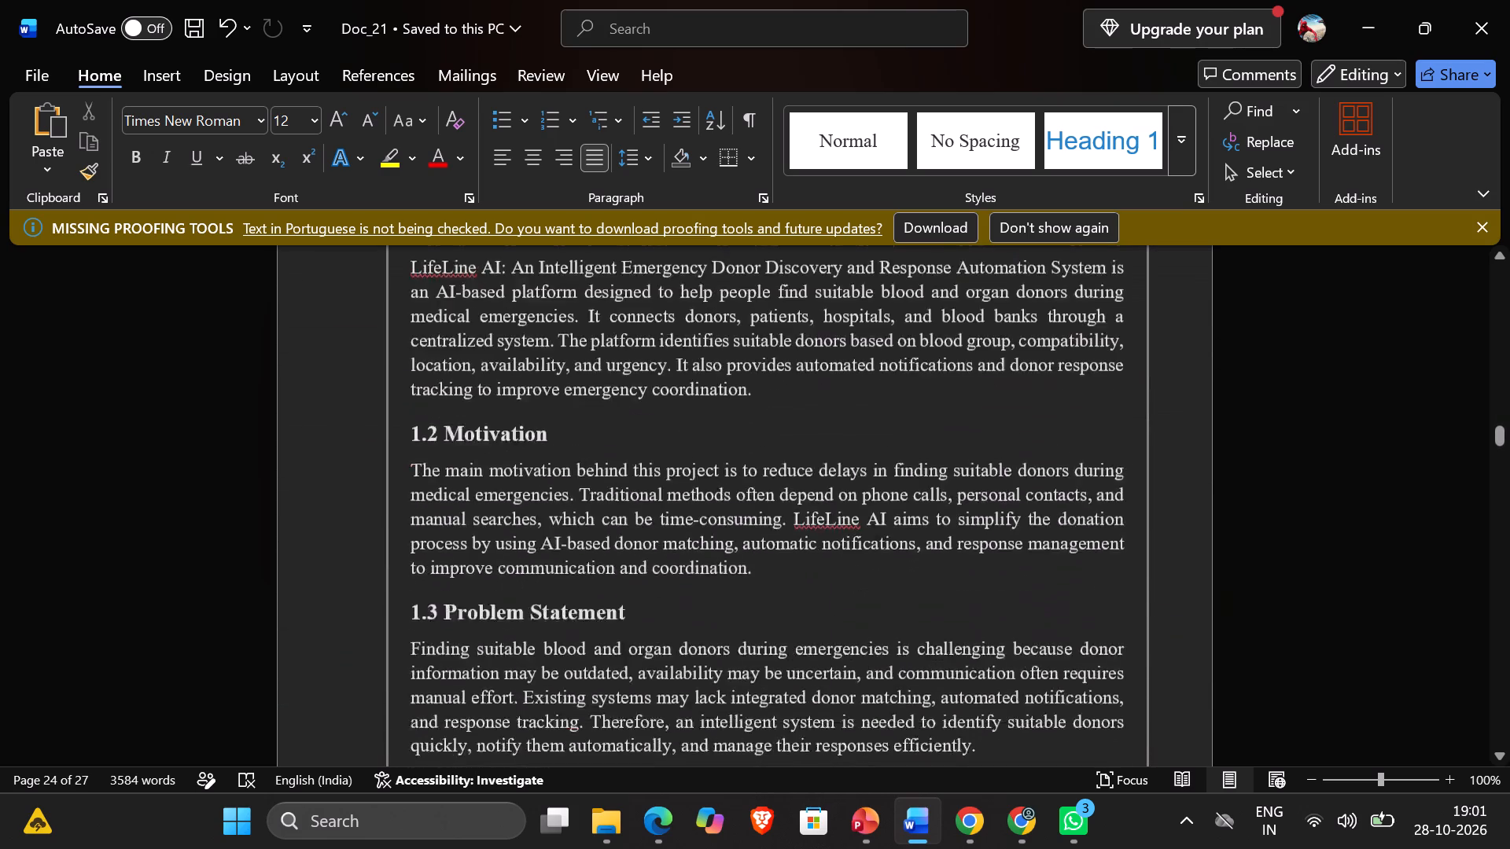
{"action": "scroll", "coordinate": [893, 414], "scroll_direction": "down", "scroll_amount": 3}
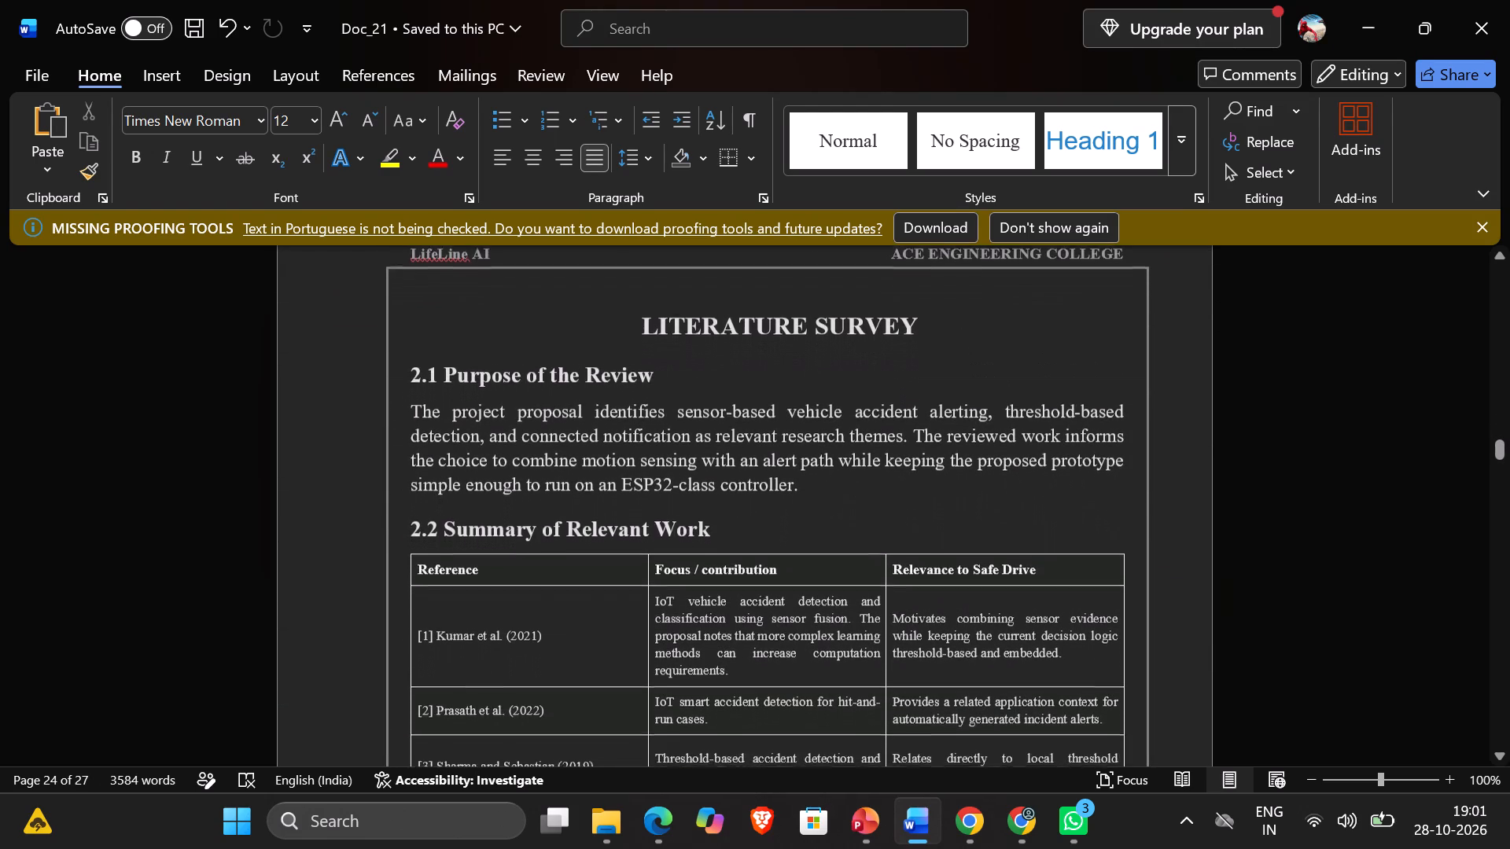
Place the text cursor at the end of the 2.2 Summary of Relevant Work heading in the Literature Survey.
{"action": "scroll", "coordinate": [893, 414], "scroll_direction": "down", "scroll_amount": 2}
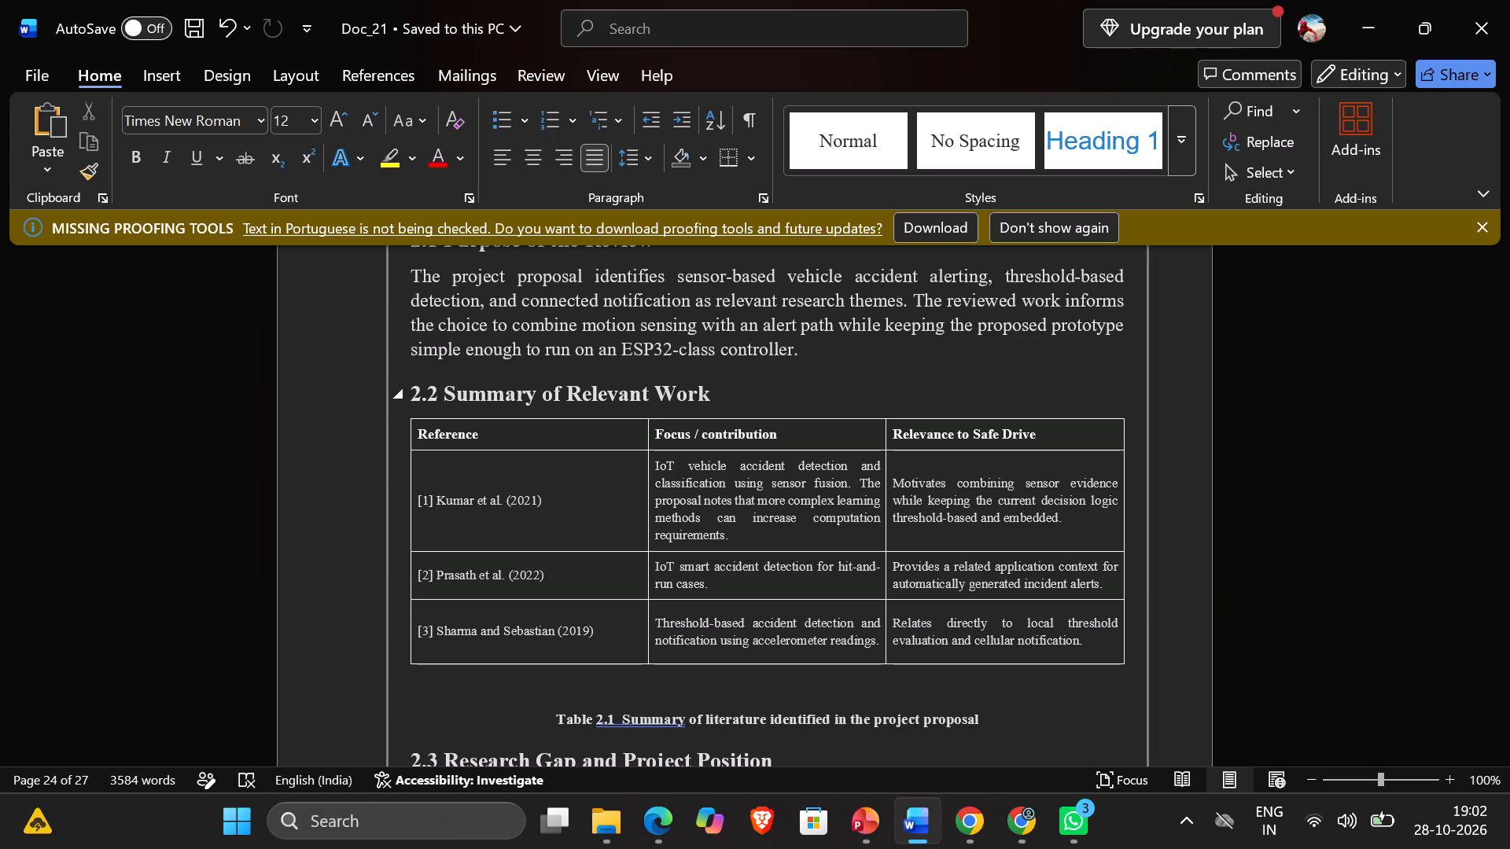
{"action": "left_click", "coordinate": [713, 397]}
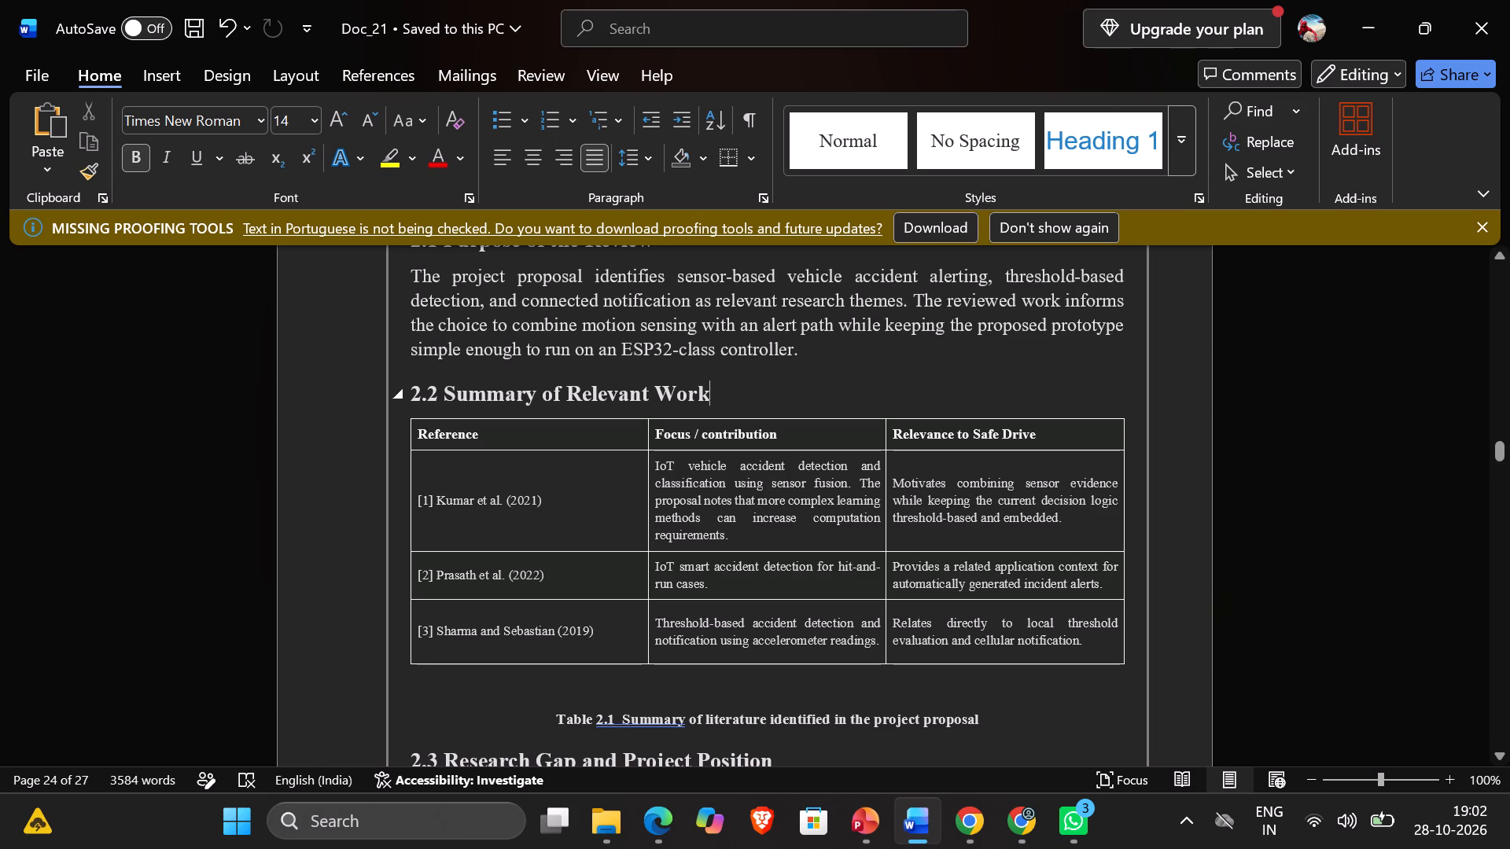
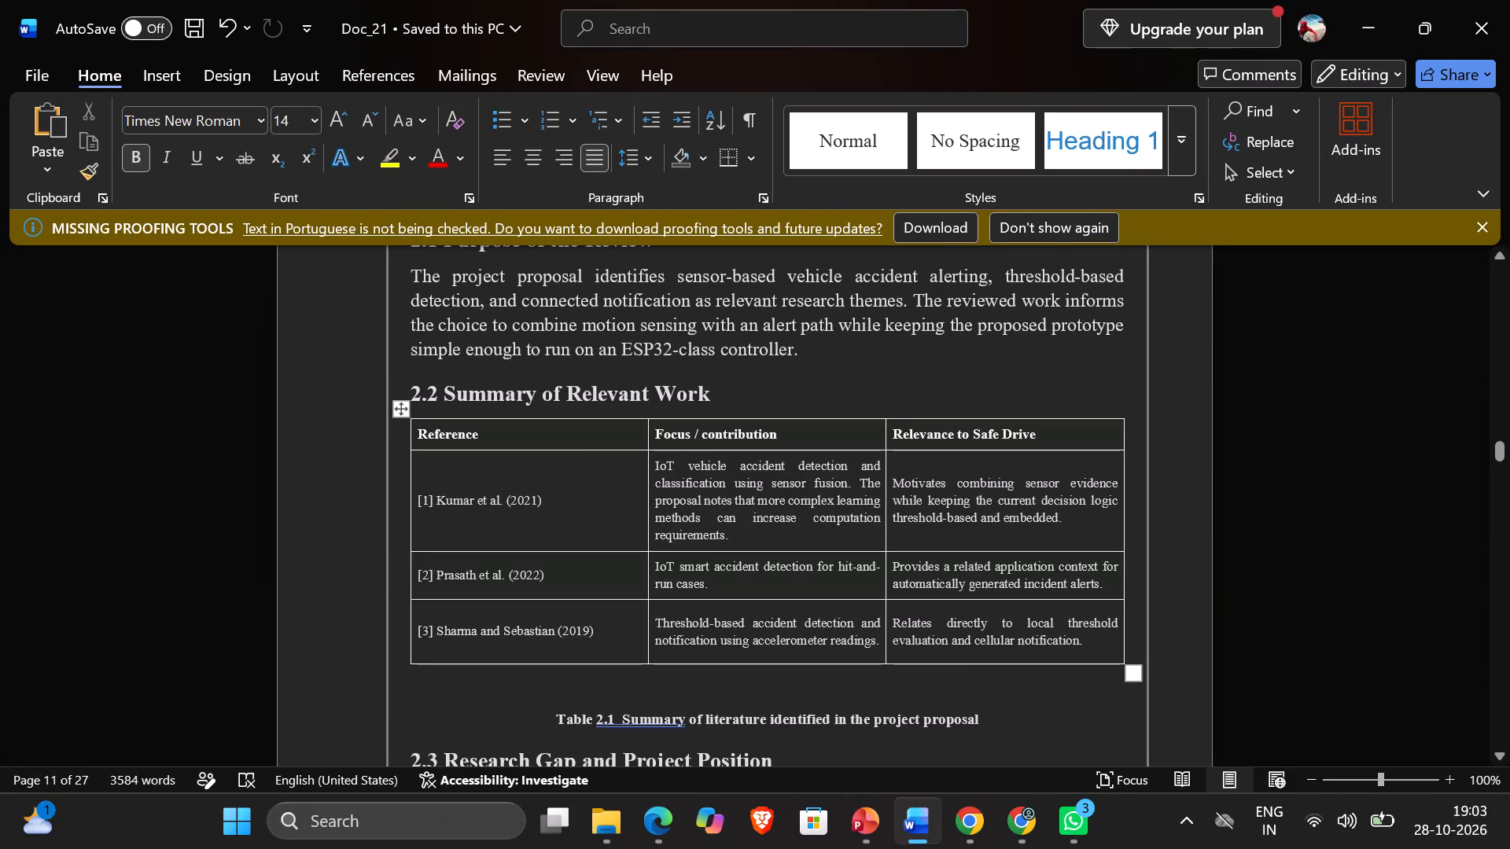
Look through the rest of the Literature Survey, including 2.3 Research Gap and Project Position, and the Existing System chapter.
{"action": "scroll", "coordinate": [911, 711], "scroll_direction": "down", "scroll_amount": 3}
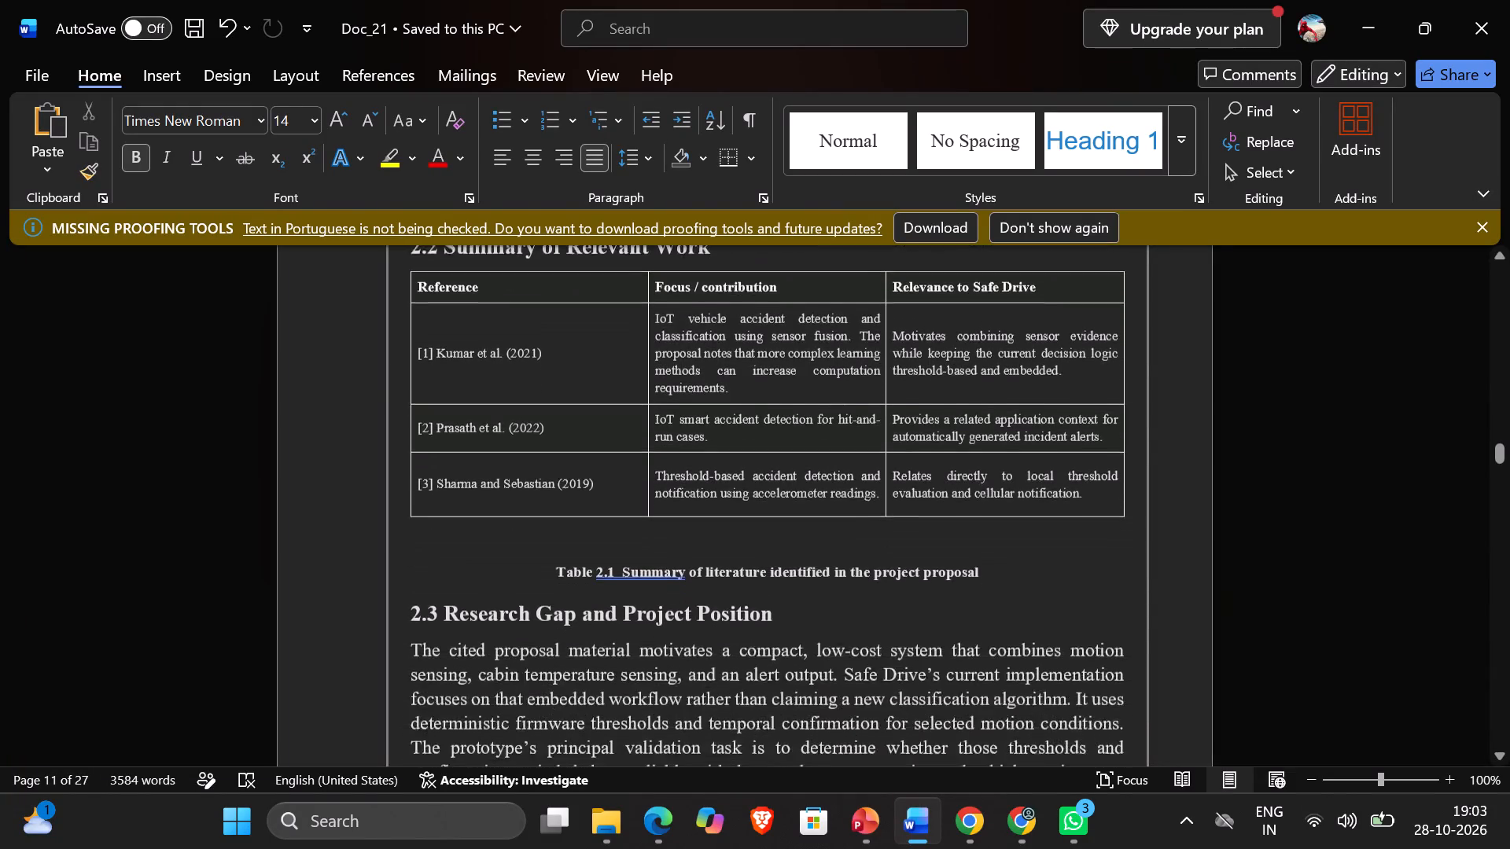
{"action": "scroll", "coordinate": [911, 711], "scroll_direction": "down", "scroll_amount": 3}
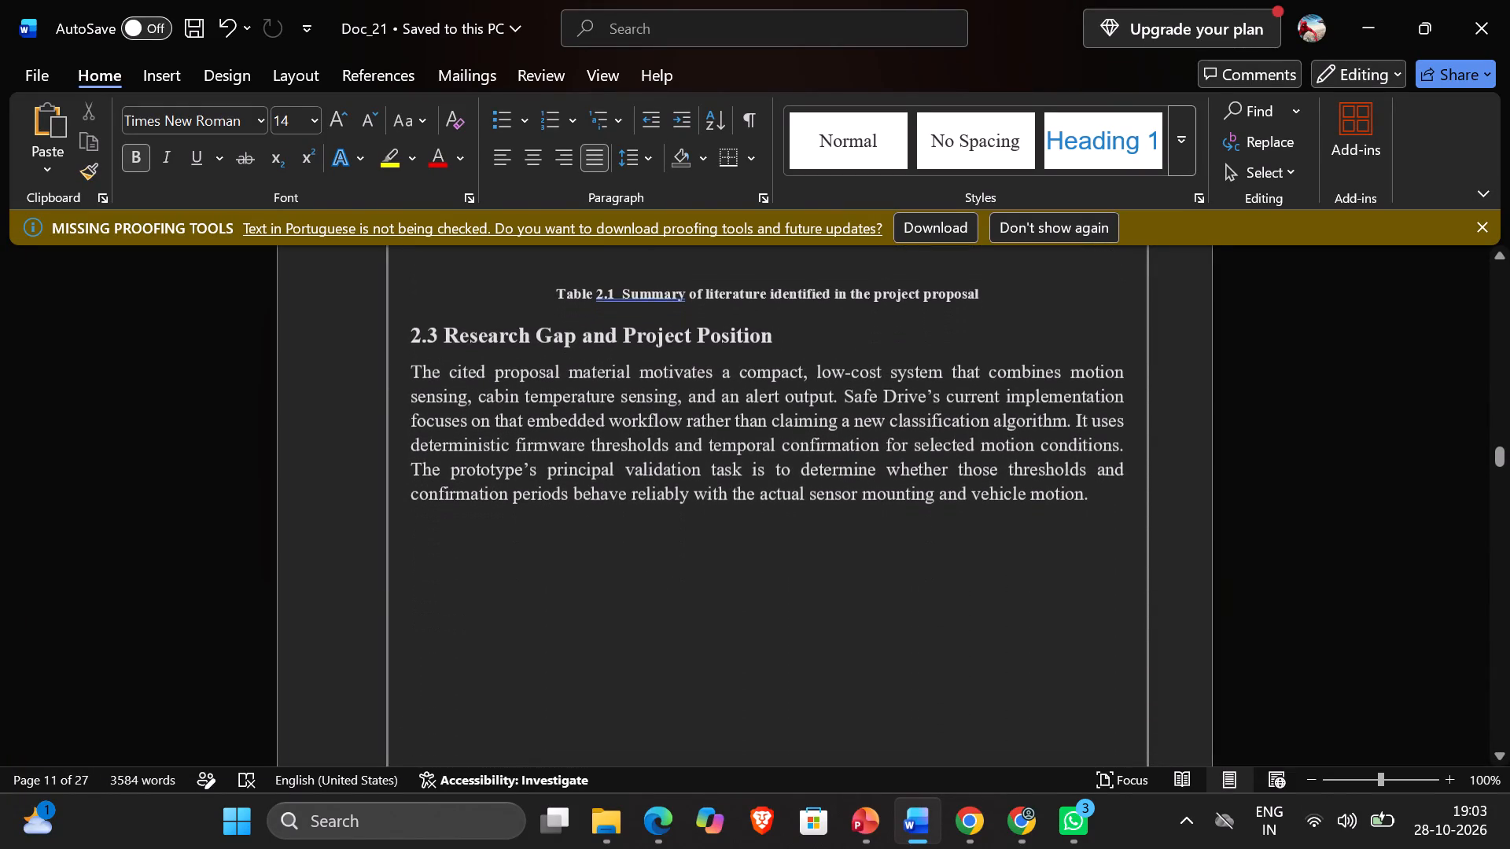
{"action": "scroll", "coordinate": [911, 711], "scroll_direction": "down", "scroll_amount": 4}
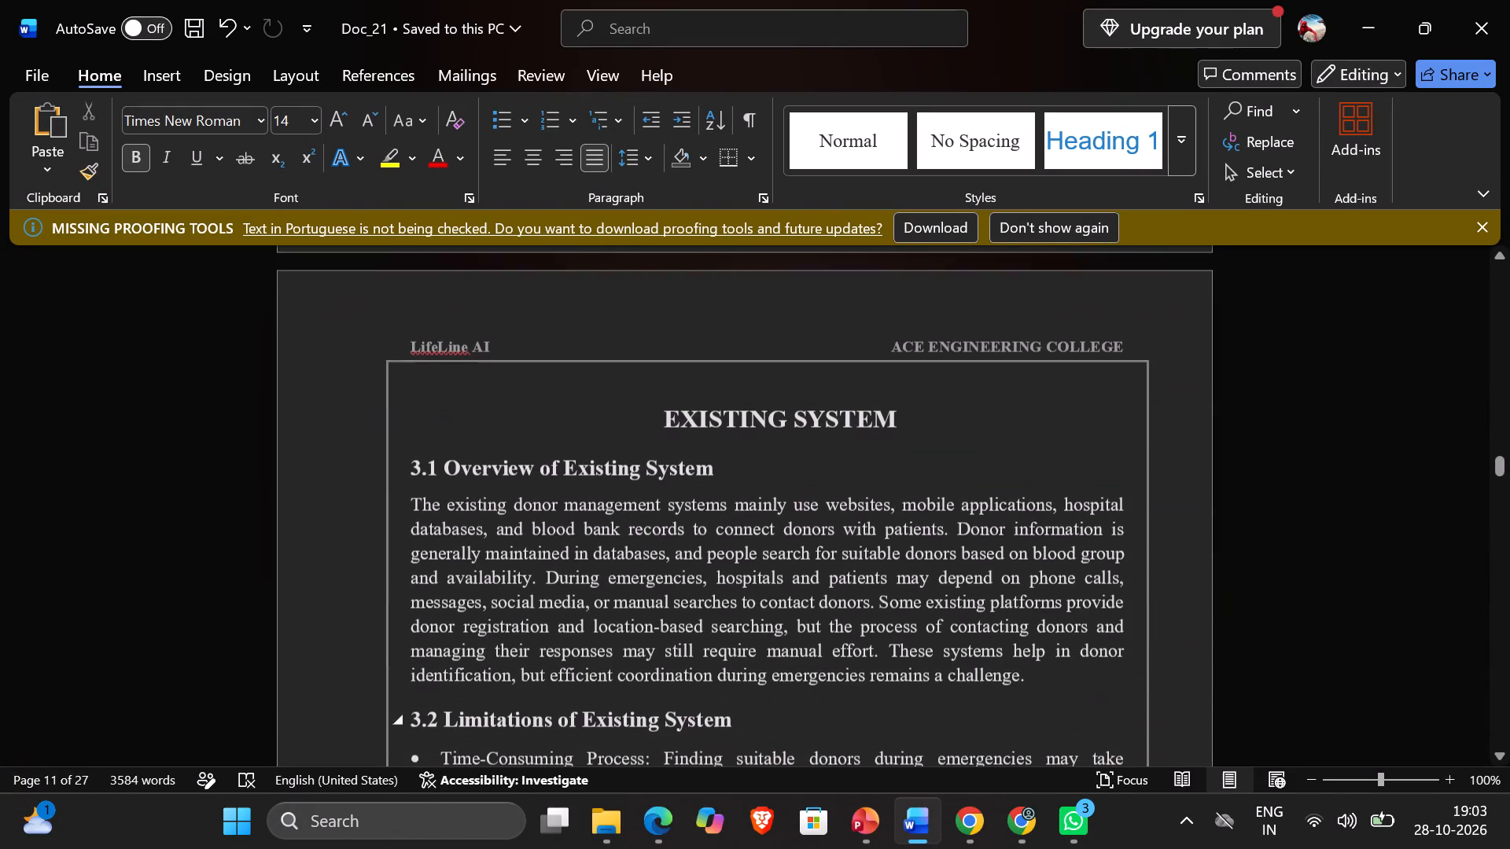
{"action": "scroll", "coordinate": [911, 711], "scroll_direction": "down", "scroll_amount": 1}
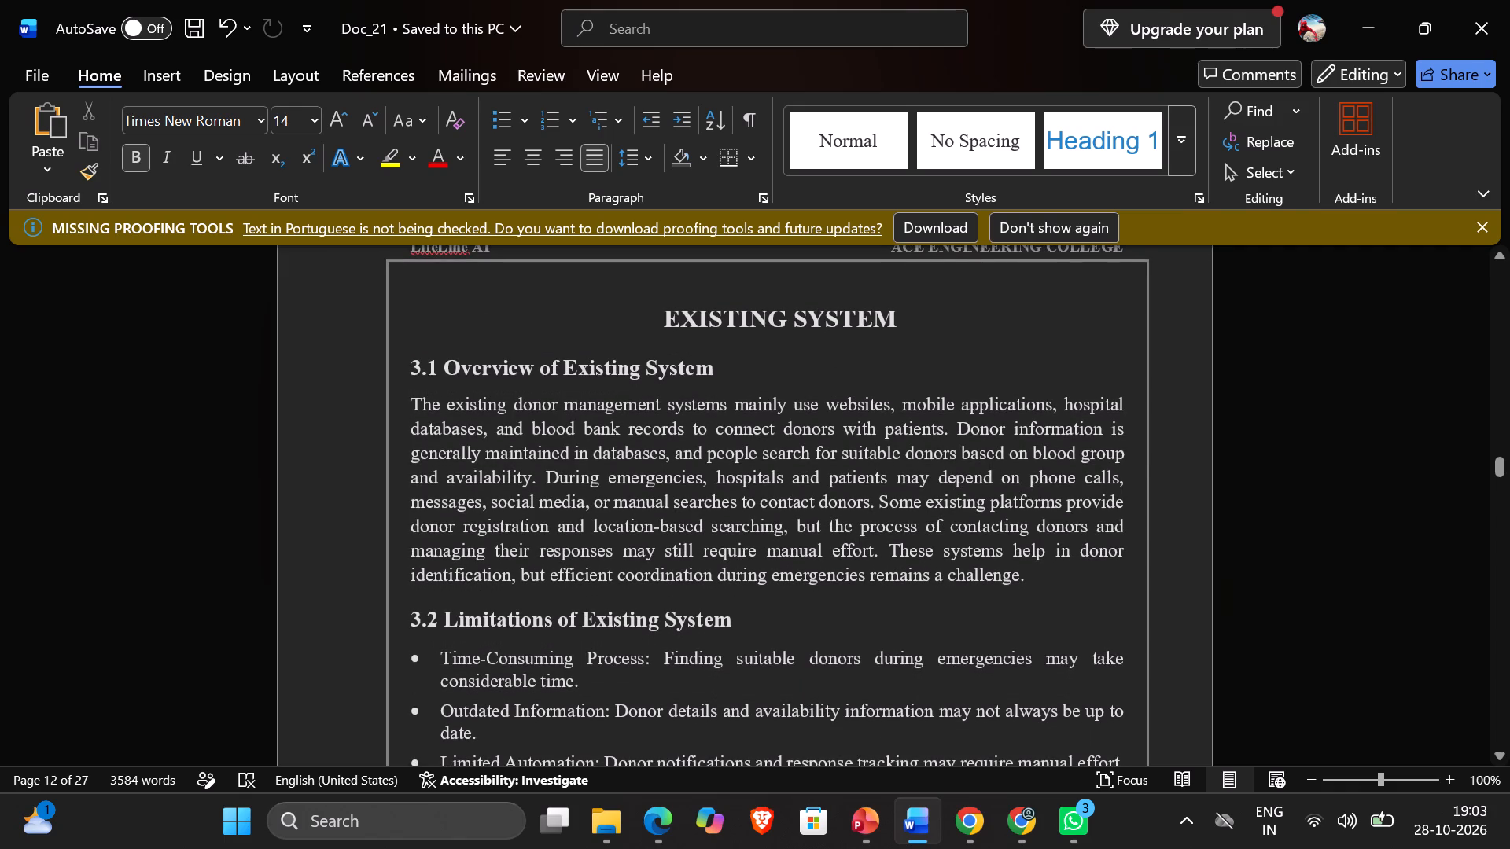
{"action": "scroll", "coordinate": [911, 711], "scroll_direction": "down", "scroll_amount": 2}
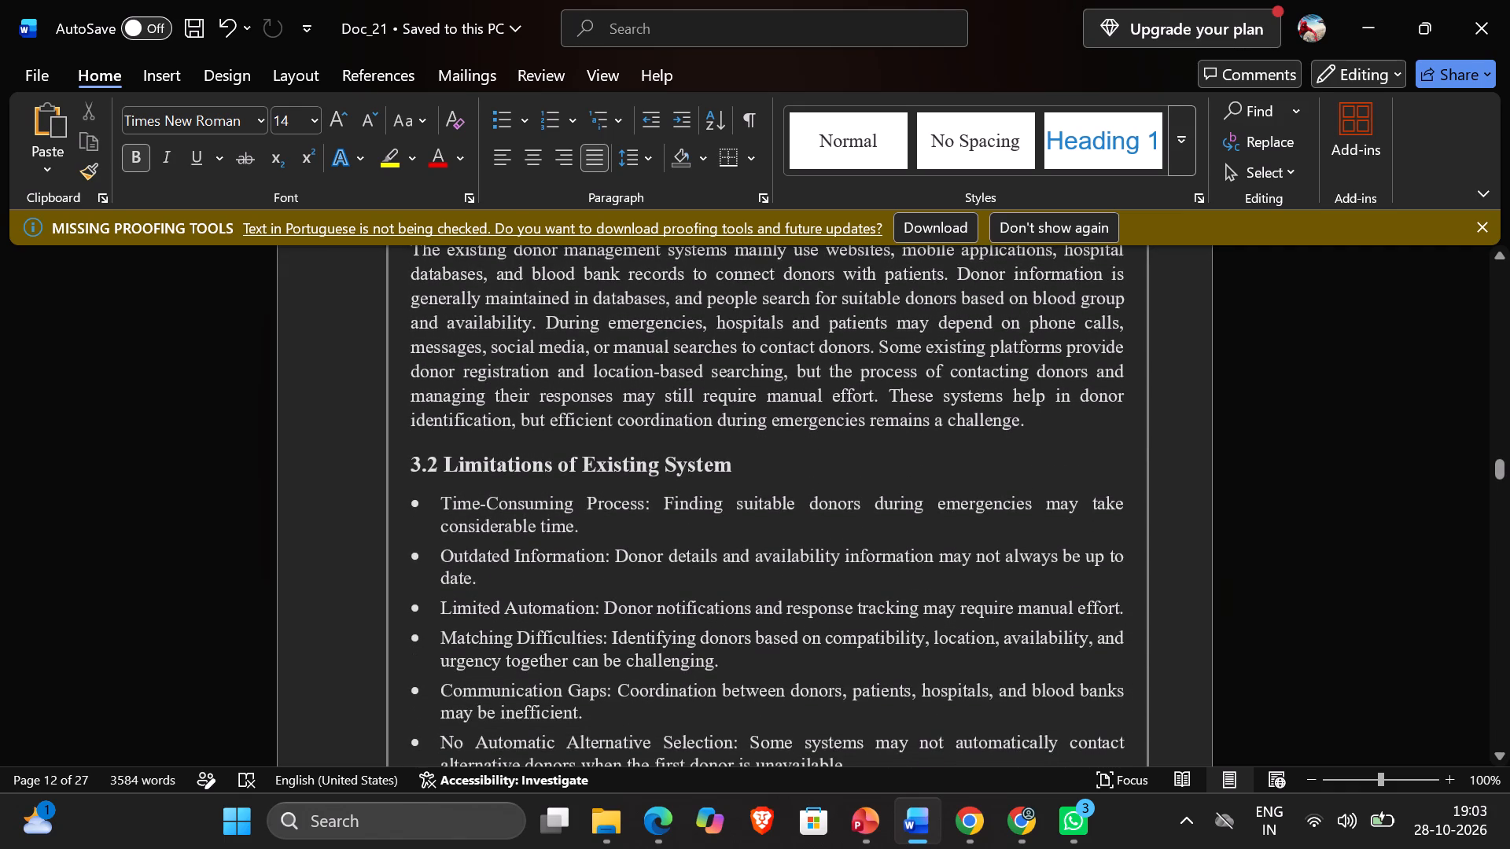
{"action": "scroll", "coordinate": [870, 627], "scroll_direction": "up", "scroll_amount": 1}
{"action": "scroll", "coordinate": [870, 627], "scroll_direction": "down", "scroll_amount": 3}
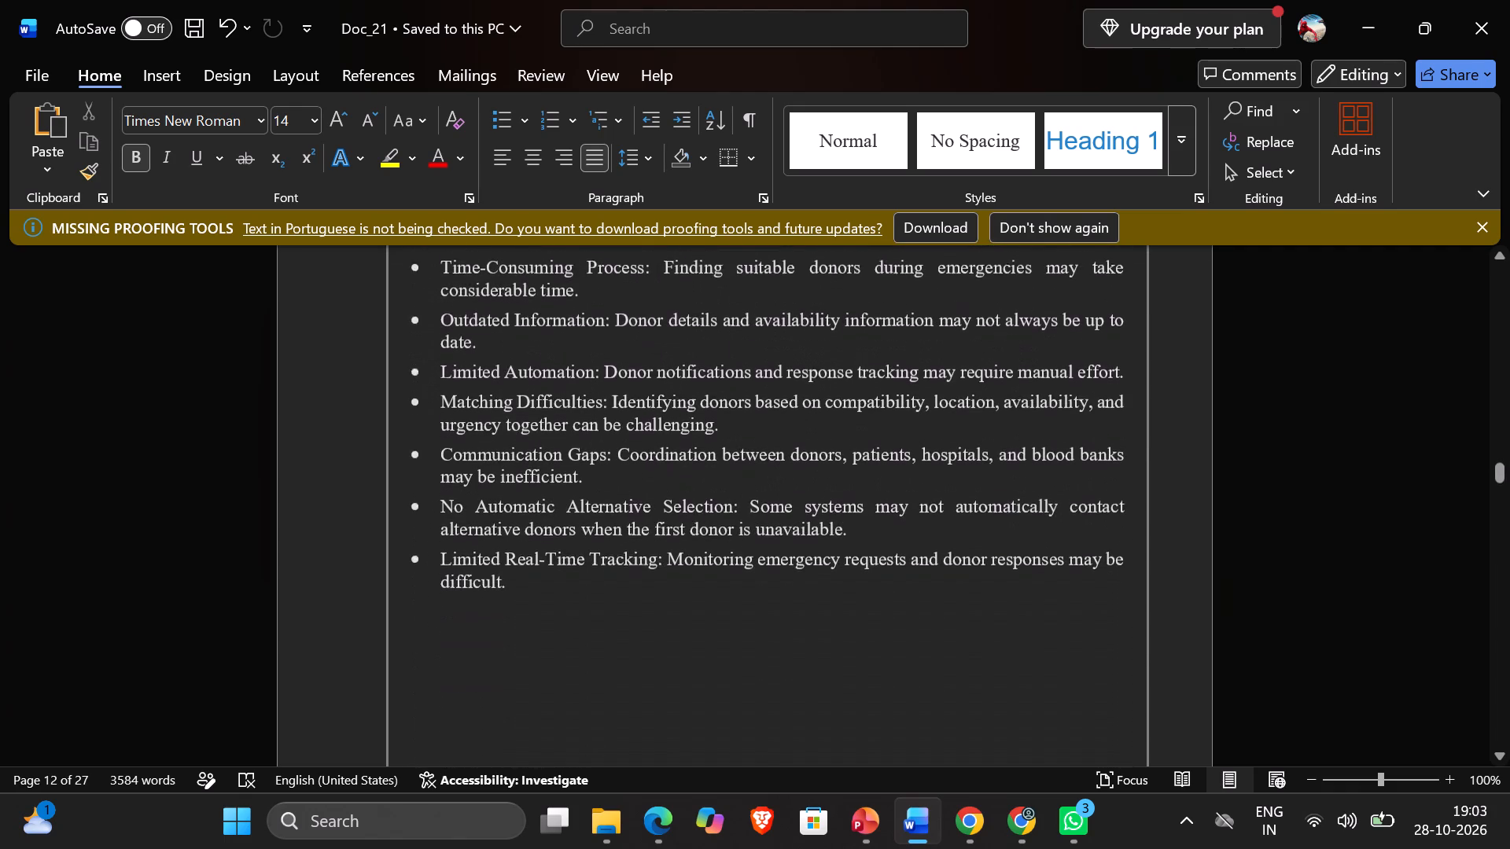
Look through the Proposed System chapter's overview, advantages and objectives, continuing to System Requirements and Analysis.
{"action": "scroll", "coordinate": [870, 627], "scroll_direction": "down", "scroll_amount": 4}
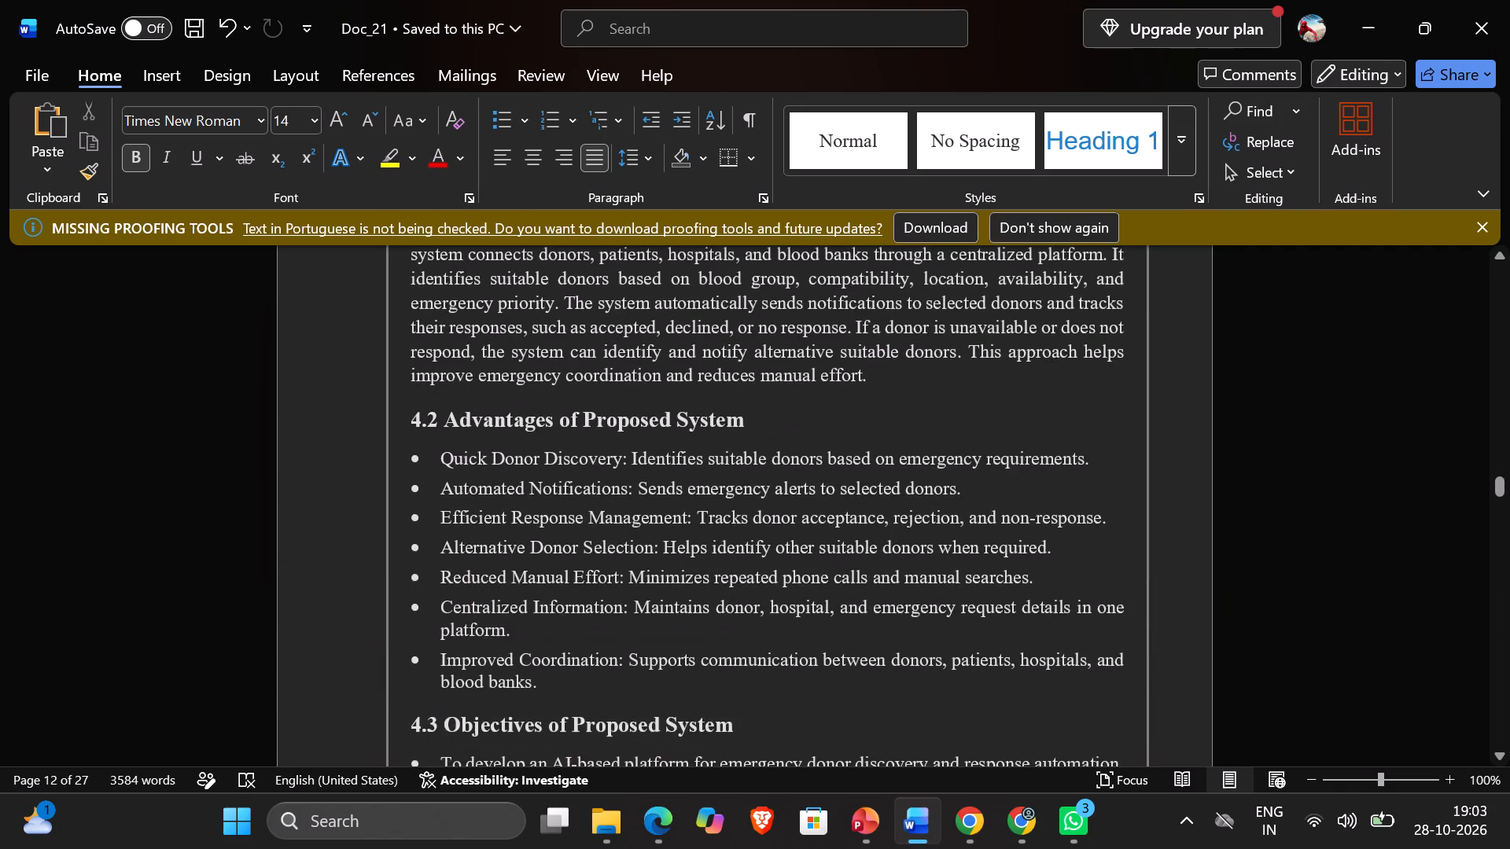
{"action": "scroll", "coordinate": [870, 627], "scroll_direction": "up", "scroll_amount": 3}
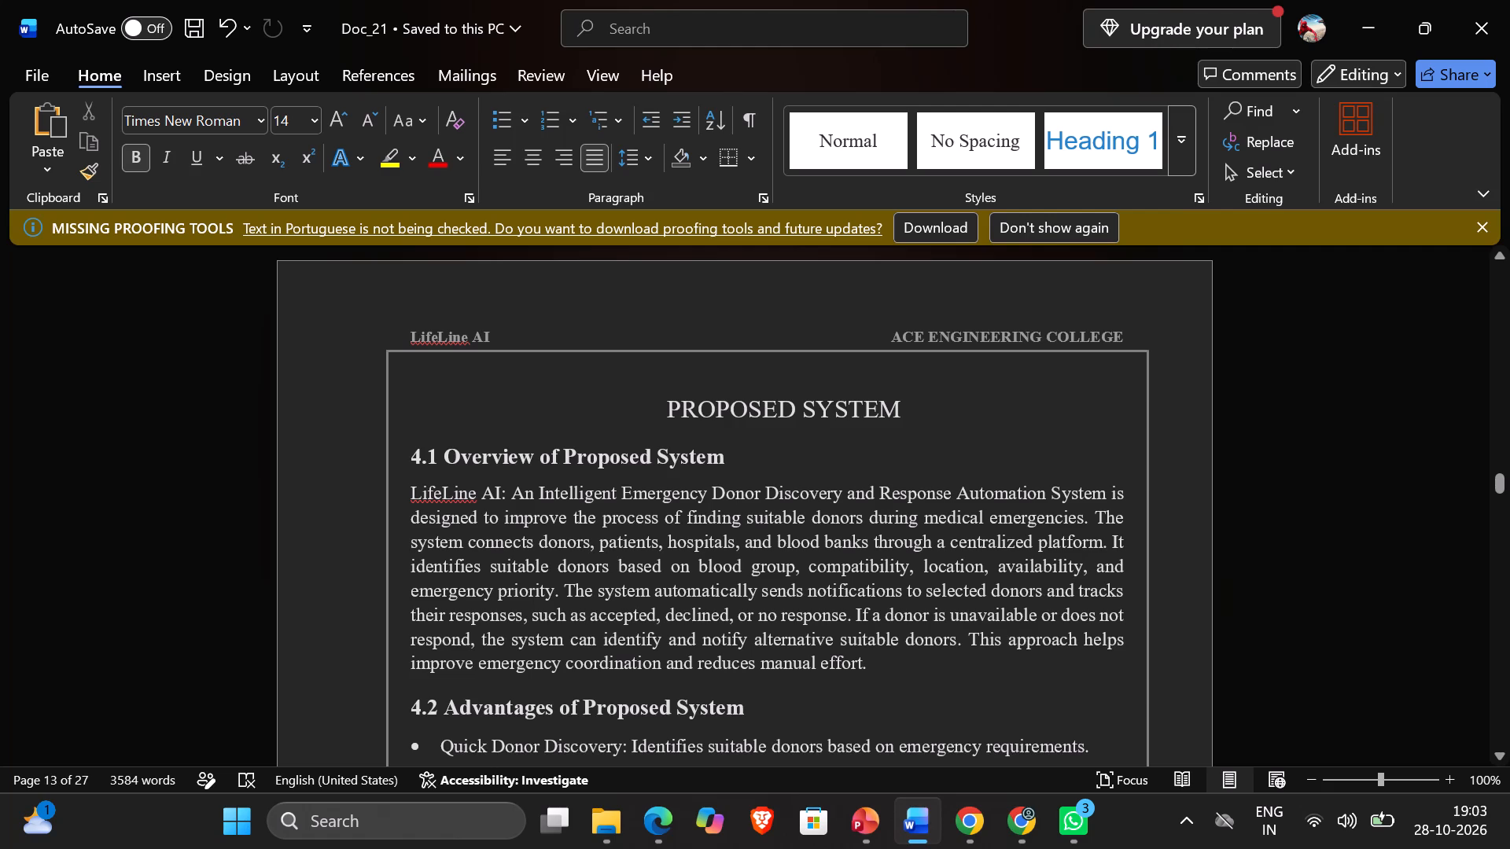
{"action": "scroll", "coordinate": [870, 627], "scroll_direction": "down", "scroll_amount": 7}
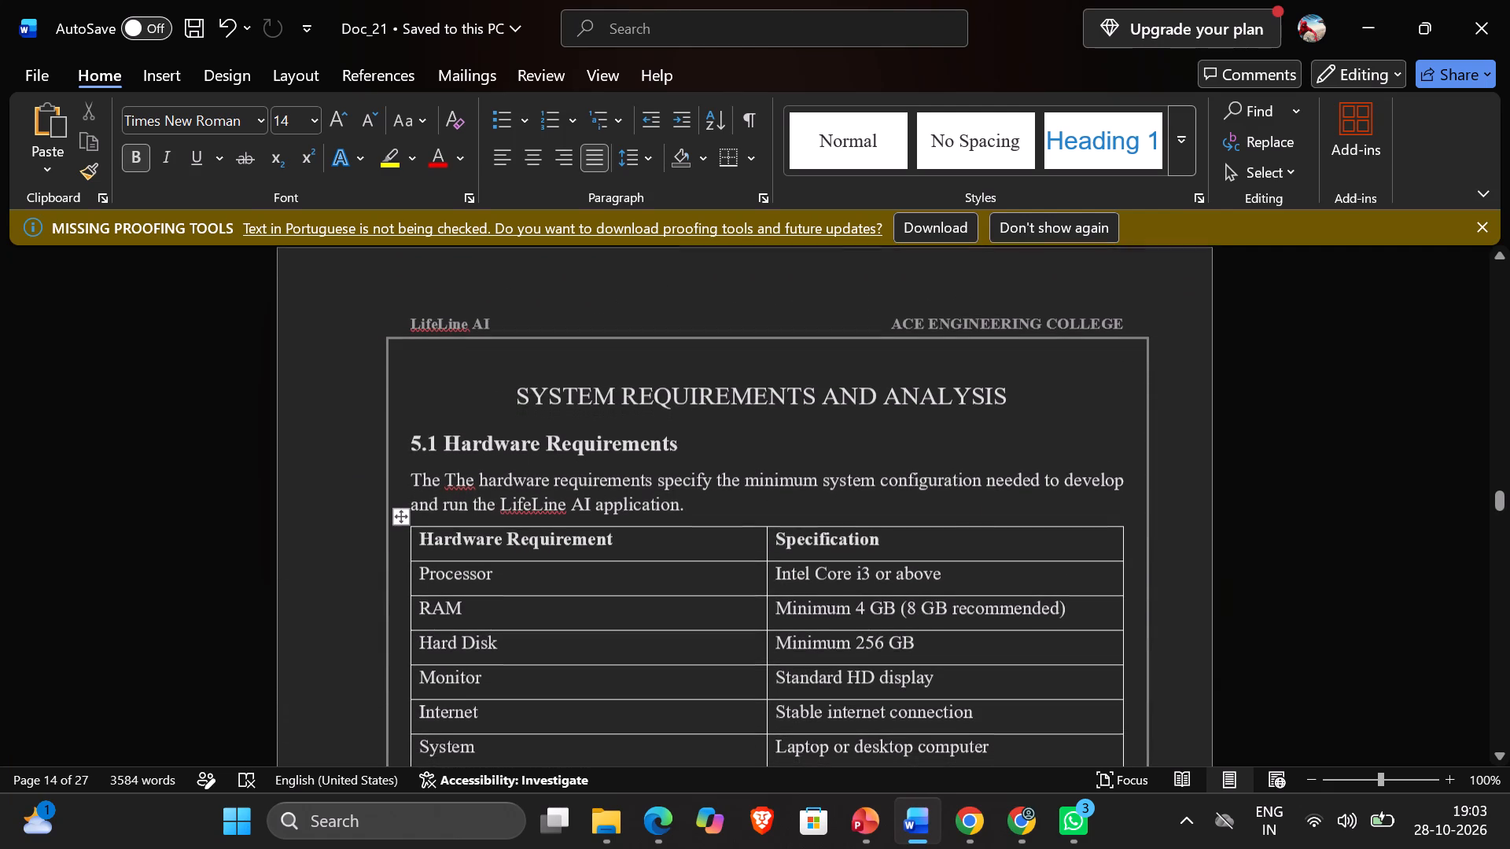
Examine the hardware and software requirements tables in sections 5.1 and 5.2.
{"action": "scroll", "coordinate": [868, 601], "scroll_direction": "down", "scroll_amount": 3}
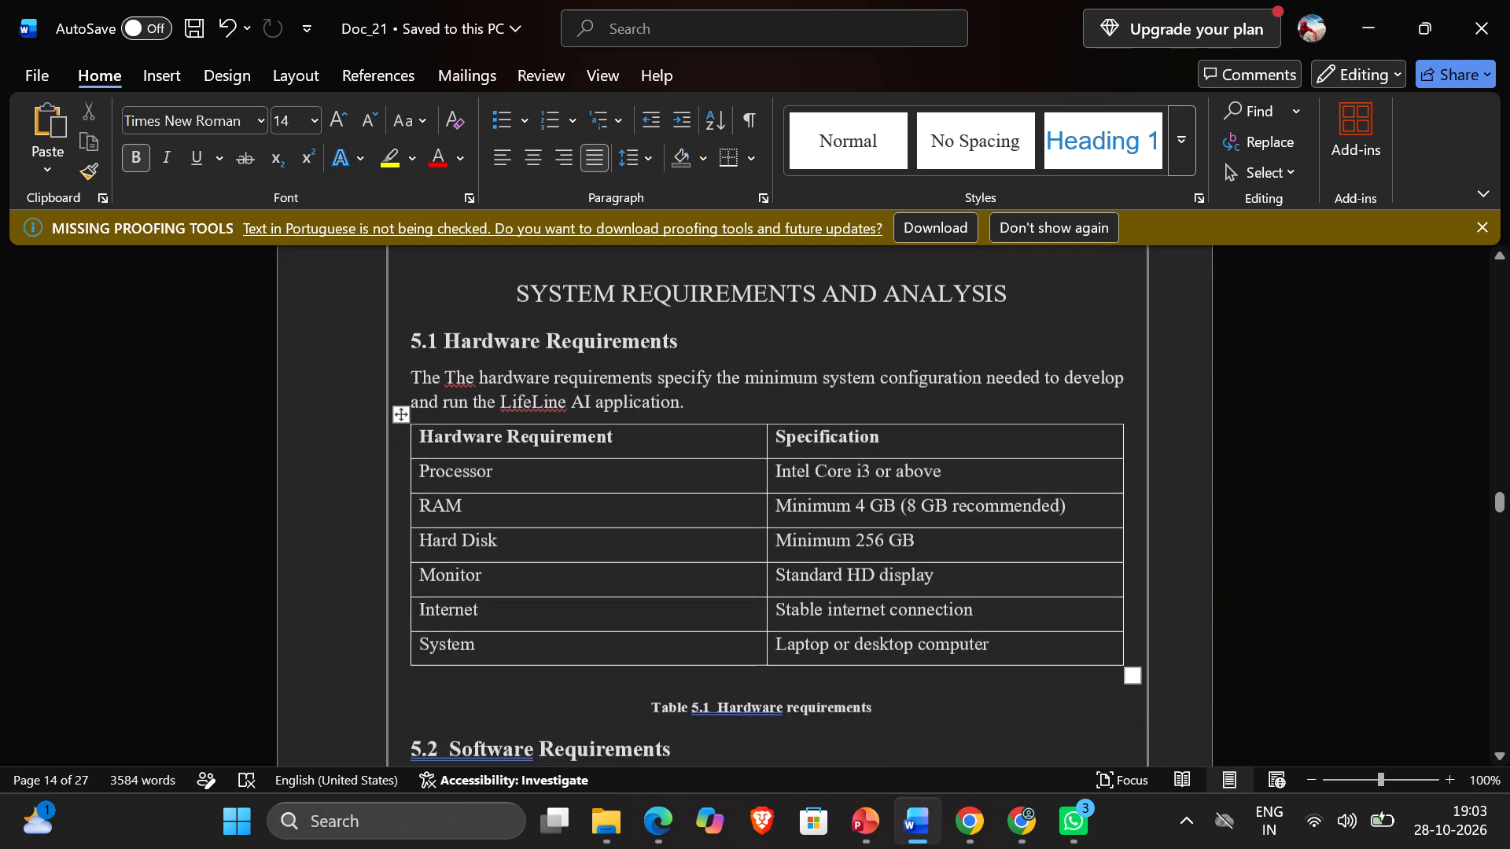
{"action": "scroll", "coordinate": [868, 579], "scroll_direction": "down", "scroll_amount": 2}
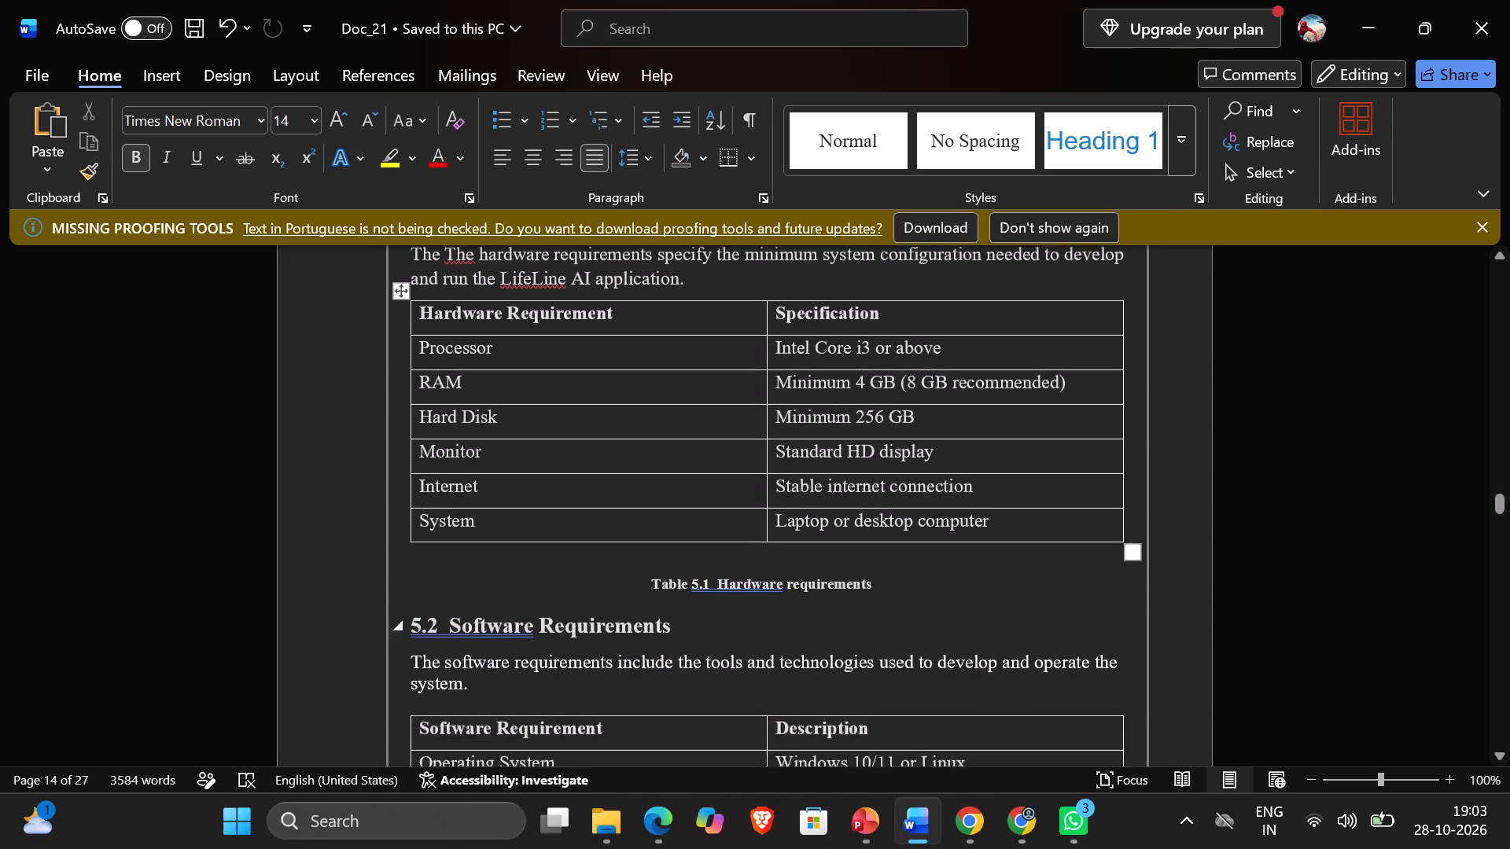
{"action": "scroll", "coordinate": [868, 579], "scroll_direction": "down", "scroll_amount": 3}
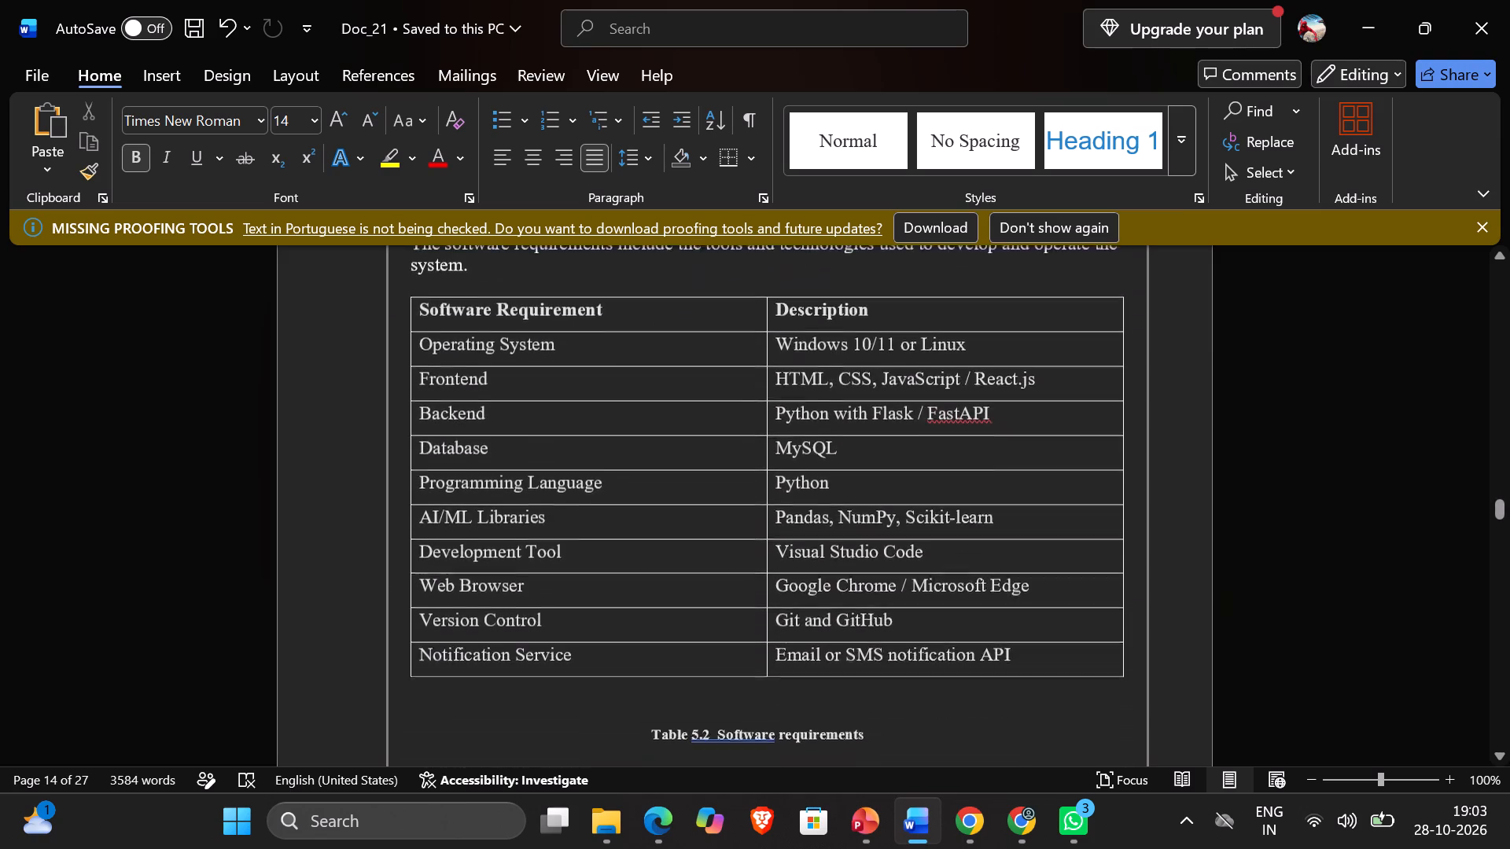
{"action": "scroll", "coordinate": [868, 579], "scroll_direction": "down", "scroll_amount": 4}
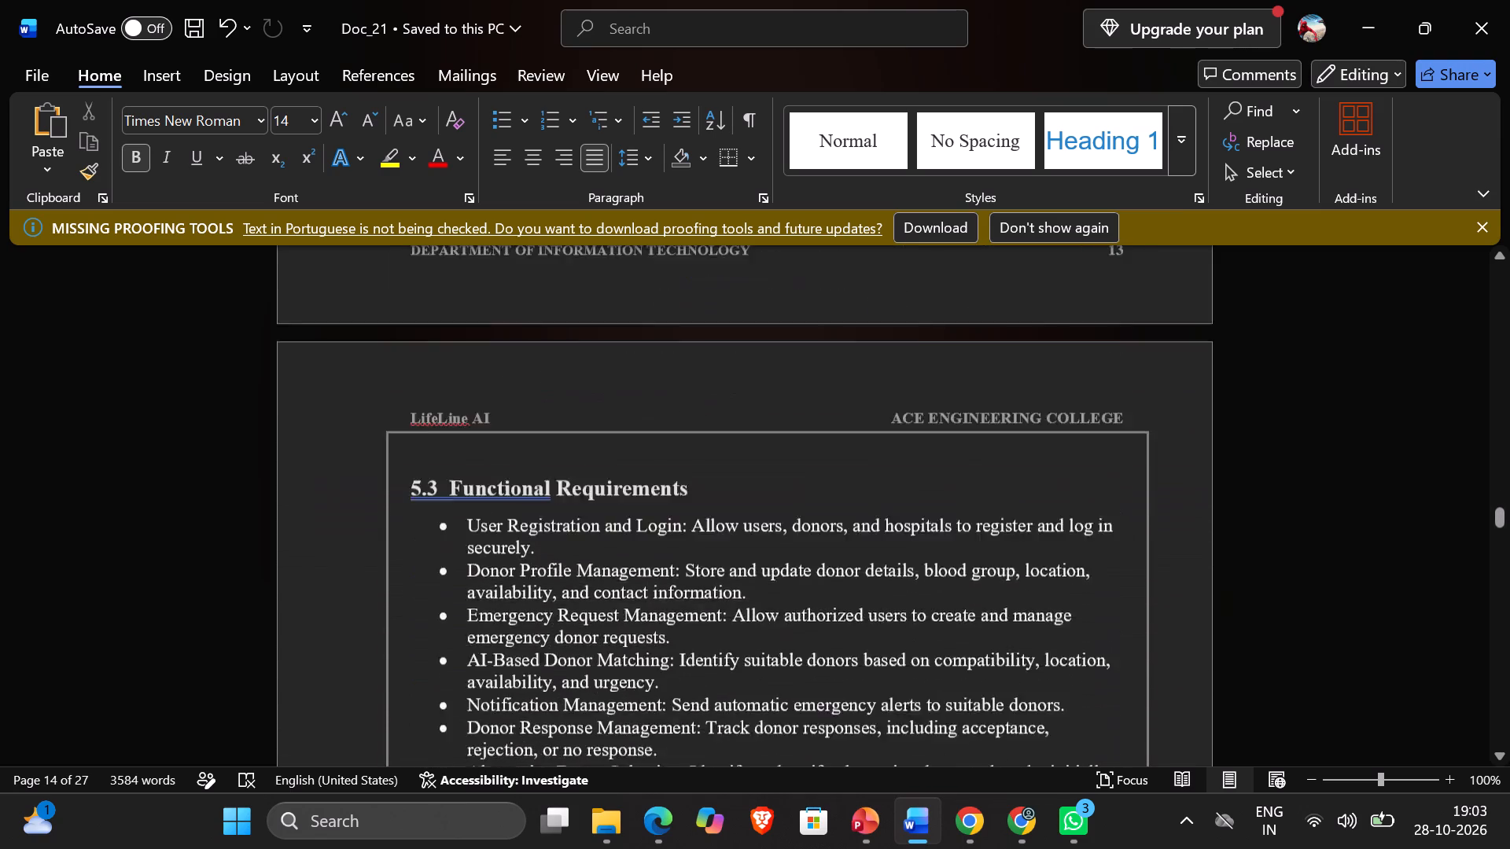
Review the functional and non-functional requirements and the System Analysis subsections from 5.5.1 Feasibility to 5.5.4 Risk Management.
{"action": "scroll", "coordinate": [868, 579], "scroll_direction": "down", "scroll_amount": 4}
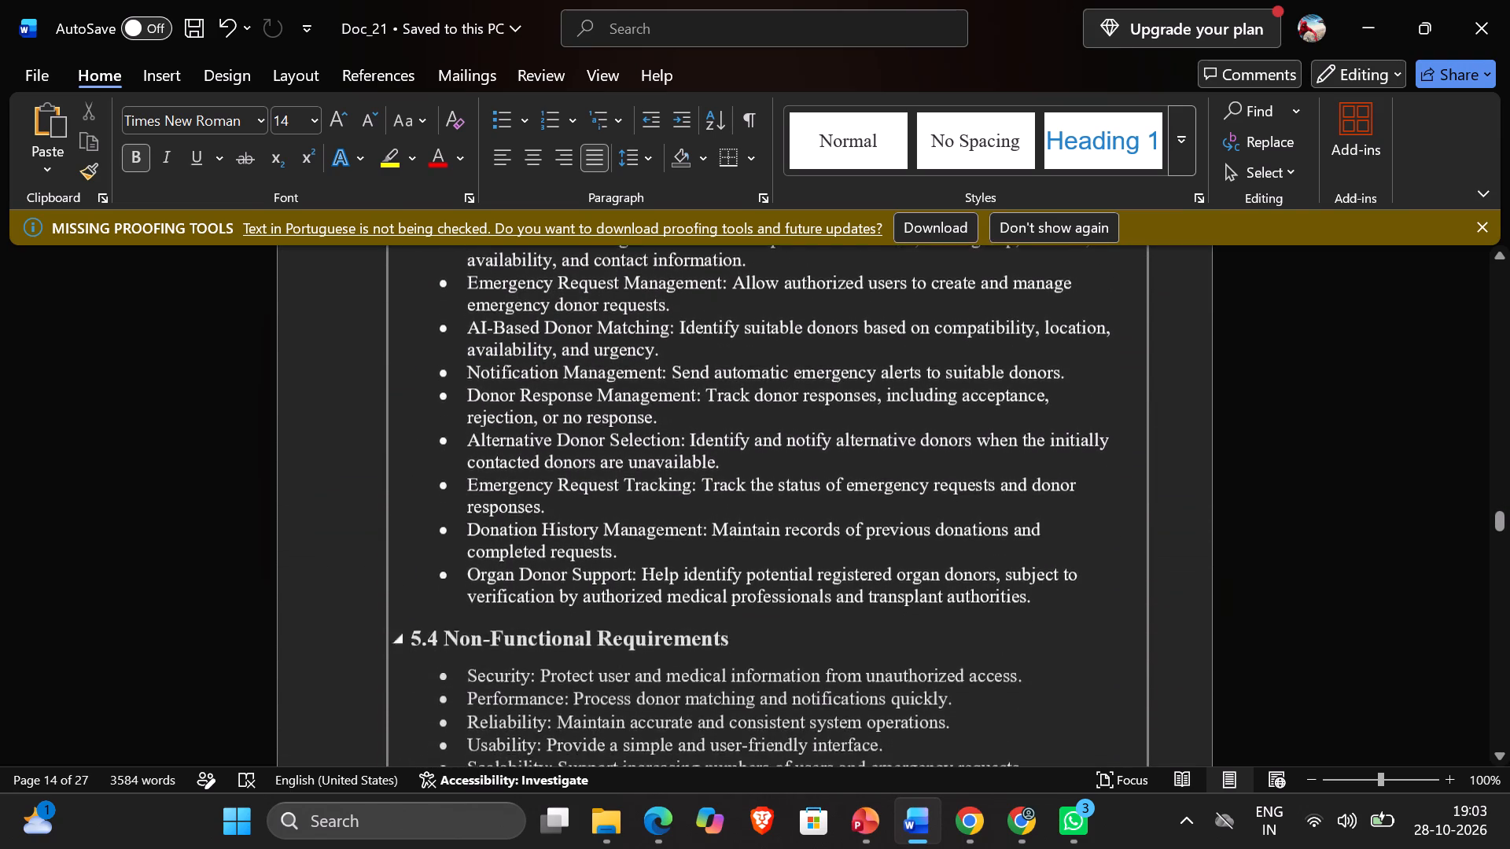
{"action": "scroll", "coordinate": [868, 579], "scroll_direction": "down", "scroll_amount": 1}
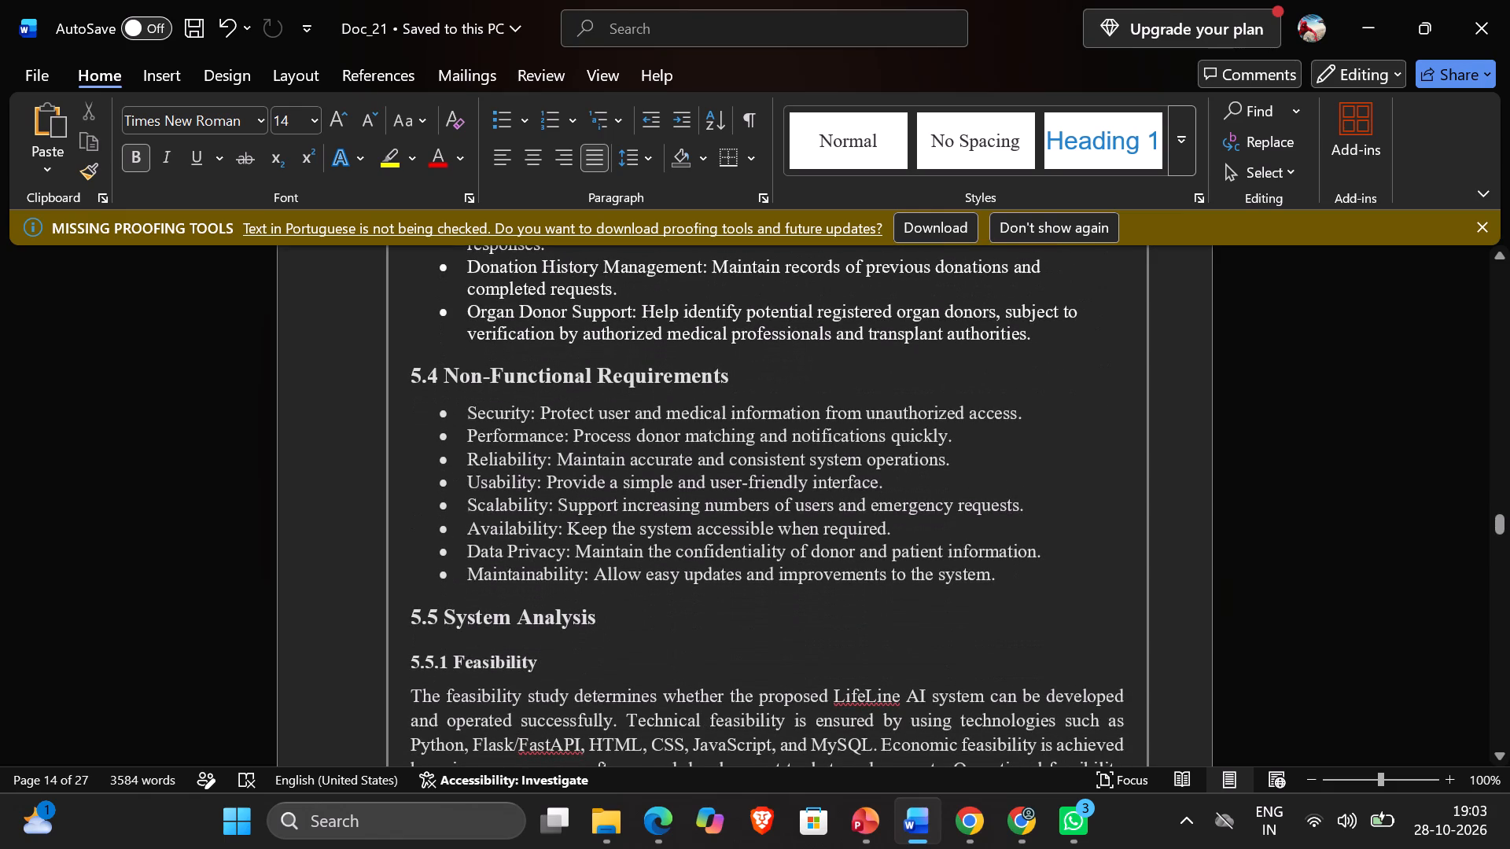
{"action": "scroll", "coordinate": [868, 579], "scroll_direction": "down", "scroll_amount": 2}
{"action": "scroll", "coordinate": [868, 579], "scroll_direction": "up", "scroll_amount": 1}
{"action": "scroll", "coordinate": [868, 579], "scroll_direction": "down", "scroll_amount": 3}
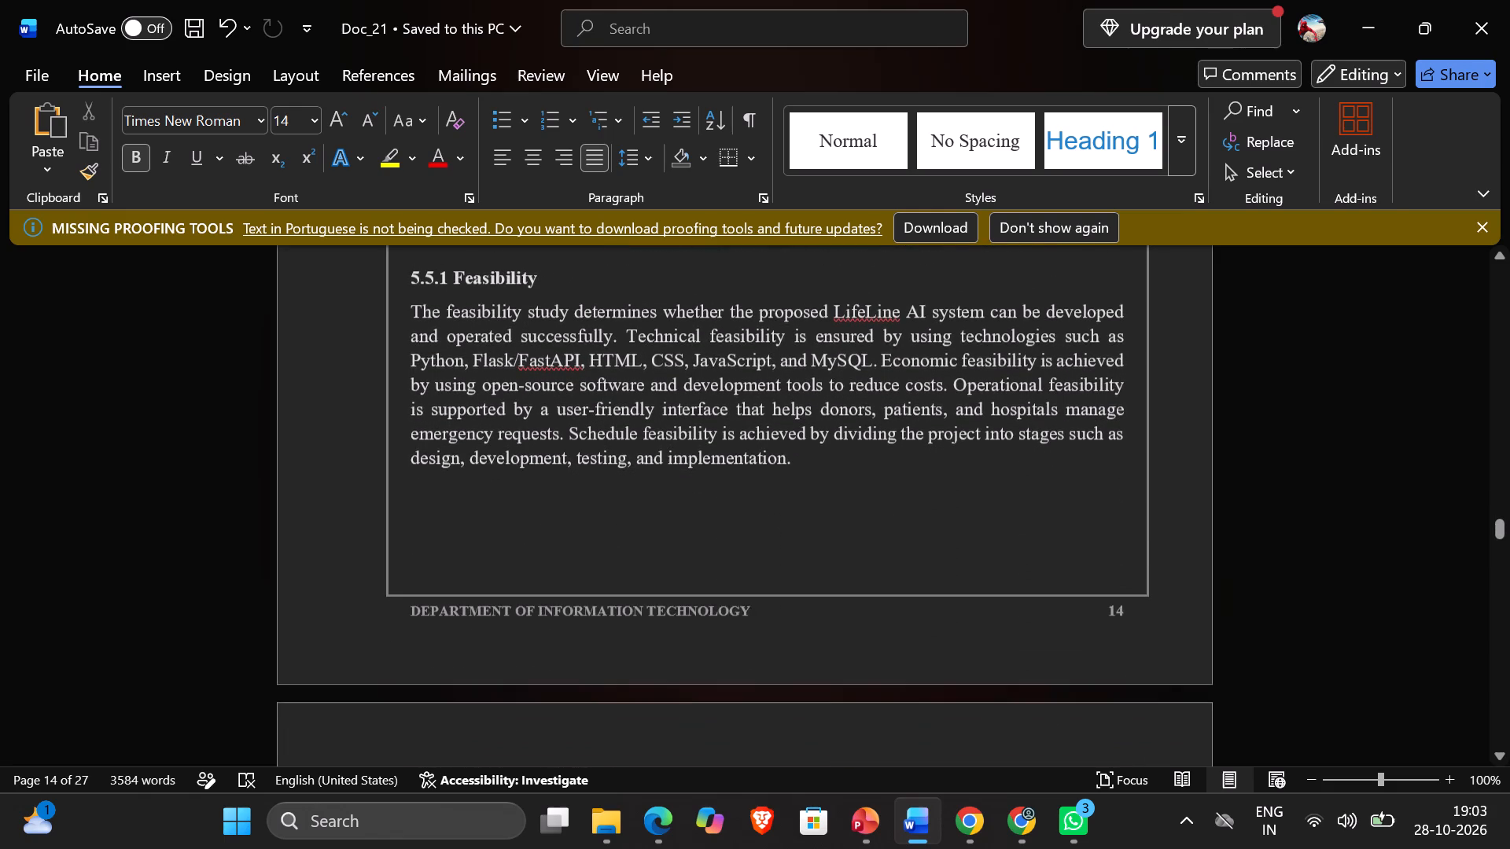
{"action": "scroll", "coordinate": [868, 579], "scroll_direction": "down", "scroll_amount": 3}
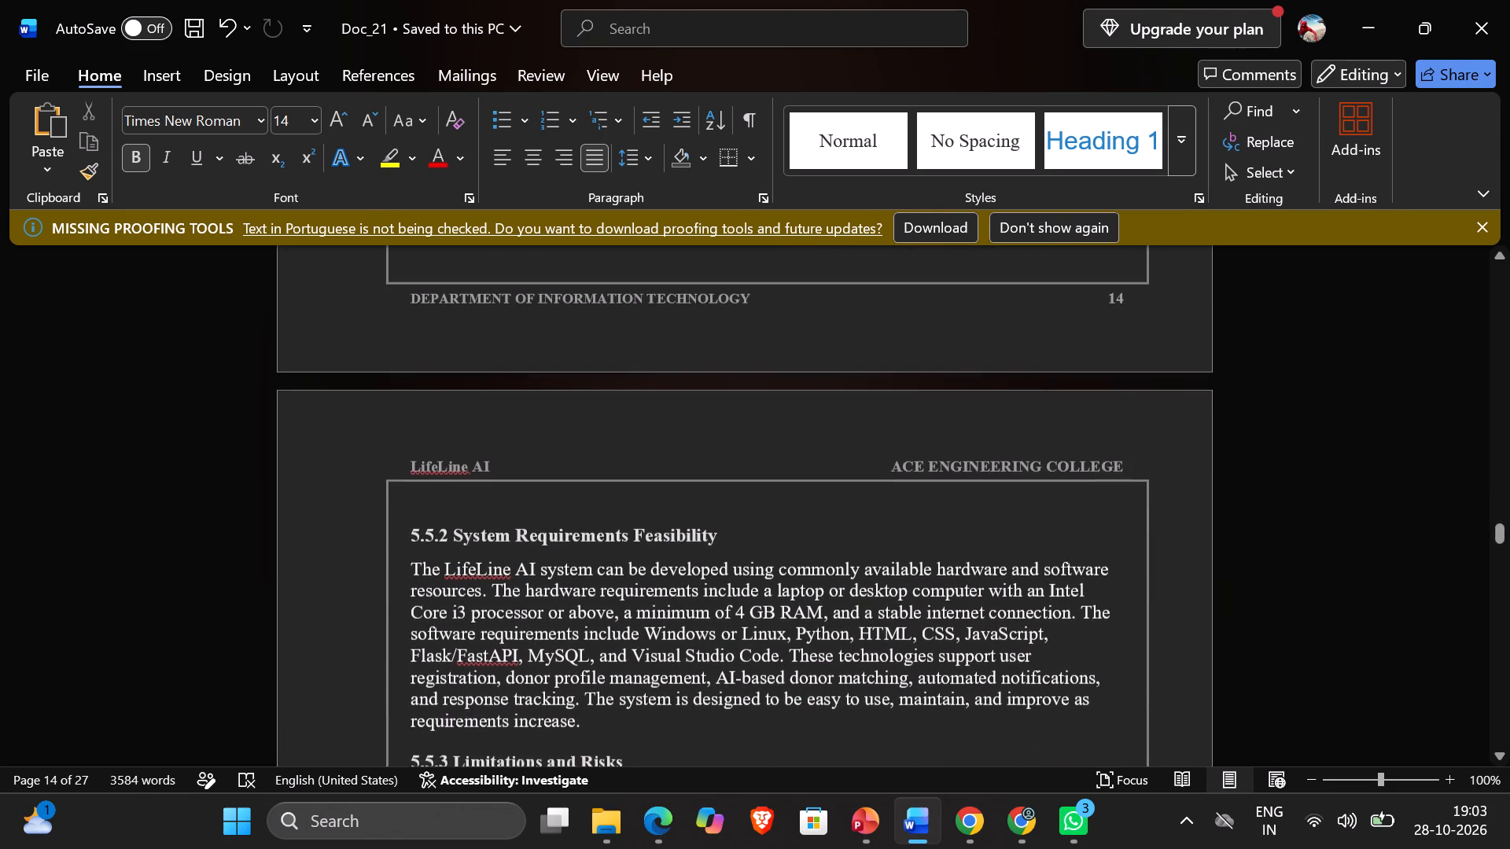
{"action": "scroll", "coordinate": [868, 579], "scroll_direction": "down", "scroll_amount": 1}
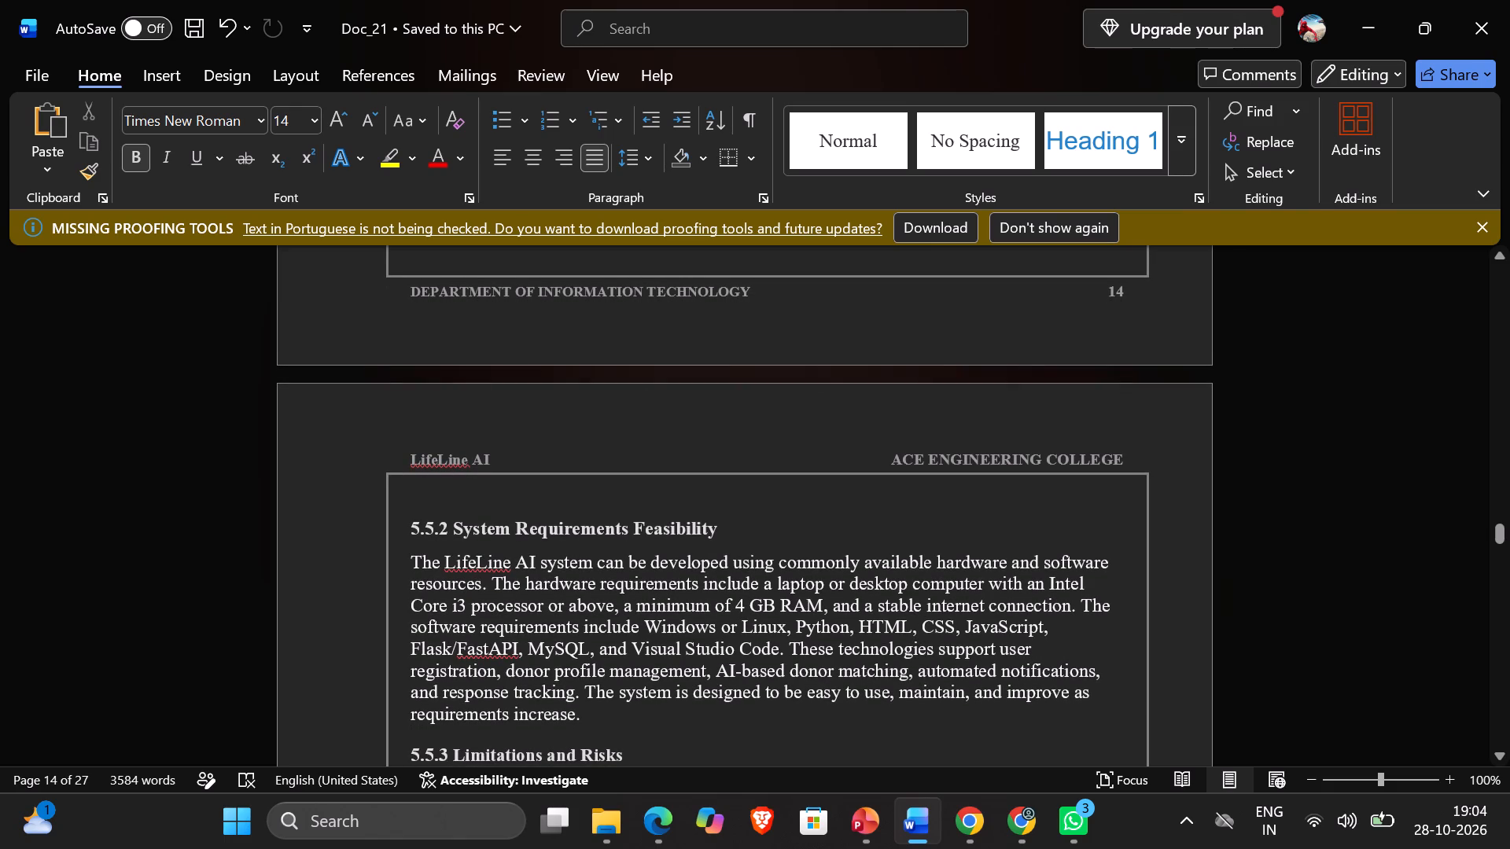
{"action": "scroll", "coordinate": [763, 570], "scroll_direction": "down", "scroll_amount": 3}
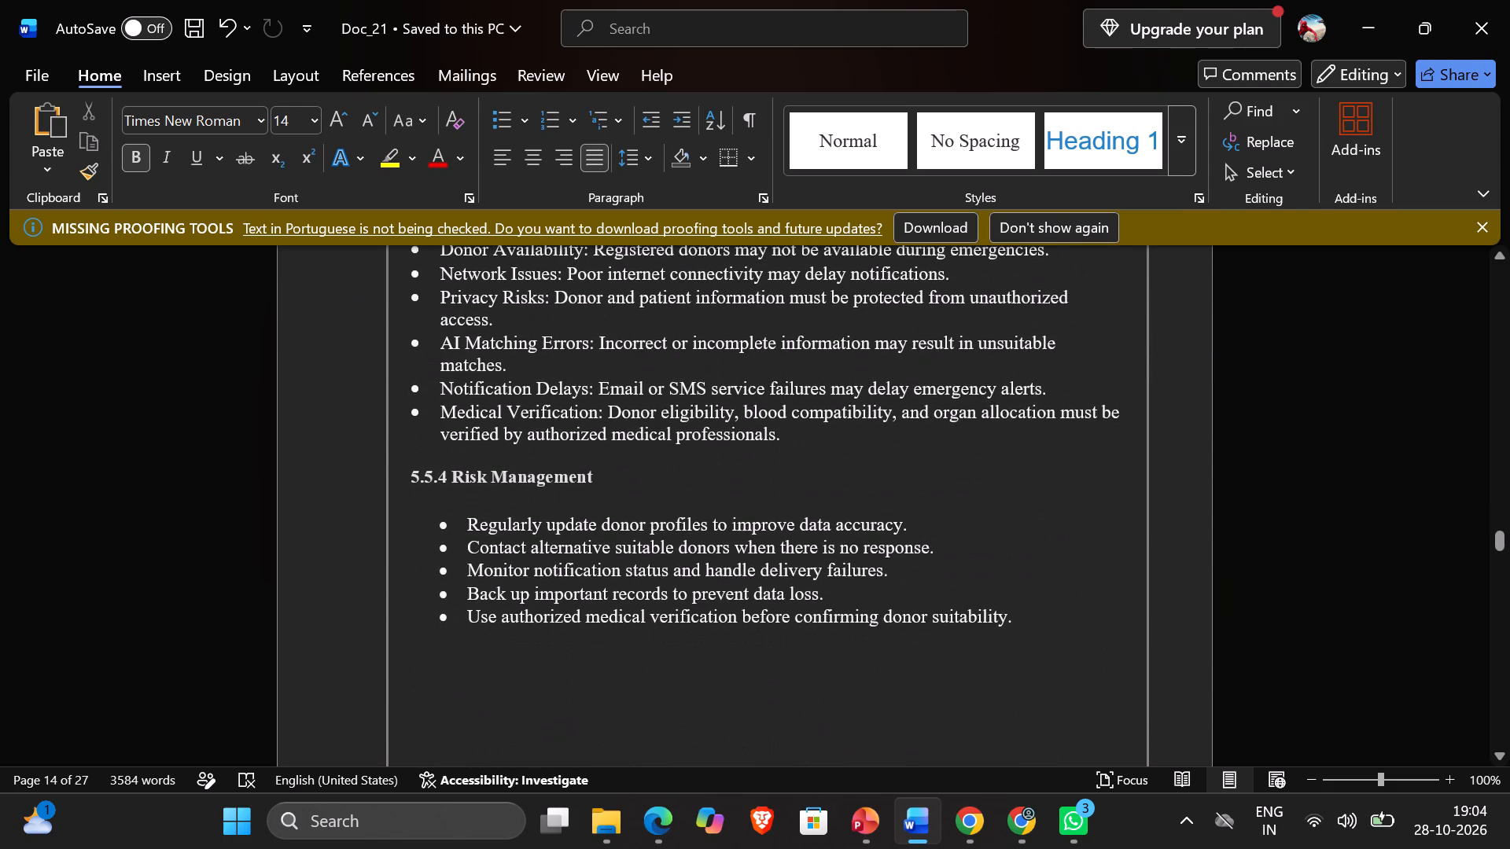
{"action": "scroll", "coordinate": [763, 570], "scroll_direction": "down", "scroll_amount": 2}
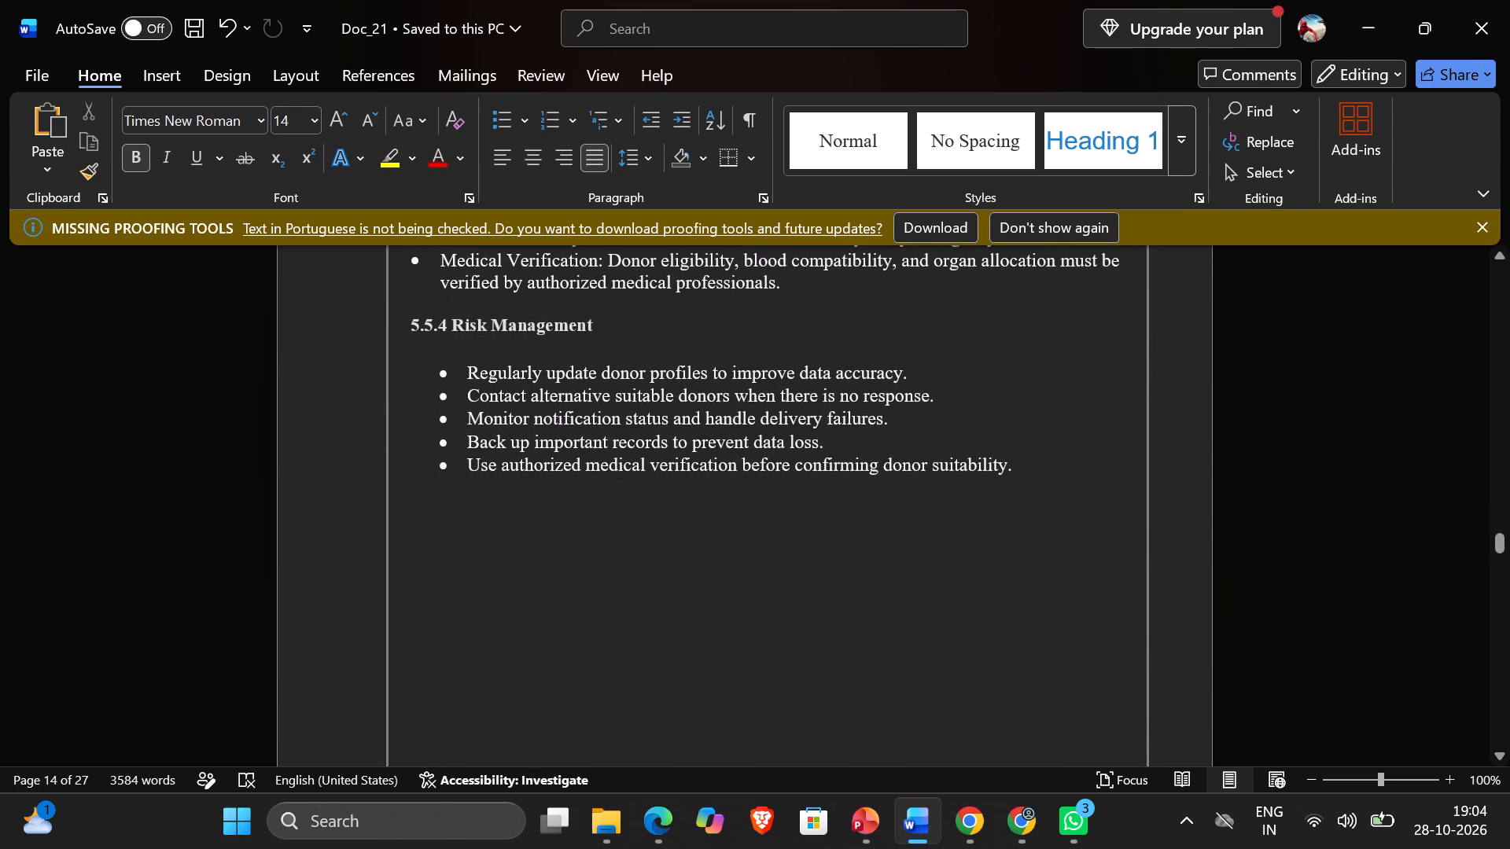
{"action": "scroll", "coordinate": [763, 570], "scroll_direction": "down", "scroll_amount": 1}
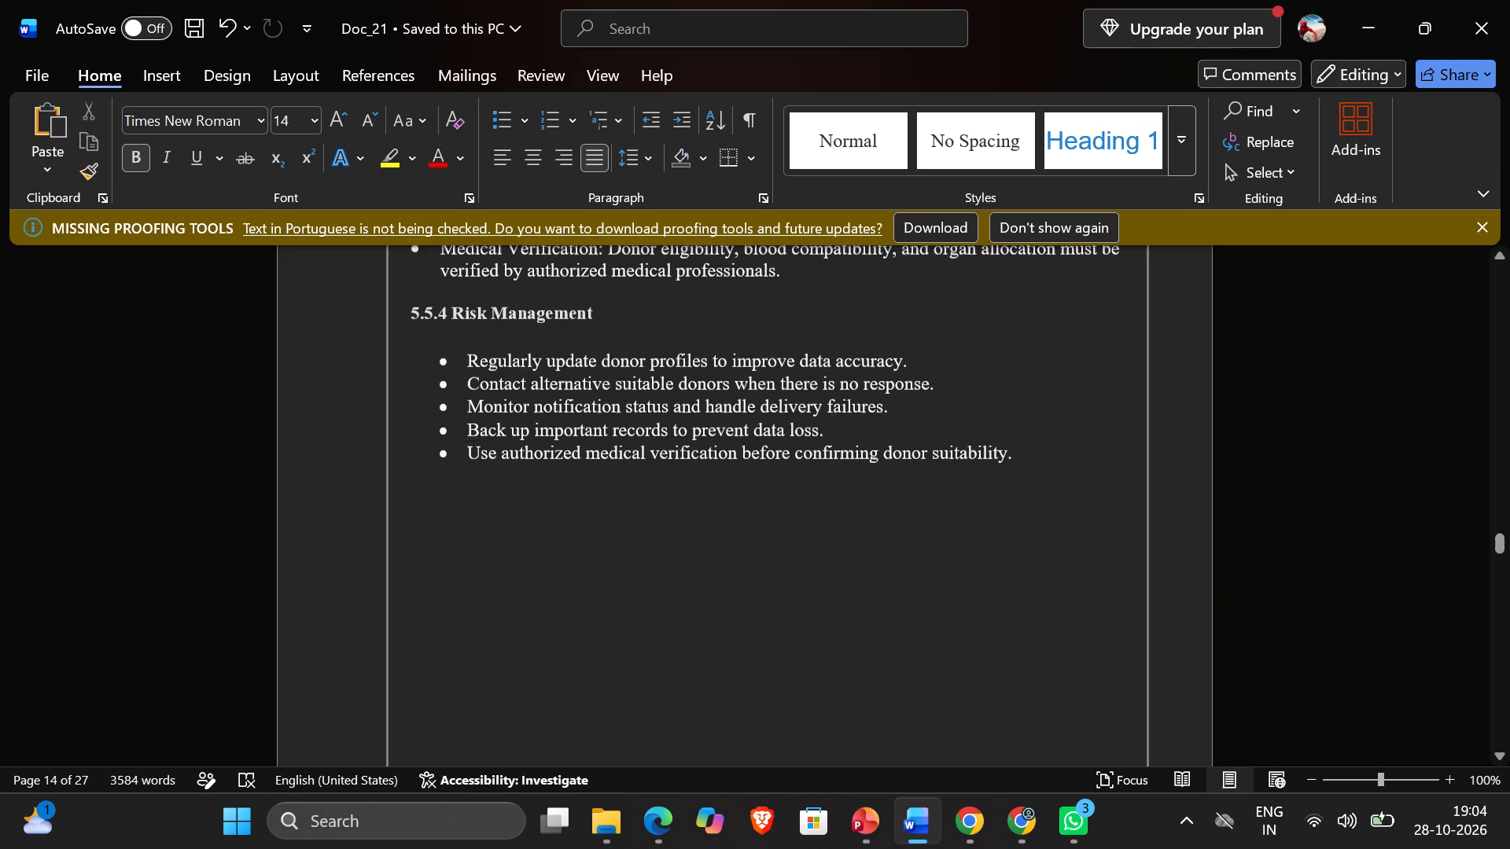
Examine the System Design chapter's 6.1 System Architecture section, including its diagram and the page layout below the figure.
{"action": "scroll", "coordinate": [763, 570], "scroll_direction": "down", "scroll_amount": 3}
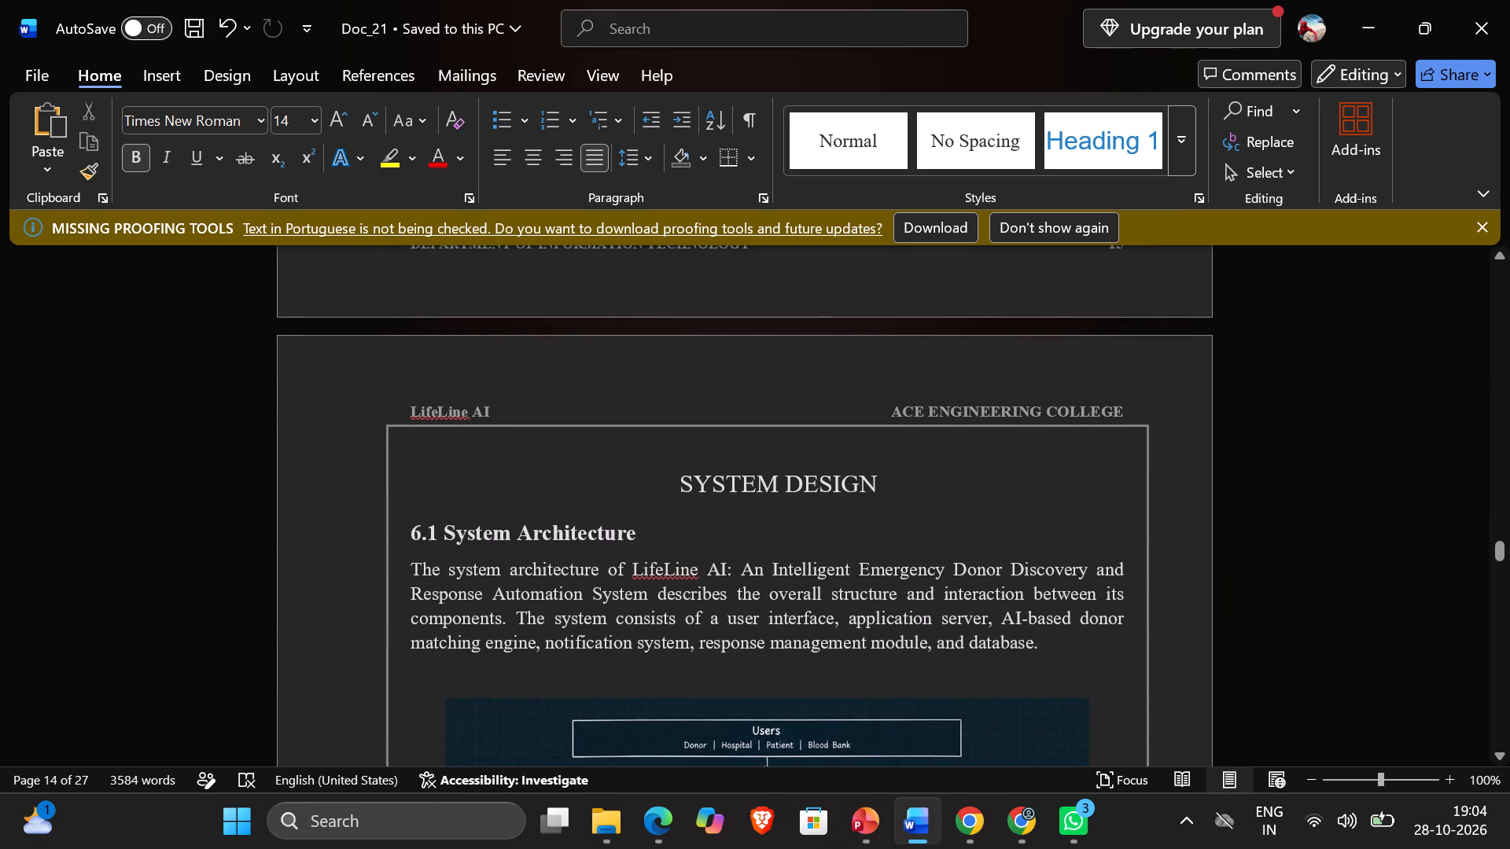
{"action": "scroll", "coordinate": [753, 519], "scroll_direction": "down", "scroll_amount": 3}
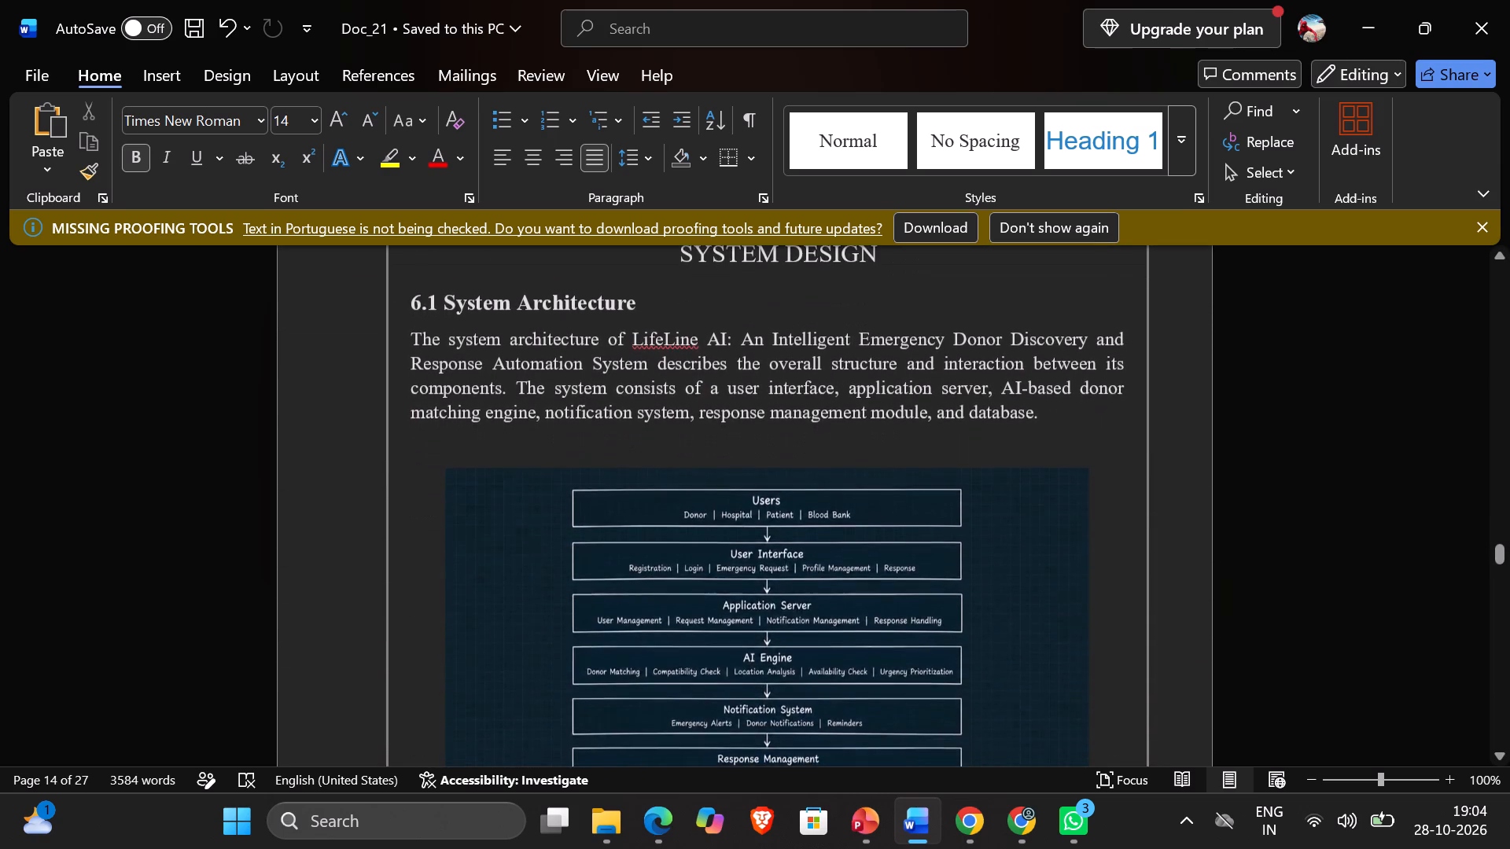
{"action": "scroll", "coordinate": [753, 519], "scroll_direction": "down", "scroll_amount": 5}
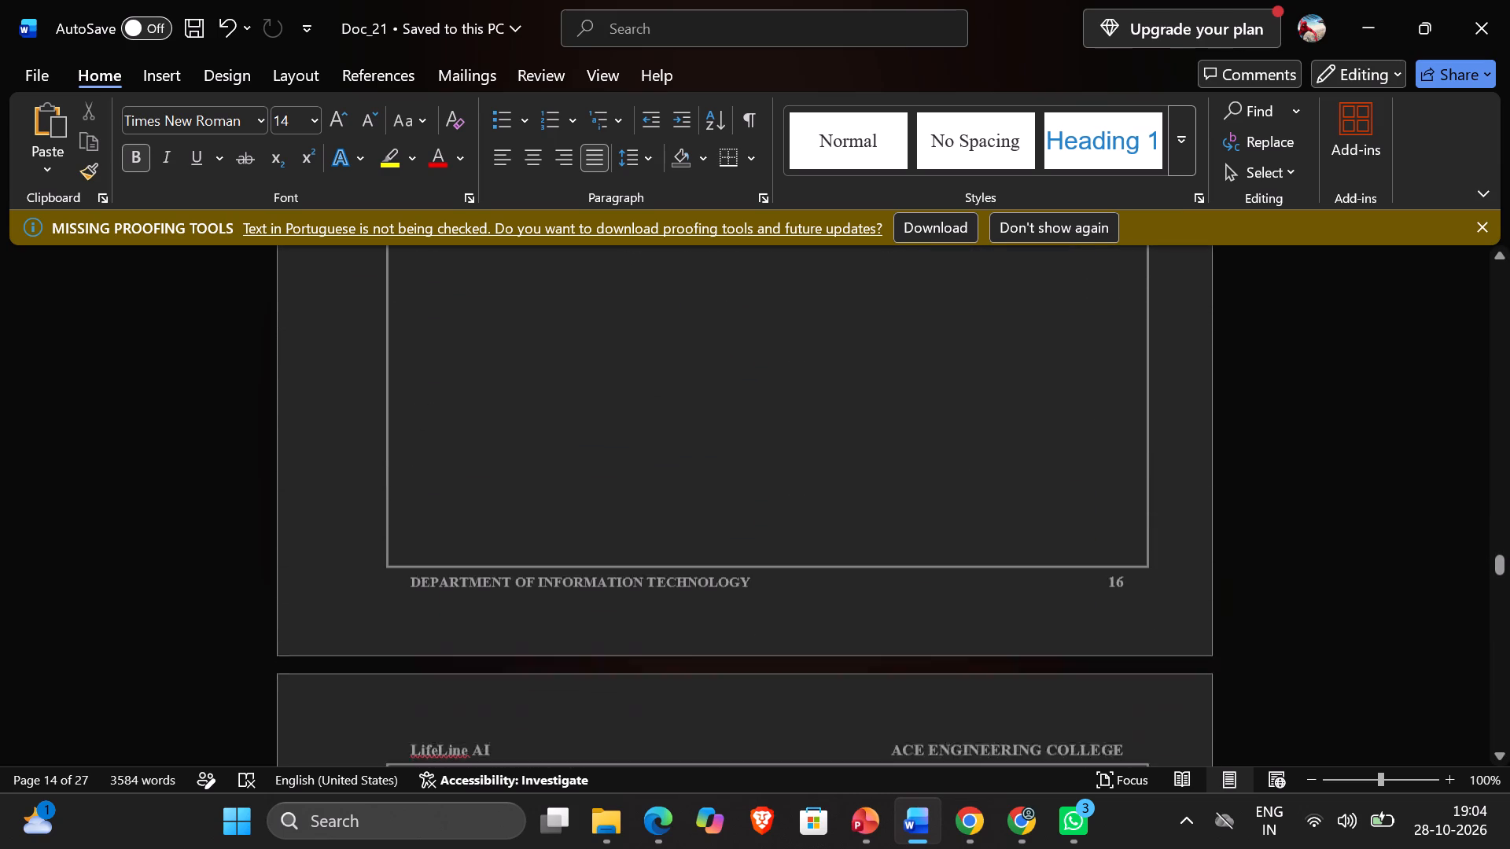
{"action": "scroll", "coordinate": [758, 529], "scroll_direction": "up", "scroll_amount": 2}
{"action": "scroll", "coordinate": [763, 538], "scroll_direction": "down", "scroll_amount": 1}
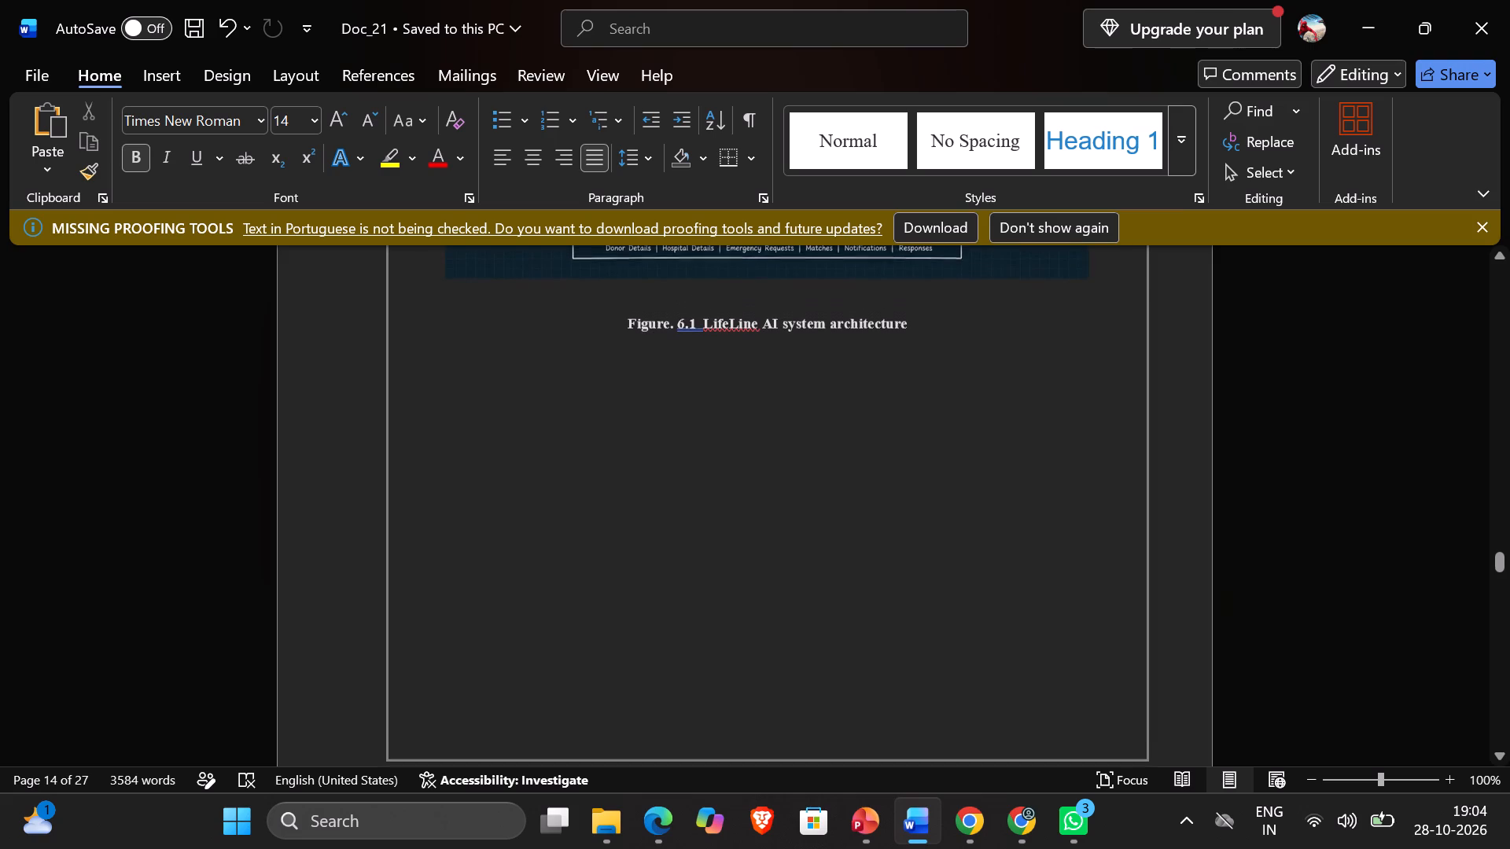
{"action": "scroll", "coordinate": [763, 538], "scroll_direction": "down", "scroll_amount": 1}
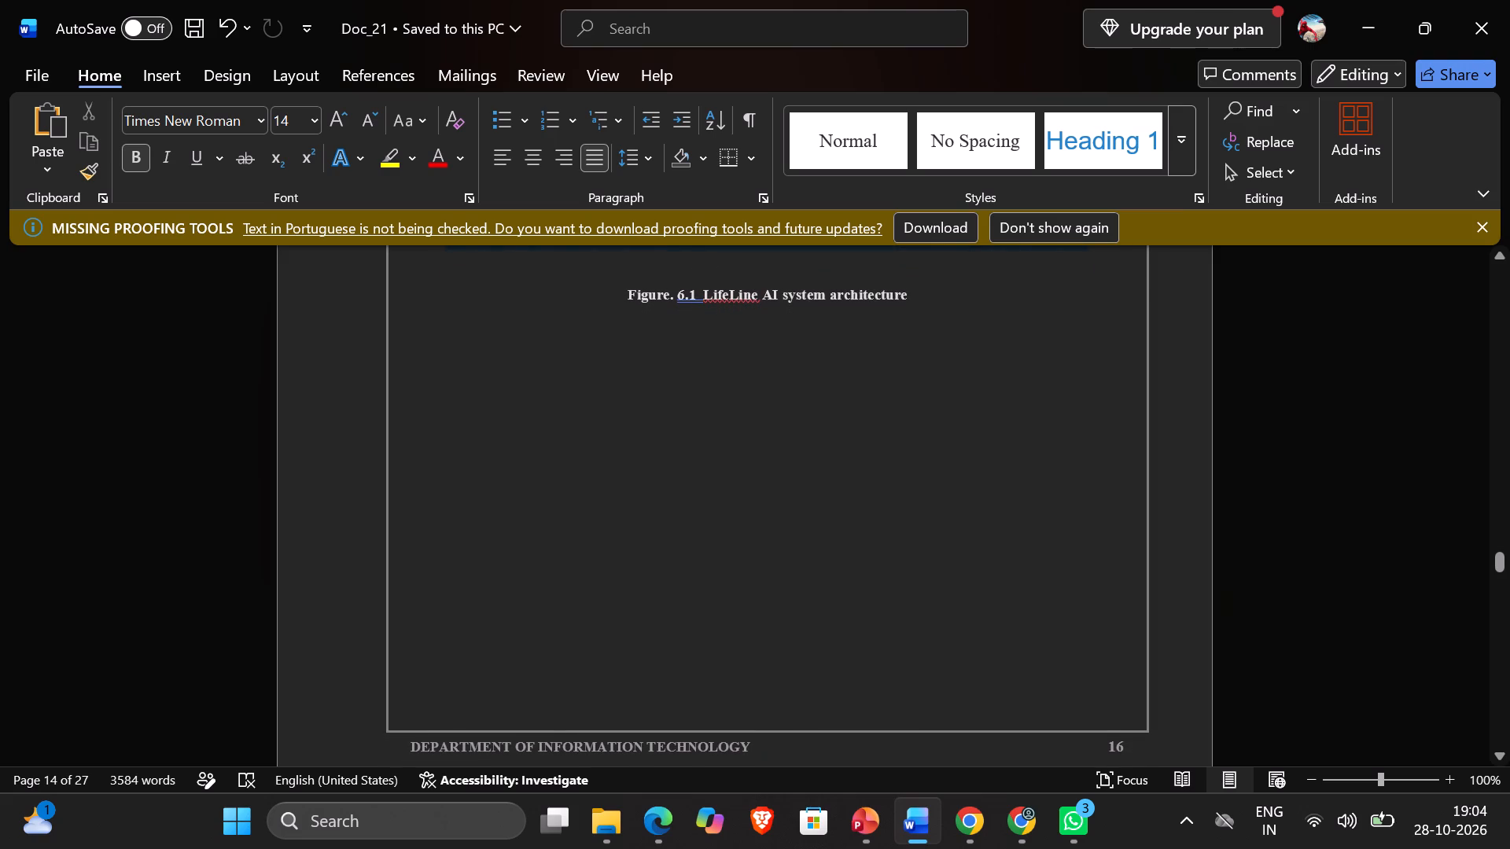
{"action": "scroll", "coordinate": [763, 538], "scroll_direction": "down", "scroll_amount": 3}
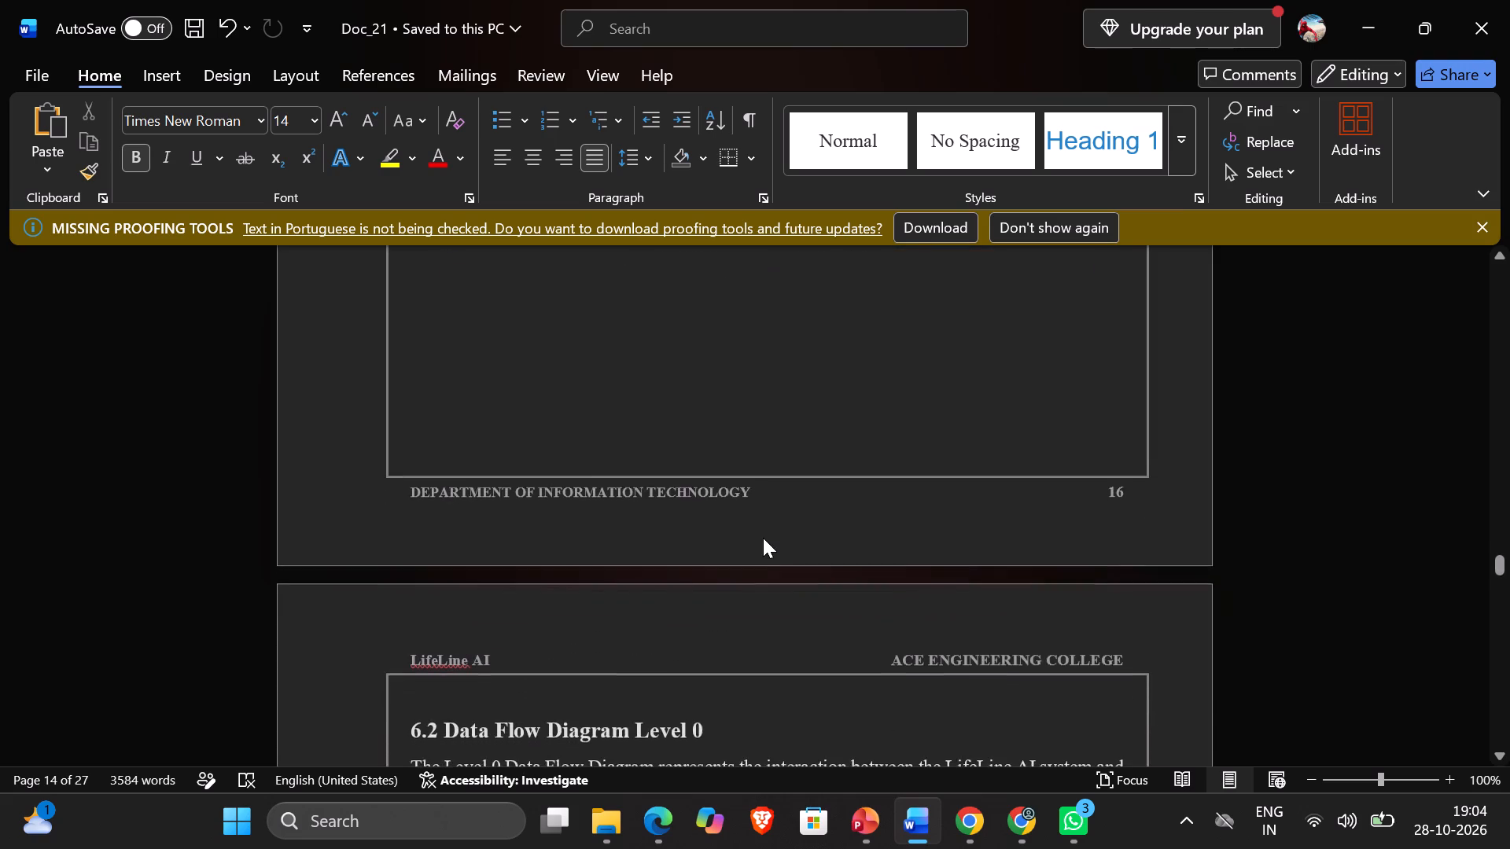
Examine the Level 0 and Level 1 data flow diagrams and the use case diagram in section 6.4.1.
{"action": "scroll", "coordinate": [763, 538], "scroll_direction": "down", "scroll_amount": 4}
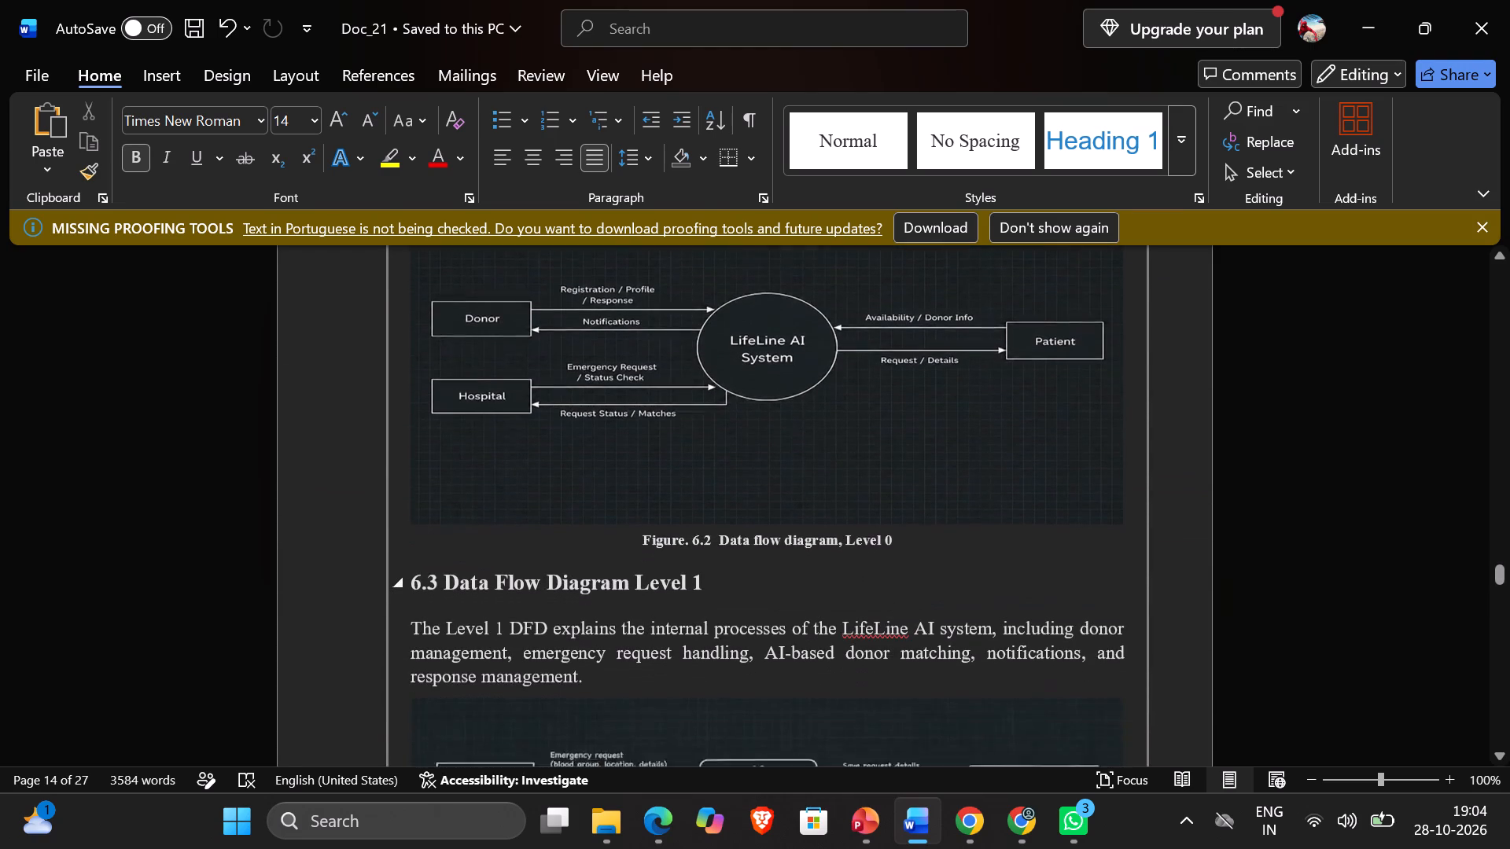
{"action": "scroll", "coordinate": [763, 538], "scroll_direction": "down", "scroll_amount": 1}
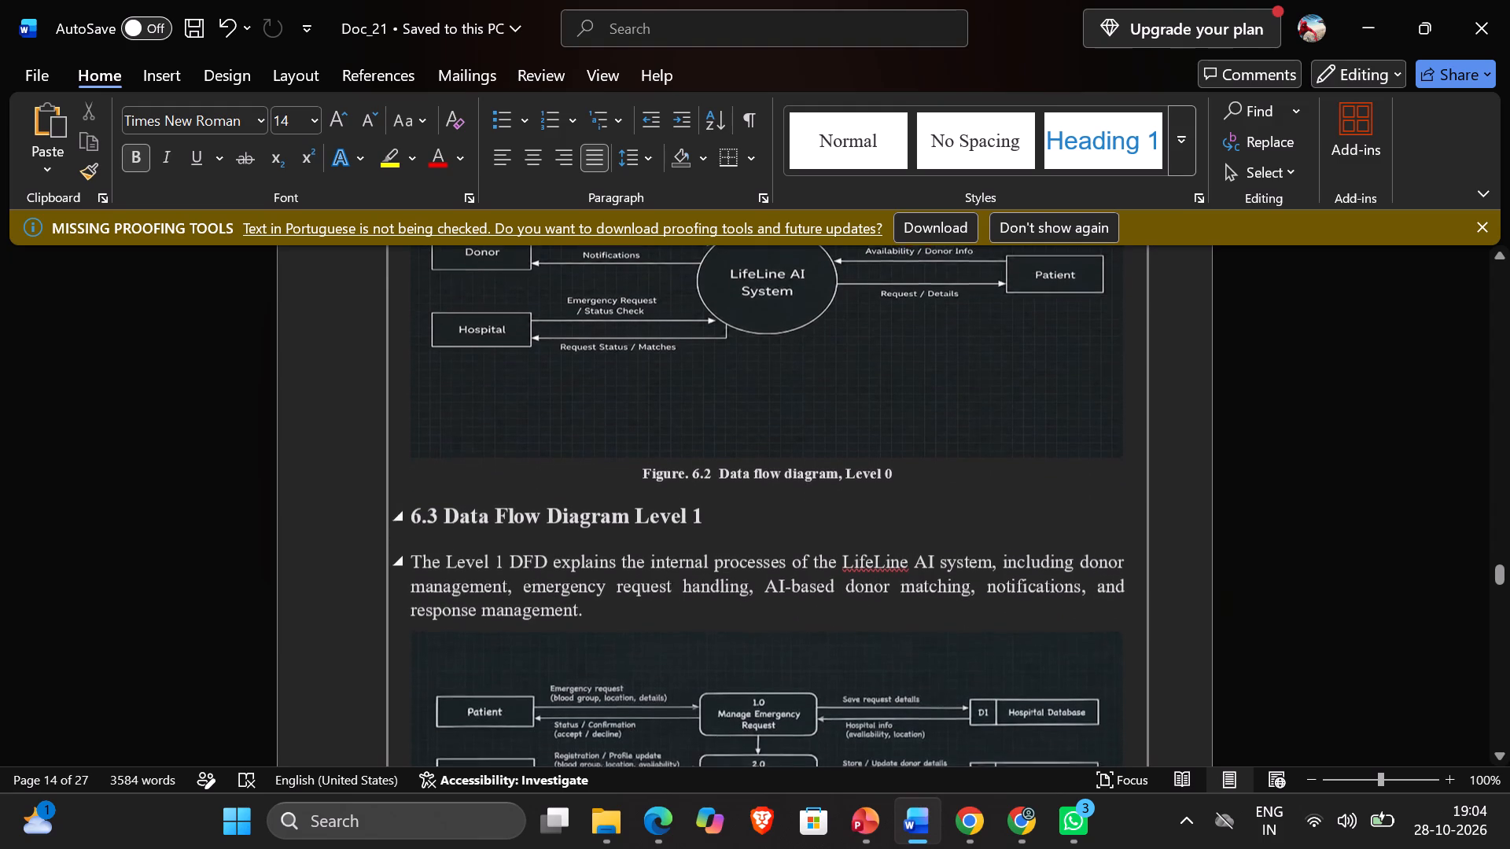
{"action": "scroll", "coordinate": [763, 538], "scroll_direction": "down", "scroll_amount": 1}
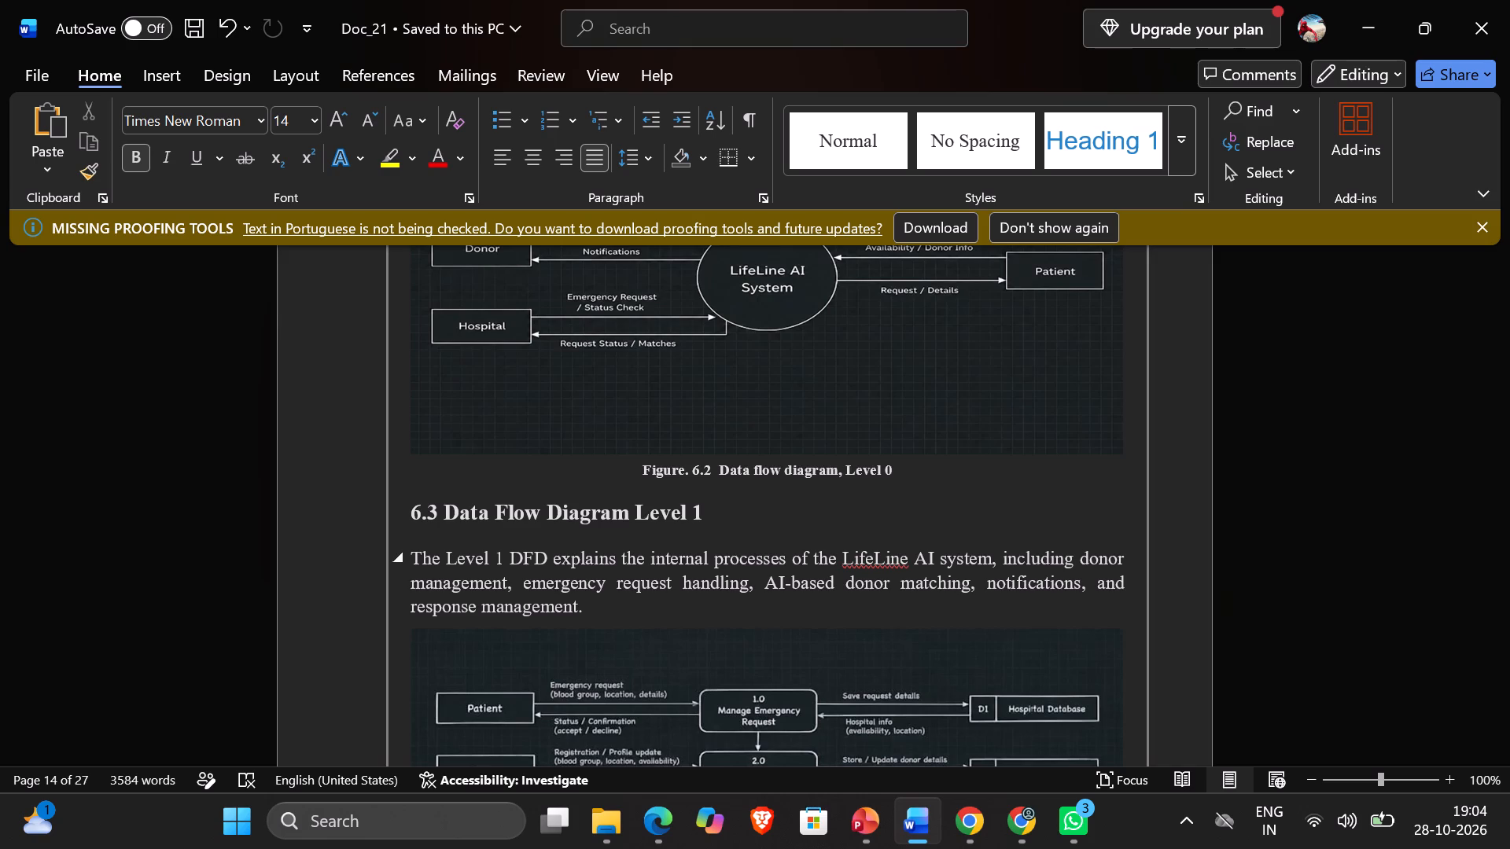
{"action": "scroll", "coordinate": [763, 538], "scroll_direction": "down", "scroll_amount": 3}
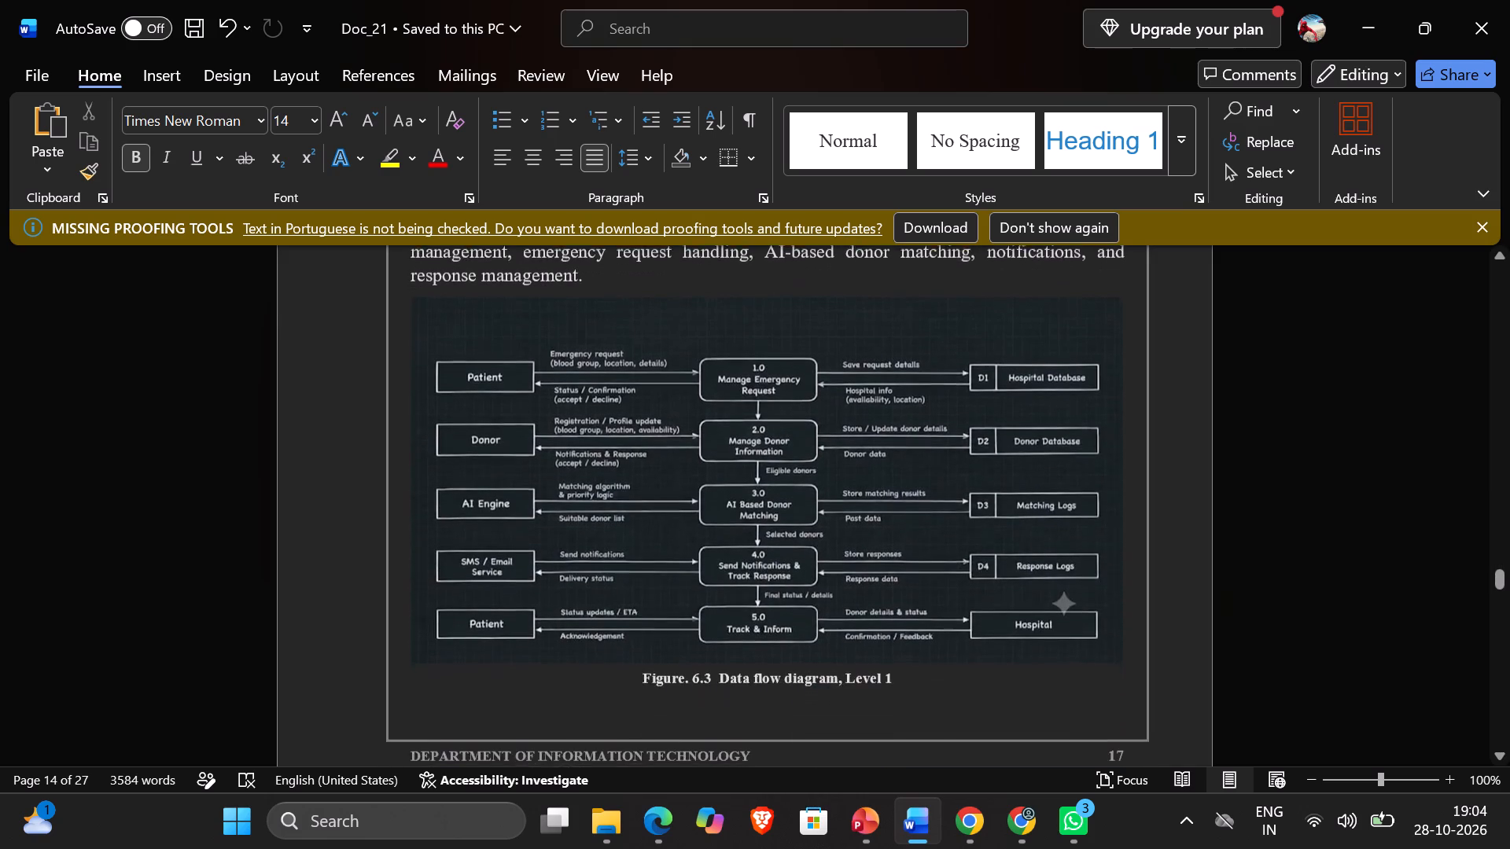
{"action": "scroll", "coordinate": [763, 538], "scroll_direction": "down", "scroll_amount": 3}
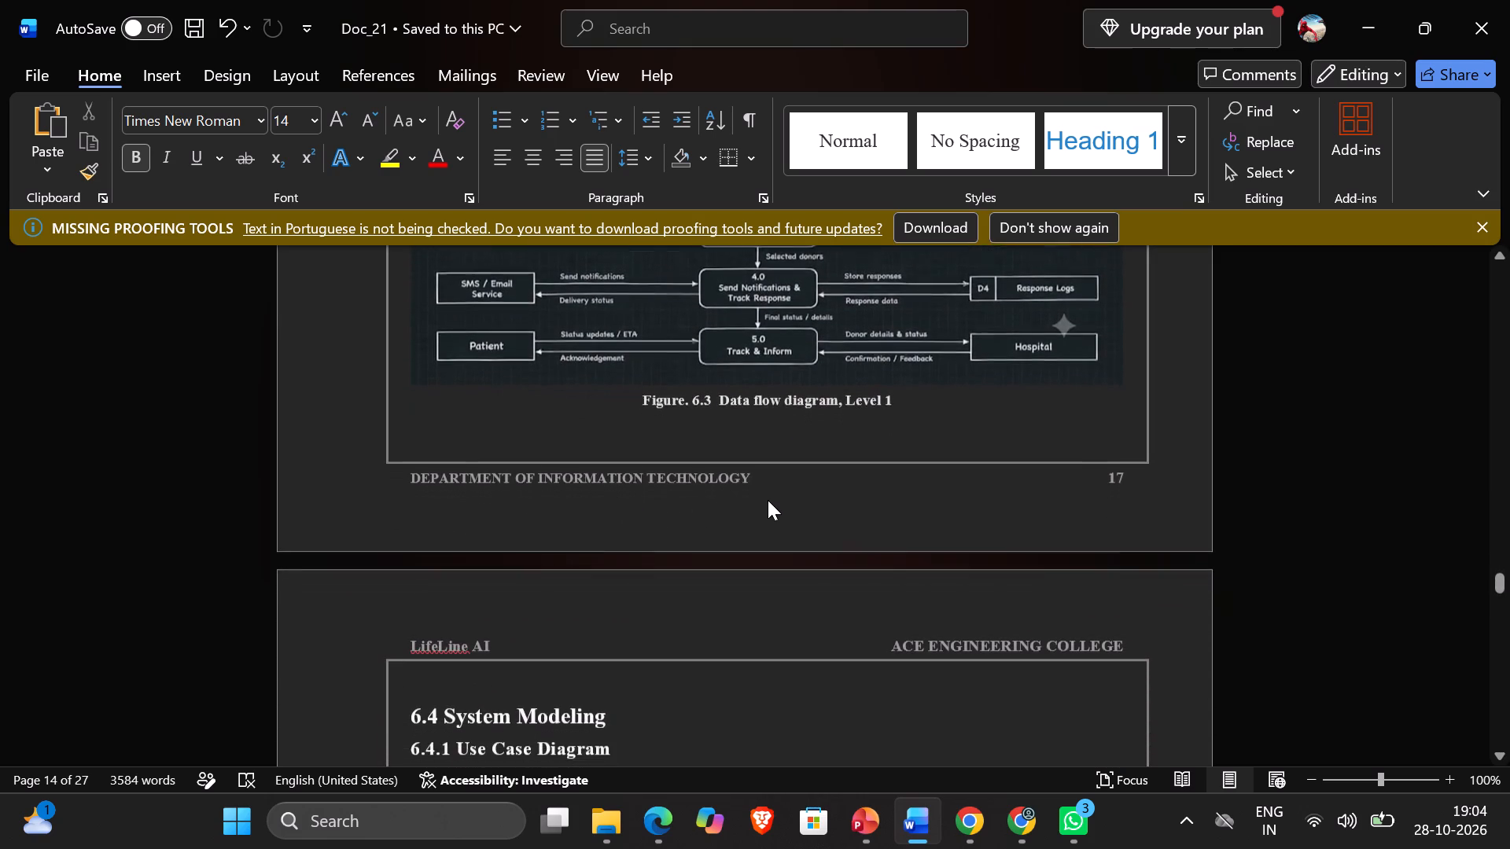
{"action": "scroll", "coordinate": [768, 500], "scroll_direction": "down", "scroll_amount": 4}
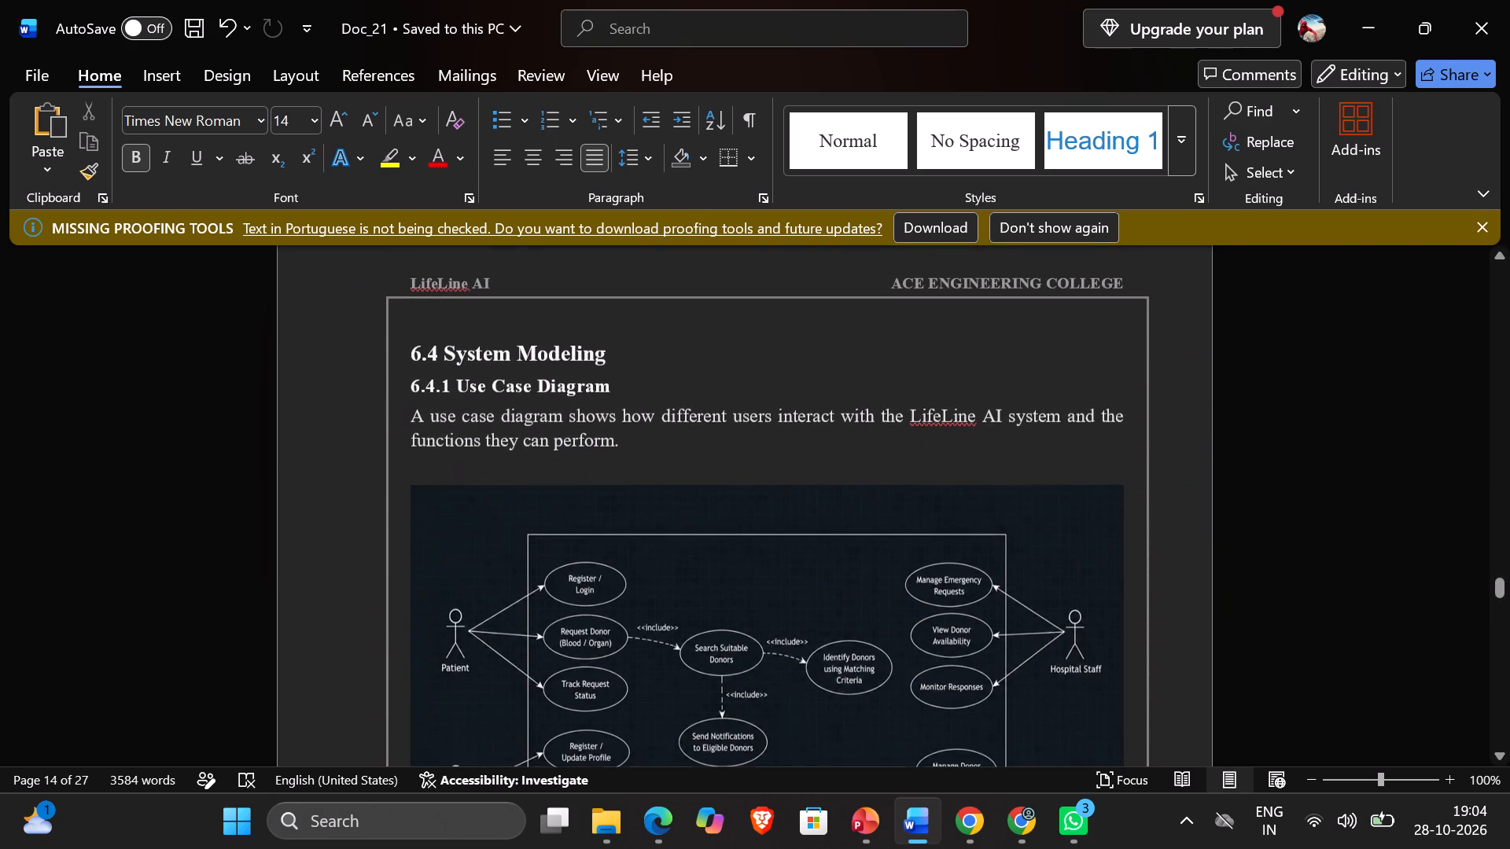
{"action": "scroll", "coordinate": [768, 500], "scroll_direction": "down", "scroll_amount": 1}
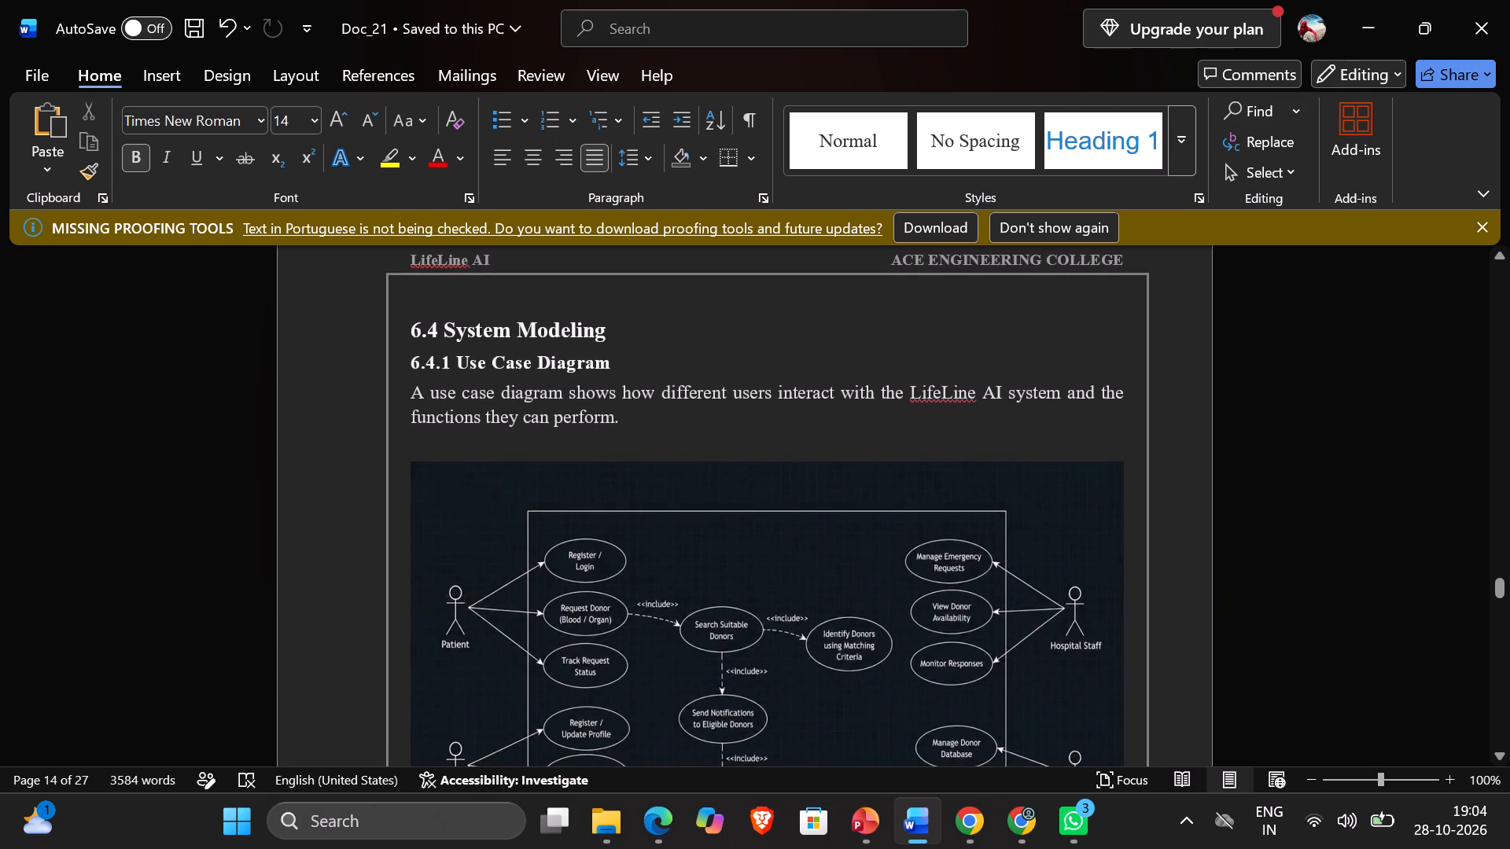
{"action": "scroll", "coordinate": [768, 500], "scroll_direction": "down", "scroll_amount": 4}
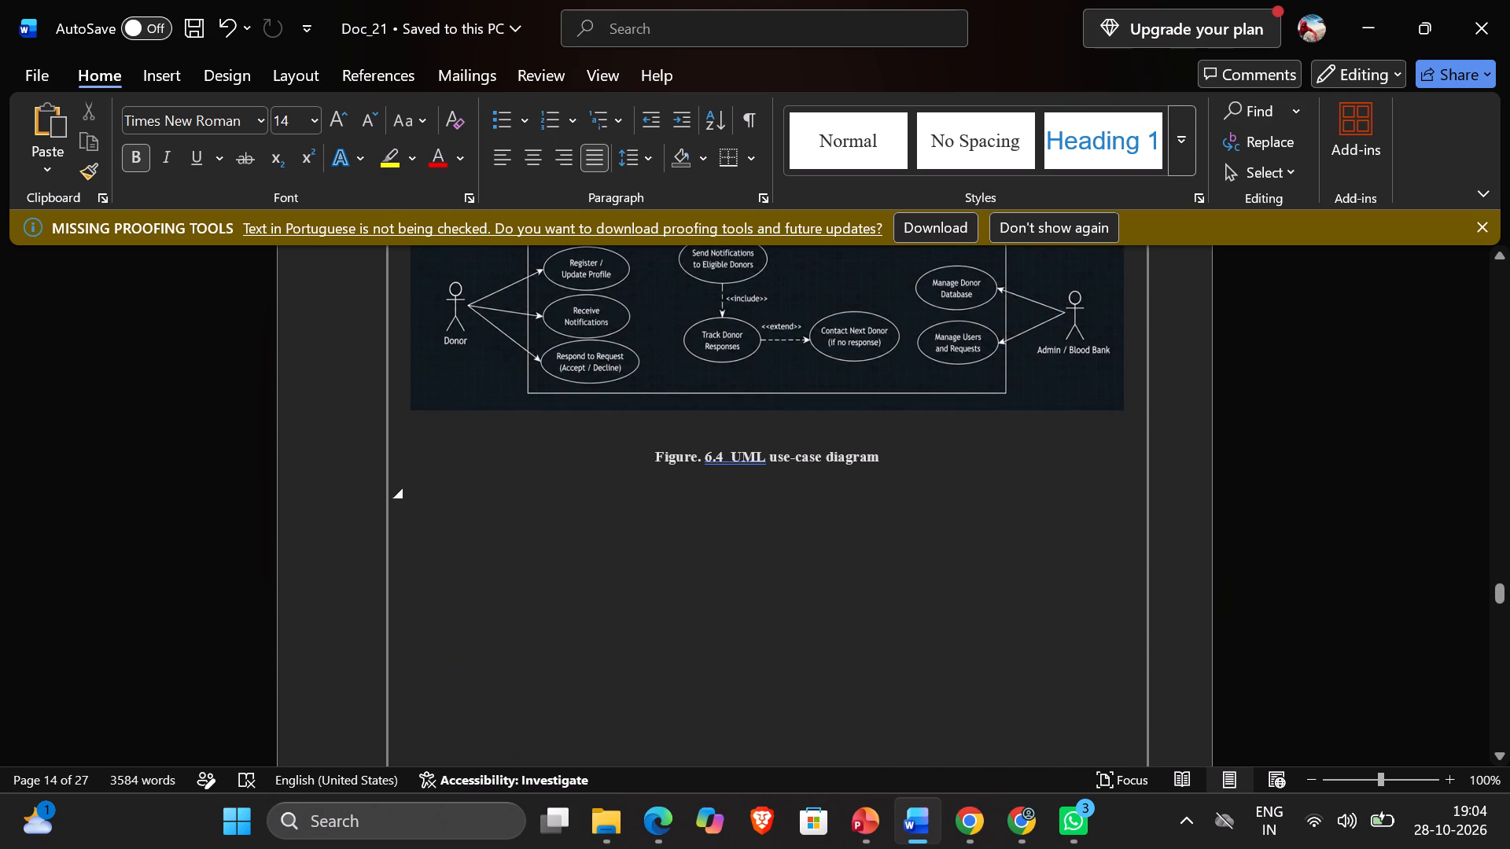
Examine the 6.5.2 Class Diagram and 6.5.3 Object Diagram sections, including their UML figures, captions and page layout.
{"action": "scroll", "coordinate": [768, 500], "scroll_direction": "down", "scroll_amount": 1}
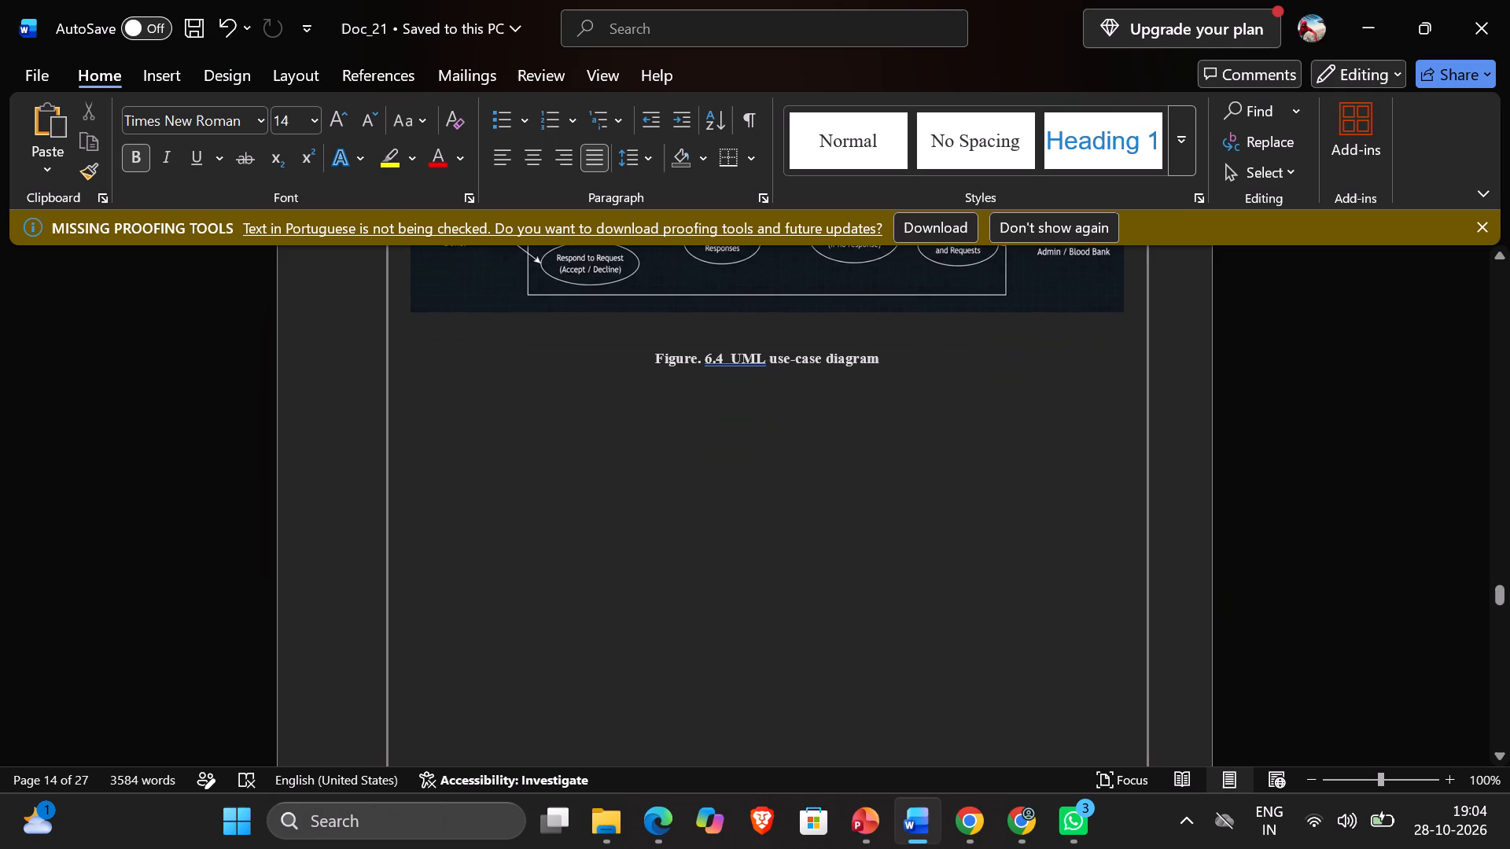
{"action": "scroll", "coordinate": [768, 500], "scroll_direction": "down", "scroll_amount": 1}
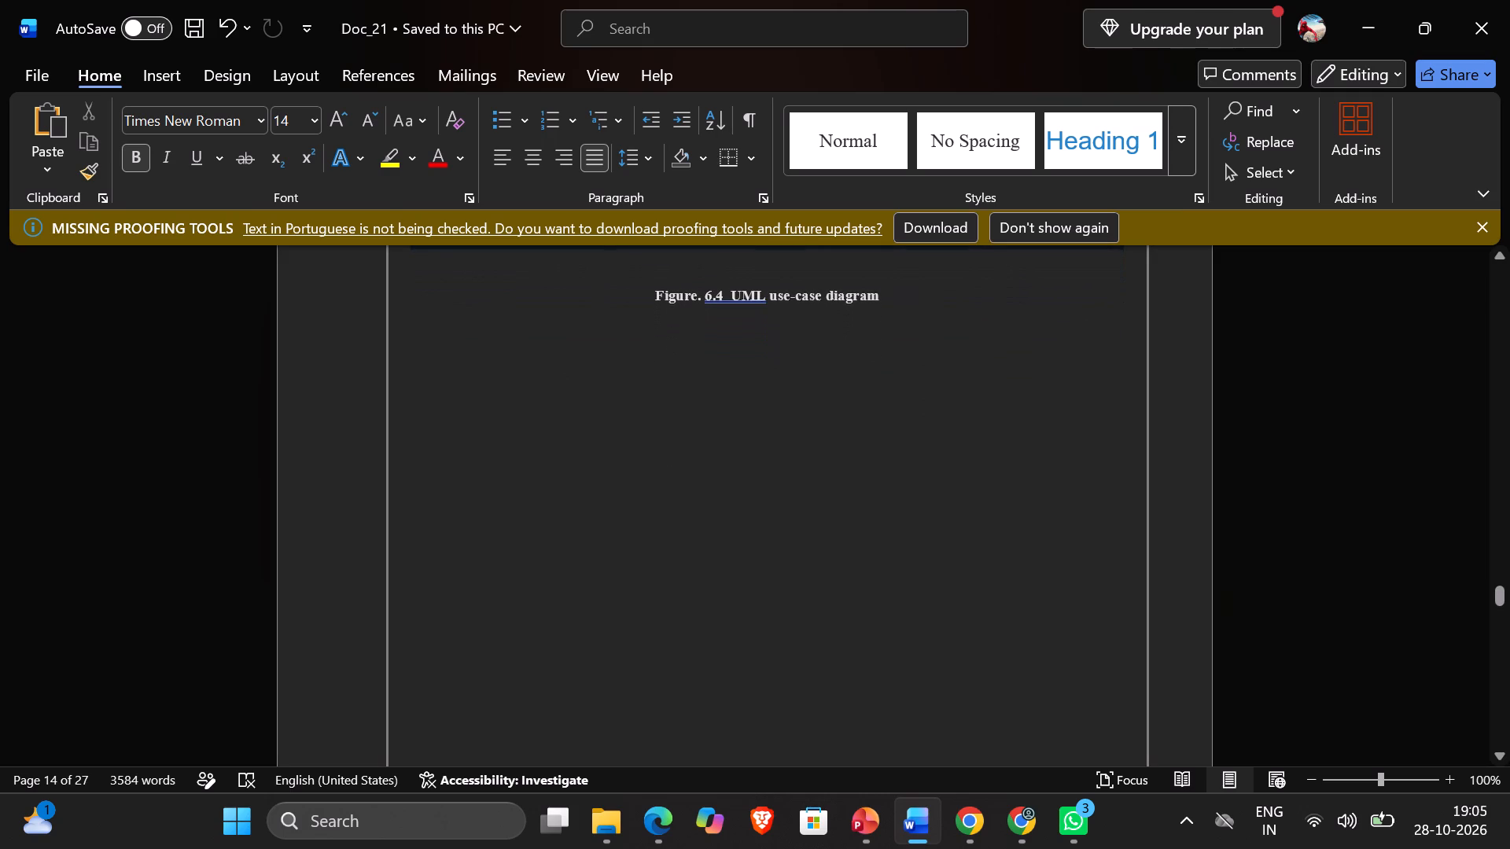
{"action": "scroll", "coordinate": [768, 500], "scroll_direction": "down", "scroll_amount": 4}
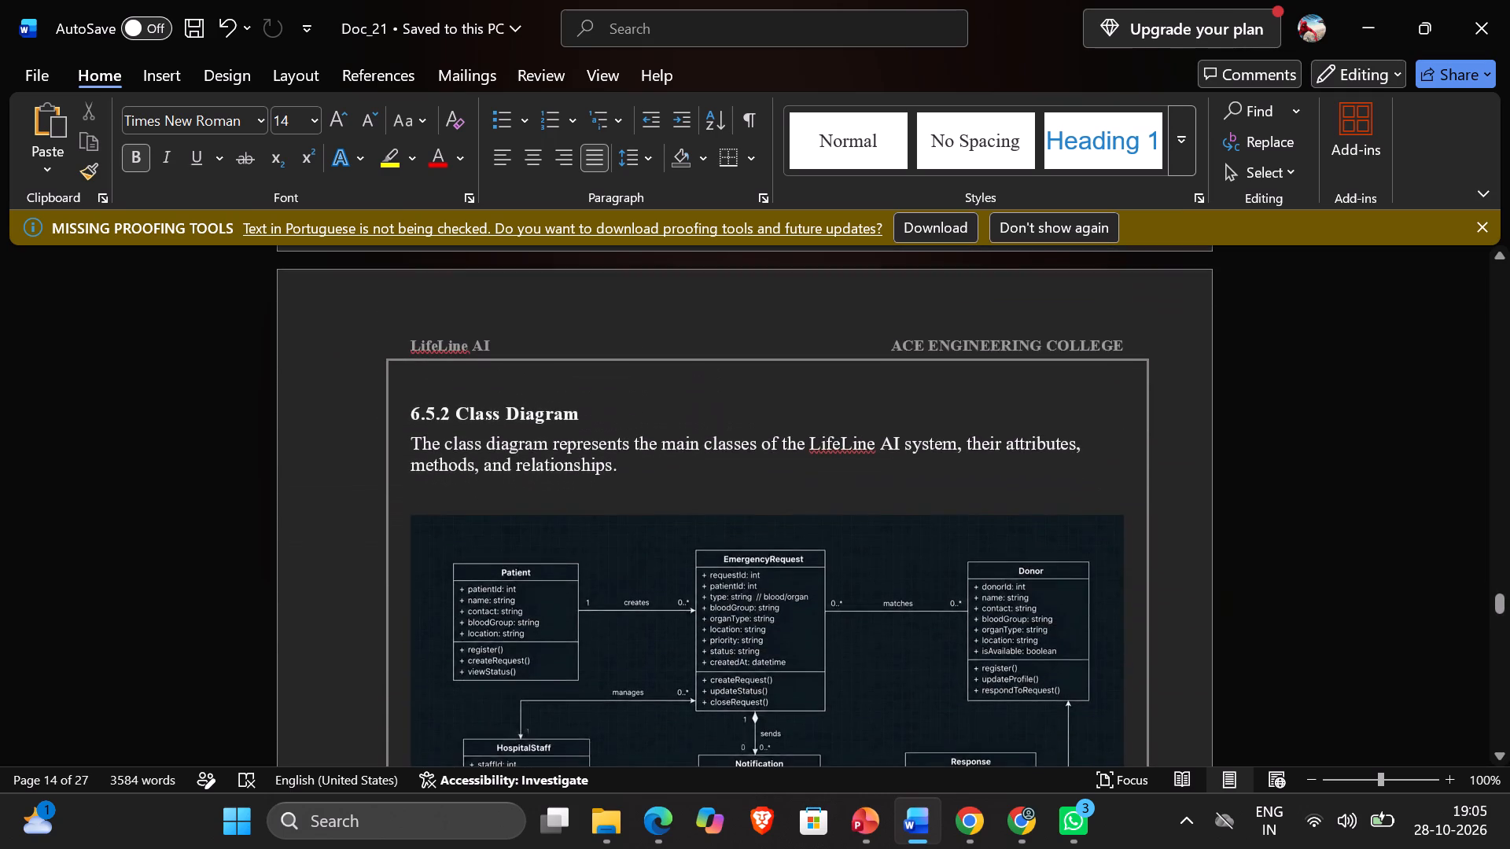
{"action": "scroll", "coordinate": [768, 500], "scroll_direction": "down", "scroll_amount": 3}
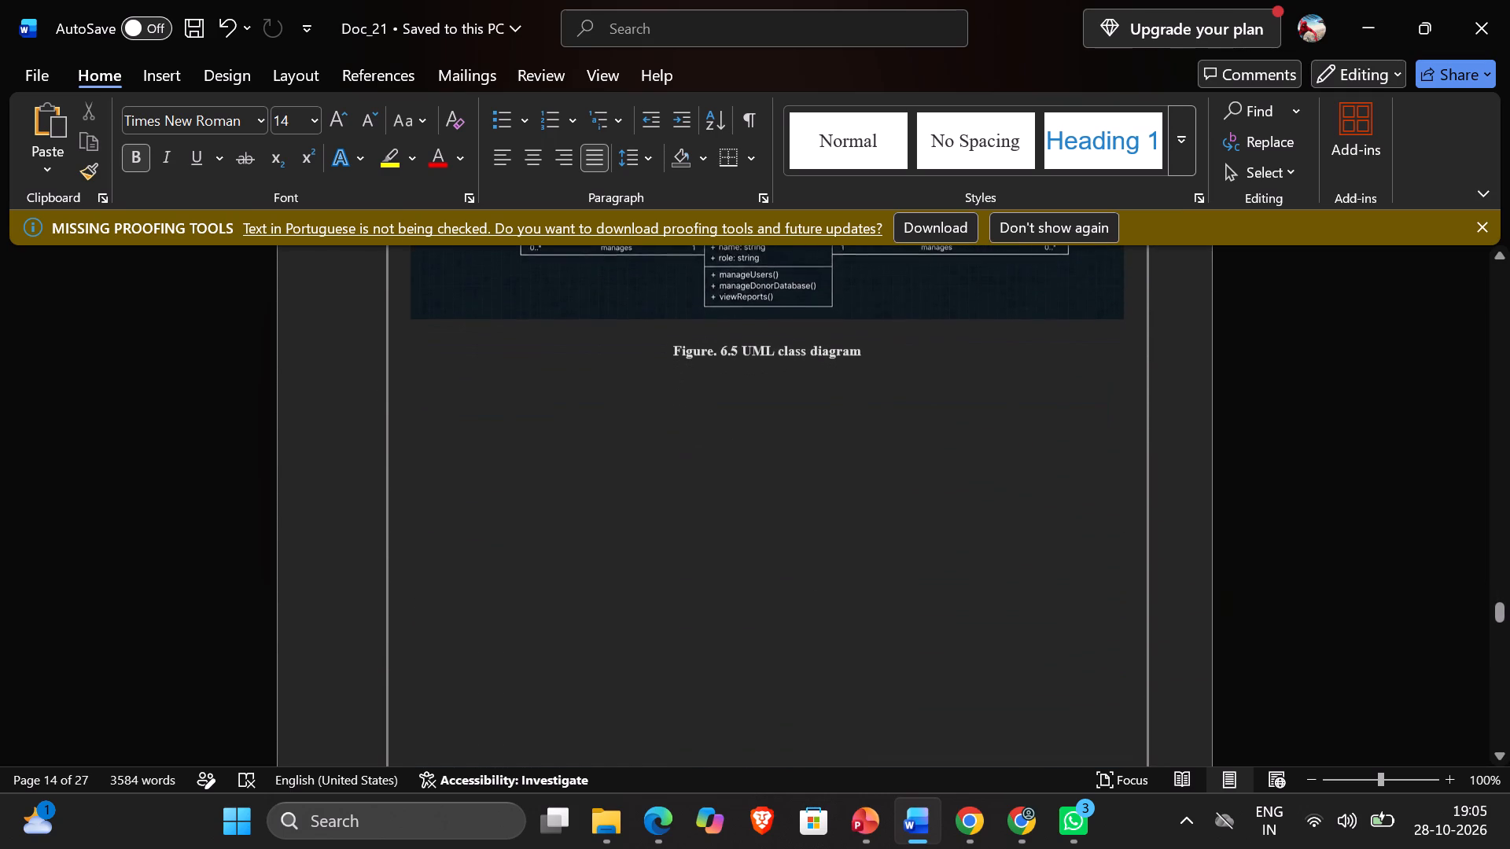
{"action": "scroll", "coordinate": [768, 500], "scroll_direction": "down", "scroll_amount": 3}
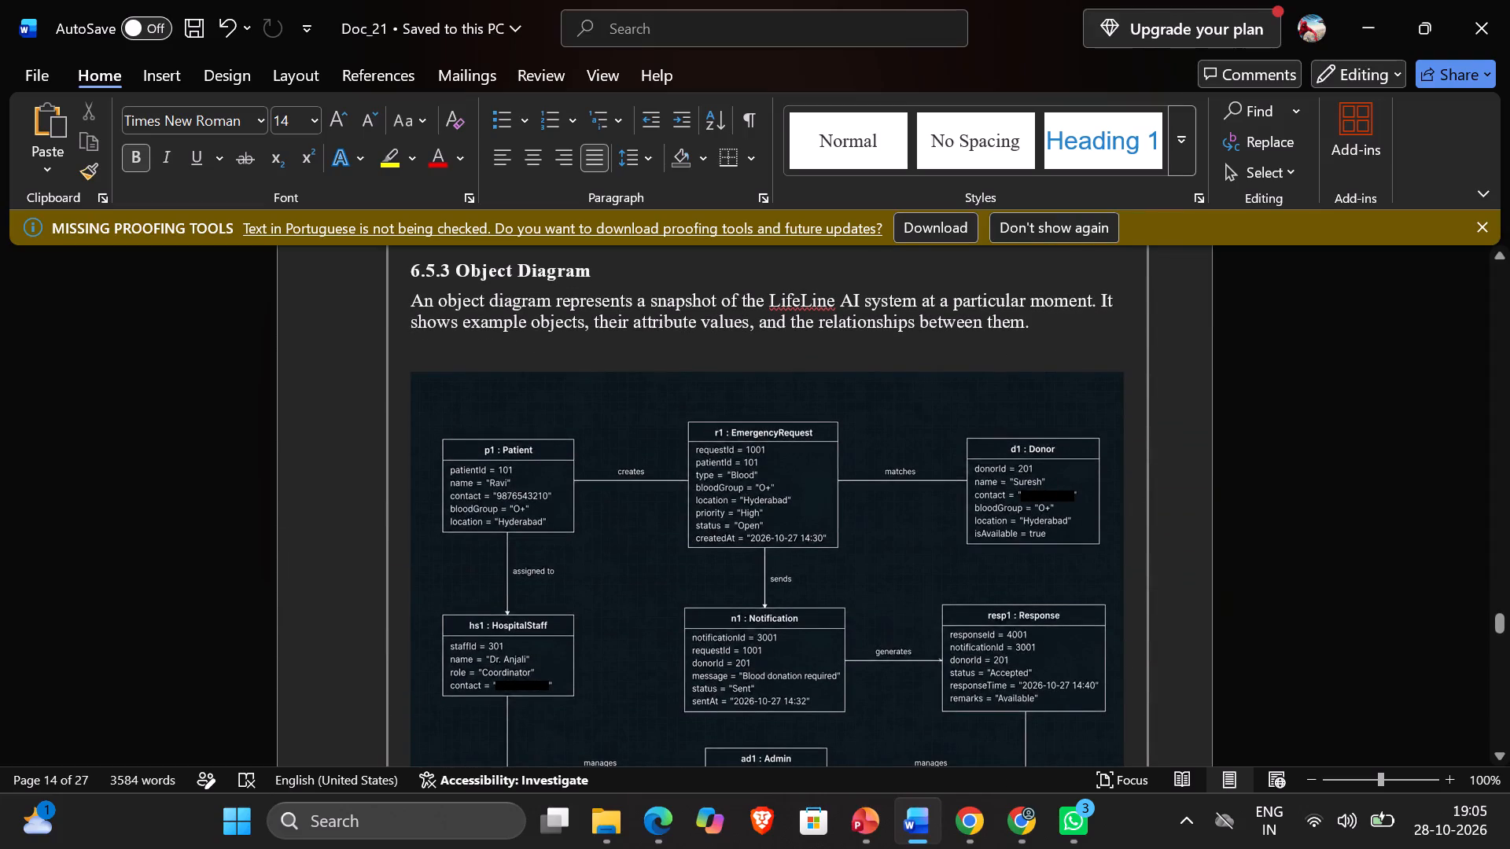
{"action": "scroll", "coordinate": [768, 500], "scroll_direction": "down", "scroll_amount": 1}
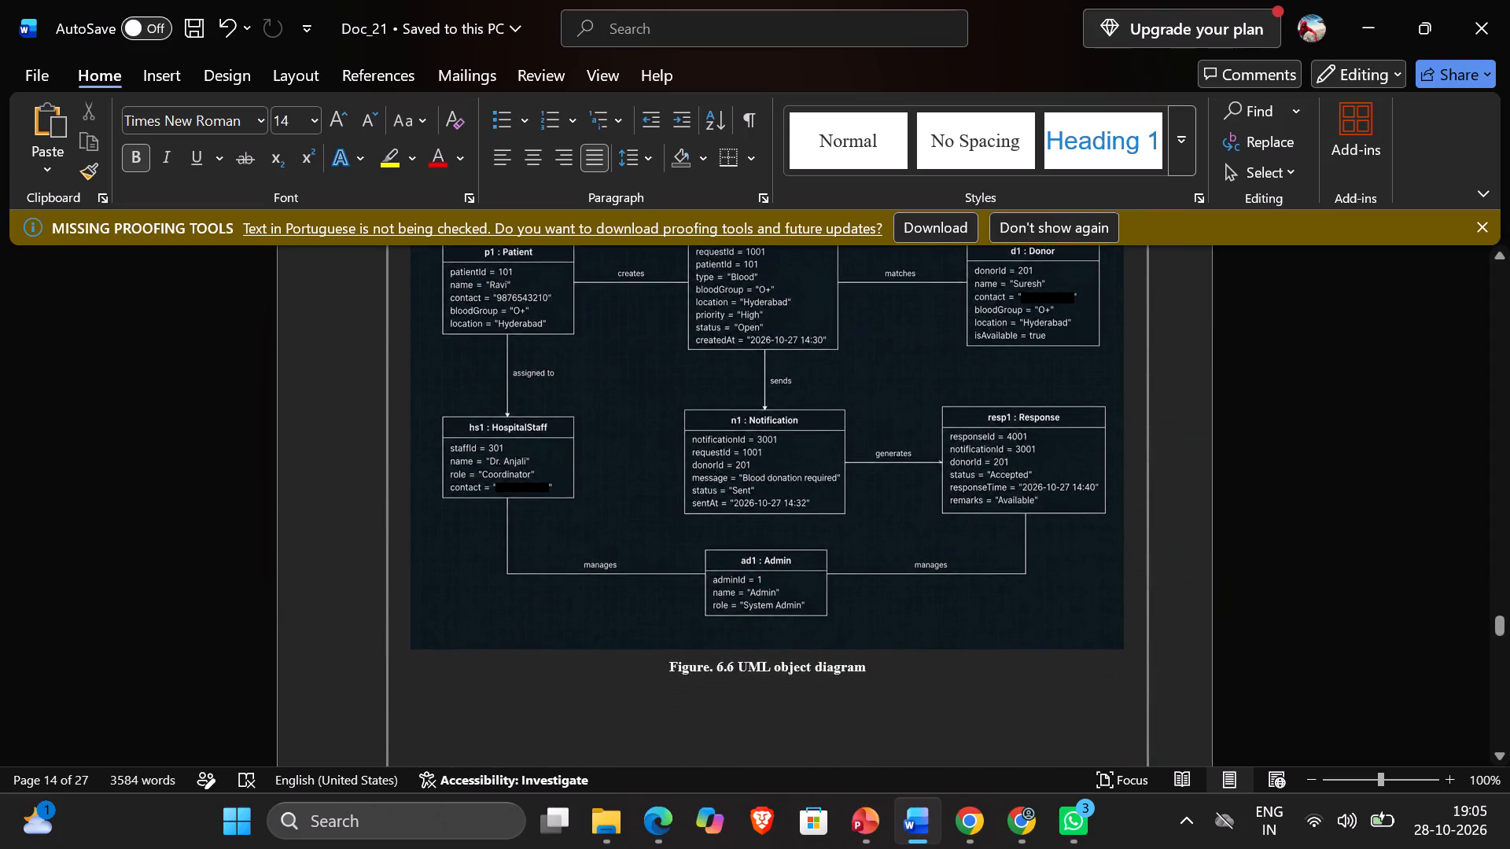
{"action": "scroll", "coordinate": [768, 500], "scroll_direction": "down", "scroll_amount": 3}
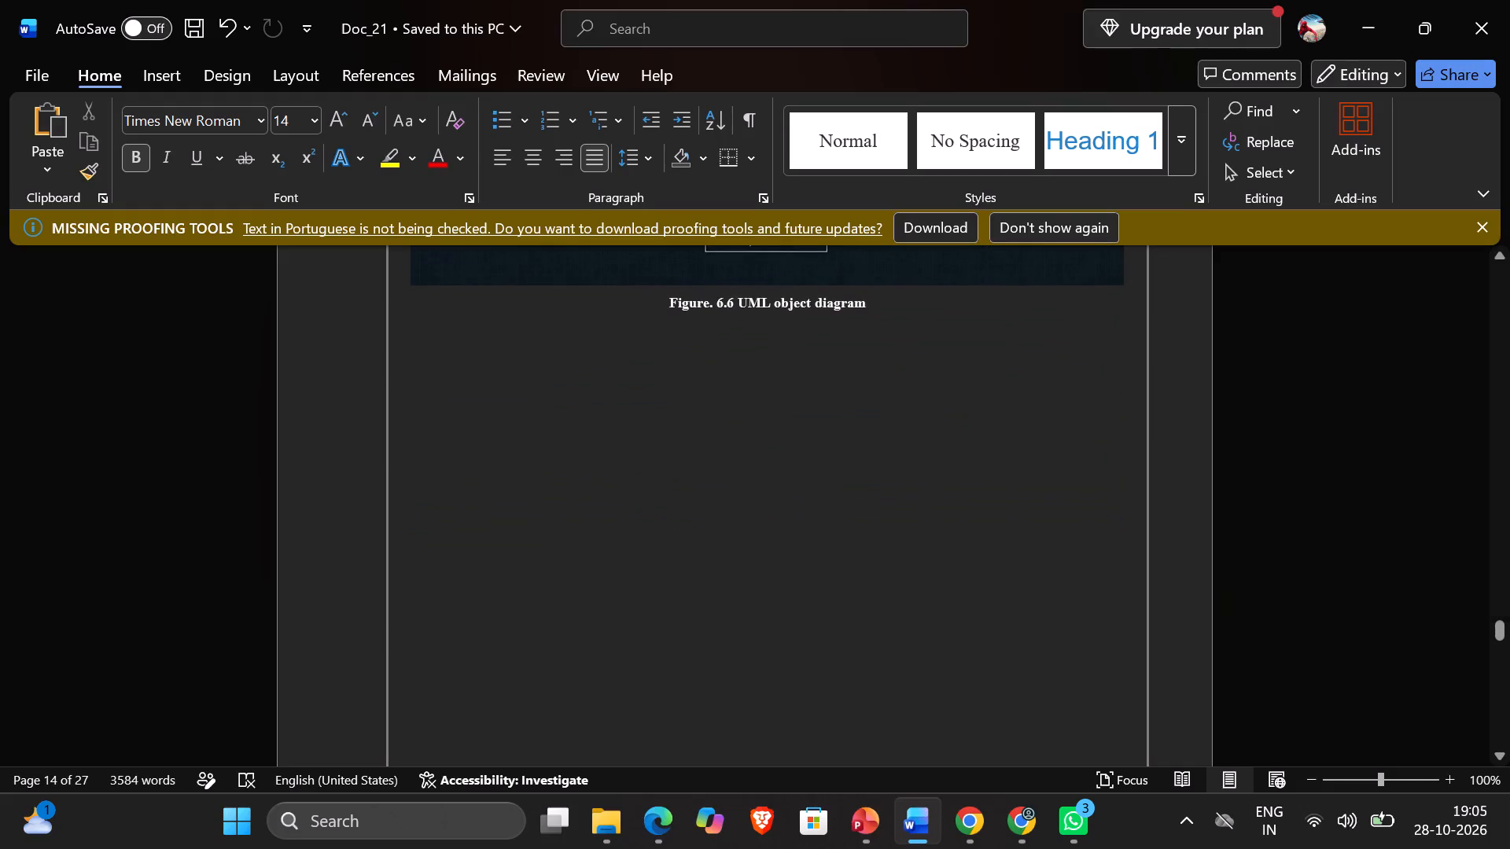
{"action": "scroll", "coordinate": [560, 422], "scroll_direction": "up", "scroll_amount": 2}
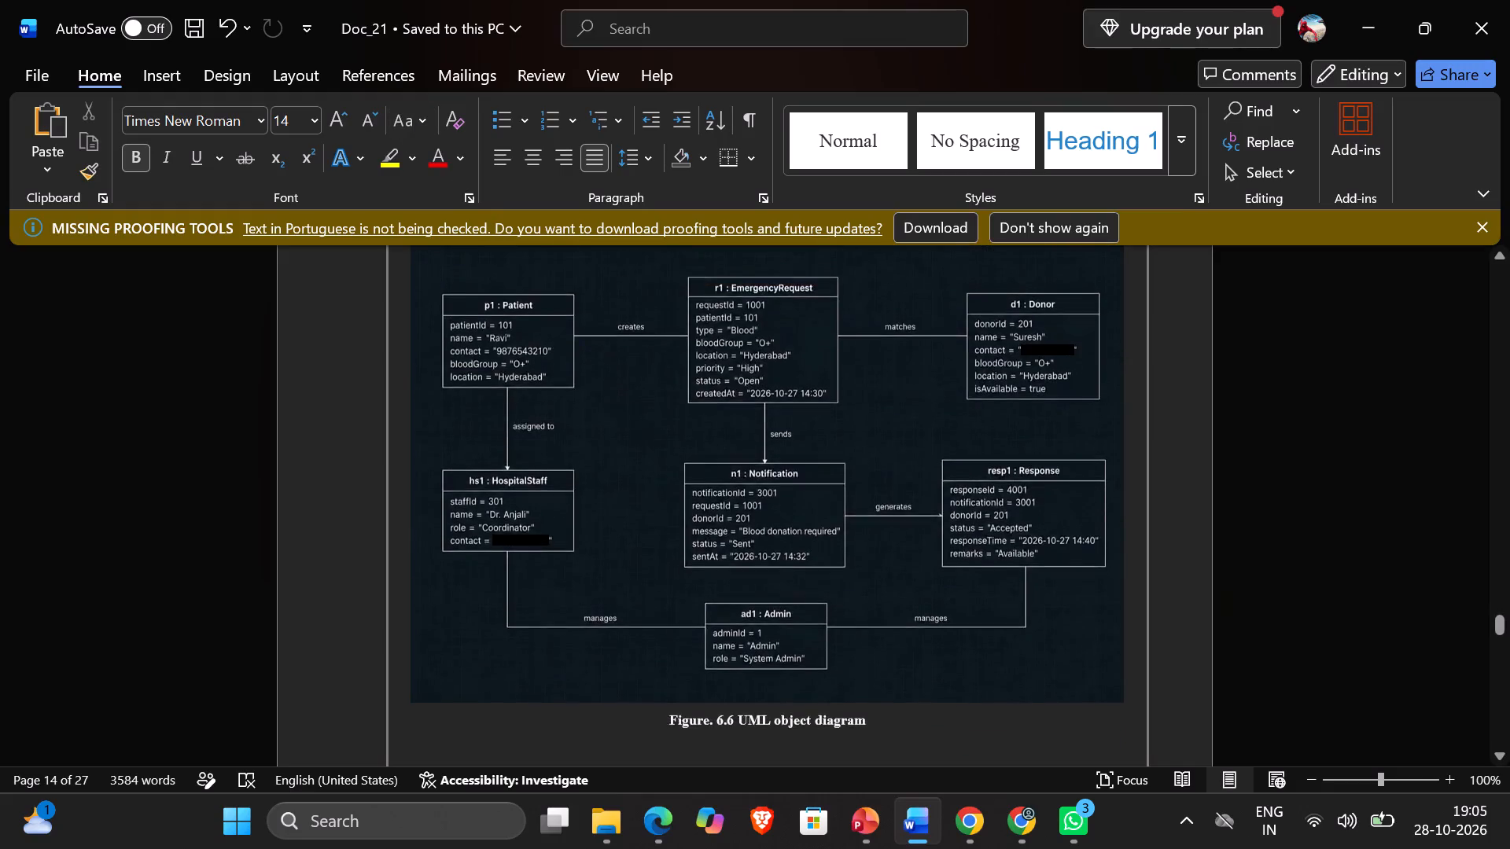
Skim the remaining diagrams and closing chapters through to the end of the References list.
{"action": "scroll", "coordinate": [560, 422], "scroll_direction": "down", "scroll_amount": 7}
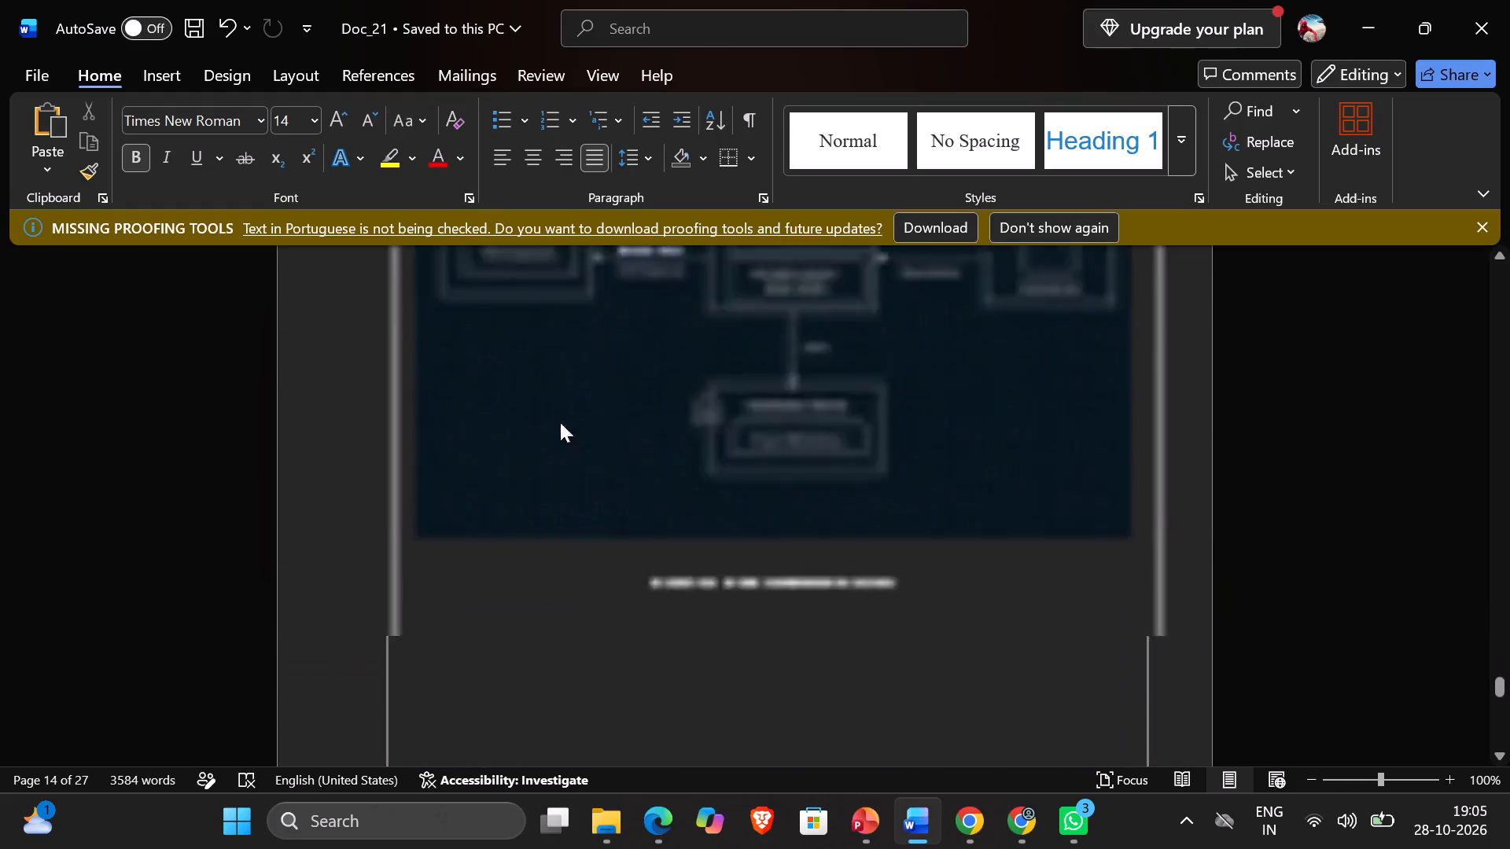
{"action": "scroll", "coordinate": [560, 422], "scroll_direction": "down", "scroll_amount": 1}
{"action": "scroll", "coordinate": [560, 422], "scroll_direction": "up", "scroll_amount": 2}
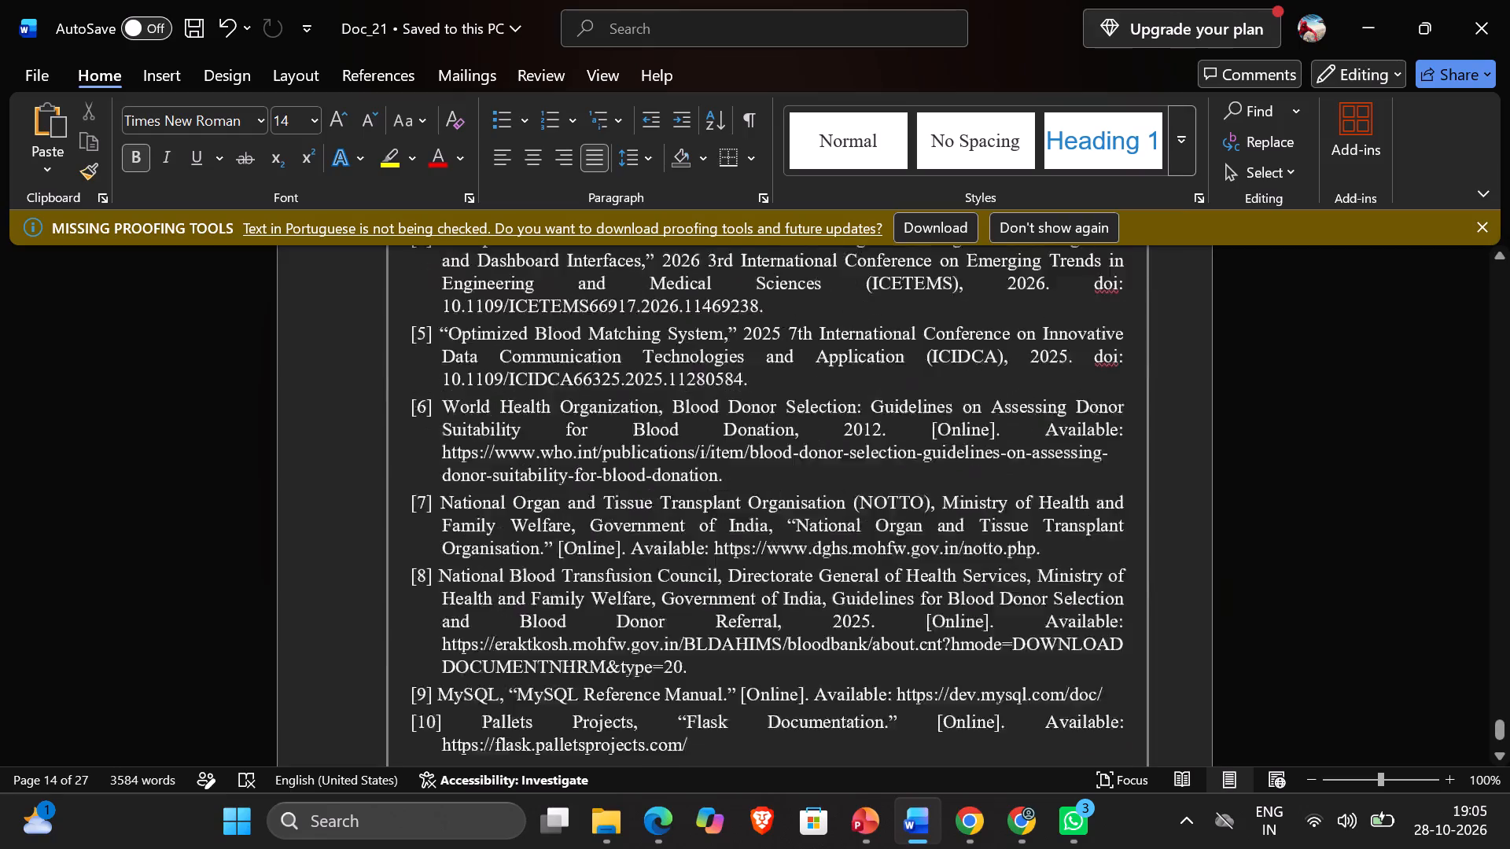
{"action": "scroll", "coordinate": [560, 422], "scroll_direction": "up", "scroll_amount": 2}
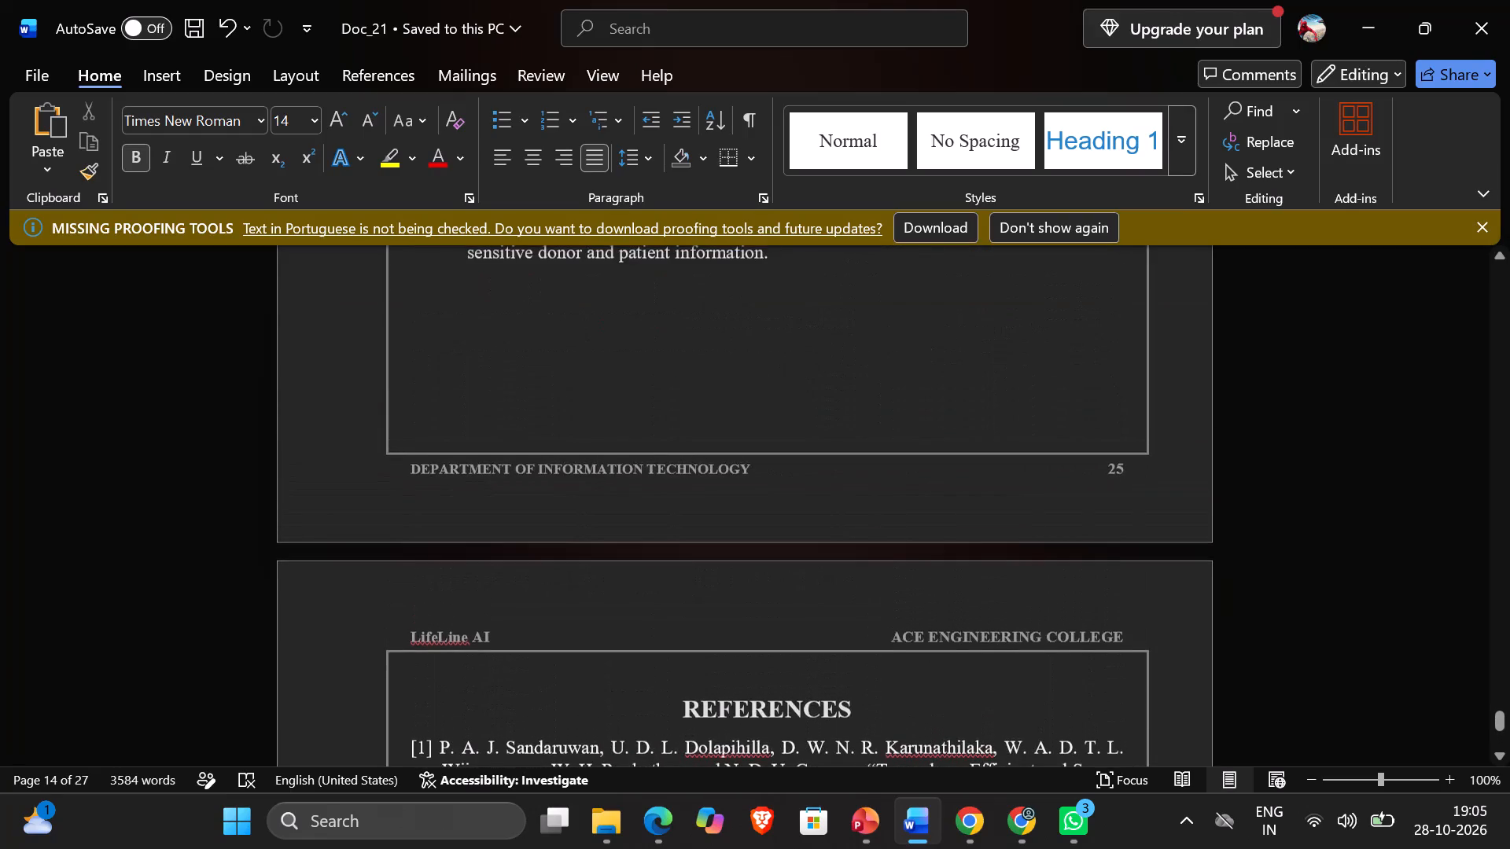
Start saving a copy of the Doc_21 report with Save As.
{"action": "left_click", "coordinate": [35, 80]}
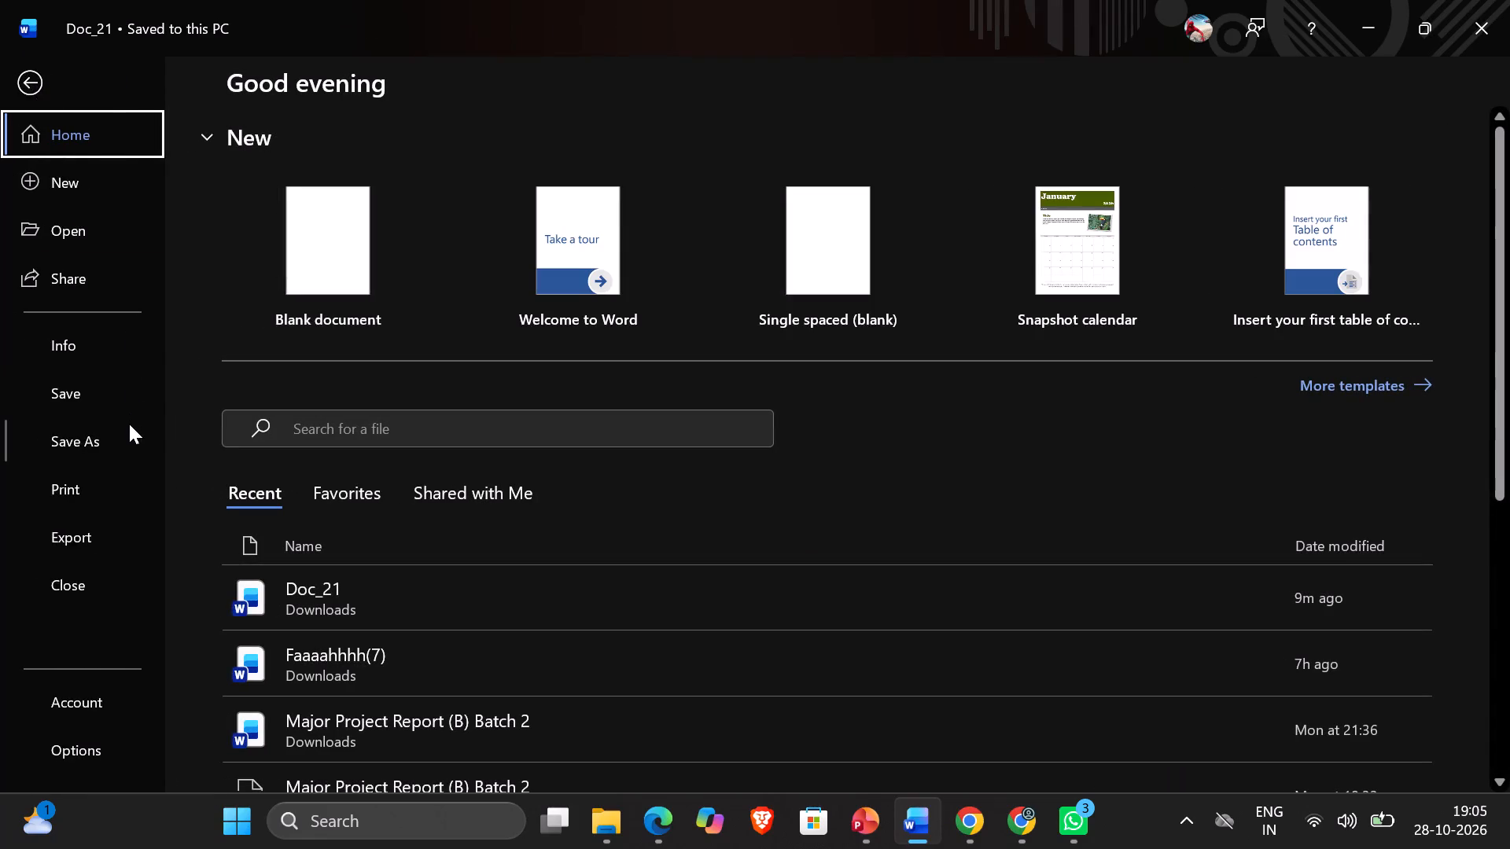
{"action": "left_click", "coordinate": [127, 443]}
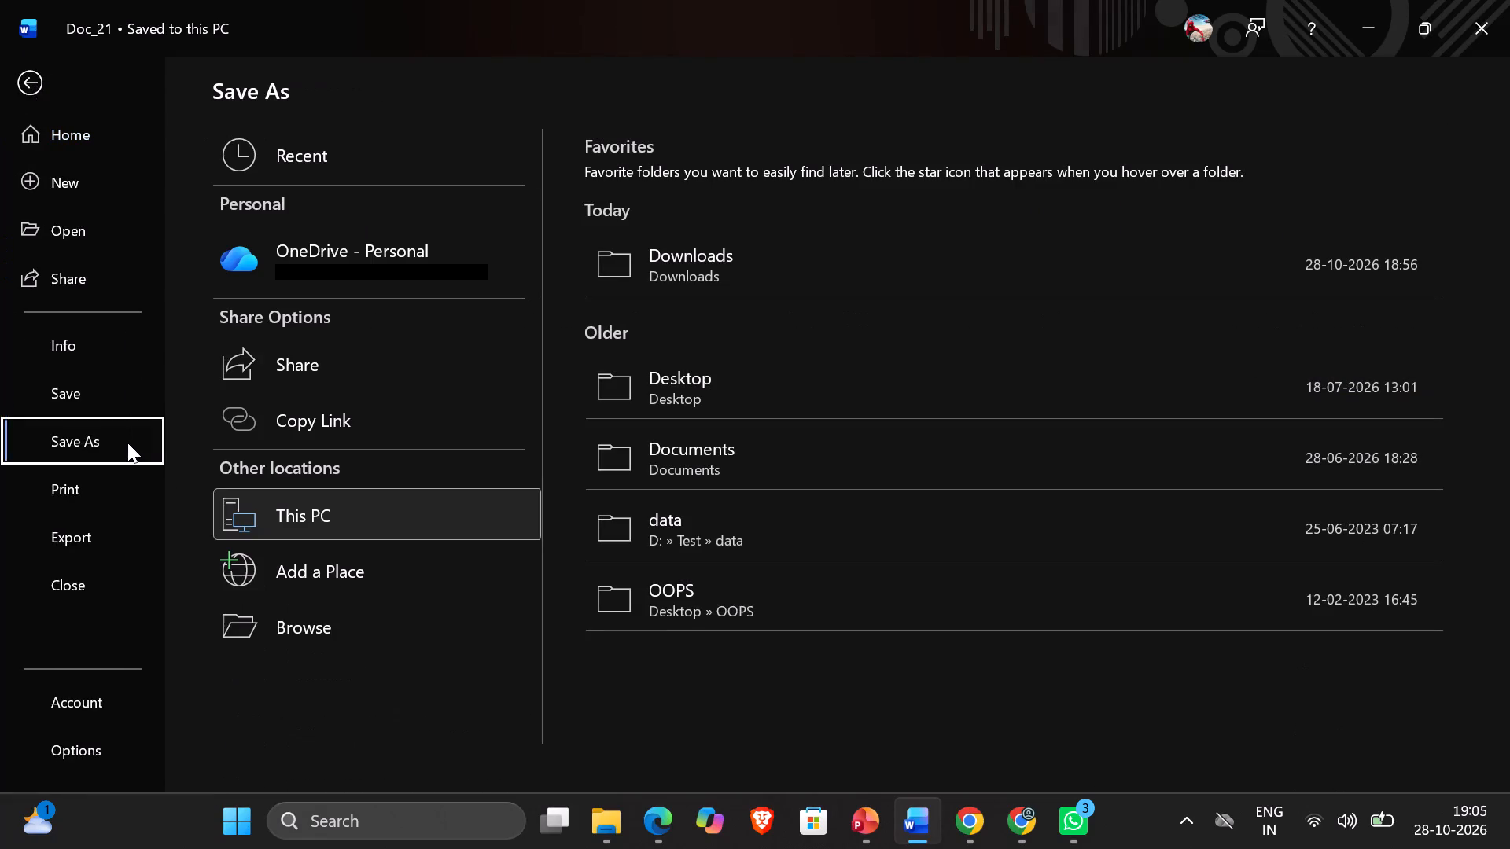
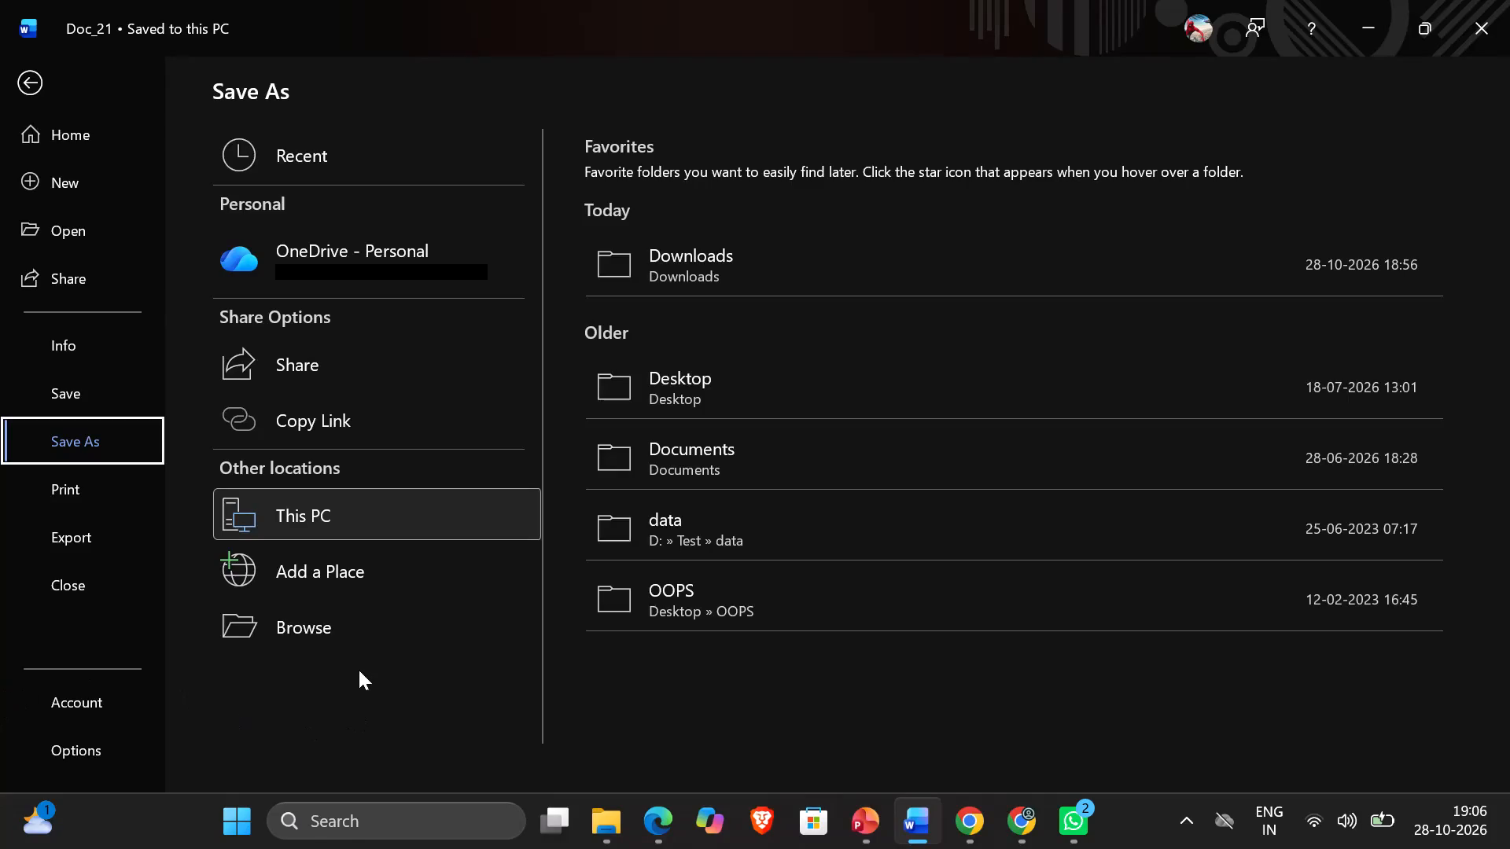
Save the report in the Downloads folder as a Word Document named Doc_21.
{"action": "left_click", "coordinate": [359, 645]}
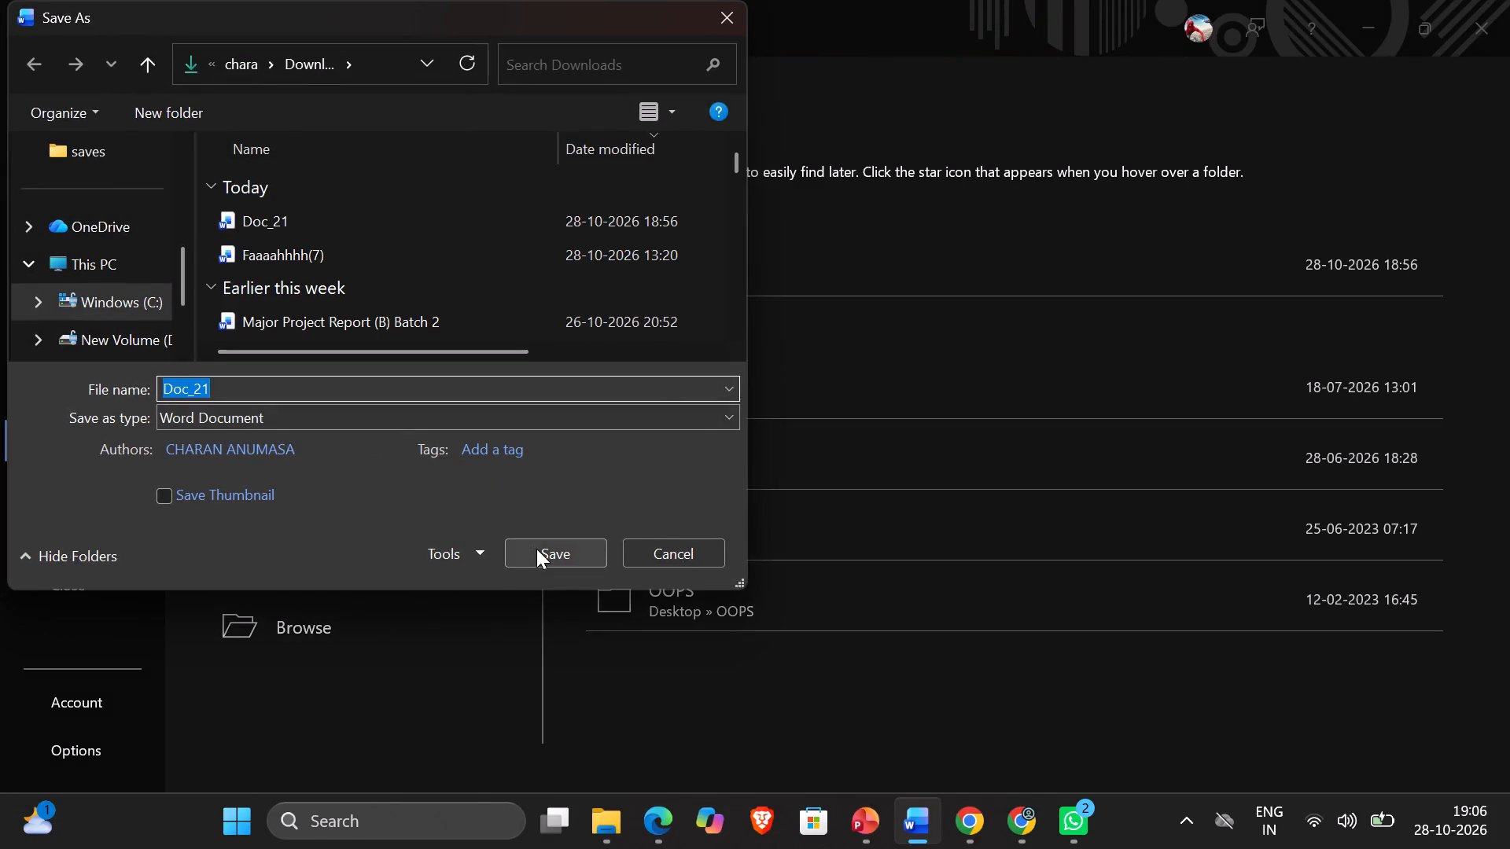
{"action": "left_click", "coordinate": [536, 549]}
Examine the References list and the Conclusion and Future Work sections, checking their text and page layout.
{"action": "scroll", "coordinate": [536, 549], "scroll_direction": "down", "scroll_amount": 3}
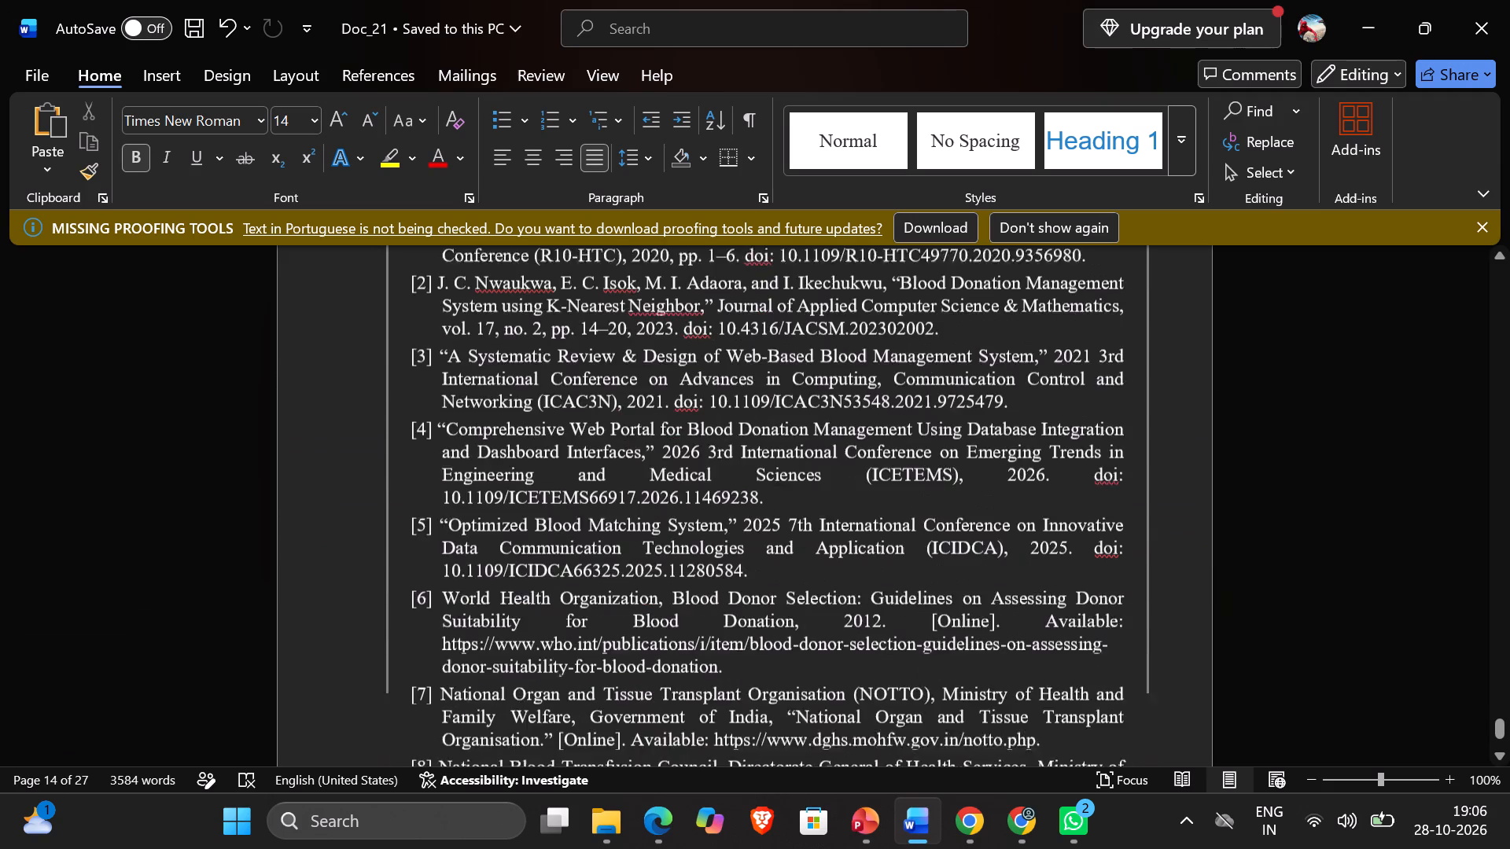
{"action": "scroll", "coordinate": [536, 549], "scroll_direction": "down", "scroll_amount": 5}
{"action": "scroll", "coordinate": [536, 549], "scroll_direction": "up", "scroll_amount": 2}
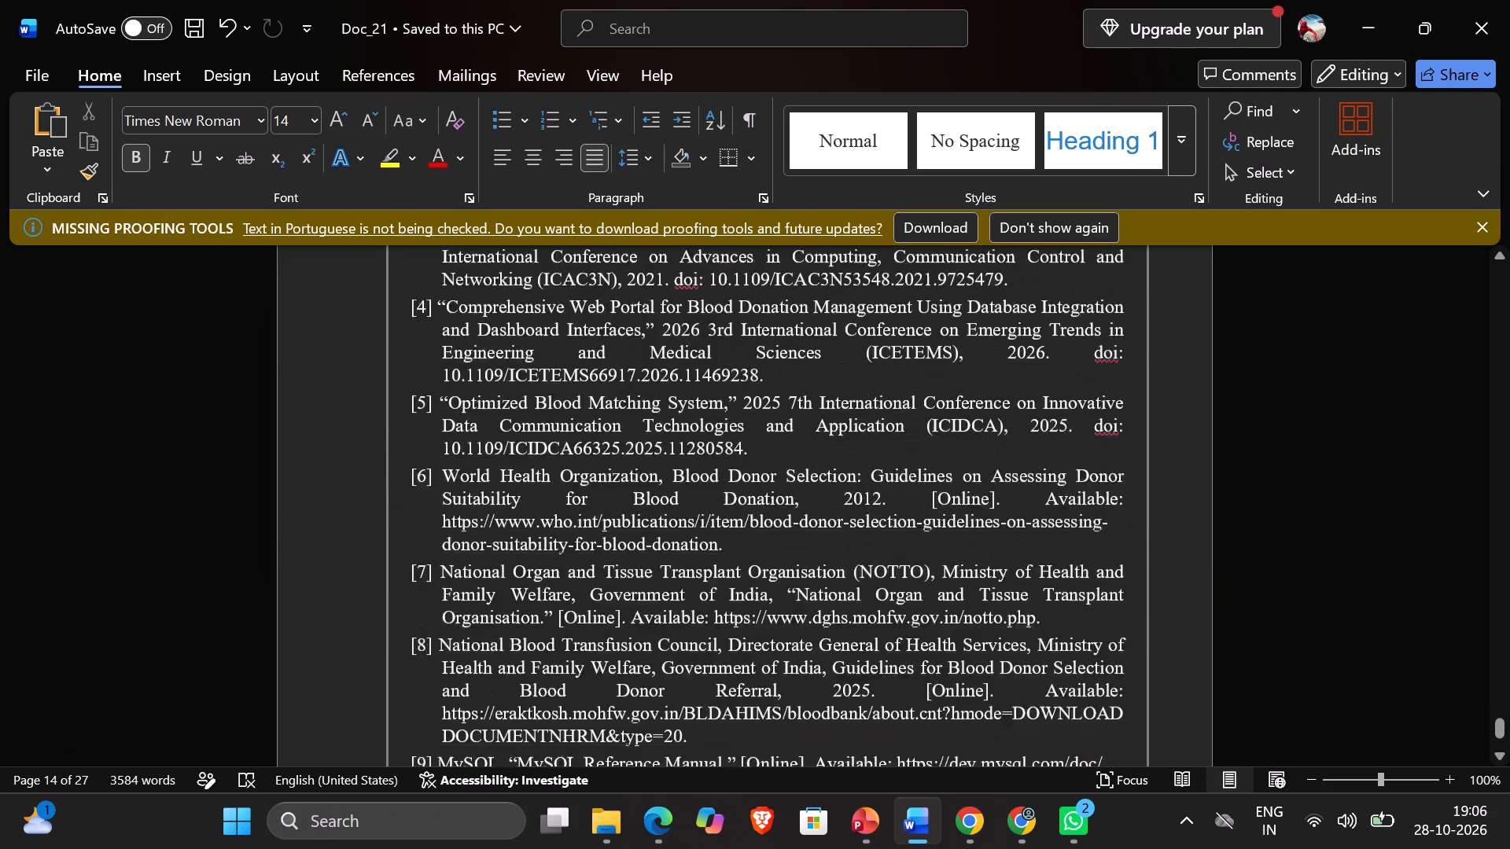
{"action": "scroll", "coordinate": [536, 549], "scroll_direction": "up", "scroll_amount": 4}
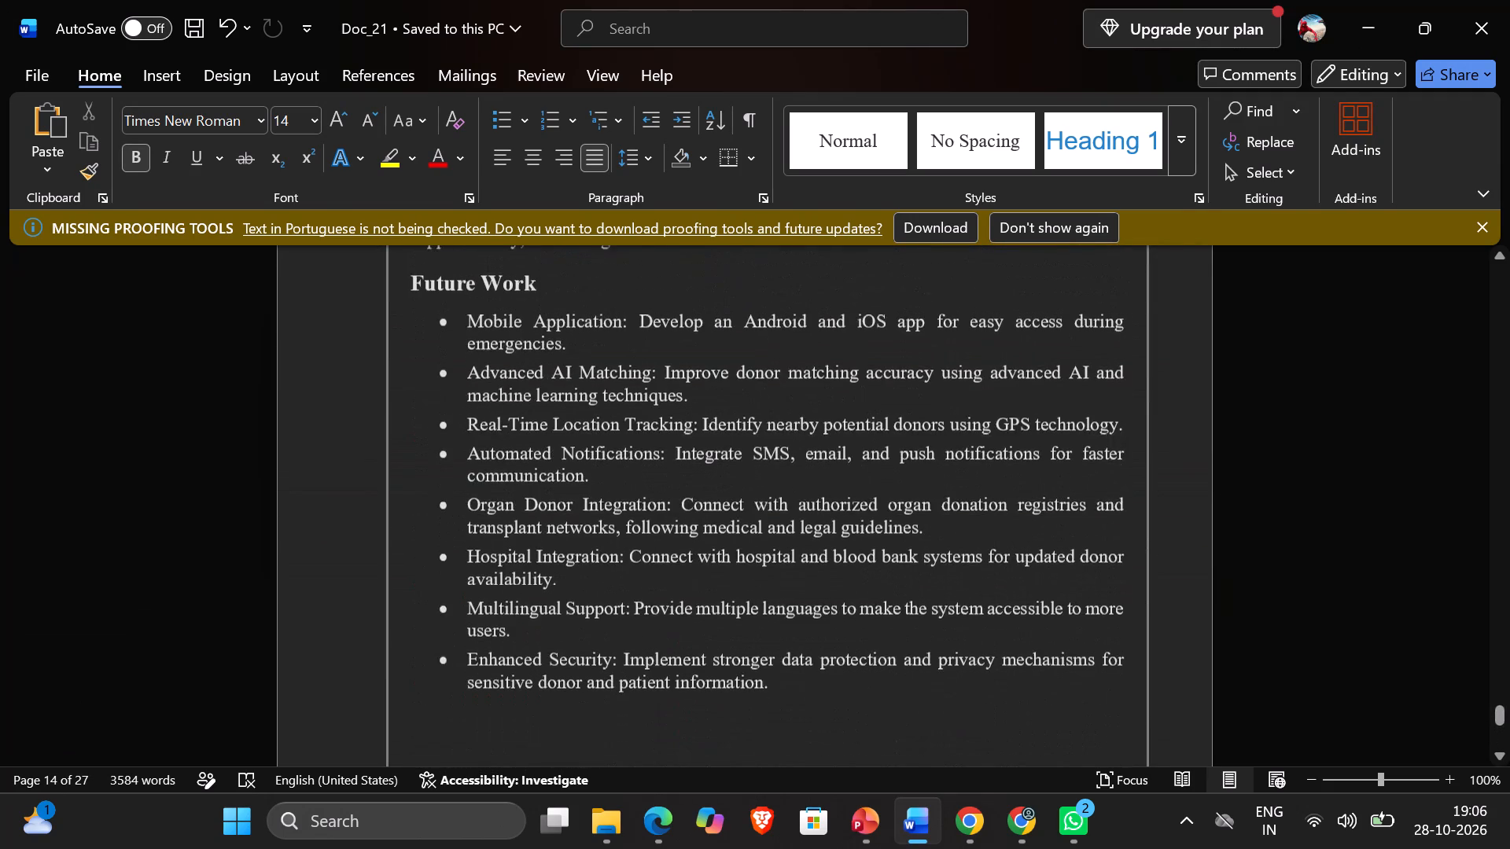
{"action": "scroll", "coordinate": [536, 549], "scroll_direction": "up", "scroll_amount": 4}
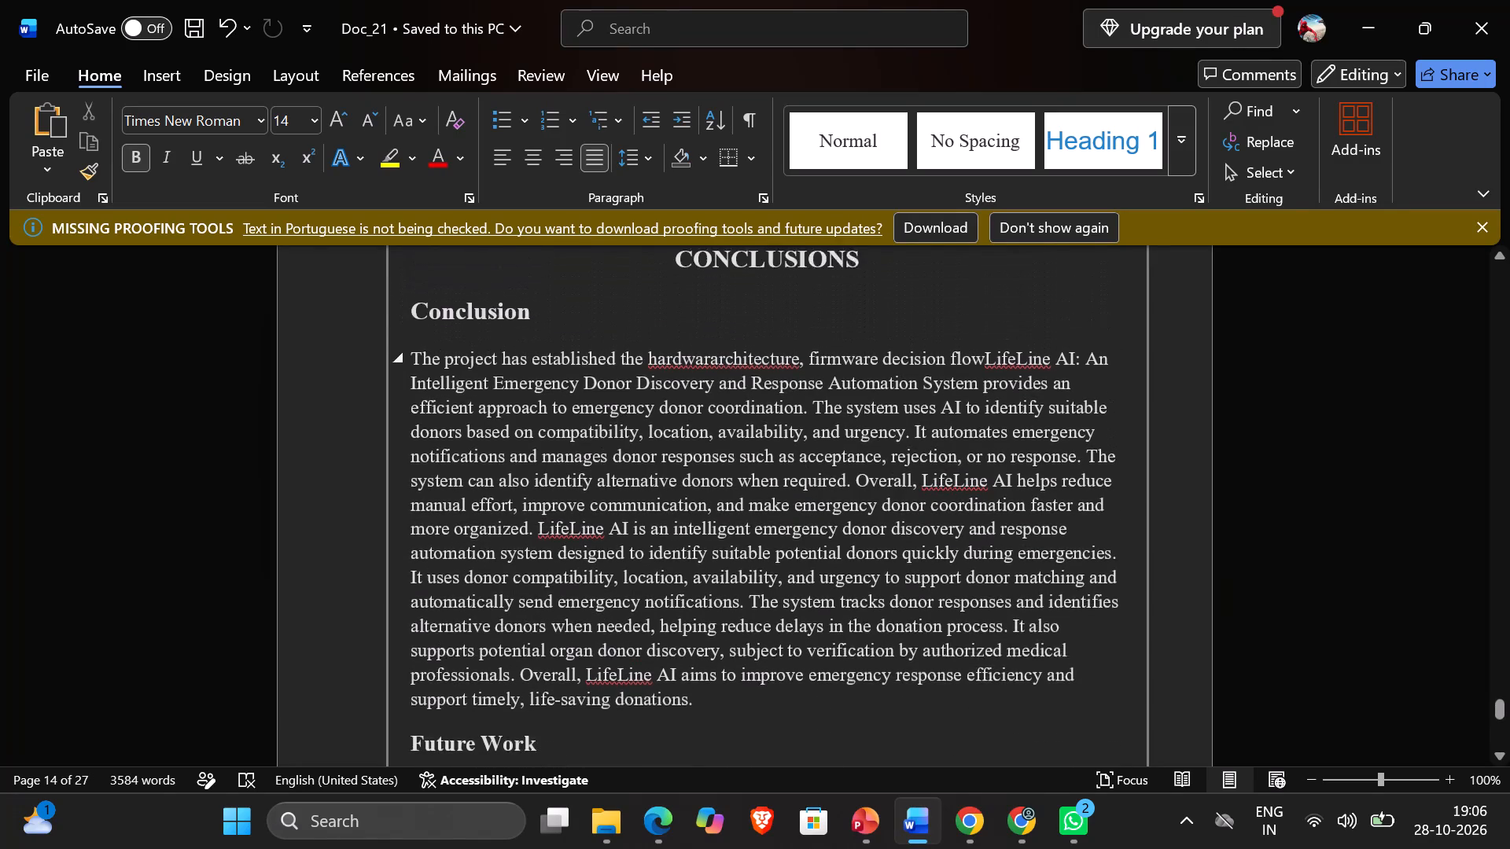
{"action": "scroll", "coordinate": [536, 549], "scroll_direction": "down", "scroll_amount": 3}
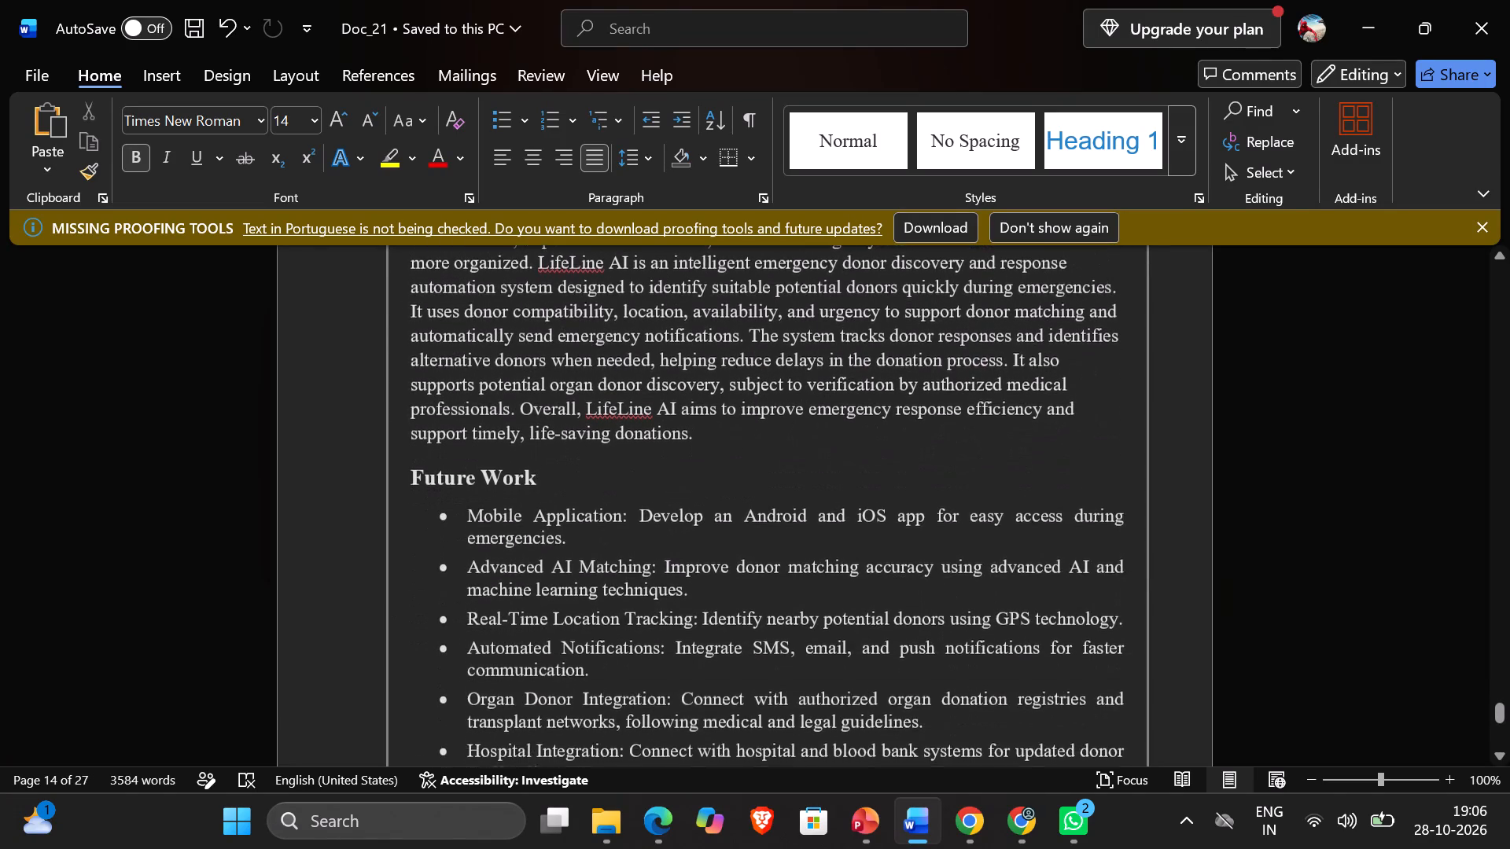
{"action": "scroll", "coordinate": [536, 549], "scroll_direction": "down", "scroll_amount": 3}
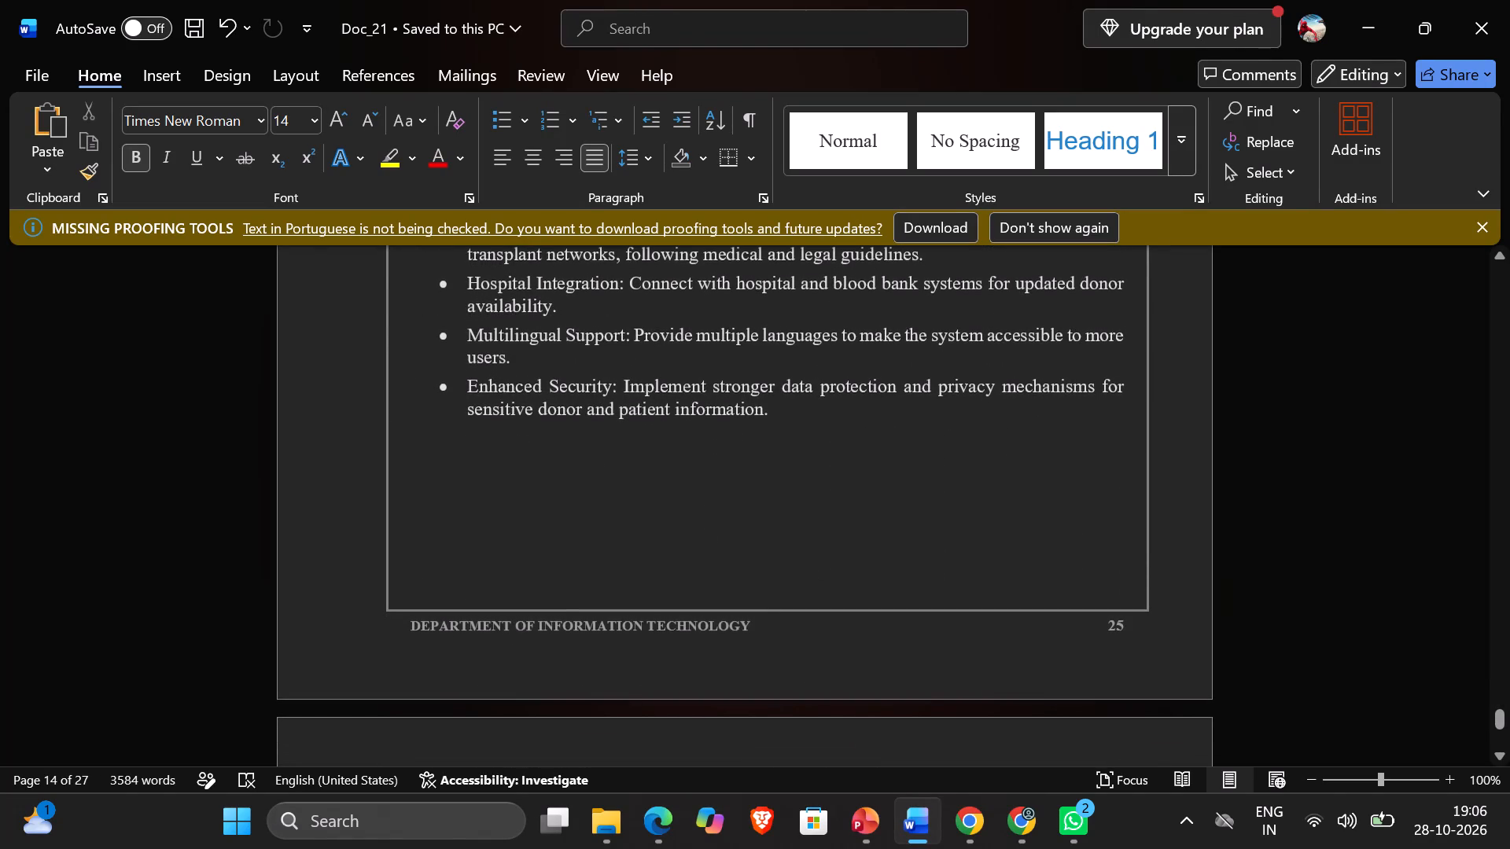
Review the deployment, component, state chart and activity diagram sections in reverse order, including their figures and captions.
{"action": "scroll", "coordinate": [536, 549], "scroll_direction": "up", "scroll_amount": 4}
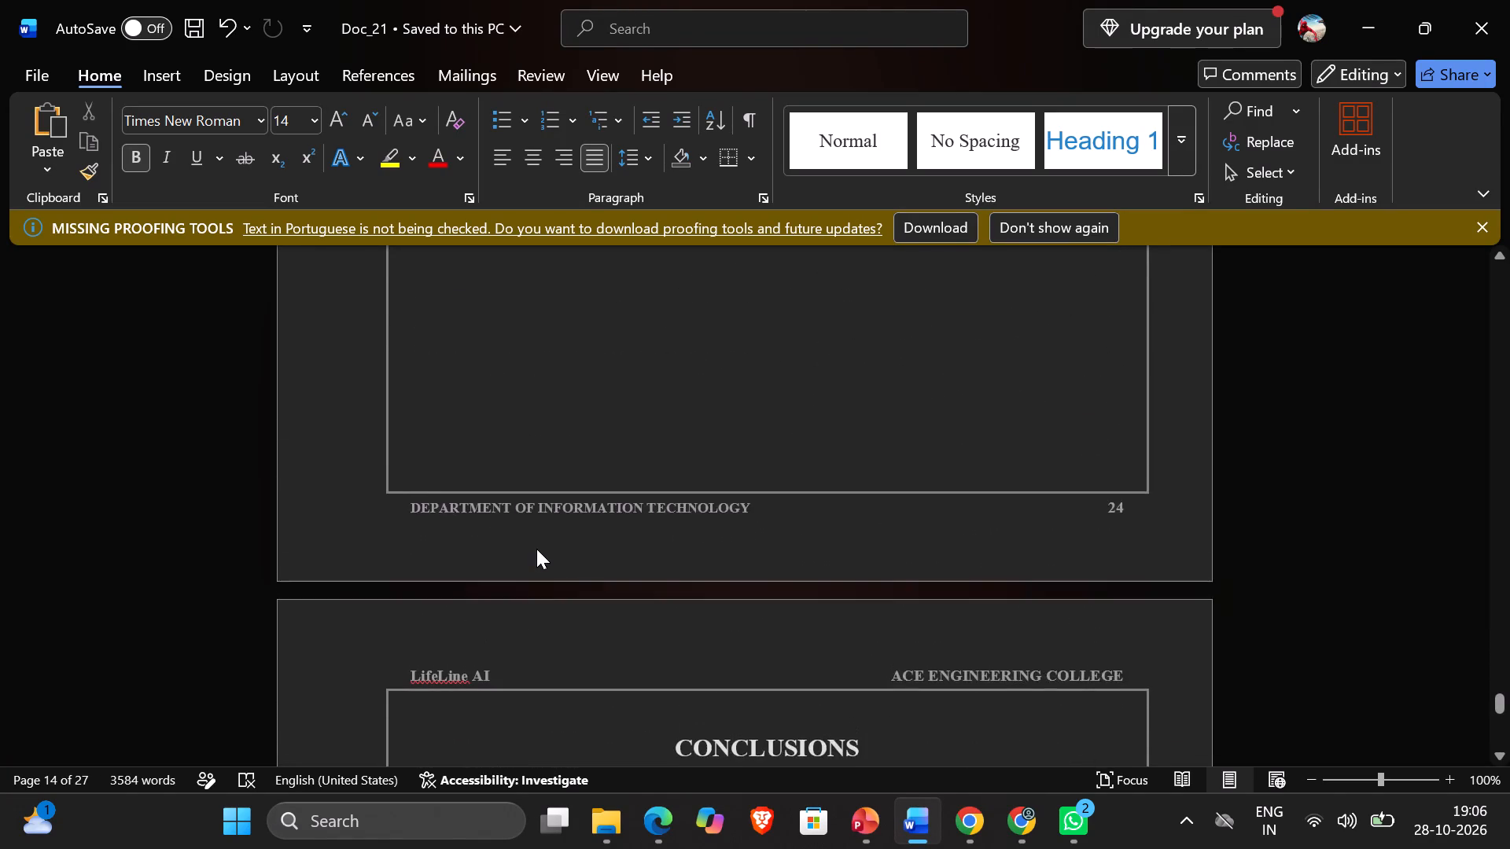
{"action": "scroll", "coordinate": [536, 549], "scroll_direction": "up", "scroll_amount": 6}
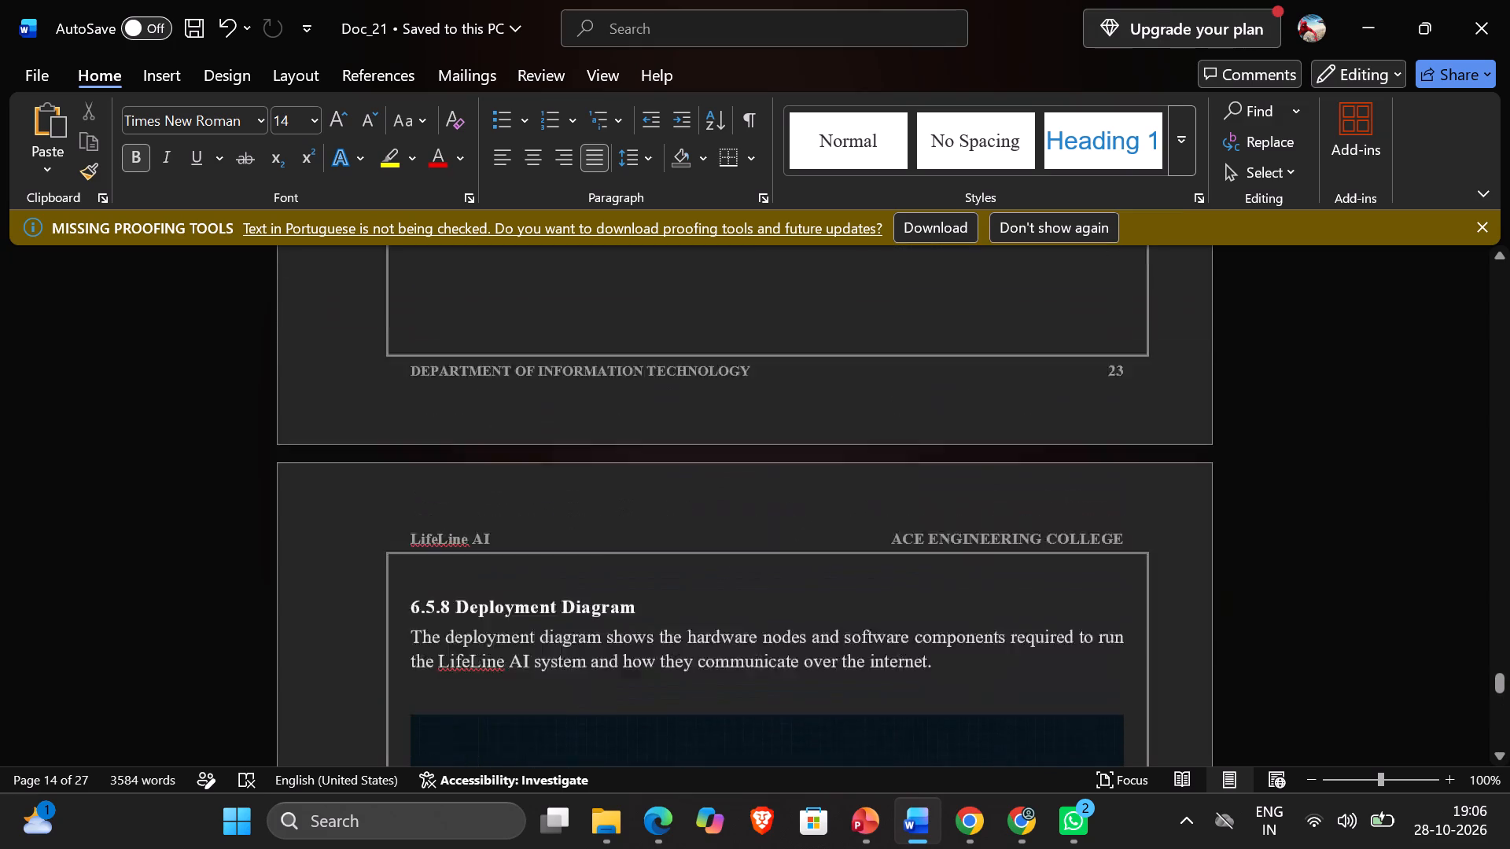
{"action": "scroll", "coordinate": [536, 549], "scroll_direction": "up", "scroll_amount": 4}
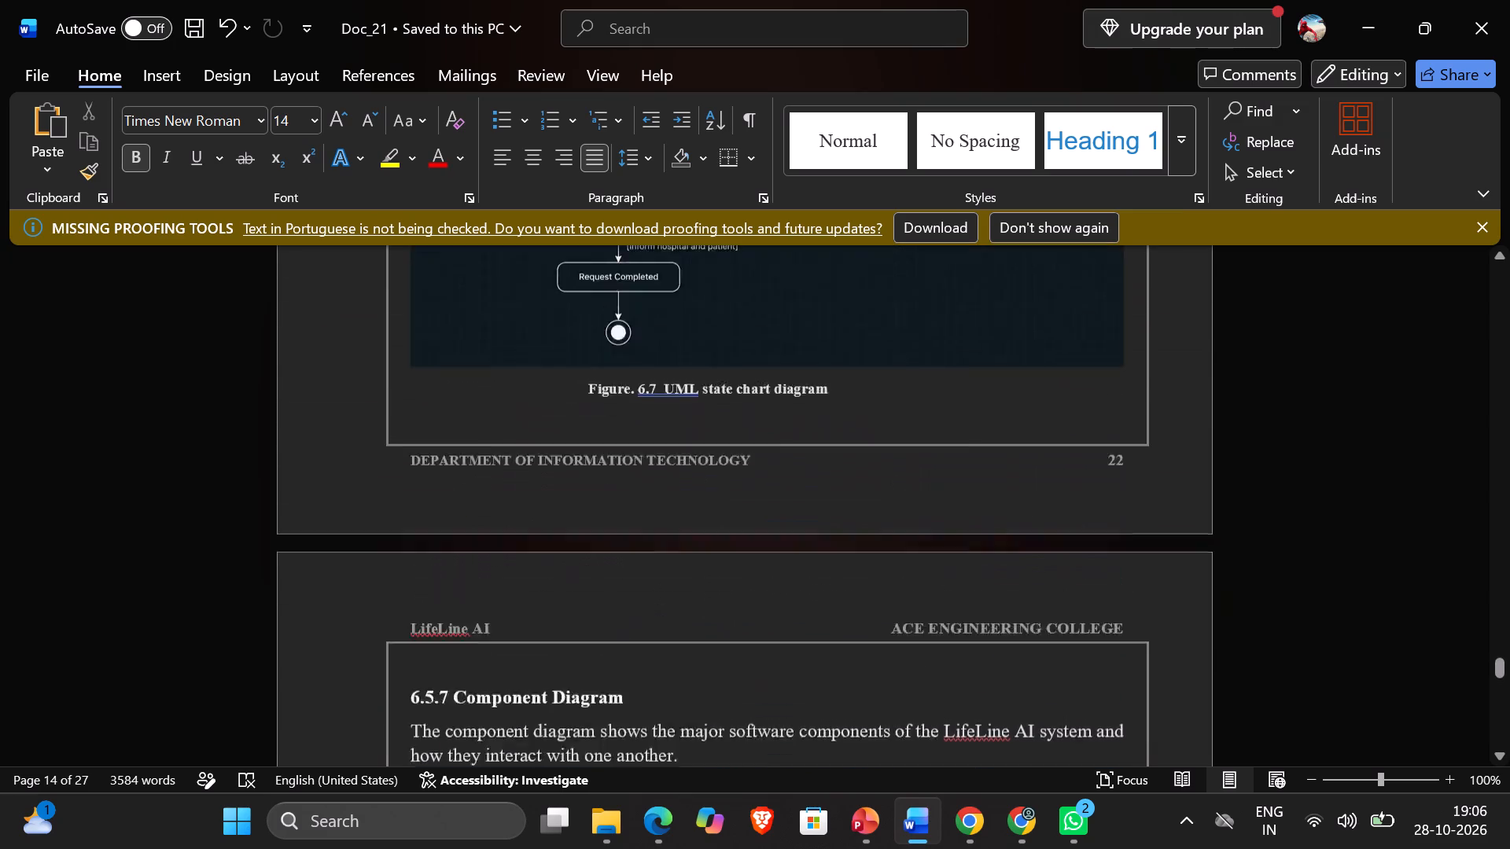
{"action": "scroll", "coordinate": [536, 549], "scroll_direction": "up", "scroll_amount": 2}
{"action": "scroll", "coordinate": [536, 549], "scroll_direction": "down", "scroll_amount": 1}
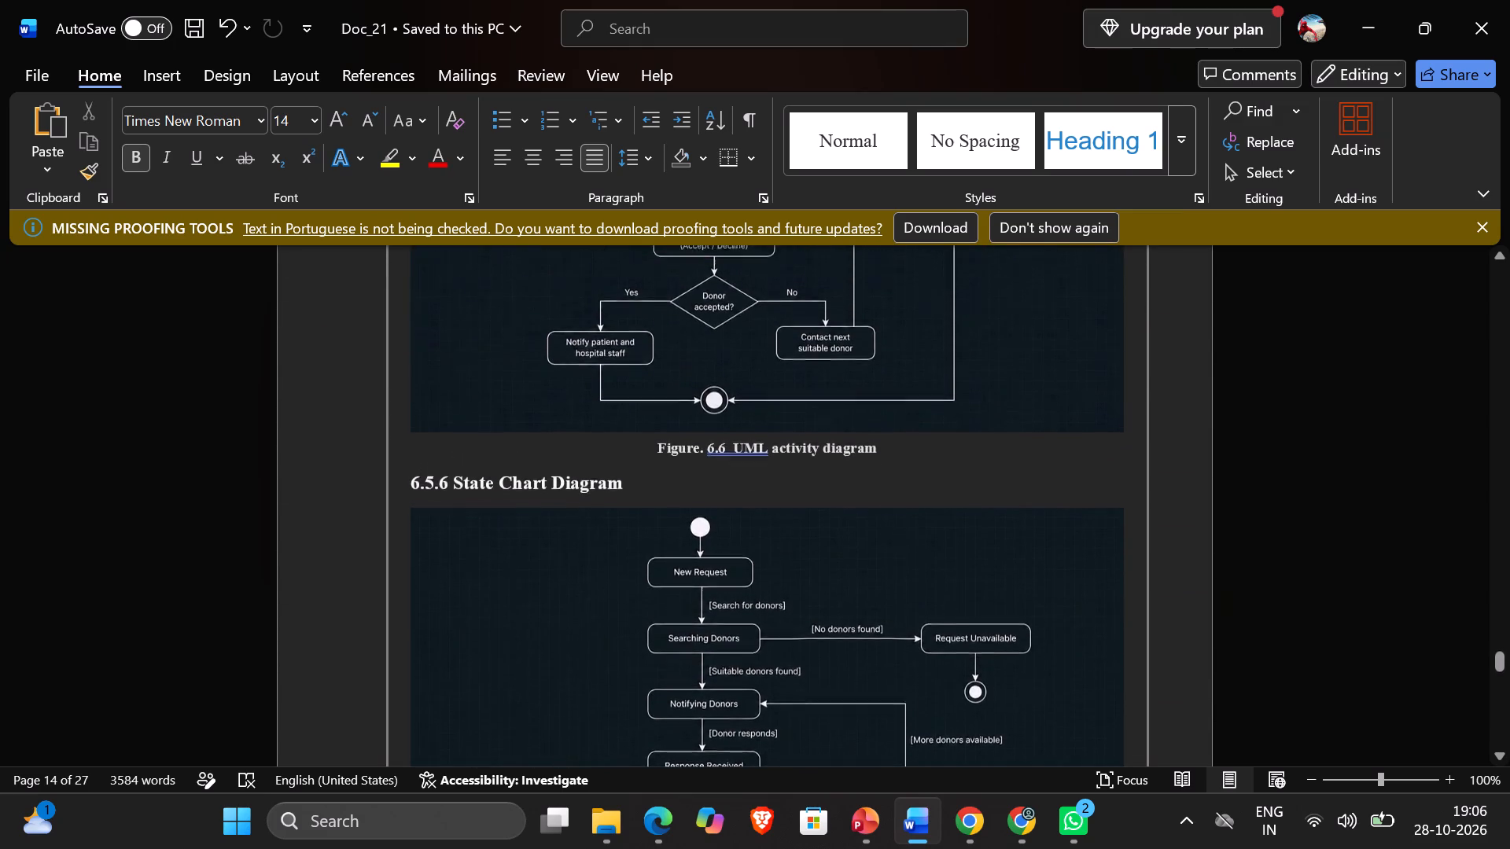
{"action": "scroll", "coordinate": [536, 549], "scroll_direction": "down", "scroll_amount": 1}
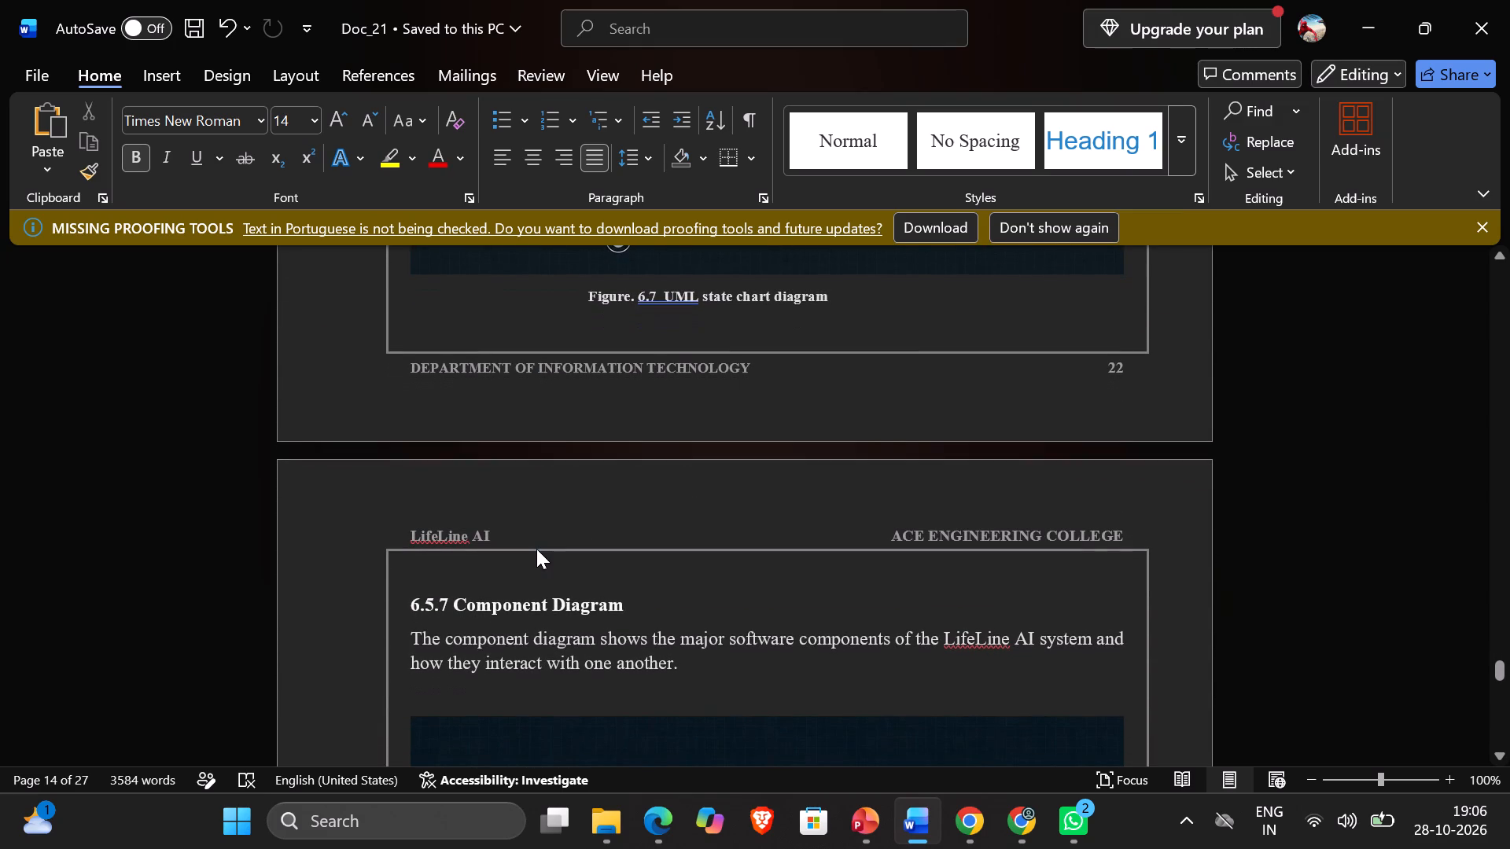
{"action": "scroll", "coordinate": [536, 549], "scroll_direction": "up", "scroll_amount": 2}
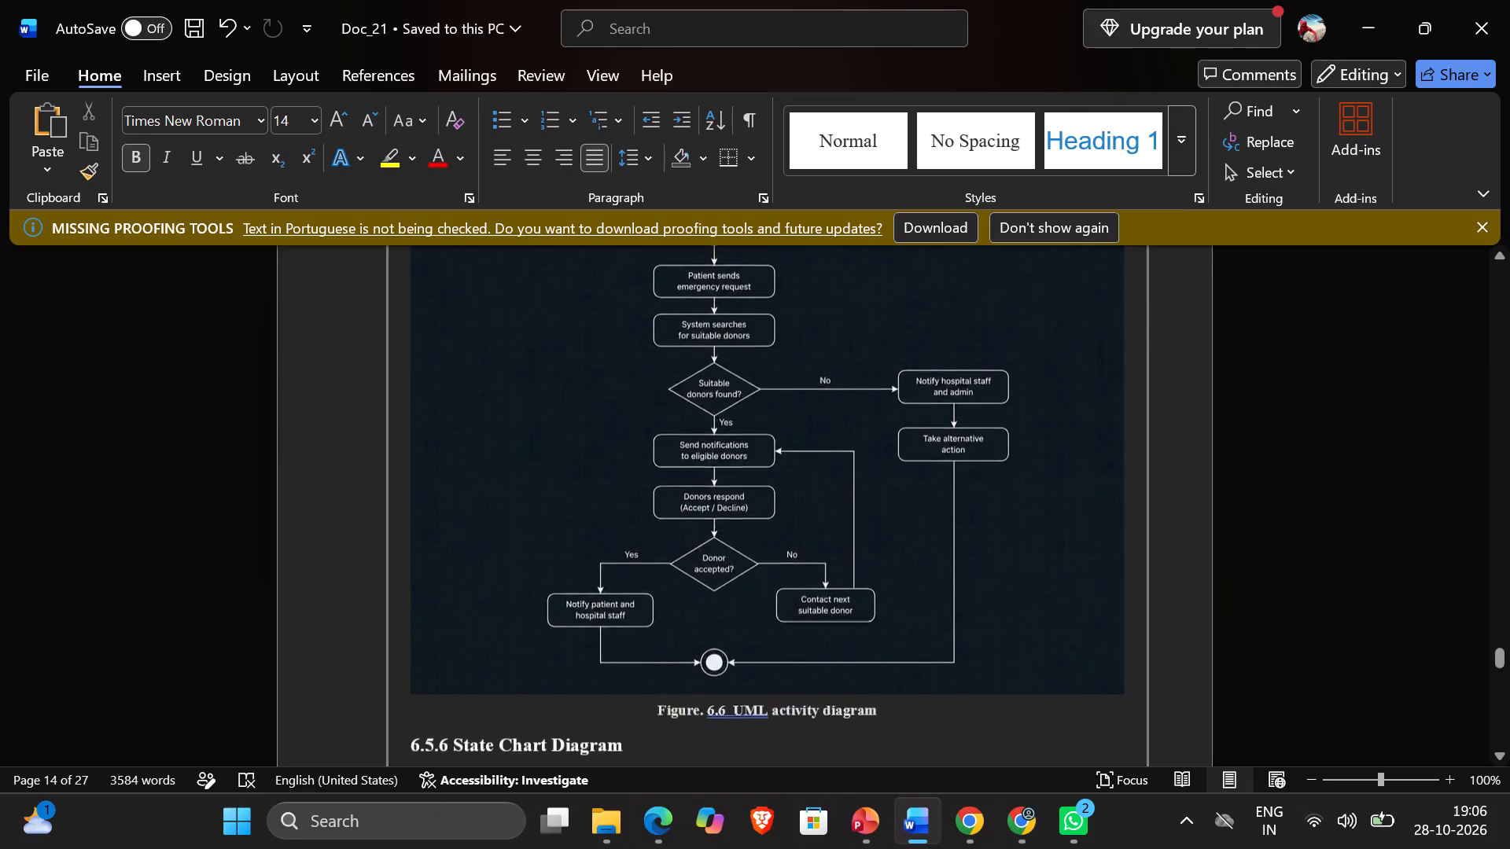
{"action": "scroll", "coordinate": [536, 549], "scroll_direction": "up", "scroll_amount": 4}
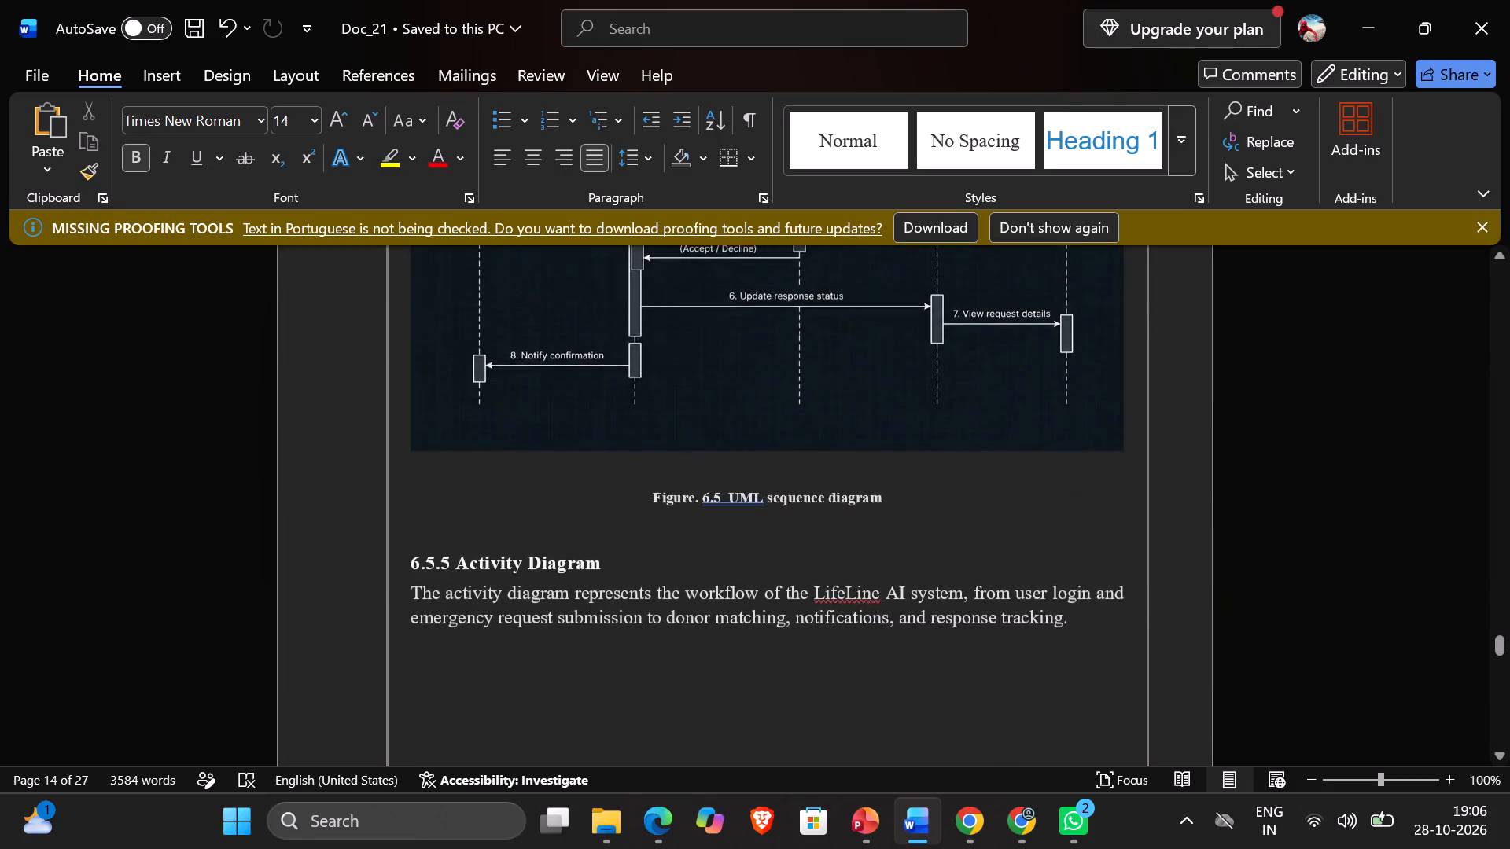
{"action": "scroll", "coordinate": [536, 549], "scroll_direction": "up", "scroll_amount": 4}
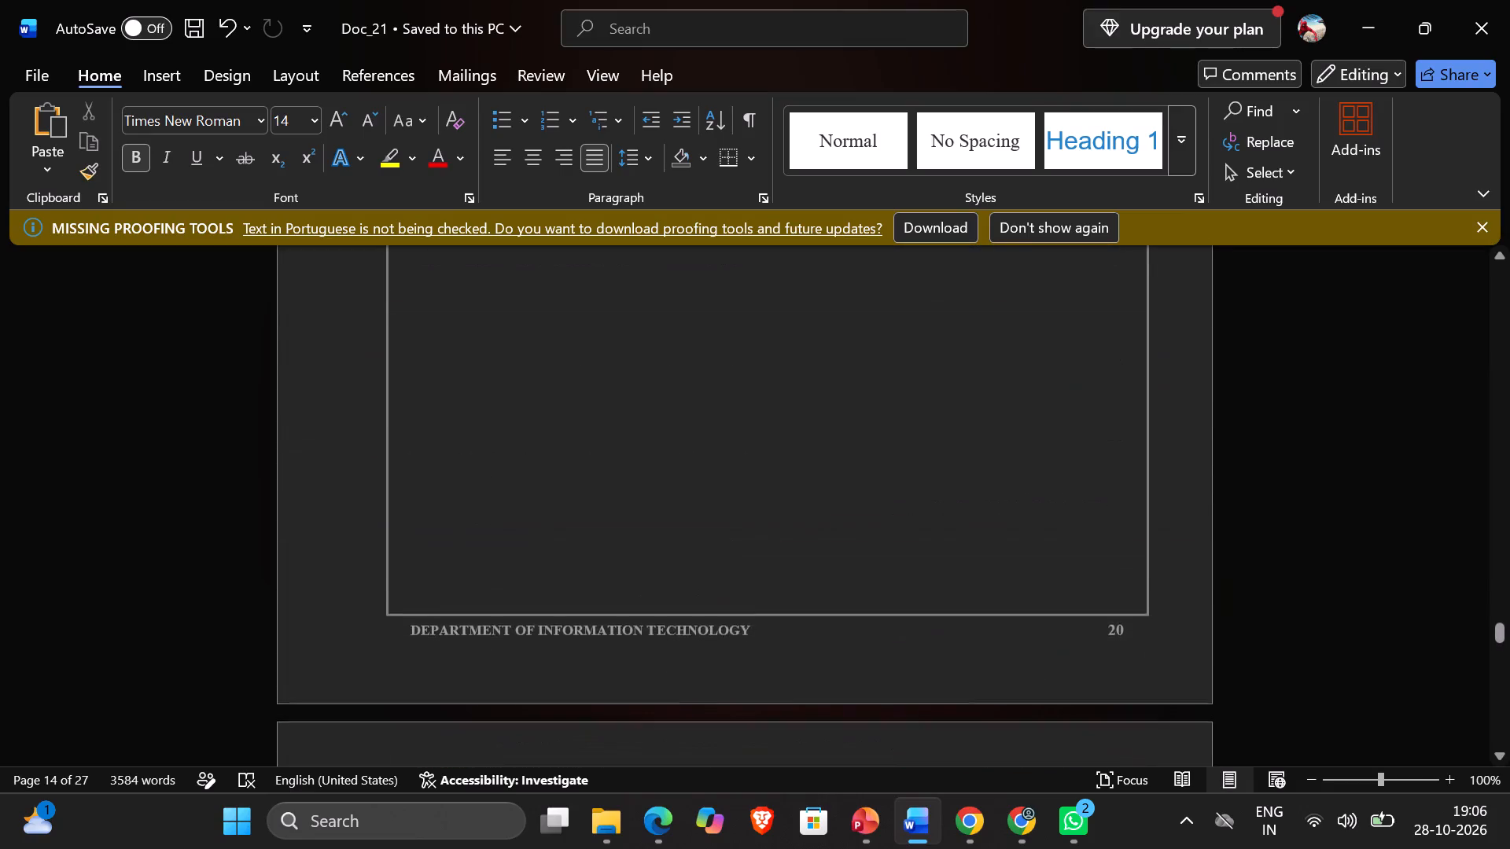
{"action": "scroll", "coordinate": [536, 549], "scroll_direction": "up", "scroll_amount": 2}
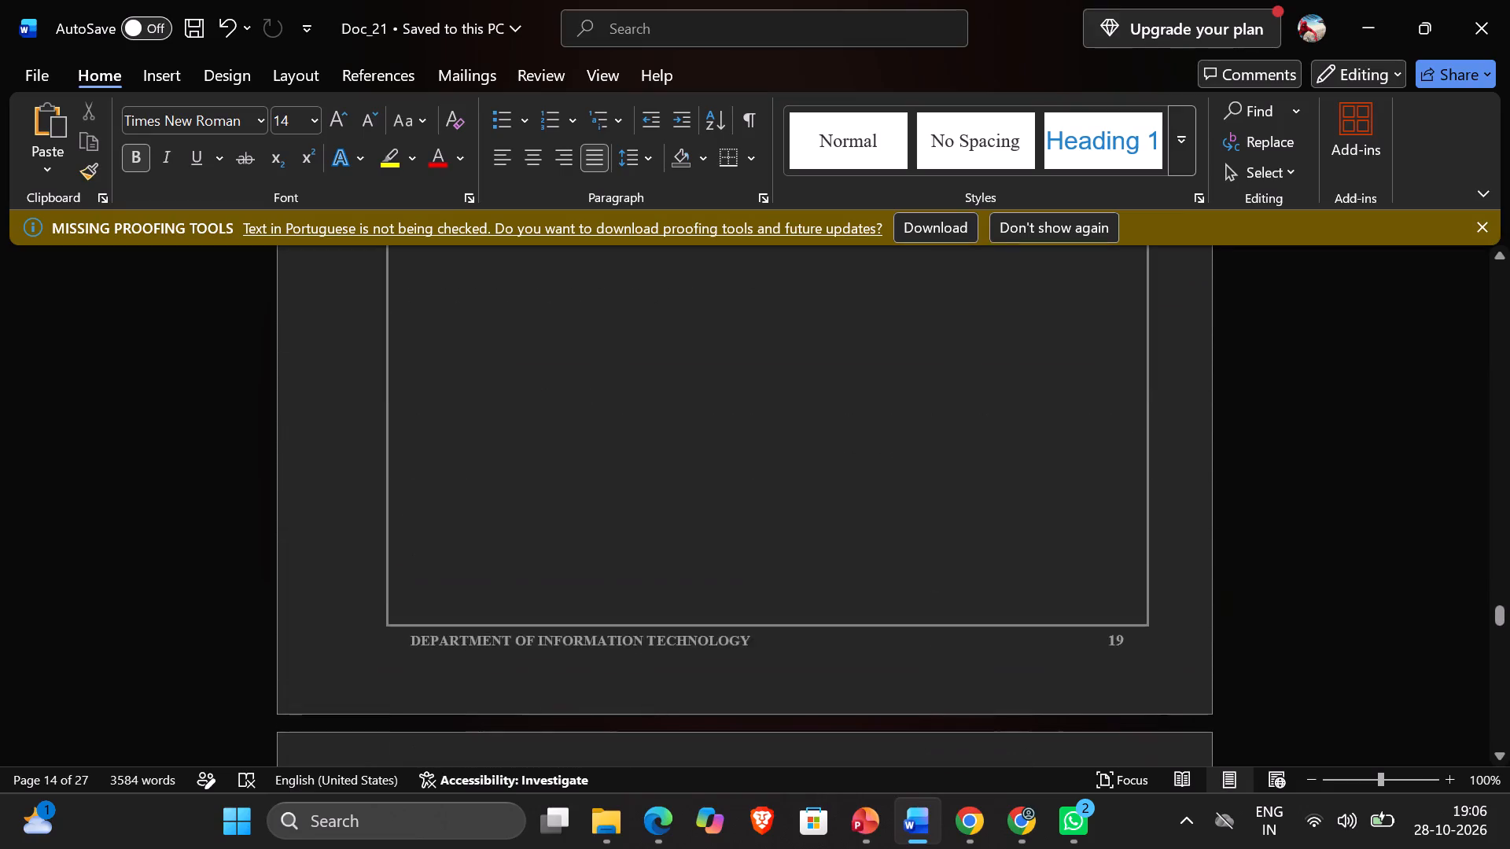
{"action": "scroll", "coordinate": [536, 549], "scroll_direction": "up", "scroll_amount": 5}
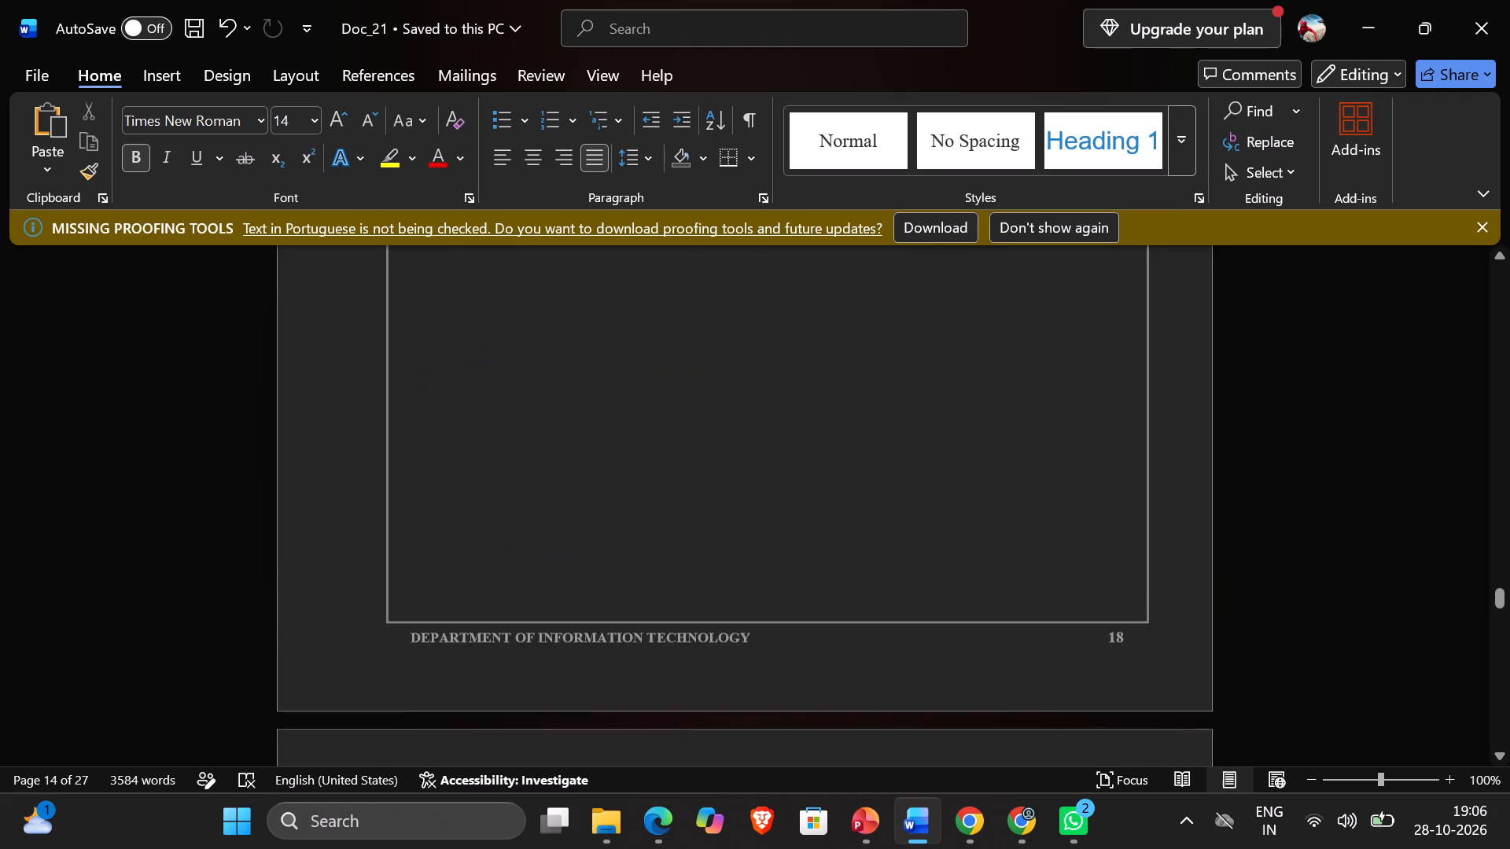
{"action": "scroll", "coordinate": [536, 549], "scroll_direction": "up", "scroll_amount": 5}
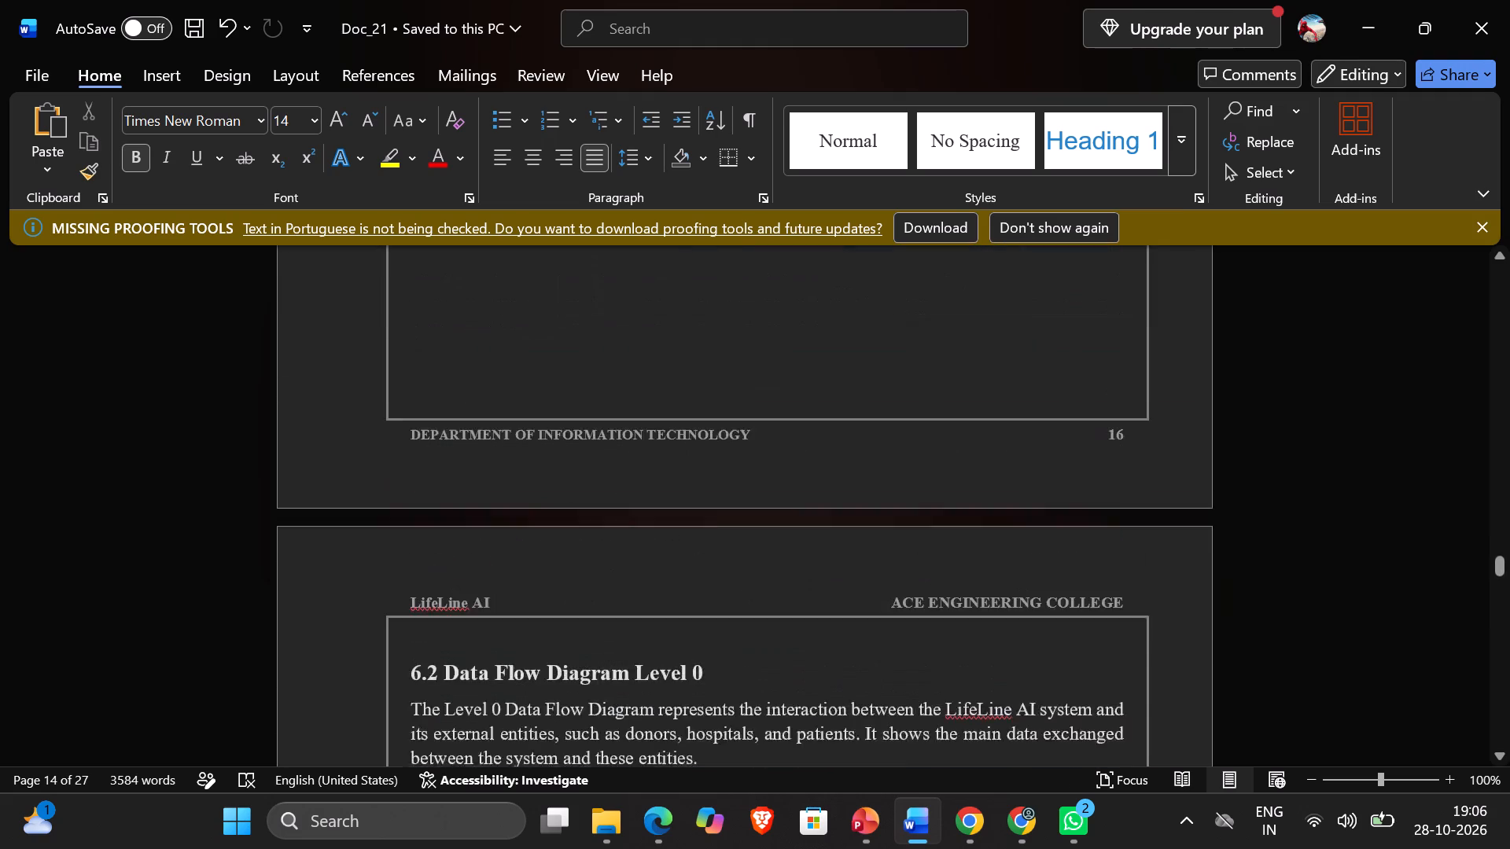
{"action": "scroll", "coordinate": [536, 549], "scroll_direction": "up", "scroll_amount": 8}
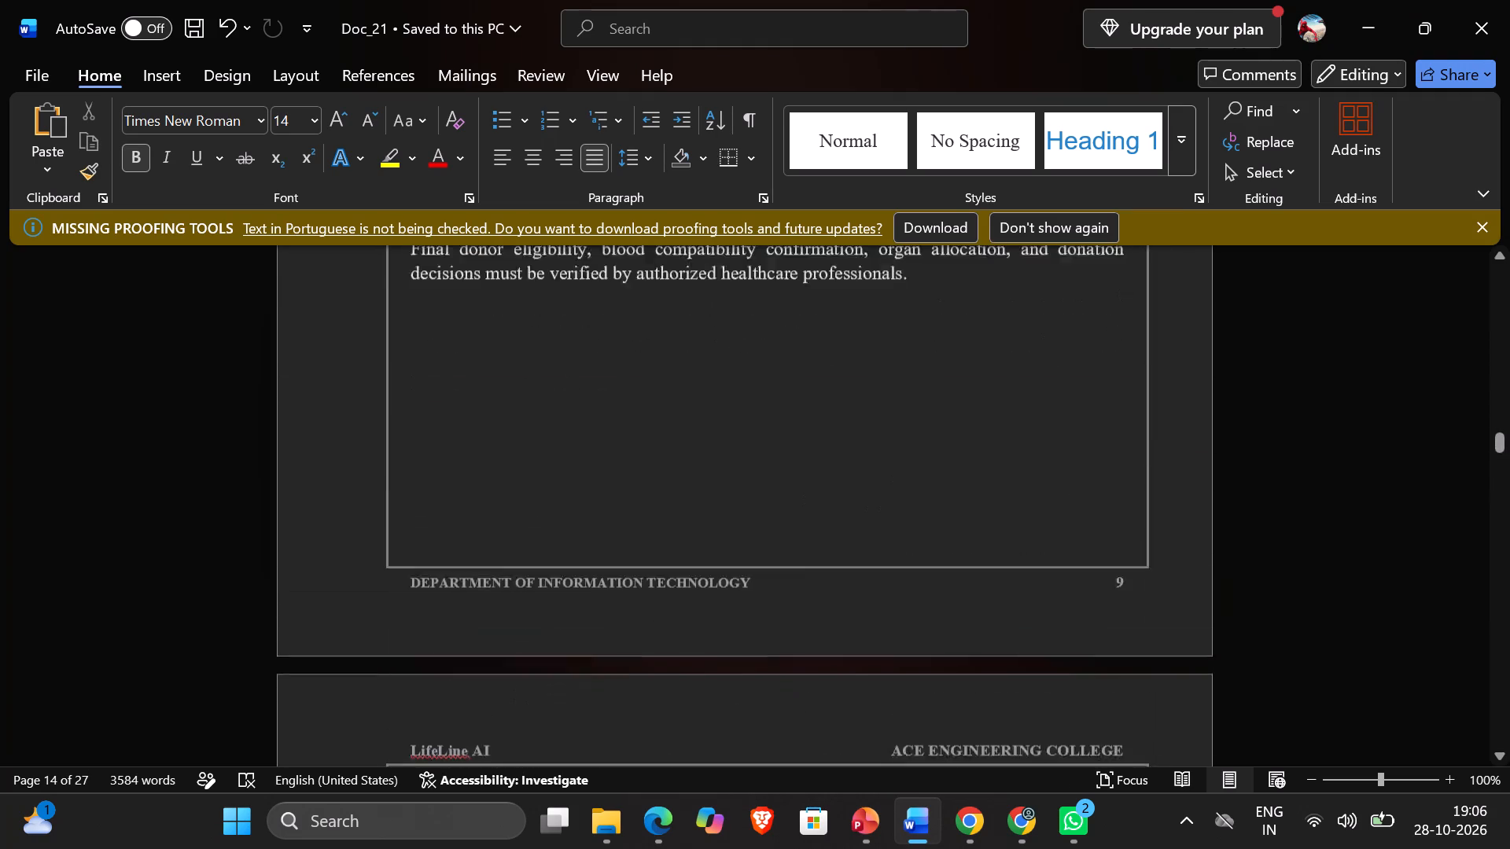
{"action": "scroll", "coordinate": [536, 549], "scroll_direction": "up", "scroll_amount": 13}
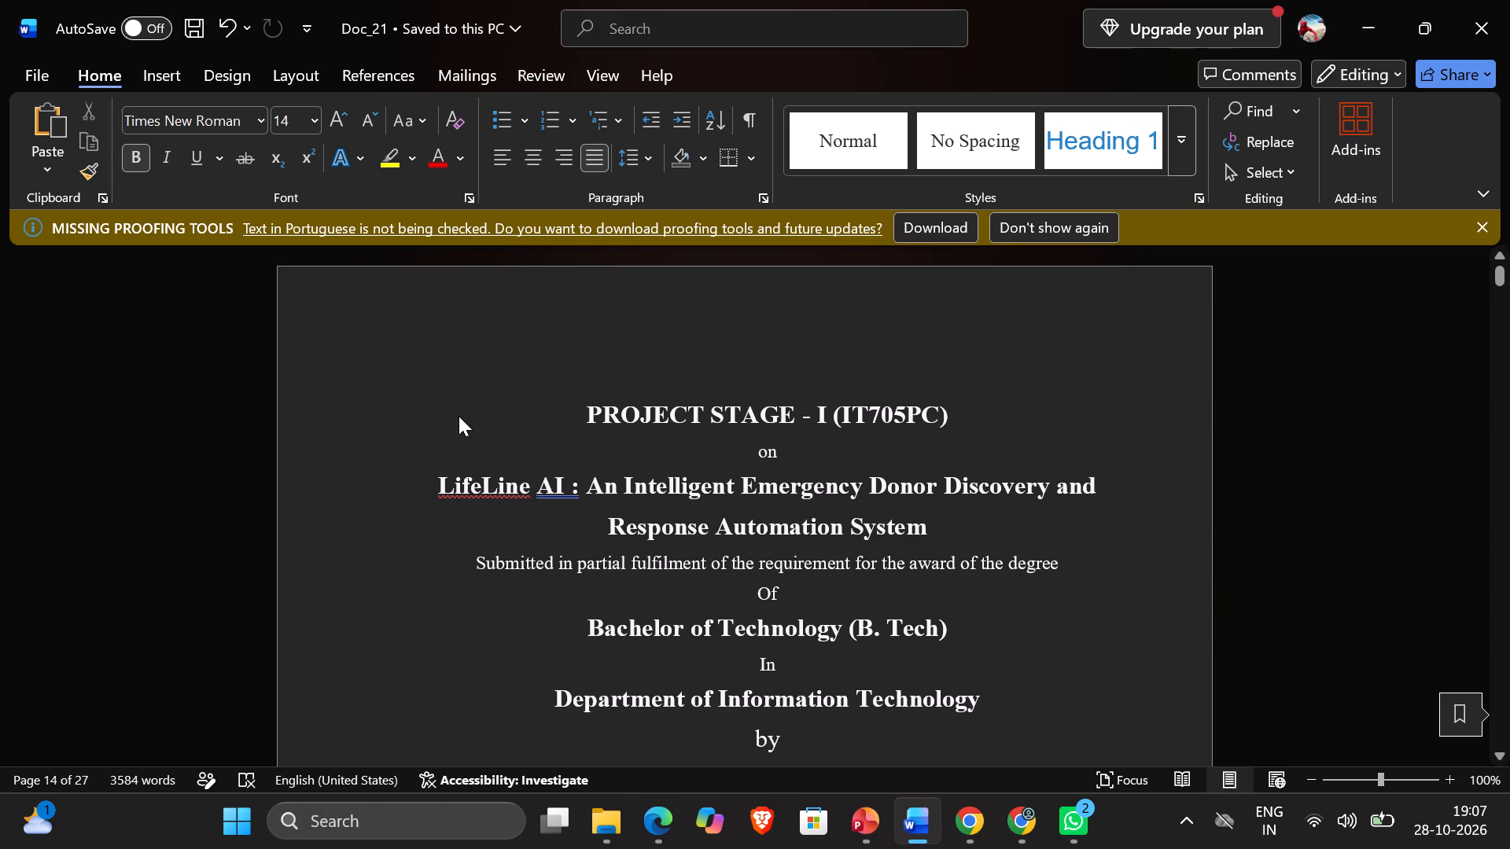
Review the report's title page and the Certificate page, checking their text and layout.
{"action": "scroll", "coordinate": [544, 467], "scroll_direction": "down", "scroll_amount": 1}
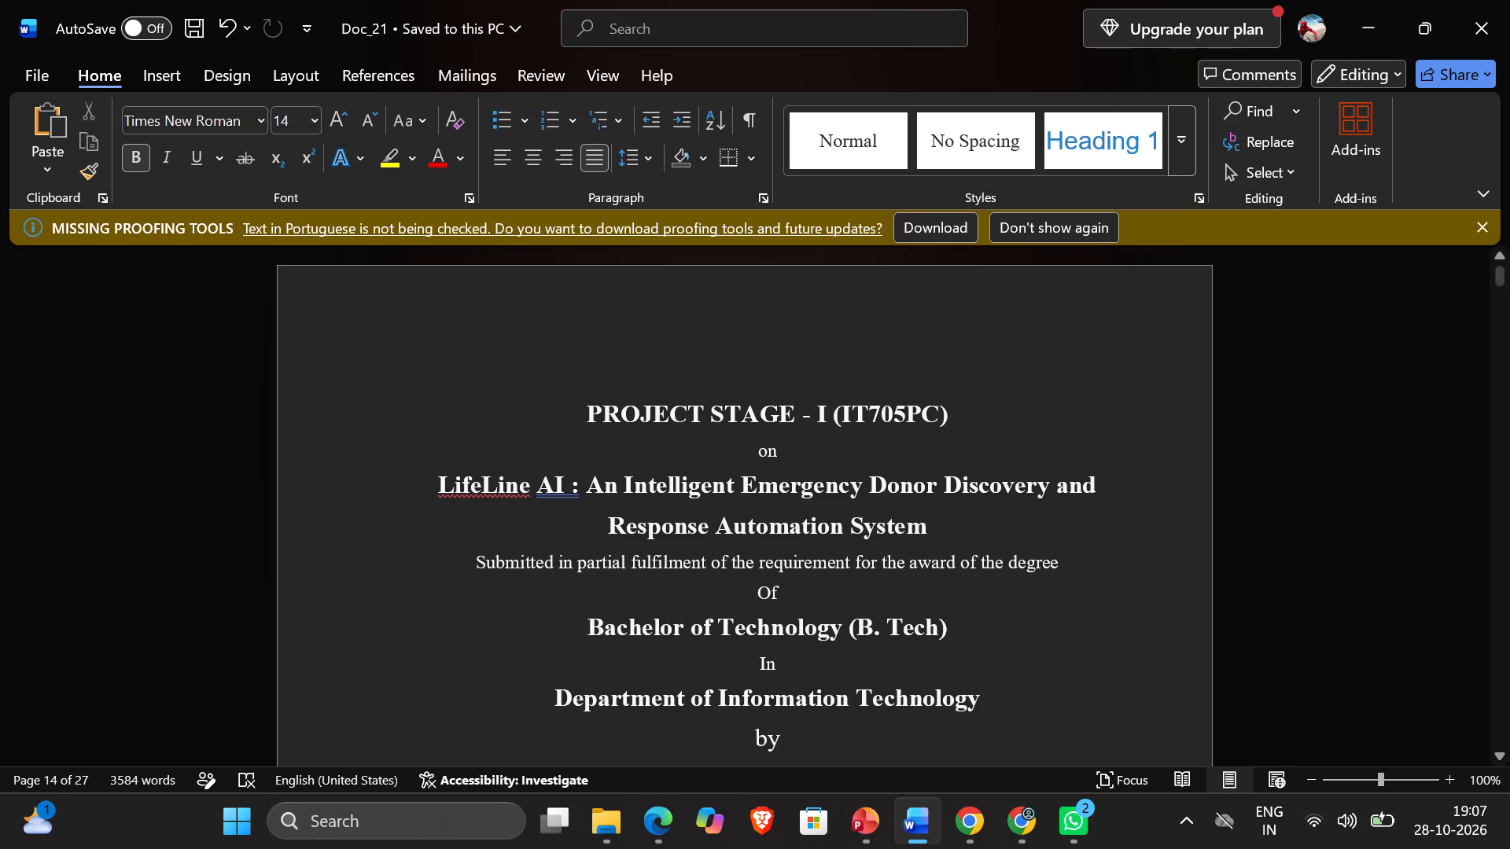
{"action": "scroll", "coordinate": [544, 467], "scroll_direction": "down", "scroll_amount": 6}
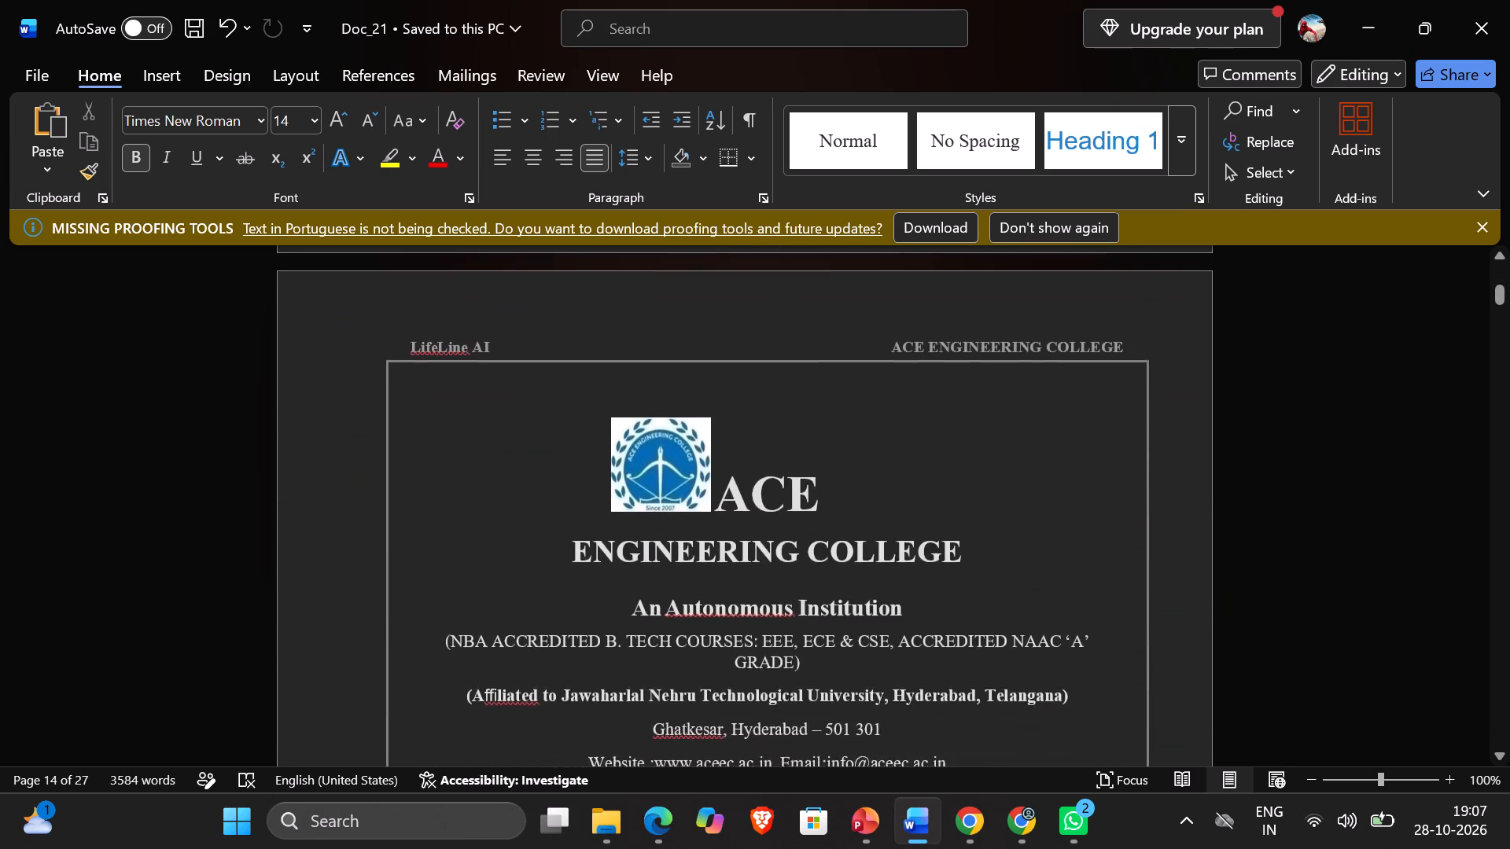
{"action": "scroll", "coordinate": [544, 467], "scroll_direction": "down", "scroll_amount": 1}
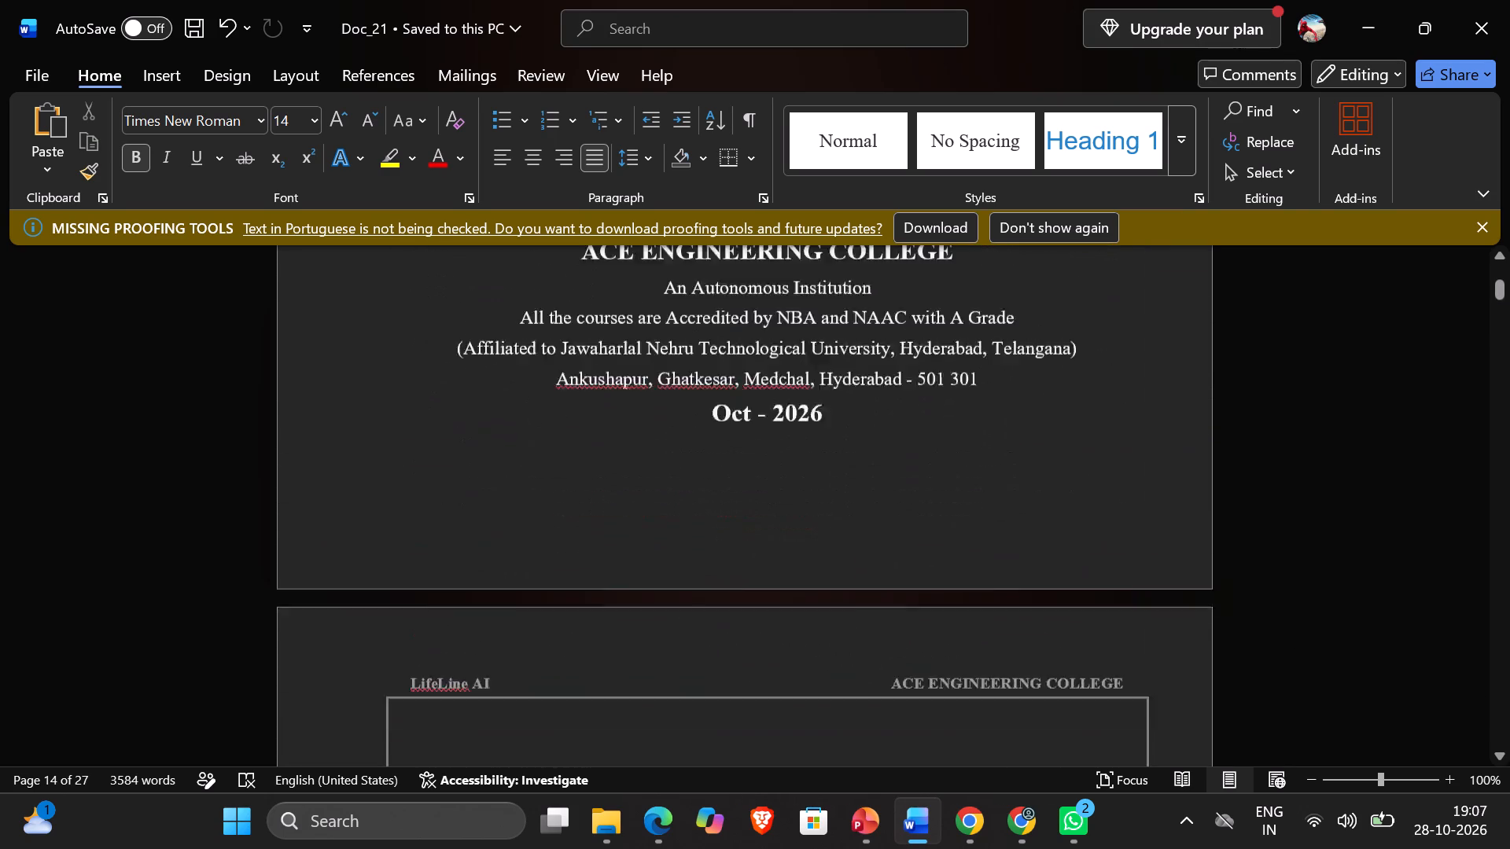
{"action": "scroll", "coordinate": [544, 467], "scroll_direction": "down", "scroll_amount": 1}
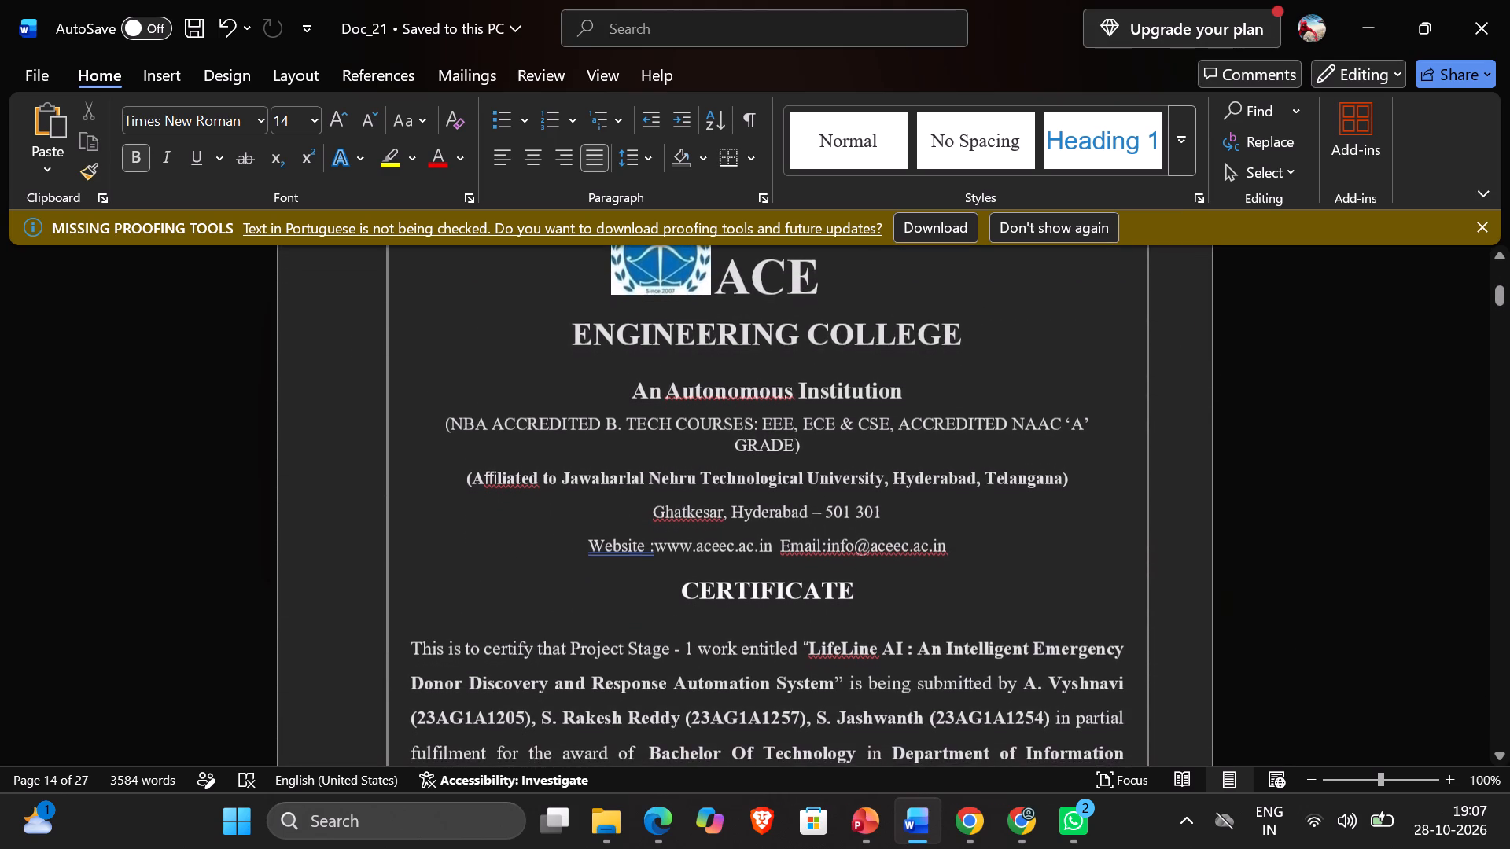
{"action": "scroll", "coordinate": [544, 467], "scroll_direction": "down", "scroll_amount": 1}
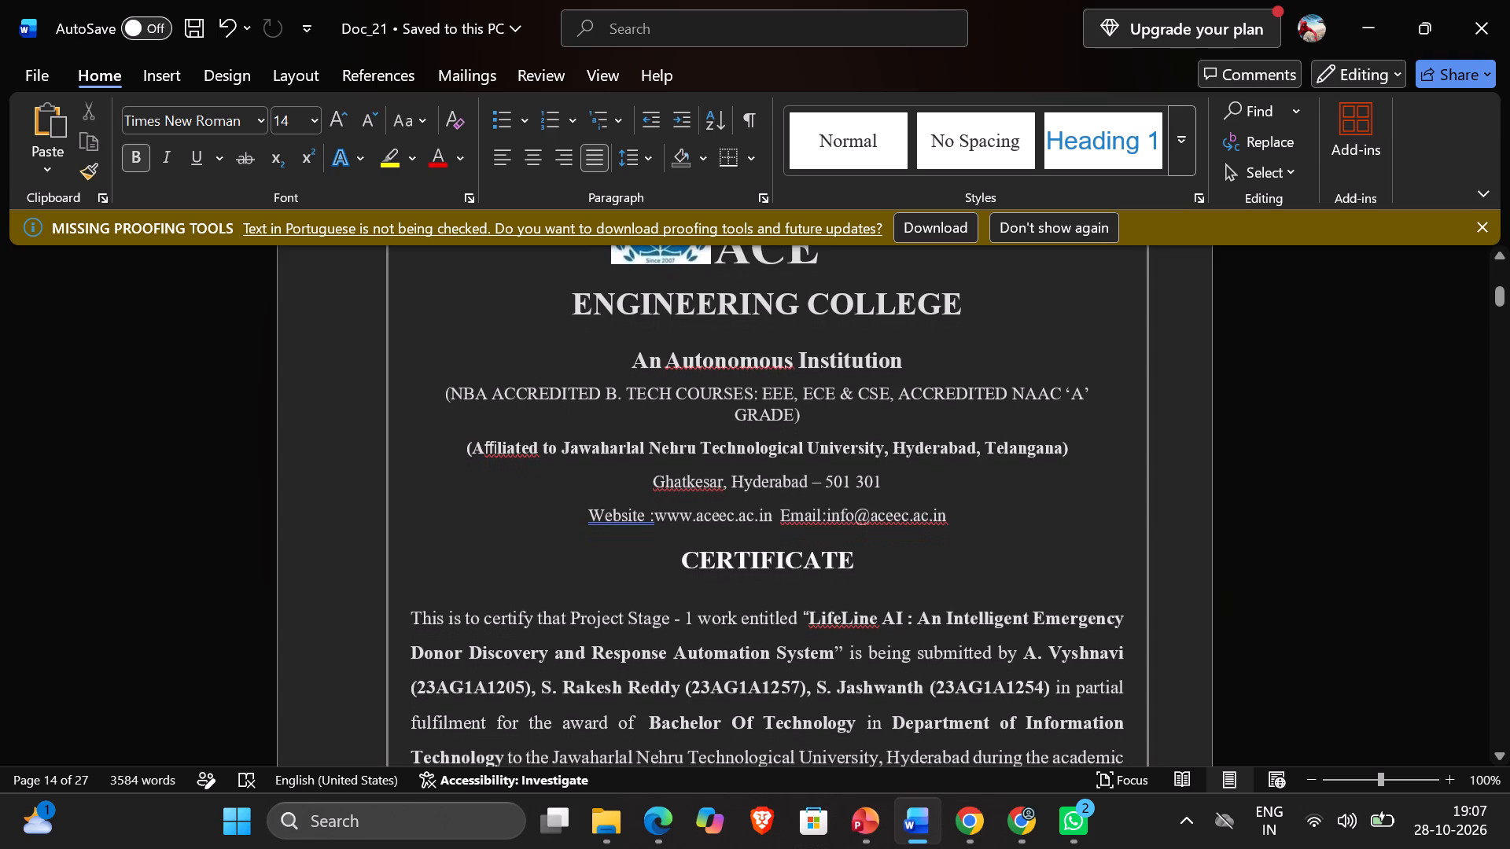
{"action": "scroll", "coordinate": [544, 467], "scroll_direction": "down", "scroll_amount": 2}
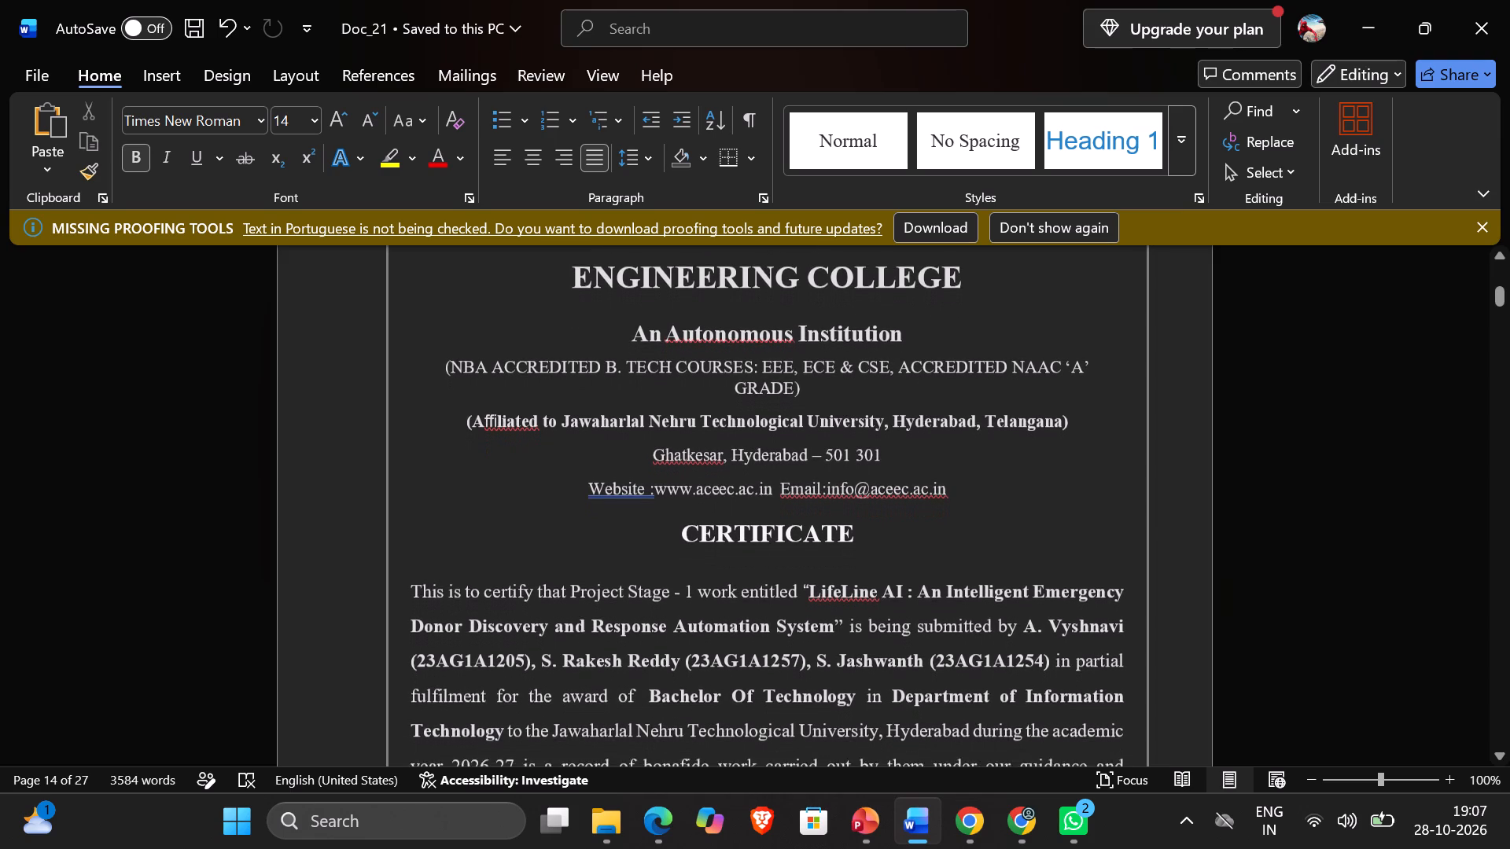
Review the acknowledgement page and the student-signed page after it, checking their text and page layout.
{"action": "scroll", "coordinate": [544, 467], "scroll_direction": "down", "scroll_amount": 3}
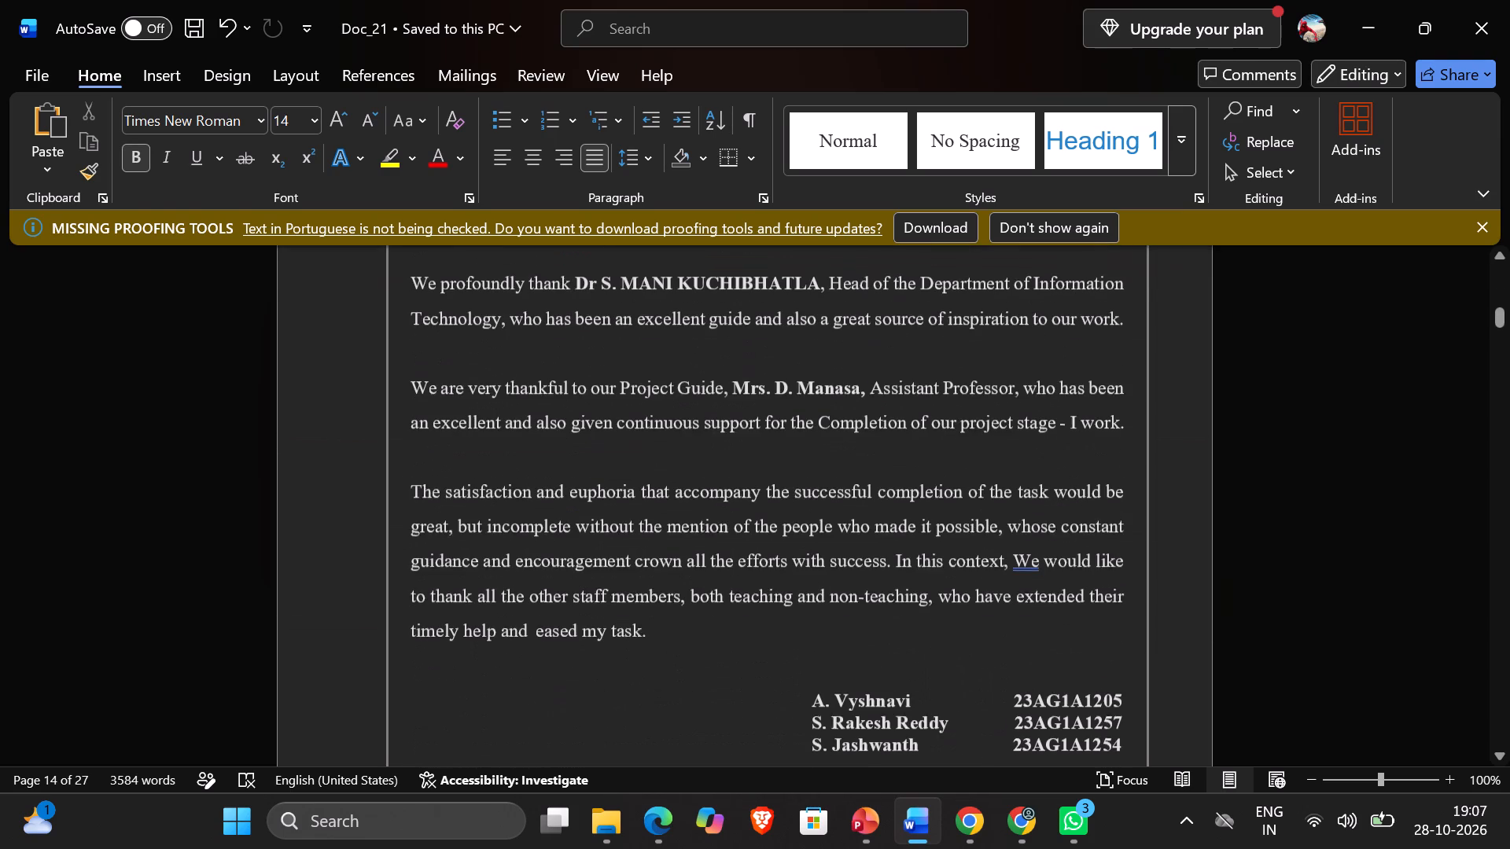
{"action": "scroll", "coordinate": [544, 467], "scroll_direction": "down", "scroll_amount": 1}
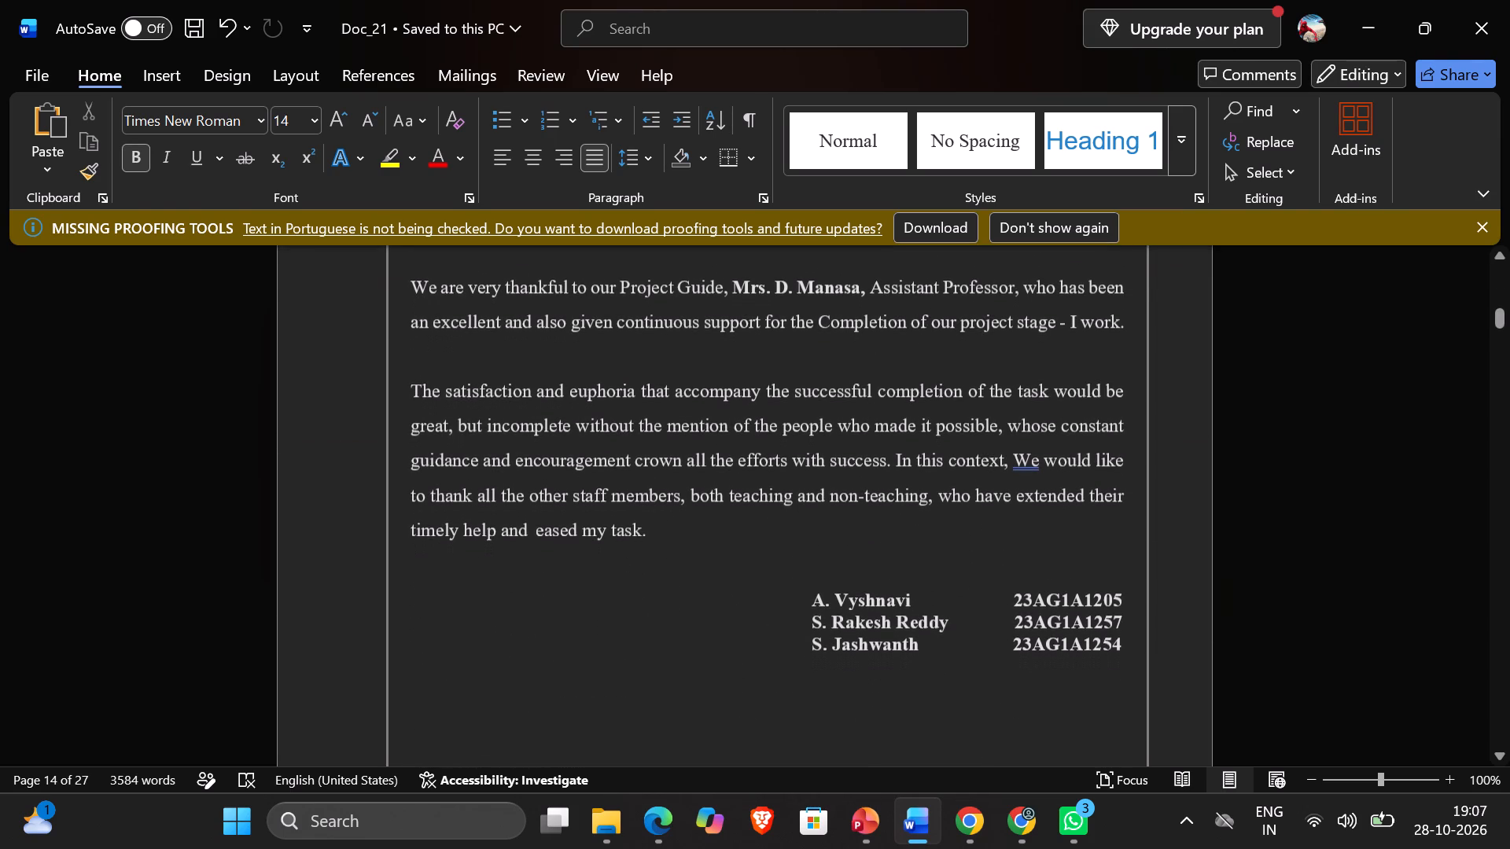
{"action": "scroll", "coordinate": [544, 467], "scroll_direction": "down", "scroll_amount": 2}
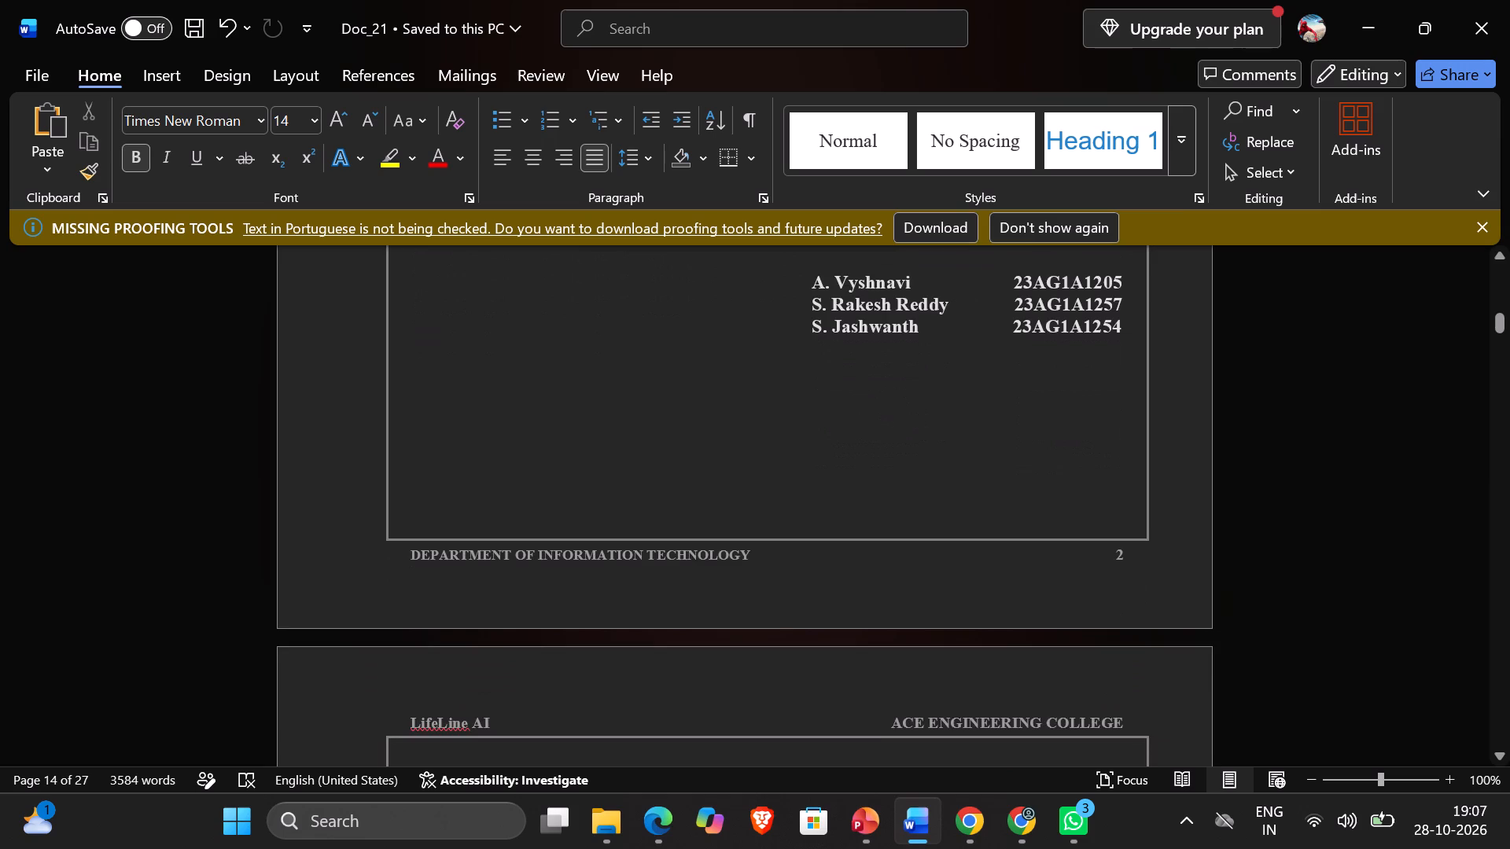
{"action": "scroll", "coordinate": [544, 467], "scroll_direction": "down", "scroll_amount": 2}
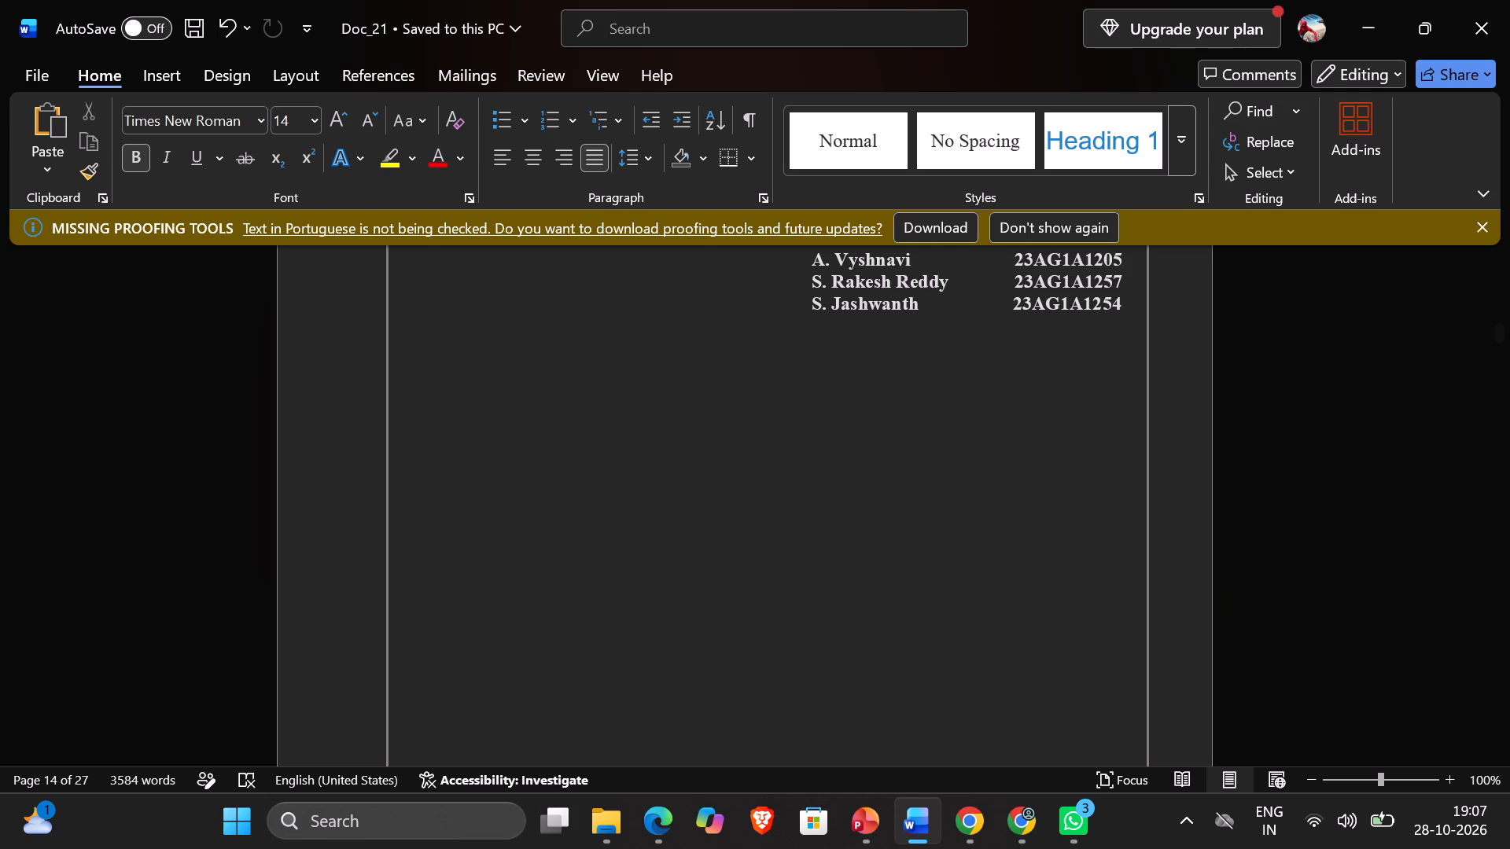
{"action": "scroll", "coordinate": [544, 458], "scroll_direction": "down", "scroll_amount": 2}
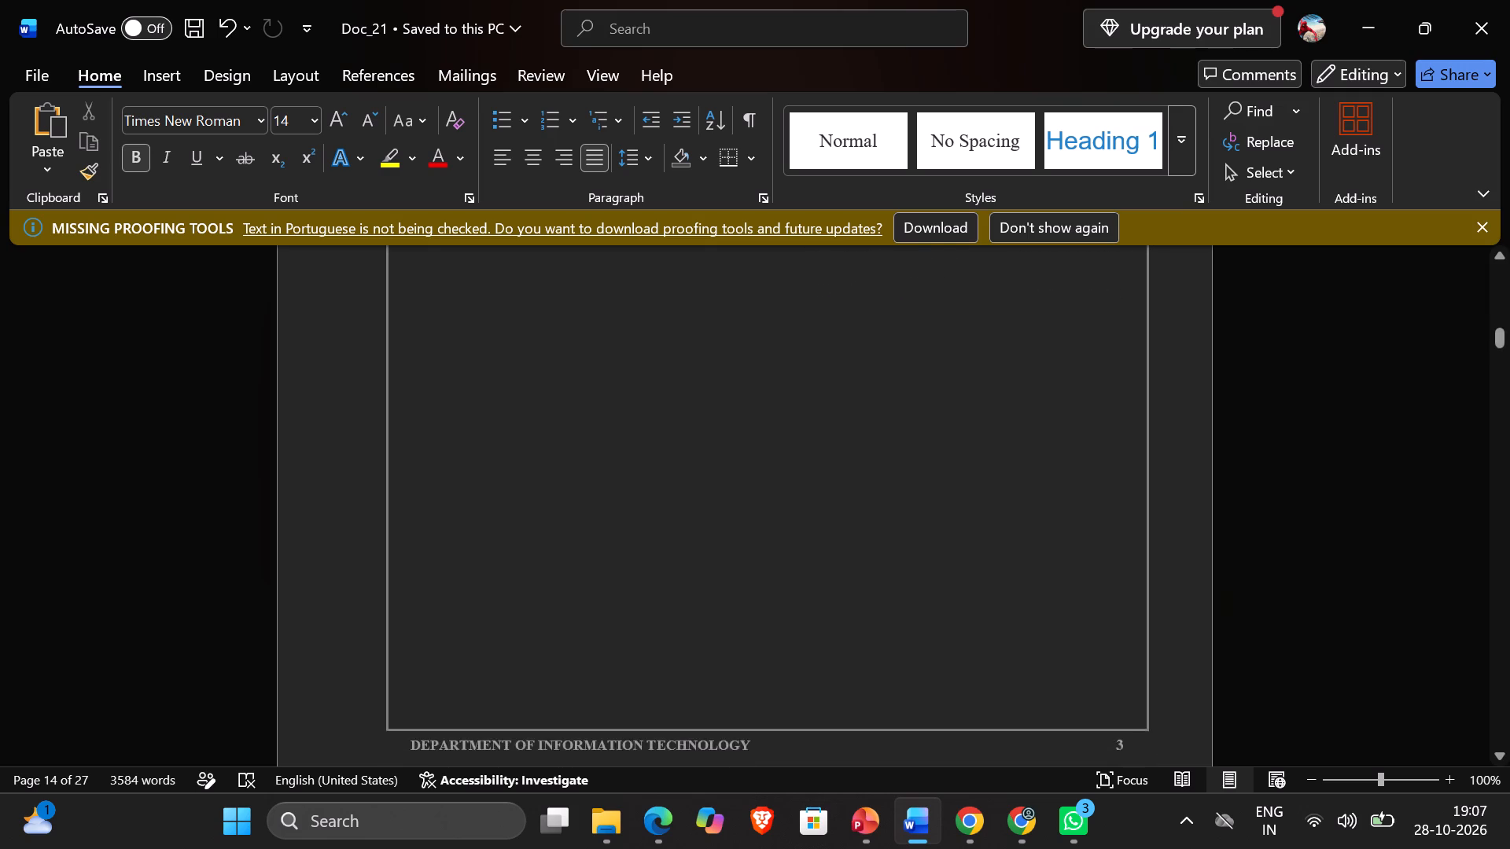
Examine the table of contents, the Abstract and the list of figures, including their page numbers.
{"action": "scroll", "coordinate": [544, 458], "scroll_direction": "down", "scroll_amount": 4}
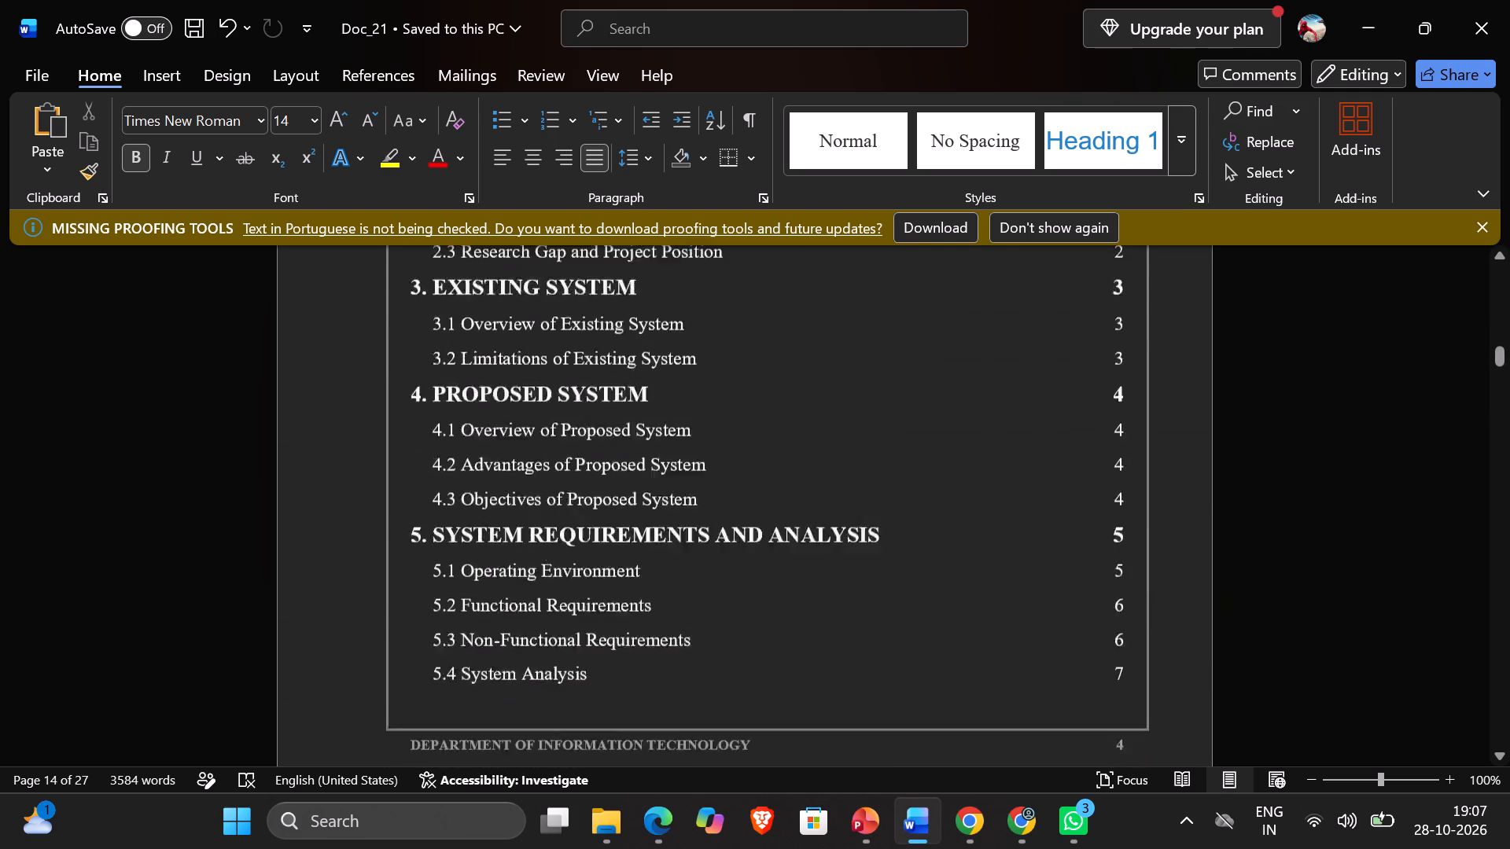
{"action": "scroll", "coordinate": [544, 458], "scroll_direction": "down", "scroll_amount": 3}
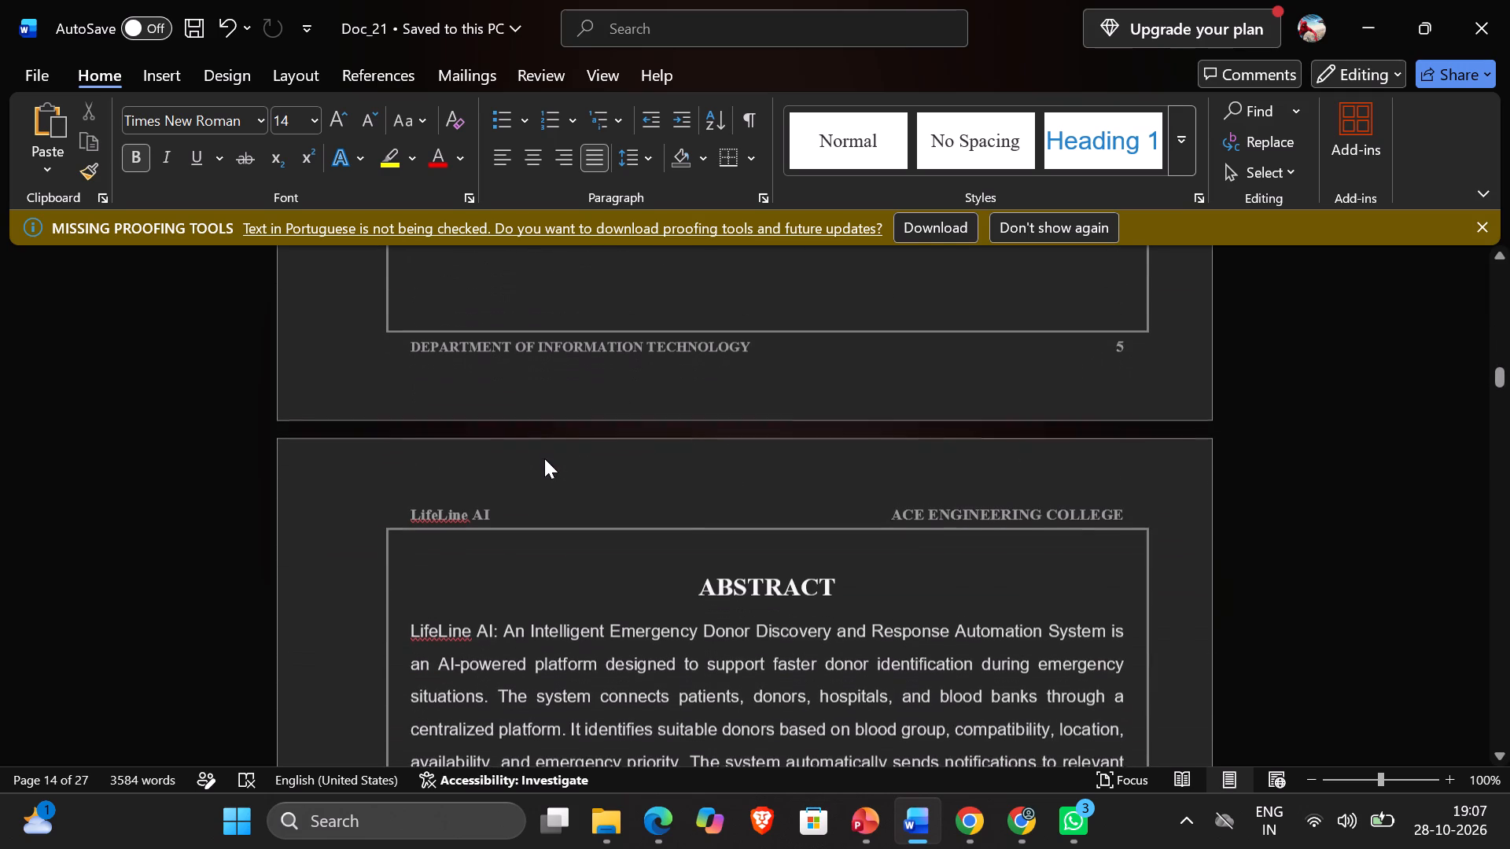
{"action": "scroll", "coordinate": [544, 458], "scroll_direction": "down", "scroll_amount": 3}
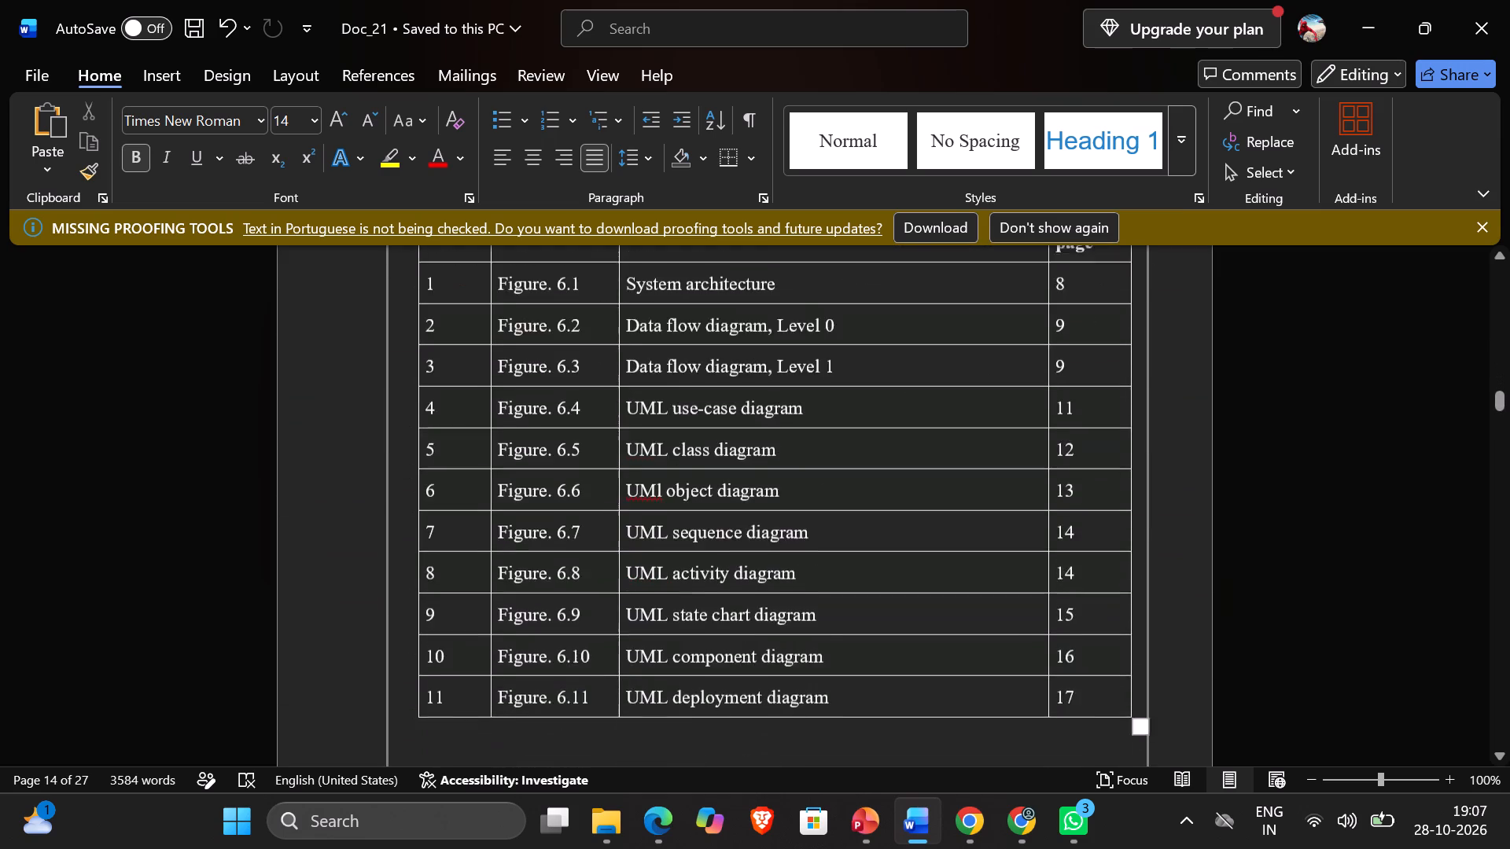
Skim the pages after the list of figures up to the start of the Literature Survey chapter.
{"action": "scroll", "coordinate": [544, 458], "scroll_direction": "down", "scroll_amount": 3}
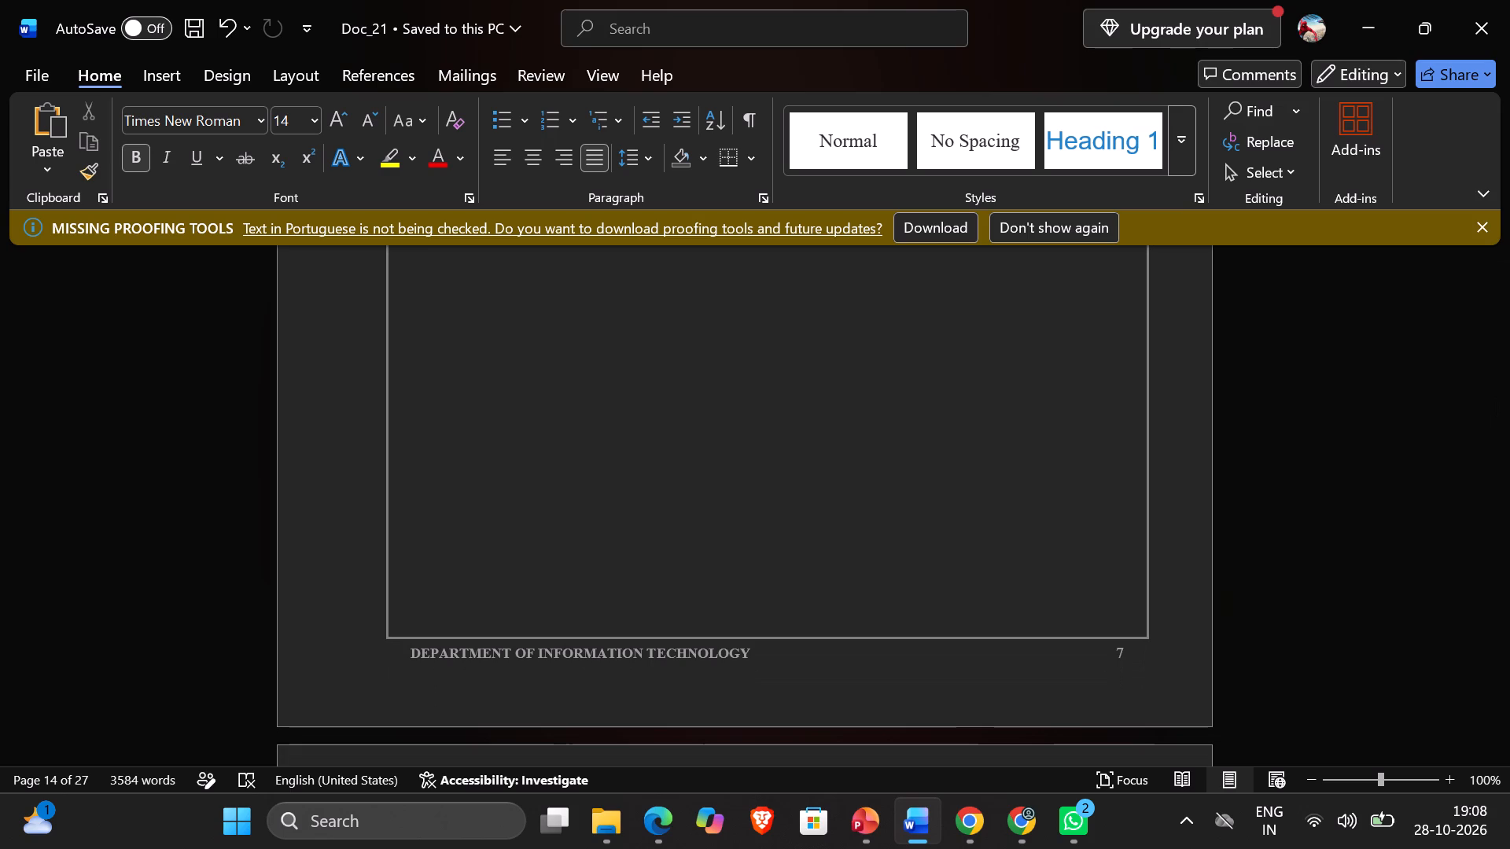
{"action": "scroll", "coordinate": [544, 458], "scroll_direction": "down", "scroll_amount": 4}
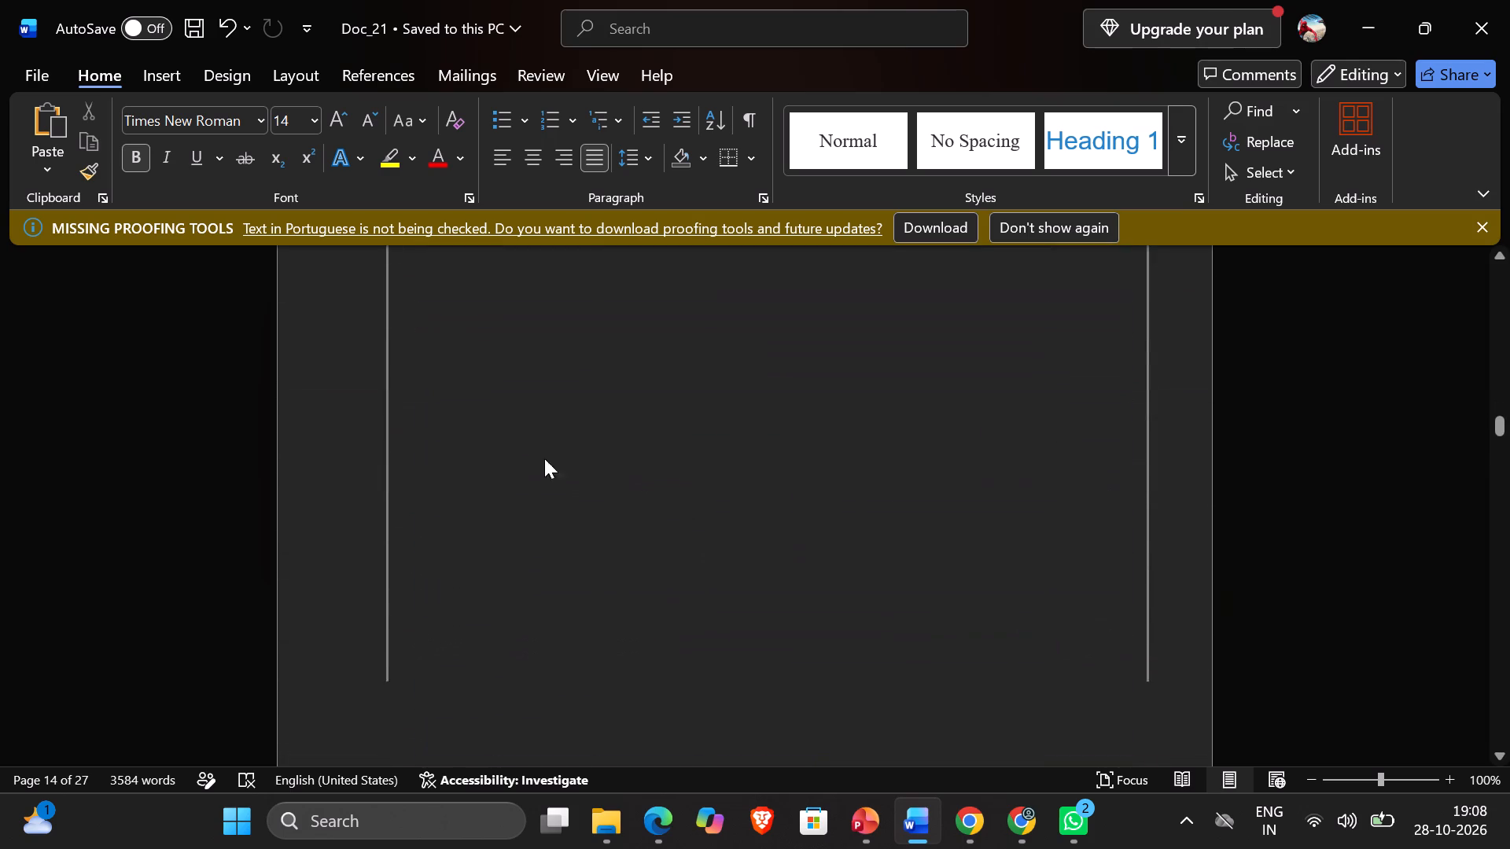
{"action": "scroll", "coordinate": [544, 458], "scroll_direction": "down", "scroll_amount": 2}
{"action": "scroll", "coordinate": [546, 500], "scroll_direction": "up", "scroll_amount": 5}
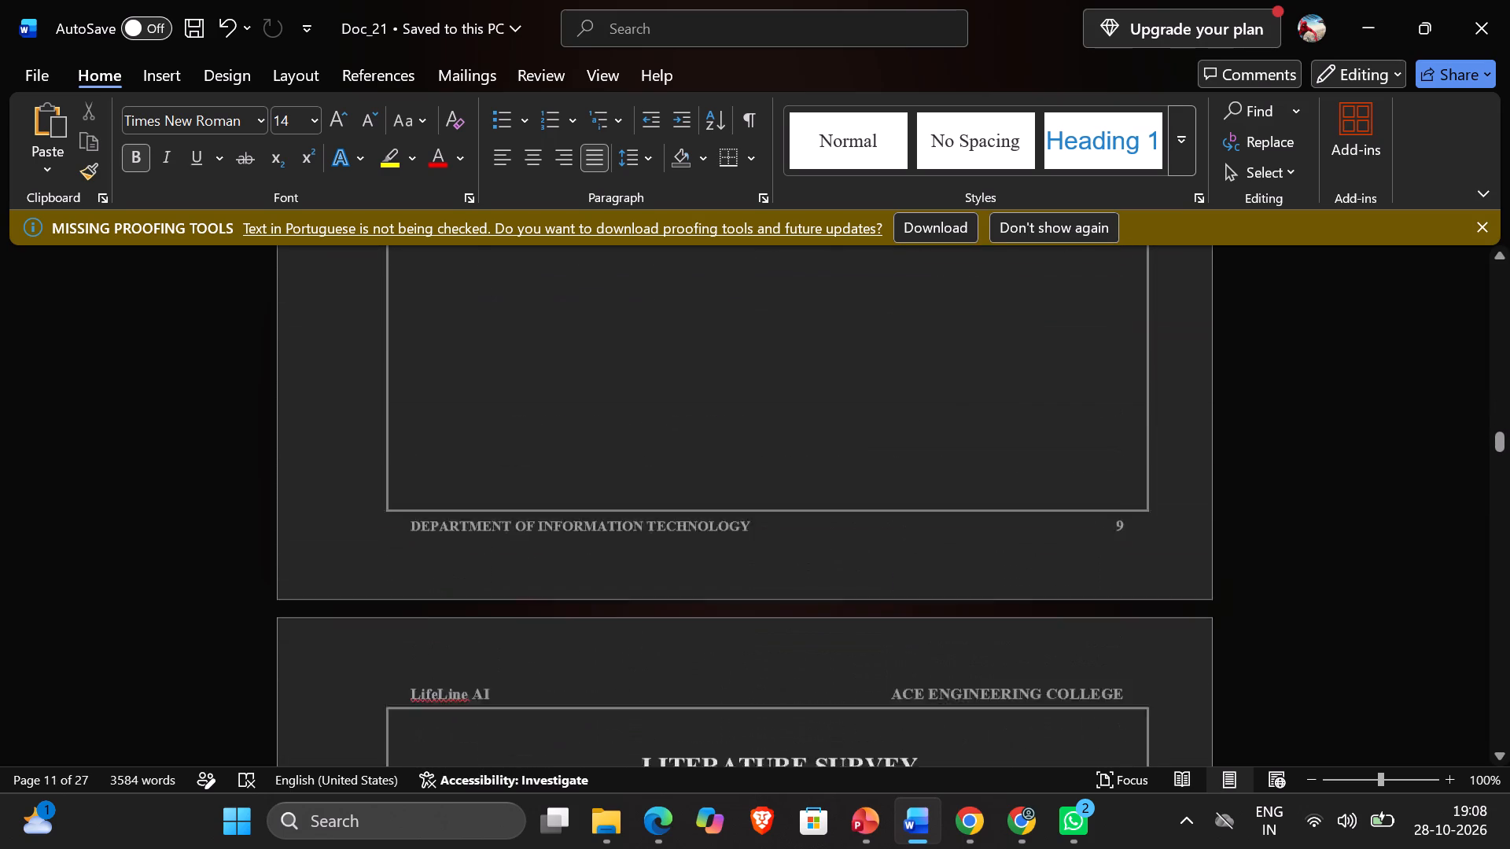
{"action": "scroll", "coordinate": [546, 507], "scroll_direction": "up", "scroll_amount": 1}
{"action": "scroll", "coordinate": [546, 507], "scroll_direction": "down", "scroll_amount": 4}
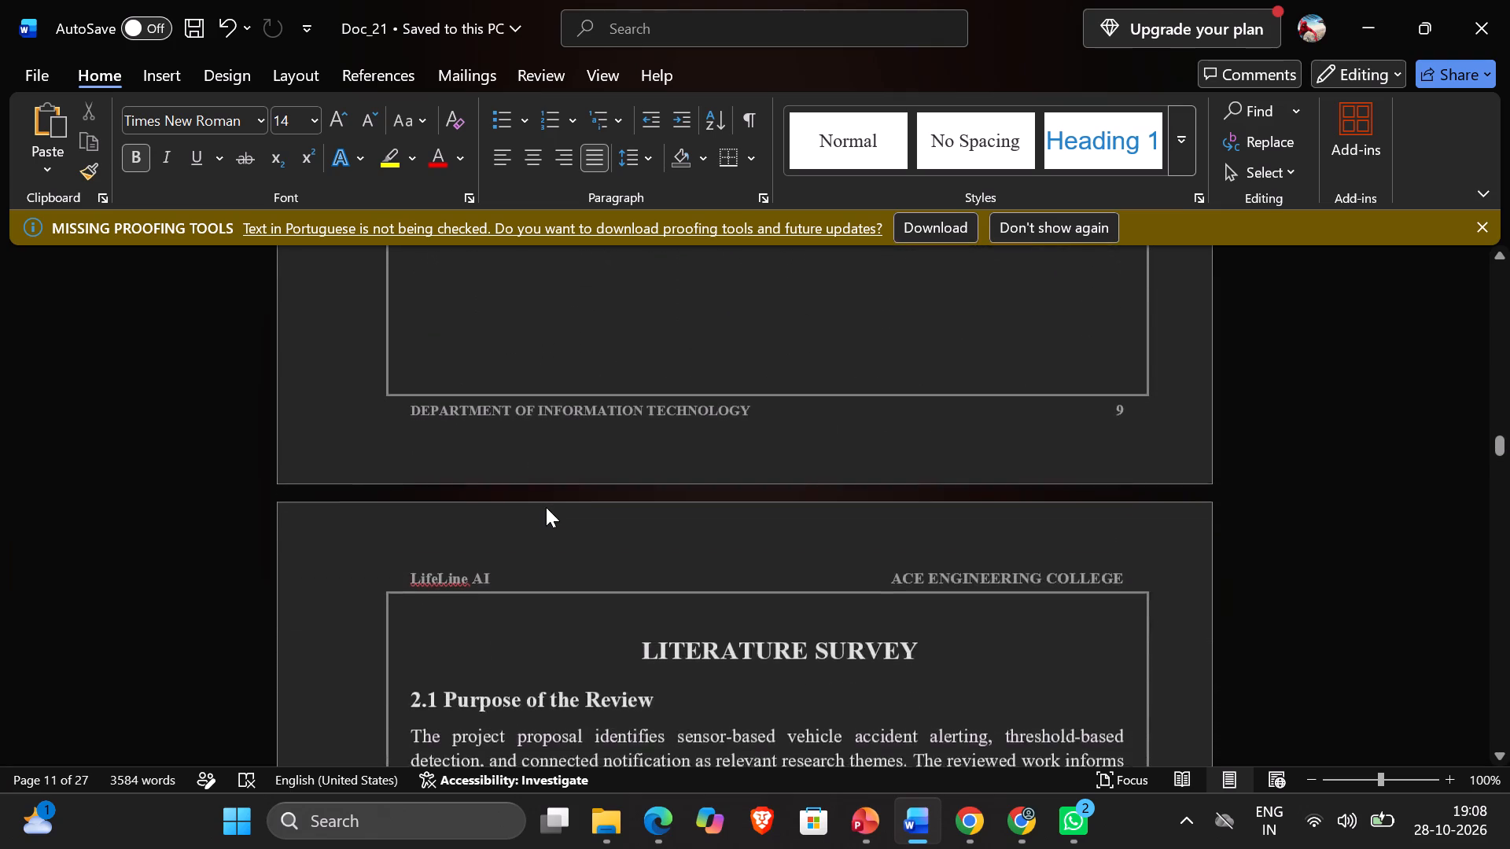
Review the report from the Problem Statement and scope sections through the existing-system limitations to the Proposed System chapter.
{"action": "scroll", "coordinate": [546, 507], "scroll_direction": "up", "scroll_amount": 2}
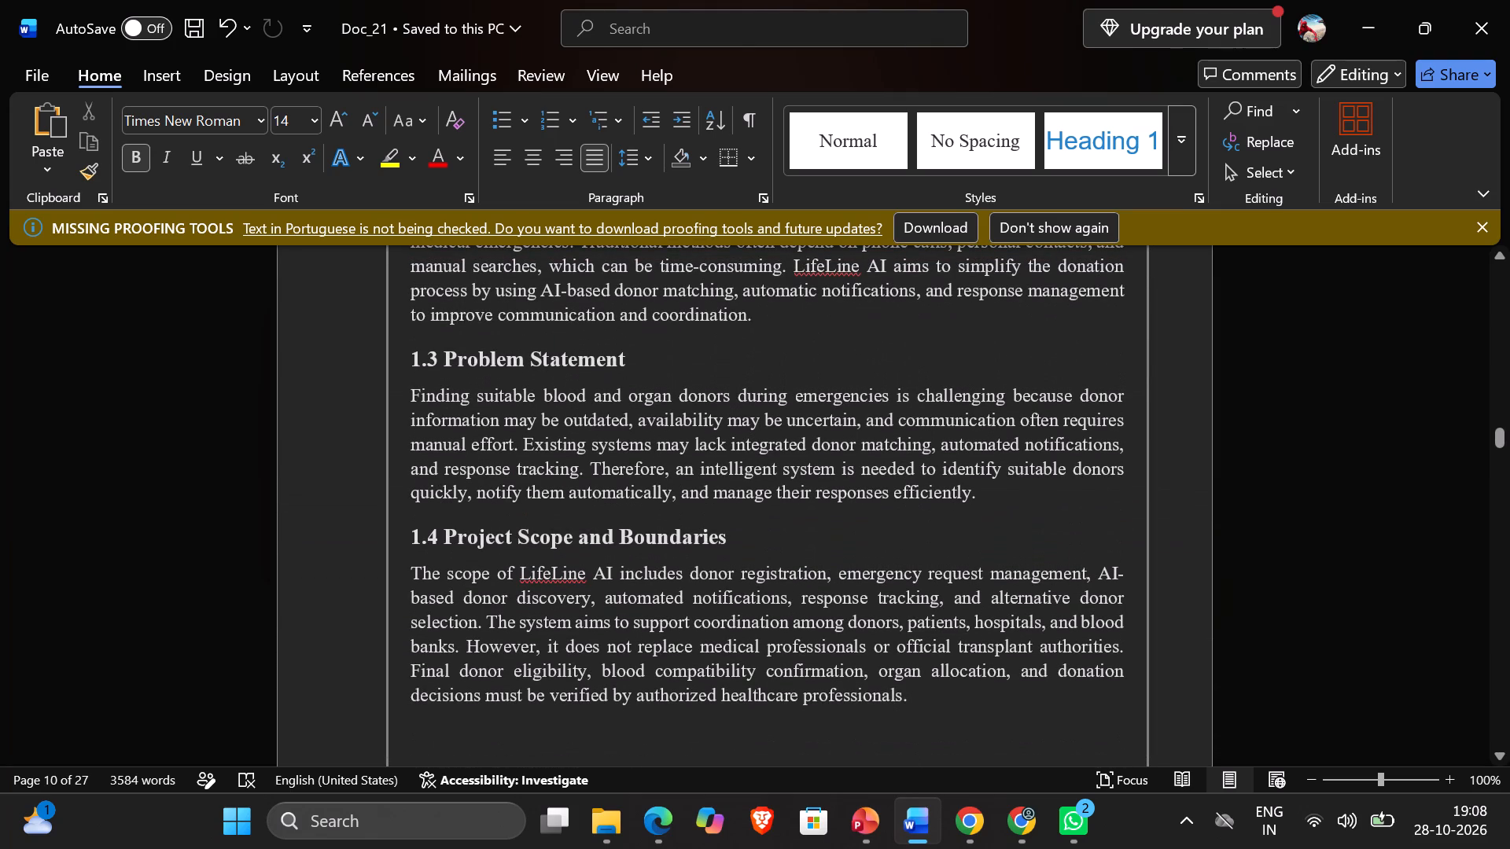
{"action": "scroll", "coordinate": [633, 518], "scroll_direction": "down", "scroll_amount": 4}
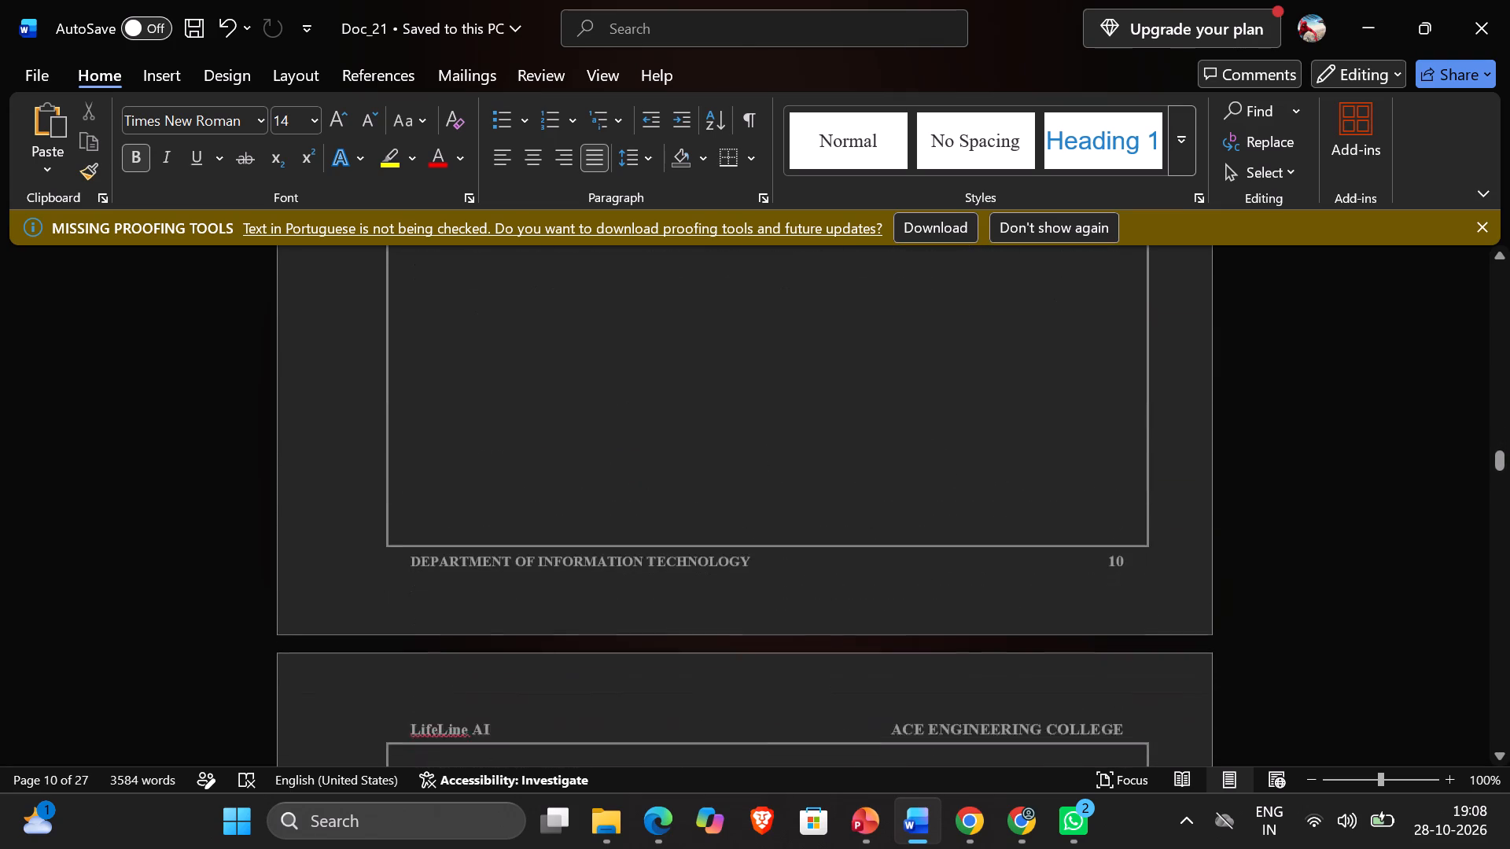
{"action": "scroll", "coordinate": [633, 518], "scroll_direction": "down", "scroll_amount": 4}
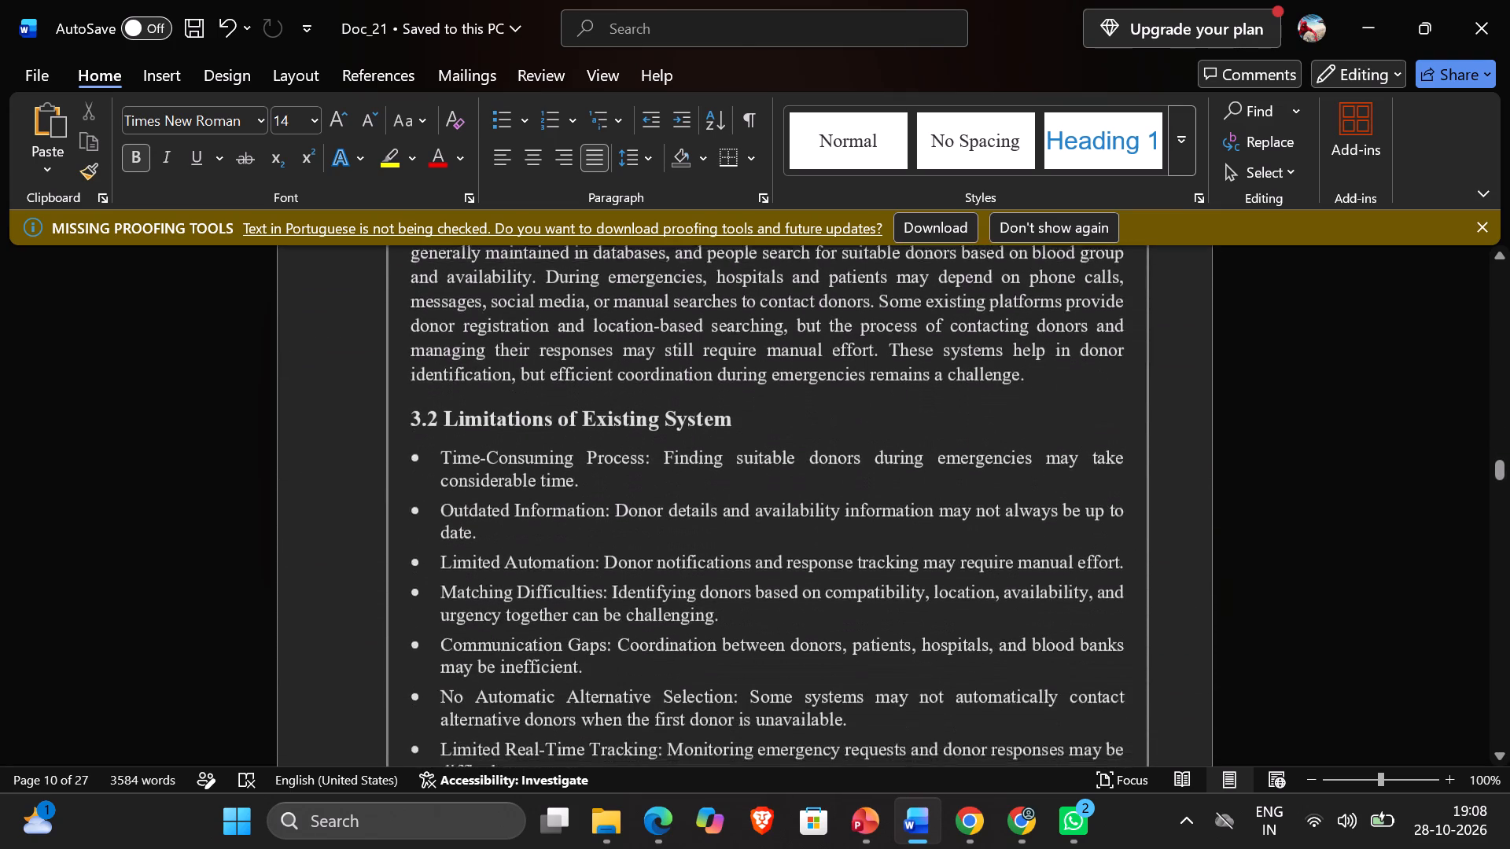
{"action": "scroll", "coordinate": [633, 518], "scroll_direction": "down", "scroll_amount": 2}
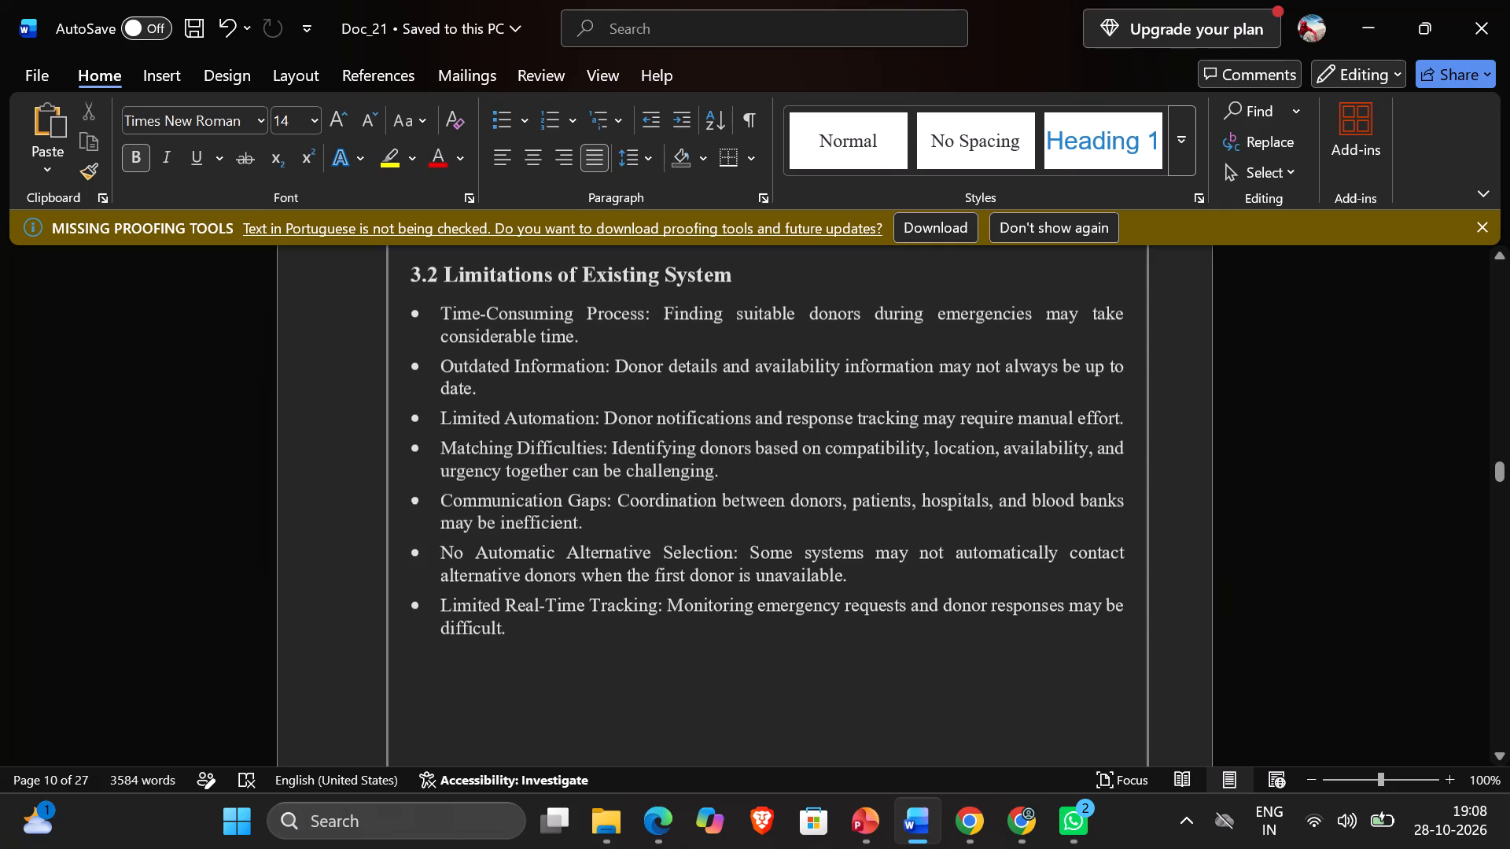
{"action": "scroll", "coordinate": [633, 518], "scroll_direction": "down", "scroll_amount": 3}
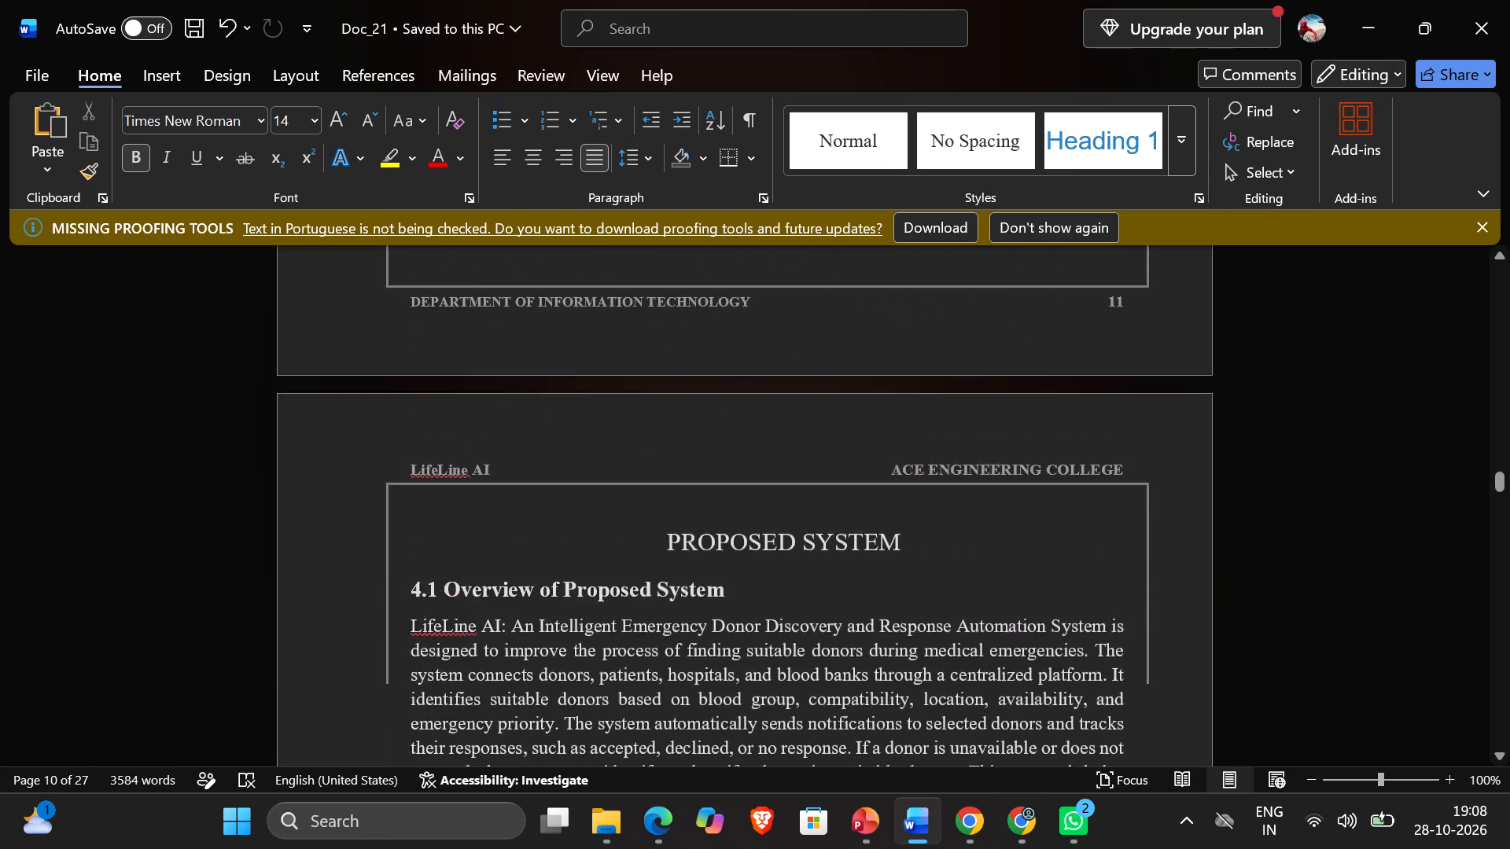
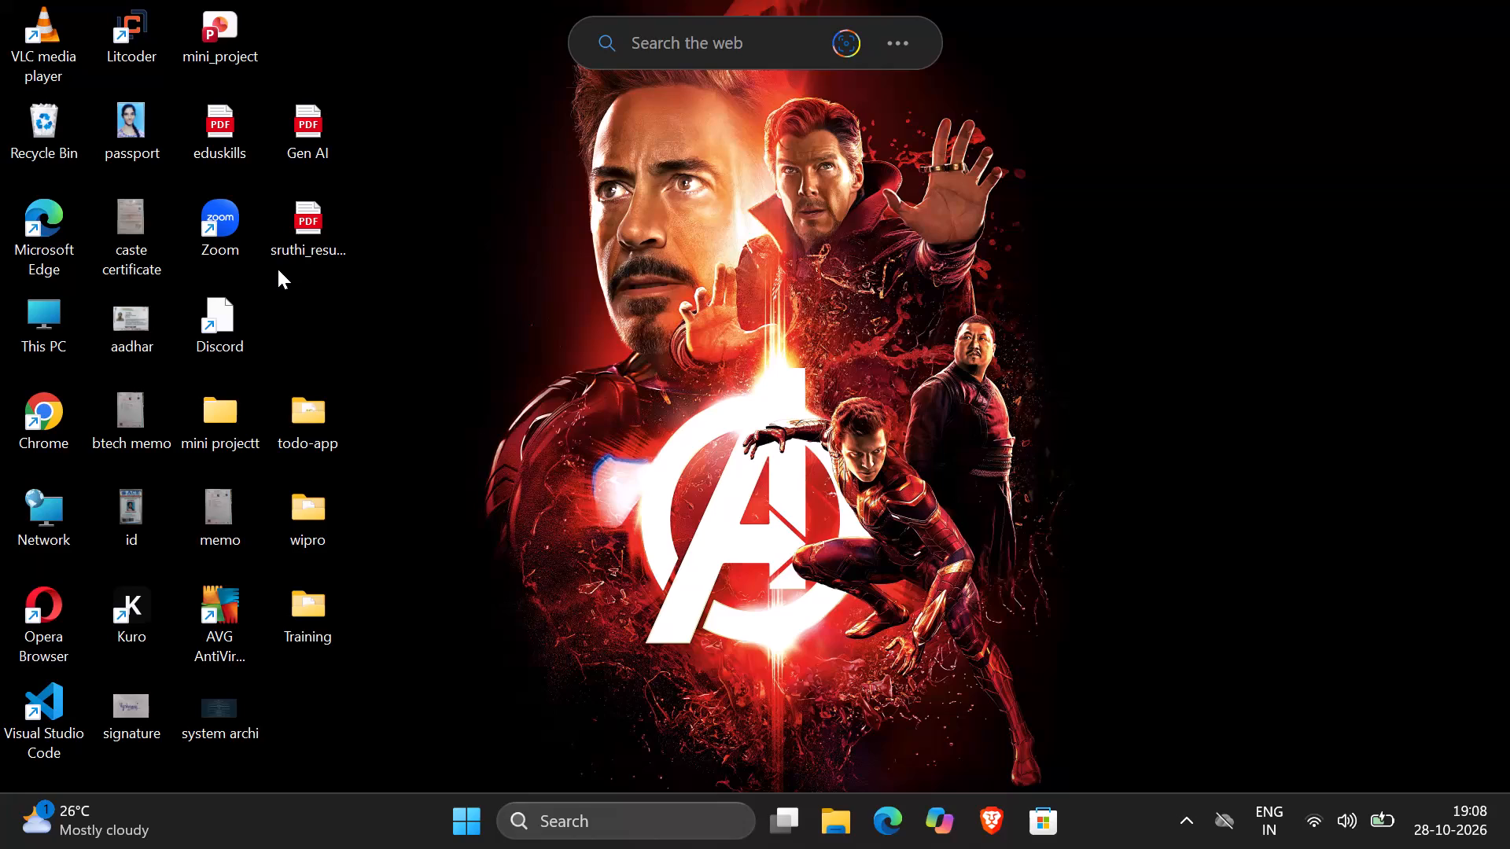
Switch to Chrome using the first listed profile and search Google for "word to pdf convert".
{"action": "double_click", "coordinate": [39, 432]}
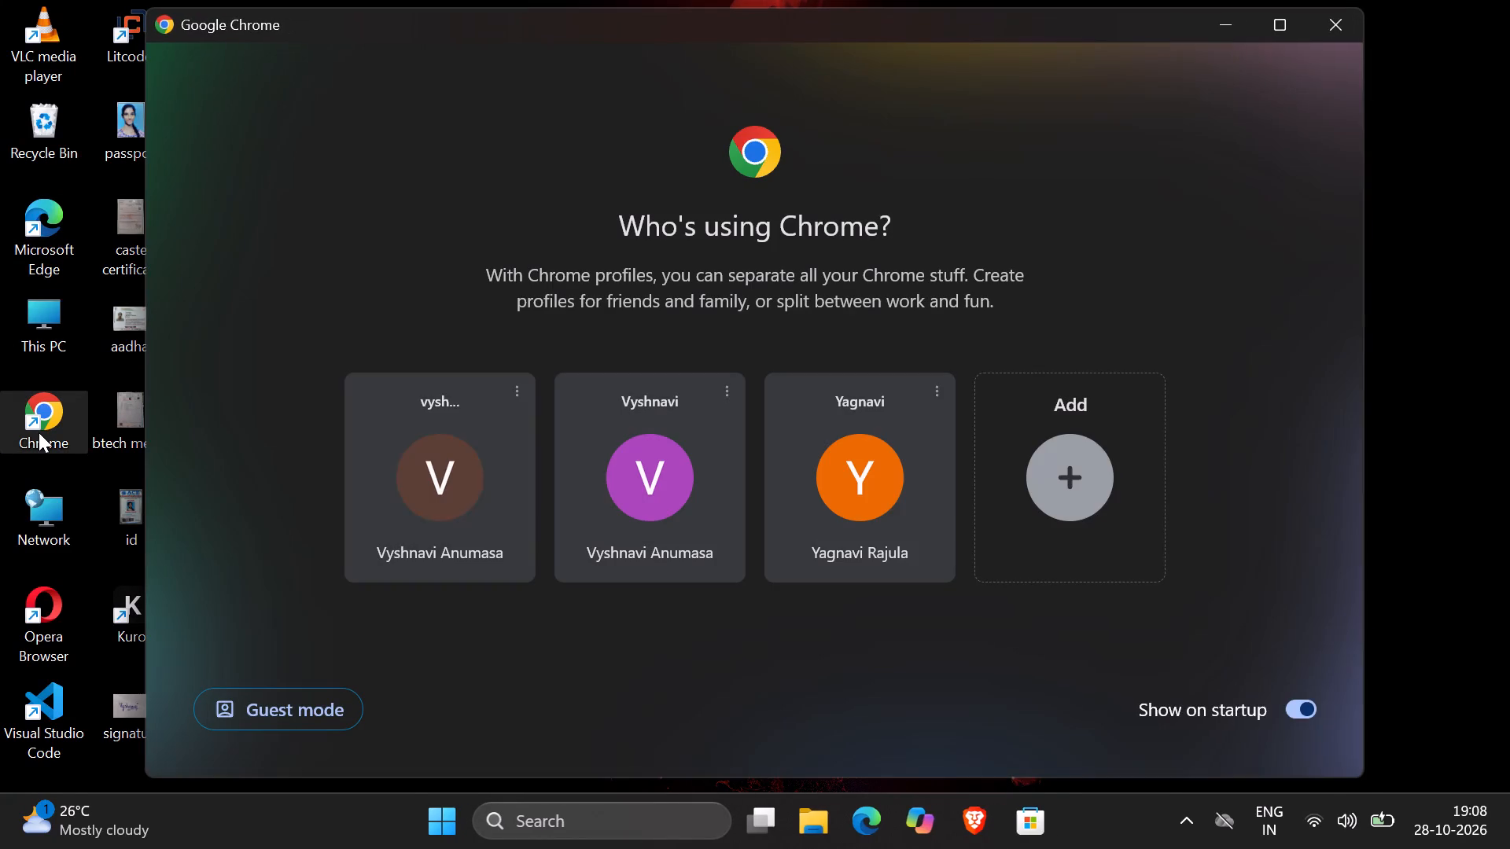
{"action": "left_click", "coordinate": [473, 476]}
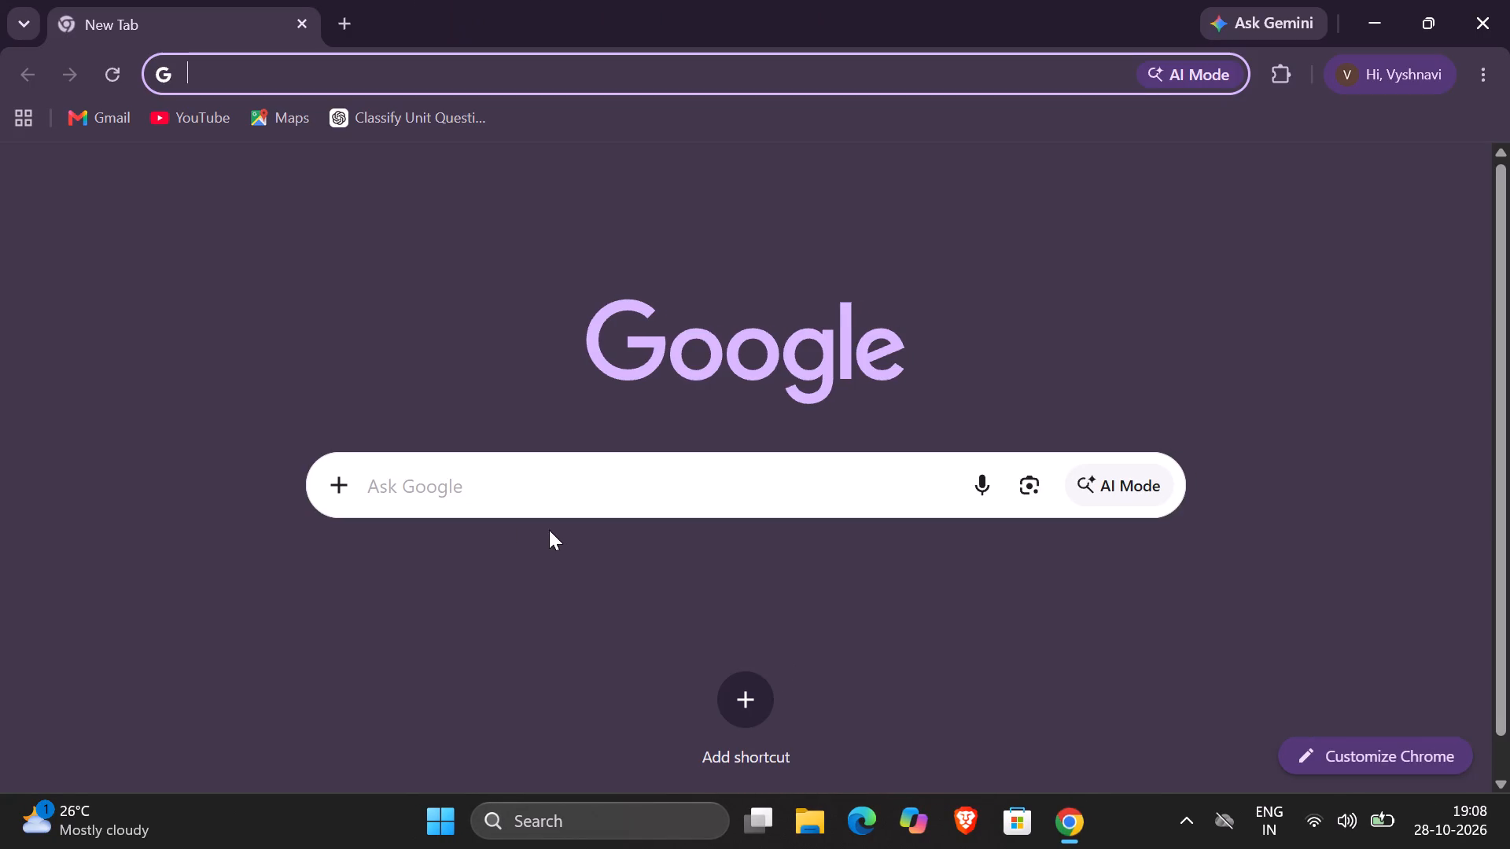
{"action": "left_click", "coordinate": [546, 485]}
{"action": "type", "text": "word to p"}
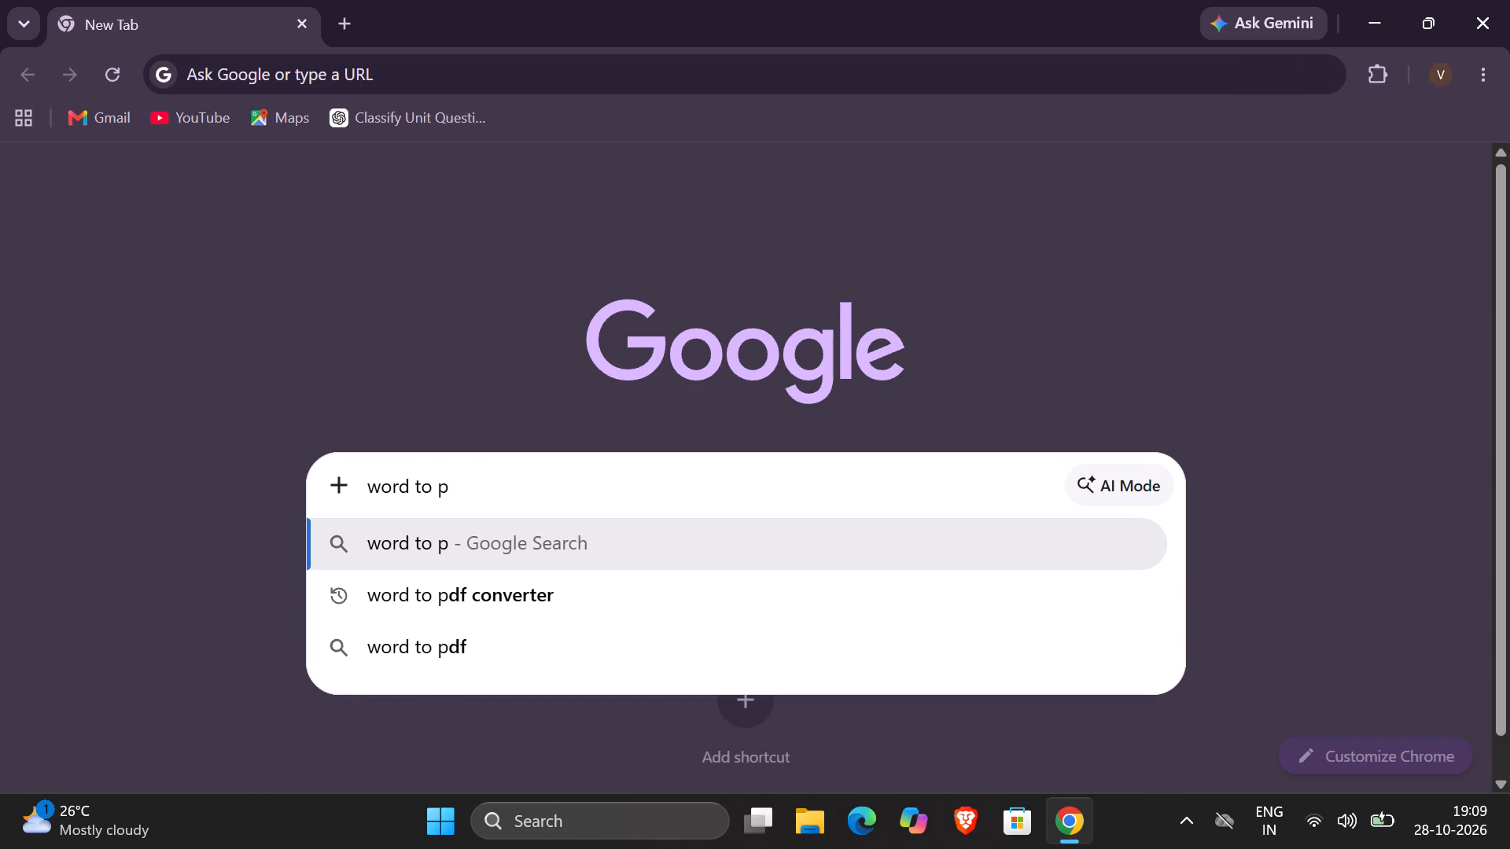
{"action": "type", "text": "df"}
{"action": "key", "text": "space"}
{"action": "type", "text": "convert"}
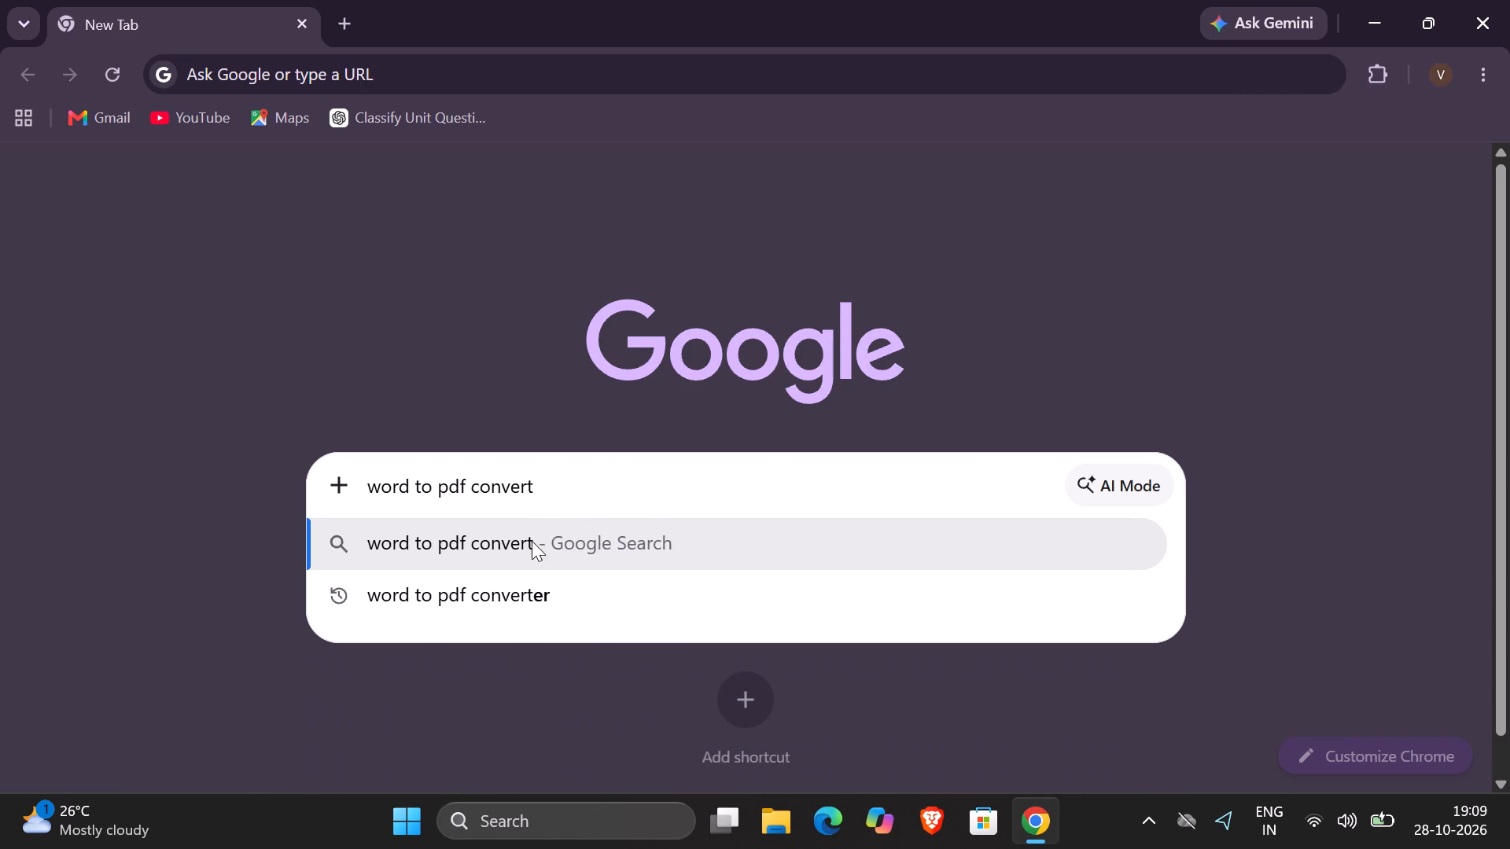
Search Google for "word to pdf converter" and open iLovePDF's Word to PDF conversion page.
{"action": "left_click", "coordinate": [537, 546]}
{"action": "left_click", "coordinate": [582, 489]}
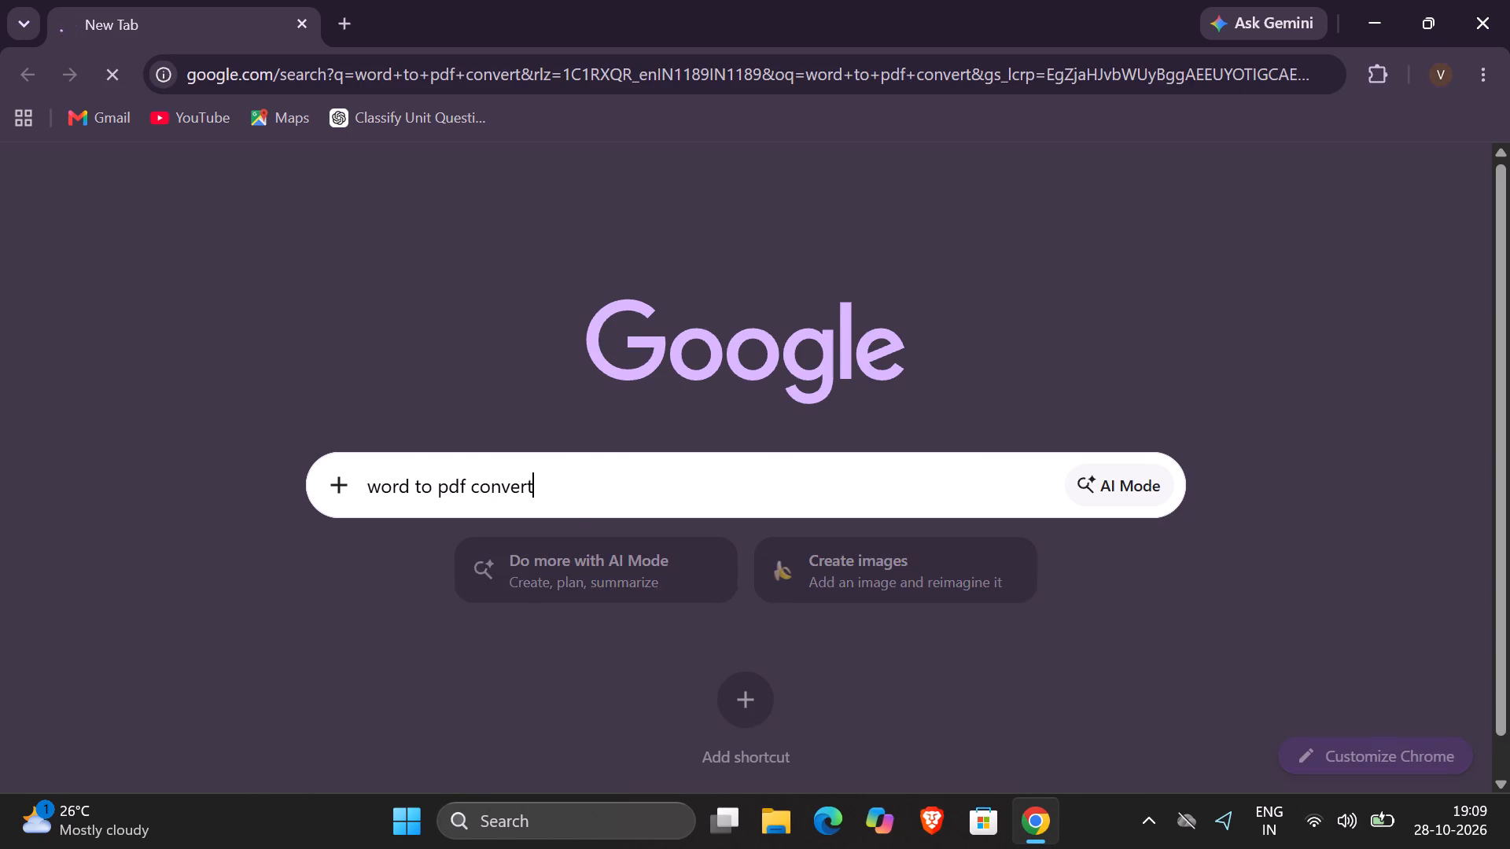
{"action": "type", "text": "er"}
{"action": "key", "text": "Return"}
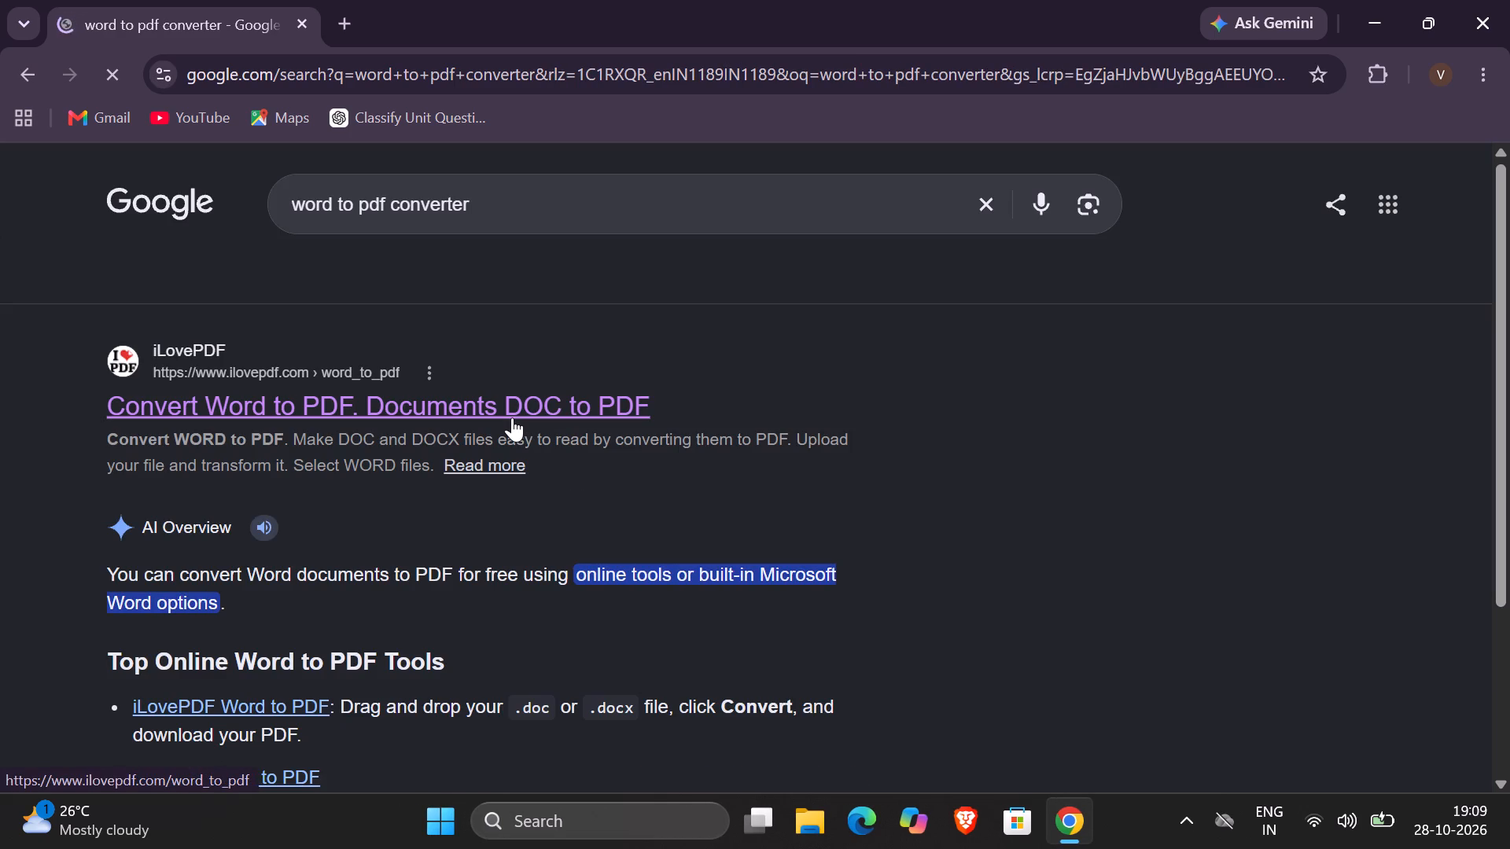
{"action": "left_click", "coordinate": [512, 417]}
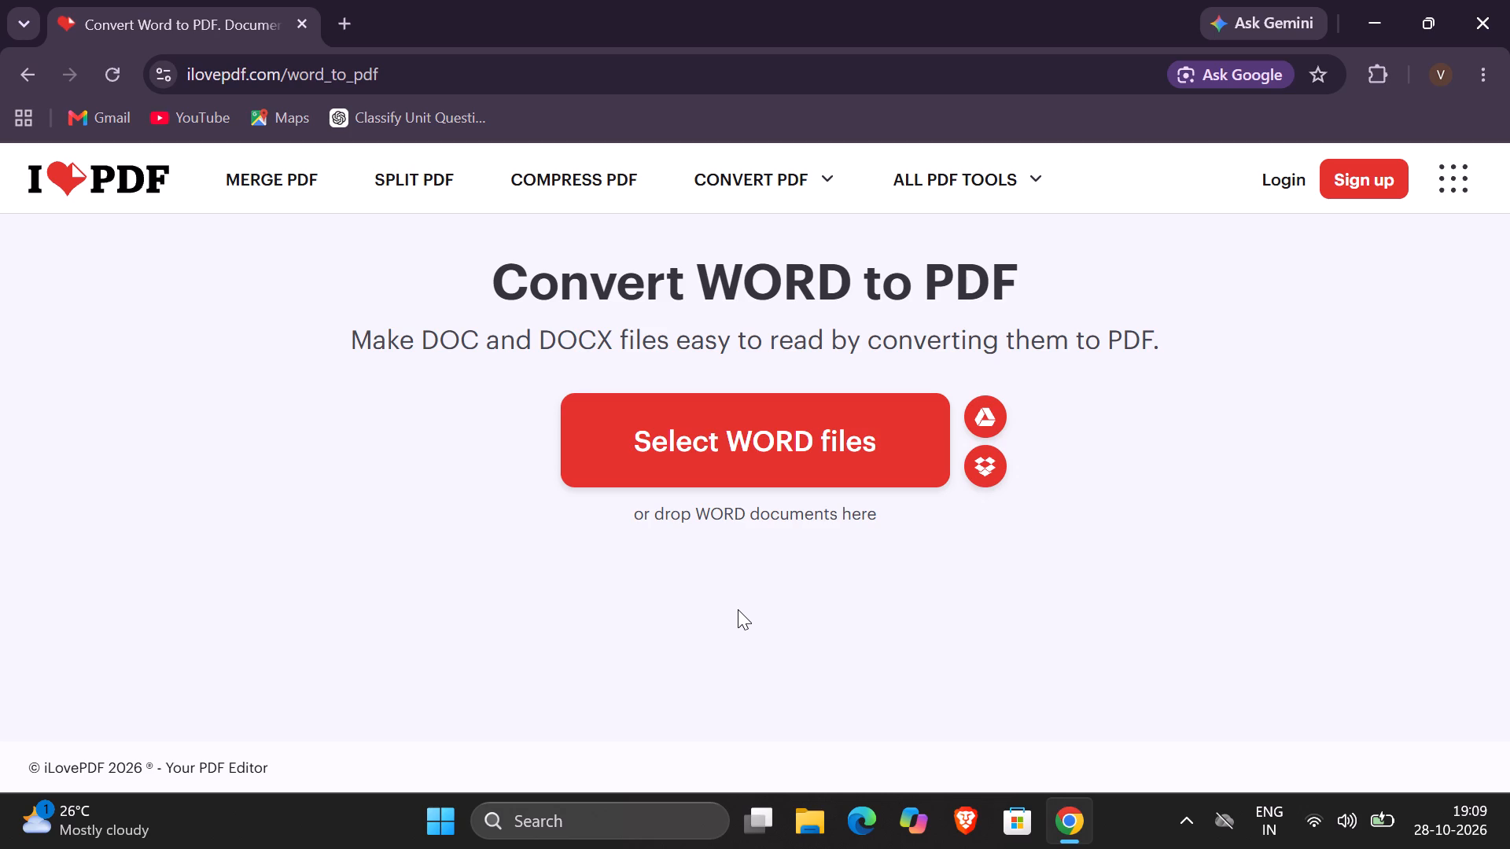
Select the recent file Doc_21.docx for conversion and start converting it to PDF.
{"action": "left_click", "coordinate": [757, 408]}
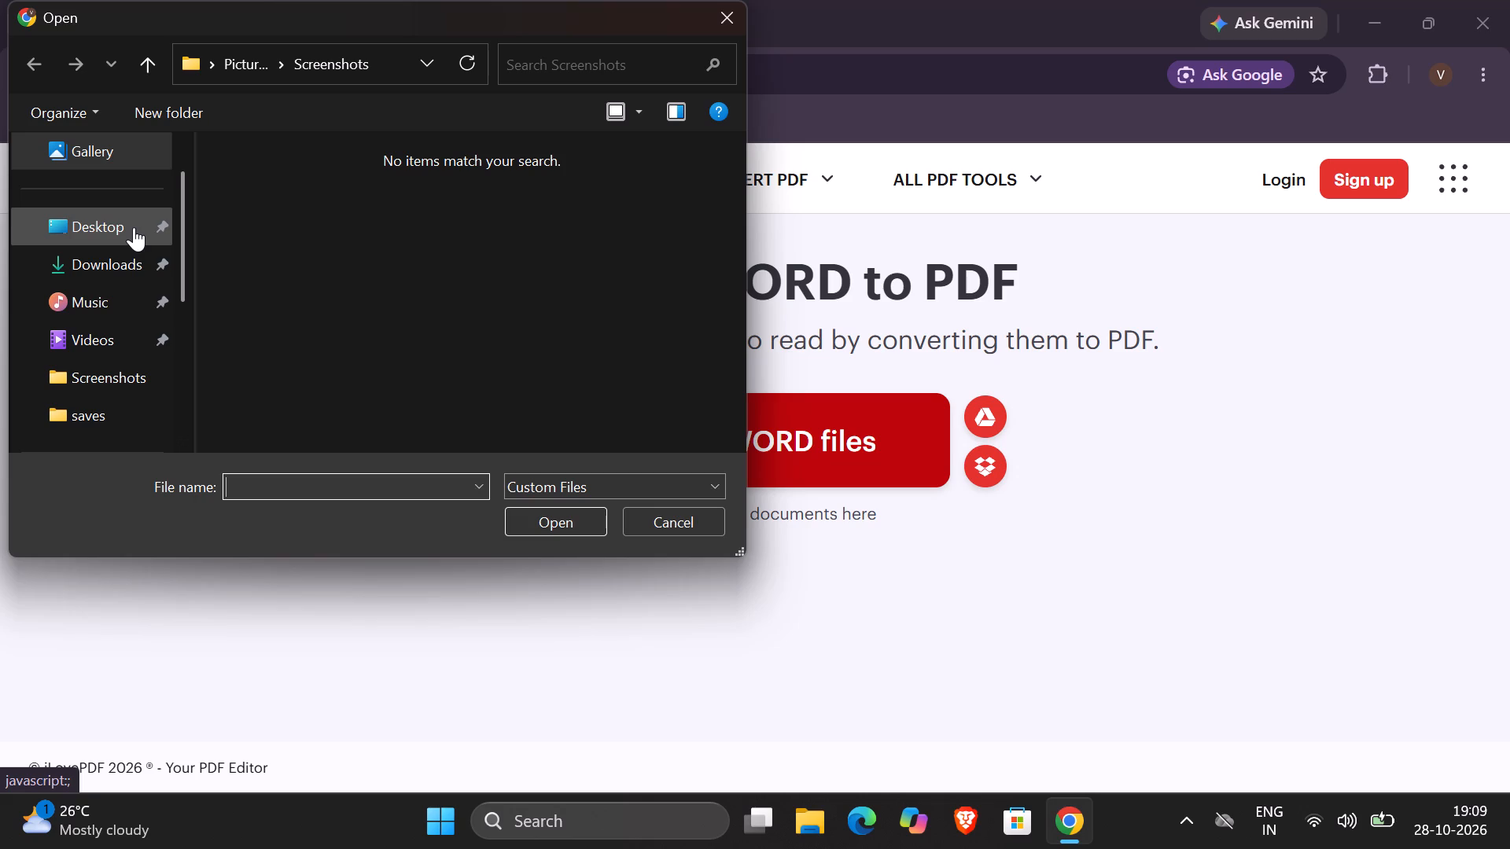
{"action": "scroll", "coordinate": [110, 178], "scroll_direction": "up", "scroll_amount": 4}
{"action": "left_click", "coordinate": [109, 153]}
{"action": "scroll", "coordinate": [327, 303], "scroll_direction": "down", "scroll_amount": 1}
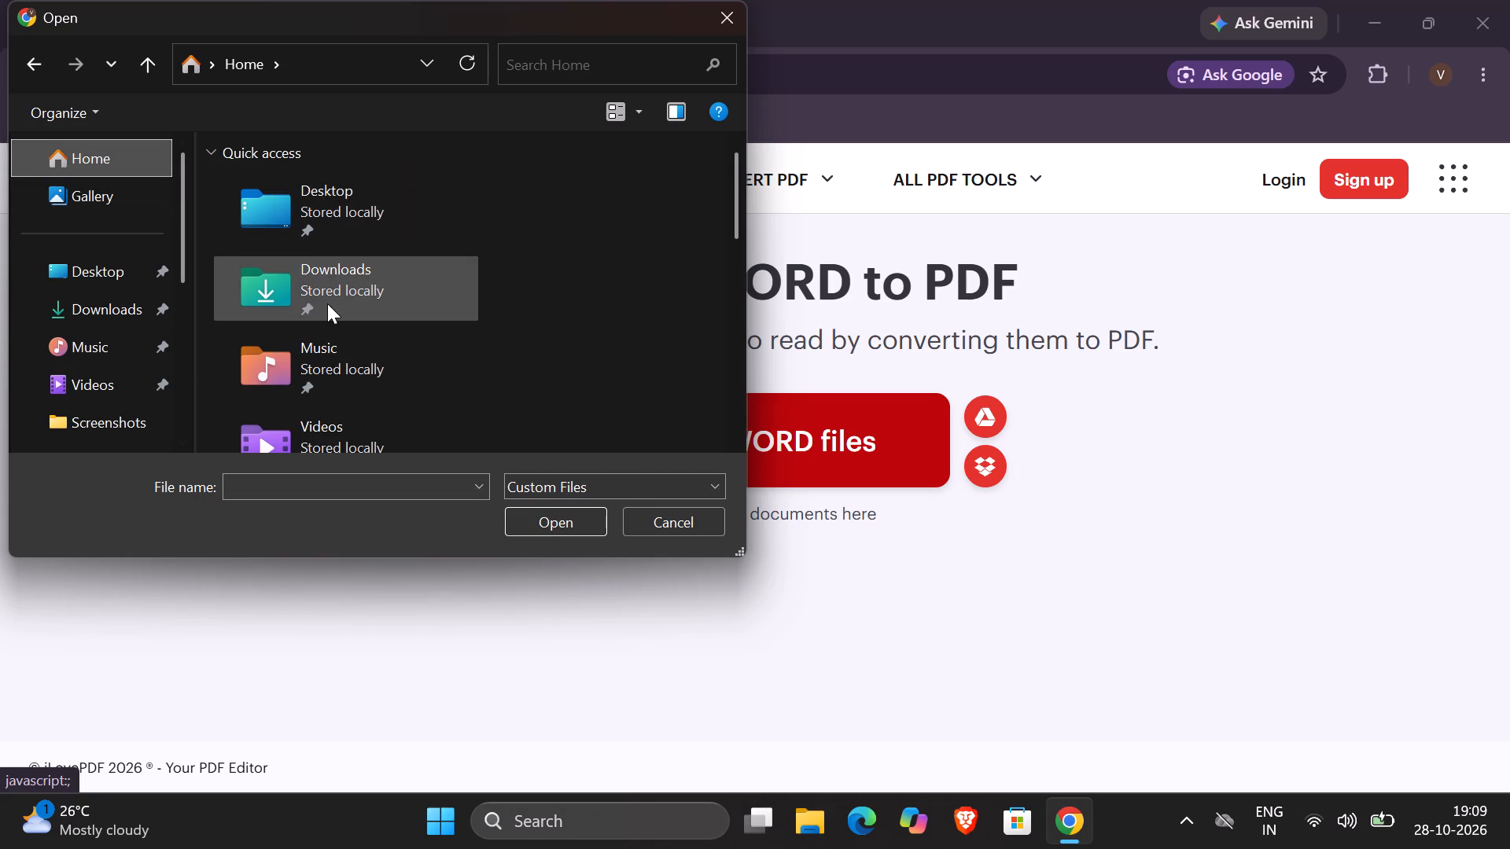
{"action": "scroll", "coordinate": [327, 303], "scroll_direction": "down", "scroll_amount": 1}
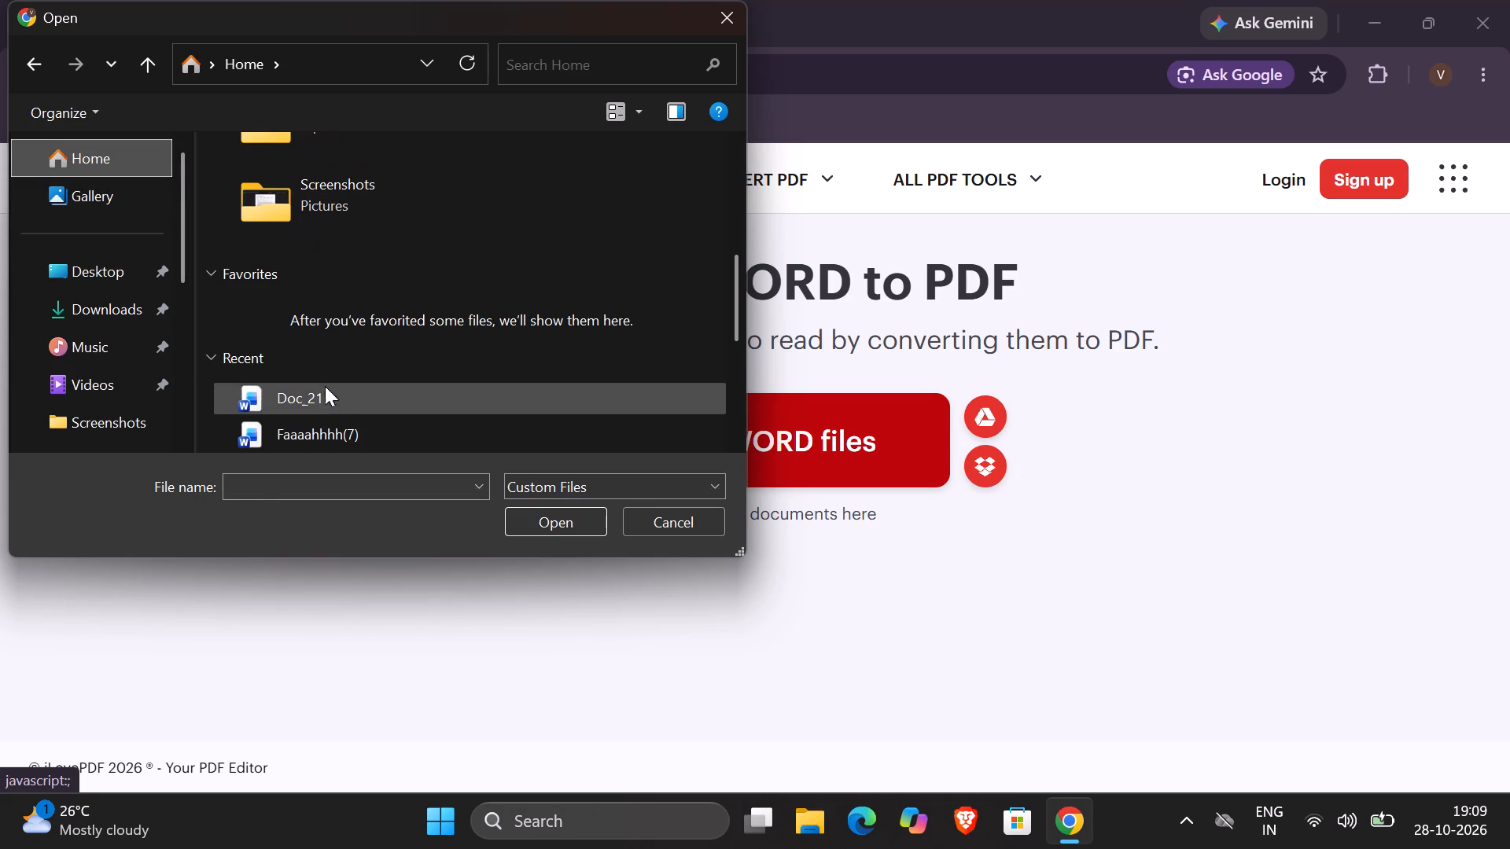
{"action": "left_click", "coordinate": [322, 402]}
{"action": "left_click", "coordinate": [536, 515]}
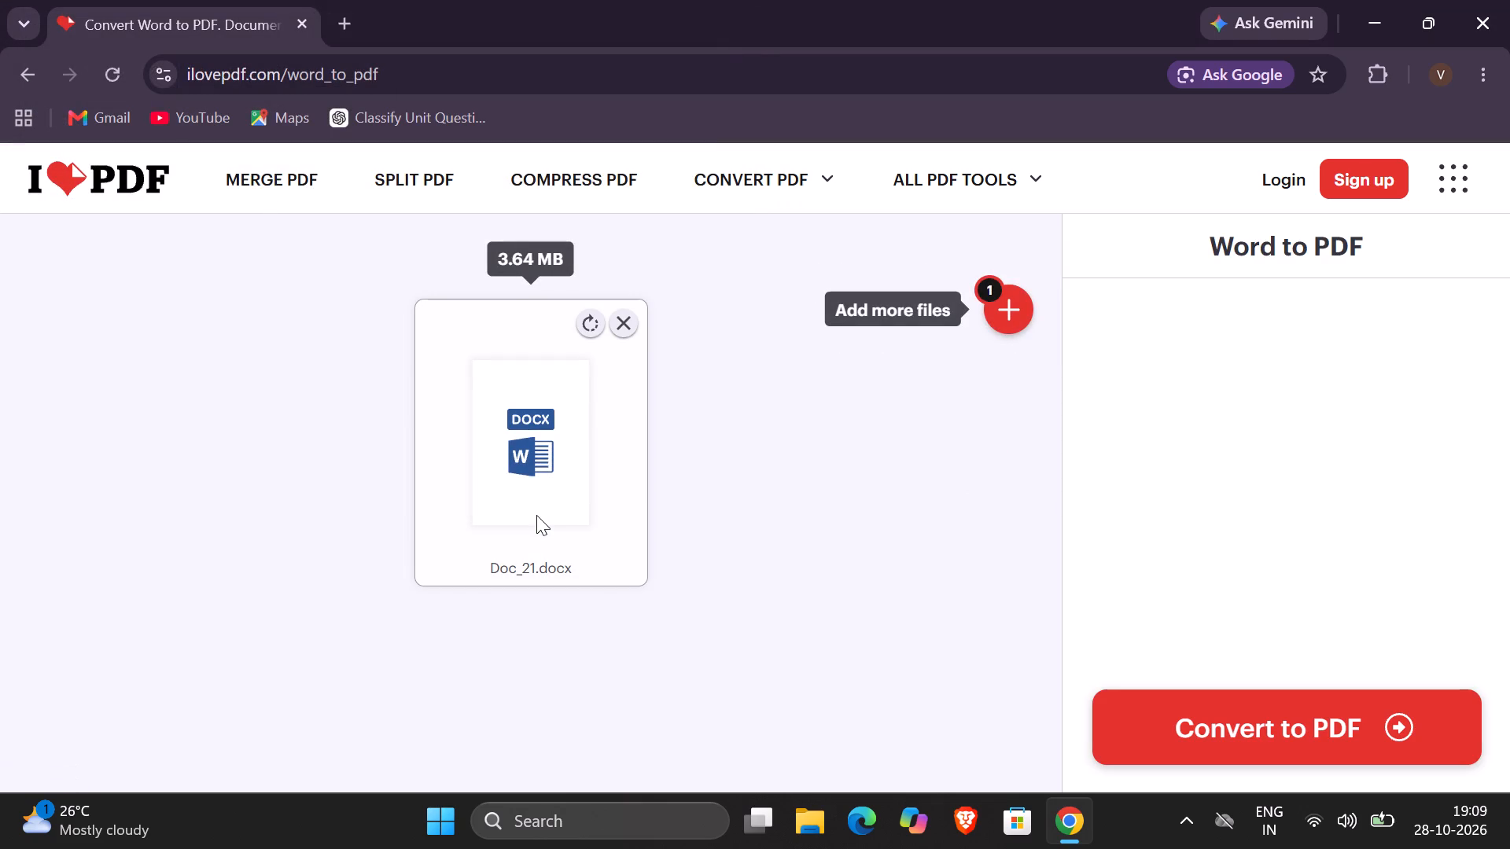
{"action": "left_click", "coordinate": [1289, 723]}
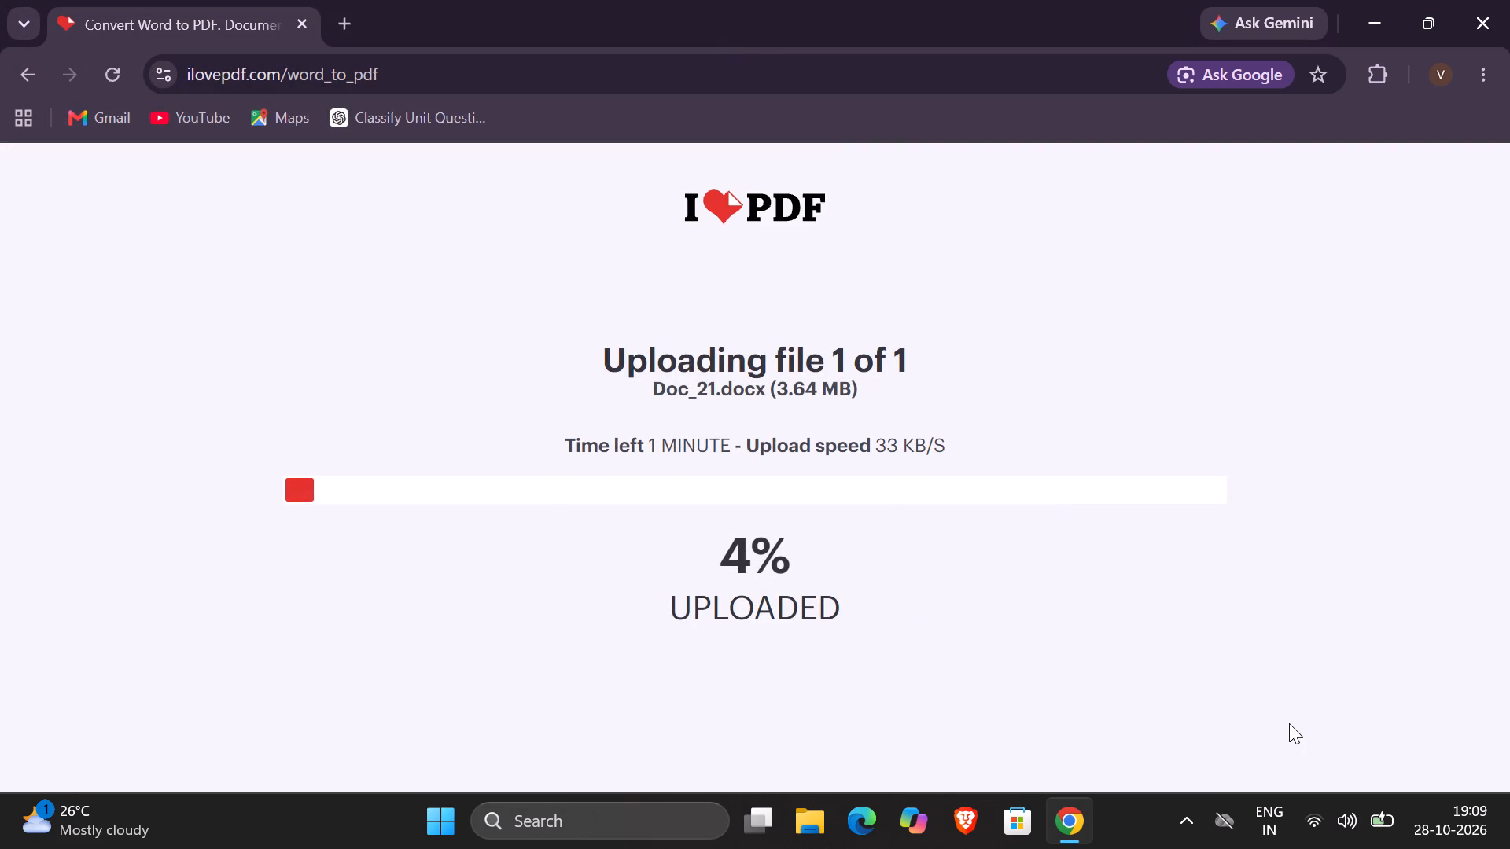
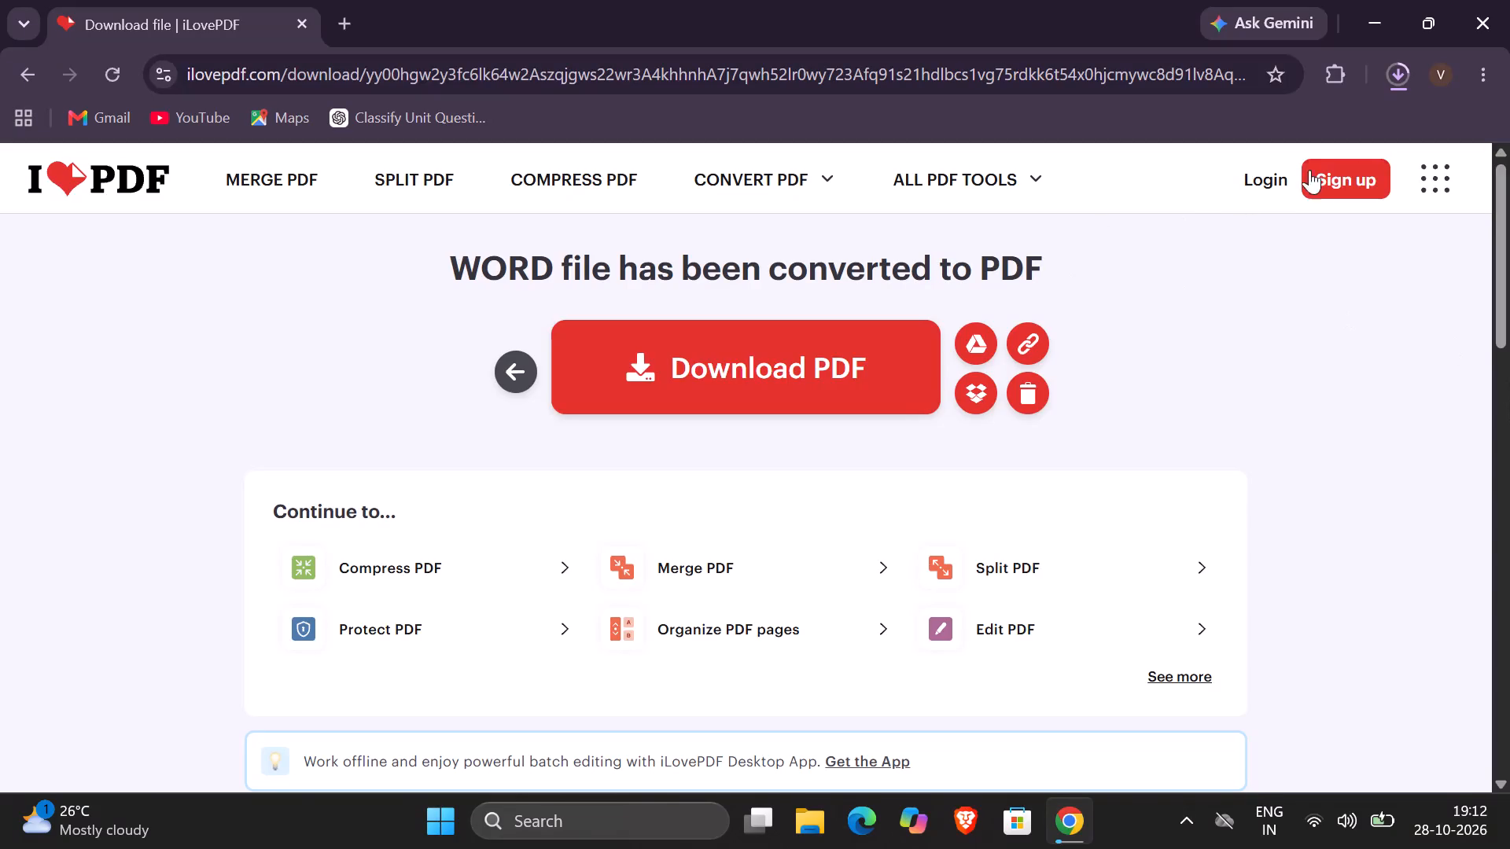
Download the converted PDF of Doc_21 from iLovePDF.
{"action": "left_click", "coordinate": [850, 363]}
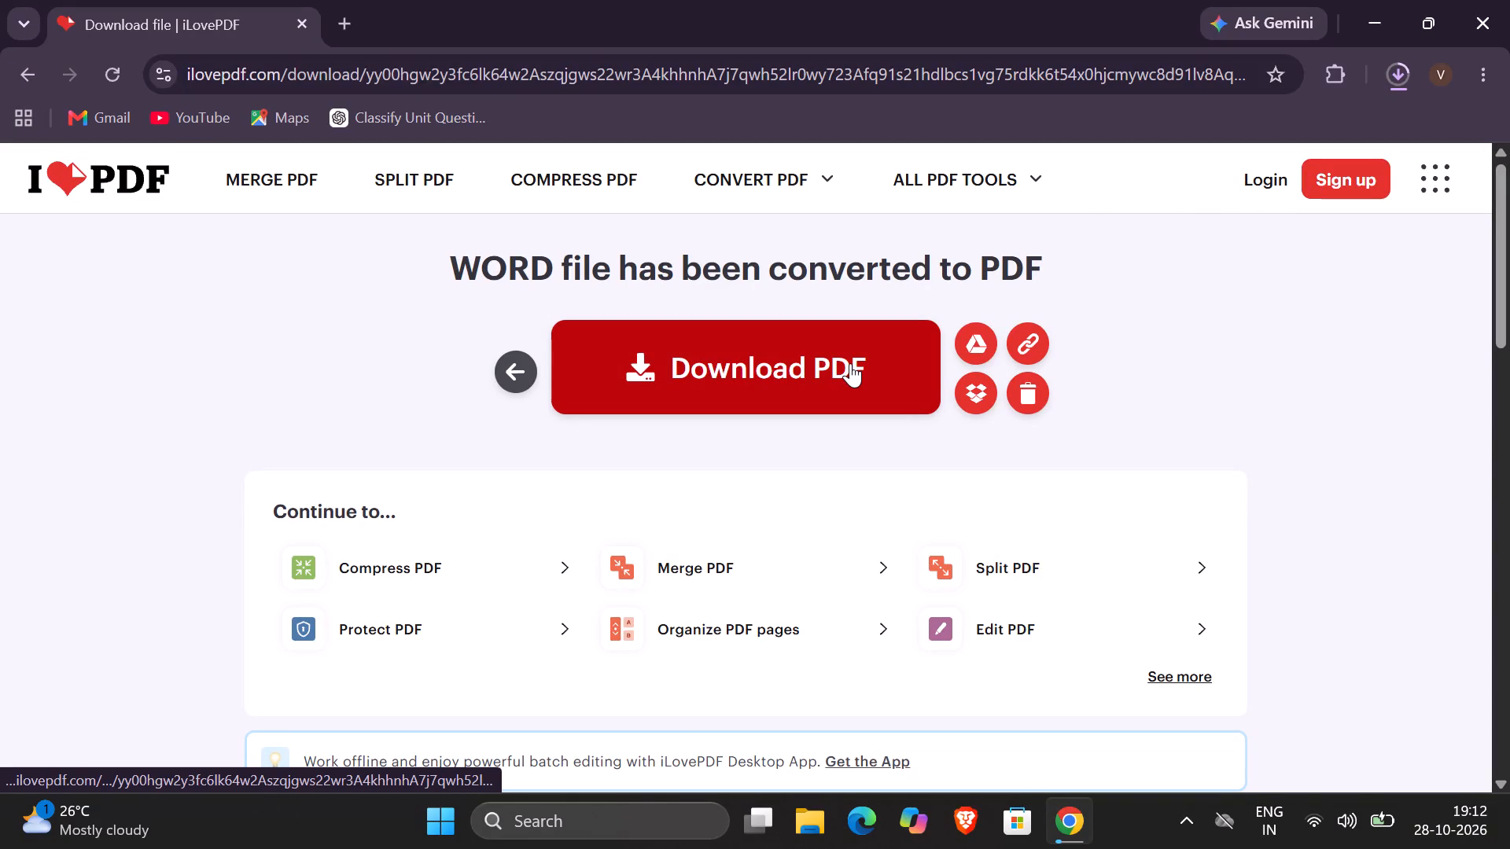
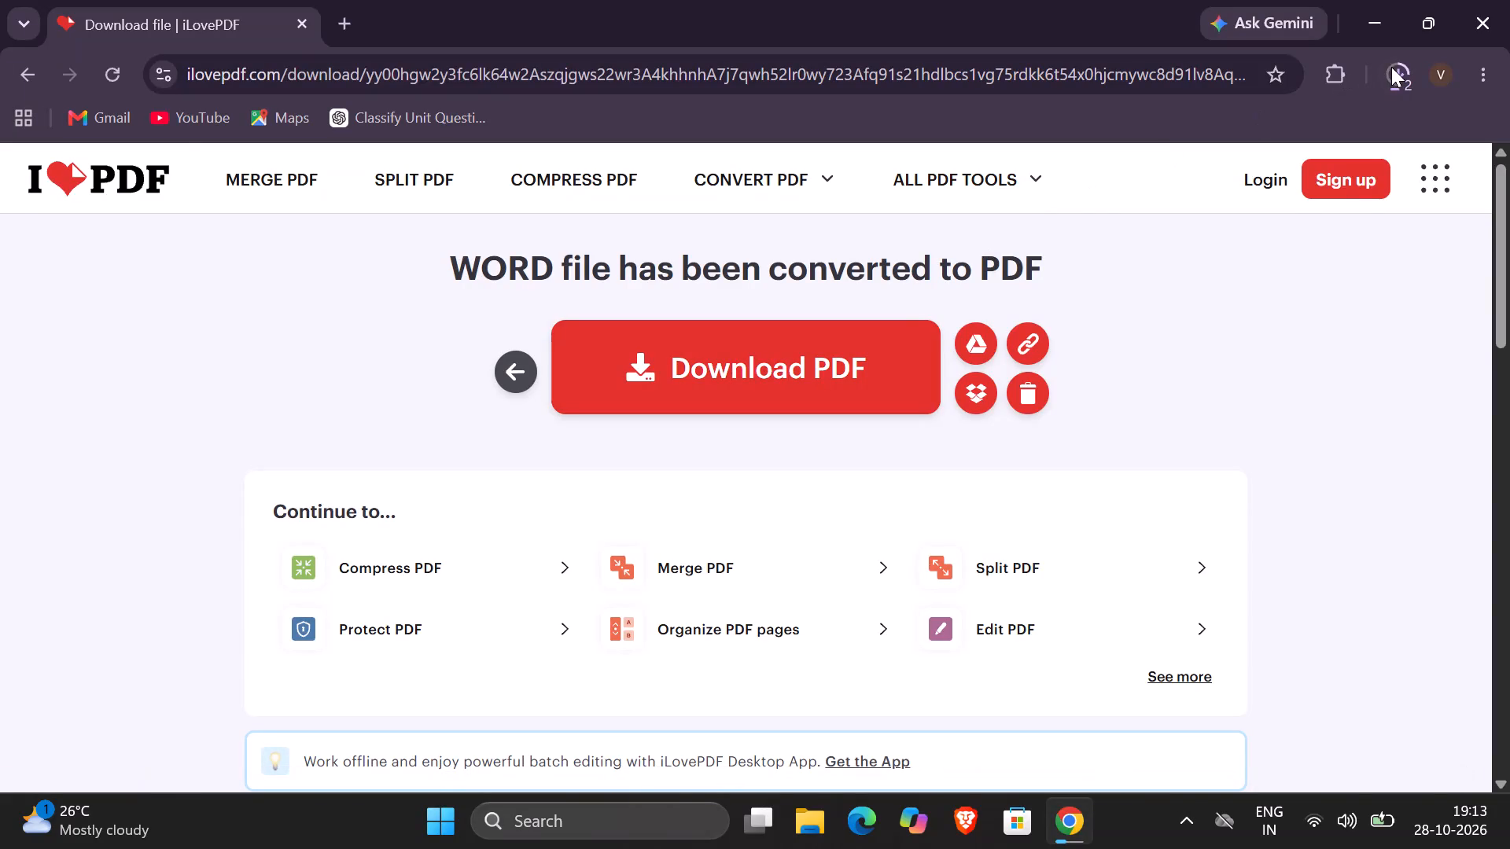
Cancel the duplicate download Doc_21 (1).pdf in the recent download history.
{"action": "left_click", "coordinate": [1393, 68]}
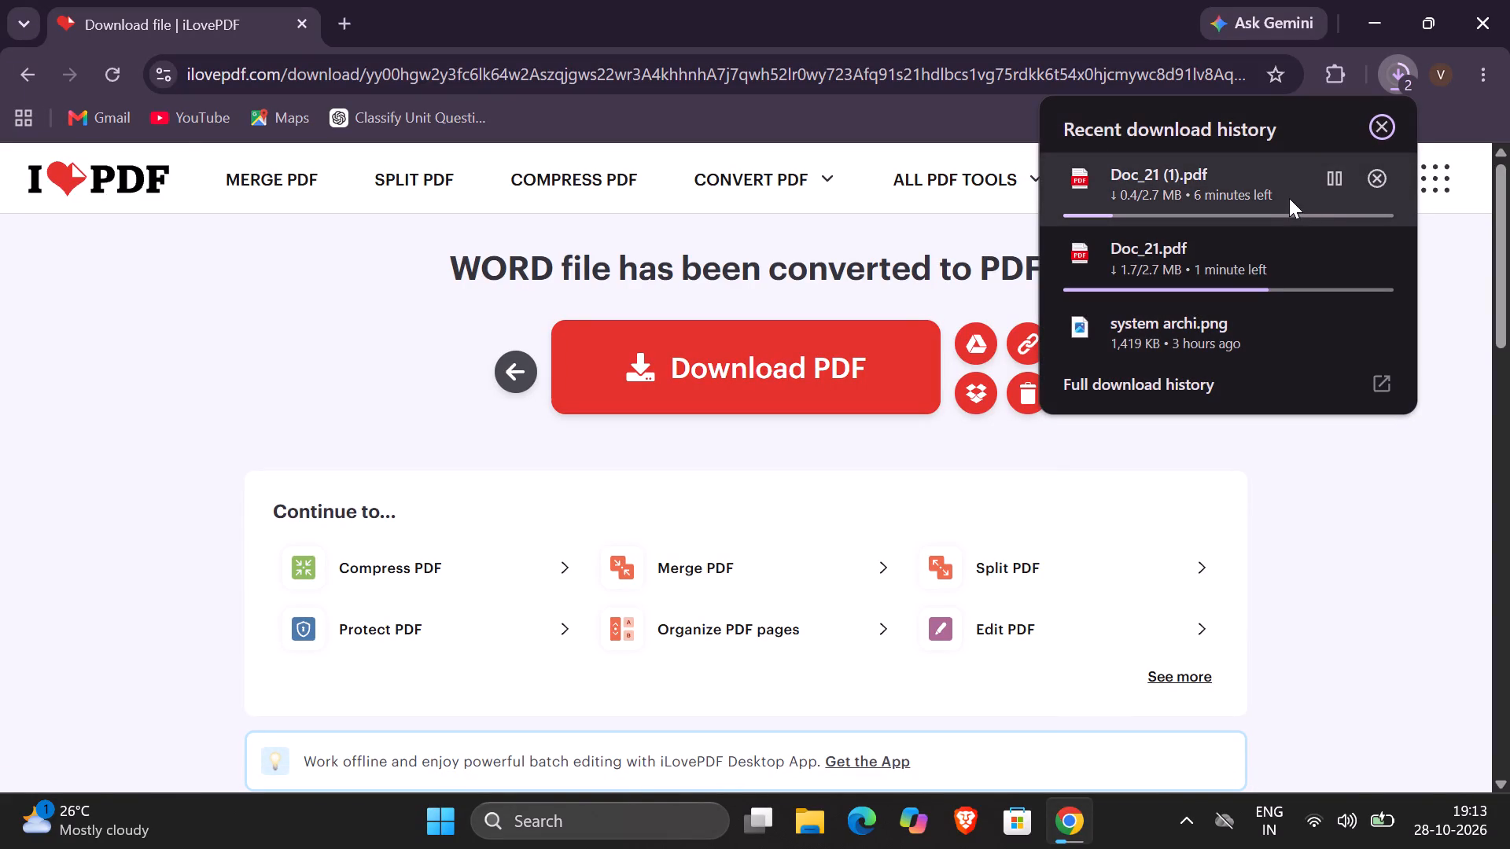
{"action": "left_click", "coordinate": [1379, 175]}
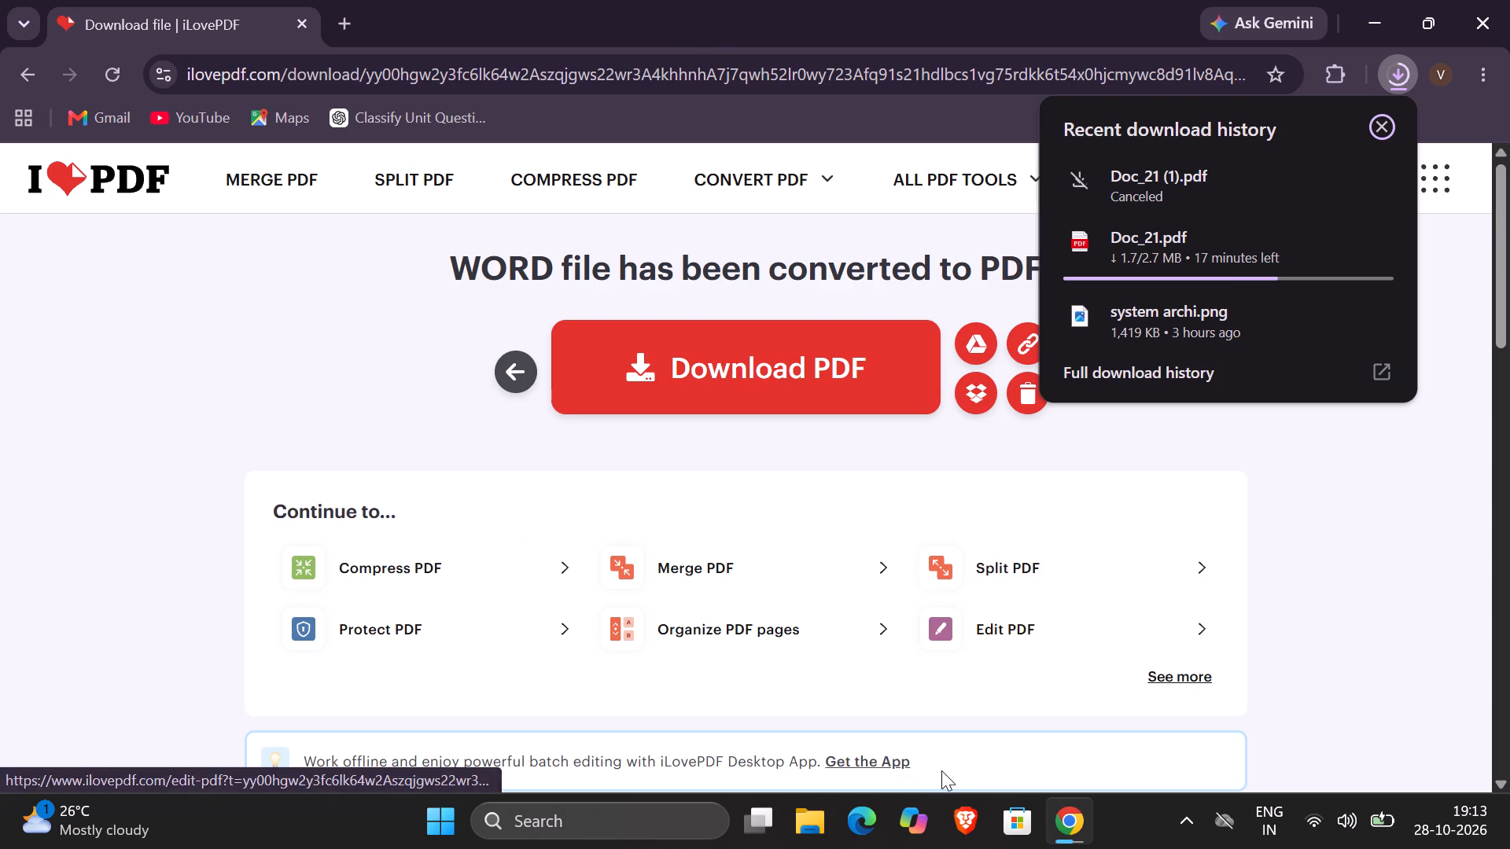
Switch to File Explorer and open the recent Word document Doc_21 from Downloads.
{"action": "left_click", "coordinate": [809, 815]}
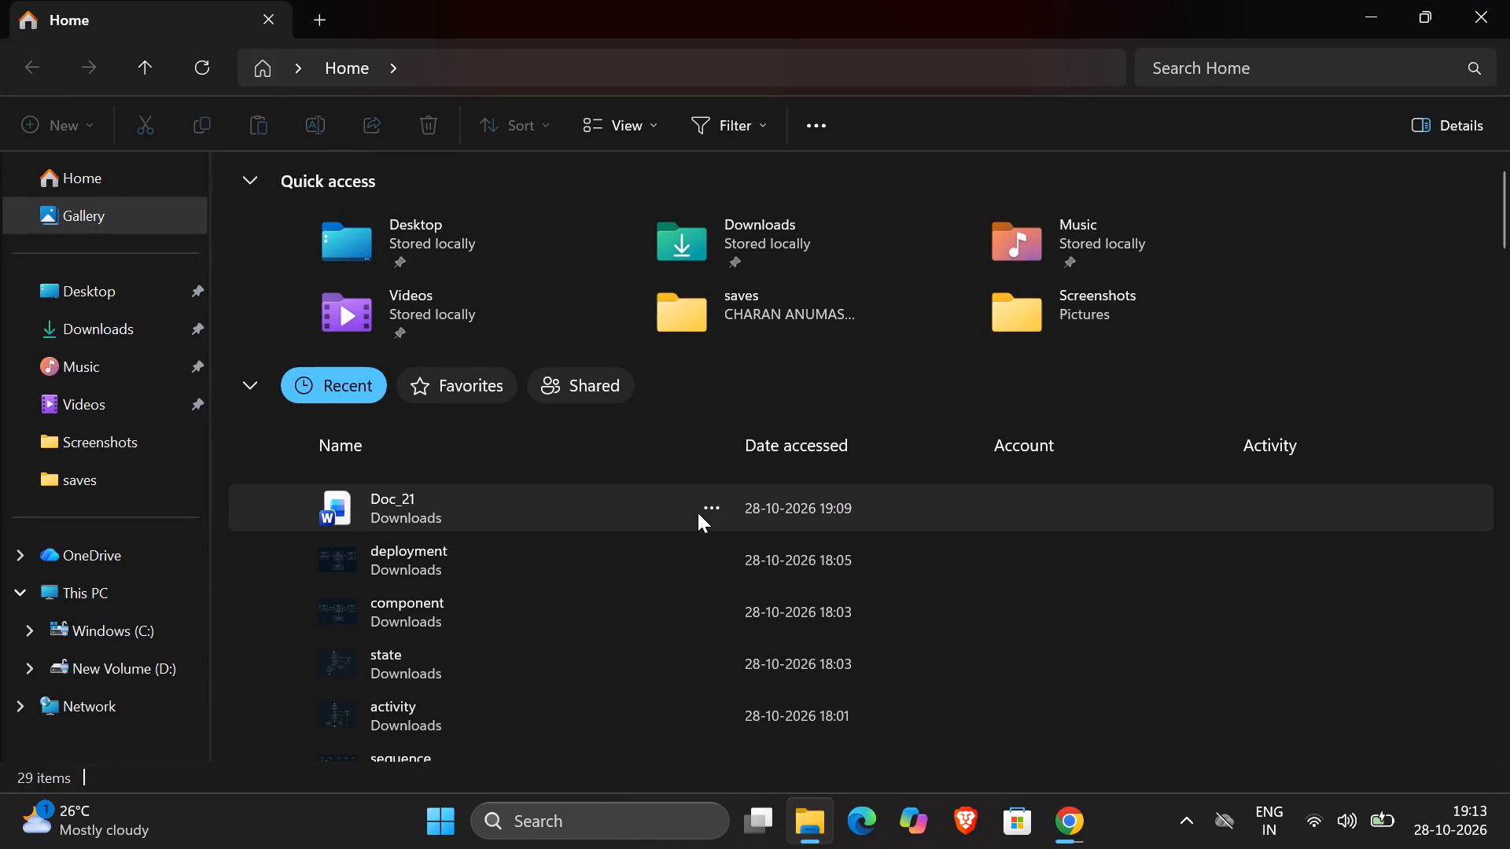
{"action": "double_click", "coordinate": [539, 515]}
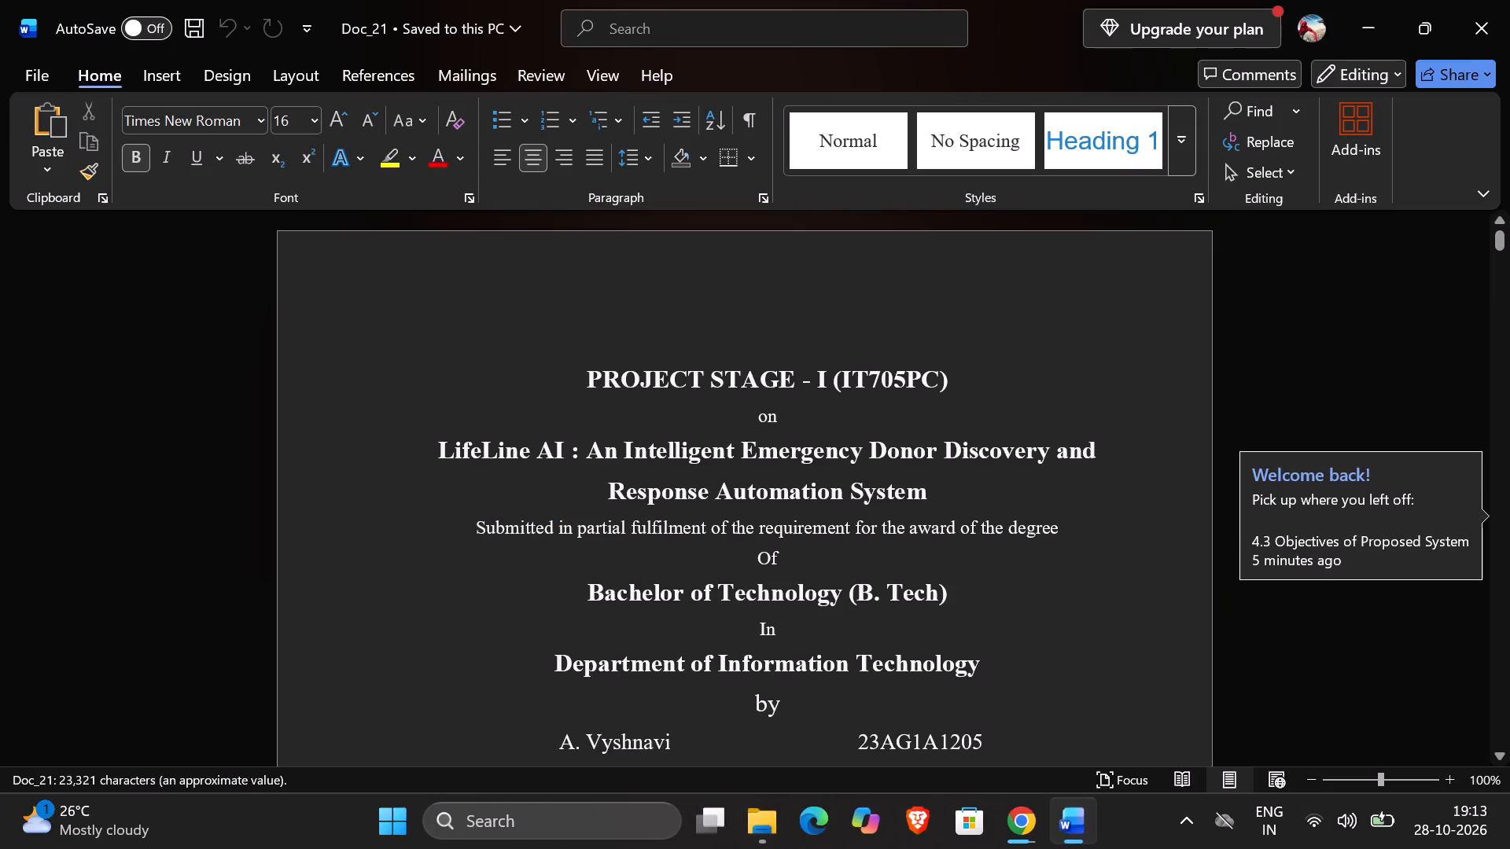
Save the document as a PDF named Doc_21 in the Downloads folder, replacing the existing file.
{"action": "left_click", "coordinate": [35, 81]}
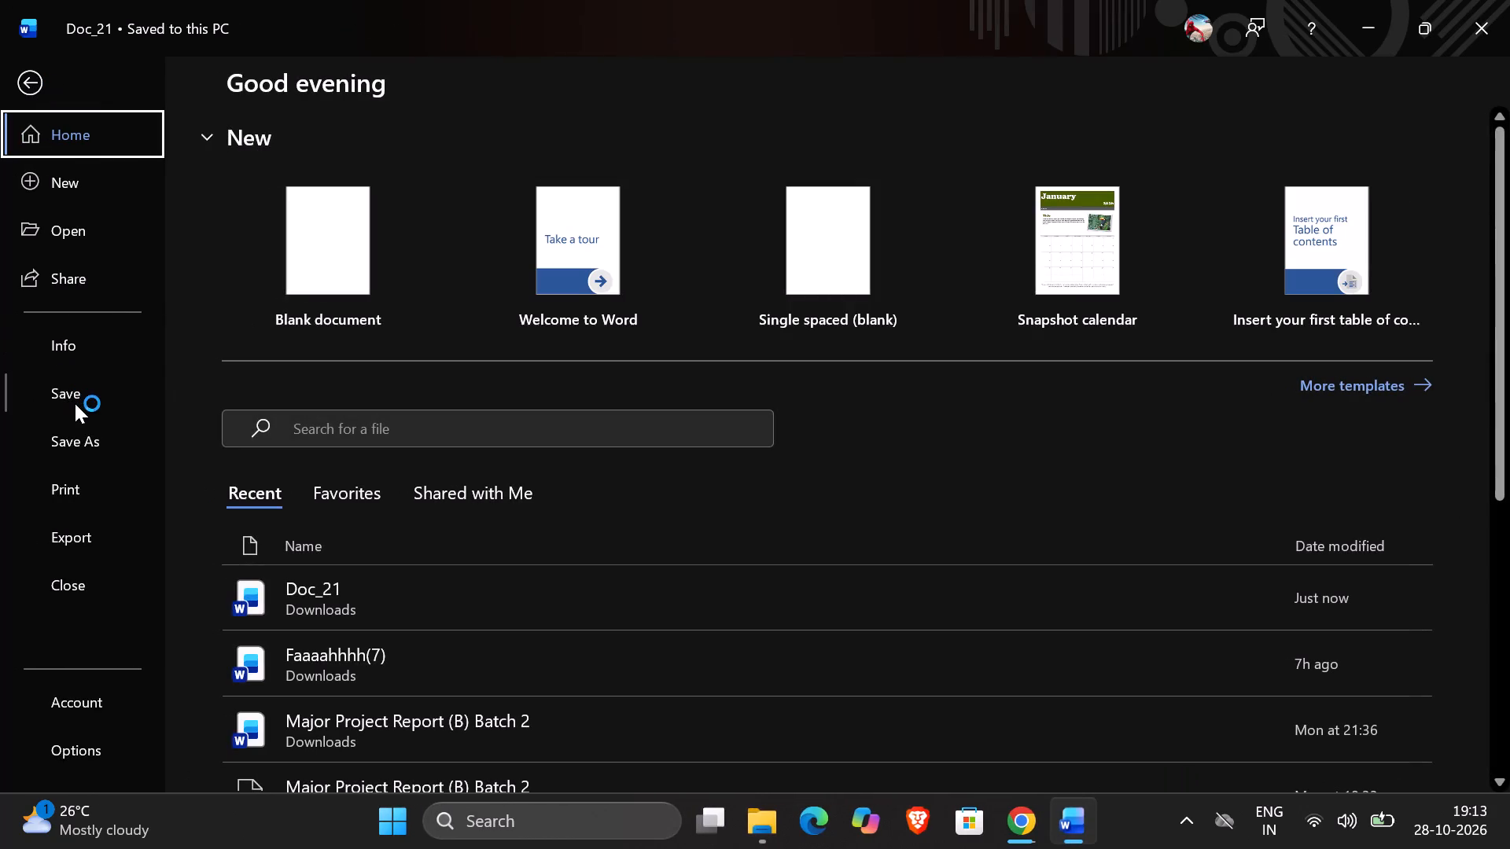
{"action": "left_click", "coordinate": [89, 434]}
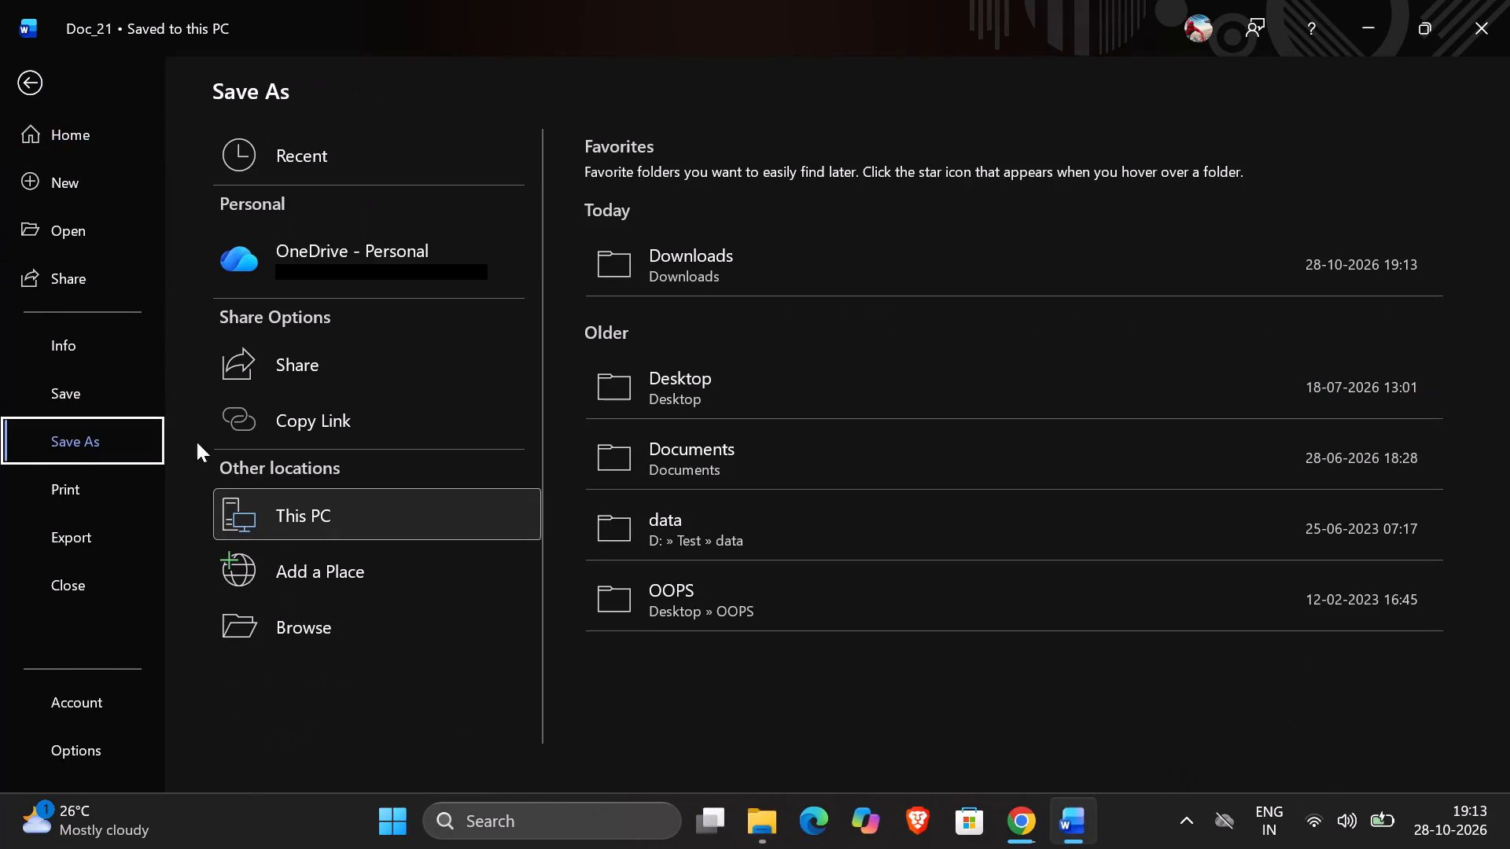
{"action": "left_click", "coordinate": [713, 241]}
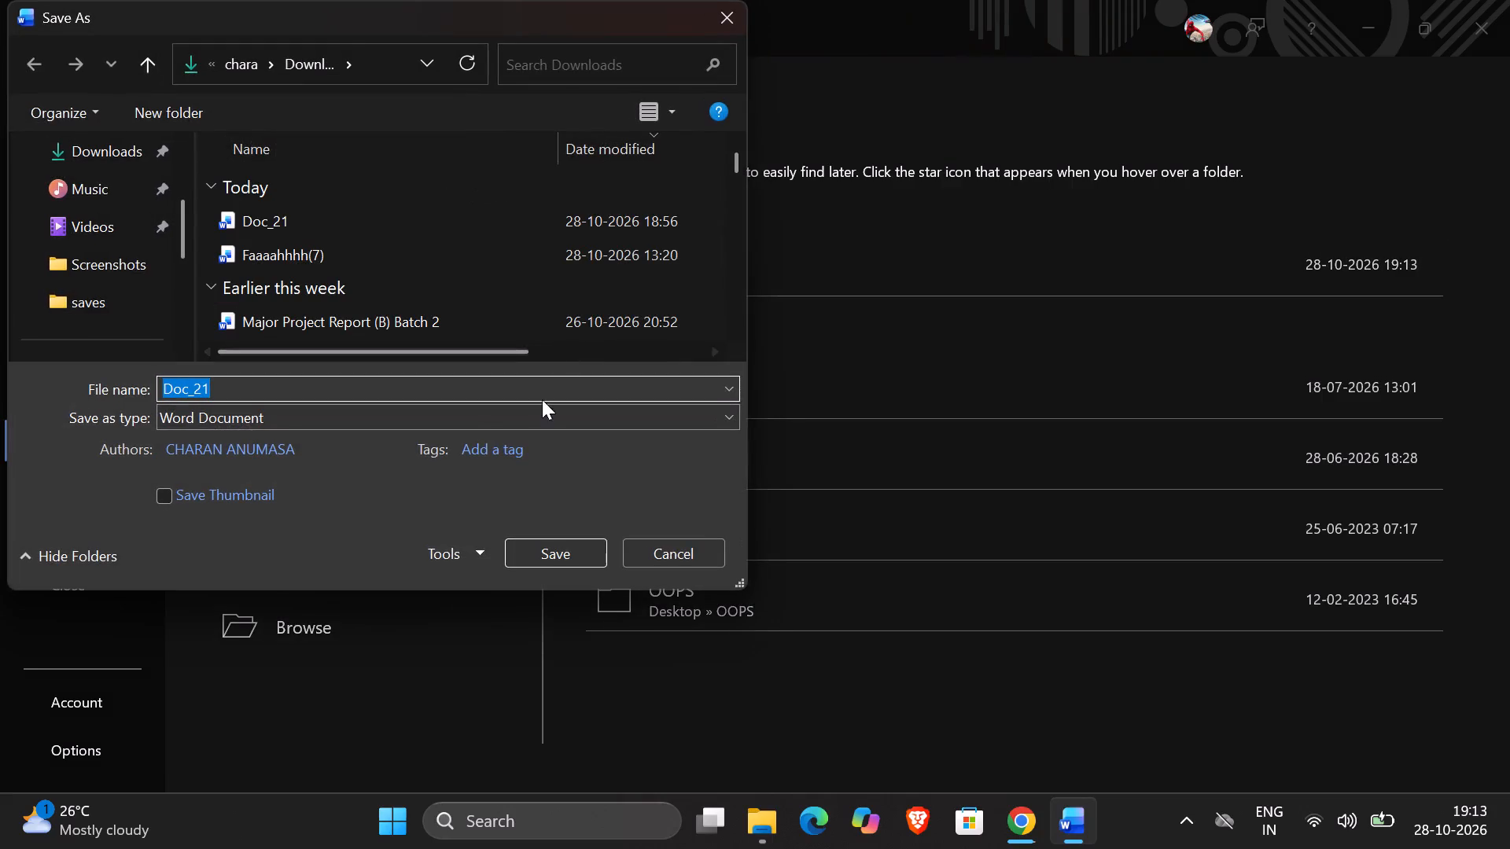
{"action": "left_click", "coordinate": [537, 421]}
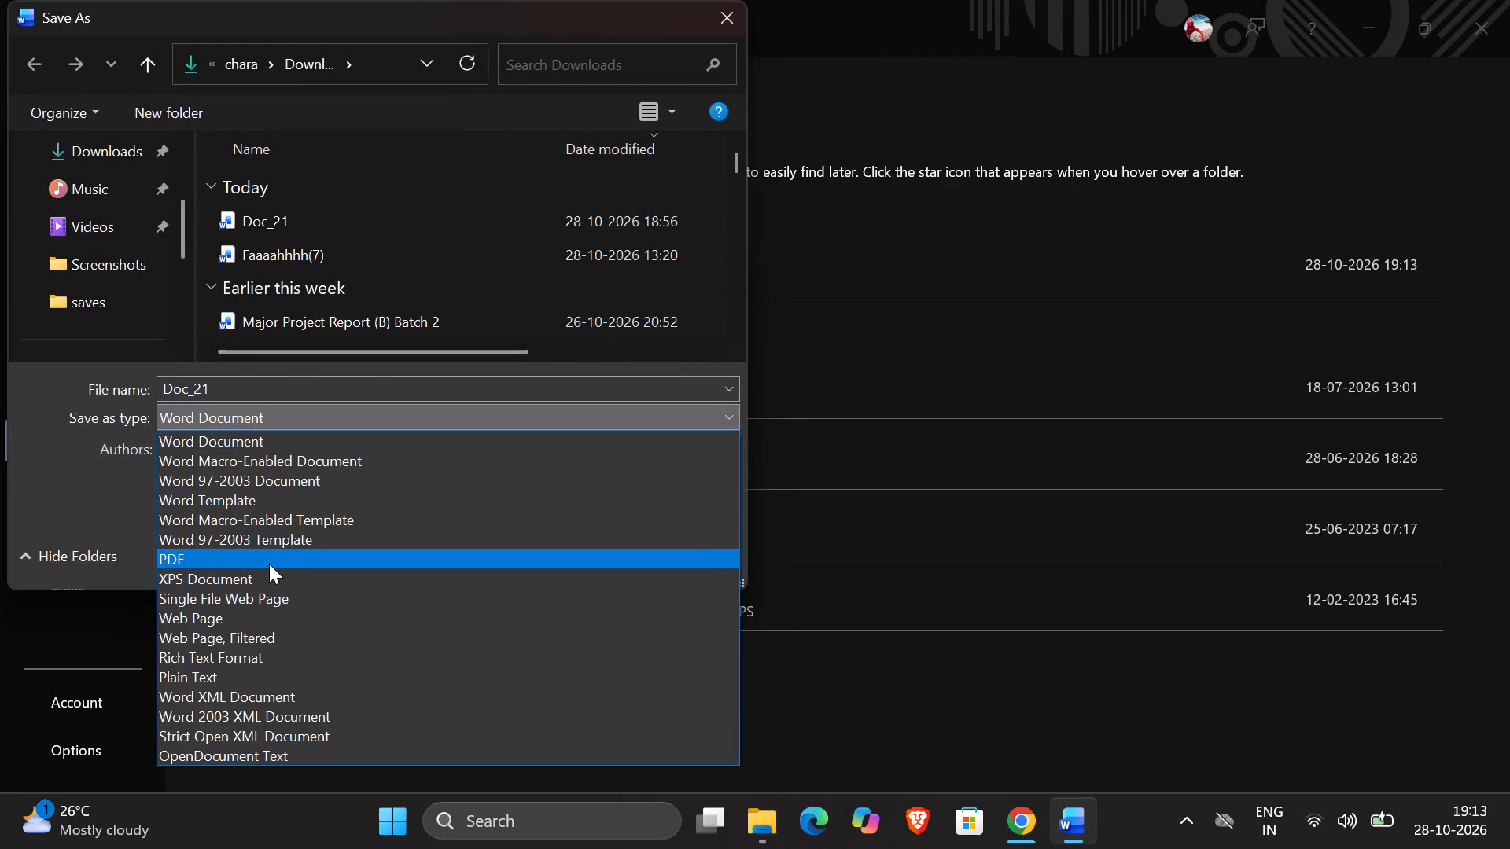
{"action": "left_click", "coordinate": [269, 564]}
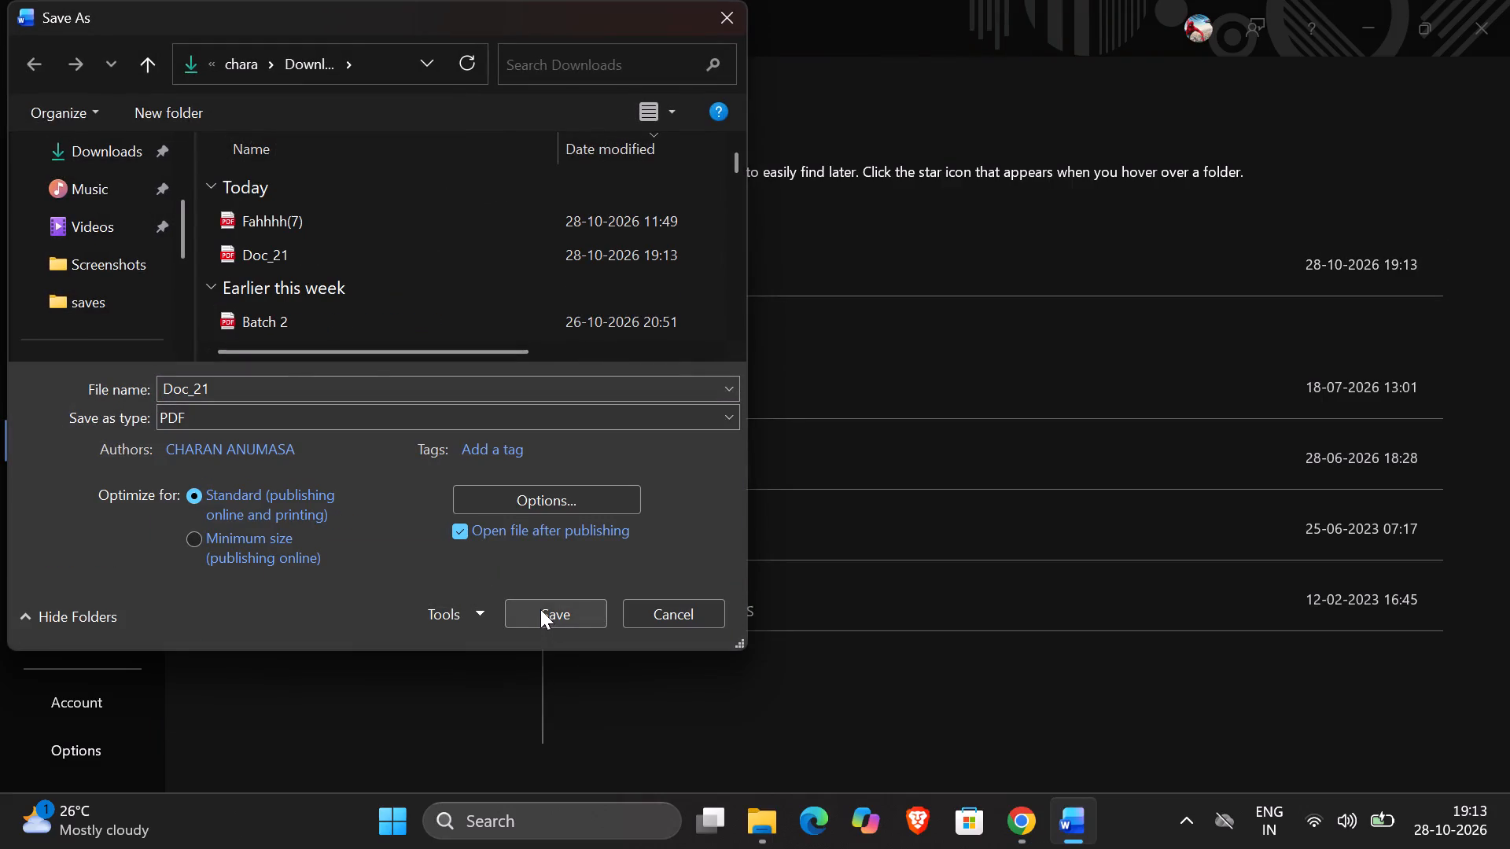
{"action": "left_click", "coordinate": [540, 609]}
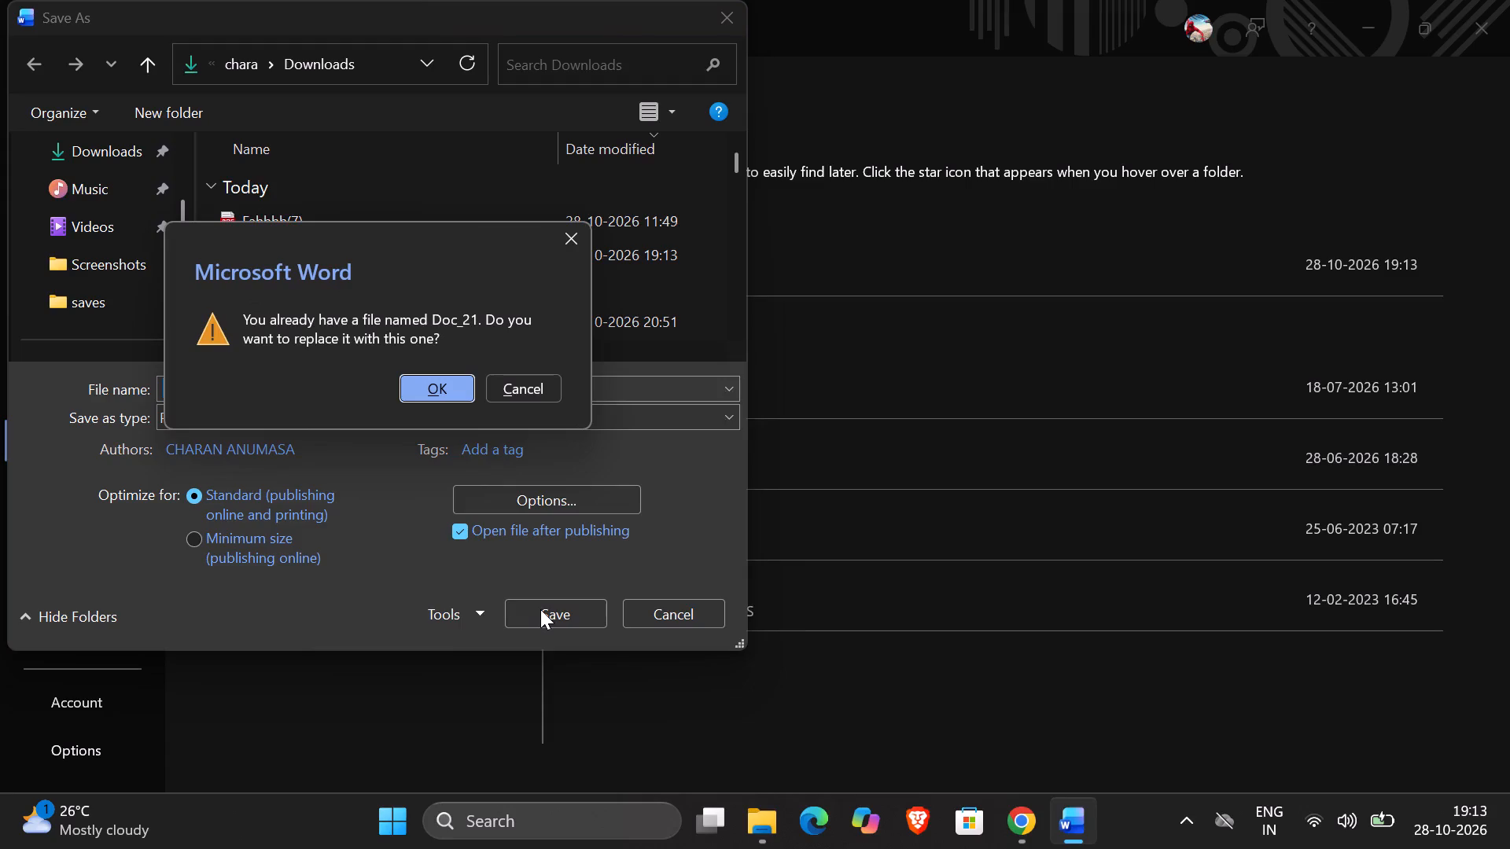
{"action": "left_click", "coordinate": [434, 391]}
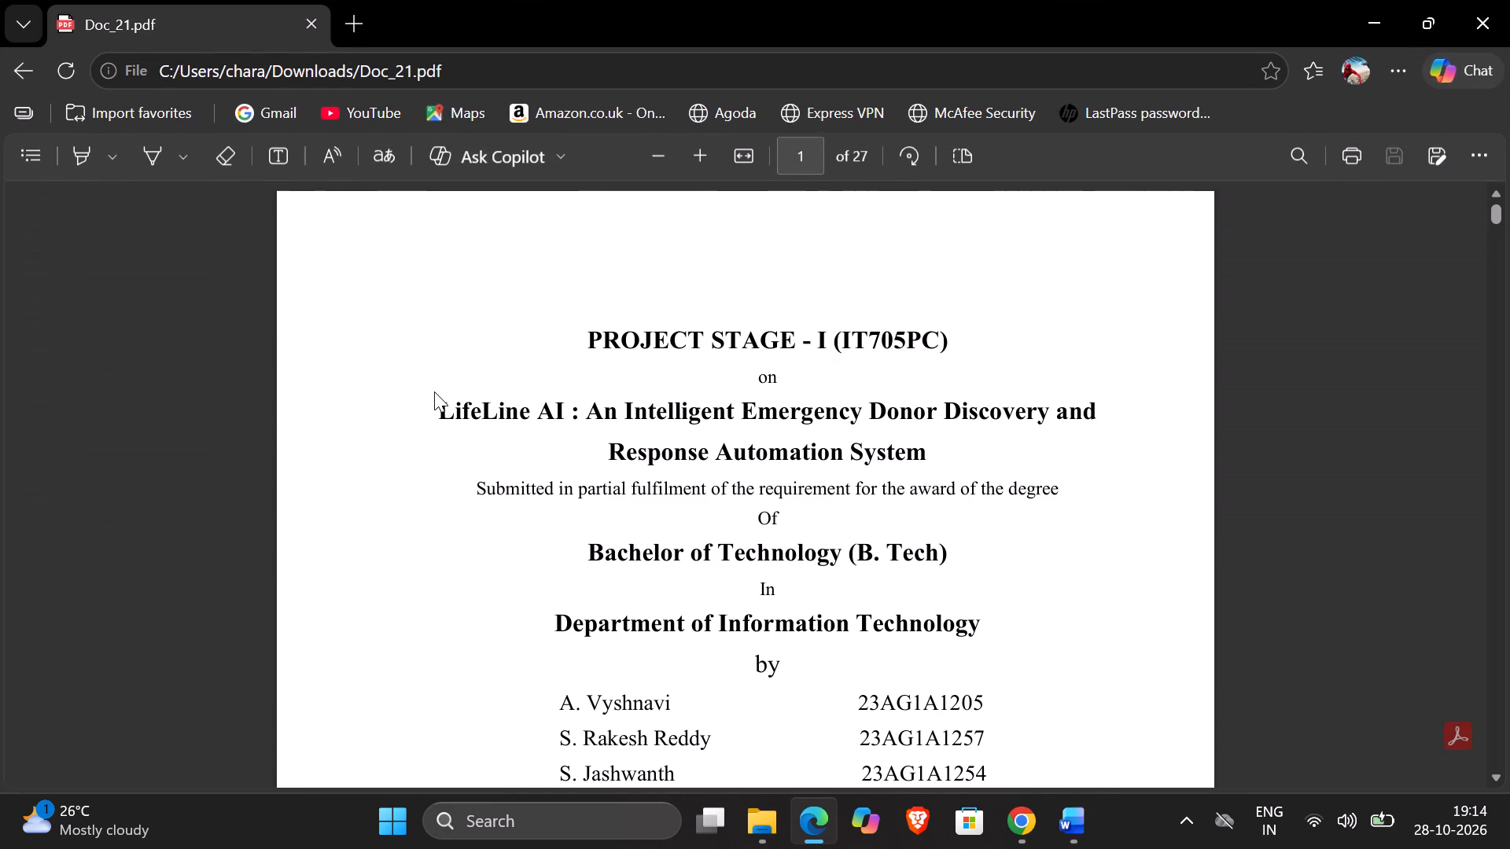
Look through the exported Doc_21 PDF from the title page to the references to check its pages and layout.
{"action": "scroll", "coordinate": [434, 391], "scroll_direction": "down", "scroll_amount": 14}
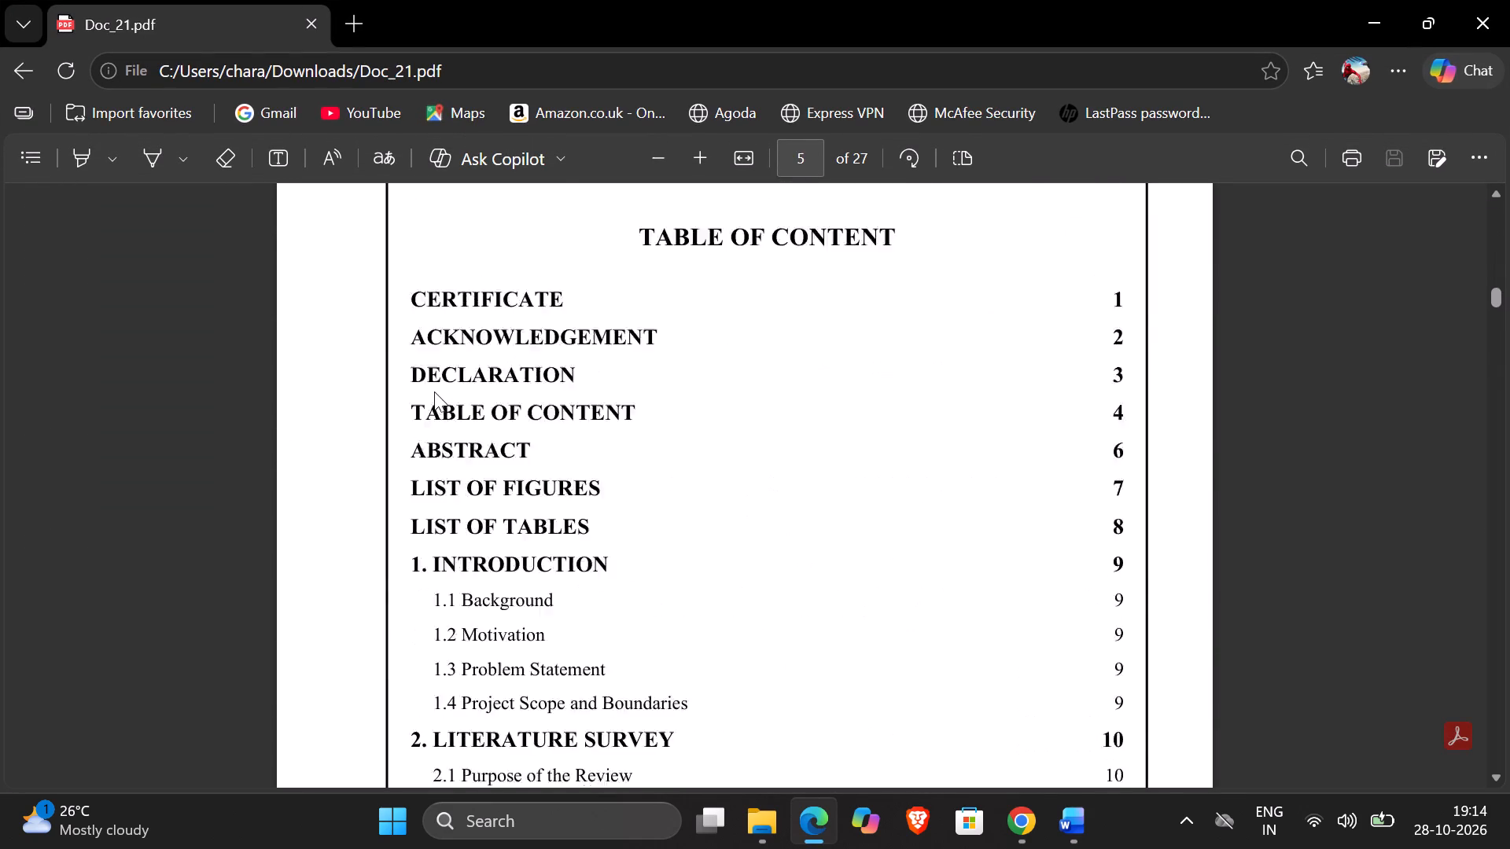
{"action": "scroll", "coordinate": [434, 391], "scroll_direction": "down", "scroll_amount": 6}
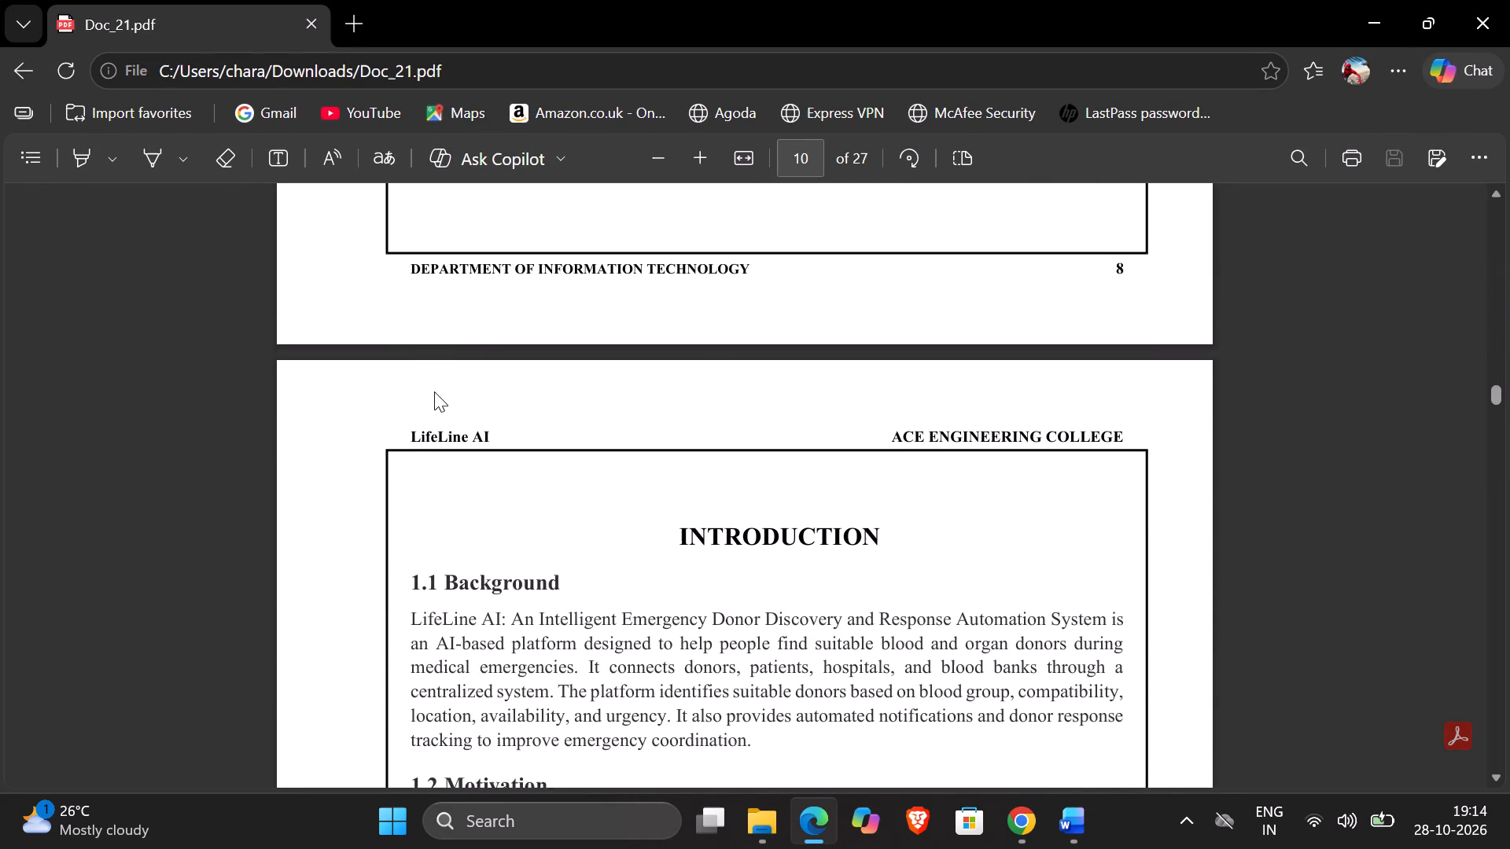
{"action": "scroll", "coordinate": [434, 391], "scroll_direction": "down", "scroll_amount": 2}
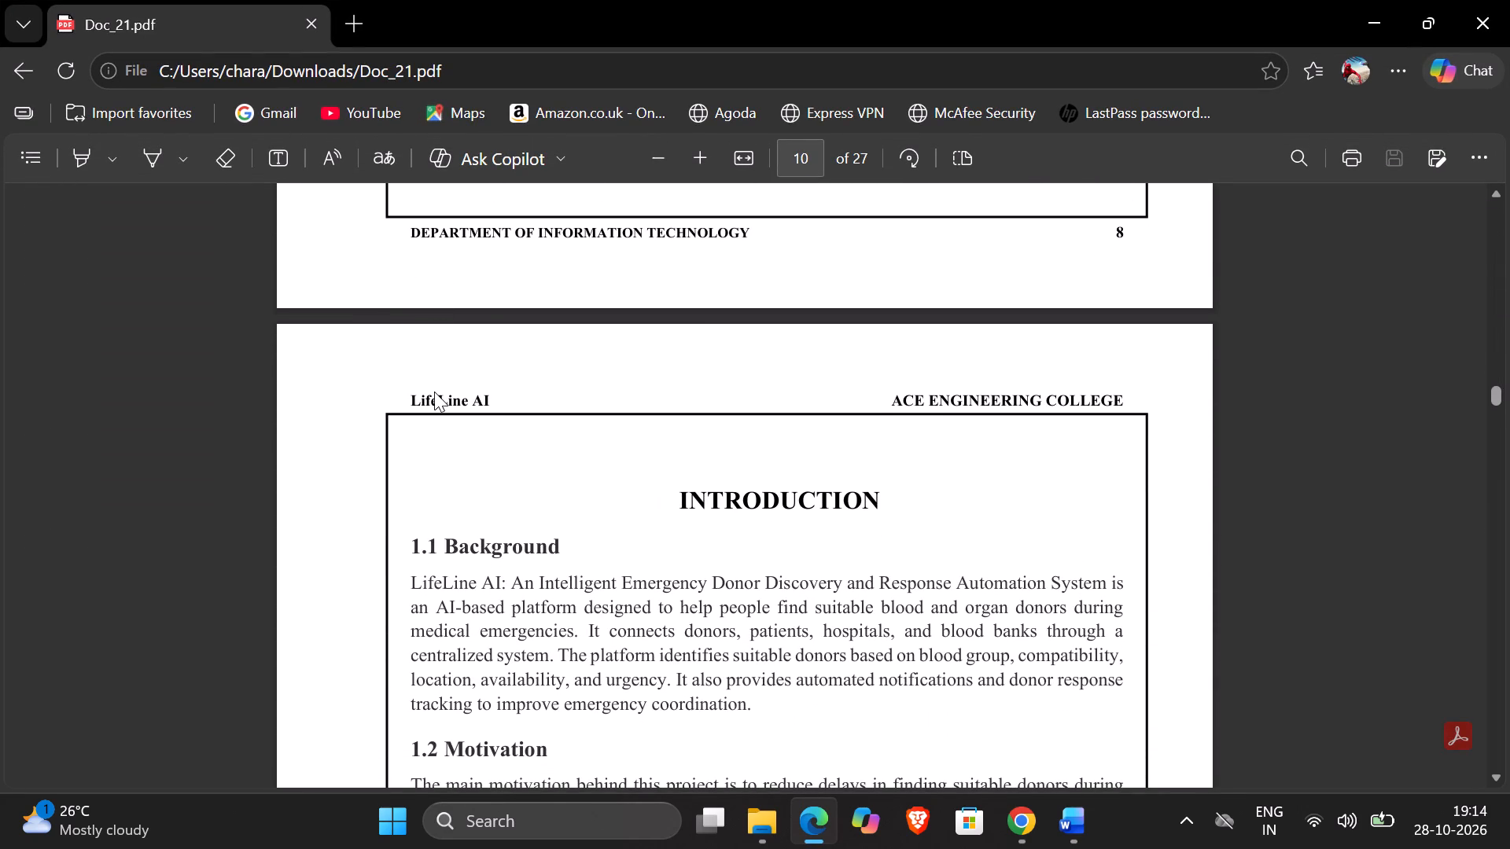
{"action": "scroll", "coordinate": [434, 391], "scroll_direction": "down", "scroll_amount": 18}
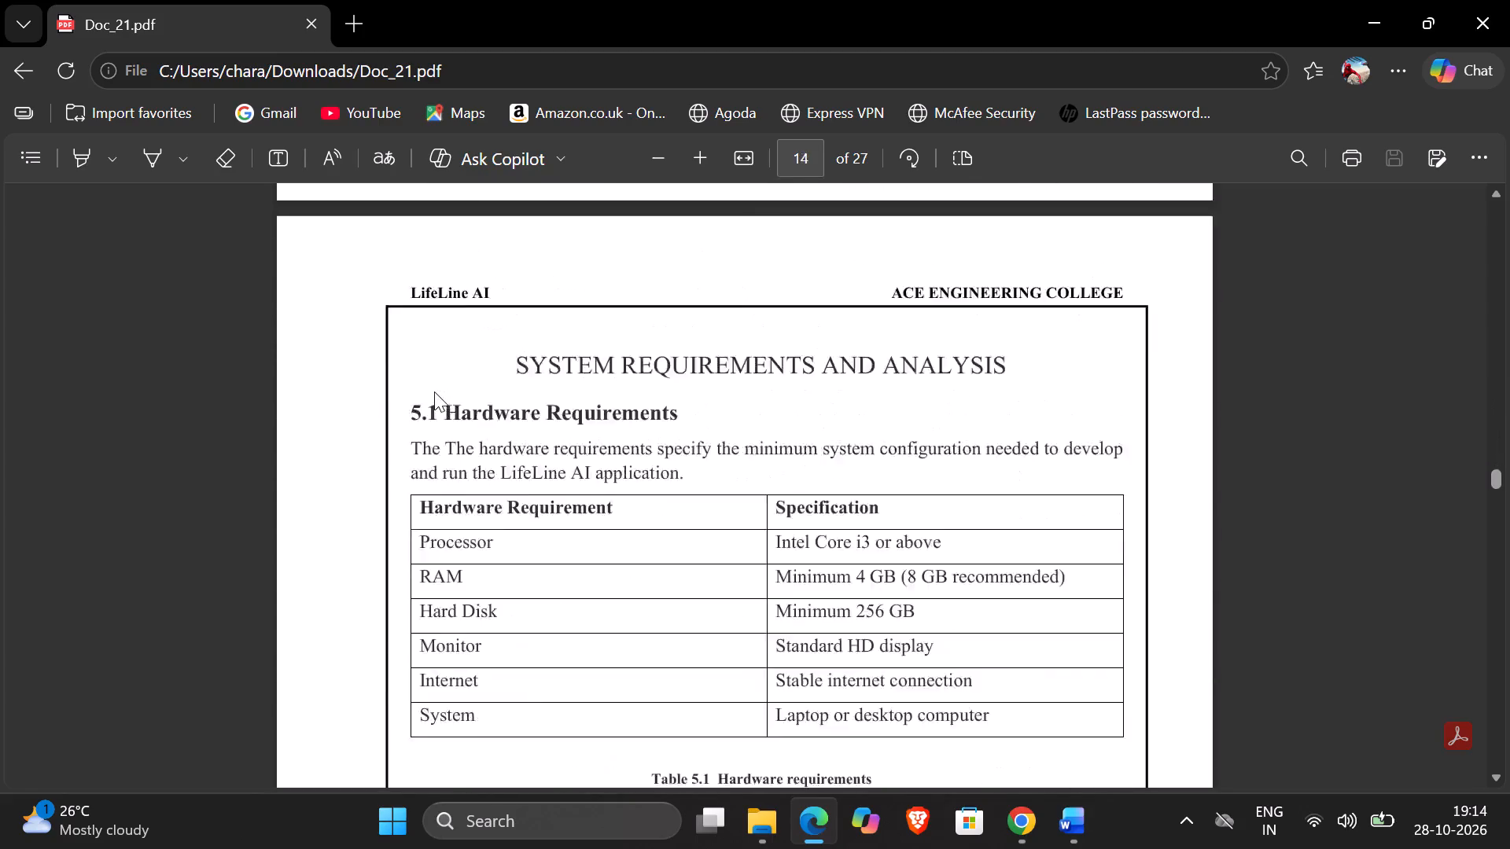
{"action": "scroll", "coordinate": [434, 391], "scroll_direction": "down", "scroll_amount": 17}
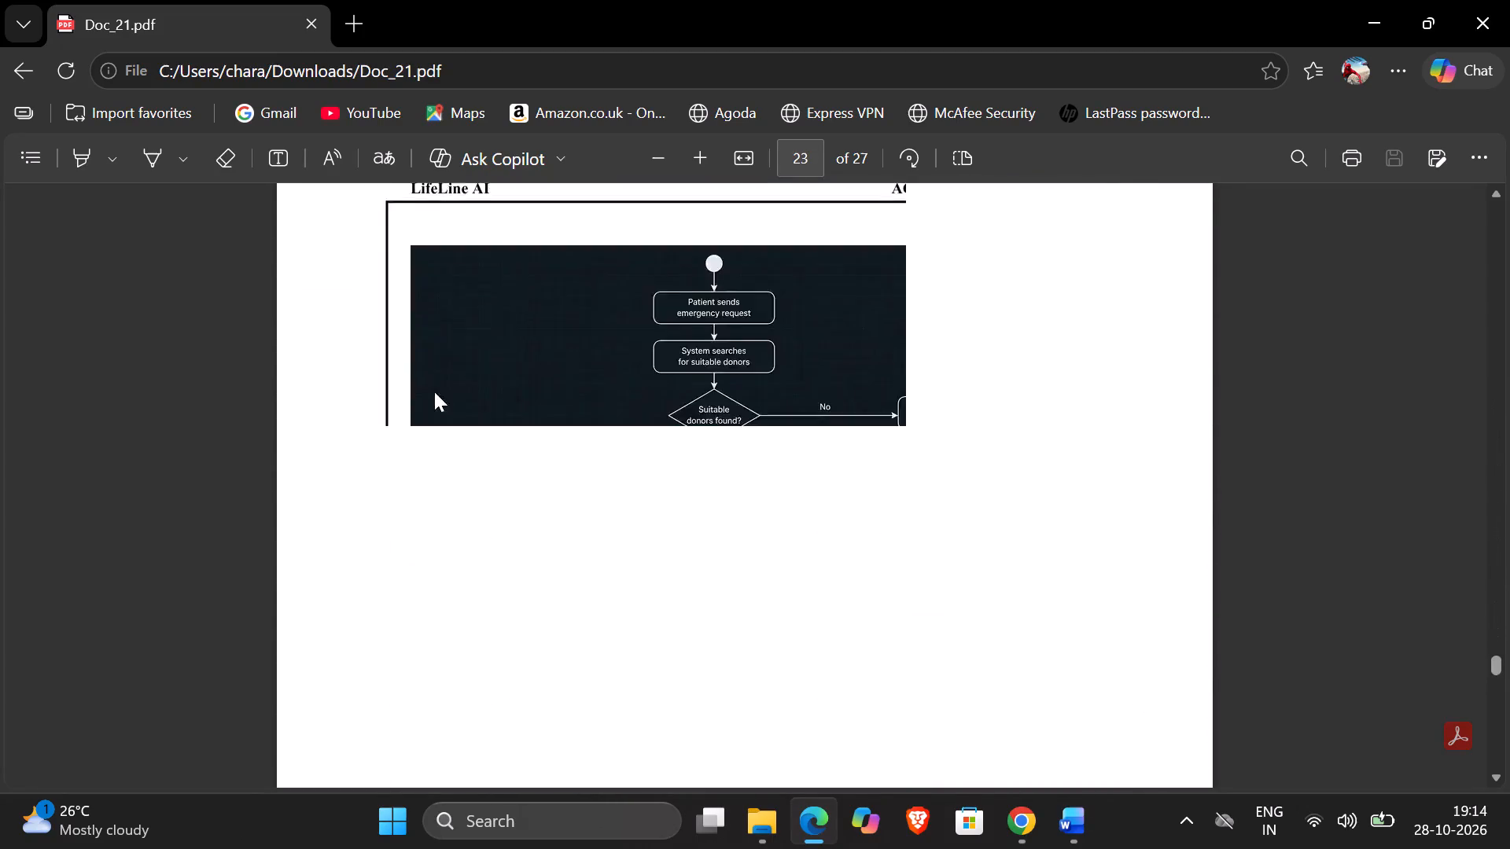
{"action": "scroll", "coordinate": [434, 391], "scroll_direction": "down", "scroll_amount": 15}
{"action": "scroll", "coordinate": [434, 391], "scroll_direction": "up", "scroll_amount": 4}
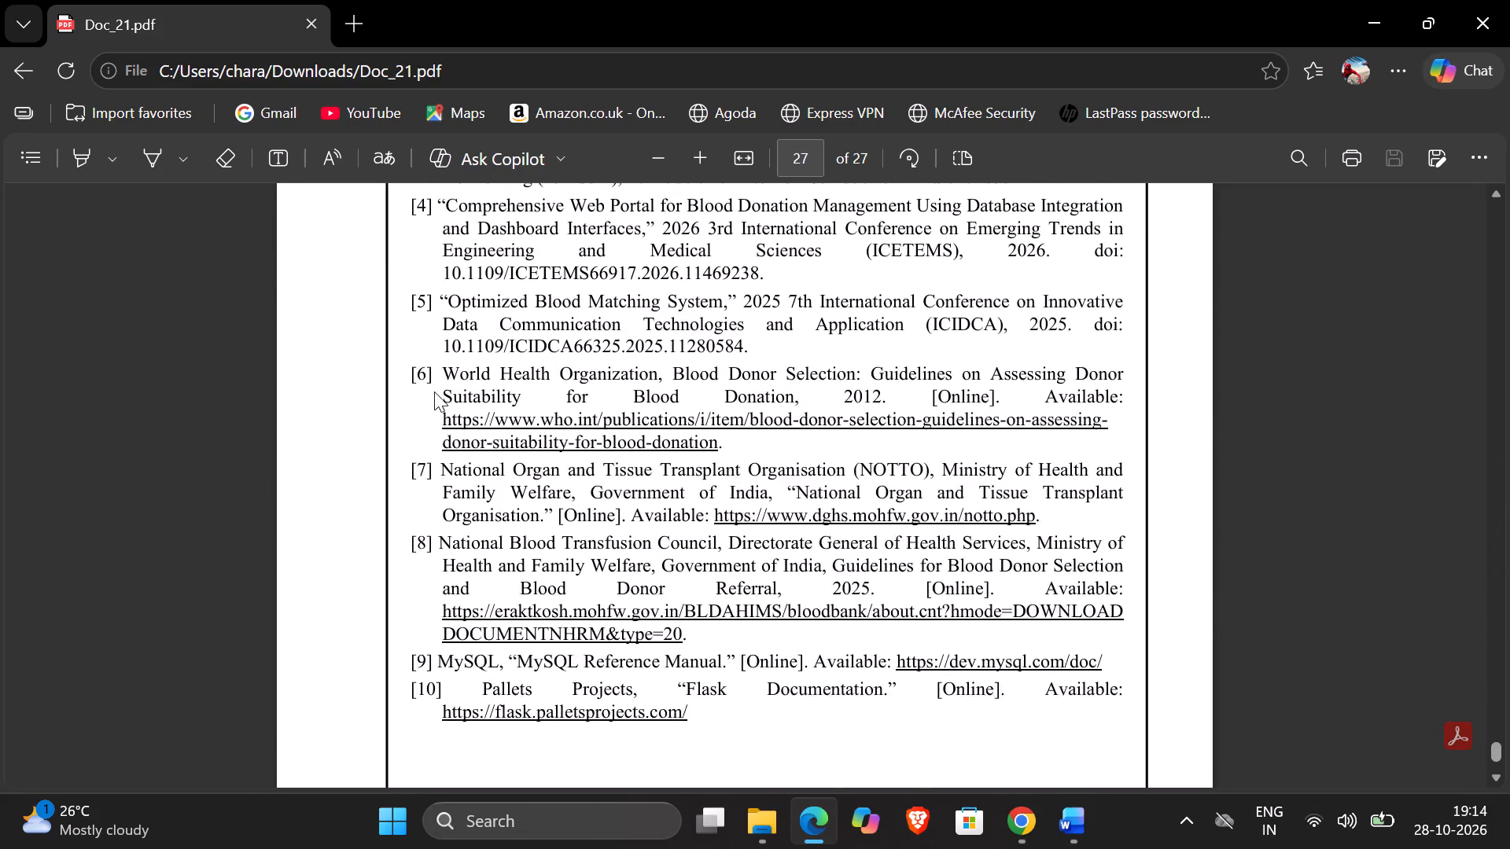
{"action": "scroll", "coordinate": [434, 391], "scroll_direction": "up", "scroll_amount": 5}
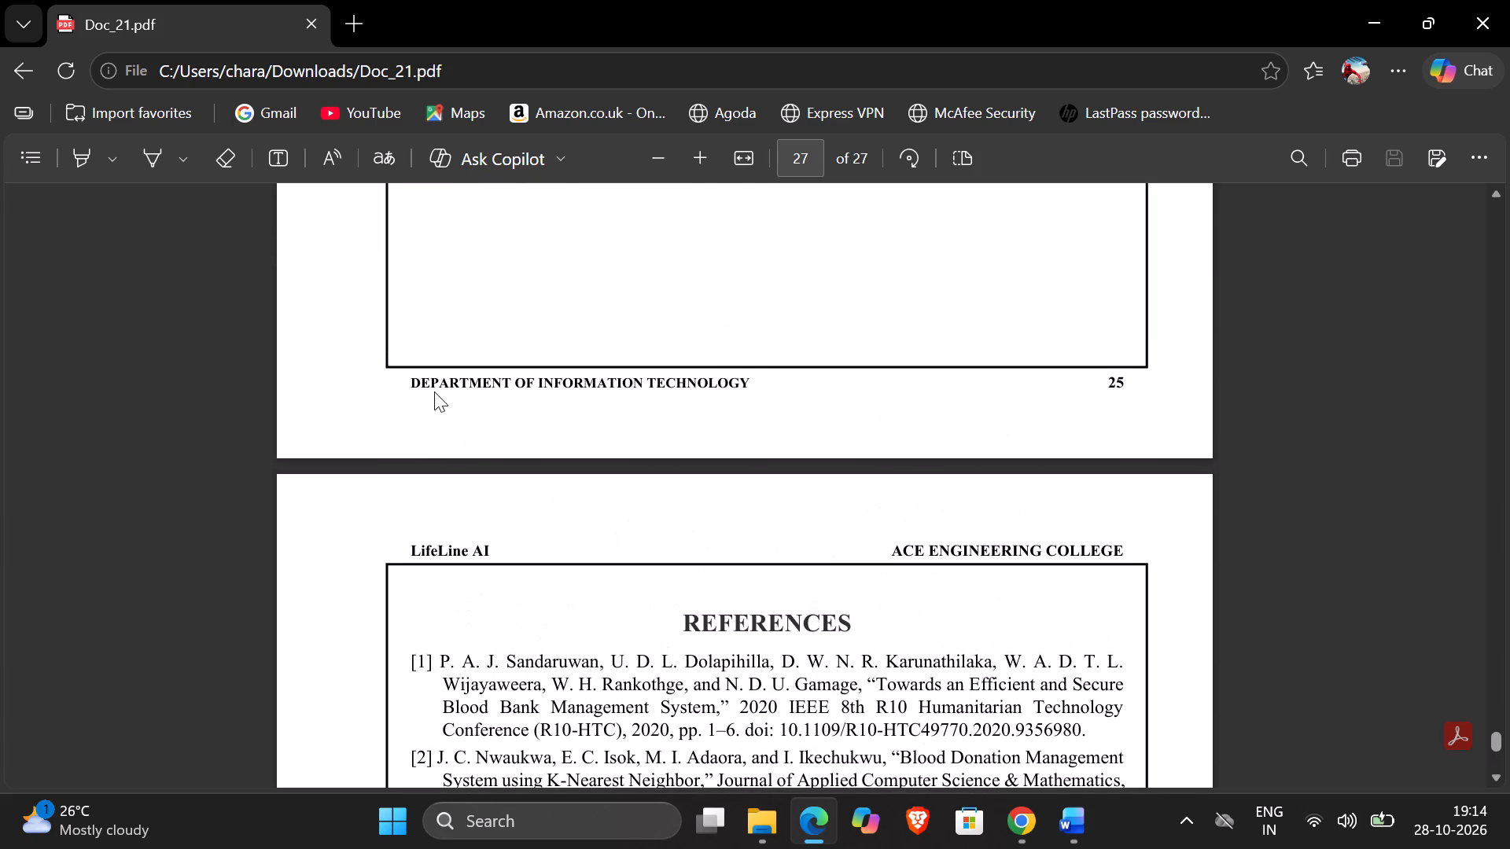
Close the Doc_21 PDF and the Doc_21 Word document.
{"action": "left_click_drag", "start_coordinate": [303, 33], "coordinate": [318, 16]}
{"action": "left_click", "coordinate": [318, 16]}
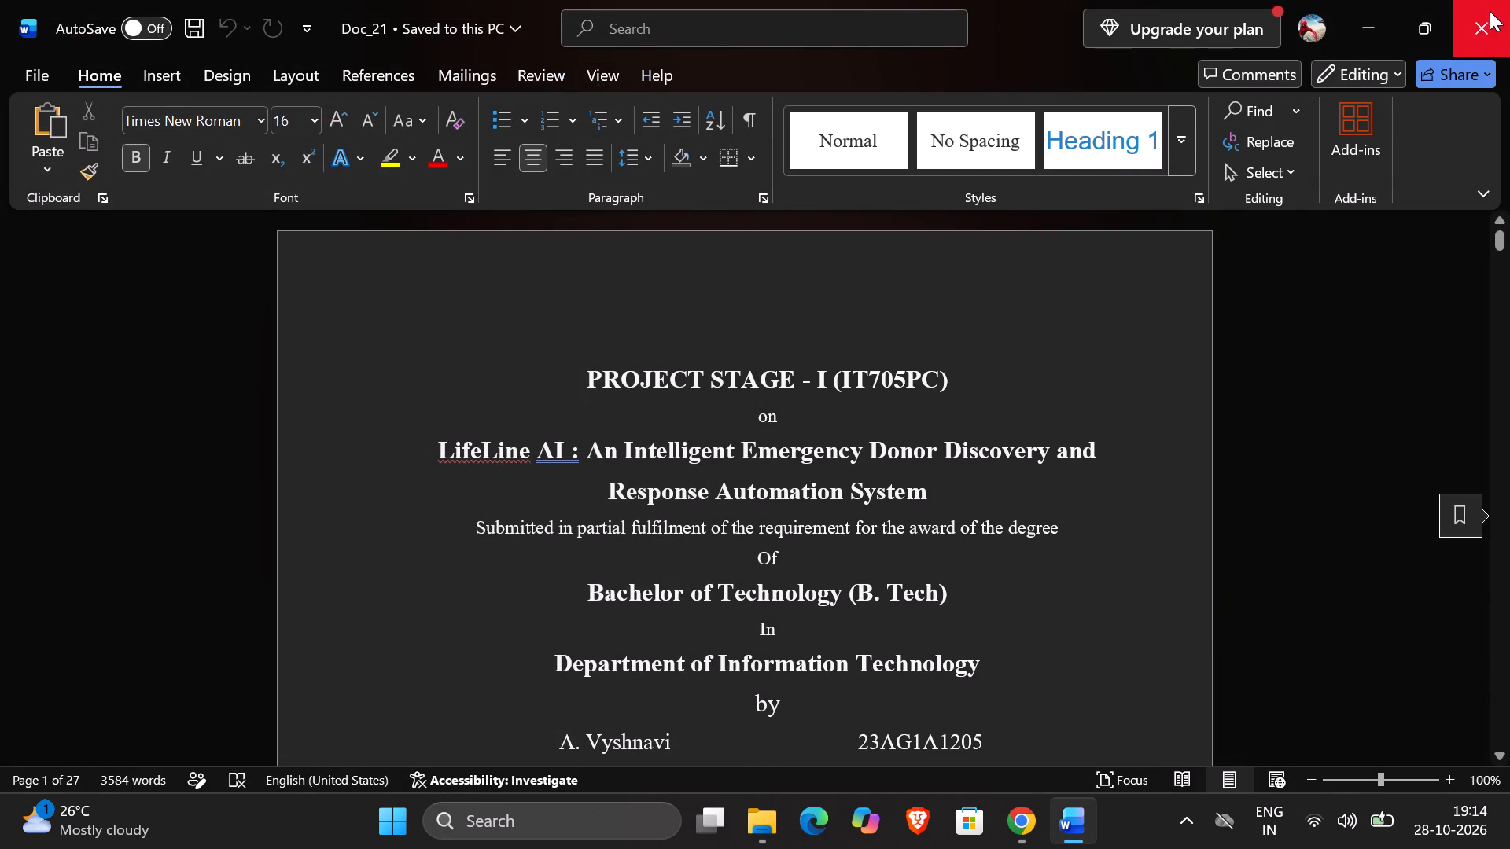
{"action": "left_click", "coordinate": [1494, 11]}
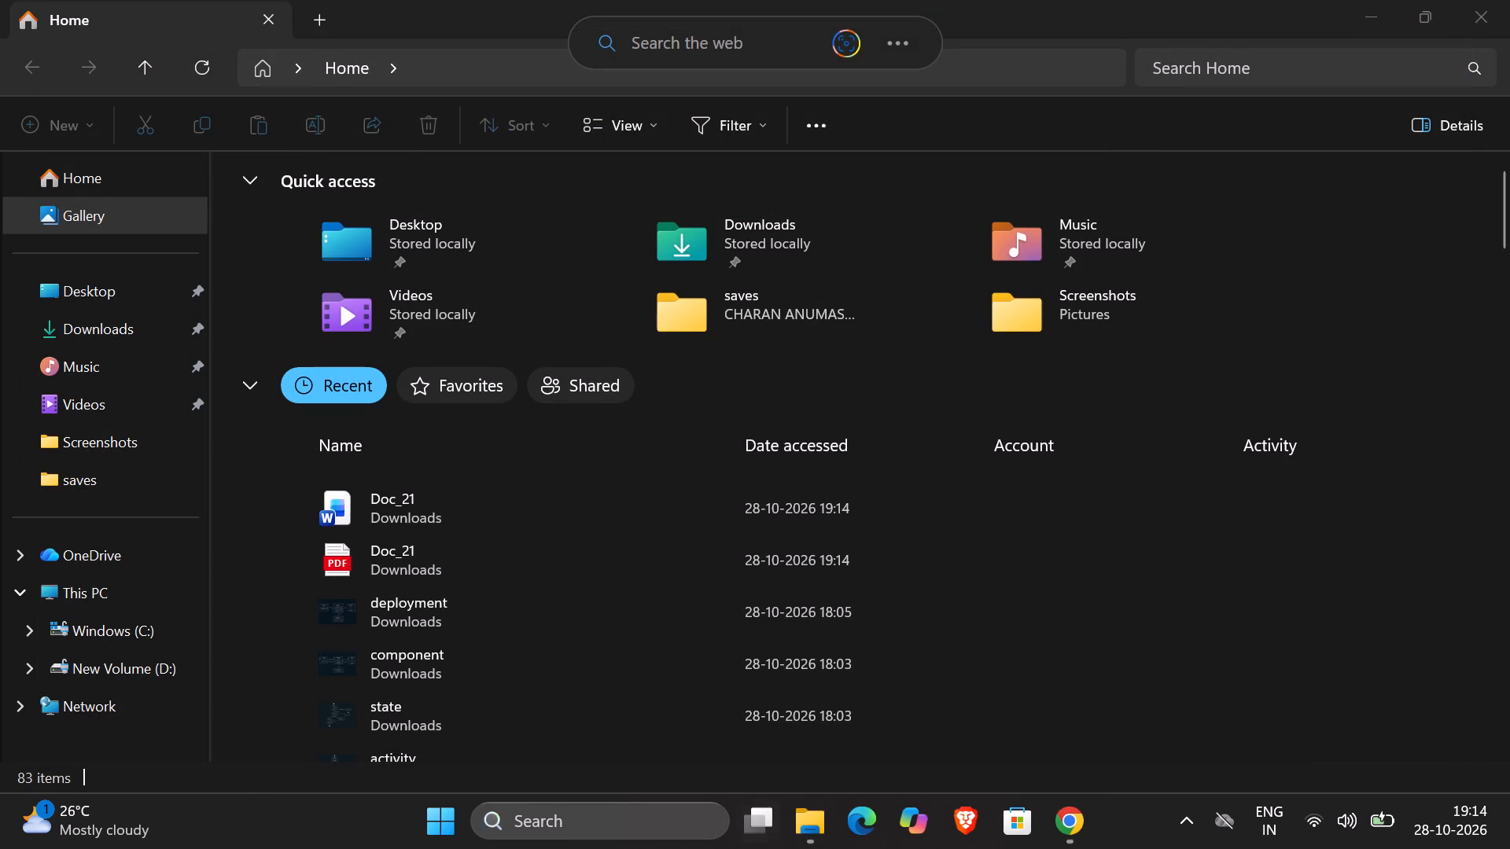
Search Windows for the WhatsApp app.
{"action": "left_click", "coordinate": [648, 829]}
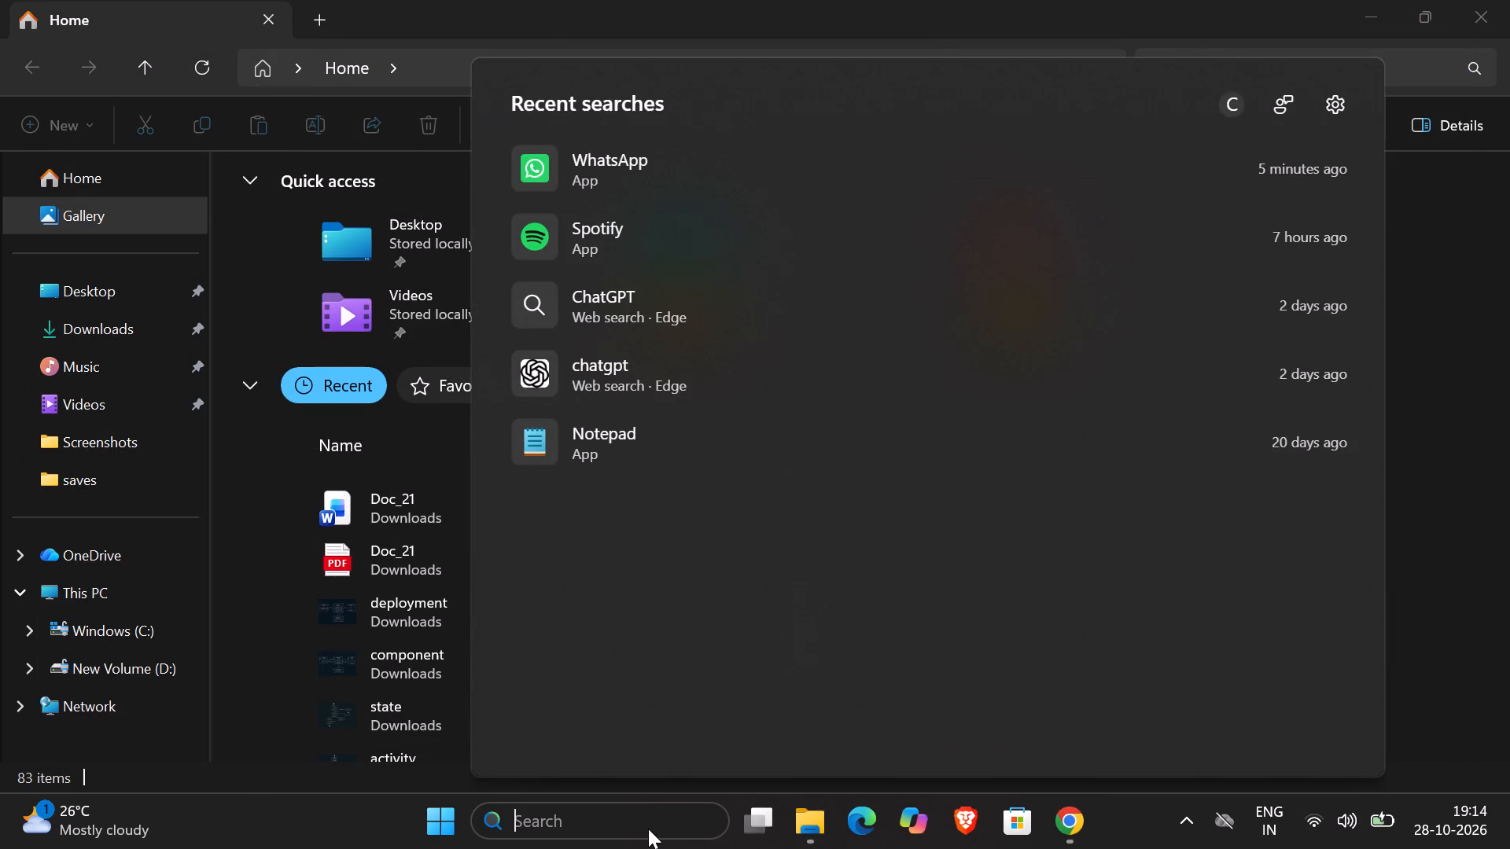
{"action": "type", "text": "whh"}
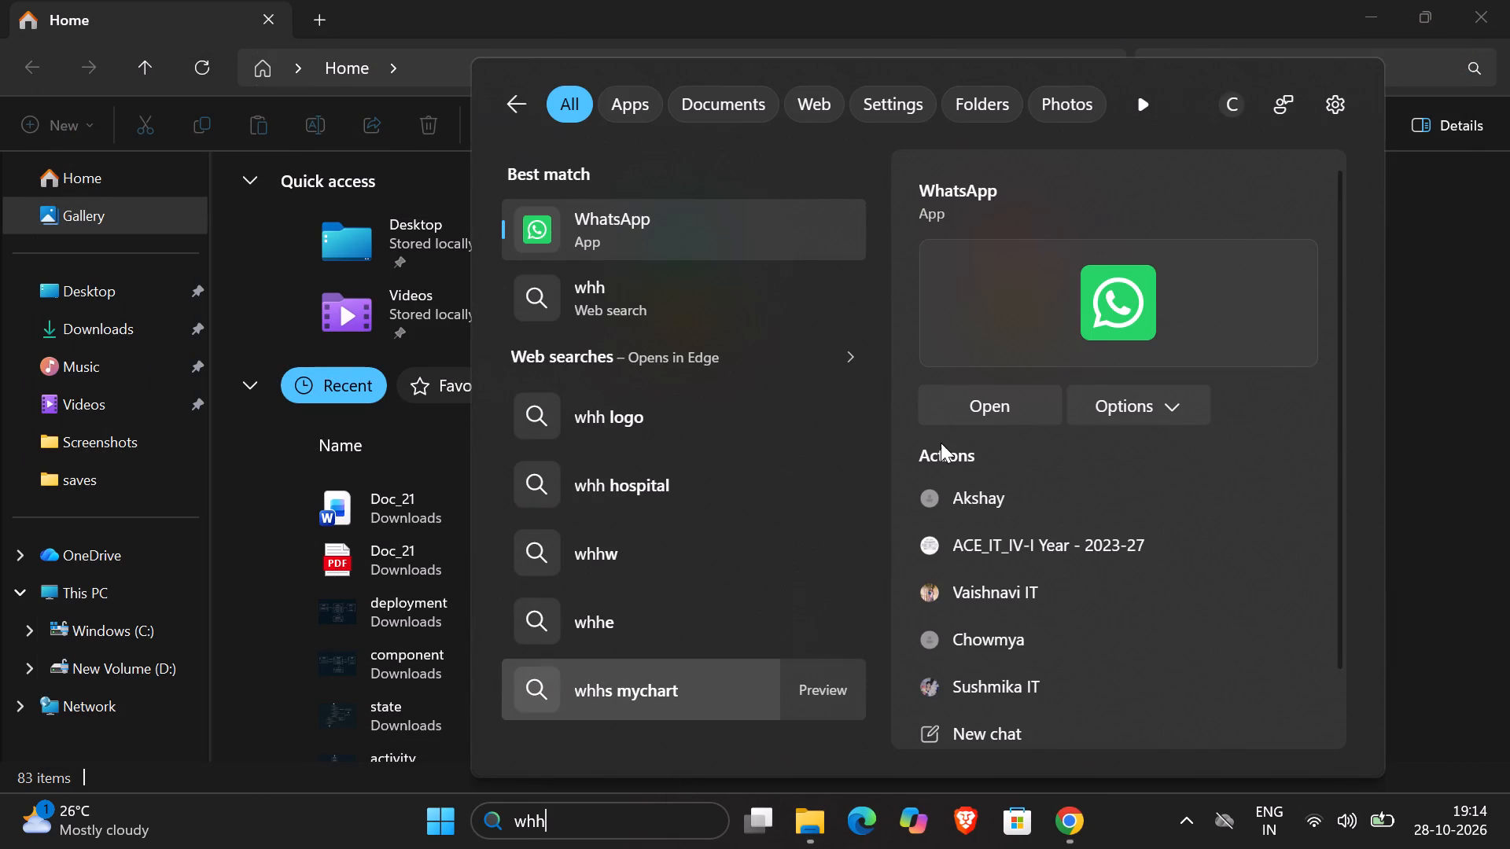
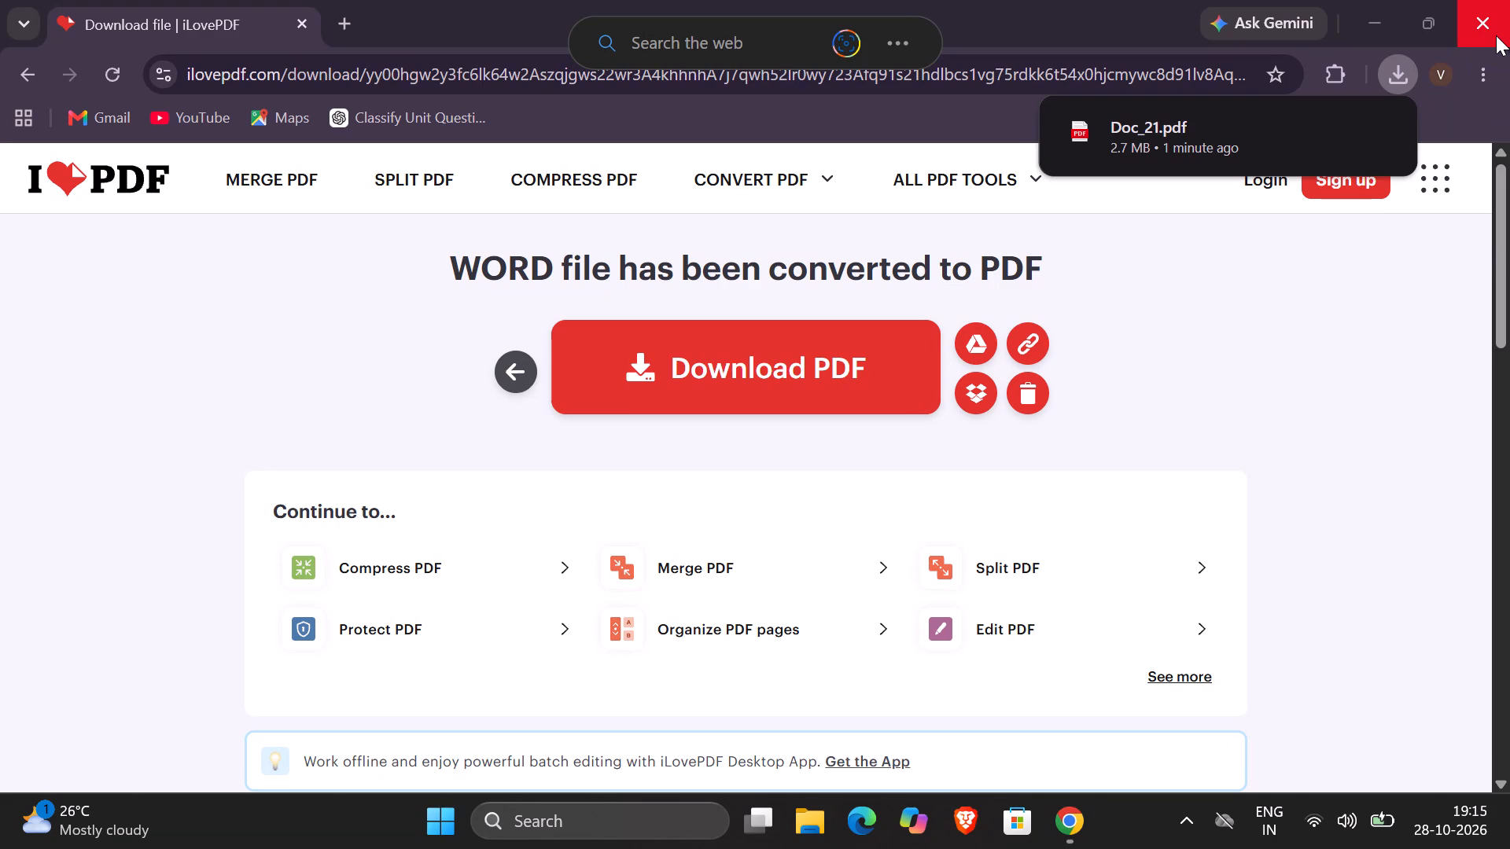
Close the browser window showing the iLovePDF conversion download page.
{"action": "left_click", "coordinate": [1509, 0]}
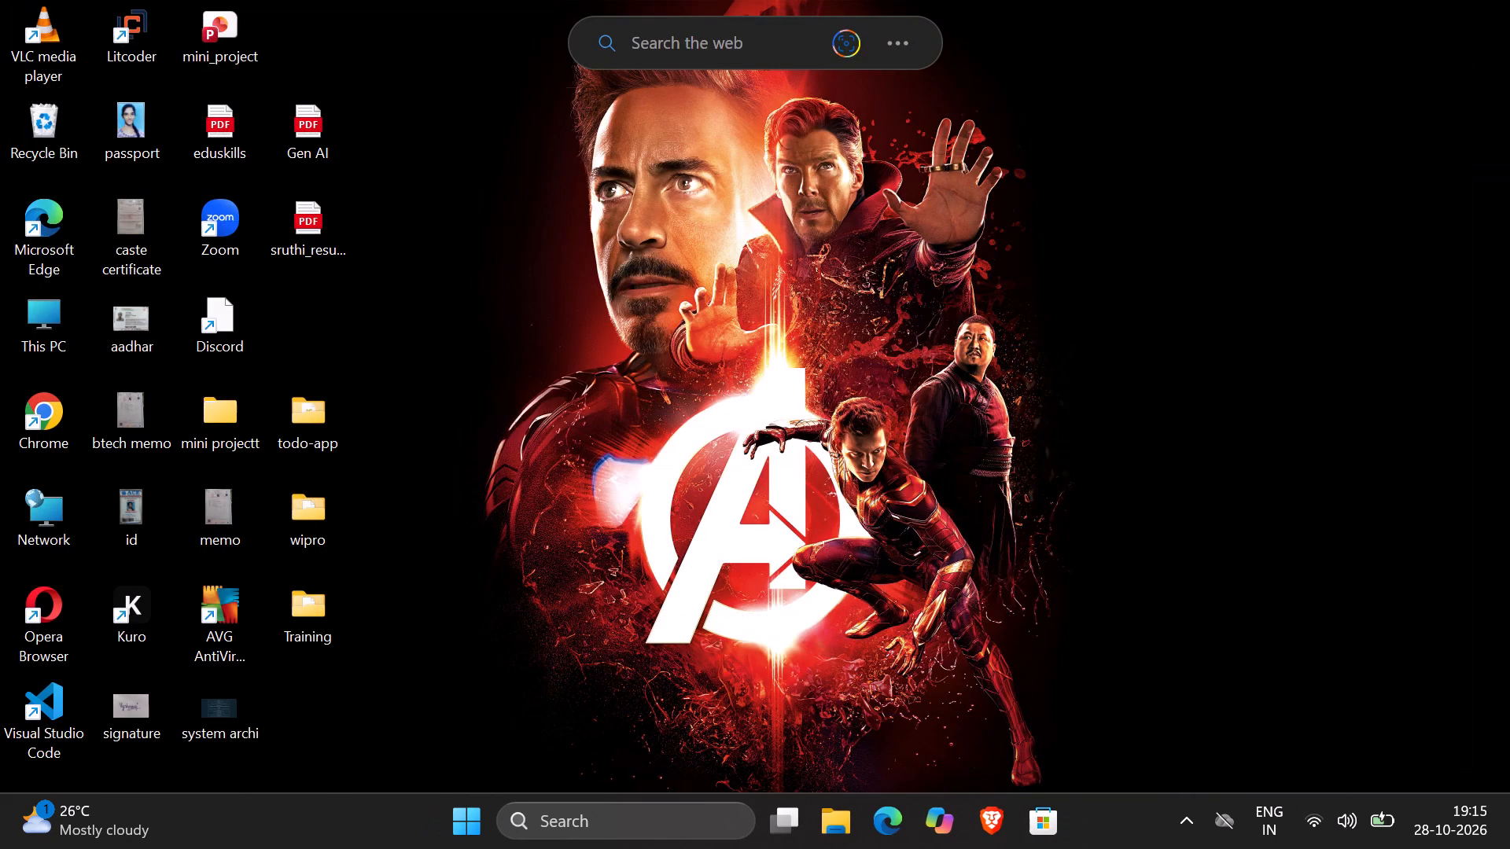